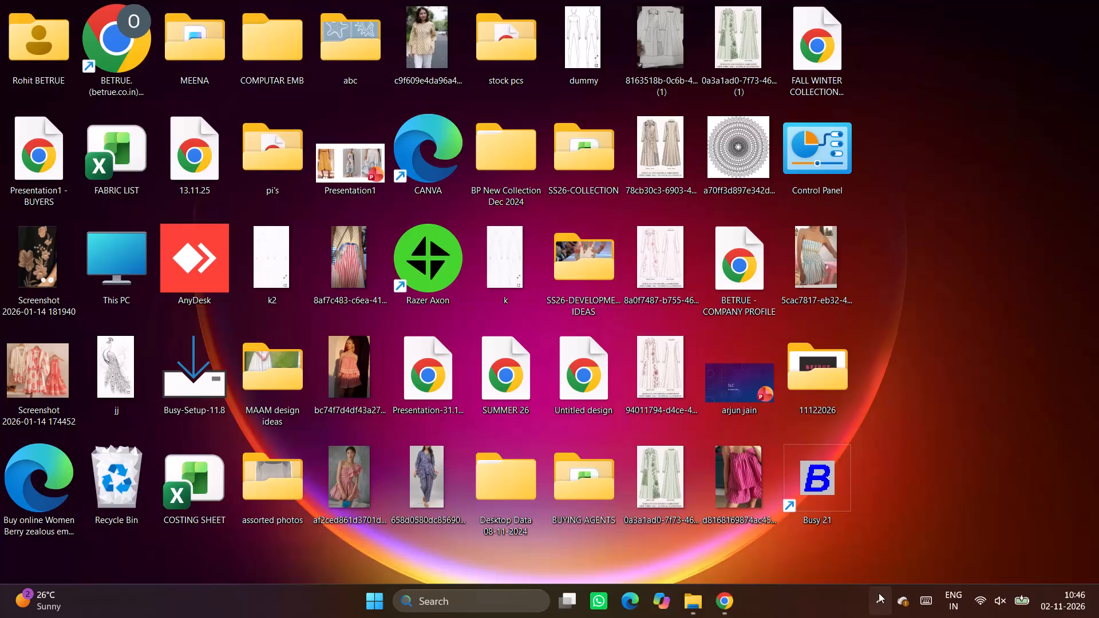
Open the background app with the white K logo from the hidden system tray apps.
{"action": "left_click", "coordinate": [880, 598]}
{"action": "double_click", "coordinate": [859, 530]}
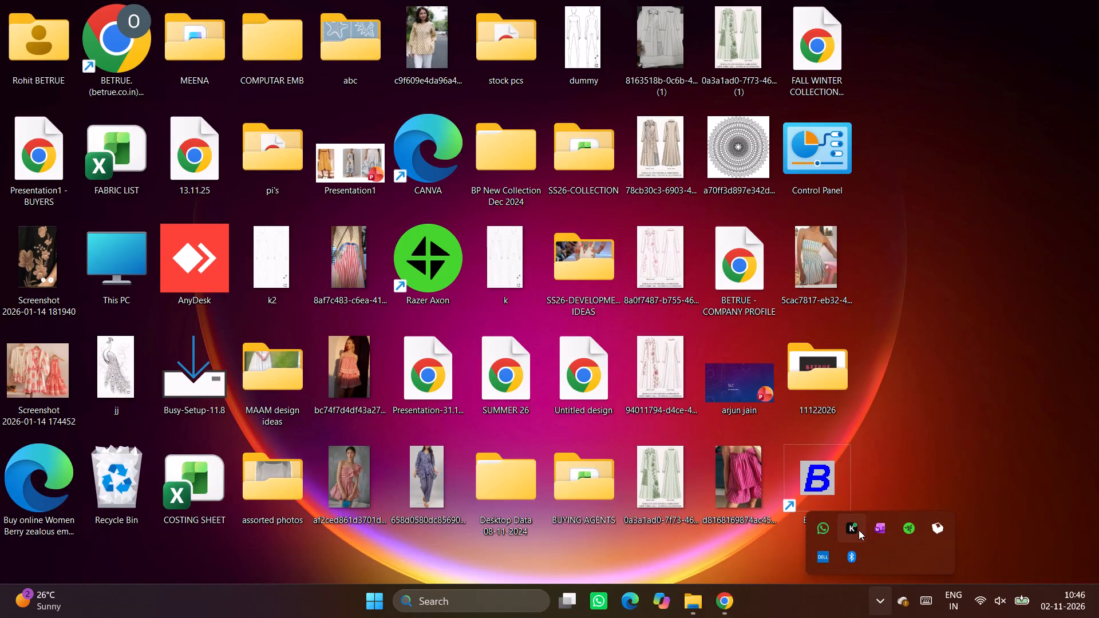
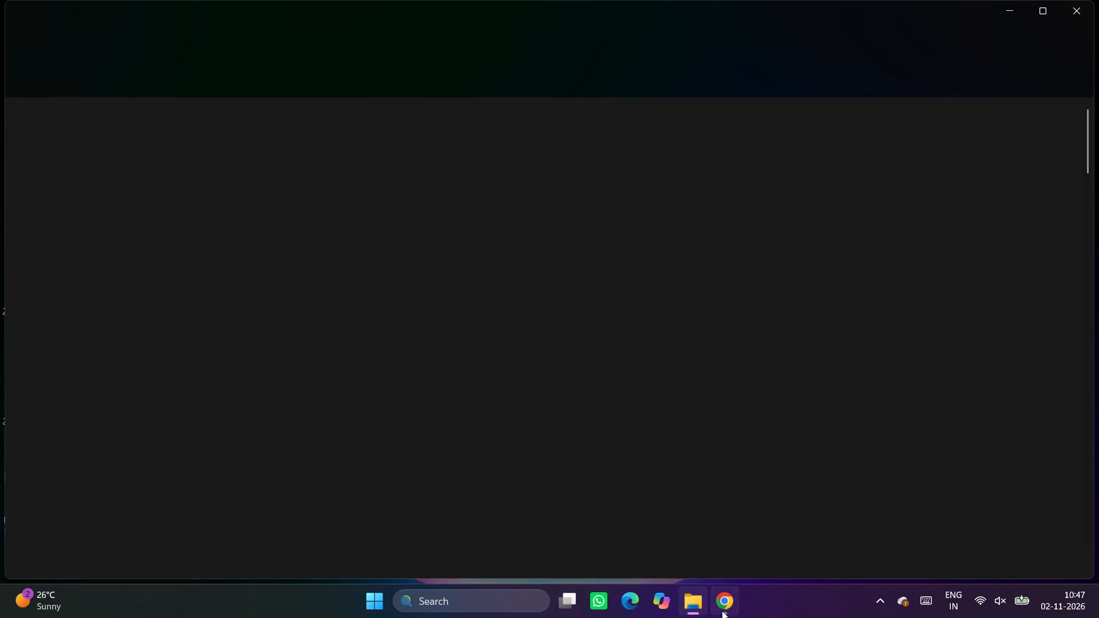
Switch to the Chrome browser window with the open Myntra Seller Support ticket.
{"action": "left_click", "coordinate": [724, 610]}
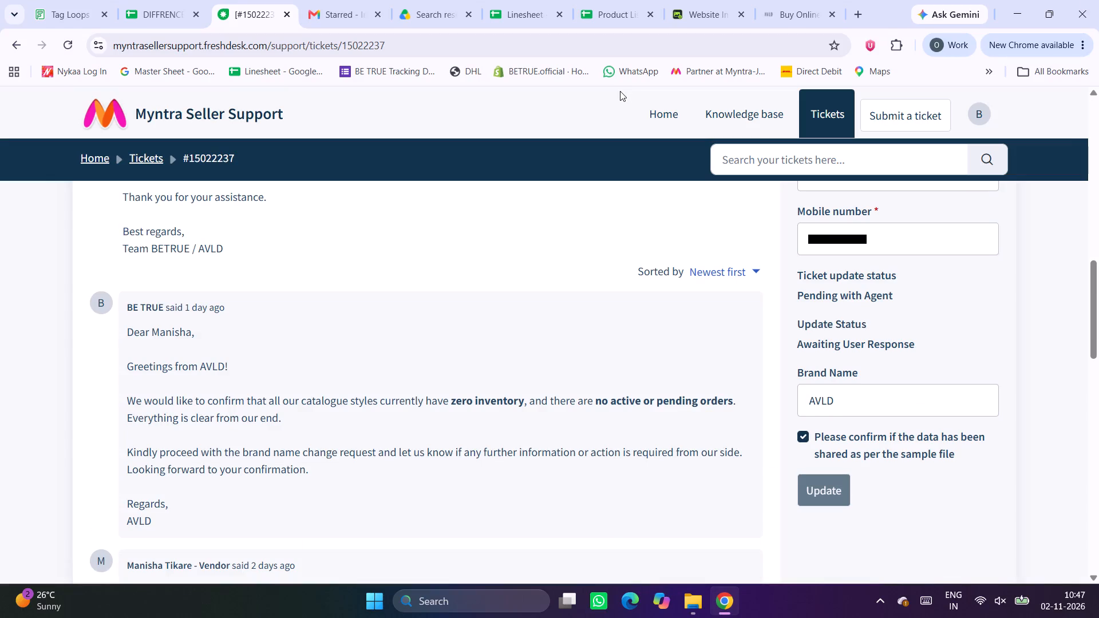
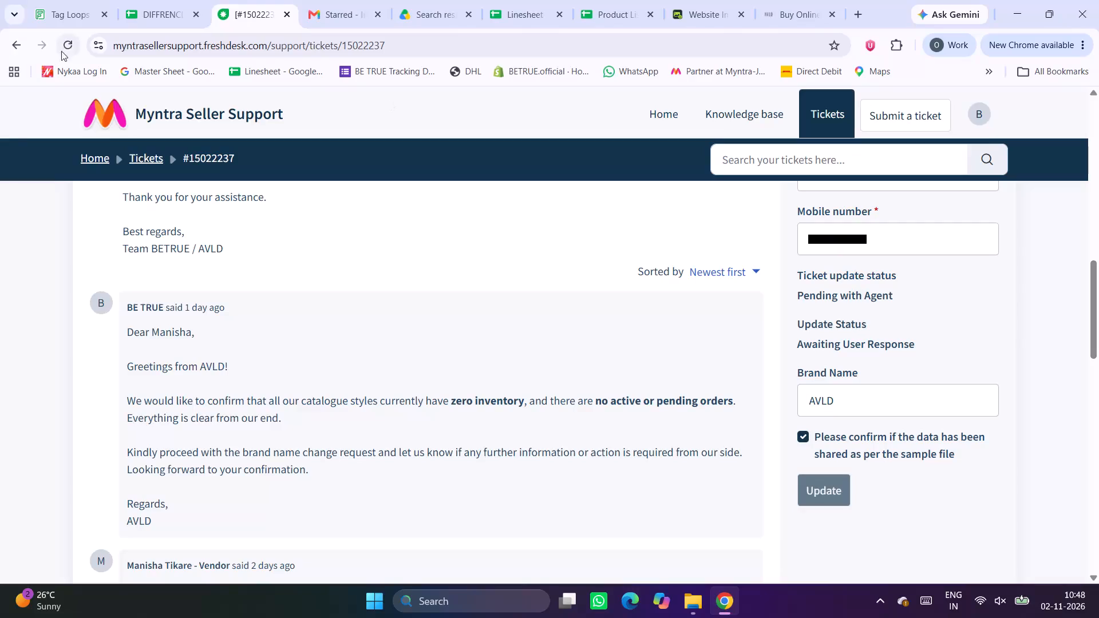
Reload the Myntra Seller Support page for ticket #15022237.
{"action": "left_click", "coordinate": [67, 45]}
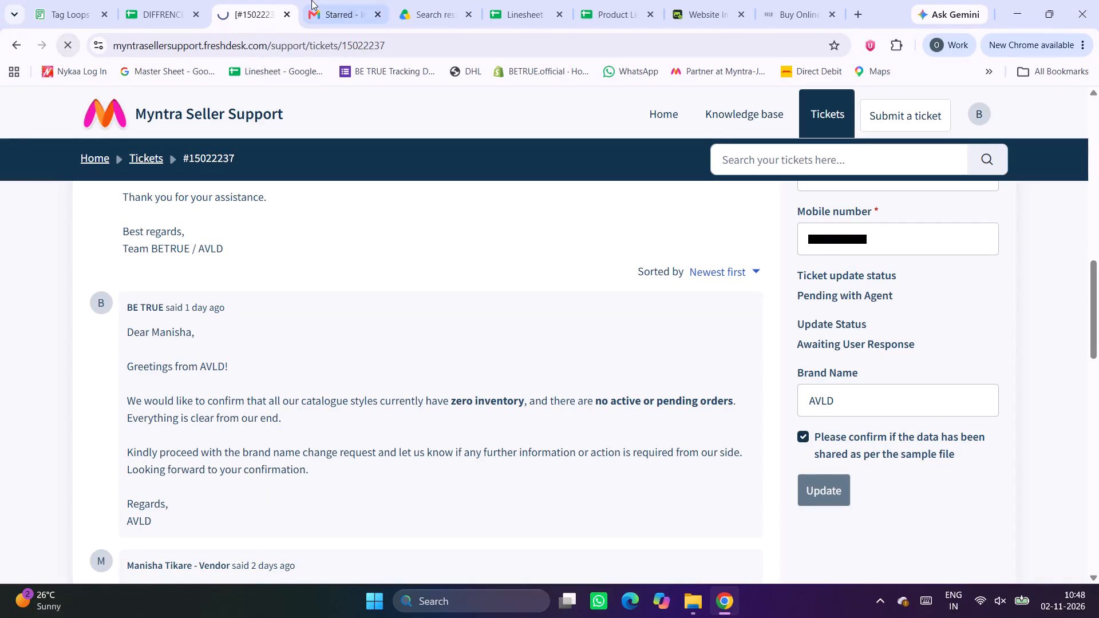
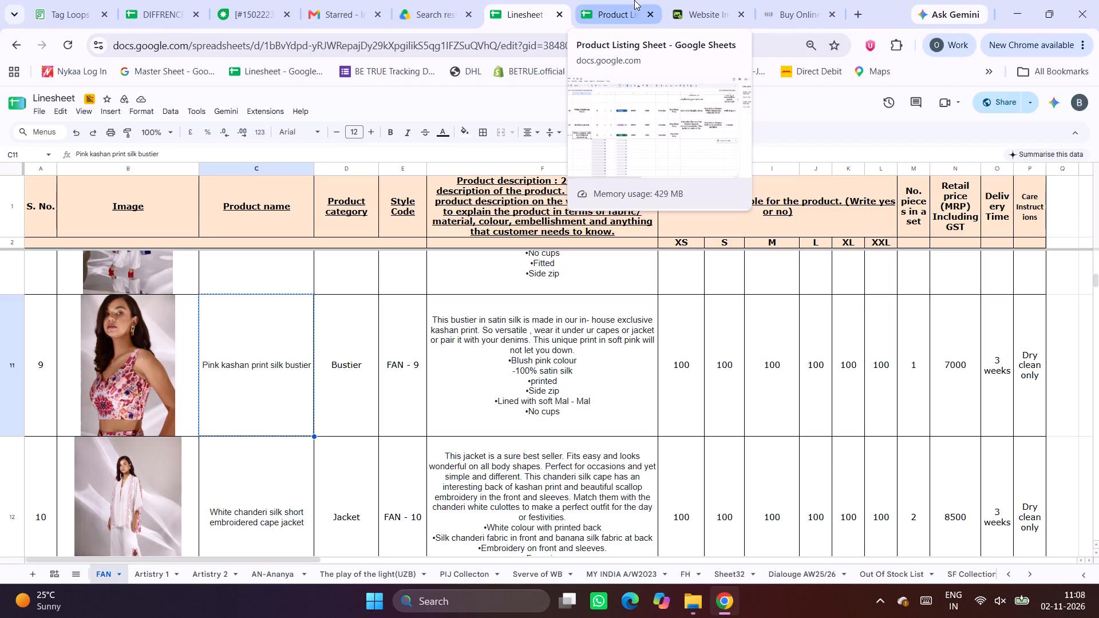
Switch to the Product Listing Sheet spreadsheet and close its data validation rules.
{"action": "left_click", "coordinate": [634, 0]}
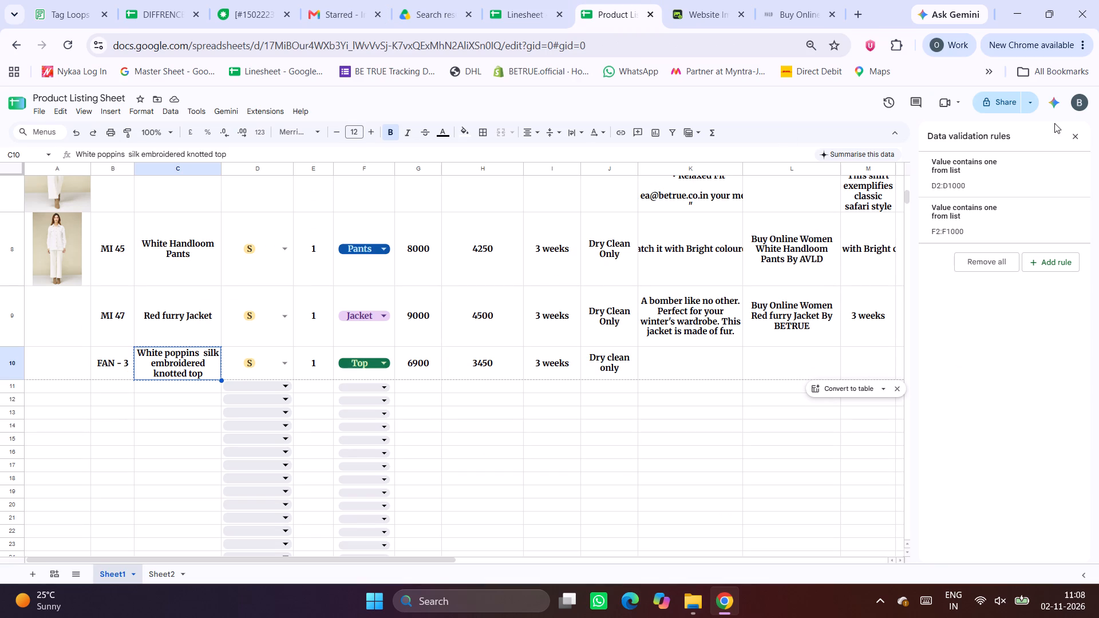
{"action": "left_click", "coordinate": [1071, 142]}
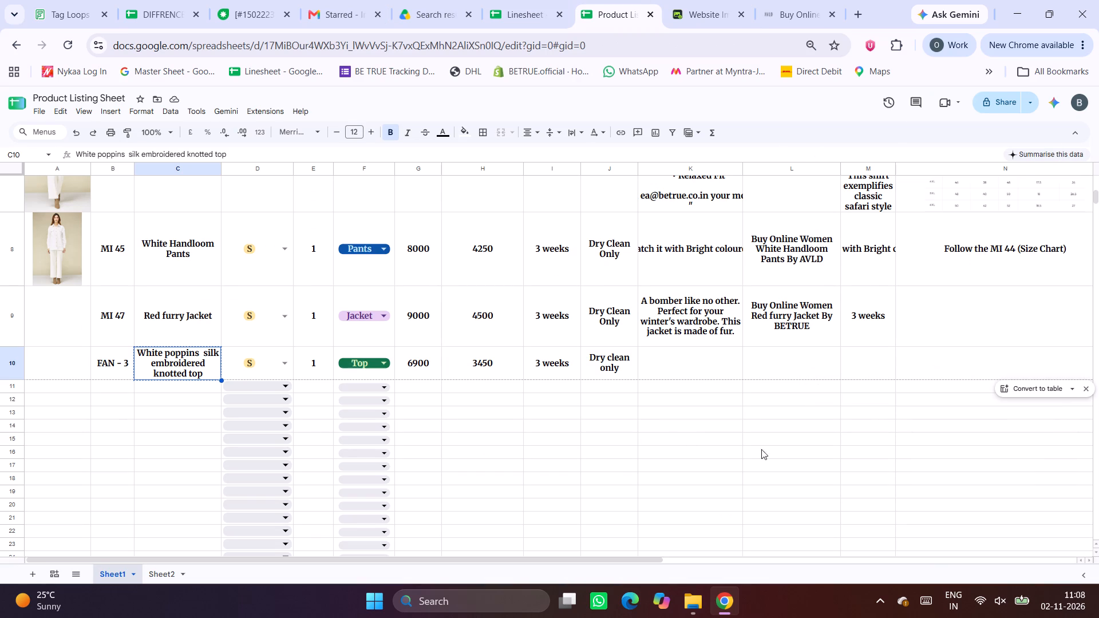
Select the empty cell B11 below the FAN - 3 code to start the next product row.
{"action": "scroll", "coordinate": [795, 449], "scroll_direction": "up", "scroll_amount": 1}
{"action": "scroll", "coordinate": [795, 449], "scroll_direction": "right", "scroll_amount": 1}
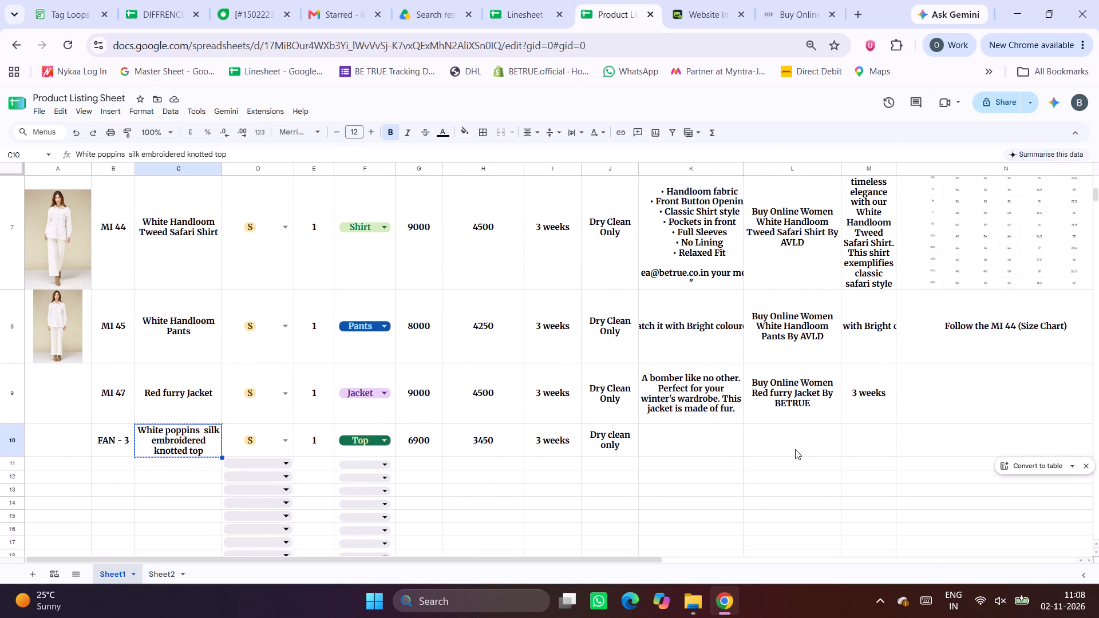
{"action": "scroll", "coordinate": [795, 449], "scroll_direction": "down", "scroll_amount": 1}
{"action": "left_click", "coordinate": [118, 437]}
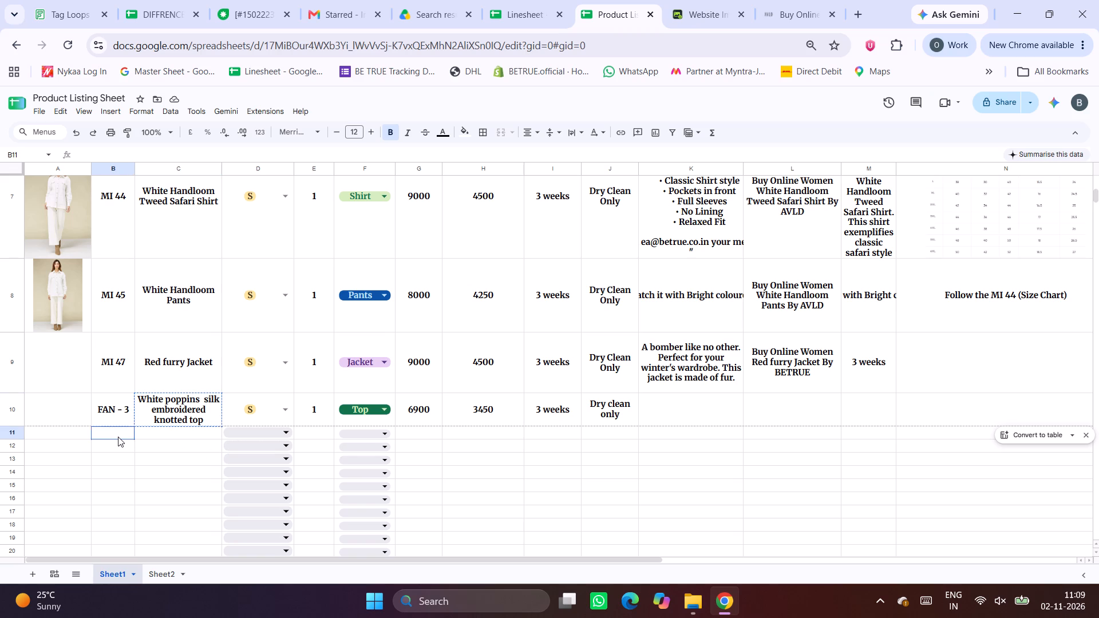
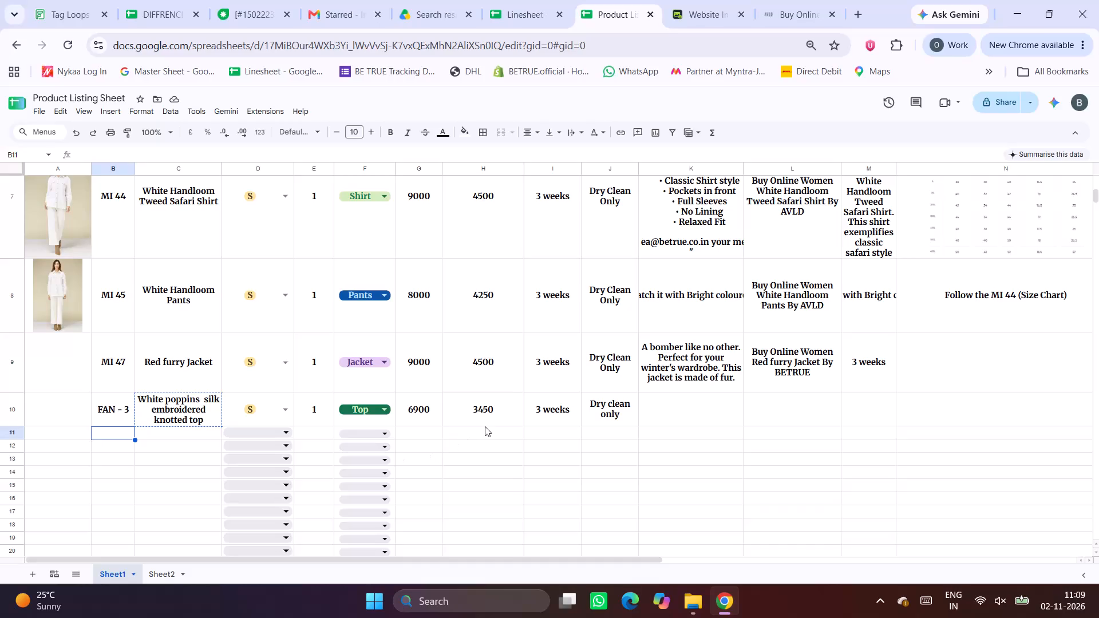
Switch to the AVLD store's product page for the Peach Silk Embroidered Knotted Top.
{"action": "left_click", "coordinate": [766, 0]}
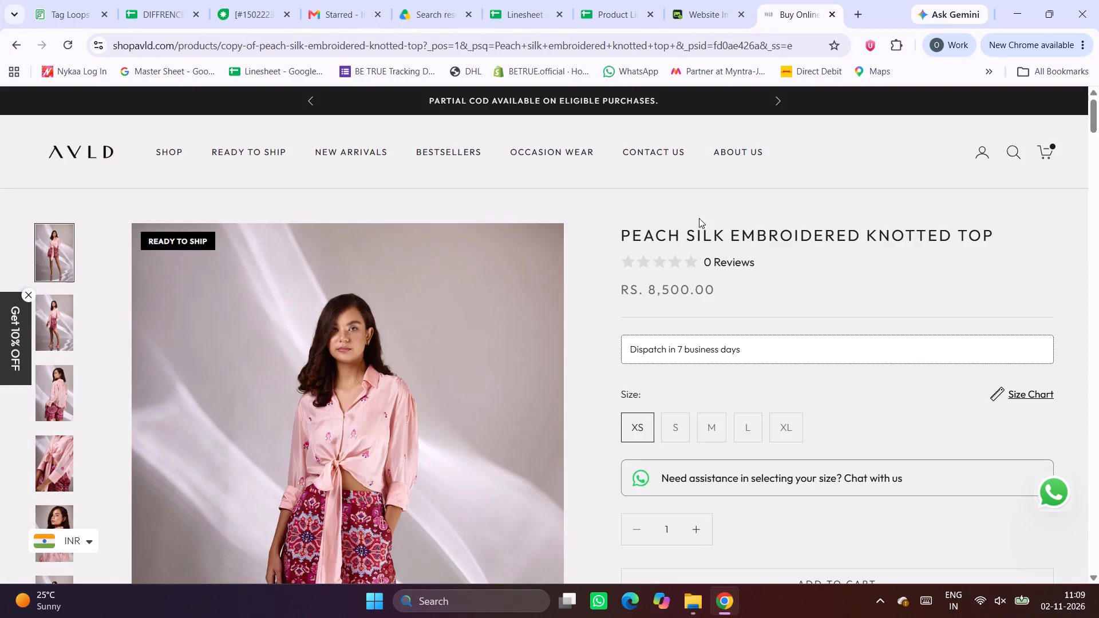
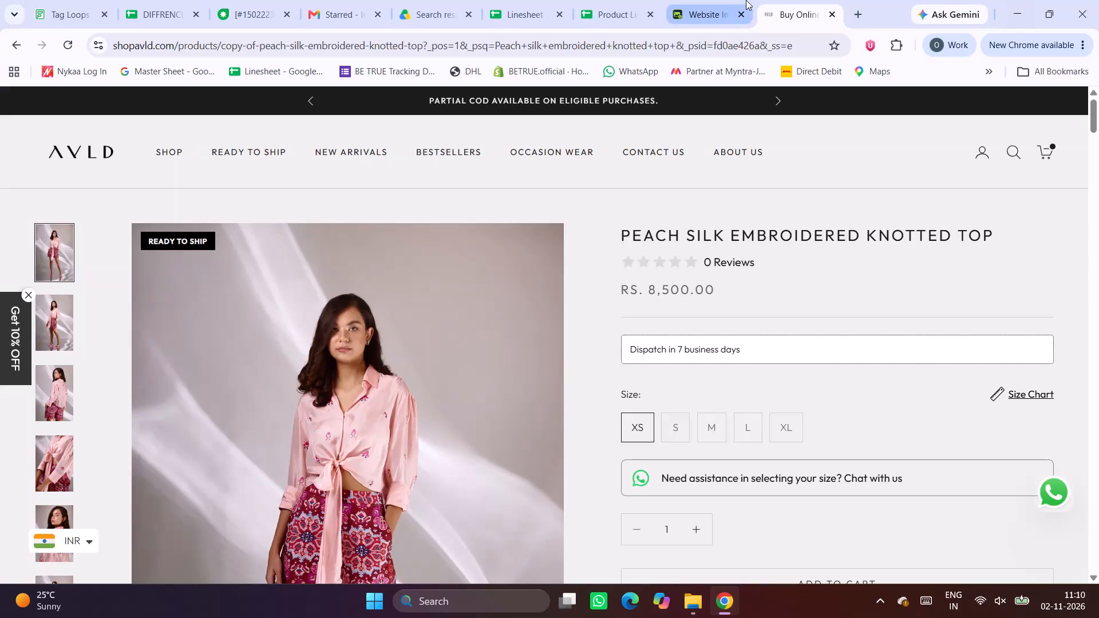
Clear the whole FAN - 3 row, row 10, in the Product Listing Sheet.
{"action": "left_click", "coordinate": [637, 0]}
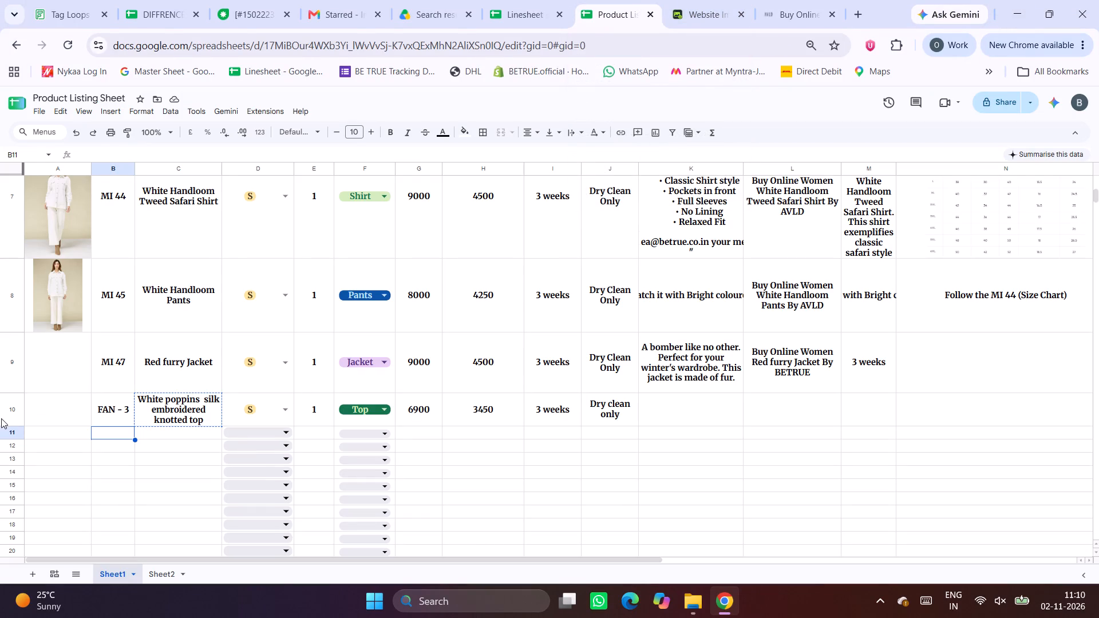
{"action": "left_click", "coordinate": [5, 411]}
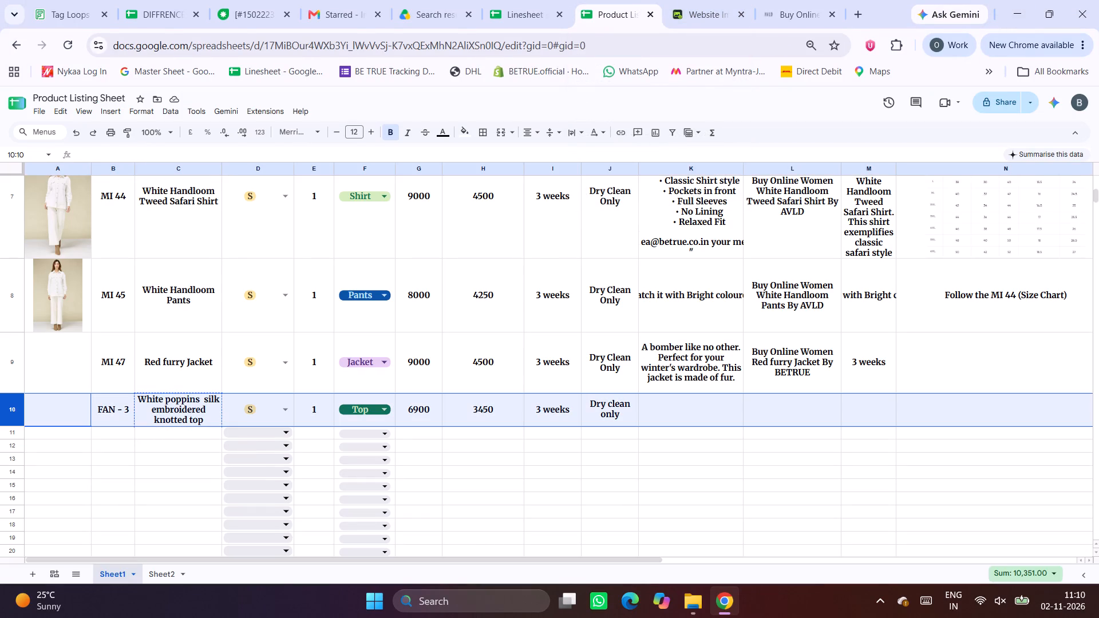
{"action": "key", "text": "Delete"}
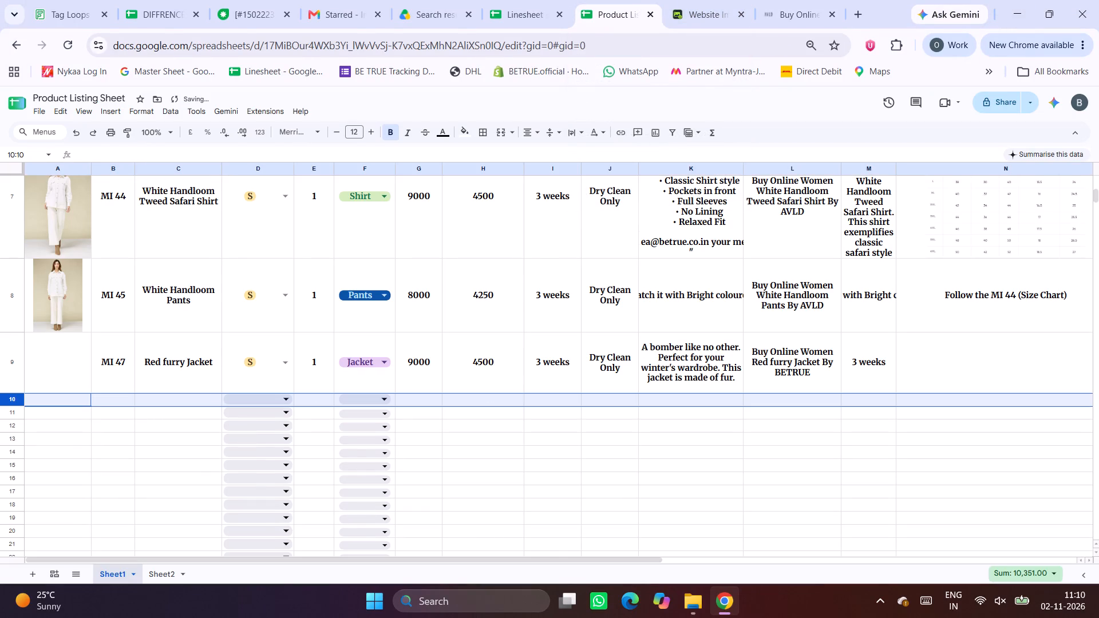
{"action": "left_click", "coordinate": [61, 402]}
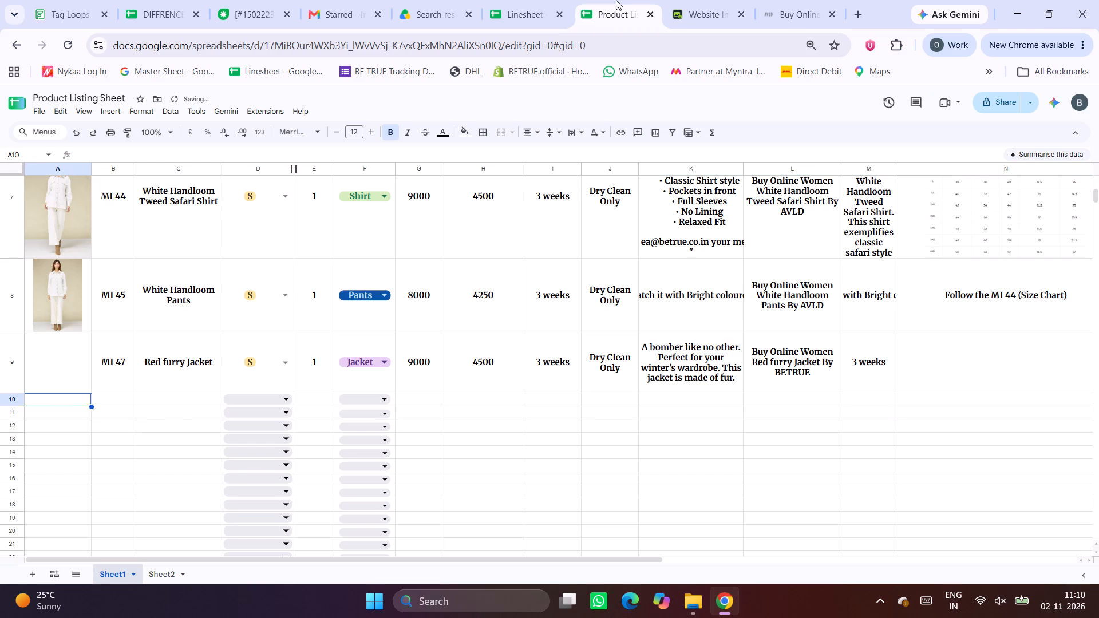
Find the FAN - 8 product in the Linesheet's FAN sheet and copy its name, White Chanderi Bustier.
{"action": "left_click", "coordinate": [472, 0]}
{"action": "left_click", "coordinate": [545, 0]}
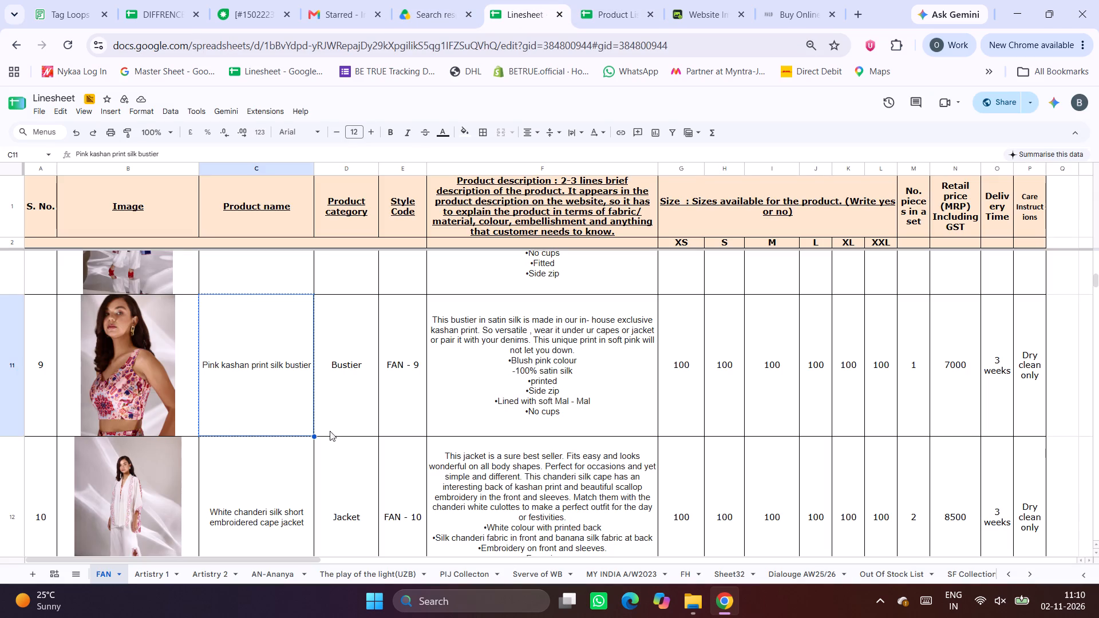
{"action": "scroll", "coordinate": [367, 418], "scroll_direction": "up", "scroll_amount": 1}
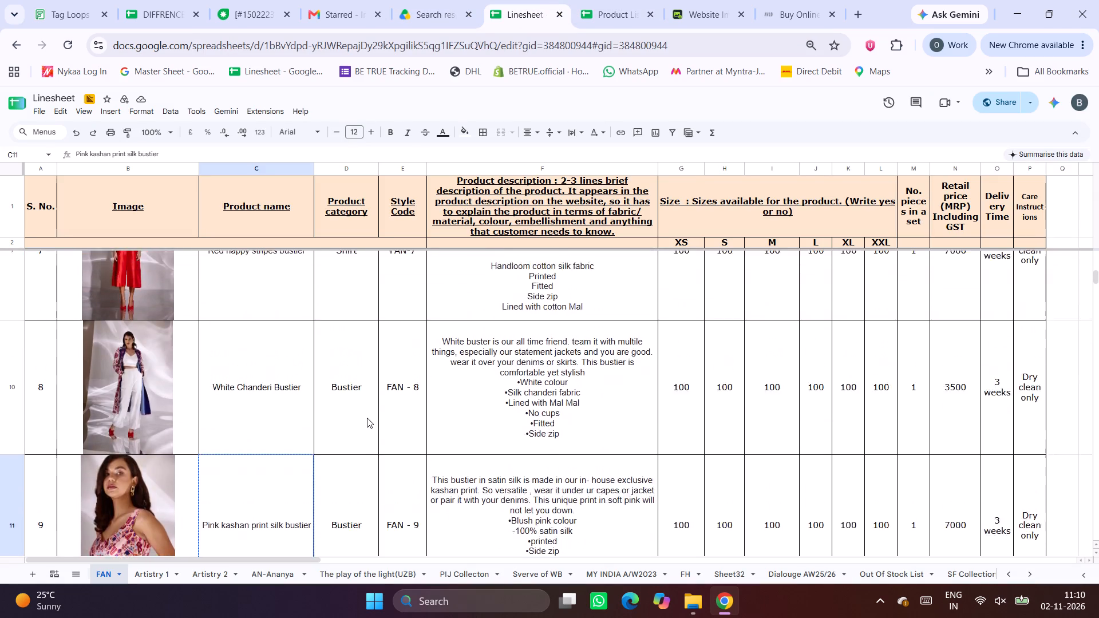
{"action": "scroll", "coordinate": [367, 418], "scroll_direction": "up", "scroll_amount": 3}
{"action": "scroll", "coordinate": [367, 418], "scroll_direction": "down", "scroll_amount": 1}
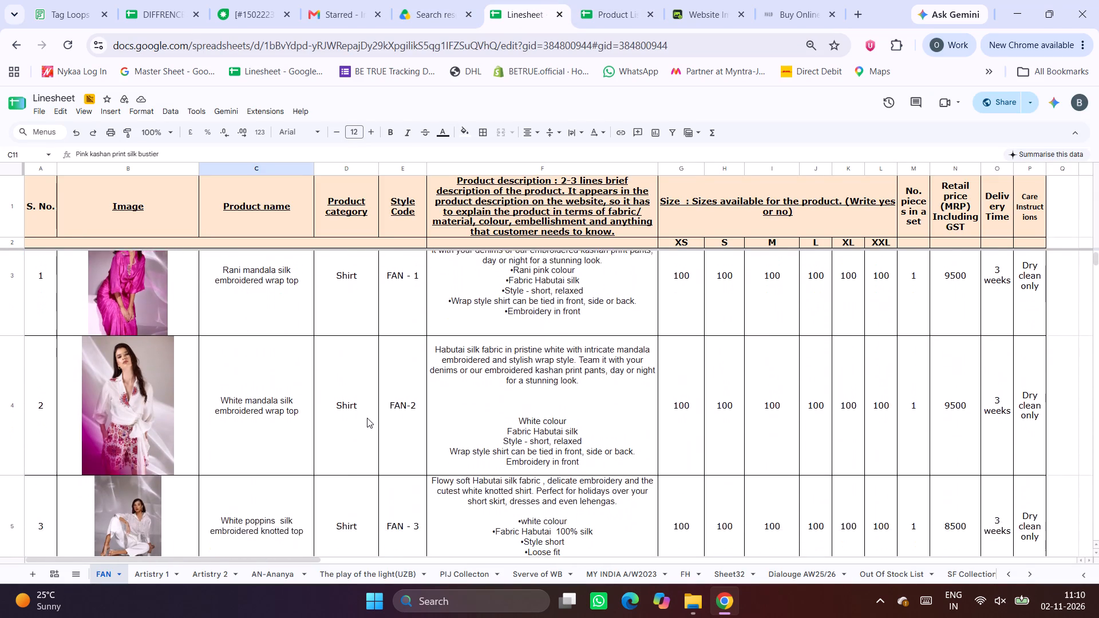
{"action": "scroll", "coordinate": [367, 418], "scroll_direction": "down", "scroll_amount": 1}
{"action": "left_click", "coordinate": [295, 484]}
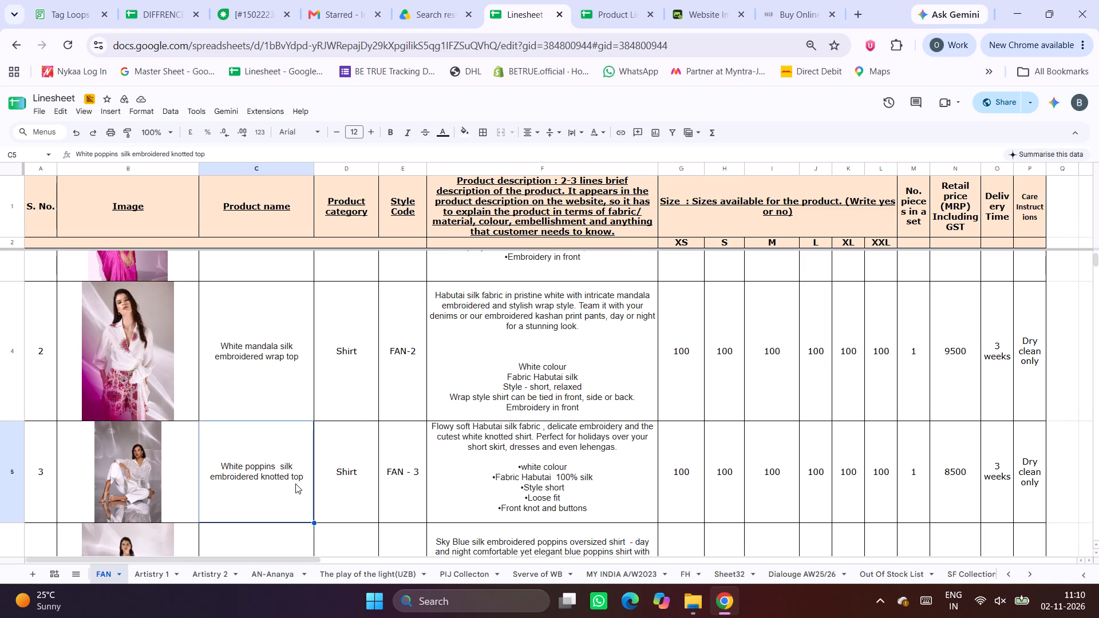
{"action": "scroll", "coordinate": [295, 484], "scroll_direction": "down", "scroll_amount": 7}
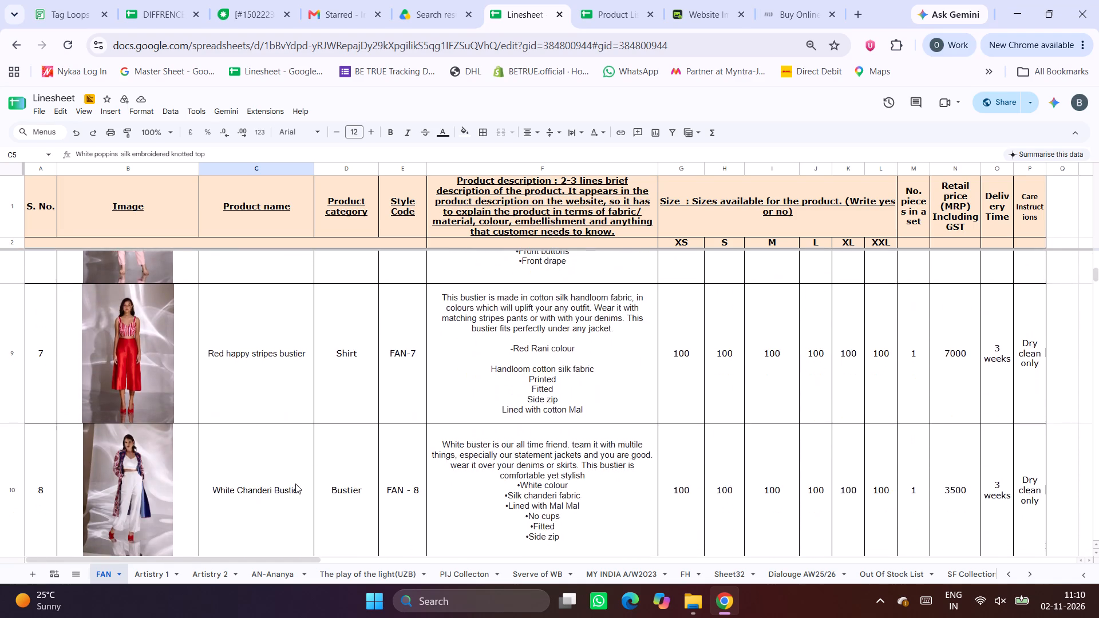
{"action": "scroll", "coordinate": [295, 484], "scroll_direction": "down", "scroll_amount": 1}
{"action": "left_click", "coordinate": [281, 415]}
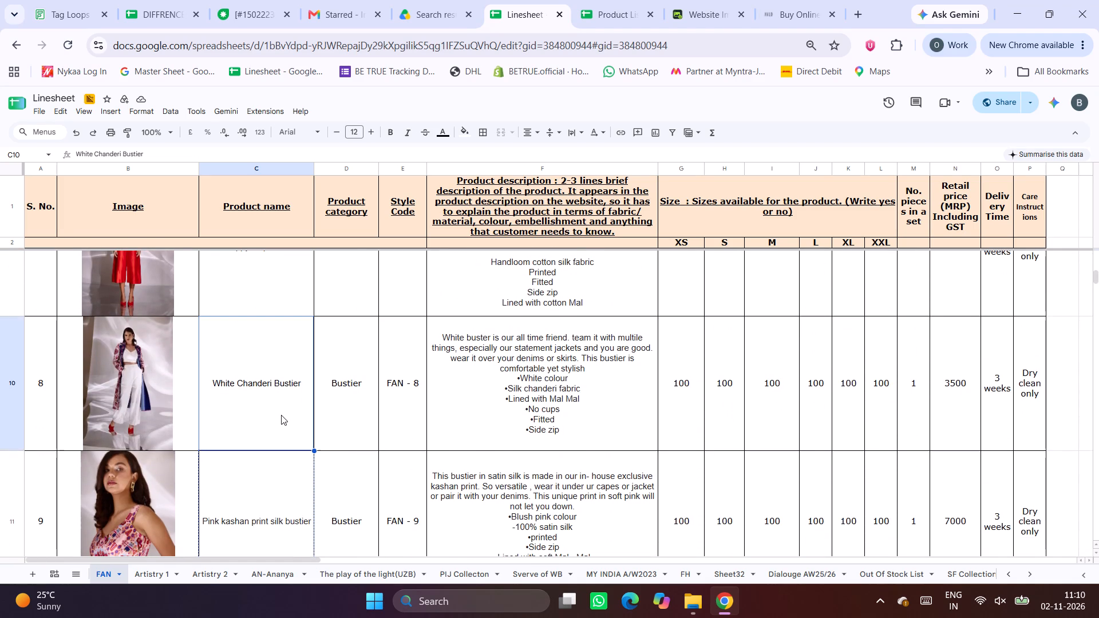
{"action": "key", "text": "ctrl+c"}
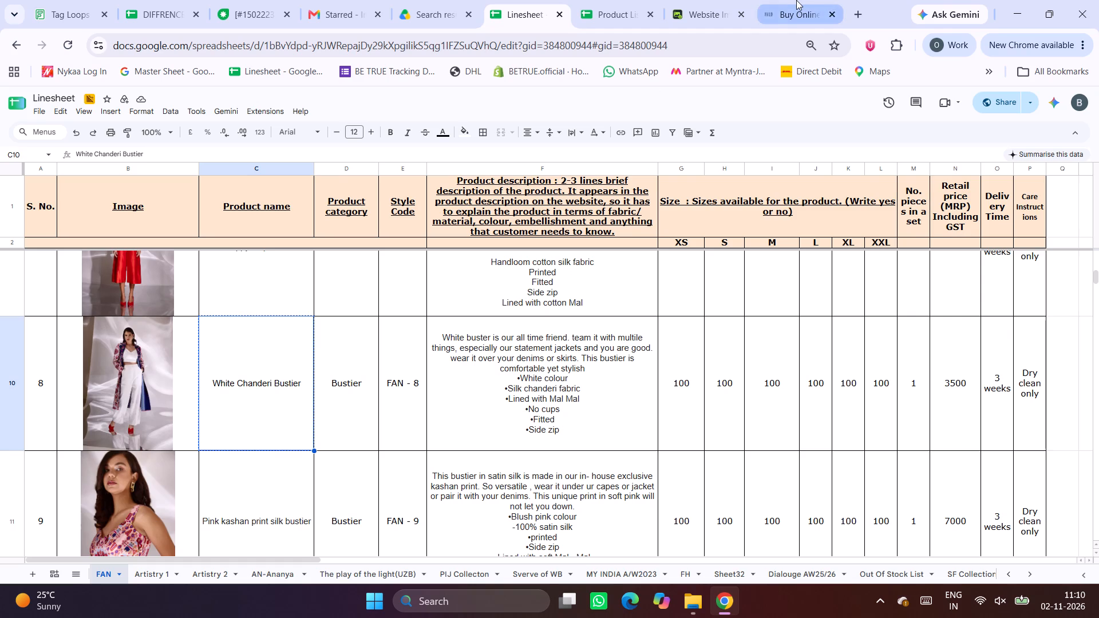
Search the AVLD store for White Chanderi Bustier and open the matching product page.
{"action": "left_click", "coordinate": [796, 0]}
{"action": "left_click", "coordinate": [1013, 167]}
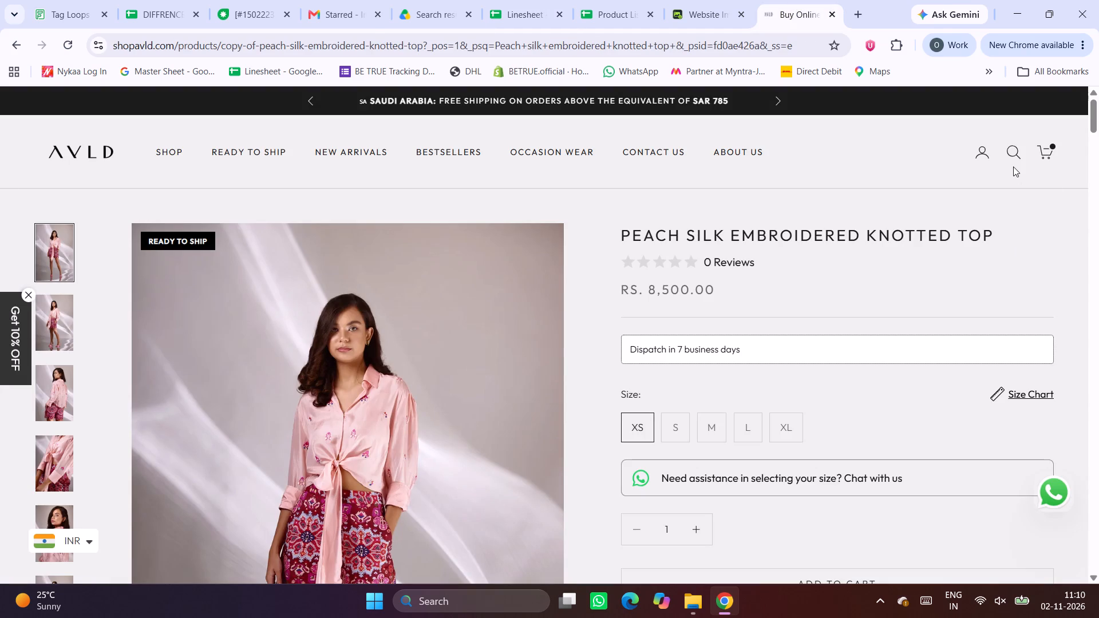
{"action": "left_click", "coordinate": [1013, 148]}
{"action": "key", "text": "ctrl+v"}
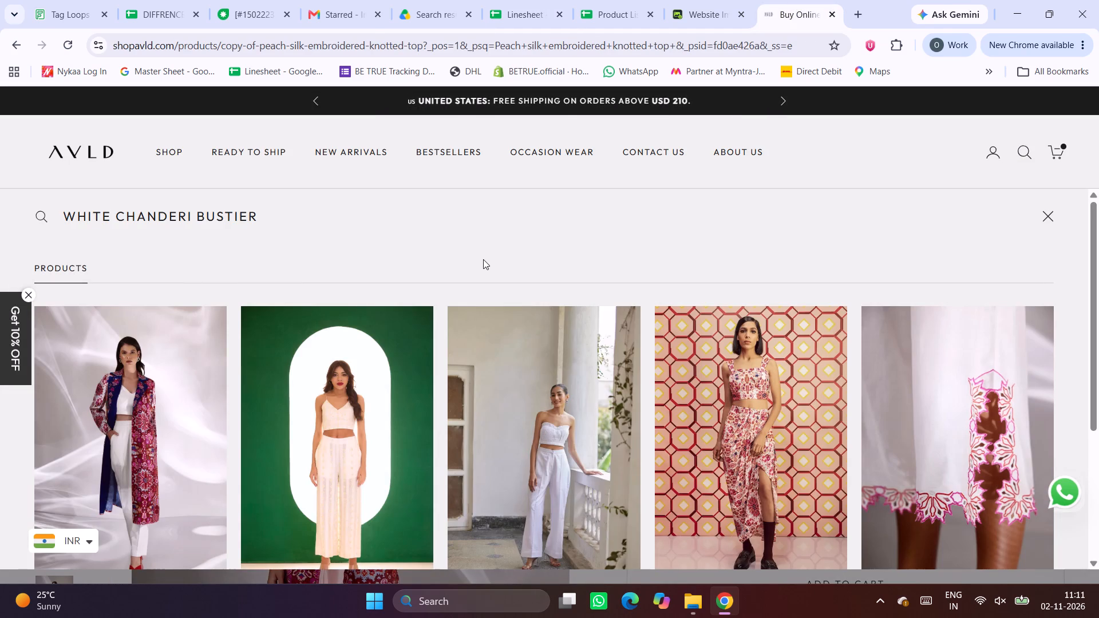
{"action": "scroll", "coordinate": [483, 259], "scroll_direction": "down", "scroll_amount": 1}
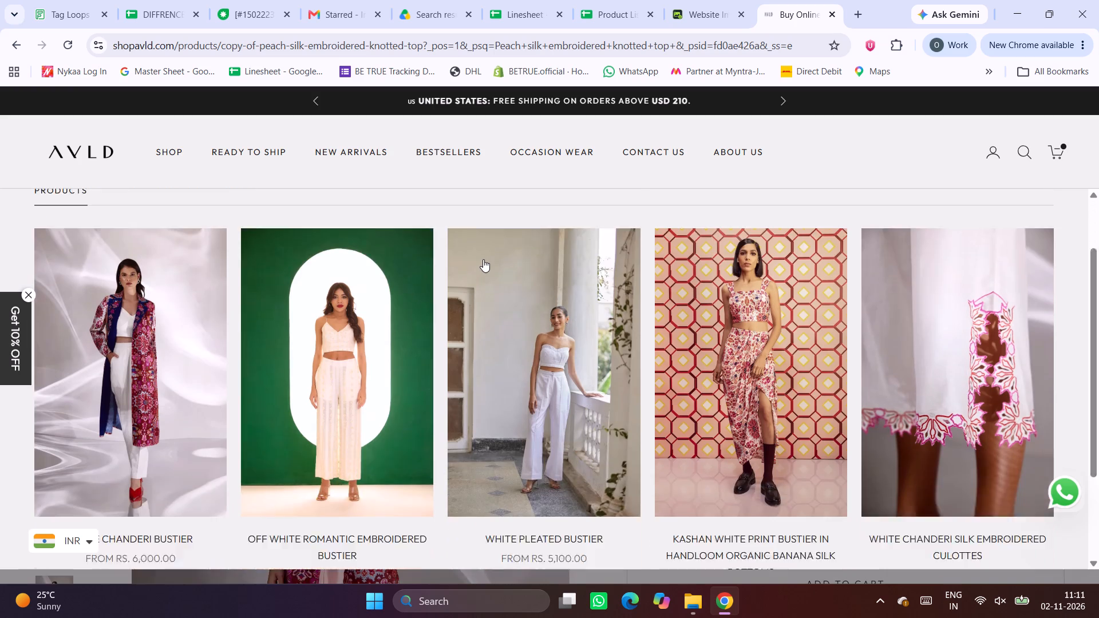
{"action": "scroll", "coordinate": [483, 259], "scroll_direction": "down", "scroll_amount": 1}
{"action": "left_click", "coordinate": [147, 334]}
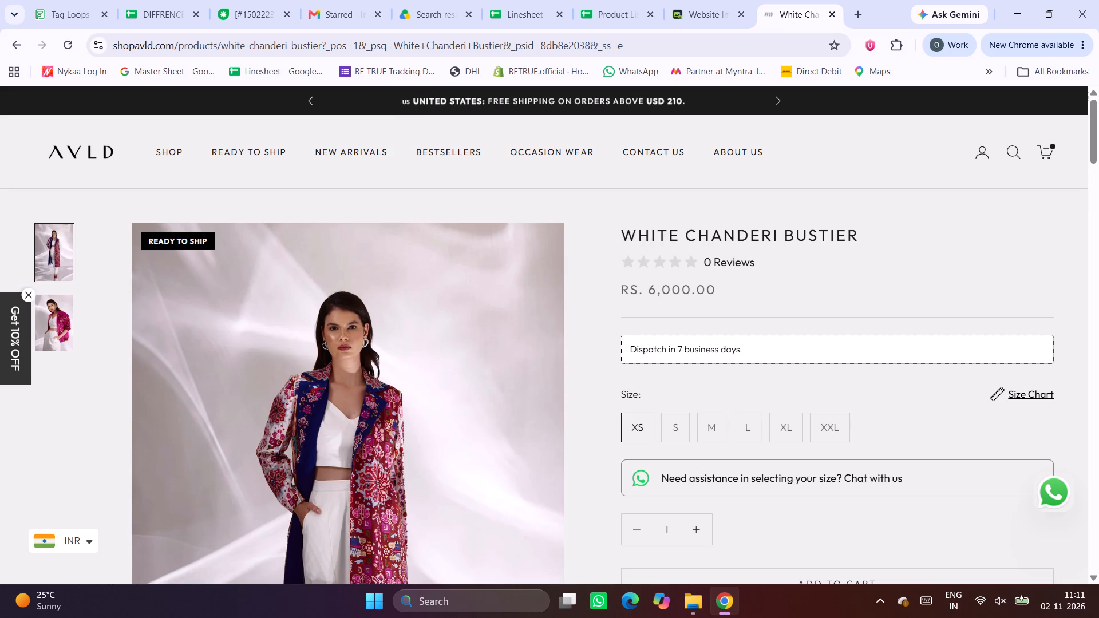
Copy the FAN - 16 name, Pink kashan print silk wide leg high waist pants, from the Linesheet and search the AVLD store for it.
{"action": "left_click", "coordinate": [511, 0]}
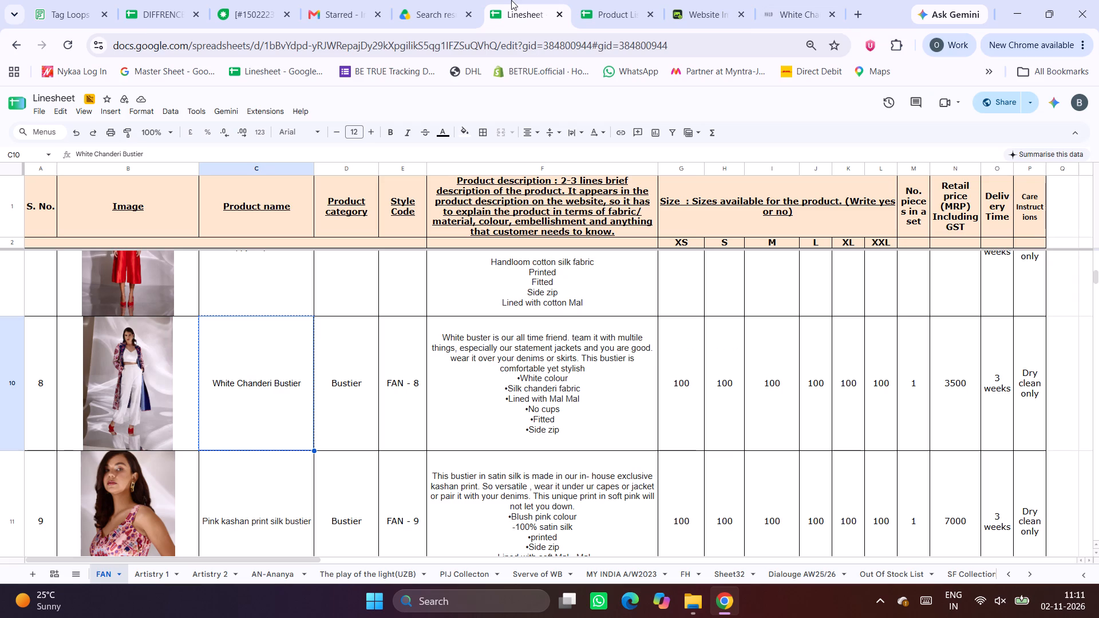
{"action": "scroll", "coordinate": [541, 148], "scroll_direction": "down", "scroll_amount": 2}
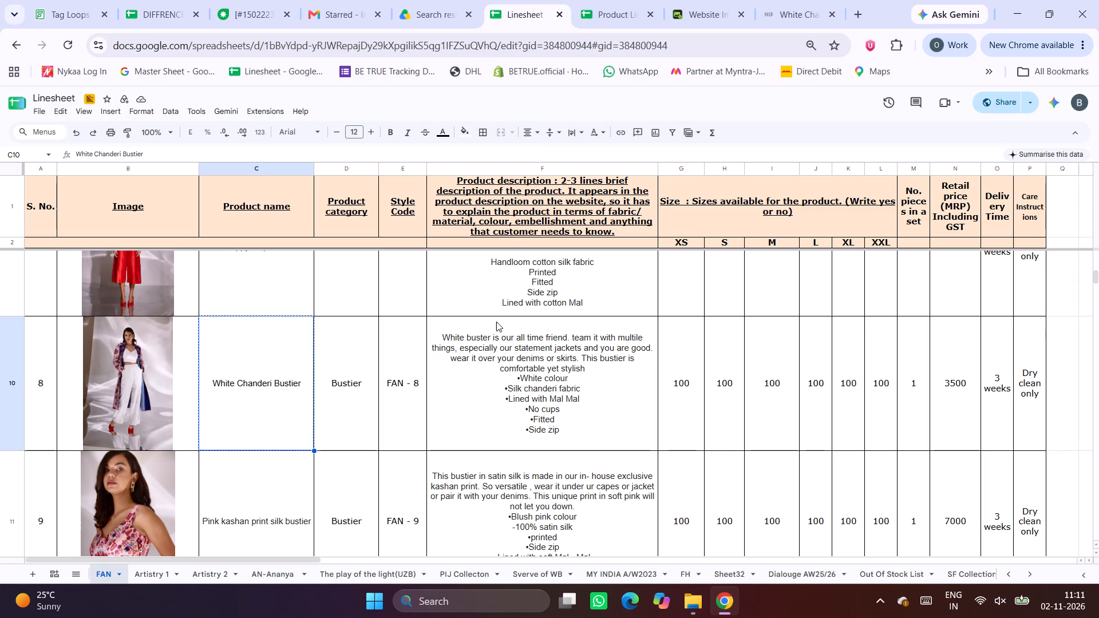
{"action": "scroll", "coordinate": [496, 322], "scroll_direction": "down", "scroll_amount": 9}
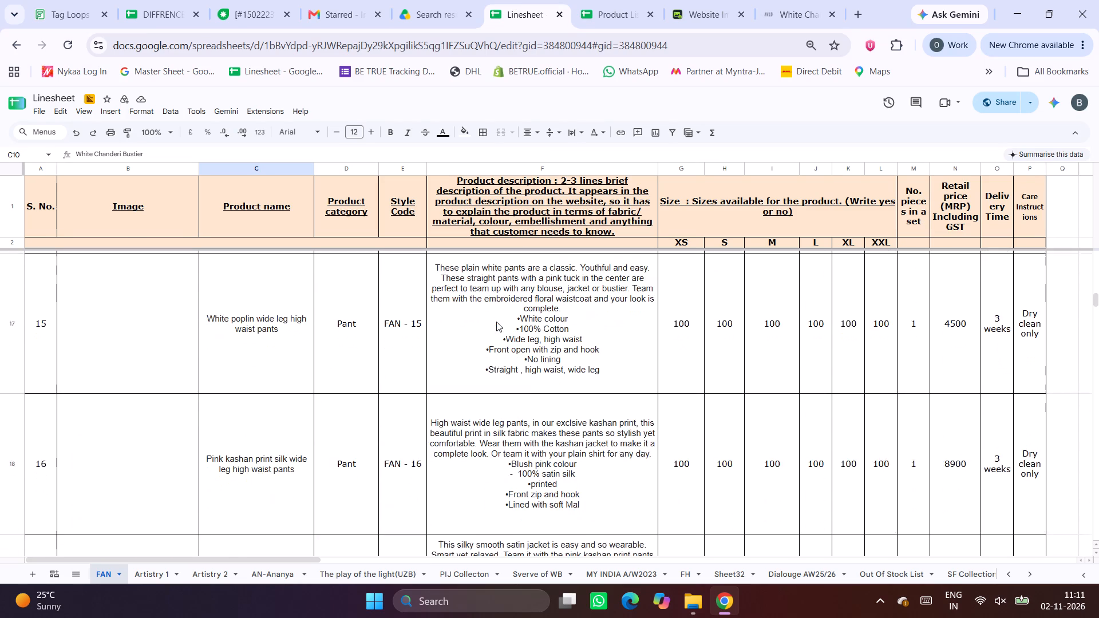
{"action": "scroll", "coordinate": [496, 322], "scroll_direction": "down", "scroll_amount": 1}
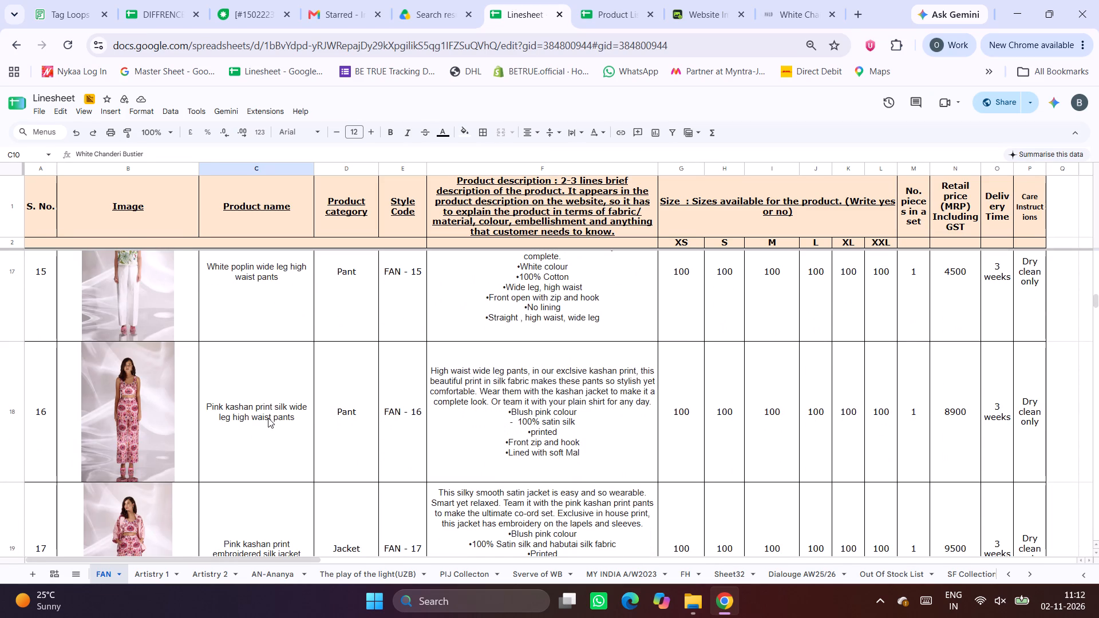
{"action": "left_click", "coordinate": [268, 418]}
{"action": "key", "text": "ctrl+c"}
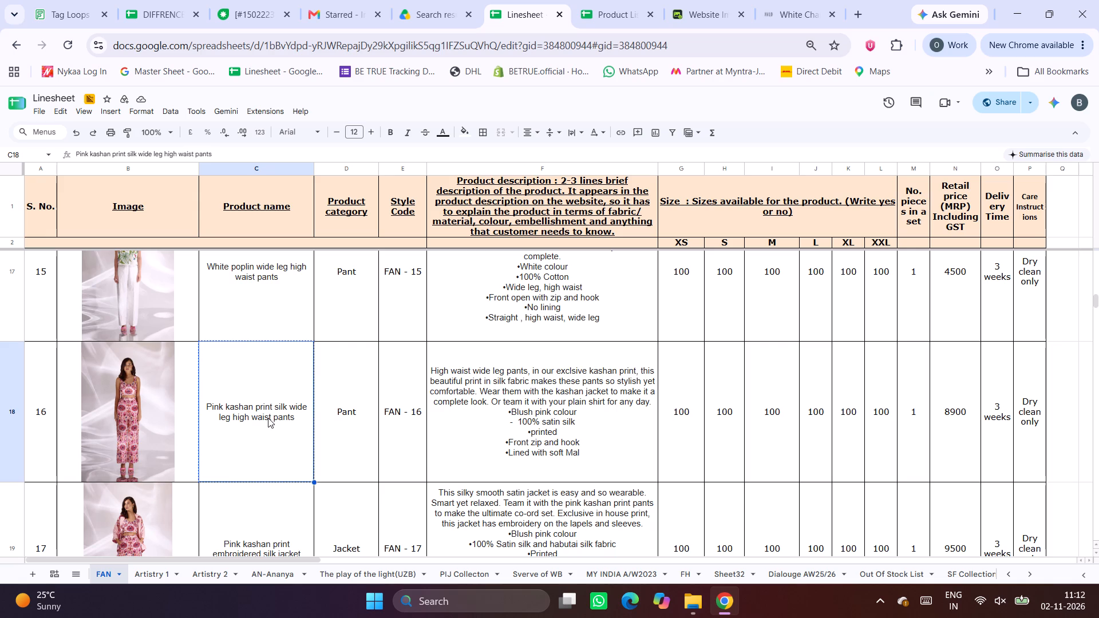
{"action": "left_click", "coordinate": [809, 0]}
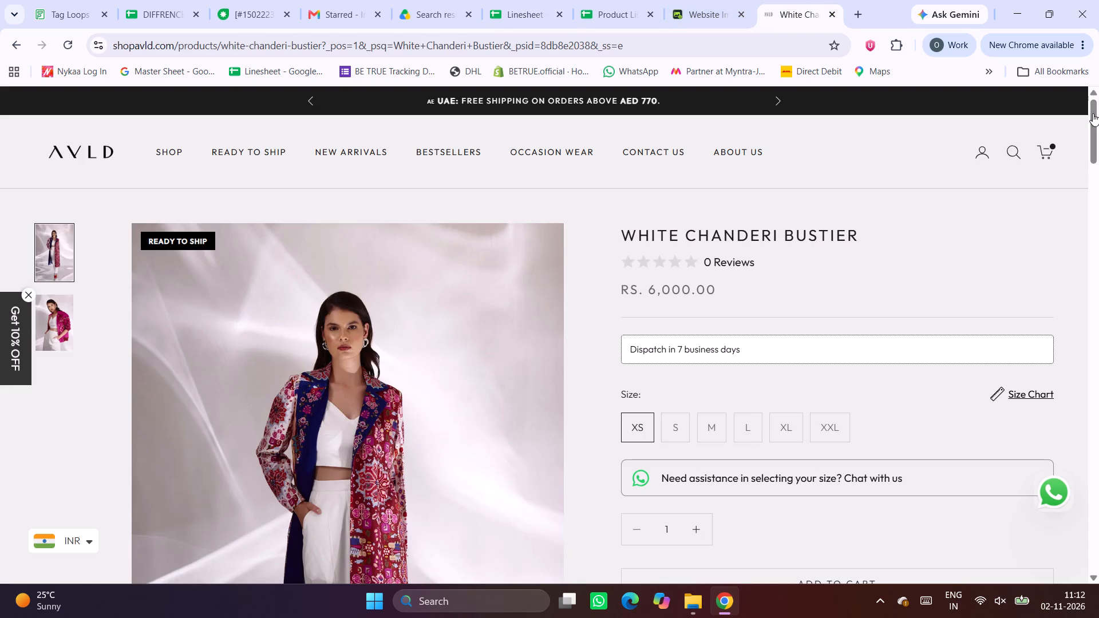
{"action": "left_click", "coordinate": [1021, 144]}
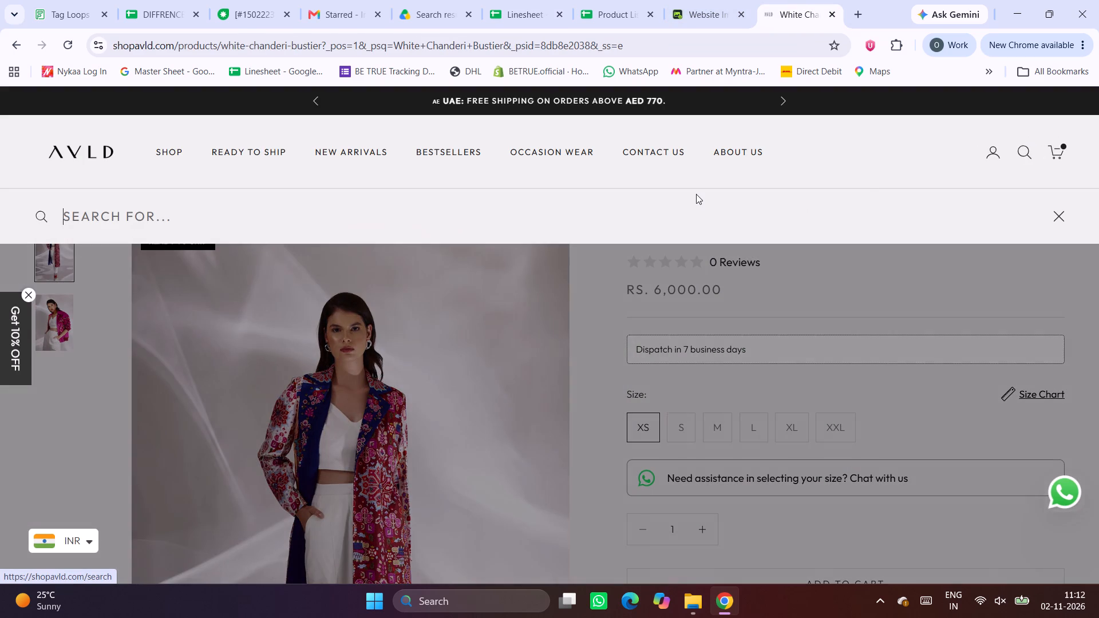
{"action": "key", "text": "ctrl+v"}
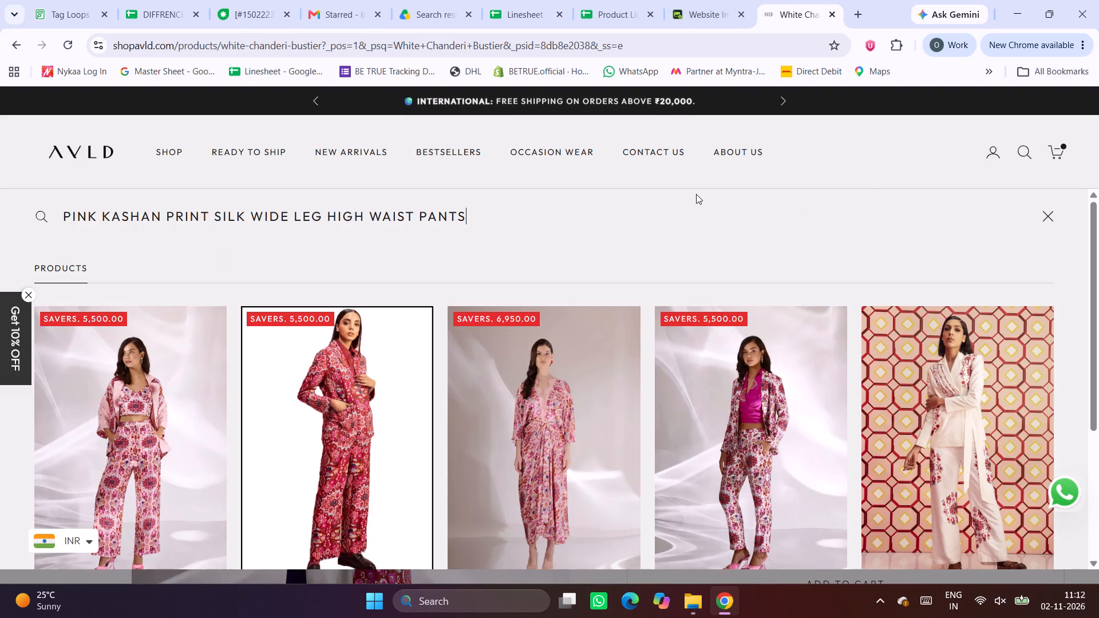
{"action": "left_click", "coordinate": [696, 194]}
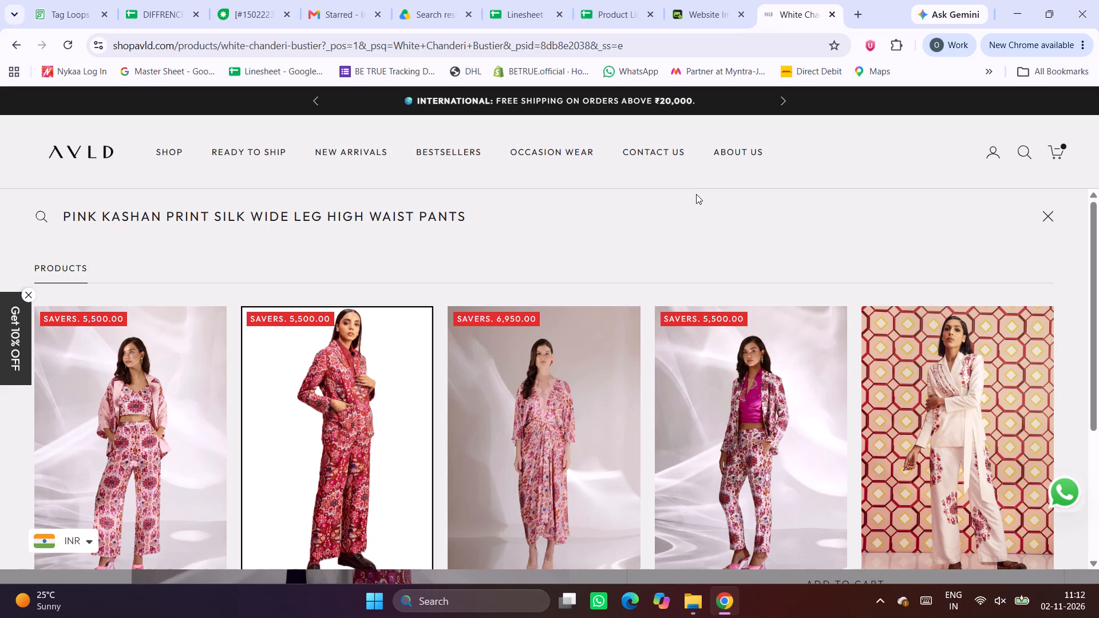
{"action": "scroll", "coordinate": [438, 317], "scroll_direction": "down", "scroll_amount": 3}
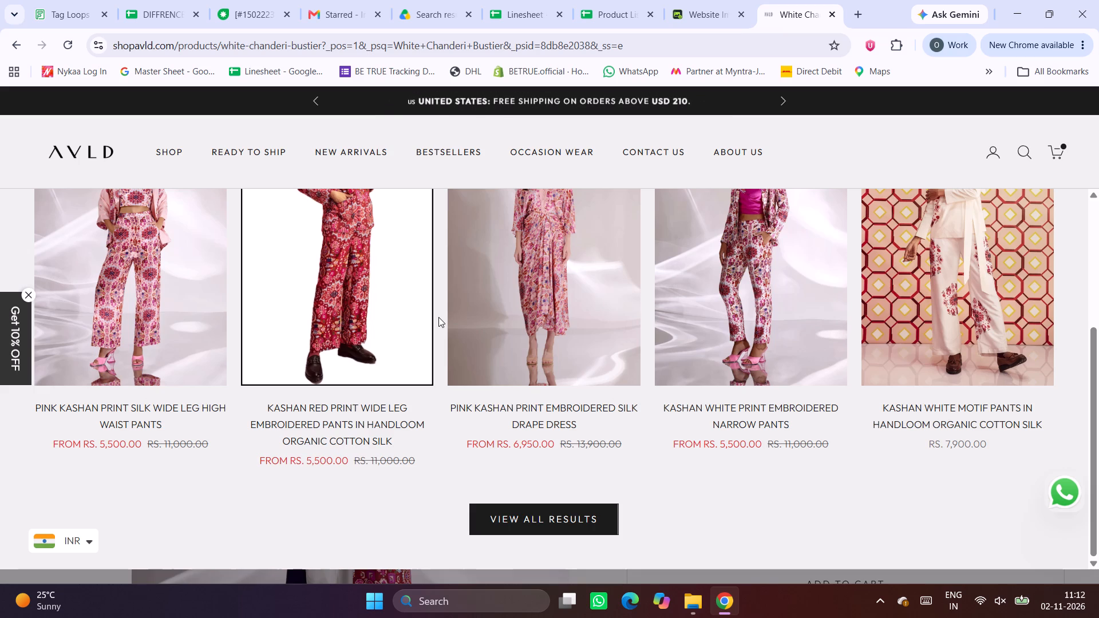
{"action": "scroll", "coordinate": [630, 292], "scroll_direction": "up", "scroll_amount": 6}
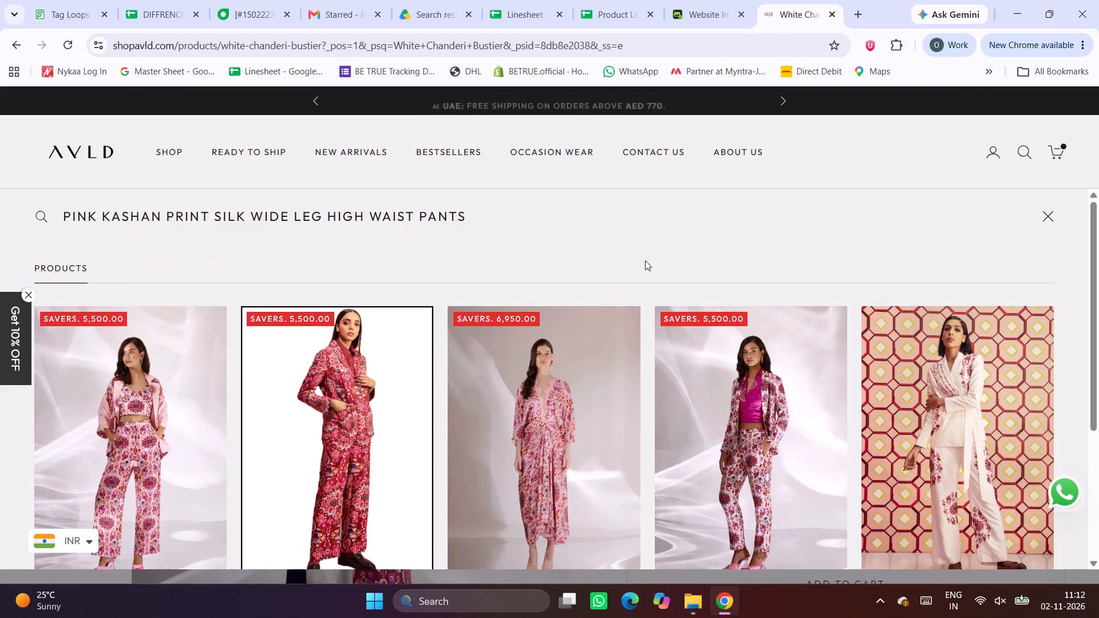
Copy the FAN - 9 name, Pink kashan print silk bustier, from the Linesheet and search the AVLD store for it.
{"action": "left_click", "coordinate": [611, 0]}
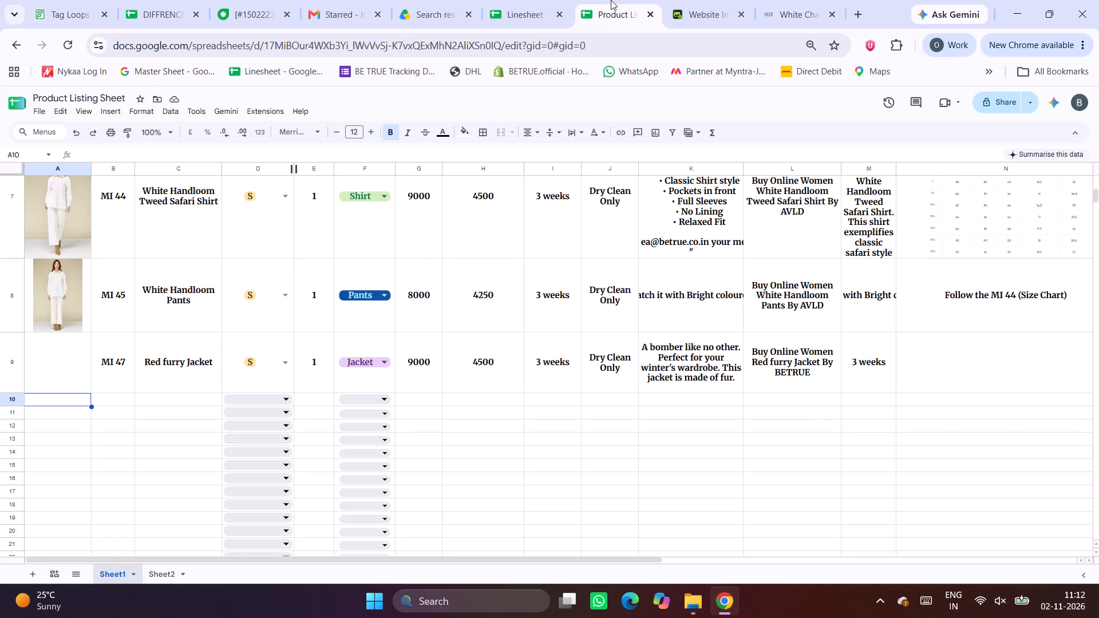
{"action": "left_click", "coordinate": [507, 0]}
{"action": "scroll", "coordinate": [485, 397], "scroll_direction": "up", "scroll_amount": 6}
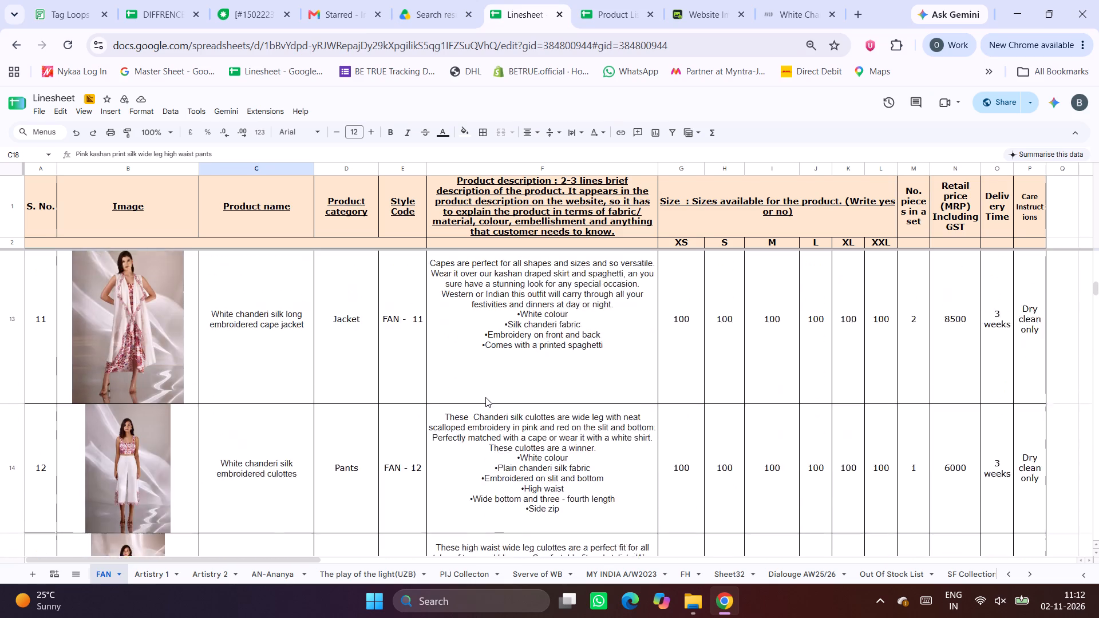
{"action": "scroll", "coordinate": [485, 397], "scroll_direction": "up", "scroll_amount": 3}
{"action": "left_click", "coordinate": [276, 360]}
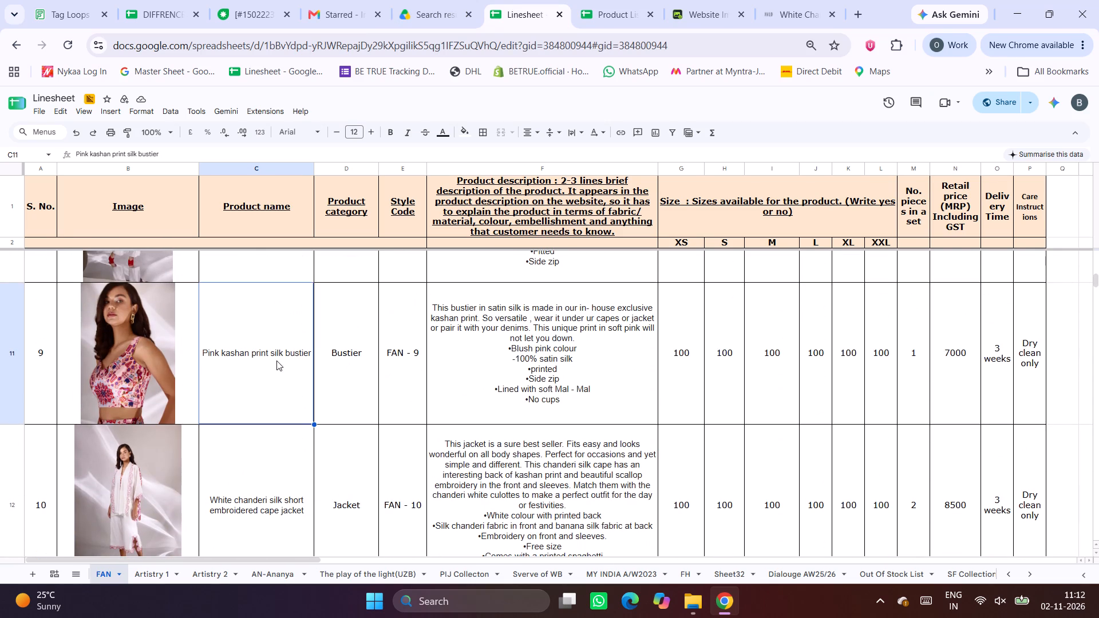
{"action": "key", "text": "ctrl+c"}
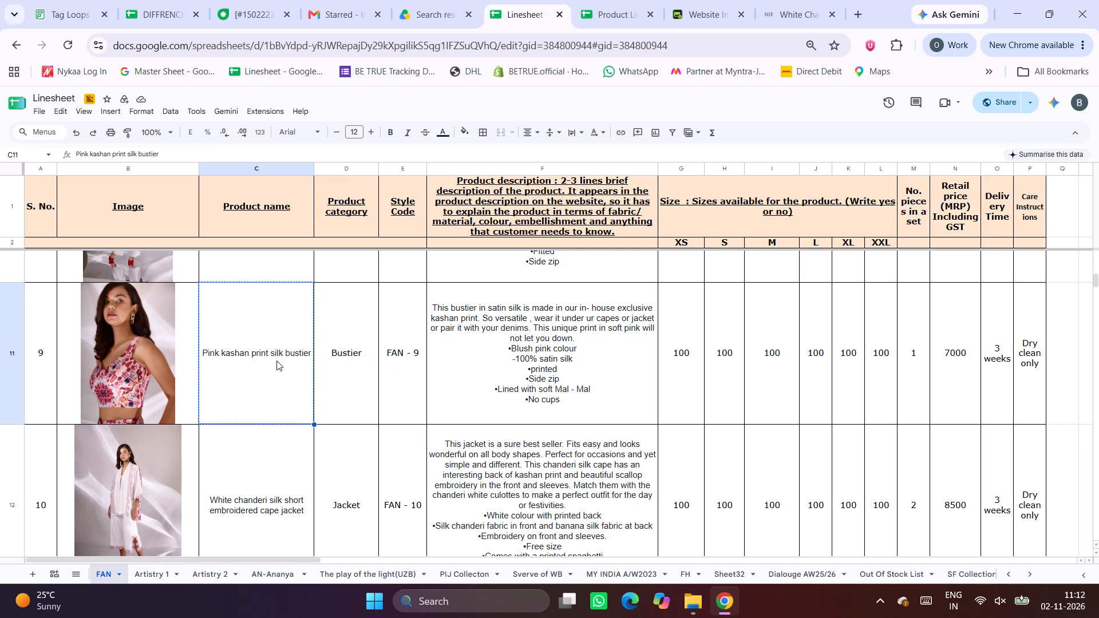
{"action": "left_click", "coordinate": [793, 0]}
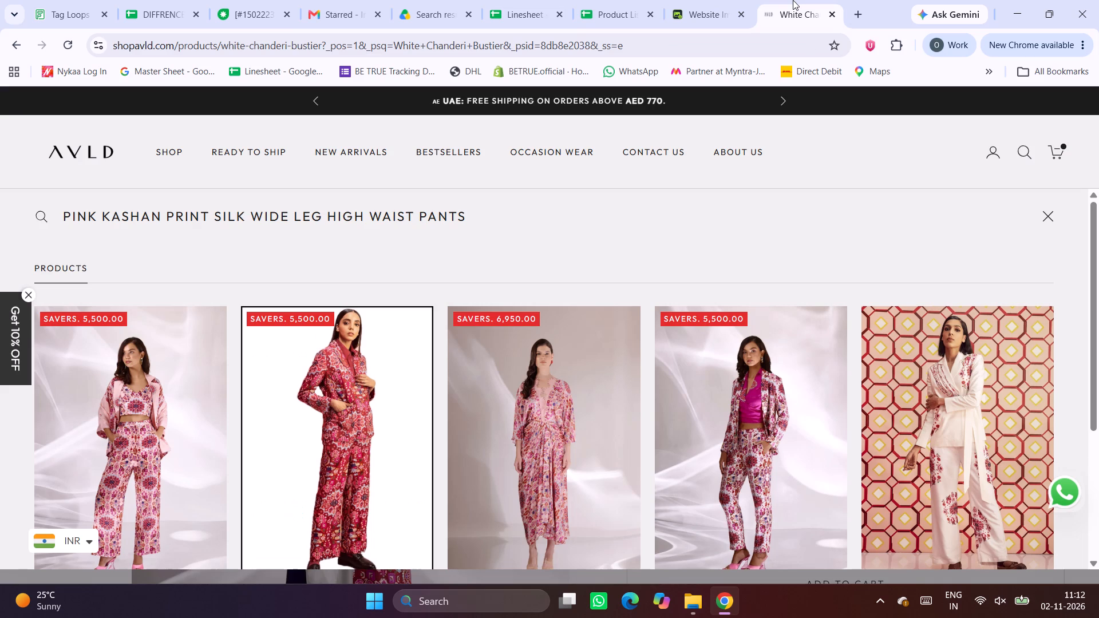
{"action": "triple_click", "coordinate": [328, 216]}
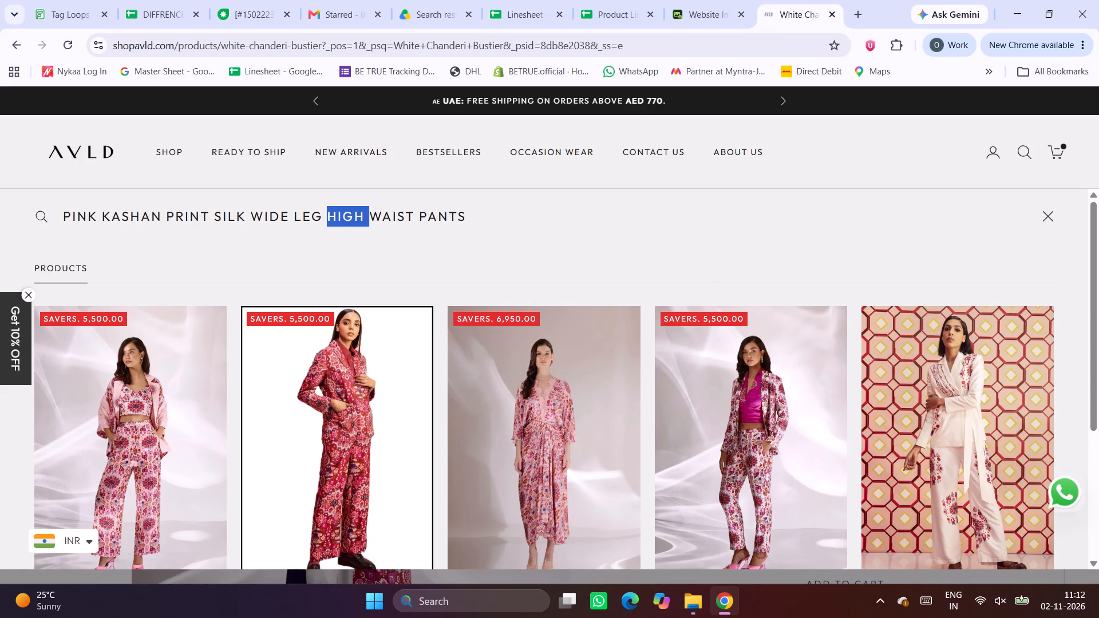
{"action": "left_click", "coordinate": [328, 216]}
{"action": "key", "text": "ctrl+v"}
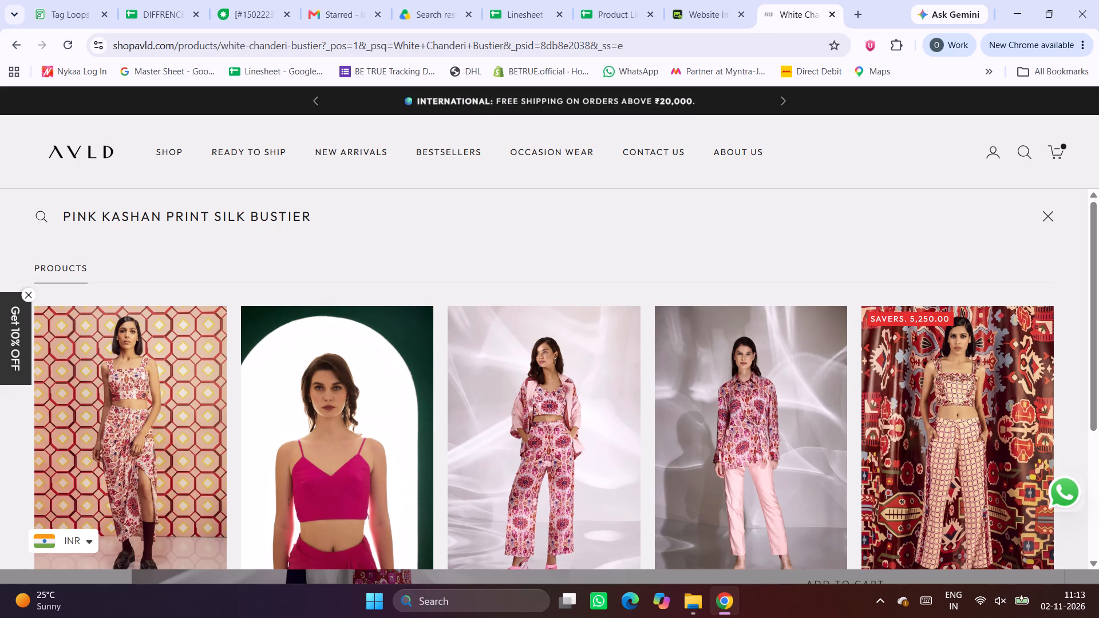
{"action": "scroll", "coordinate": [280, 378], "scroll_direction": "down", "scroll_amount": 2}
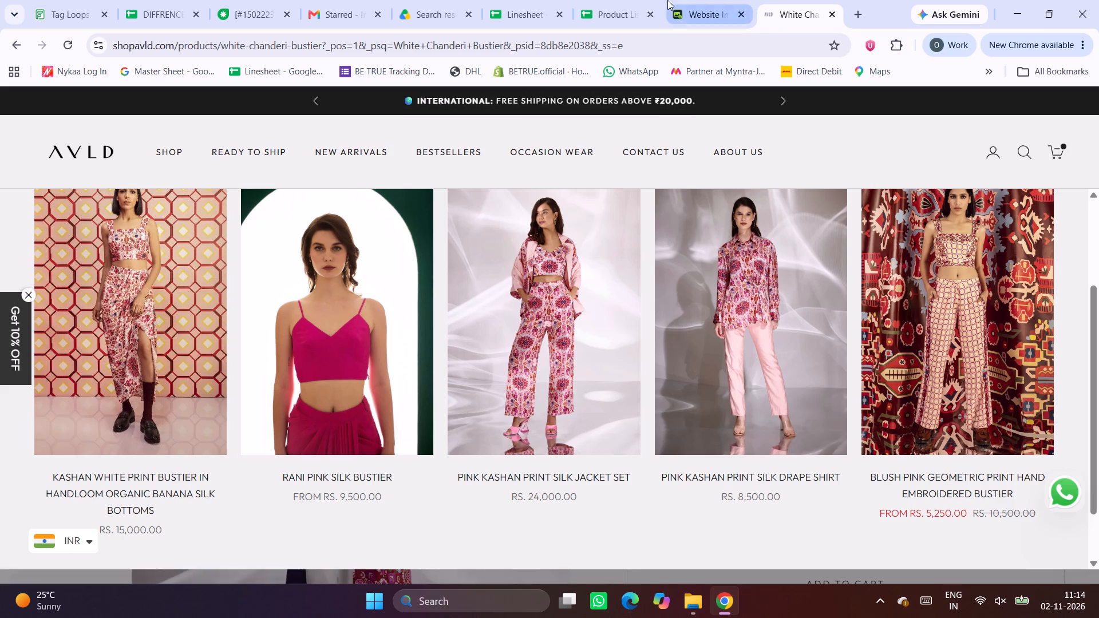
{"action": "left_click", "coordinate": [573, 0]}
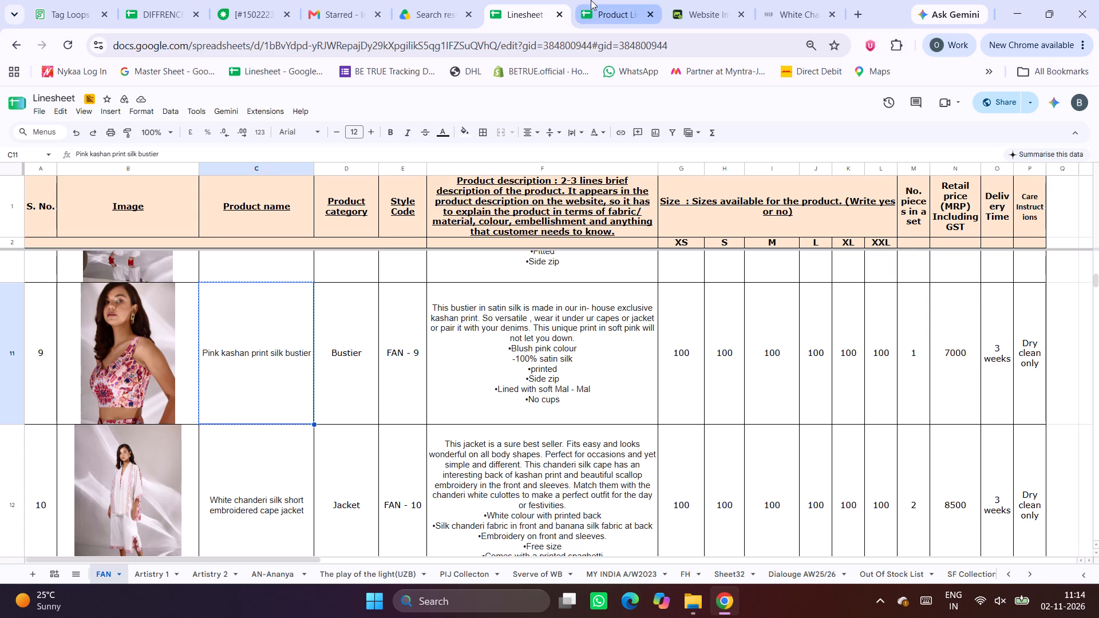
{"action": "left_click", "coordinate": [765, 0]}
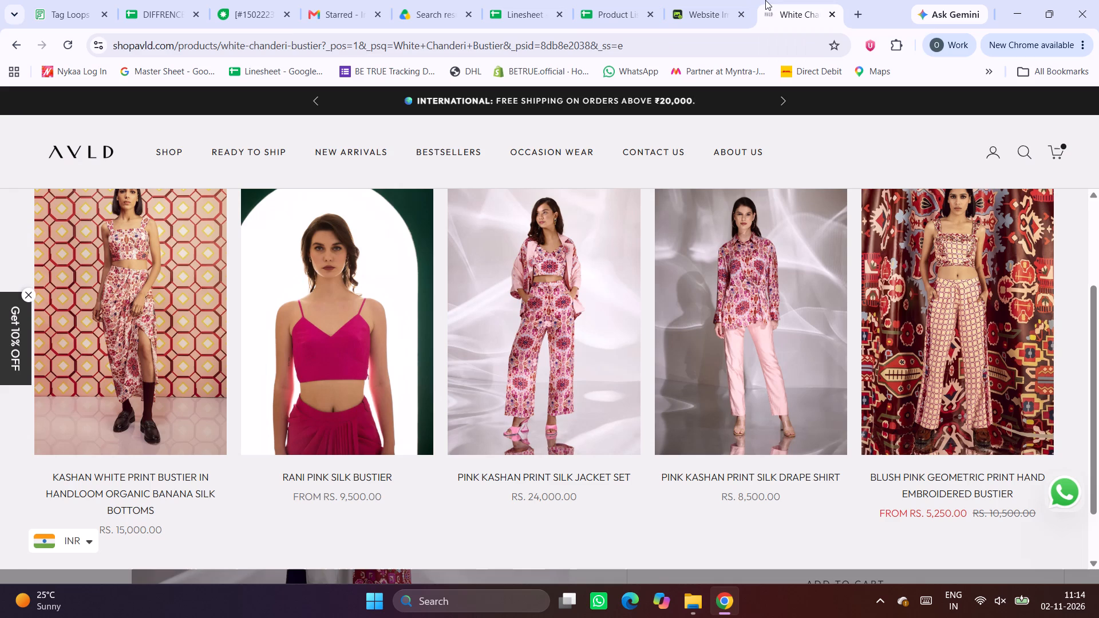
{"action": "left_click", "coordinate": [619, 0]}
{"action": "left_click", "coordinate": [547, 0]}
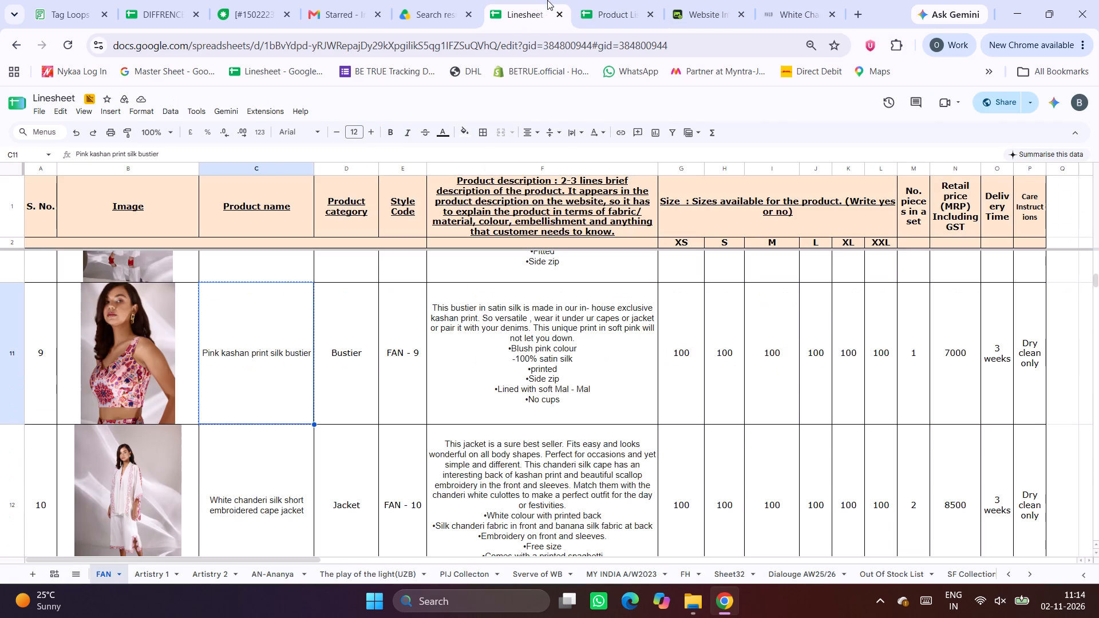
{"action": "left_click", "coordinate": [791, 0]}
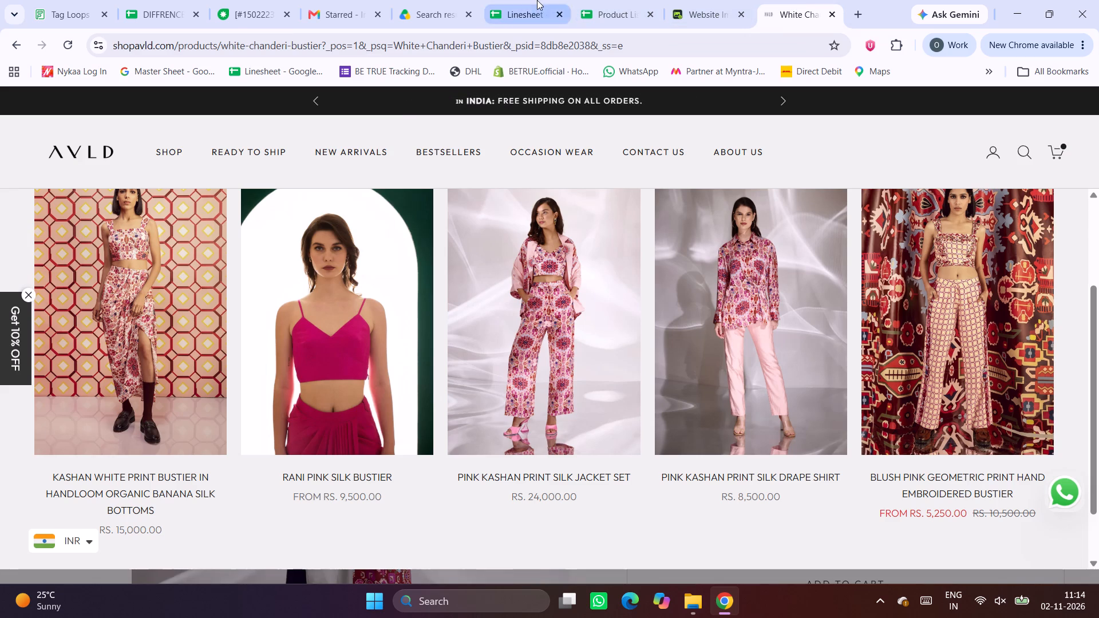
Copy the FAN - 9 product name from the Linesheet and search Google for "Pink kashan print silk bustier avld".
{"action": "left_click", "coordinate": [537, 0]}
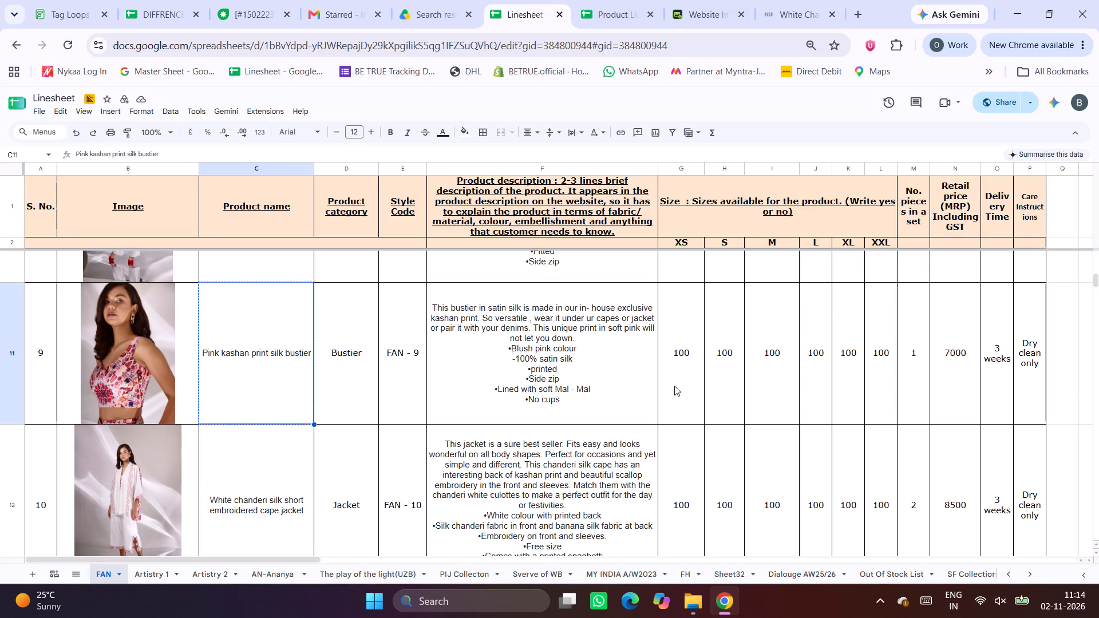
{"action": "left_click", "coordinate": [586, 386]}
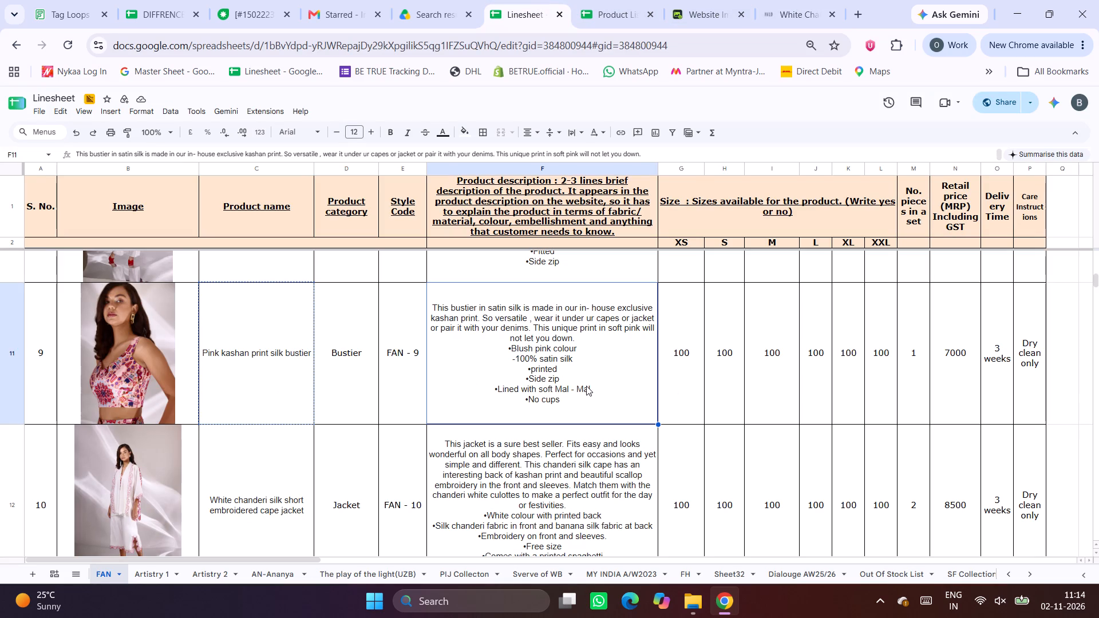
{"action": "left_click", "coordinate": [274, 358]}
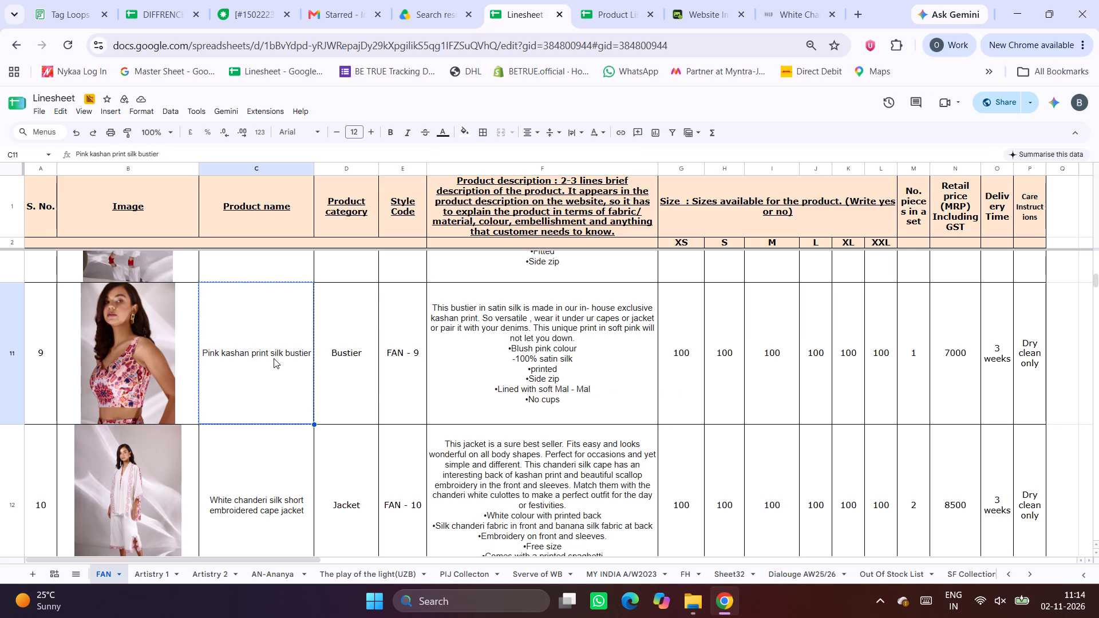
{"action": "key", "text": "ctrl+c"}
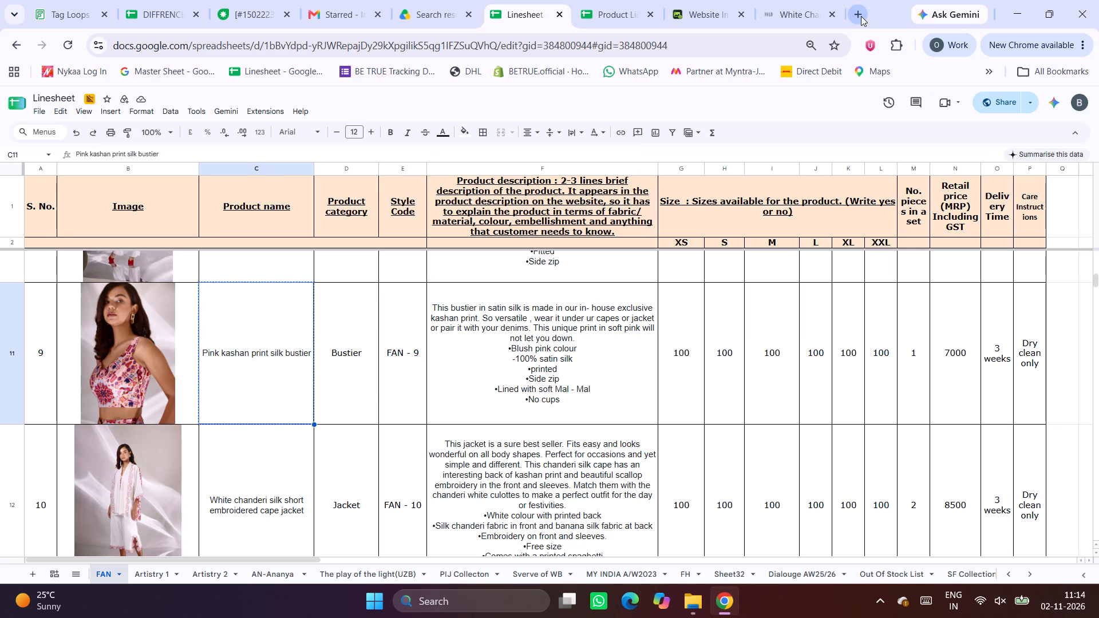
{"action": "left_click", "coordinate": [861, 16]}
{"action": "key", "text": "ctrl+v"}
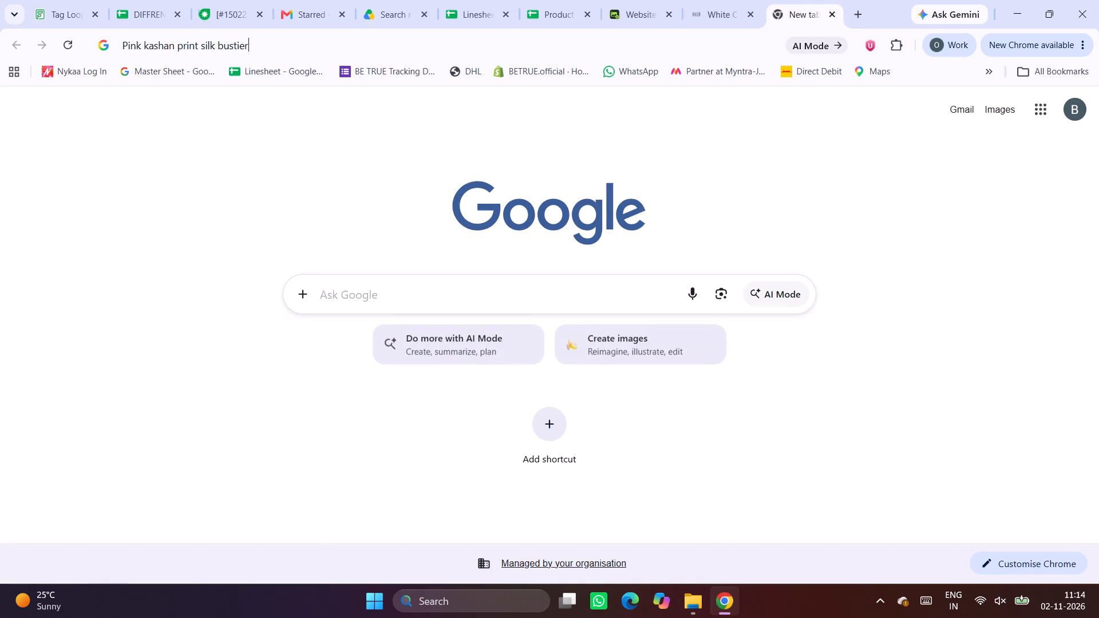
{"action": "key", "text": "space"}
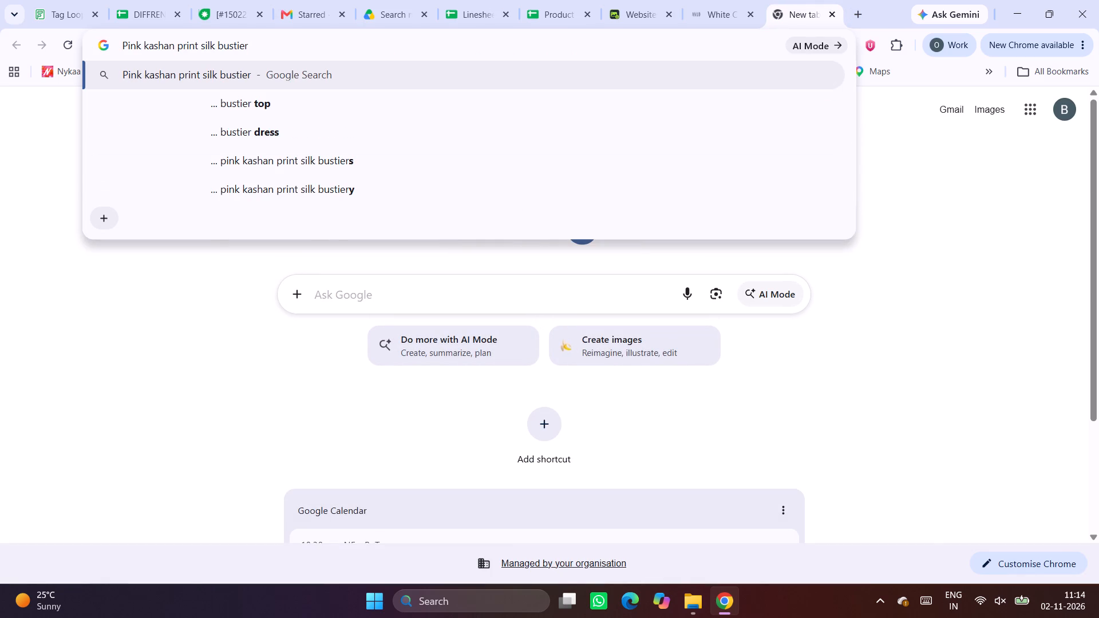
{"action": "type", "text": "avld"}
{"action": "key", "text": "Return"}
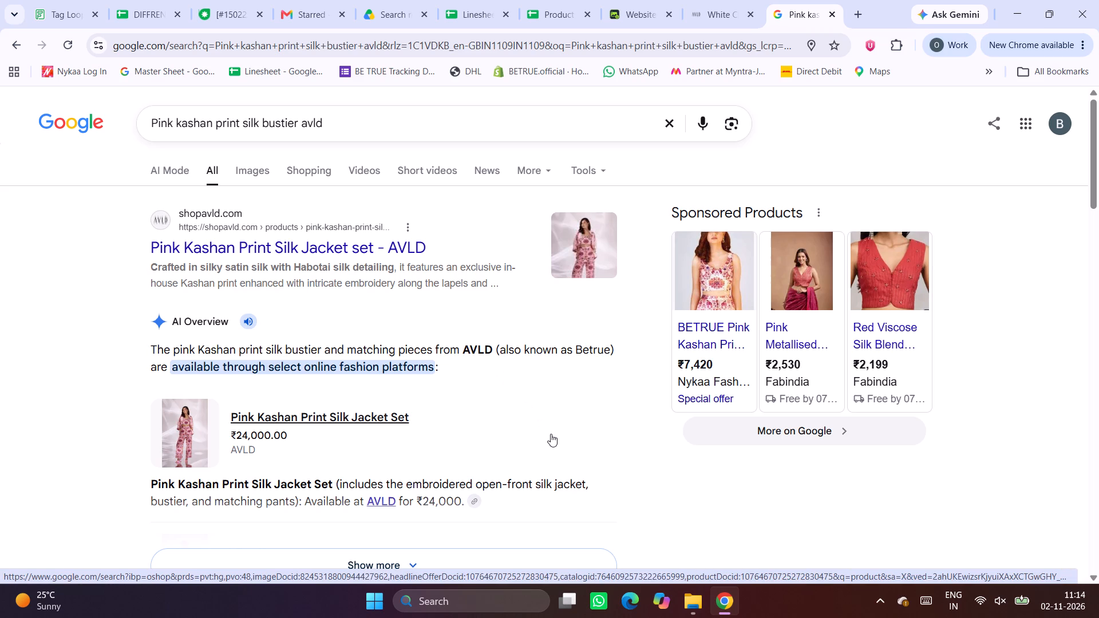
{"action": "scroll", "coordinate": [551, 434], "scroll_direction": "down", "scroll_amount": 3}
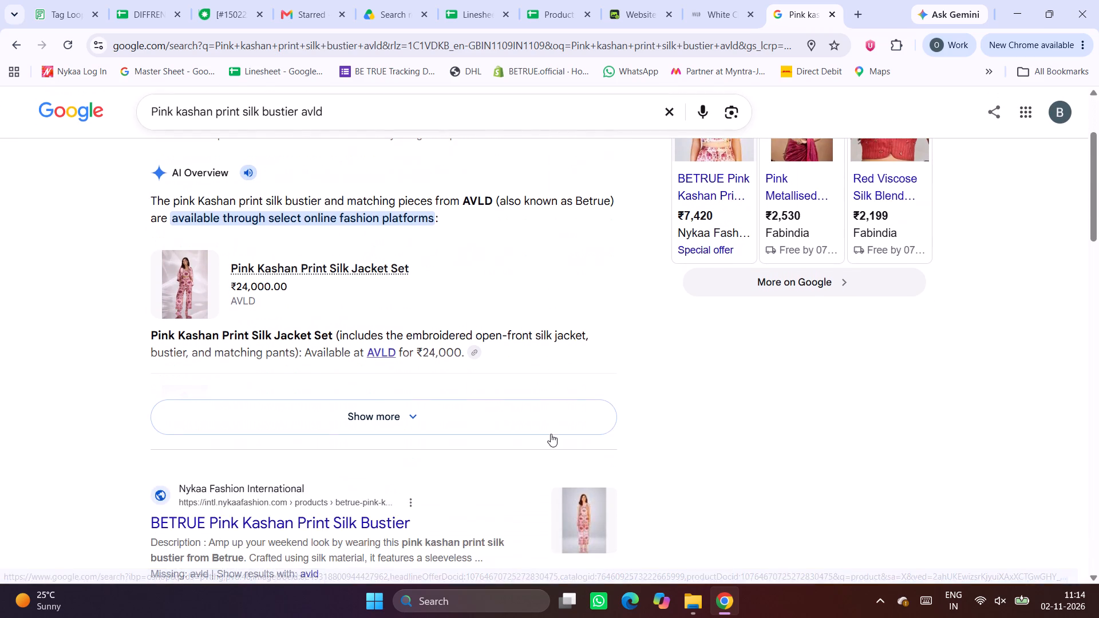
{"action": "scroll", "coordinate": [551, 434], "scroll_direction": "up", "scroll_amount": 2}
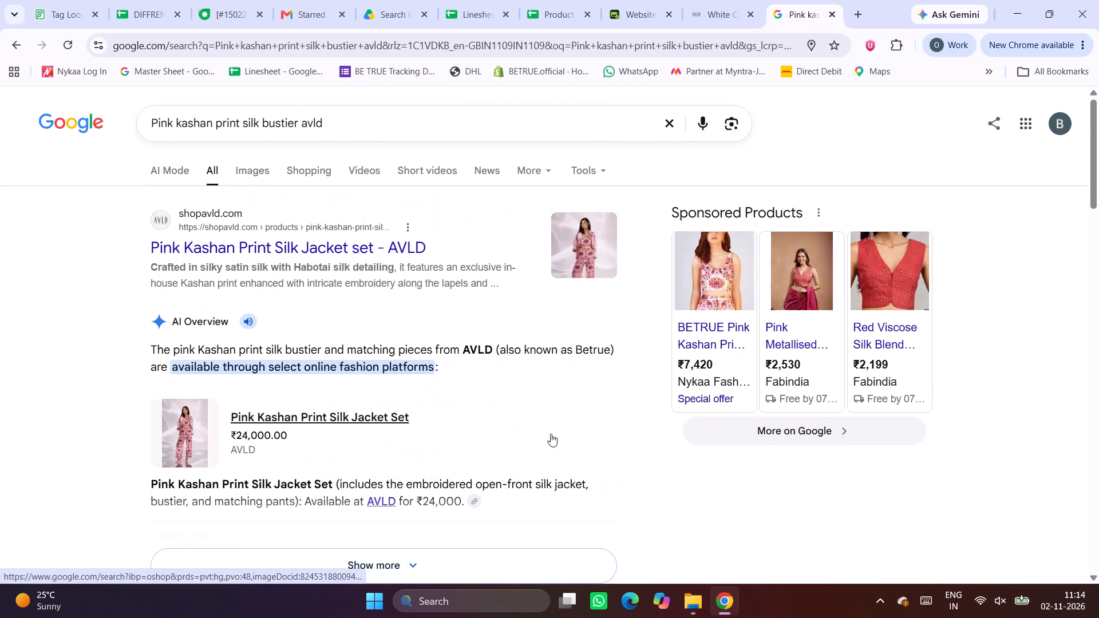
{"action": "scroll", "coordinate": [551, 434], "scroll_direction": "up", "scroll_amount": 1}
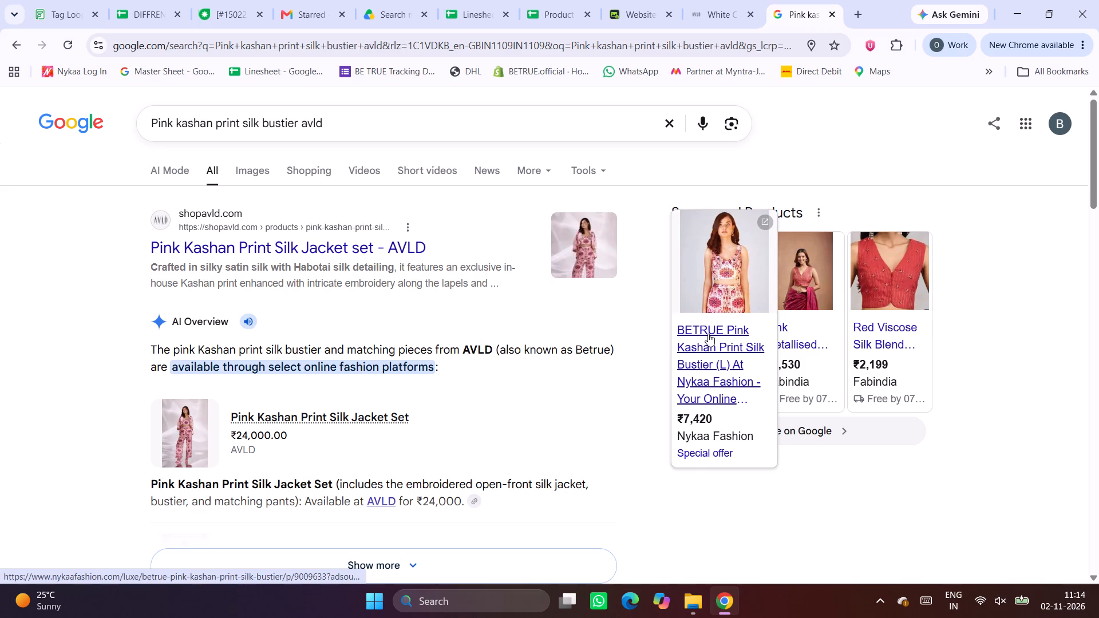
Open the Nykaa Fashion listing for the BETRUE Pink Kashan Print Silk Bustier and look through its product details.
{"action": "left_click", "coordinate": [708, 334]}
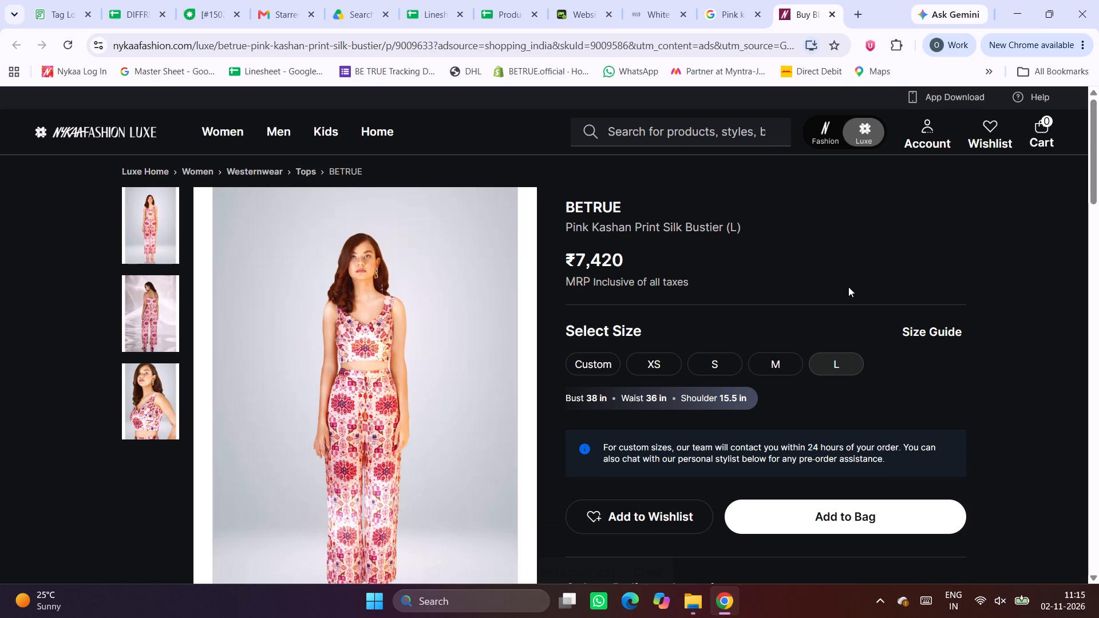
{"action": "scroll", "coordinate": [848, 287], "scroll_direction": "down", "scroll_amount": 11}
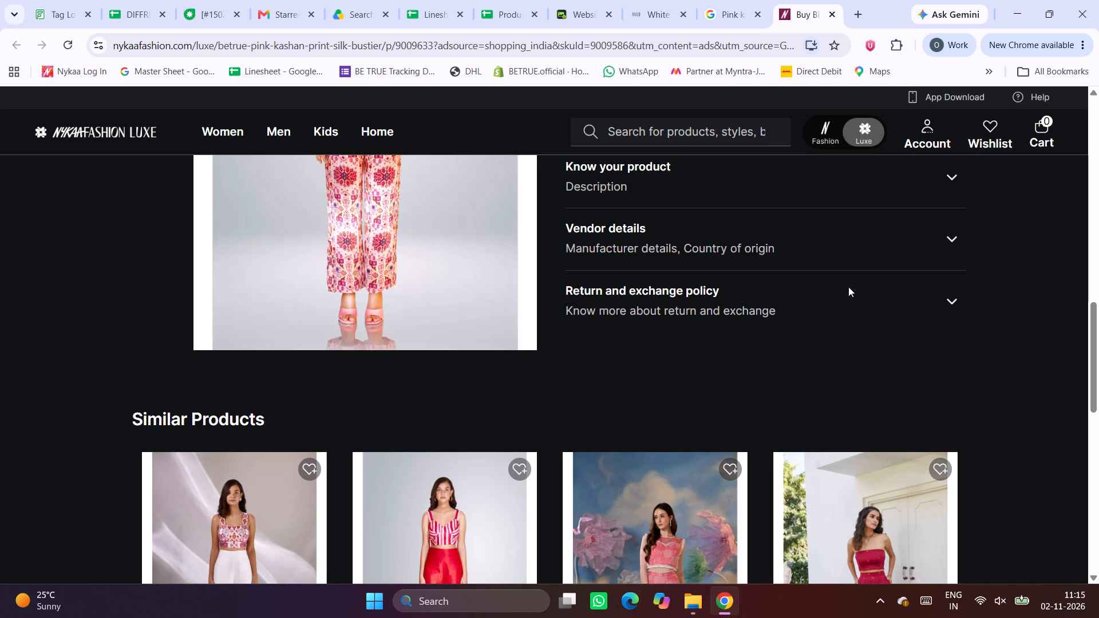
Copy the FAN - 9 style code from the Linesheet into B10 of the Product Listing Sheet, clearing the description pasted along with it from C10.
{"action": "left_click", "coordinate": [697, 0]}
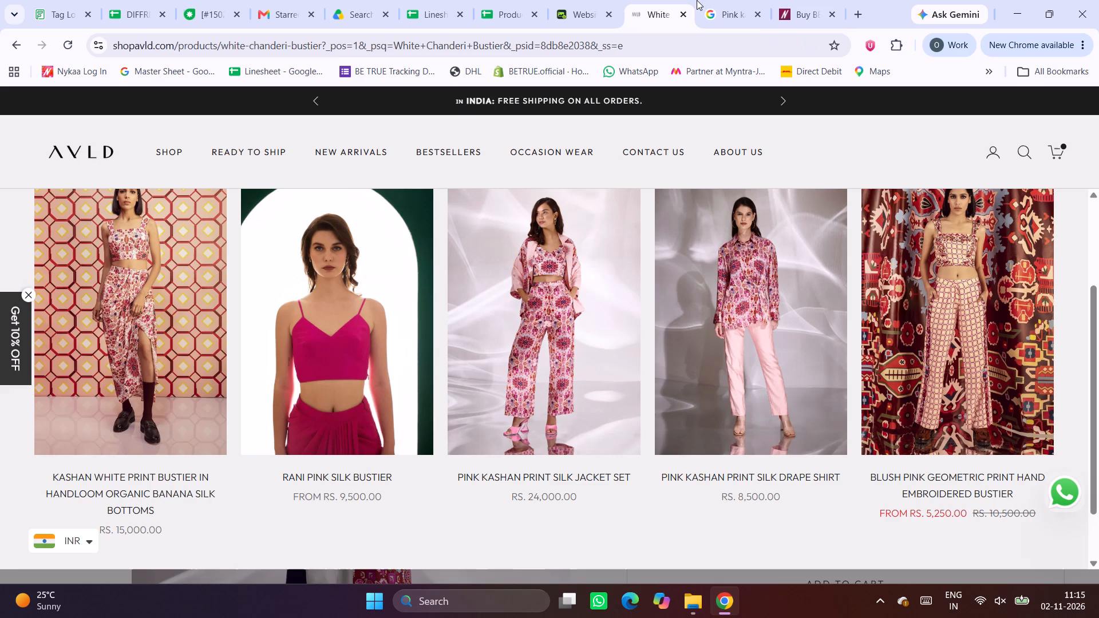
{"action": "left_click", "coordinate": [524, 0]}
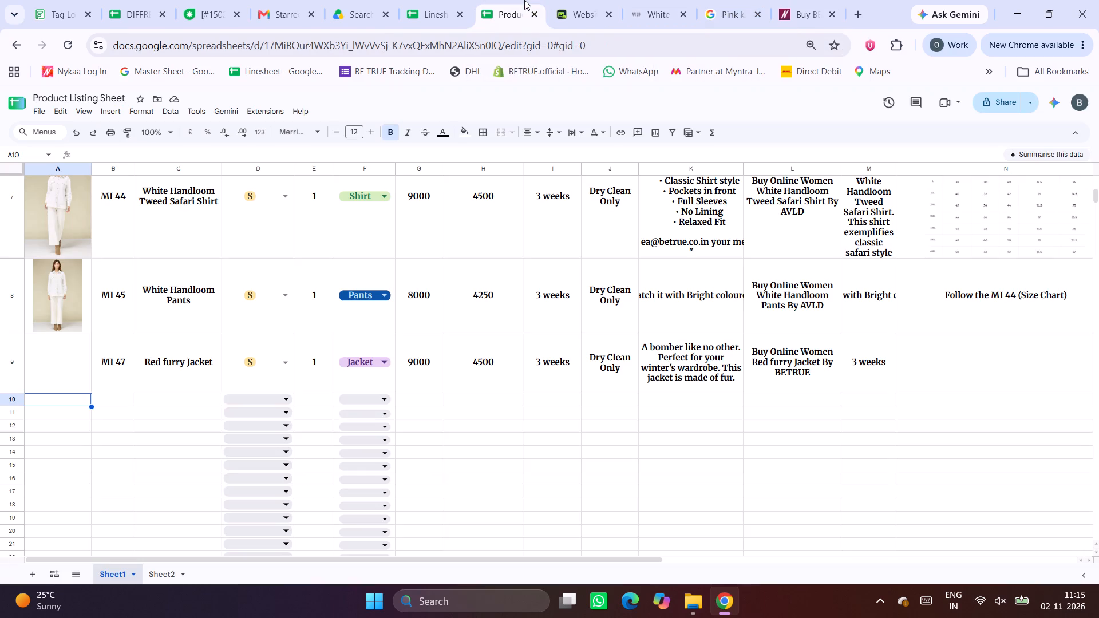
{"action": "left_click", "coordinate": [125, 397]}
{"action": "left_click", "coordinate": [430, 0]}
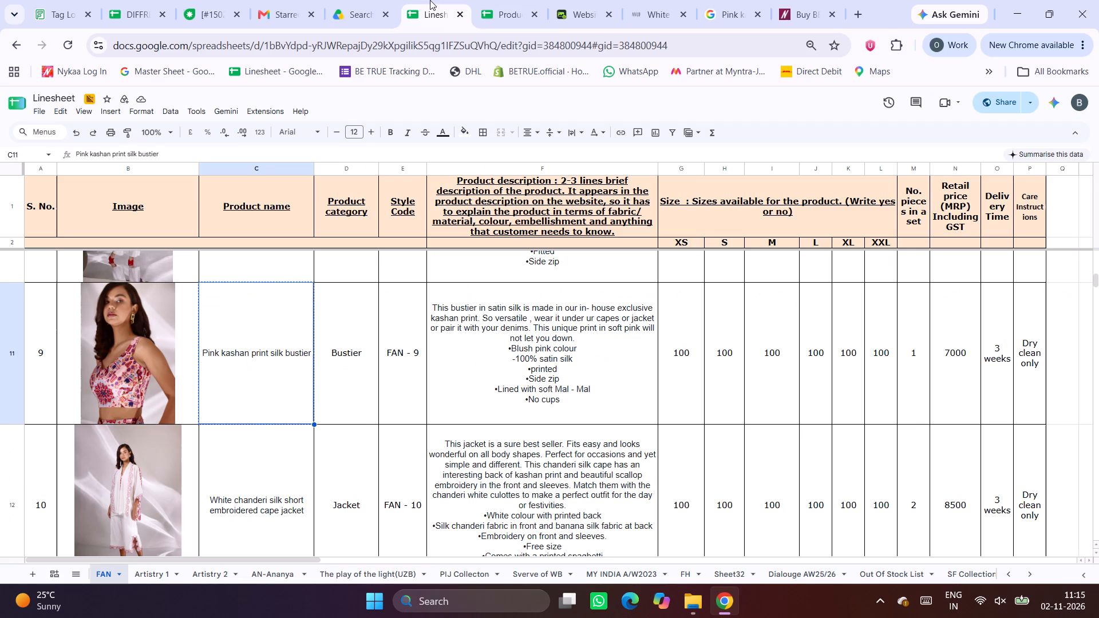
{"action": "left_click", "coordinate": [397, 374]}
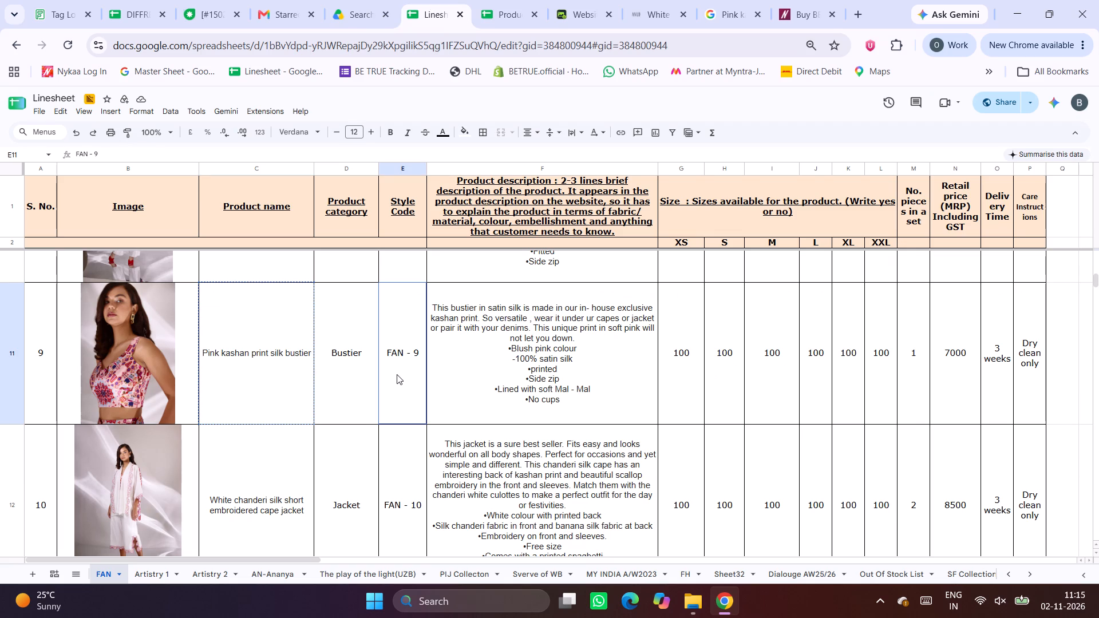
{"action": "left_click_drag", "start_coordinate": [397, 374], "coordinate": [533, 373]}
{"action": "key", "text": "ctrl+c"}
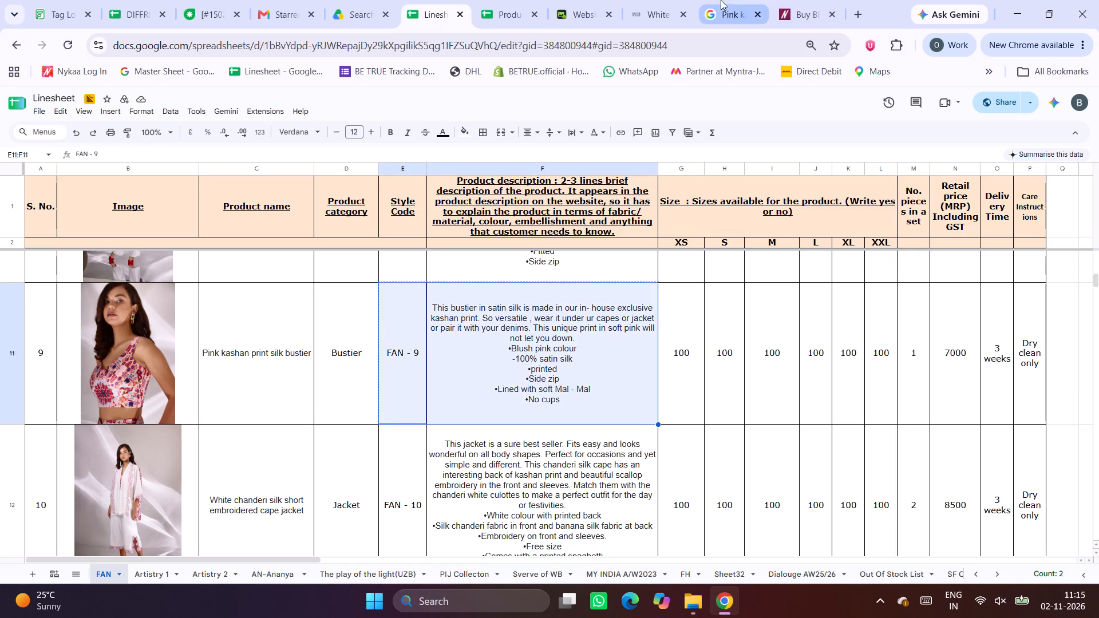
{"action": "left_click", "coordinate": [469, 0]}
{"action": "left_click", "coordinate": [516, 0]}
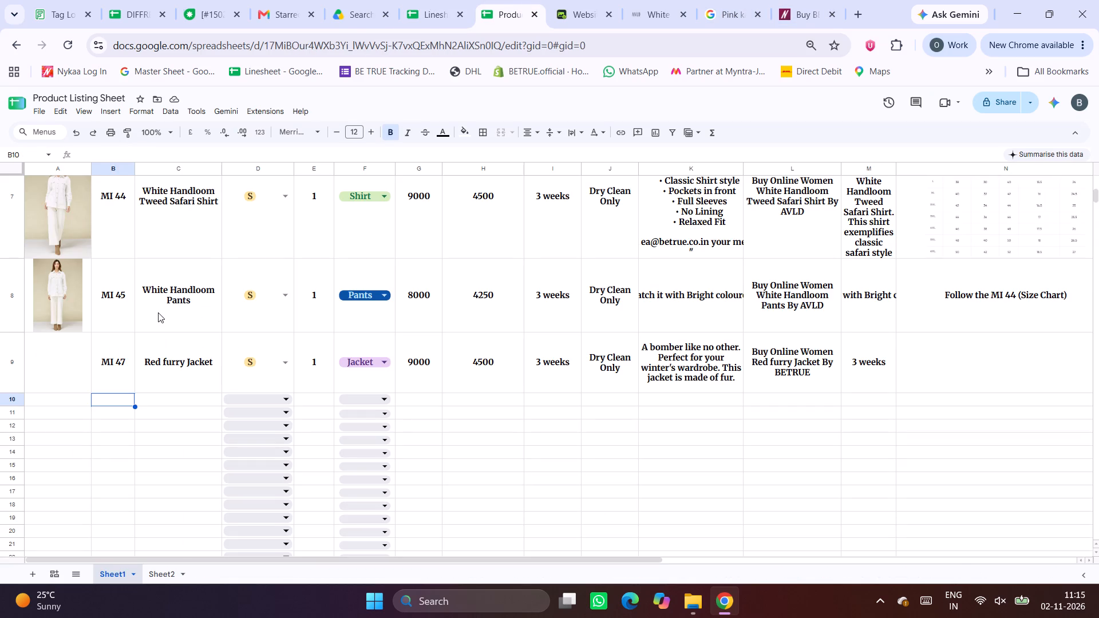
{"action": "key", "text": "ctrl+v"}
{"action": "scroll", "coordinate": [176, 435], "scroll_direction": "down", "scroll_amount": 2}
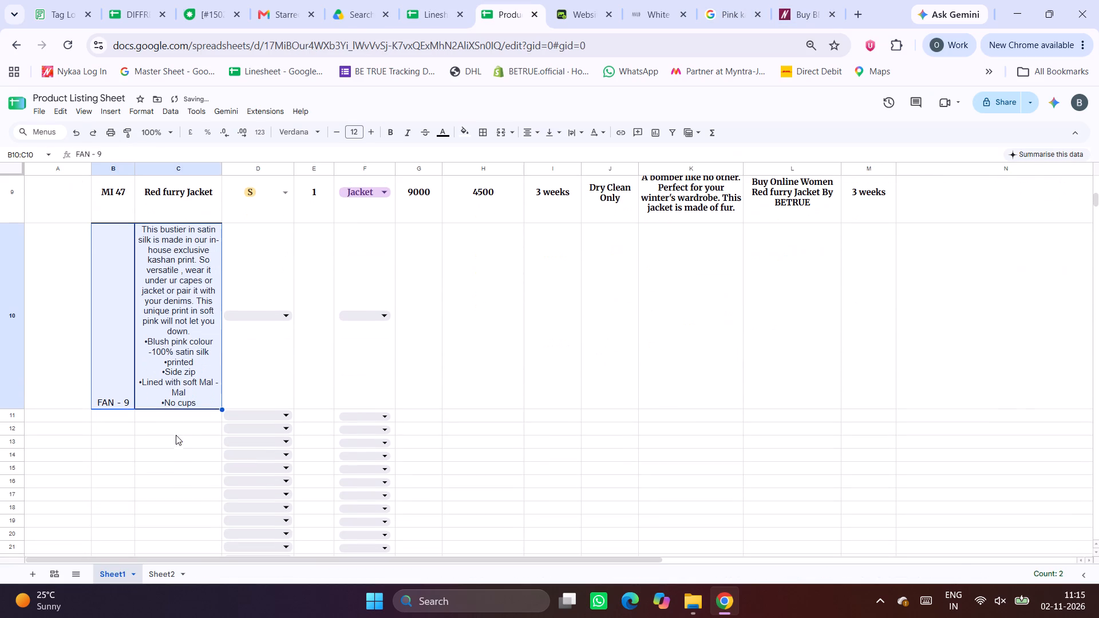
{"action": "left_click", "coordinate": [182, 367]}
{"action": "key", "text": "Delete"}
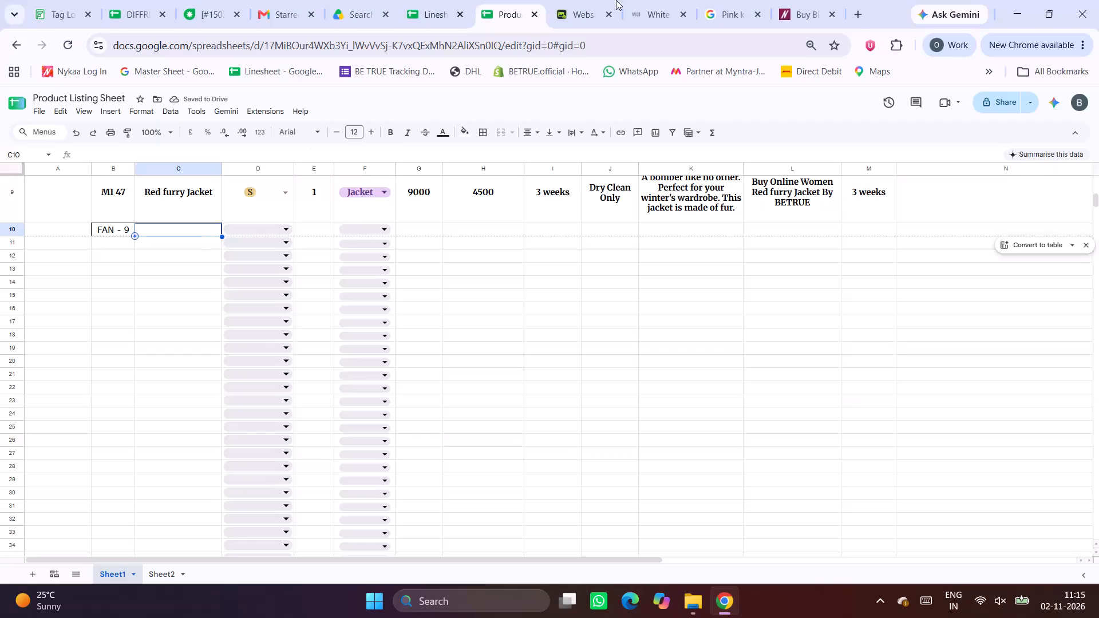
Copy the product name Pink kashan print silk bustier from the Linesheet into C10 of the Product Listing Sheet.
{"action": "left_click", "coordinate": [449, 0]}
{"action": "left_click", "coordinate": [299, 352]}
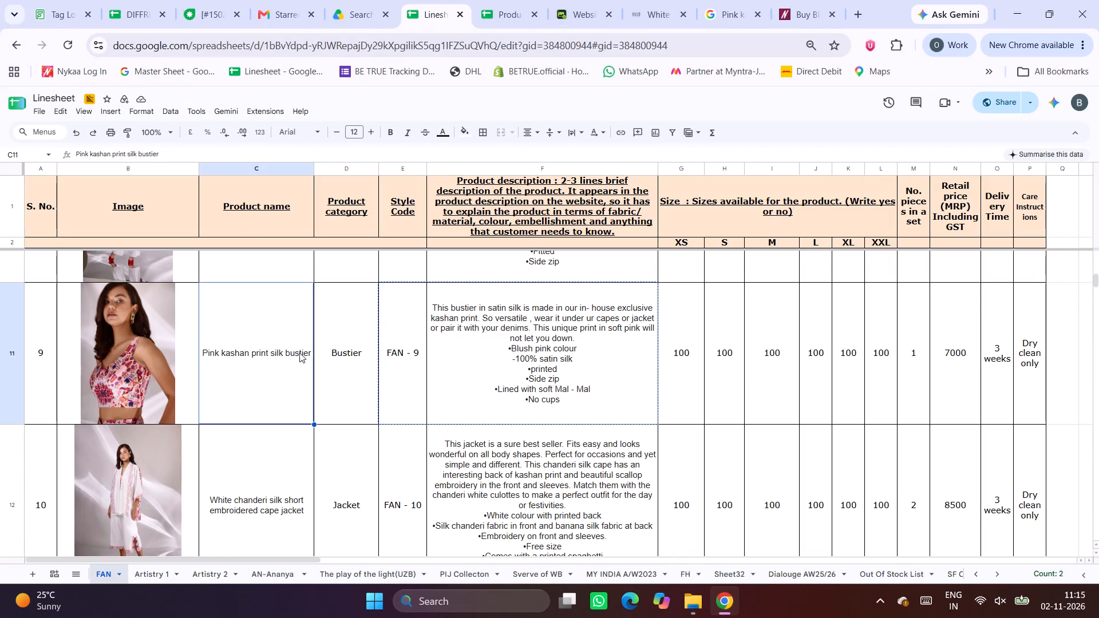
{"action": "key", "text": "ctrl+c"}
{"action": "left_click", "coordinate": [519, 0]}
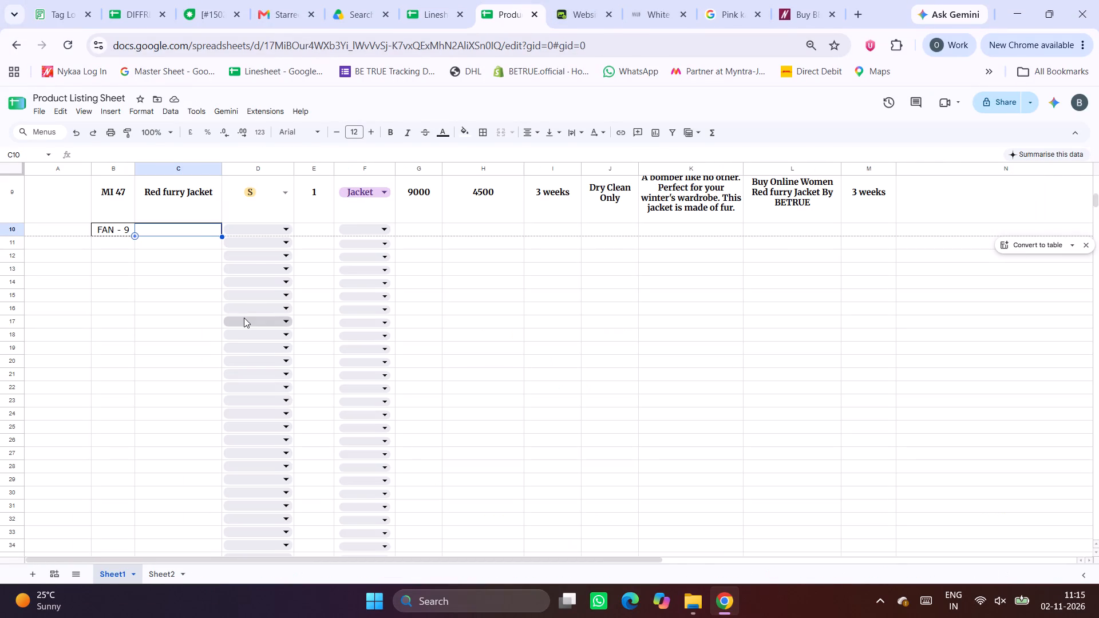
{"action": "key", "text": "ctrl+v"}
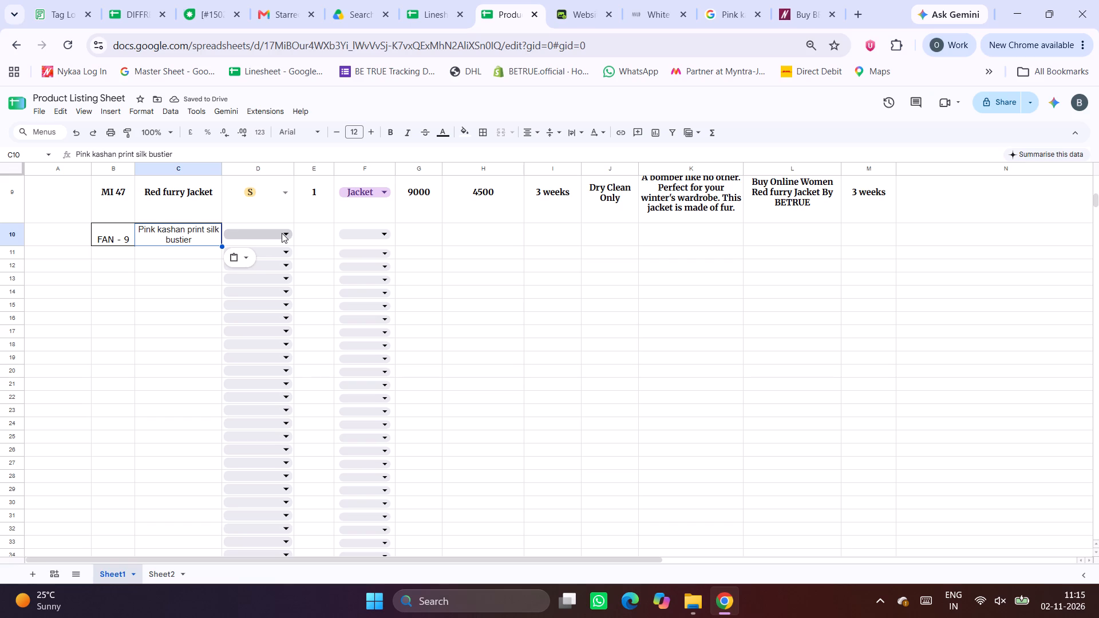
Select sizes M and S for the FAN - 9 row in D10.
{"action": "left_click", "coordinate": [282, 233]}
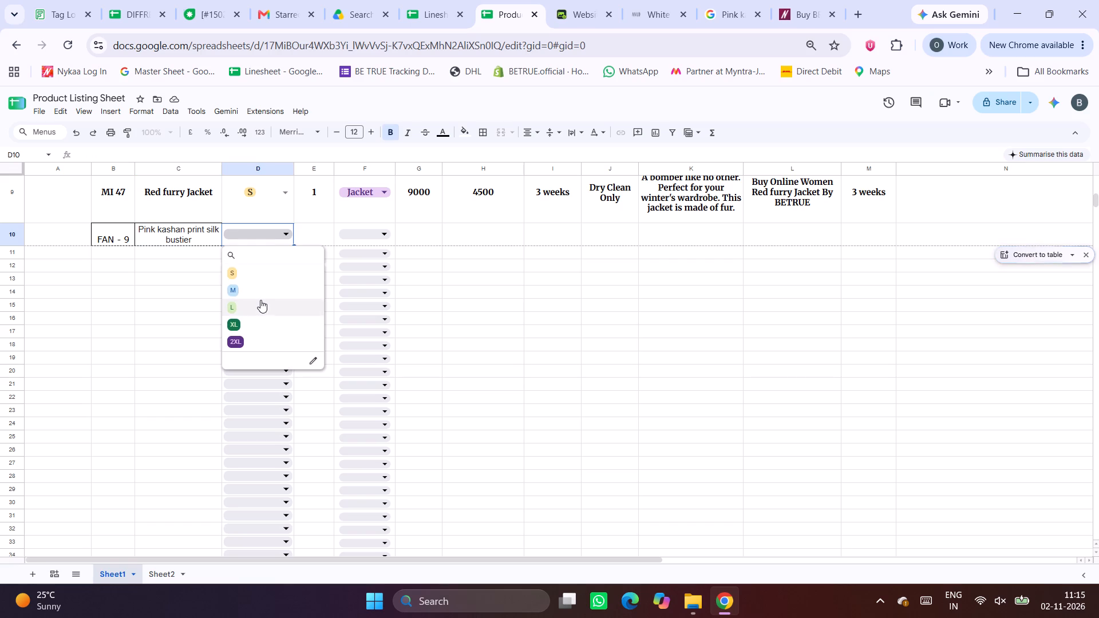
{"action": "left_click", "coordinate": [261, 294]}
{"action": "left_click", "coordinate": [263, 272]}
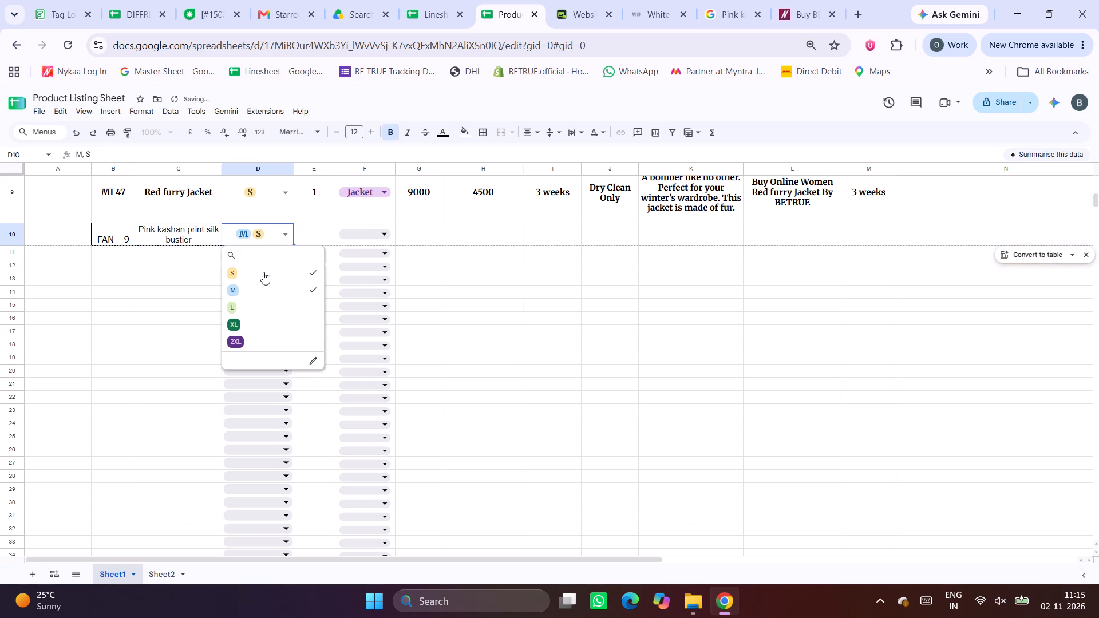
Enter the FAN - 9 stock quantity in E10 as 1 in M , 2 in S.
{"action": "left_click", "coordinate": [324, 235]}
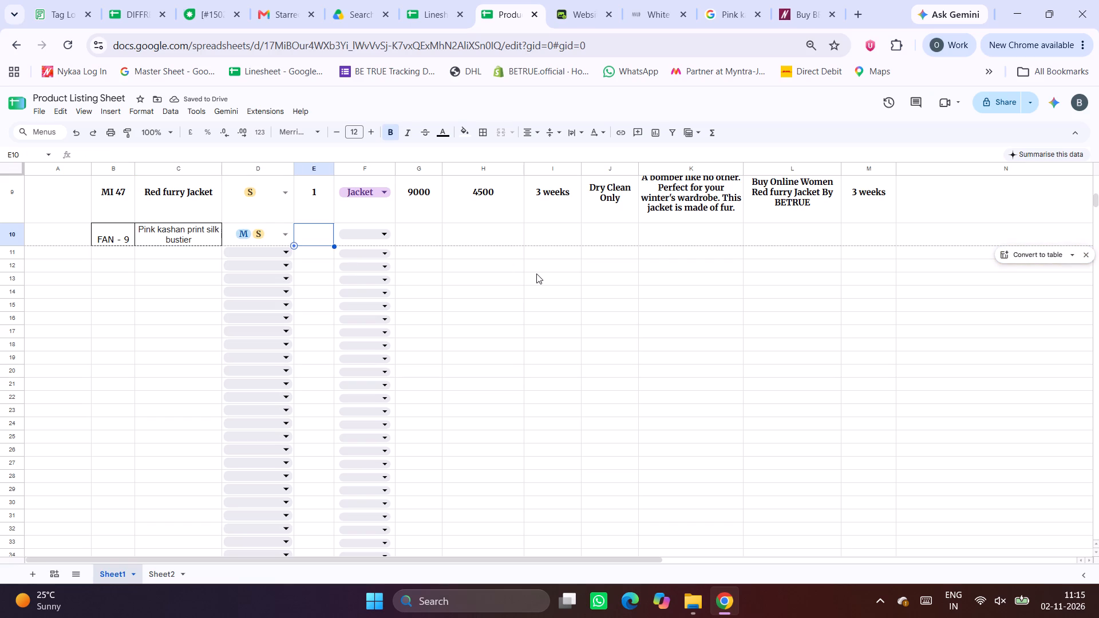
{"action": "scroll", "coordinate": [536, 274], "scroll_direction": "up", "scroll_amount": 2}
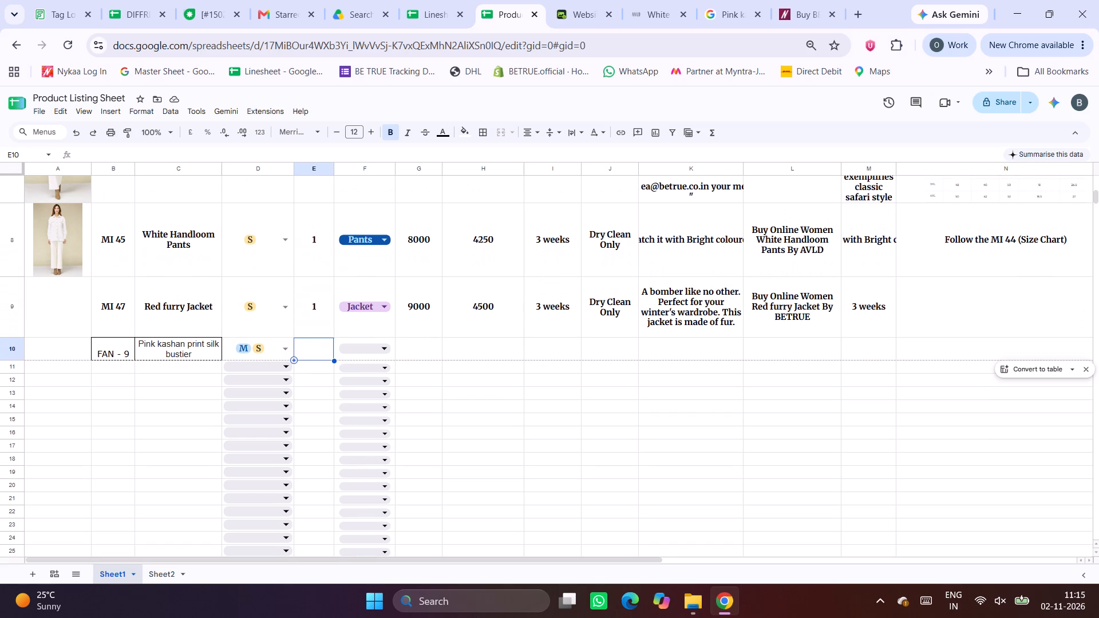
{"action": "type", "text": "in"}
{"action": "key", "text": "space"}
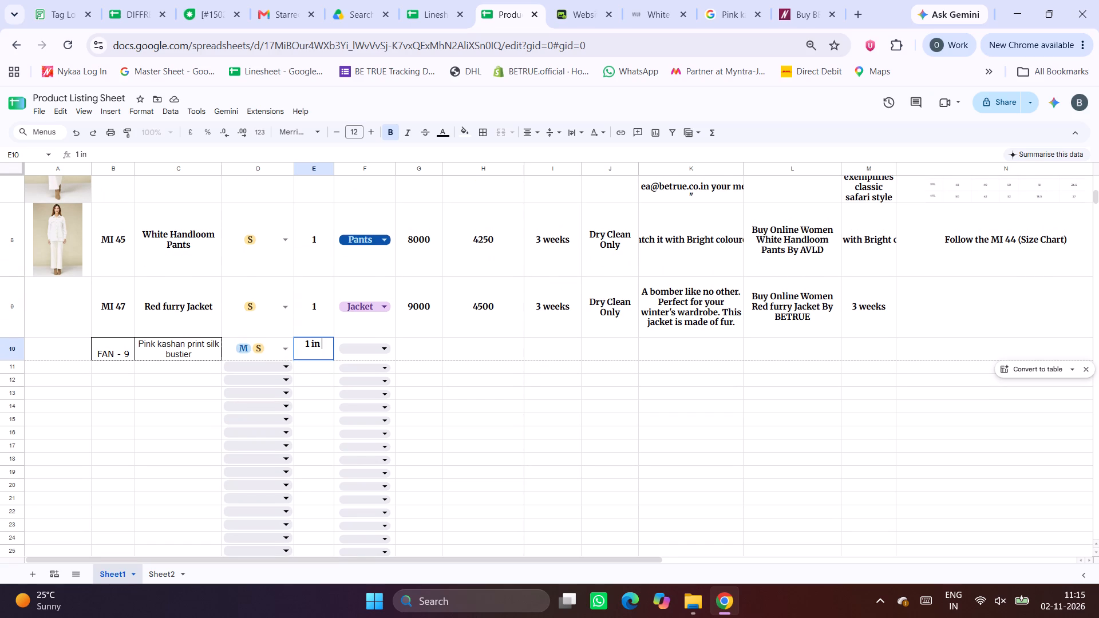
{"action": "key", "text": "m"}
{"action": "type", "text": ","}
{"action": "key", "text": "space"}
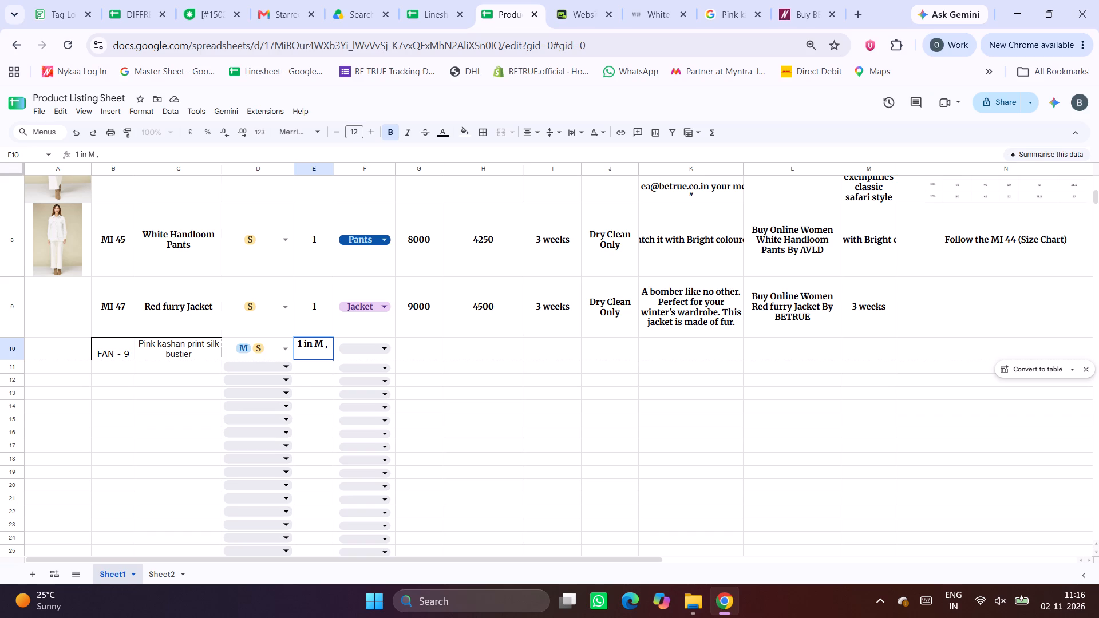
{"action": "key", "text": "2"}
{"action": "type", "text": "in"}
{"action": "key", "text": "space"}
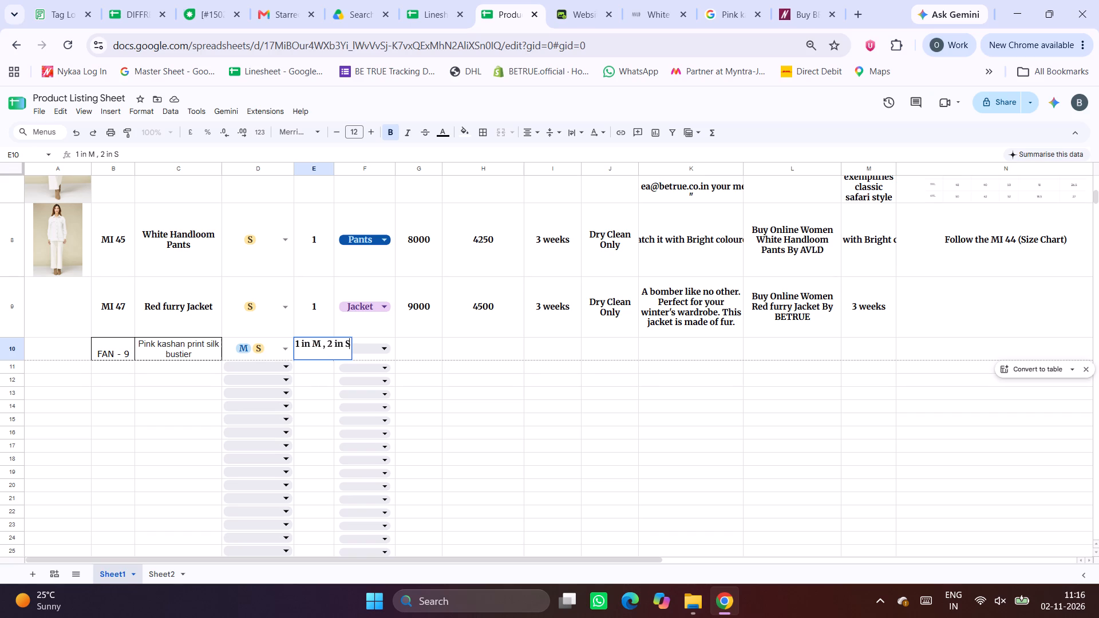
{"action": "left_click", "coordinate": [568, 441]}
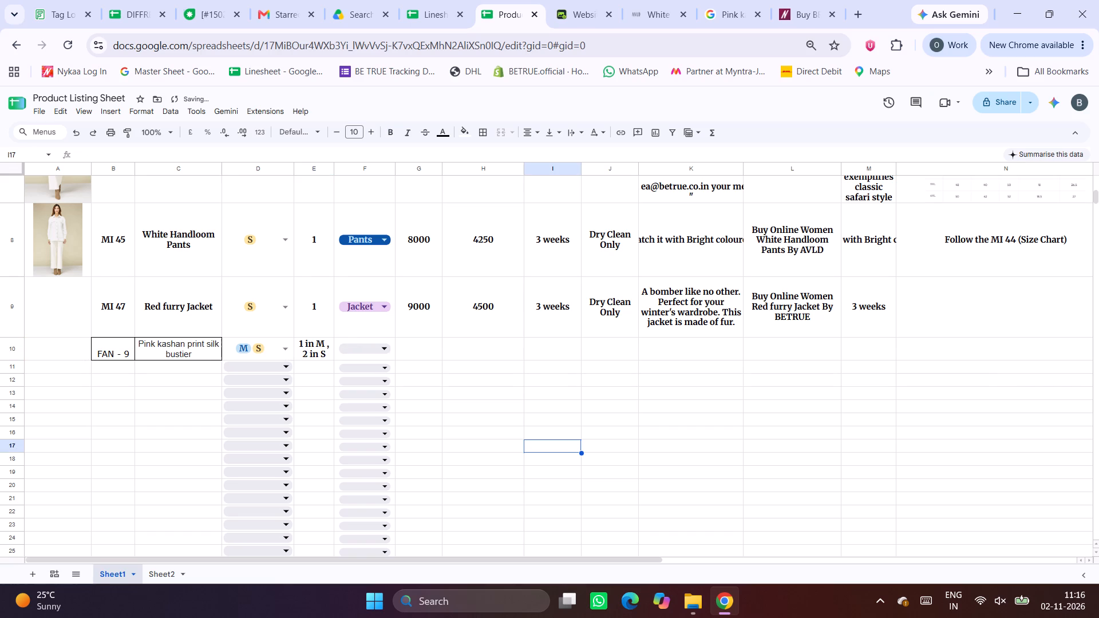
Add a brown Bustier option to the product category drop-down and apply it to all matching drop-downs.
{"action": "left_click", "coordinate": [389, 354]}
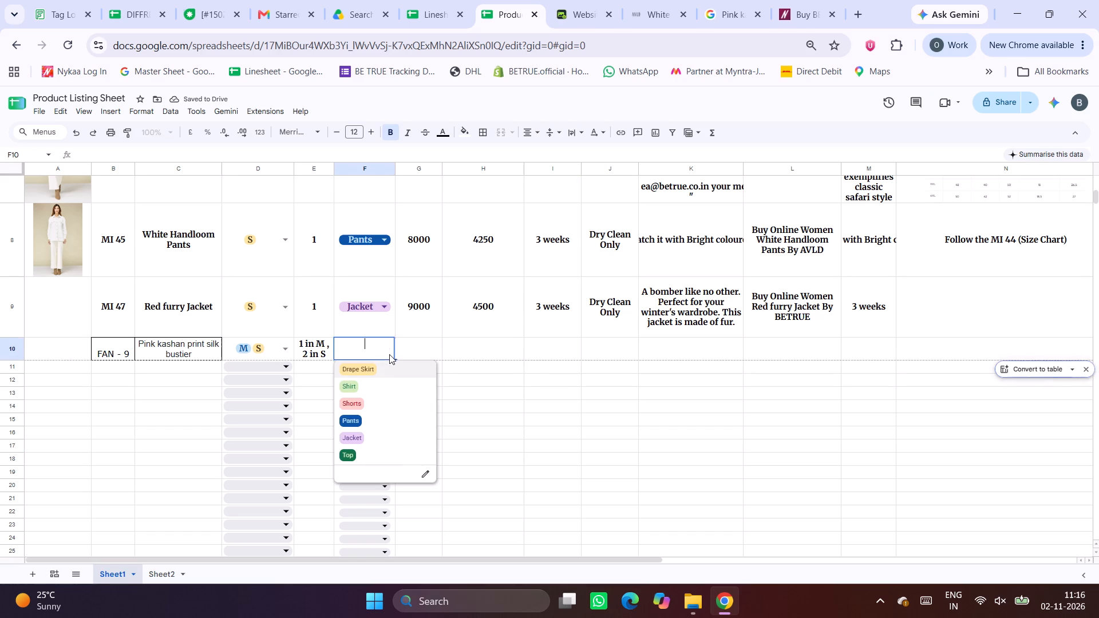
{"action": "left_click", "coordinate": [428, 476]}
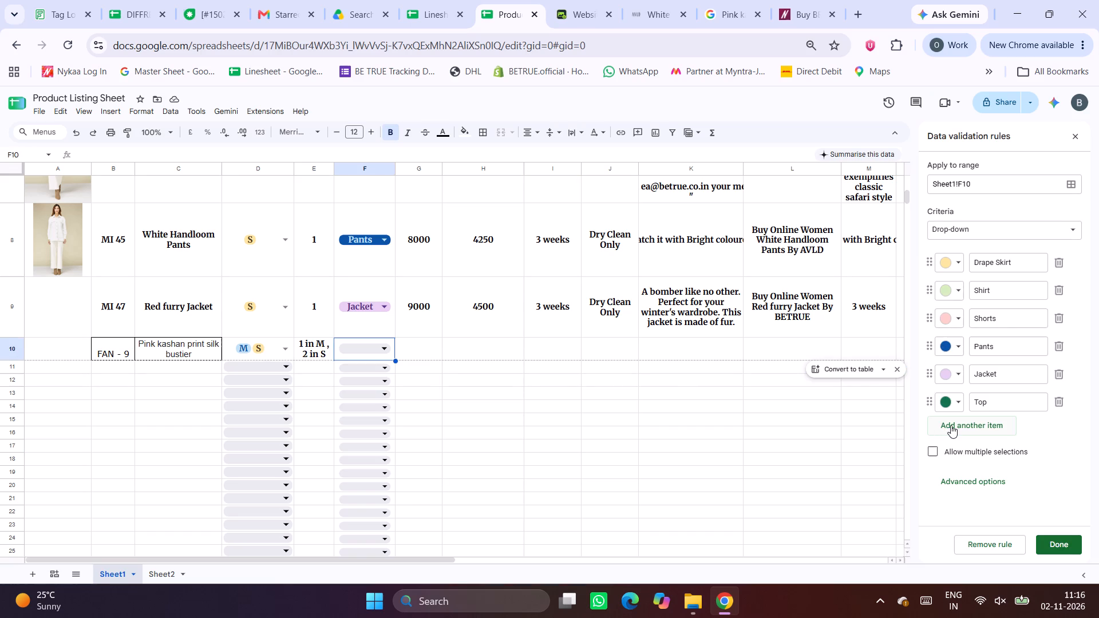
{"action": "left_click", "coordinate": [951, 425]}
{"action": "left_click", "coordinate": [952, 428]}
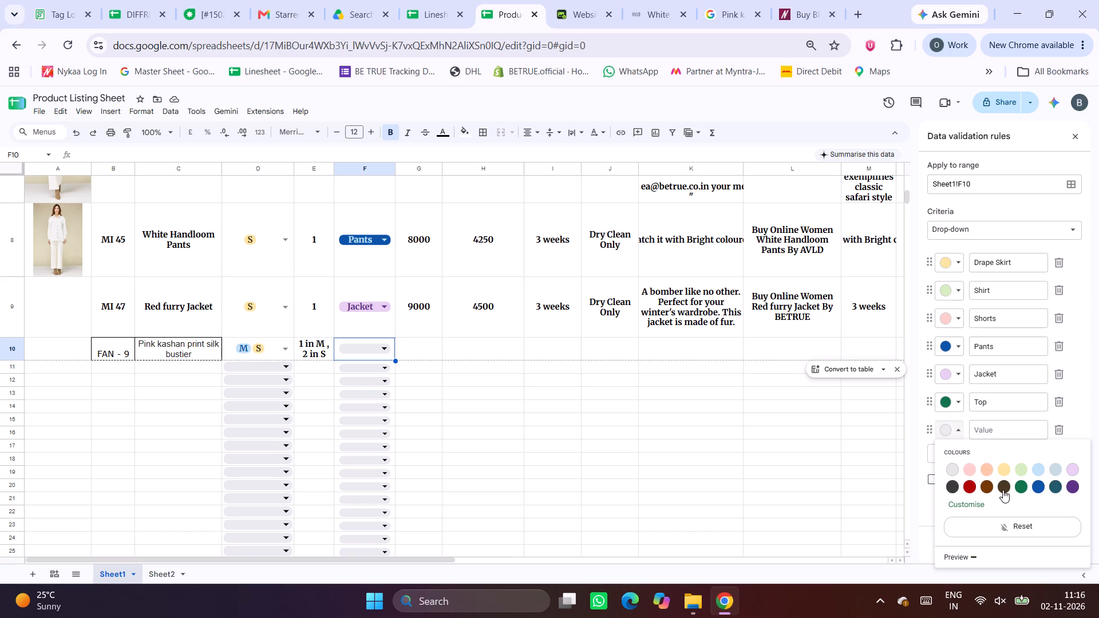
{"action": "left_click", "coordinate": [984, 488]}
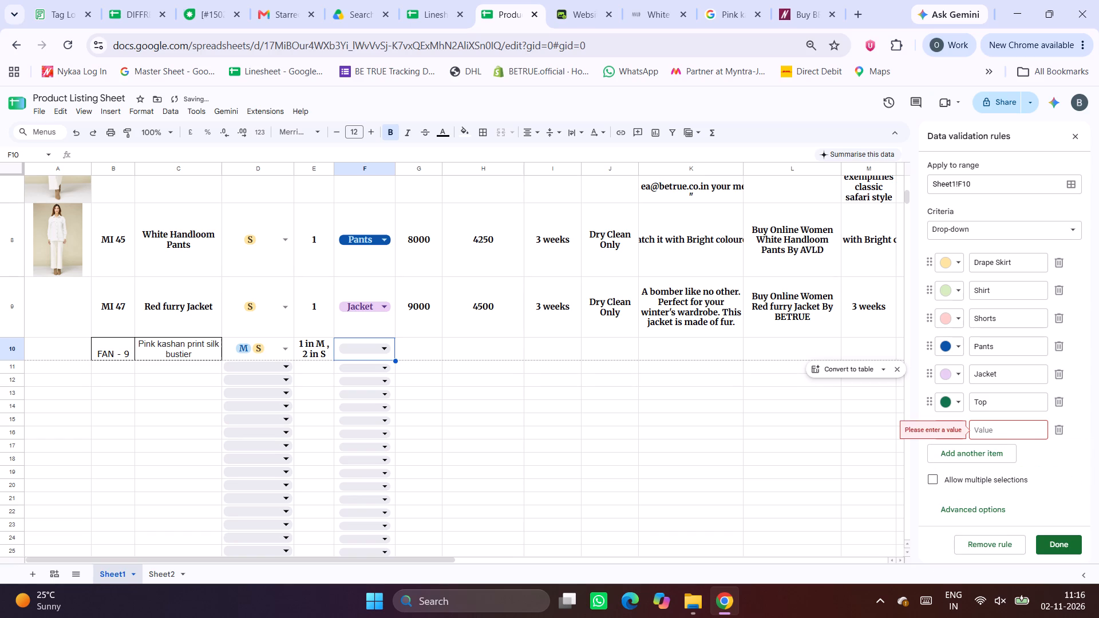
{"action": "left_click", "coordinate": [998, 426]}
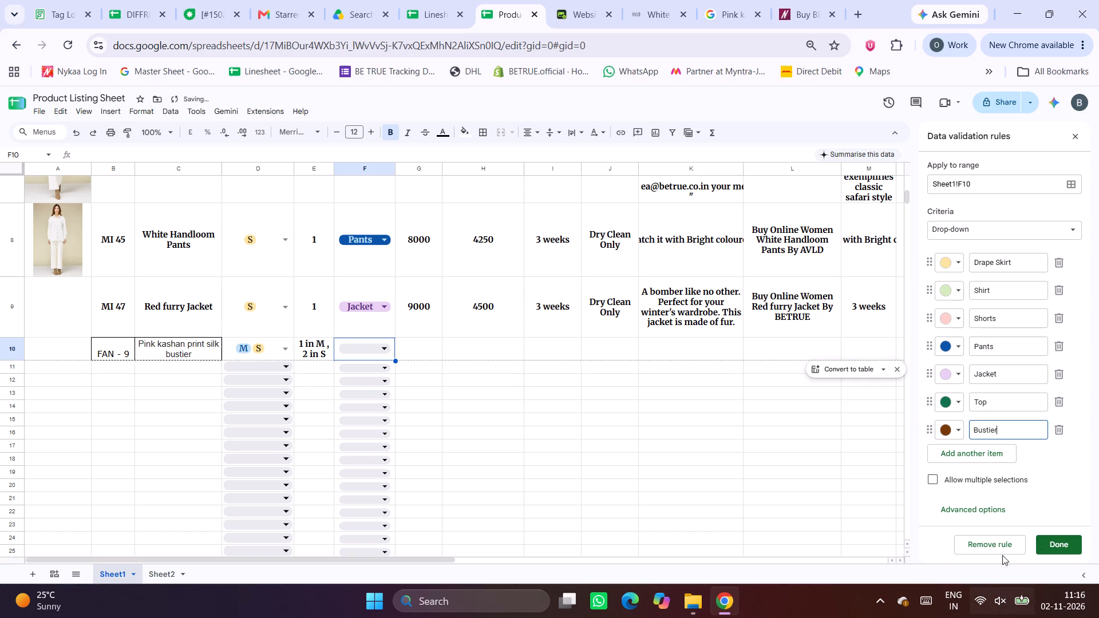
{"action": "left_click", "coordinate": [1064, 542]}
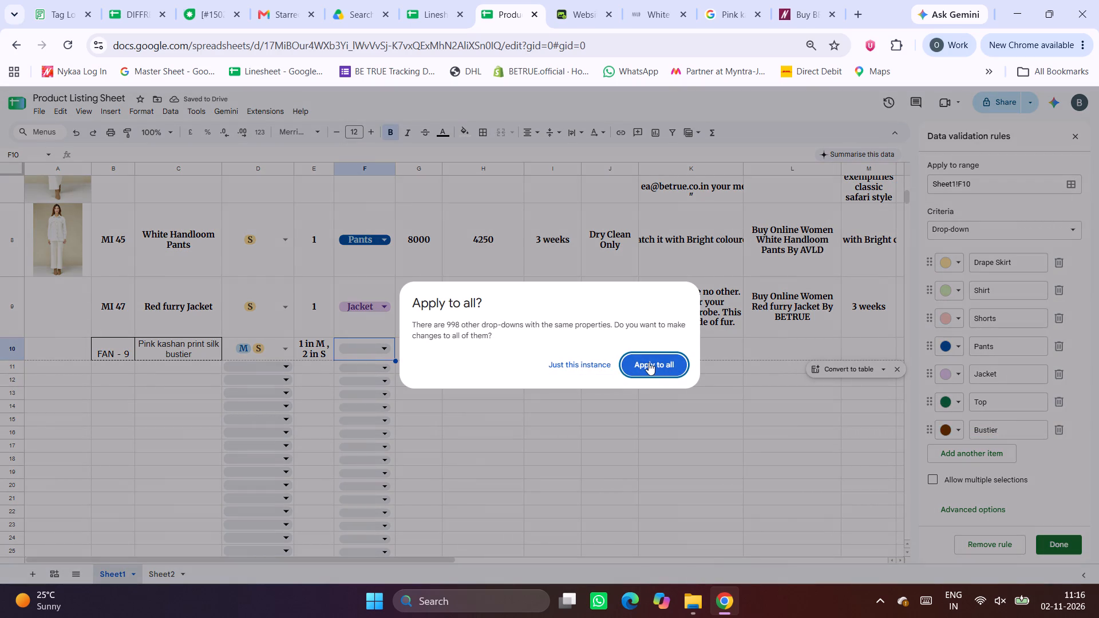
{"action": "left_click", "coordinate": [649, 362]}
Set the FAN - 9 product category in F10 to Bustier.
{"action": "left_click", "coordinate": [370, 354]}
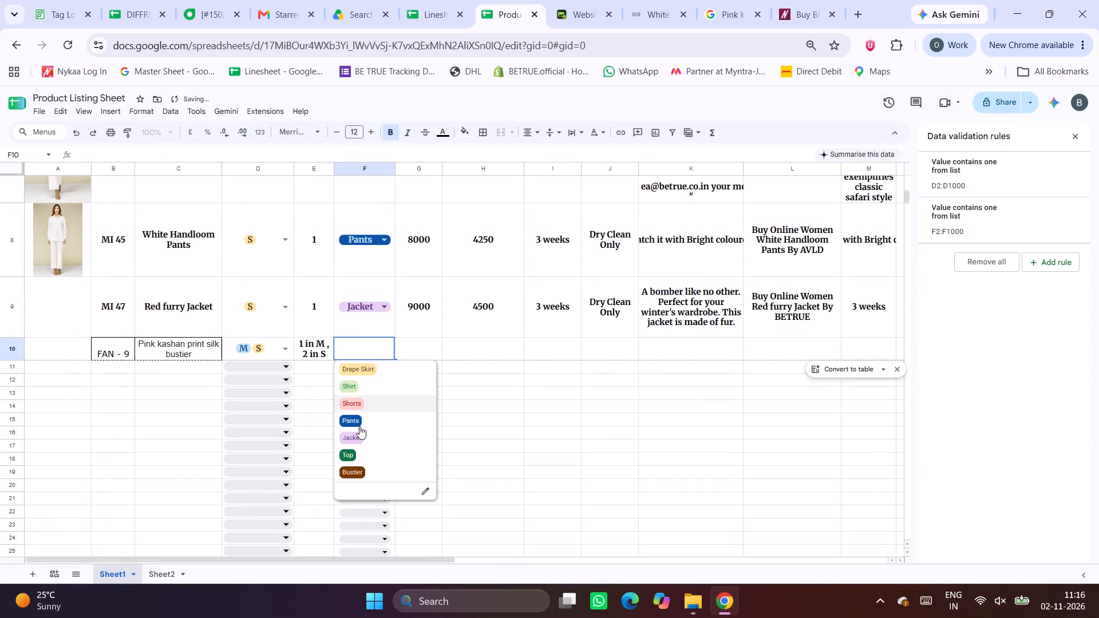
{"action": "left_click", "coordinate": [347, 472]}
{"action": "left_click", "coordinate": [414, 386]}
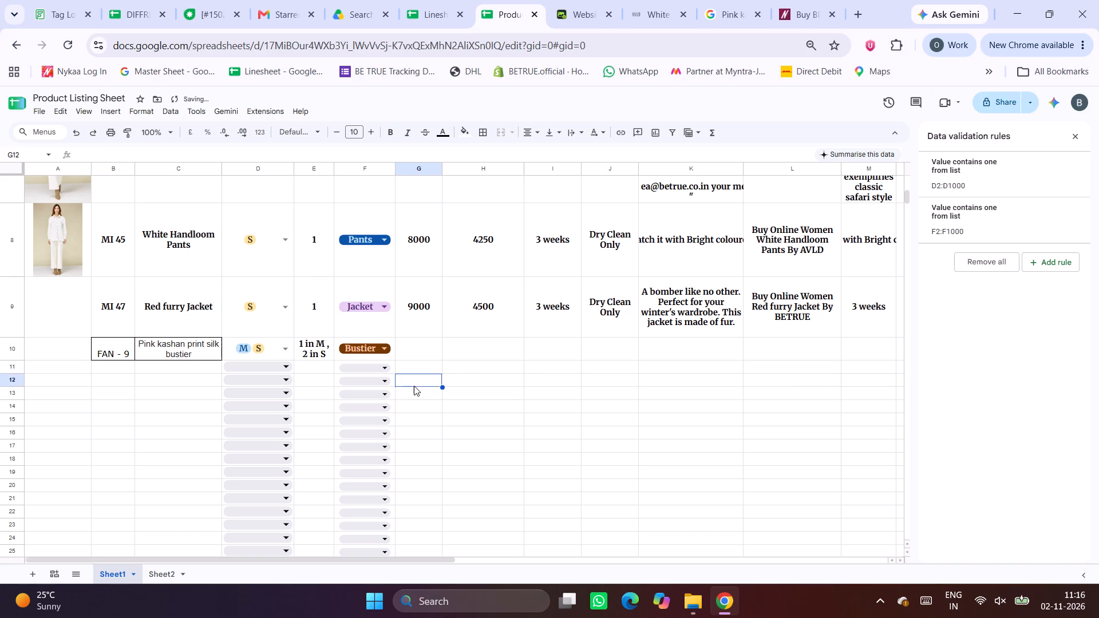
Enter the FAN - 9 prices: 7000 in G10 and 3500 in H10.
{"action": "left_click", "coordinate": [410, 348]}
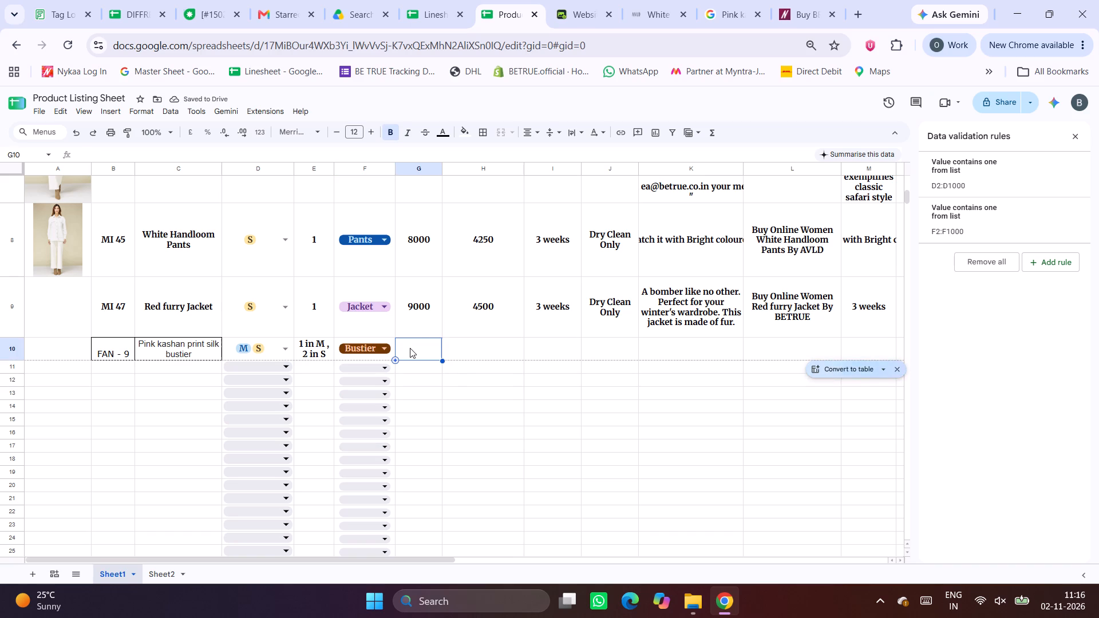
{"action": "type", "text": "7000"}
{"action": "key", "text": "Tab"}
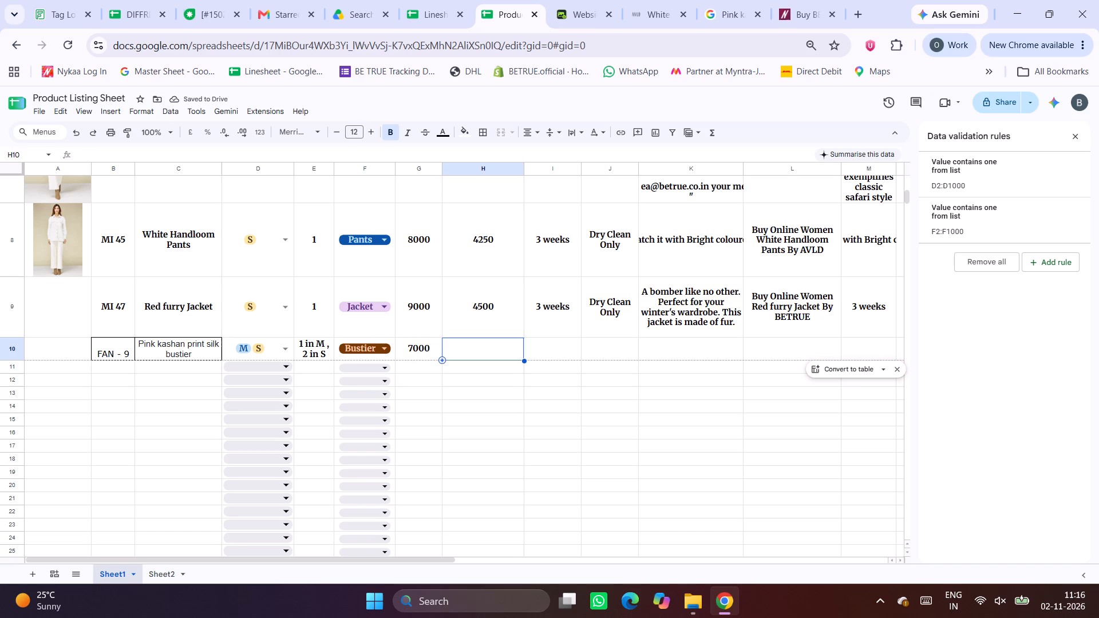
{"action": "type", "text": "3500"}
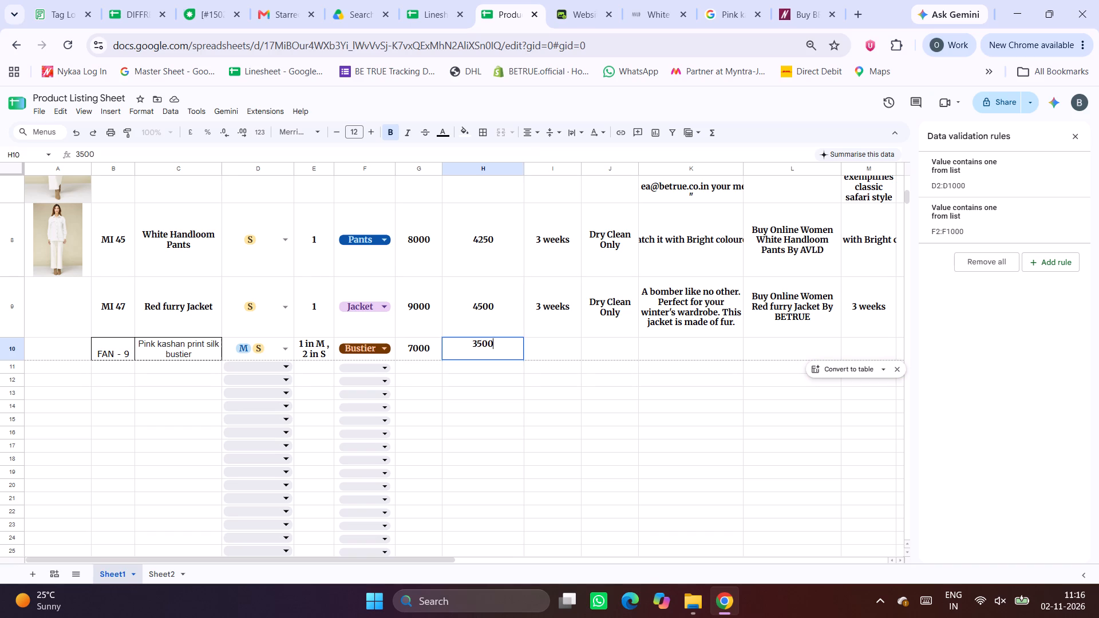
{"action": "key", "text": "Tab"}
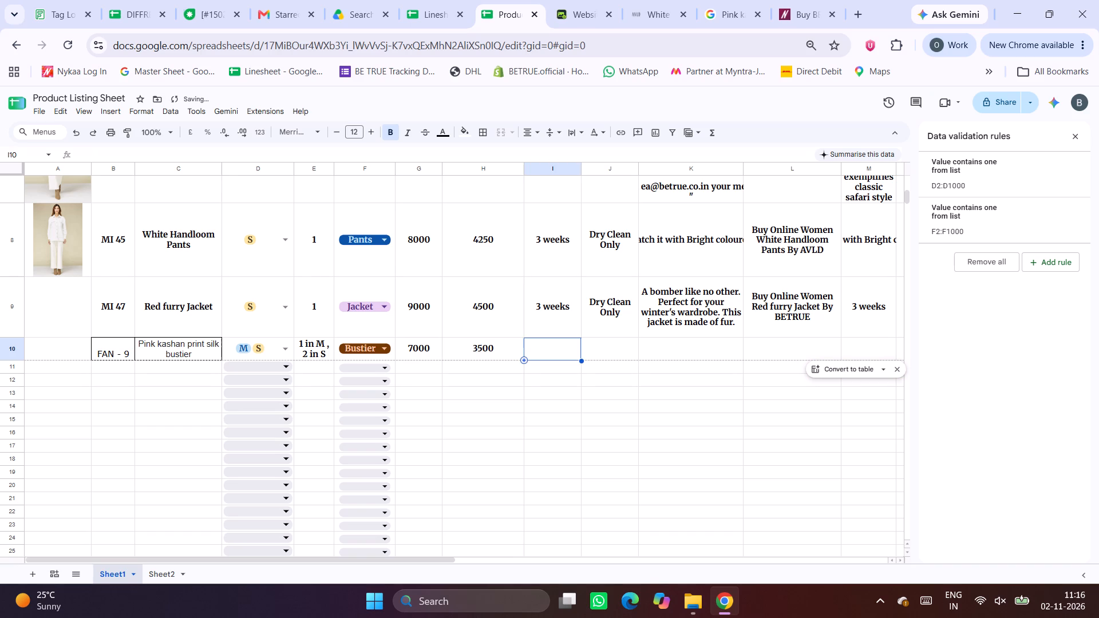
Check the FAN - 9 delivery time in the Linesheet and enter 3 Weeks in I10 of the Product Listing Sheet.
{"action": "left_click", "coordinate": [417, 0]}
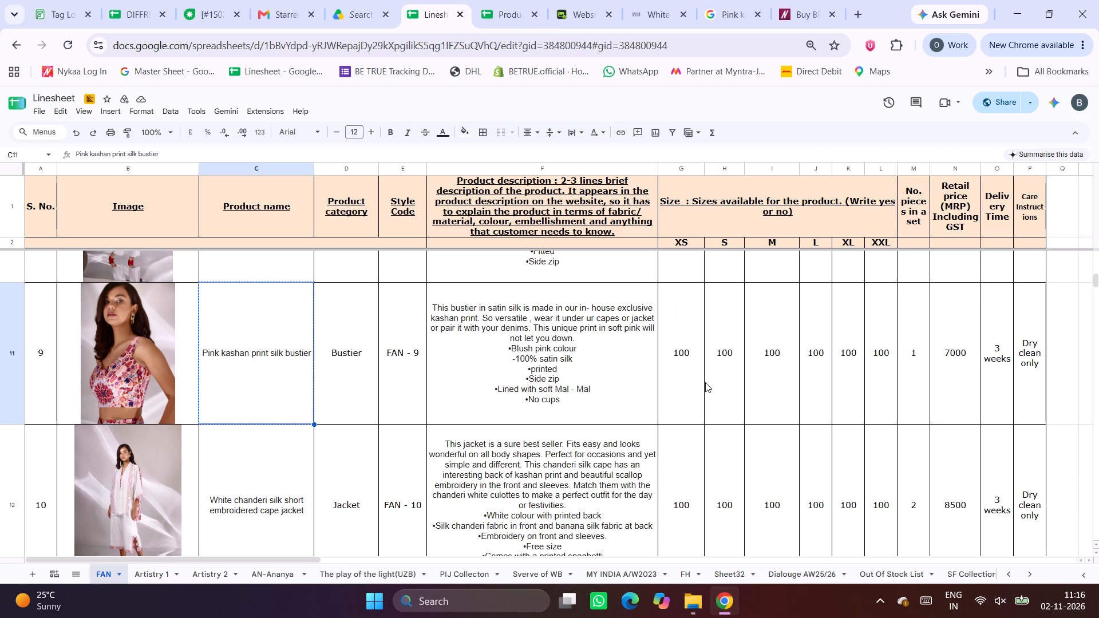
{"action": "left_click", "coordinate": [672, 407]}
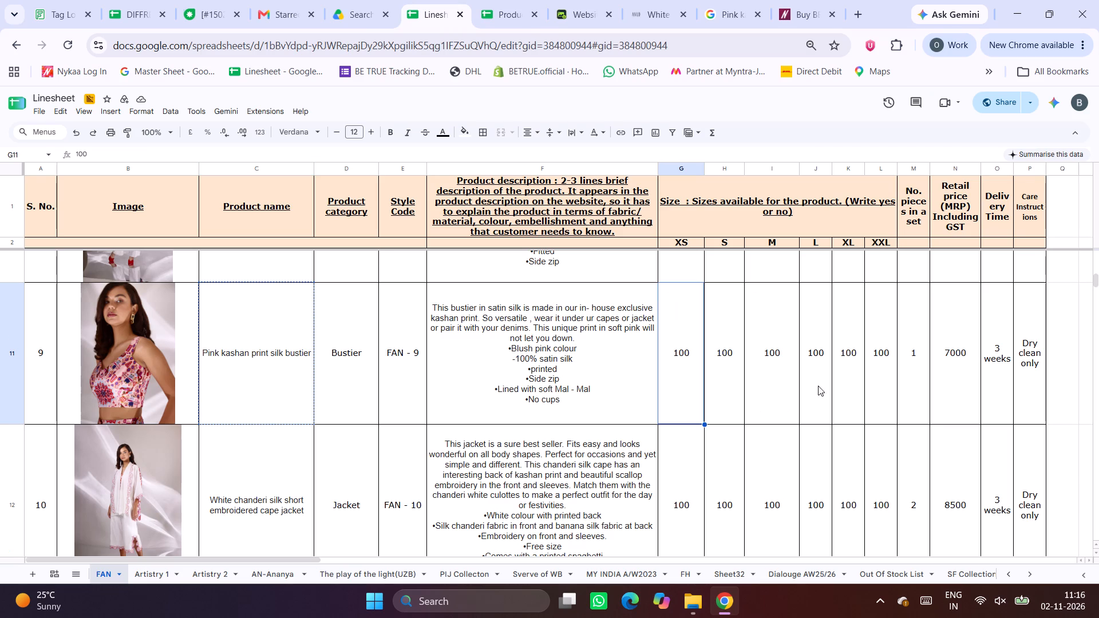
{"action": "left_click", "coordinate": [507, 0]}
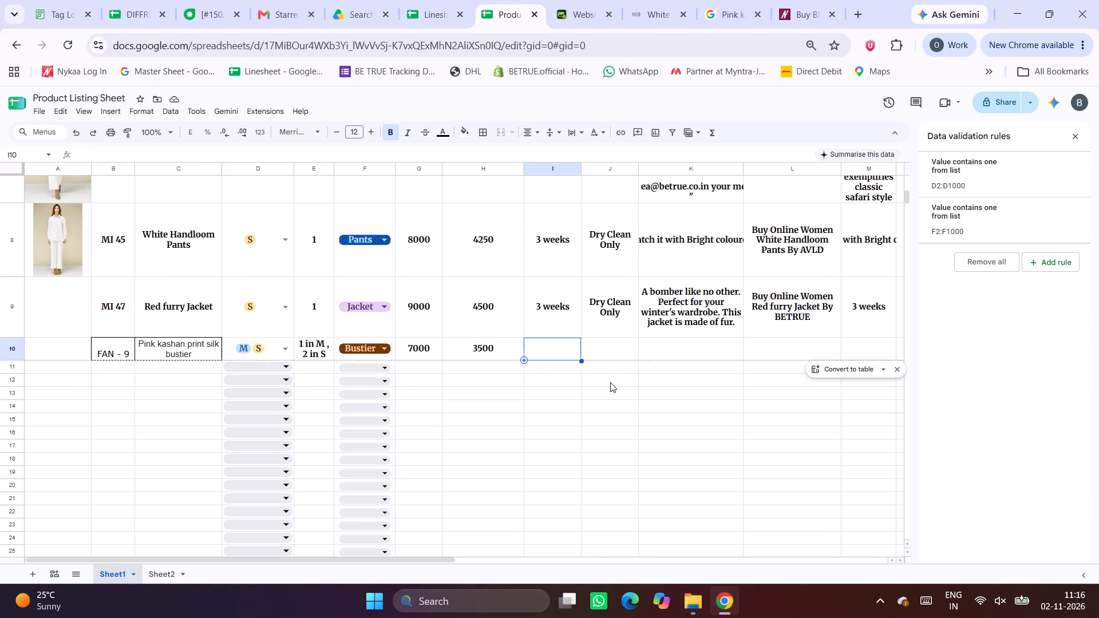
{"action": "type", "text": "3"}
{"action": "key", "text": "space"}
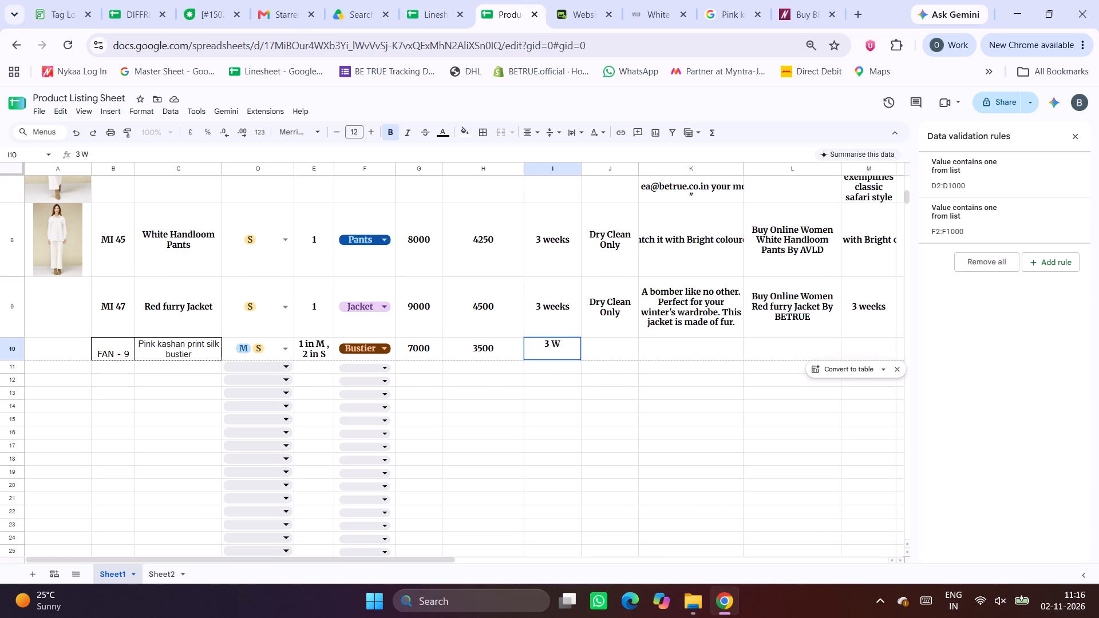
{"action": "type", "text": "eeks"}
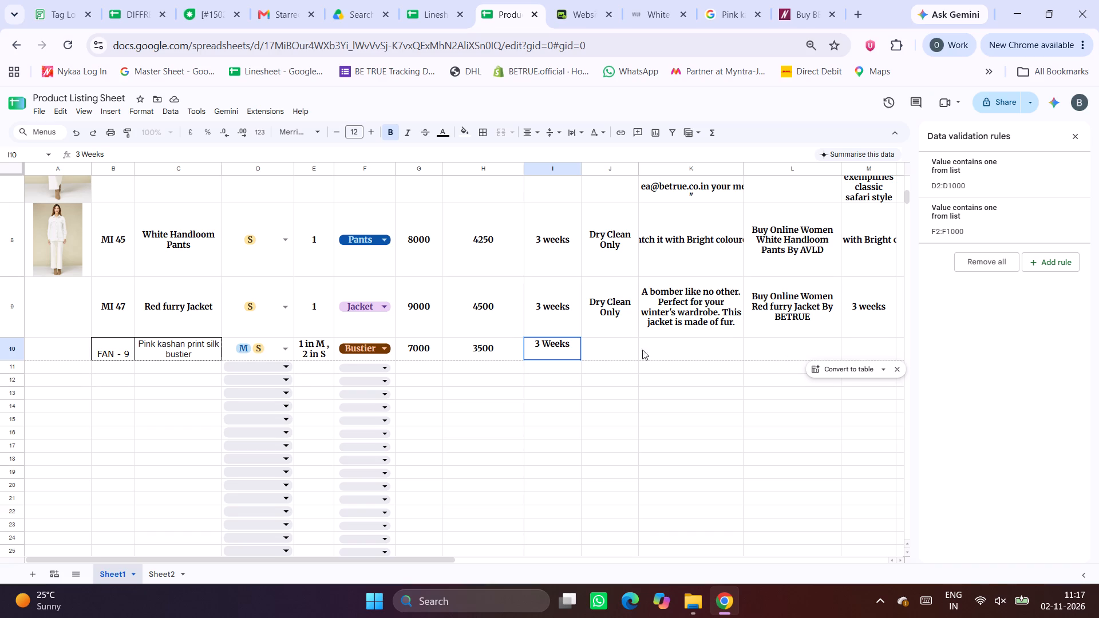
{"action": "left_click", "coordinate": [625, 351]}
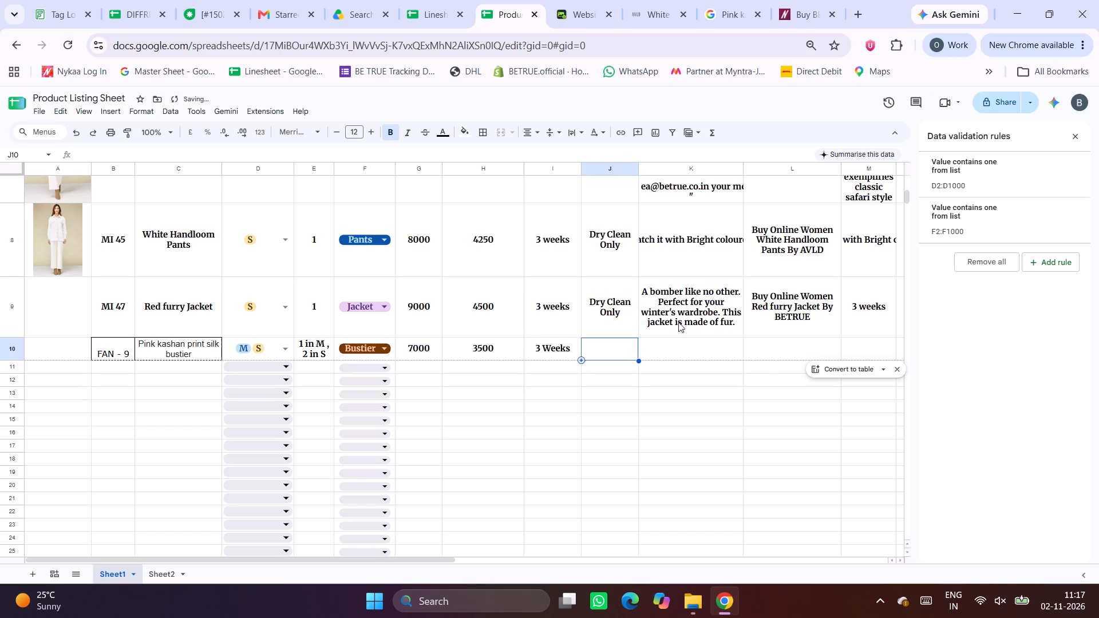
Copy the care instruction Dry Clean Only from J9 into J10 for FAN - 9.
{"action": "left_click", "coordinate": [617, 320]}
{"action": "key", "text": "ctrl+c"}
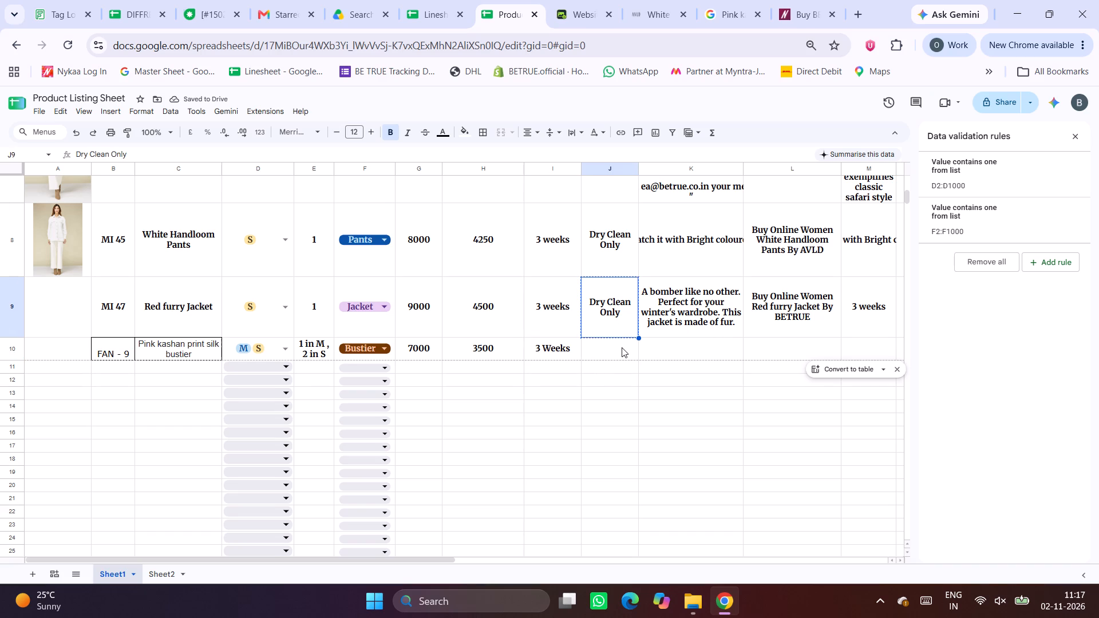
{"action": "left_click", "coordinate": [622, 347]}
{"action": "key", "text": "ctrl+v"}
Copy the FAN - 9 product description from the Linesheet into K10 of the Product Listing Sheet.
{"action": "left_click", "coordinate": [678, 341]}
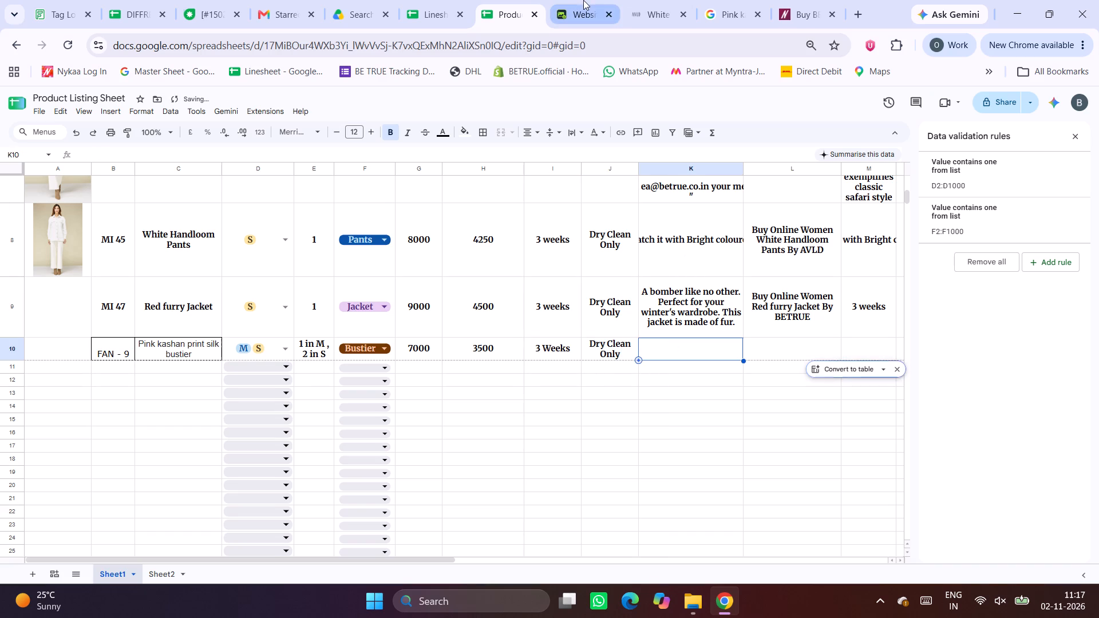
{"action": "left_click", "coordinate": [433, 0]}
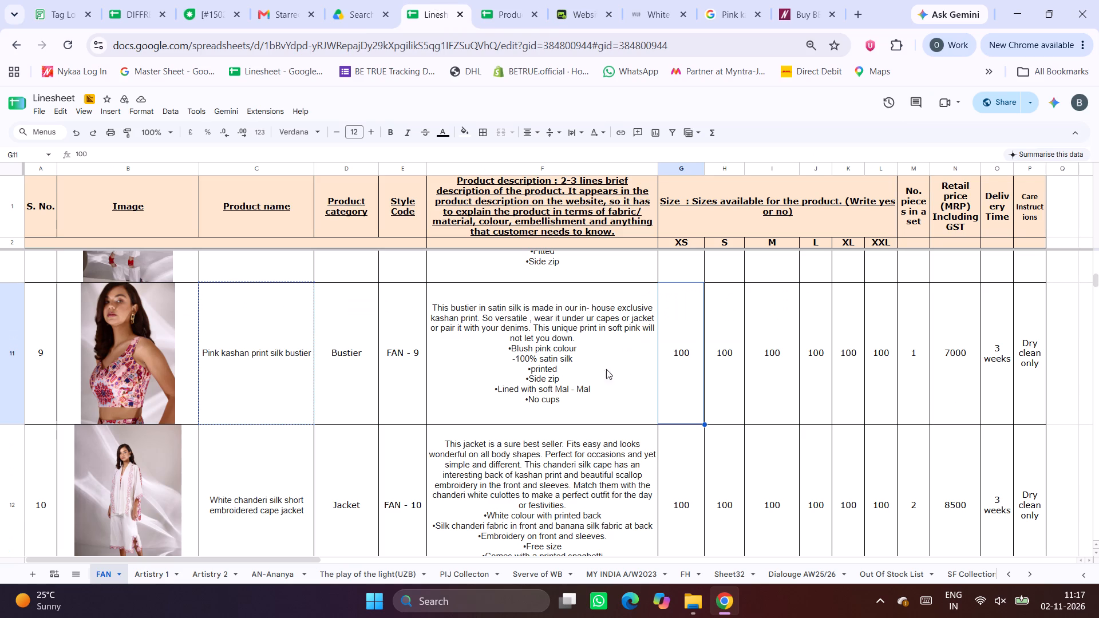
{"action": "left_click", "coordinate": [579, 368]}
{"action": "key", "text": "ctrl+c"}
{"action": "left_click", "coordinate": [493, 0]}
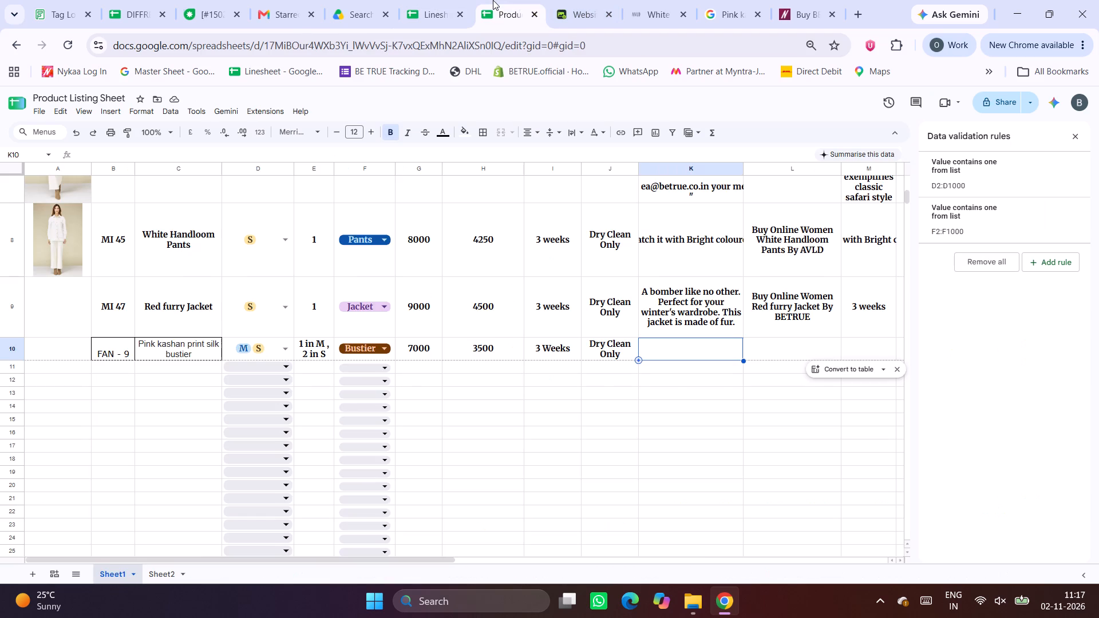
{"action": "key", "text": "ctrl+v"}
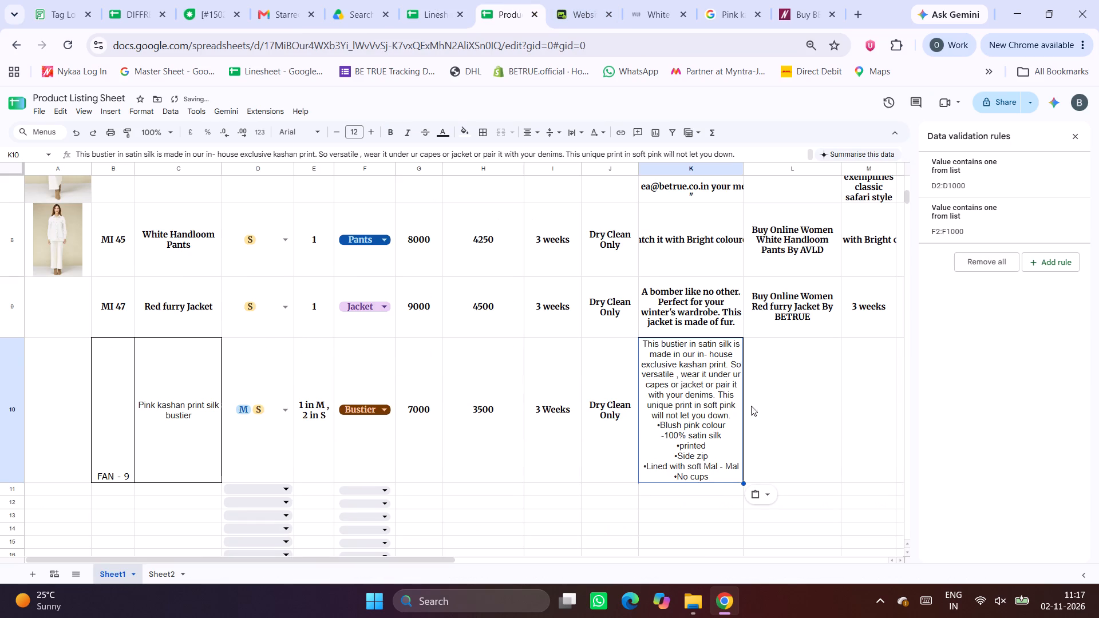
Copy the product name Pink kashan print silk bustier from C10 into L10, and close the data validation rules.
{"action": "left_click", "coordinate": [780, 401]}
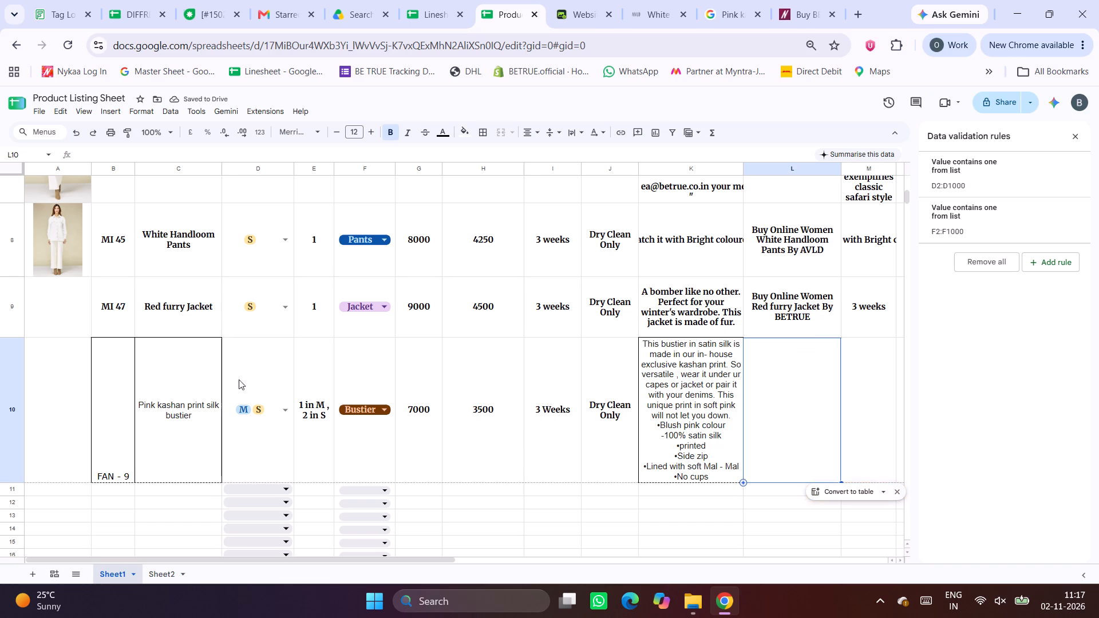
{"action": "left_click", "coordinate": [192, 389]}
{"action": "key", "text": "ctrl+c"}
{"action": "left_click", "coordinate": [825, 407]}
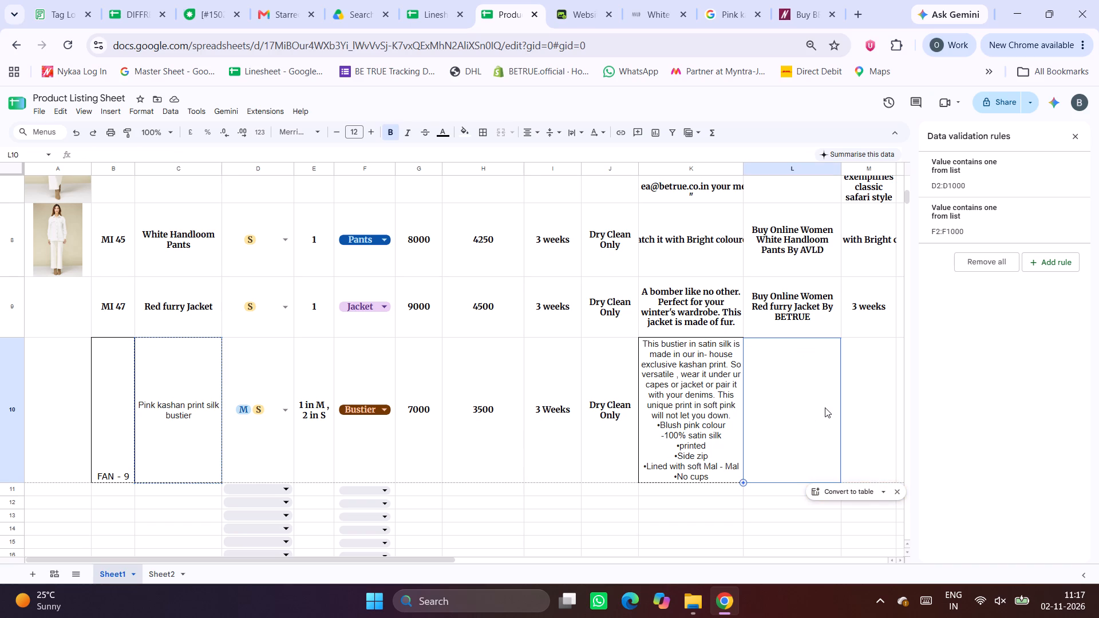
{"action": "key", "text": "ctrl+v"}
{"action": "left_click", "coordinate": [1075, 133]}
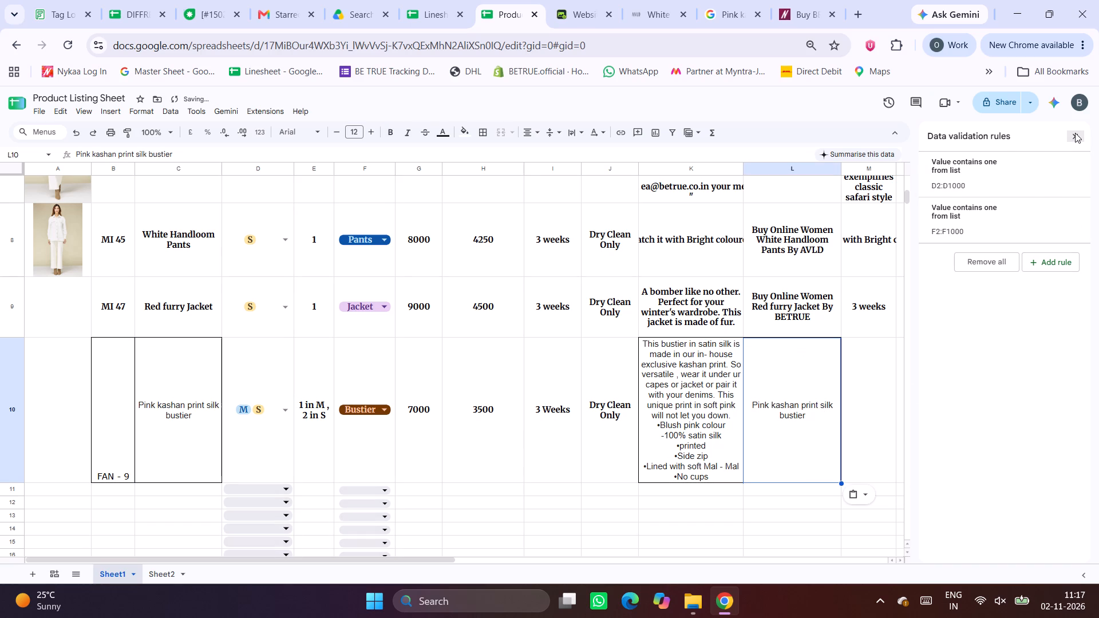
{"action": "left_click", "coordinate": [877, 396]}
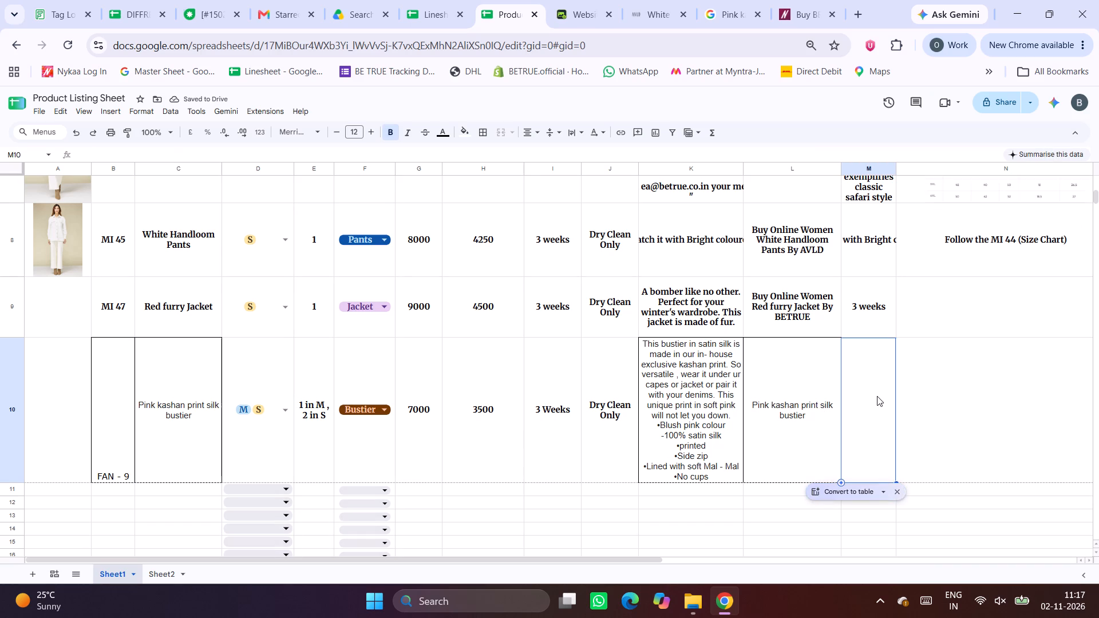
Clear the Meta Description cell M9 of the Red furry Jacket row in the Product Listing Sheet.
{"action": "scroll", "coordinate": [877, 396], "scroll_direction": "up", "scroll_amount": 3}
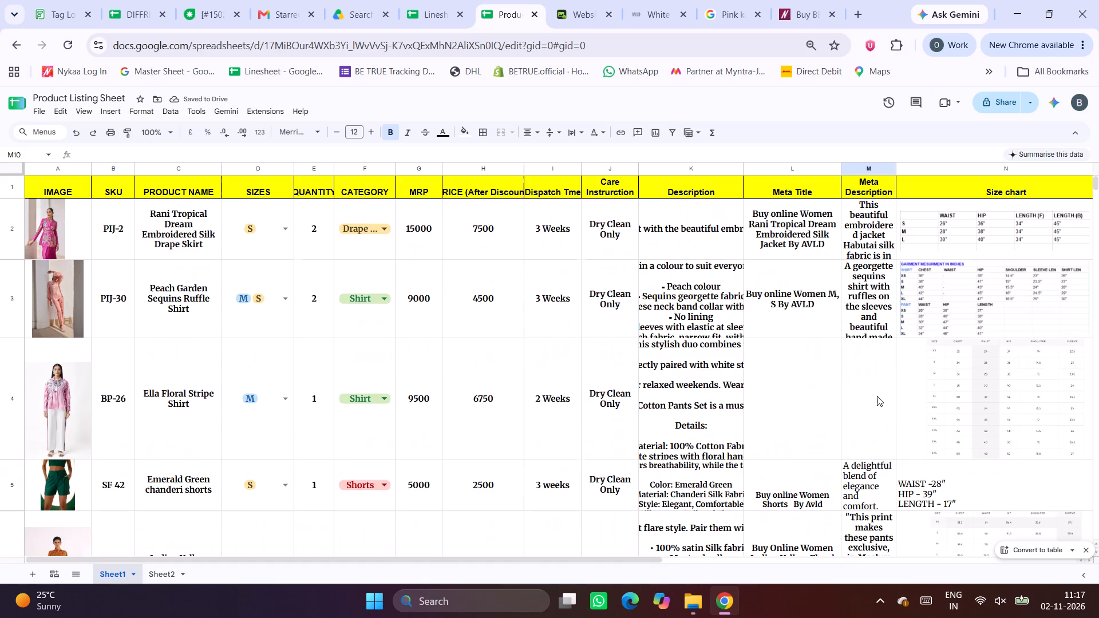
{"action": "scroll", "coordinate": [877, 396], "scroll_direction": "down", "scroll_amount": 3}
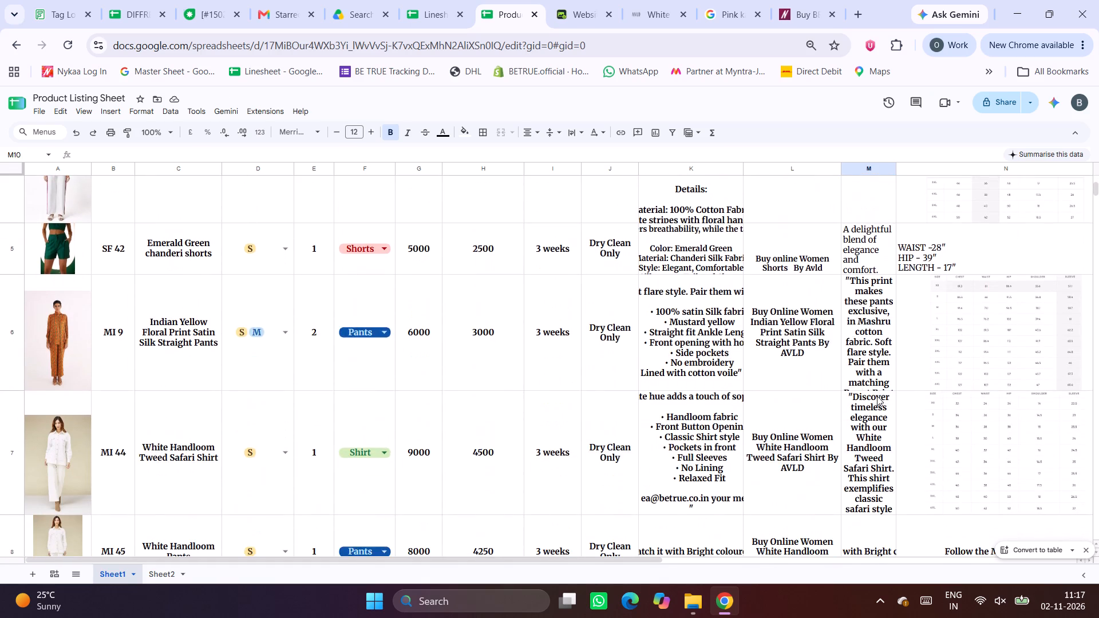
{"action": "scroll", "coordinate": [877, 396], "scroll_direction": "down", "scroll_amount": 2}
{"action": "scroll", "coordinate": [872, 458], "scroll_direction": "down", "scroll_amount": 1}
{"action": "left_click", "coordinate": [875, 446]}
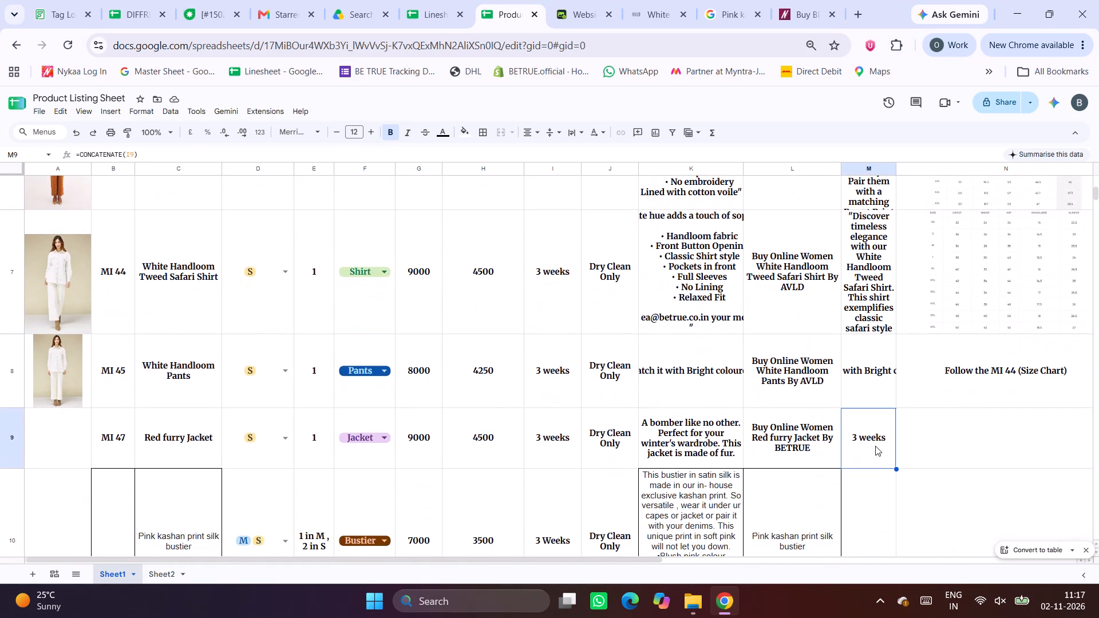
{"action": "key", "text": "Delete"}
Copy the product name Pink kashan print silk bustier from L10 into O10 of the FAN - 9 row.
{"action": "scroll", "coordinate": [875, 446], "scroll_direction": "down", "scroll_amount": 2}
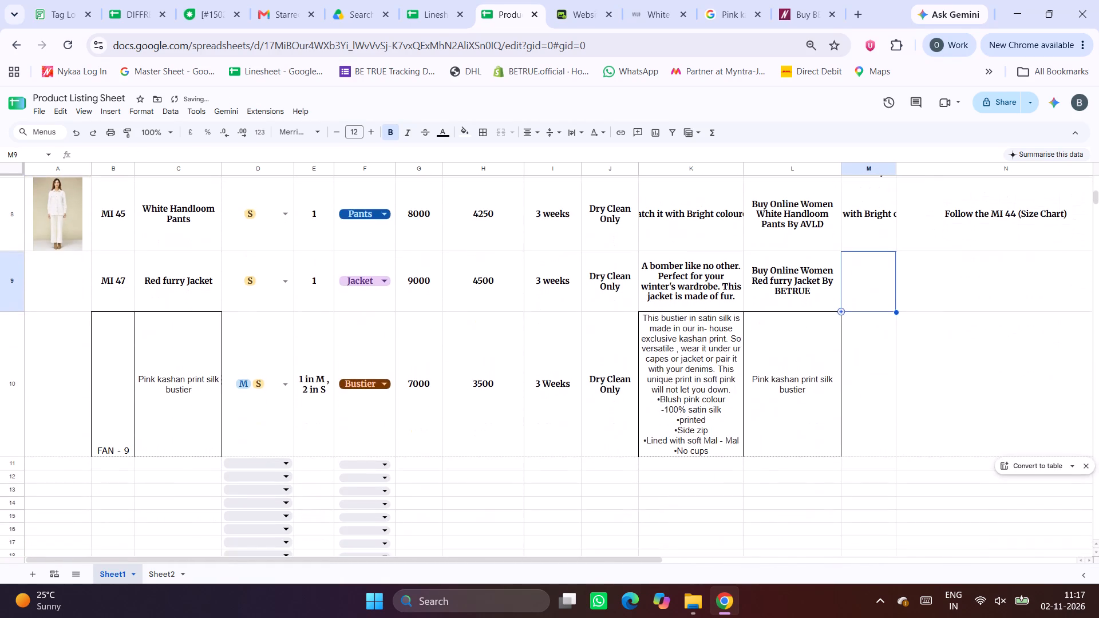
{"action": "left_click", "coordinate": [571, 0]}
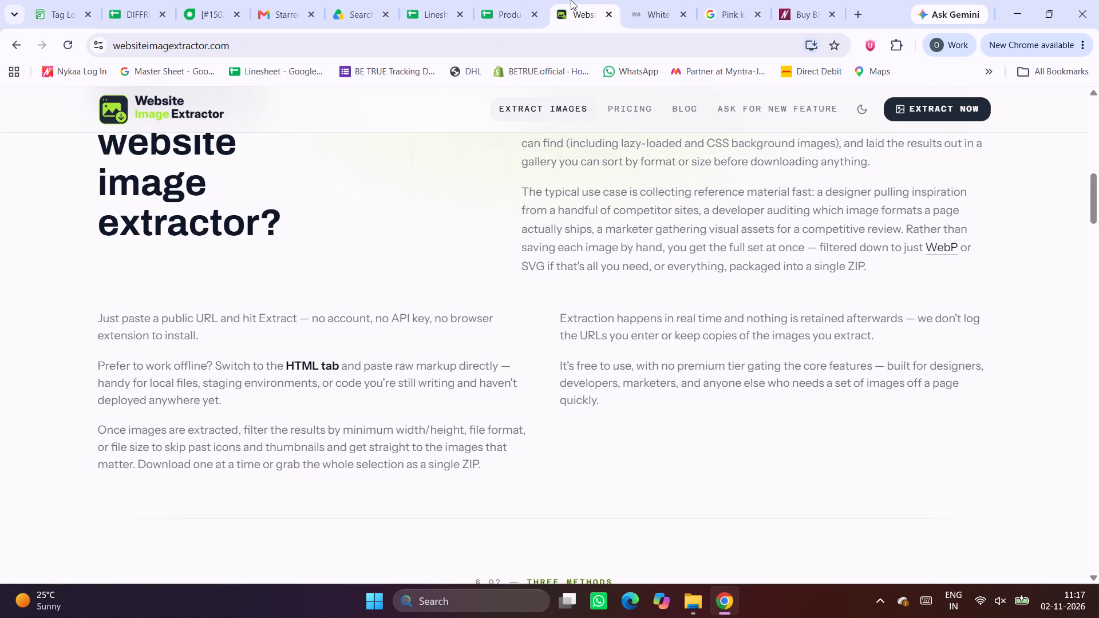
{"action": "left_click", "coordinate": [448, 0]}
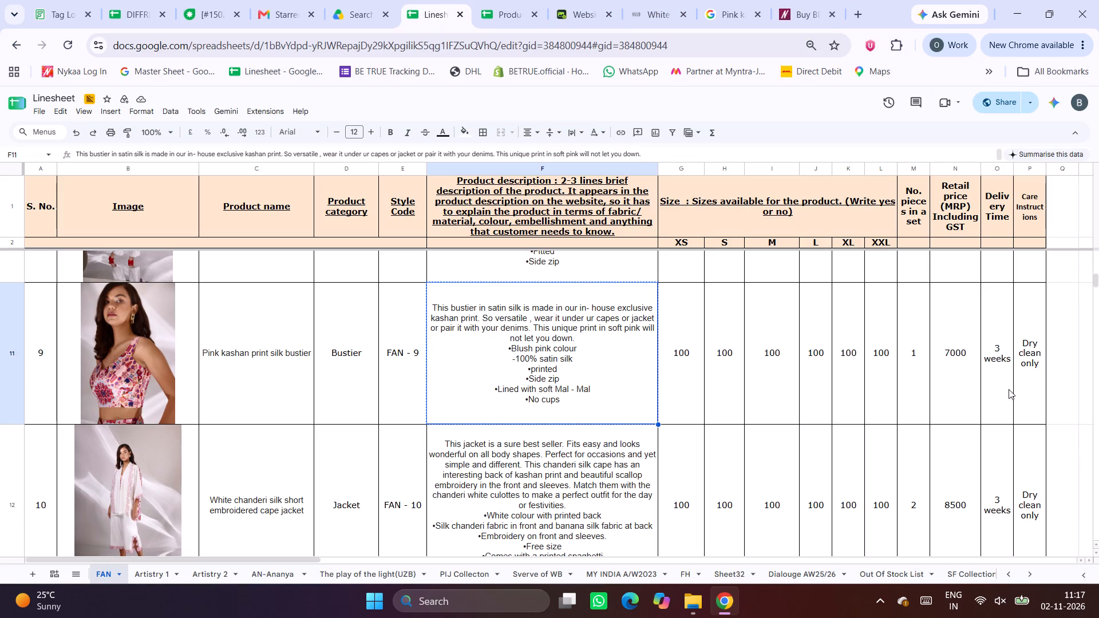
{"action": "left_click", "coordinate": [491, 0]}
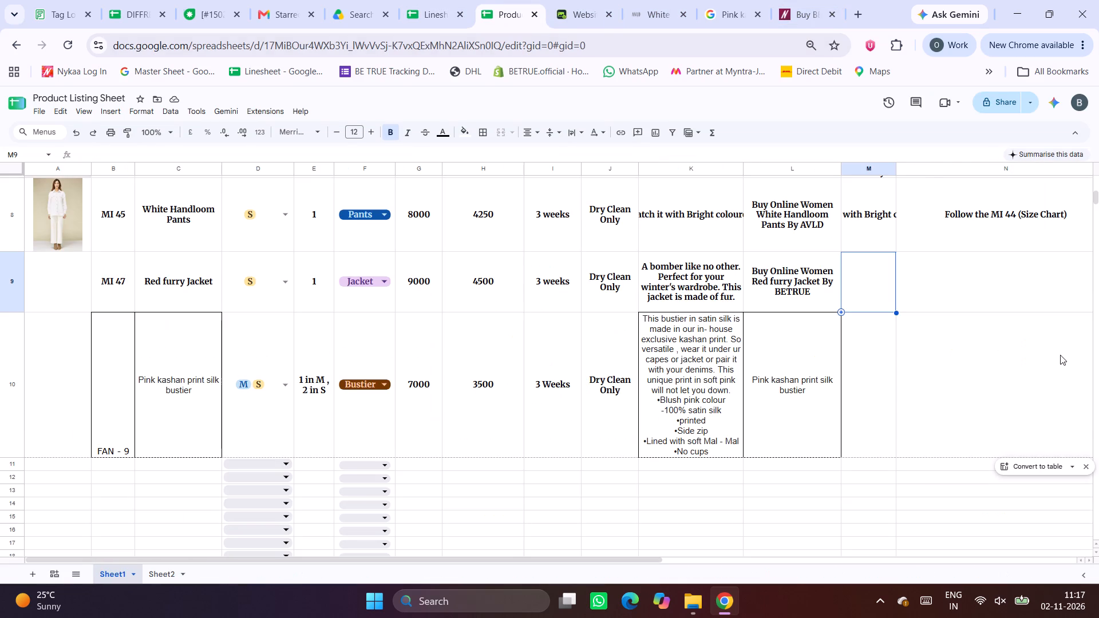
{"action": "left_click", "coordinate": [943, 427]}
{"action": "scroll", "coordinate": [951, 419], "scroll_direction": "left", "scroll_amount": 2}
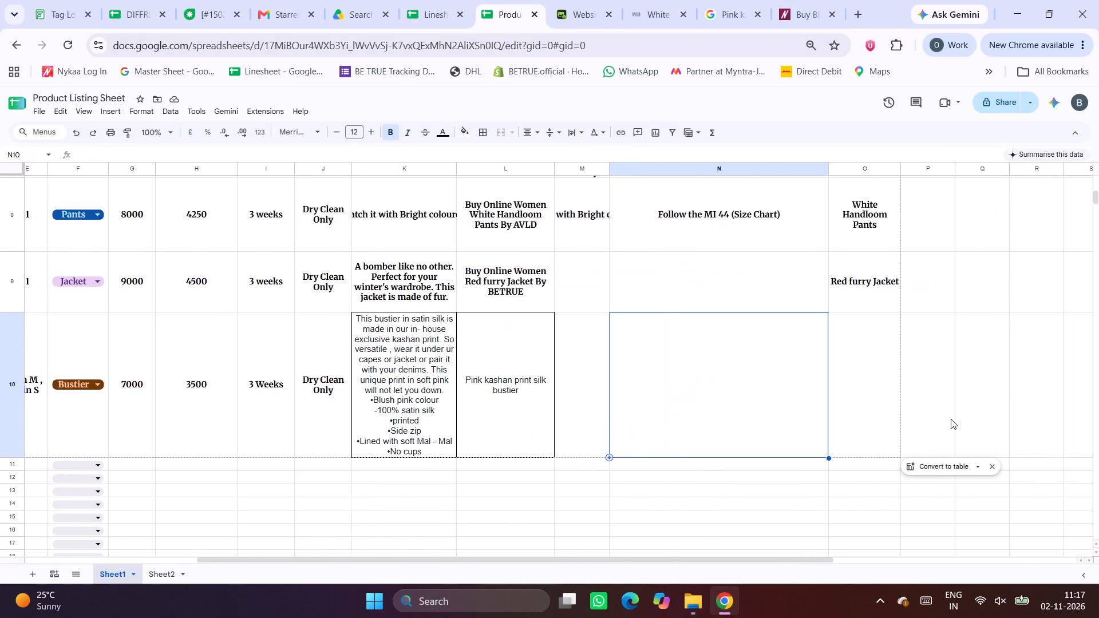
{"action": "scroll", "coordinate": [951, 419], "scroll_direction": "left", "scroll_amount": 1}
{"action": "left_click", "coordinate": [883, 399]}
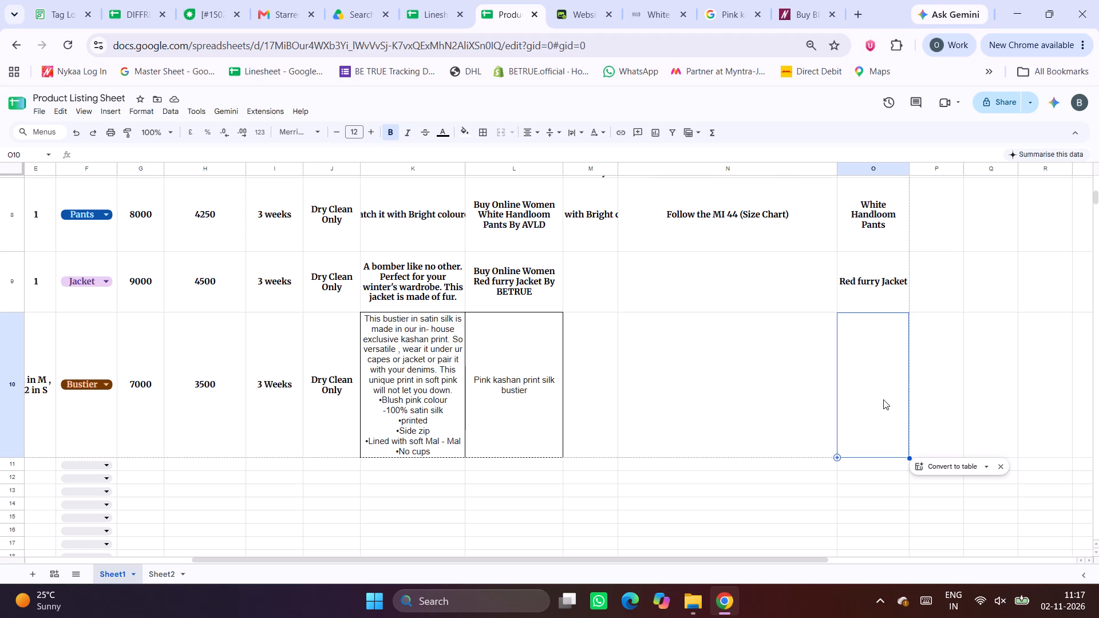
{"action": "left_click", "coordinate": [520, 391]}
{"action": "key", "text": "ctrl+c"}
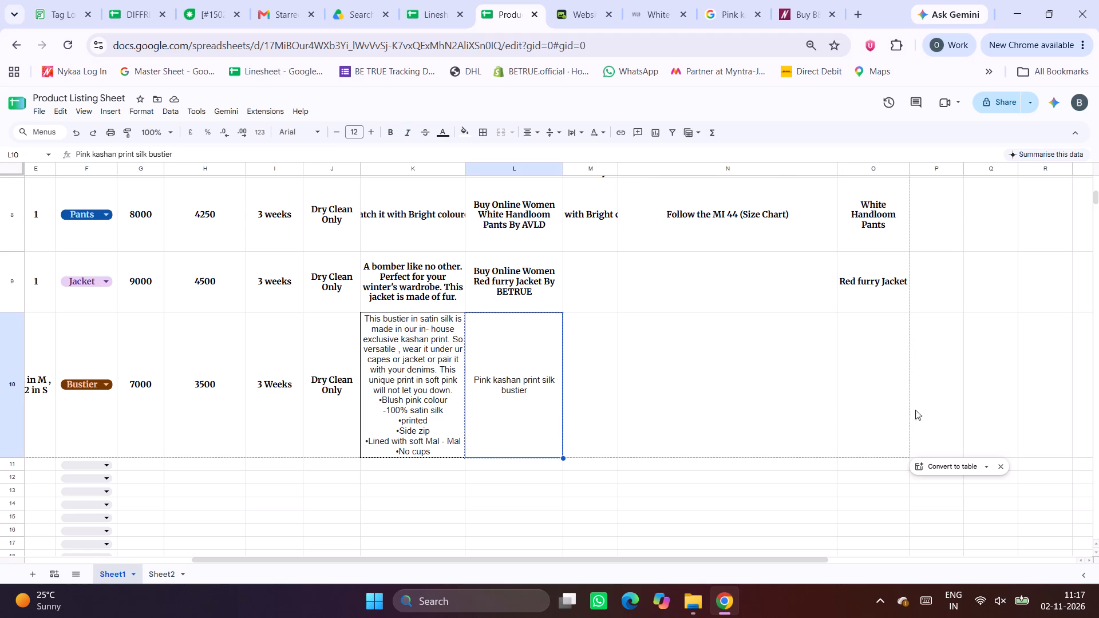
{"action": "left_click", "coordinate": [852, 379]}
{"action": "key", "text": "ctrl+v"}
Copy the FAN - 9 product description from K10 into the Meta Description cell M10.
{"action": "left_click", "coordinate": [712, 379]}
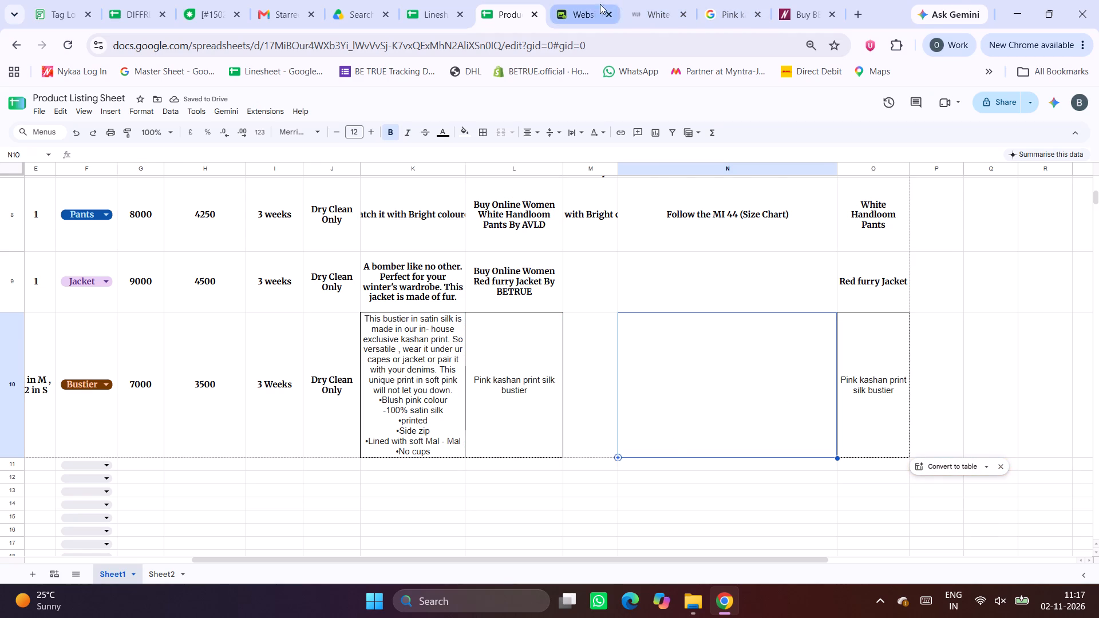
{"action": "left_click", "coordinate": [394, 394]}
{"action": "key", "text": "ctrl+c"}
{"action": "left_click", "coordinate": [728, 414]}
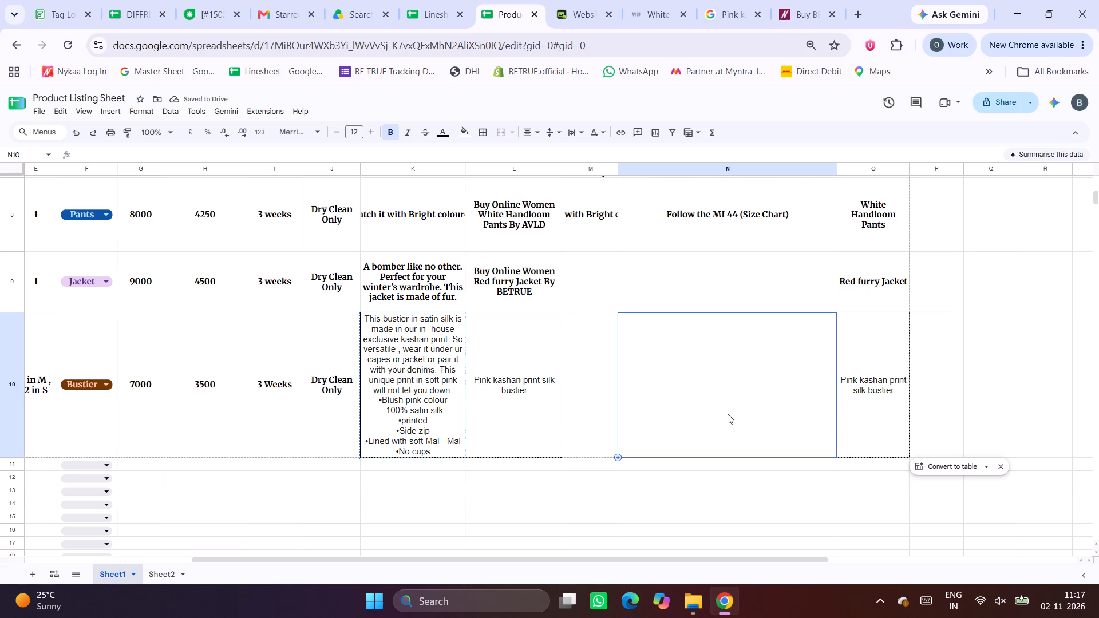
{"action": "left_click", "coordinate": [603, 385]}
{"action": "key", "text": "ctrl+v"}
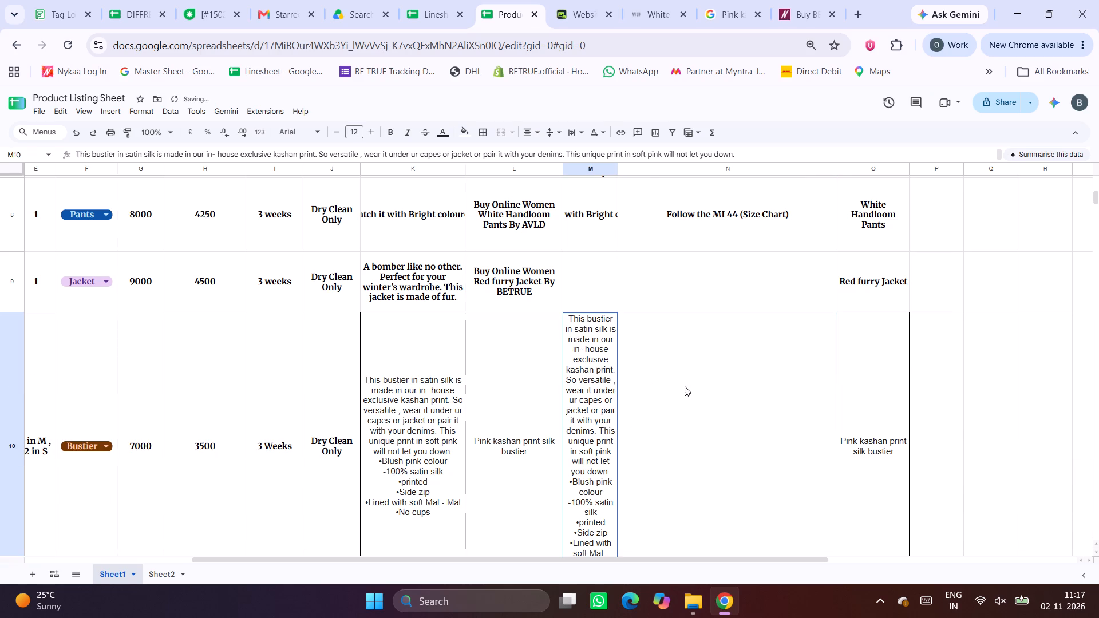
On the Nykaa Fashion product page, dismiss the login prompt and open the Size Guide for the Pink Kashan Print Silk Bustier.
{"action": "left_click", "coordinate": [700, 409]}
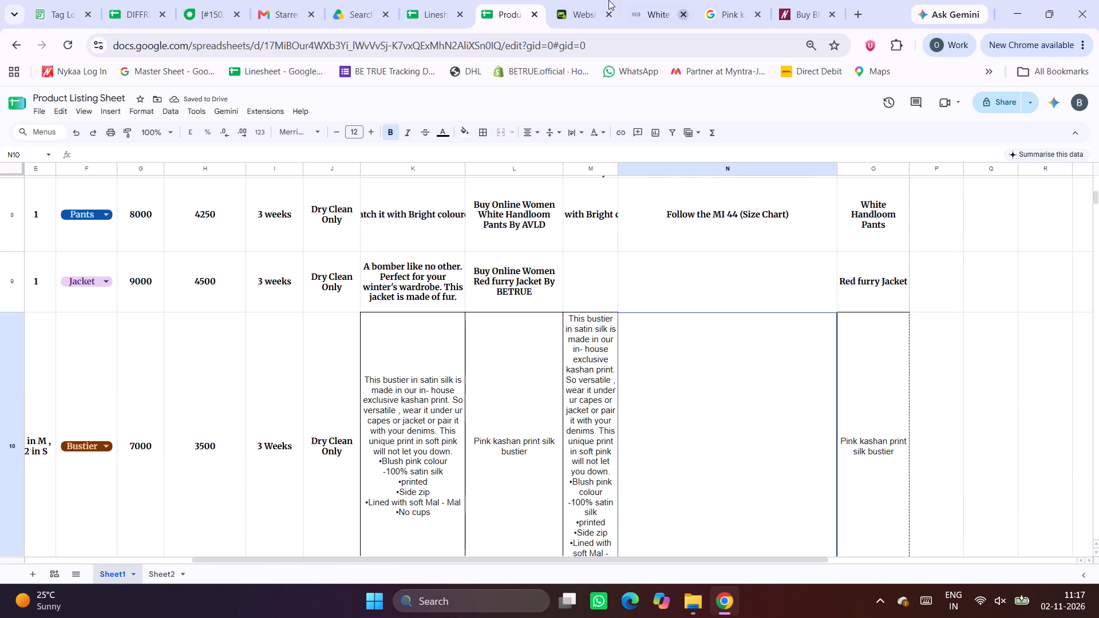
{"action": "left_click", "coordinate": [607, 0]}
{"action": "left_click", "coordinate": [721, 0]}
{"action": "left_click", "coordinate": [840, 0]}
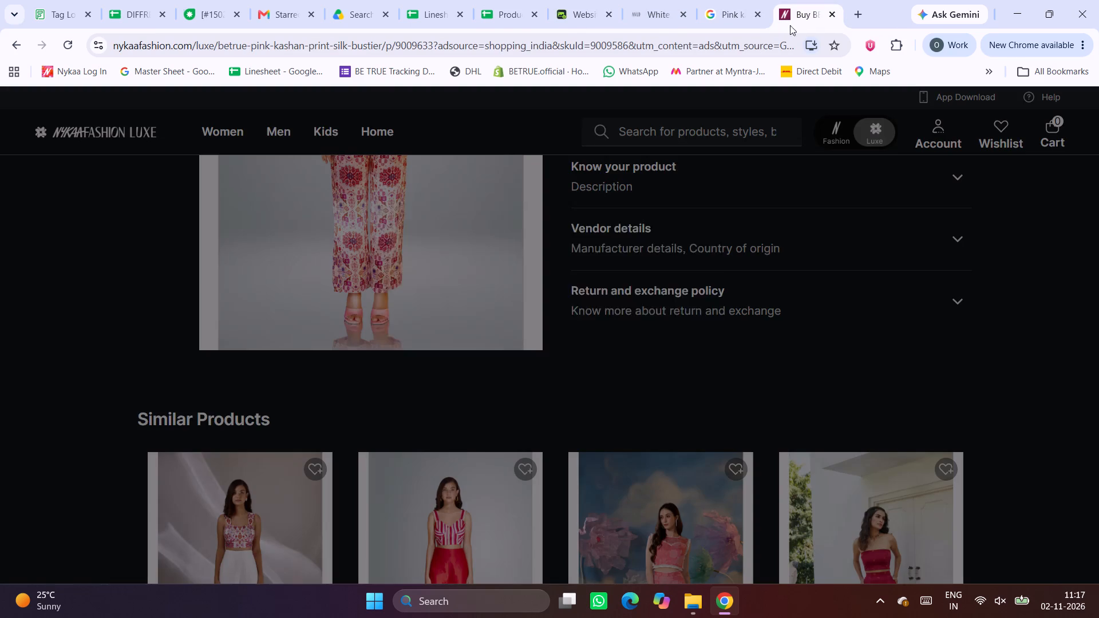
{"action": "left_click", "coordinate": [397, 226]}
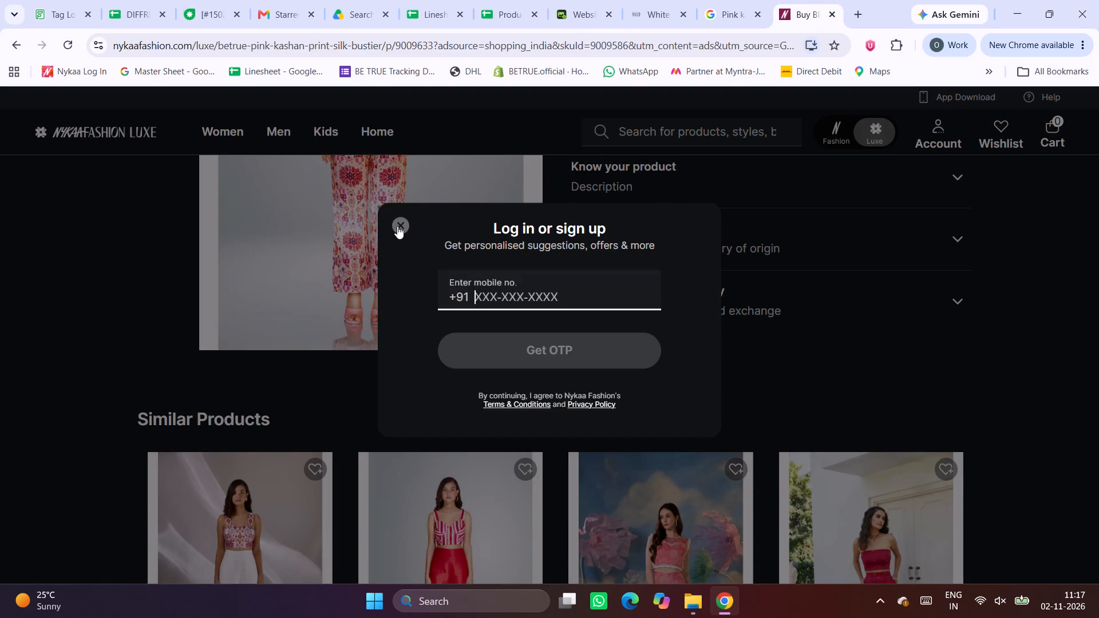
{"action": "scroll", "coordinate": [789, 330], "scroll_direction": "up", "scroll_amount": 6}
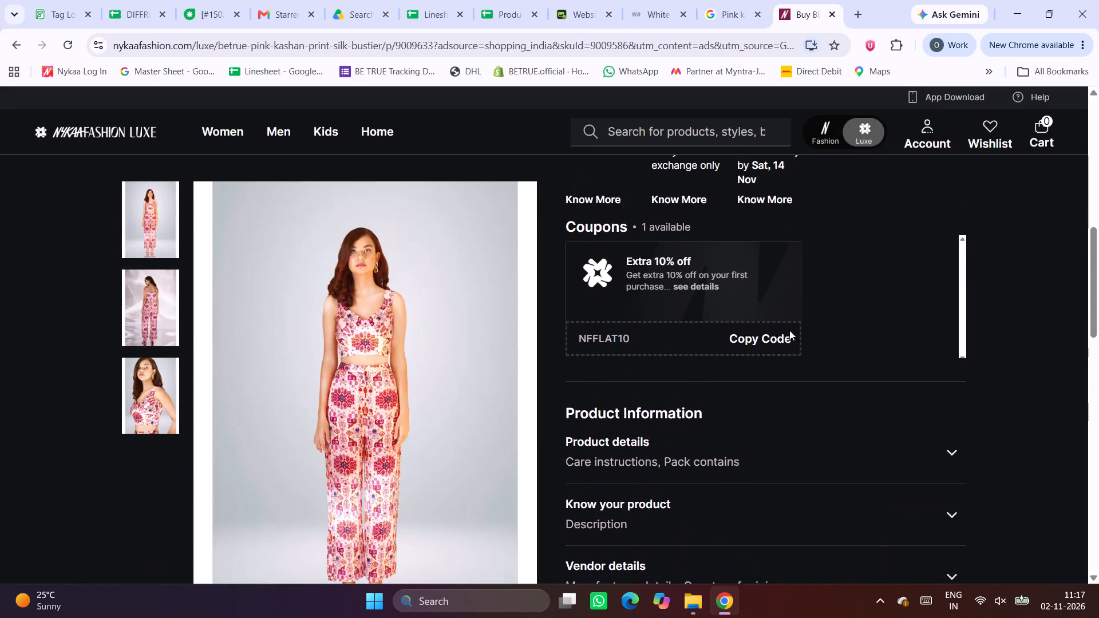
{"action": "scroll", "coordinate": [789, 330], "scroll_direction": "up", "scroll_amount": 5}
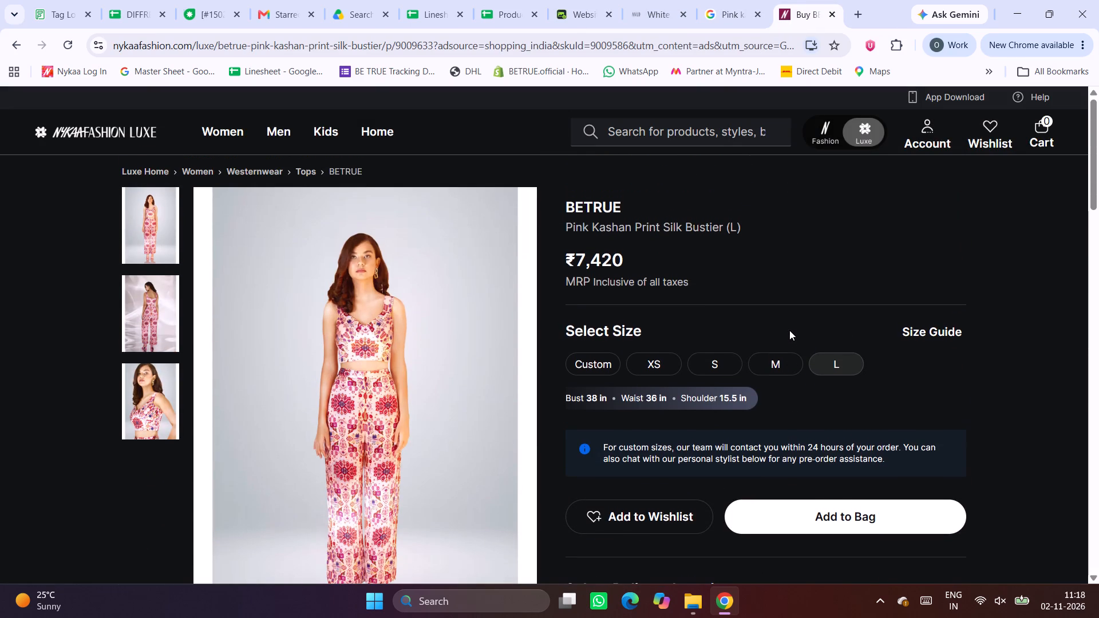
{"action": "left_click", "coordinate": [935, 335]}
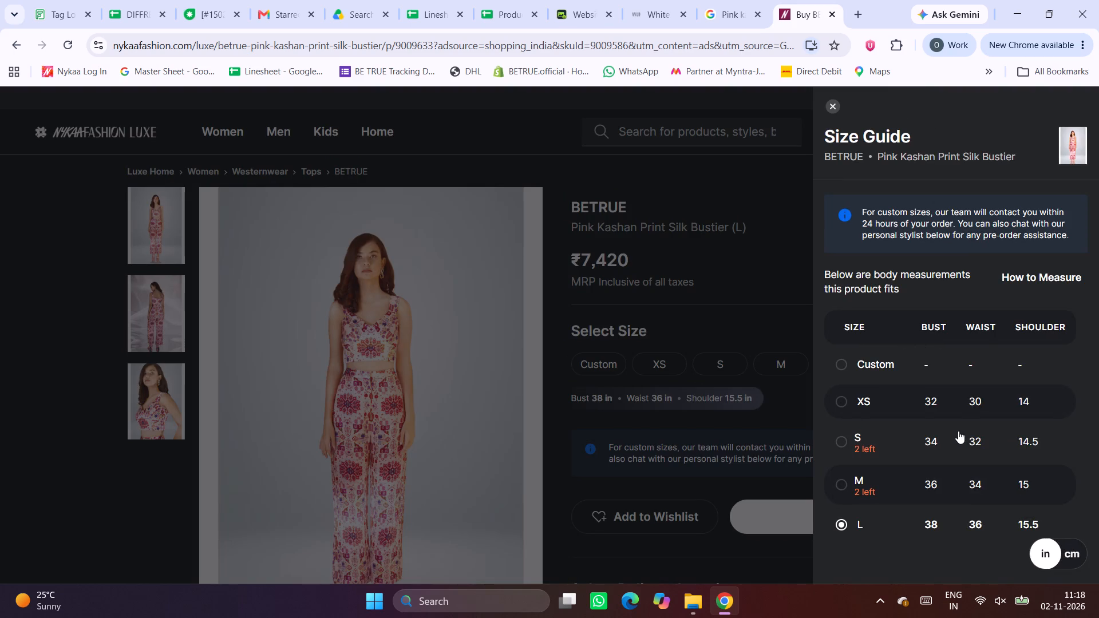
{"action": "scroll", "coordinate": [958, 431], "scroll_direction": "down", "scroll_amount": 2}
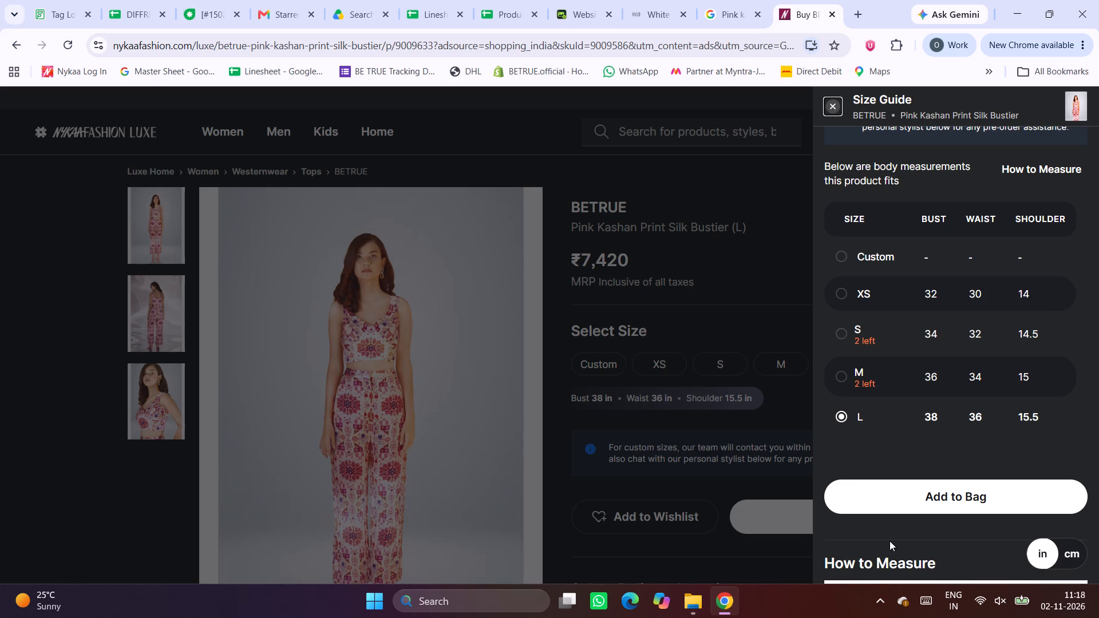
{"action": "key", "text": "Print"}
{"action": "left_click_drag", "start_coordinate": [833, 200], "coordinate": [1076, 444]}
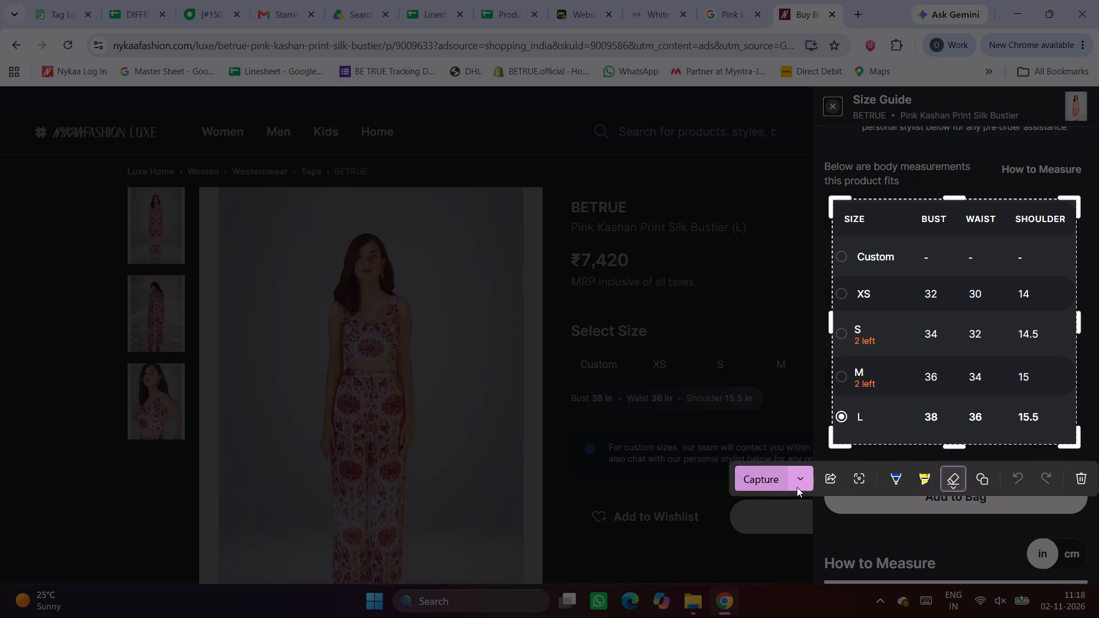
{"action": "left_click", "coordinate": [797, 487]}
{"action": "left_click", "coordinate": [754, 536]}
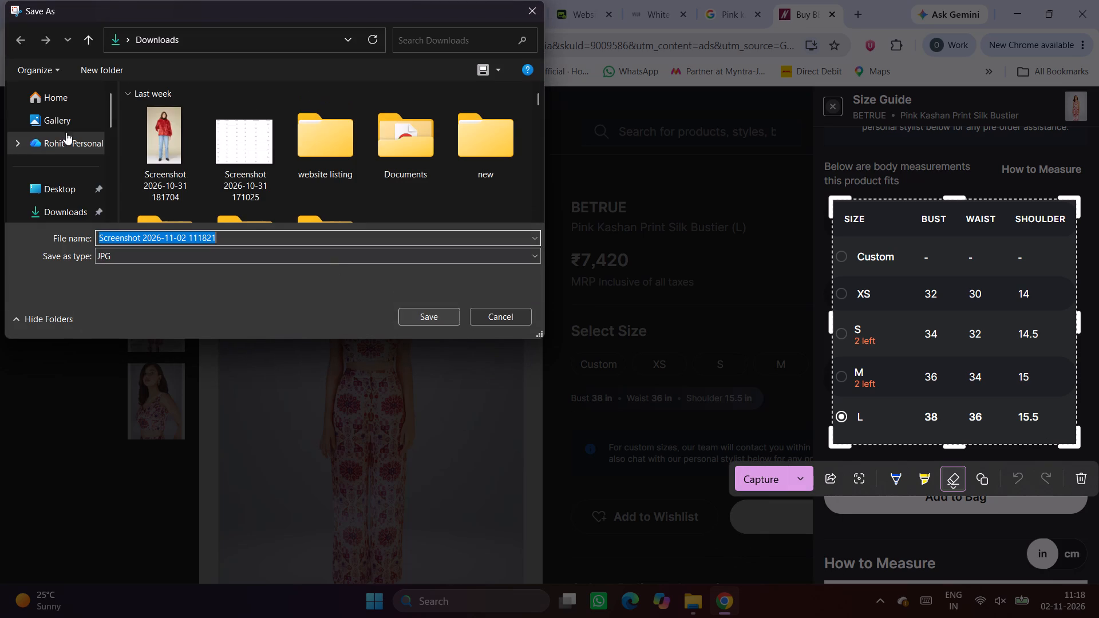
{"action": "left_click", "coordinate": [247, 175]}
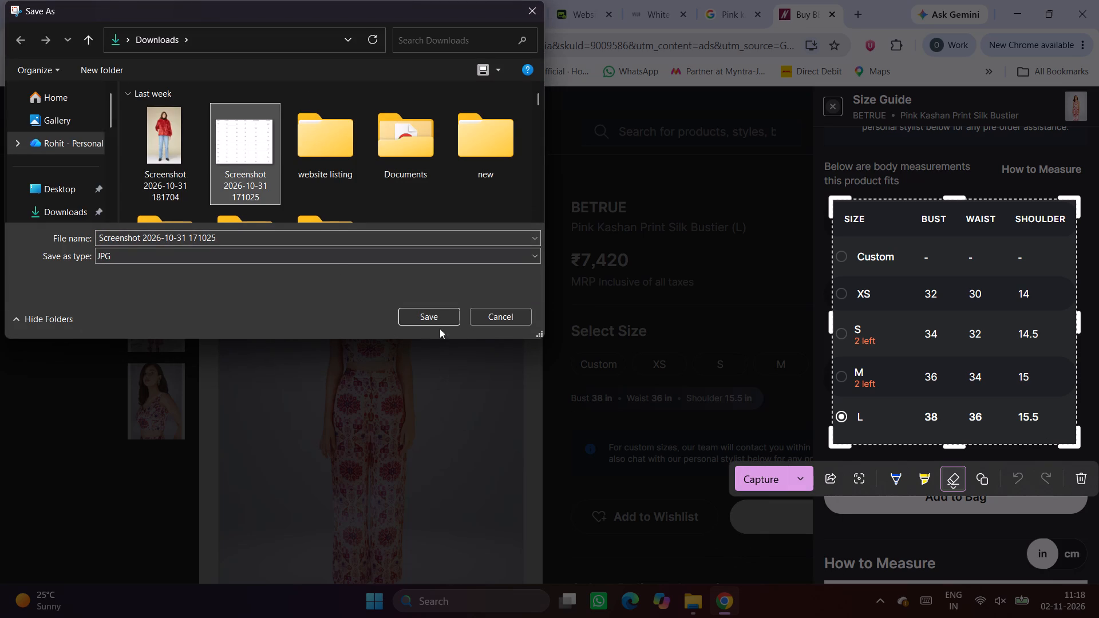
{"action": "left_click", "coordinate": [424, 317]}
{"action": "left_click", "coordinate": [599, 306]}
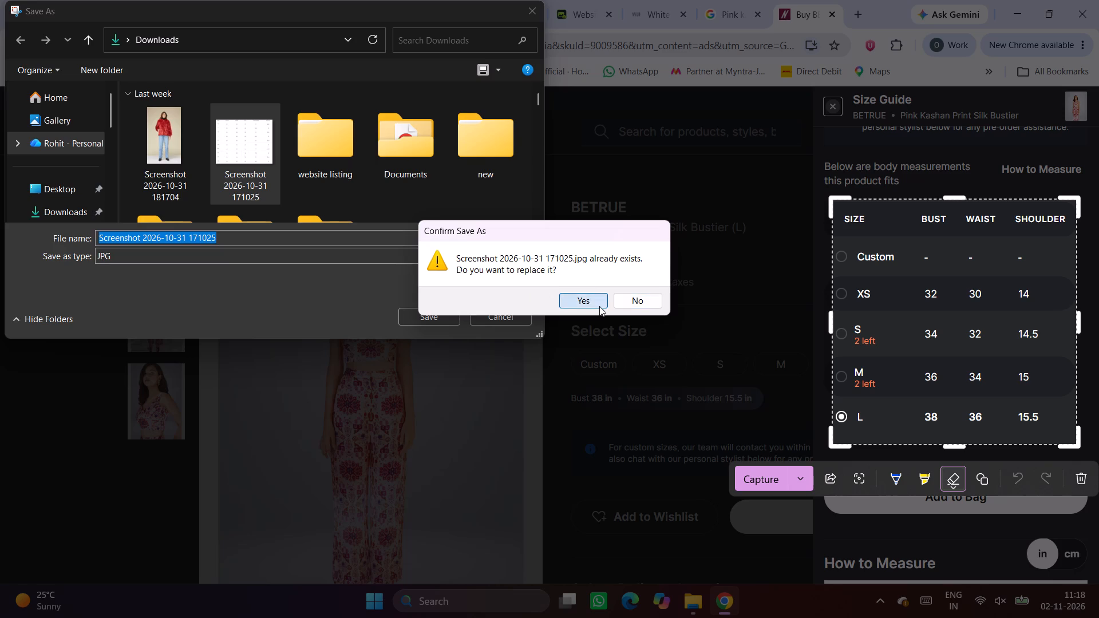
{"action": "left_click", "coordinate": [508, 0]}
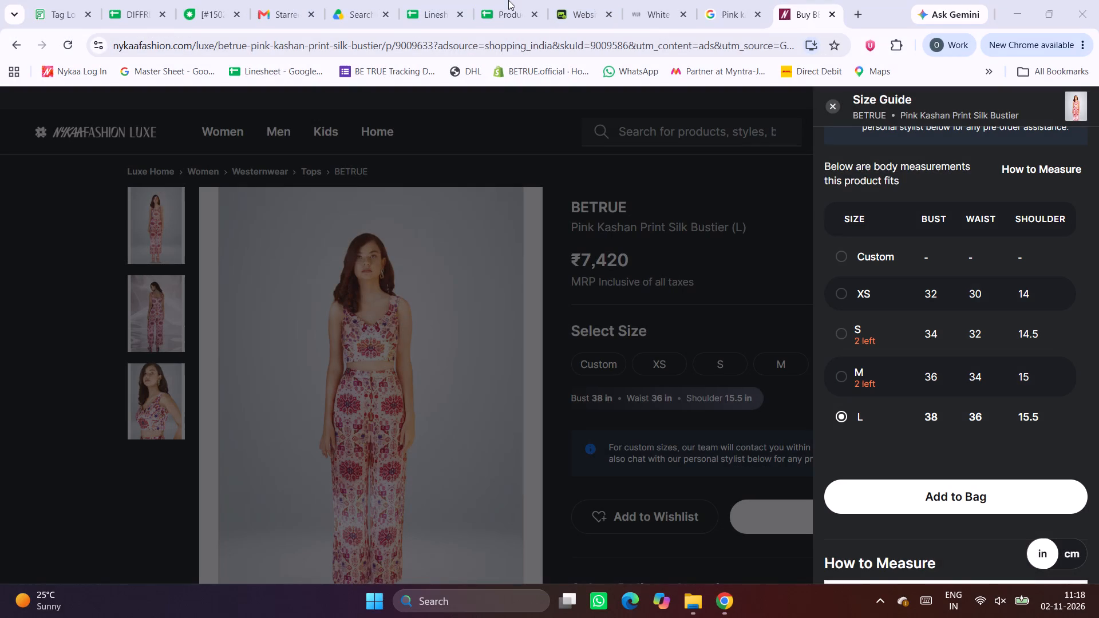
{"action": "left_click", "coordinate": [418, 0]}
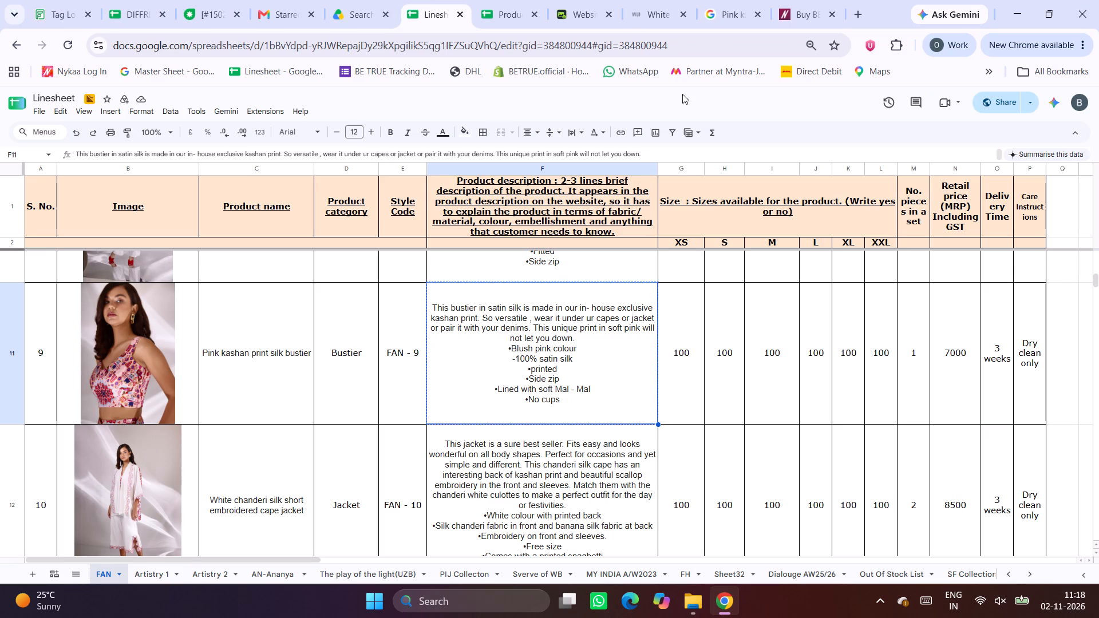
{"action": "left_click", "coordinate": [505, 1]}
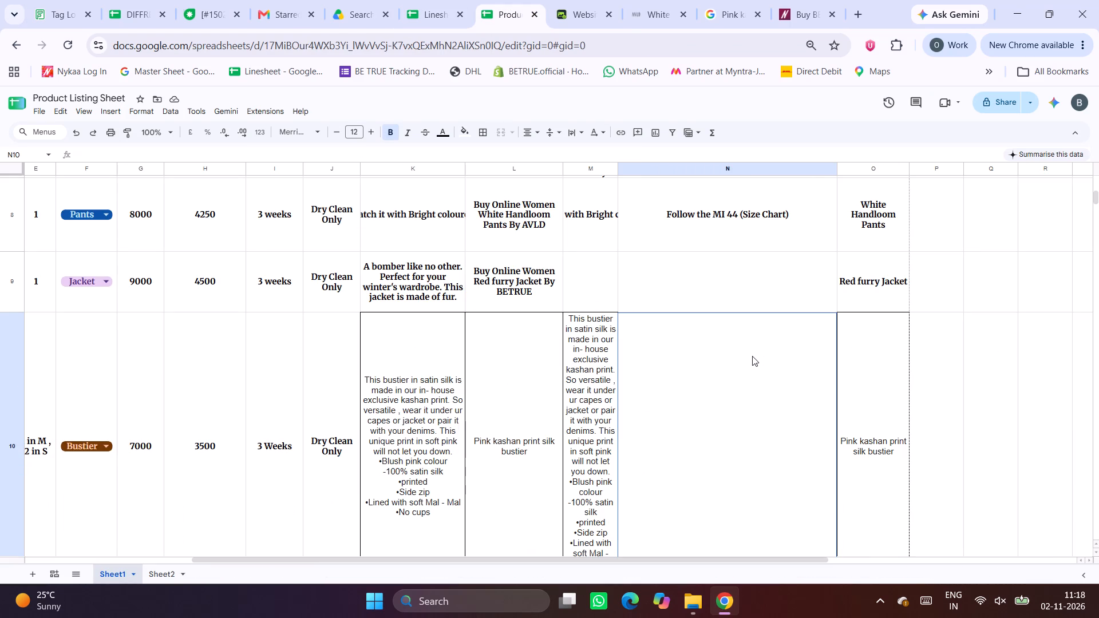
{"action": "left_click", "coordinate": [752, 356]}
{"action": "left_click", "coordinate": [737, 382]}
{"action": "left_click", "coordinate": [109, 112]}
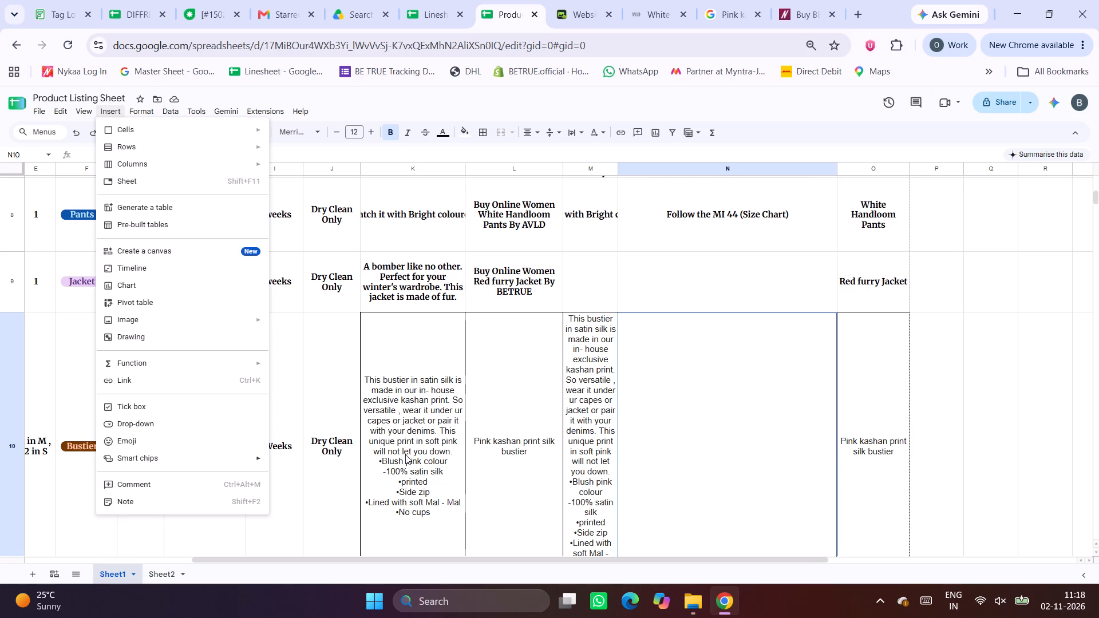
{"action": "left_click", "coordinate": [732, 461]}
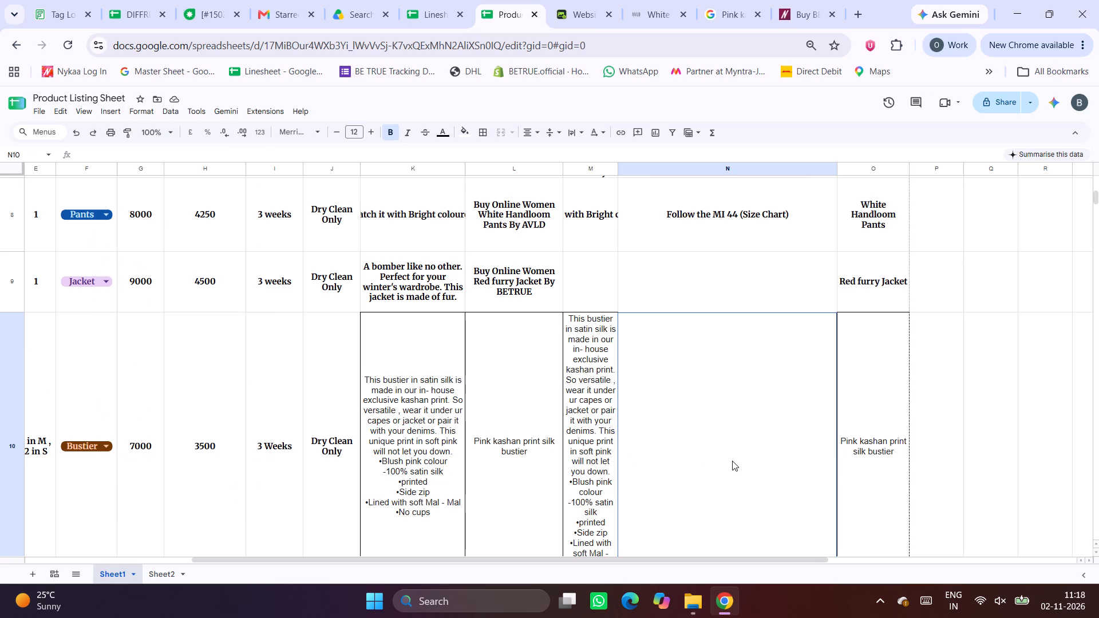
{"action": "scroll", "coordinate": [732, 461], "scroll_direction": "down", "scroll_amount": 2}
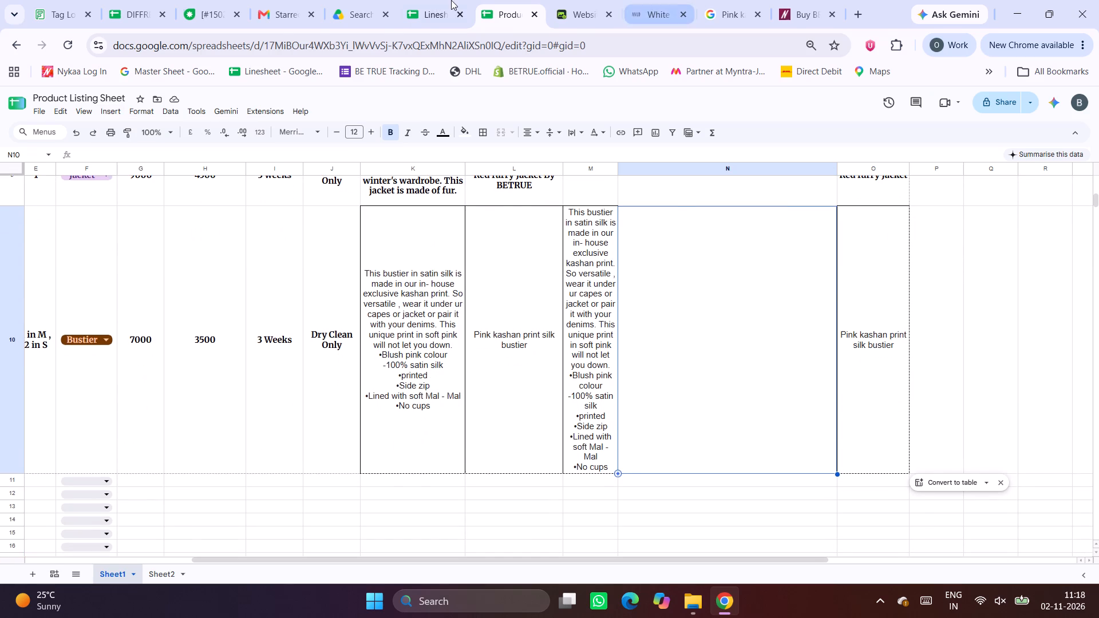
{"action": "left_click", "coordinate": [449, 0]}
{"action": "left_click", "coordinate": [508, 0]}
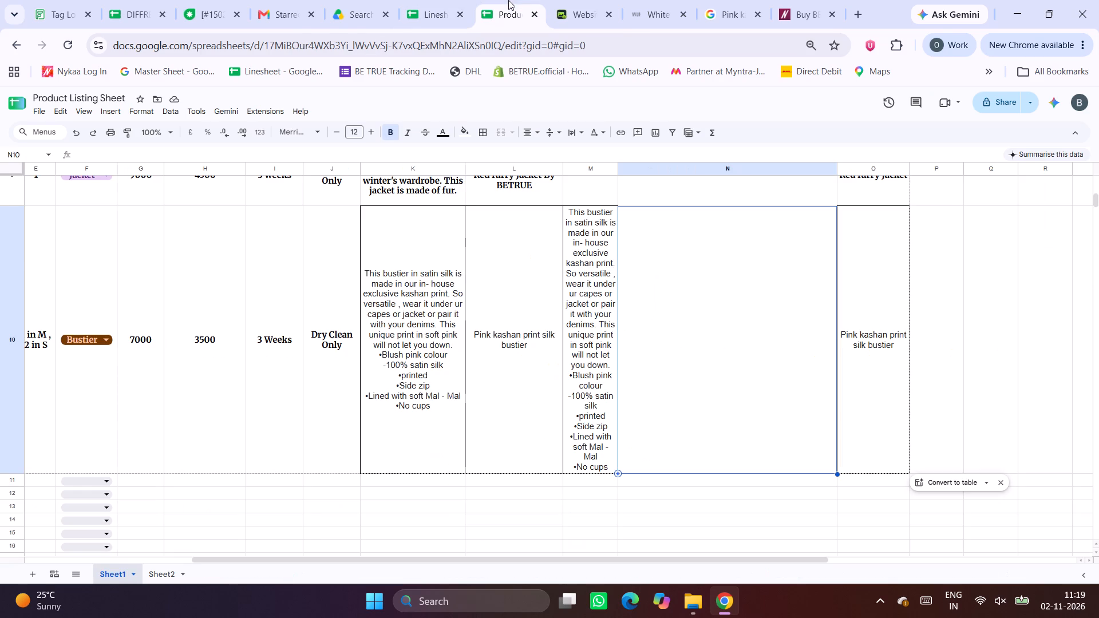
{"action": "scroll", "coordinate": [710, 368], "scroll_direction": "up", "scroll_amount": 1}
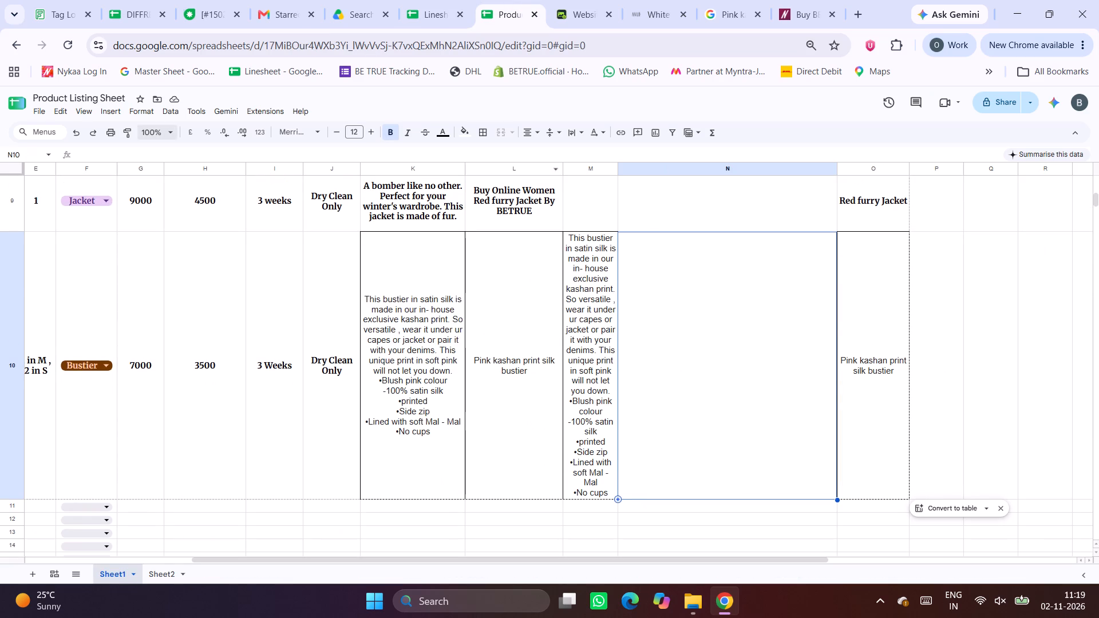
{"action": "left_click", "coordinate": [113, 111]}
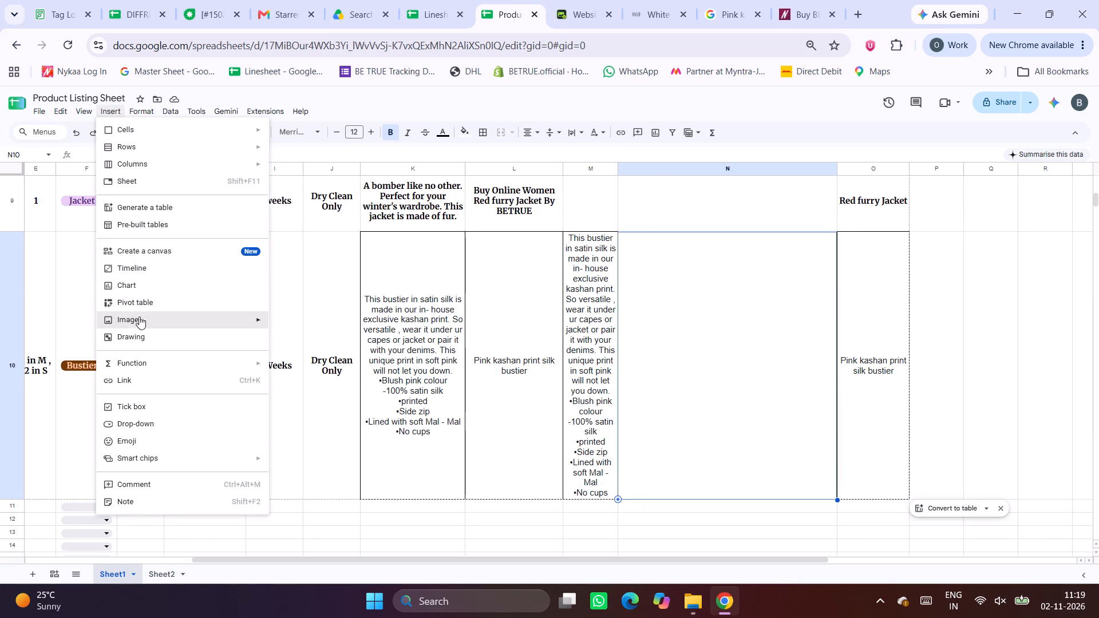
{"action": "left_click", "coordinate": [338, 356]}
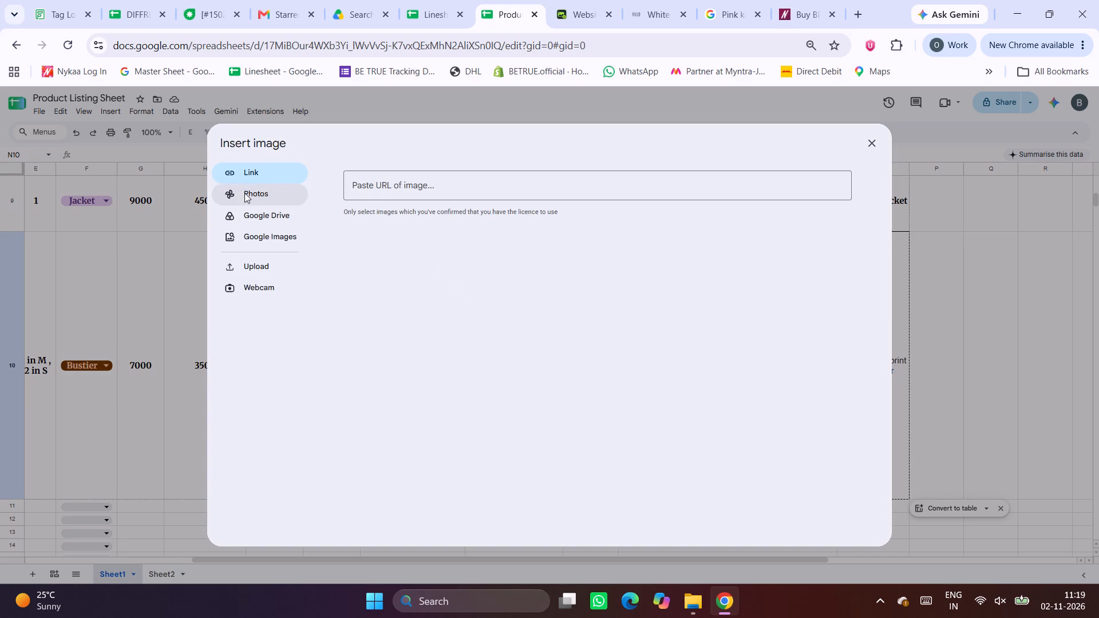
{"action": "left_click", "coordinate": [264, 276]}
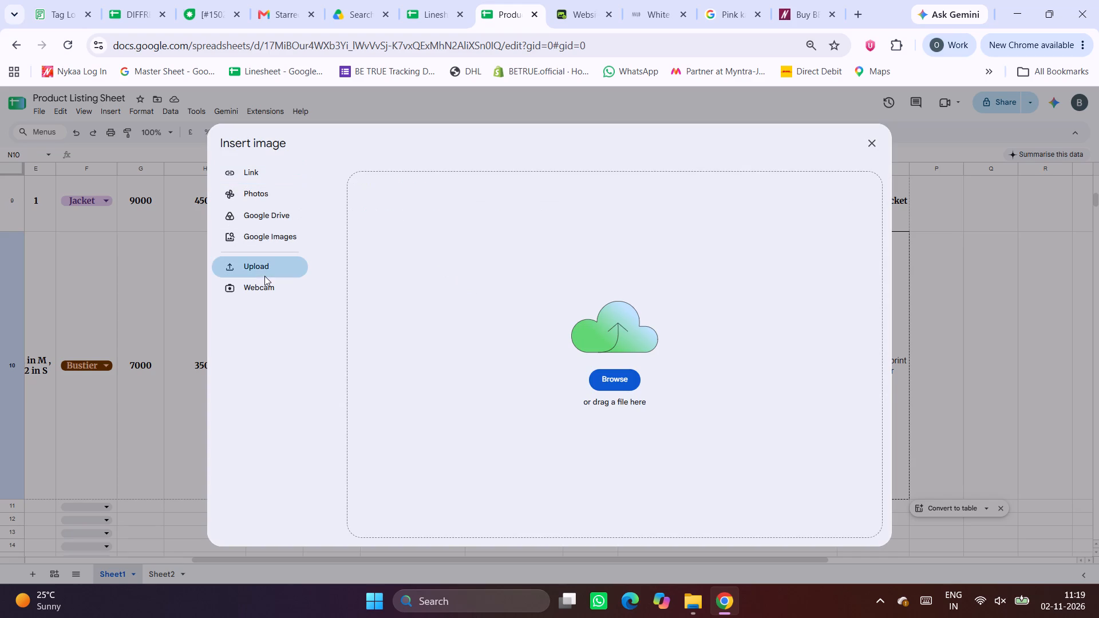
{"action": "left_click_drag", "start_coordinate": [615, 395], "coordinate": [614, 375]}
{"action": "left_click", "coordinate": [614, 375]}
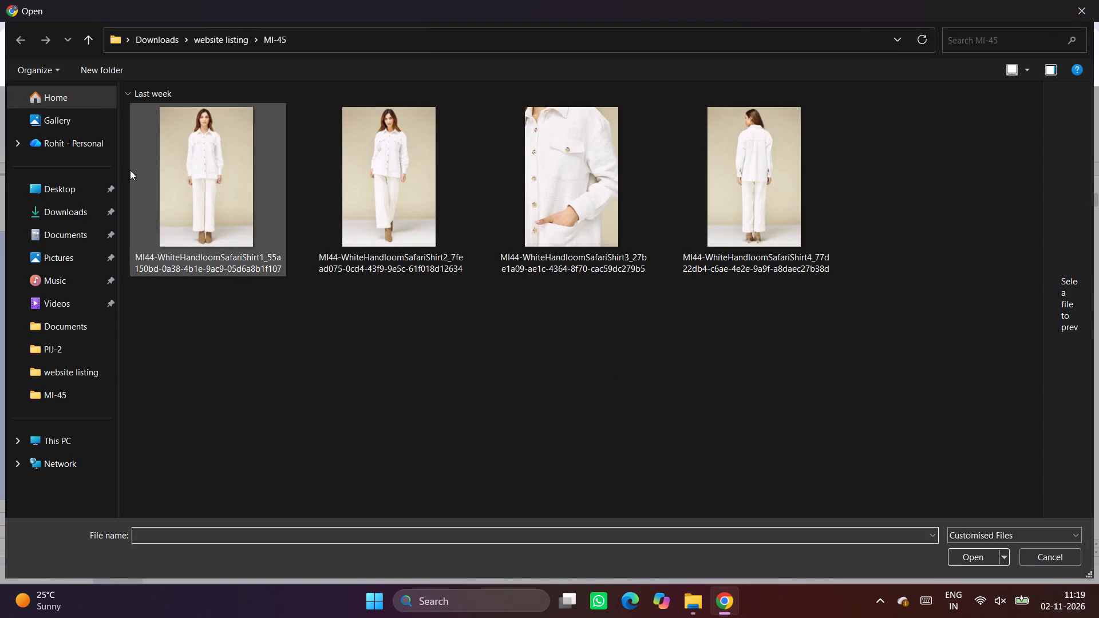
{"action": "left_click", "coordinate": [68, 221]}
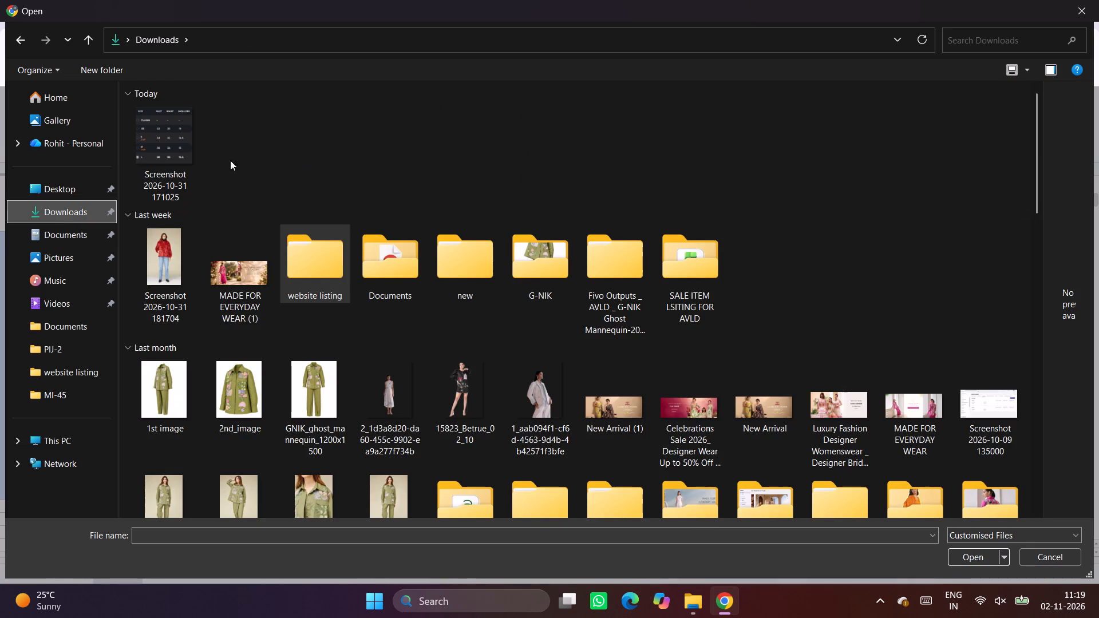
{"action": "double_click", "coordinate": [134, 151]}
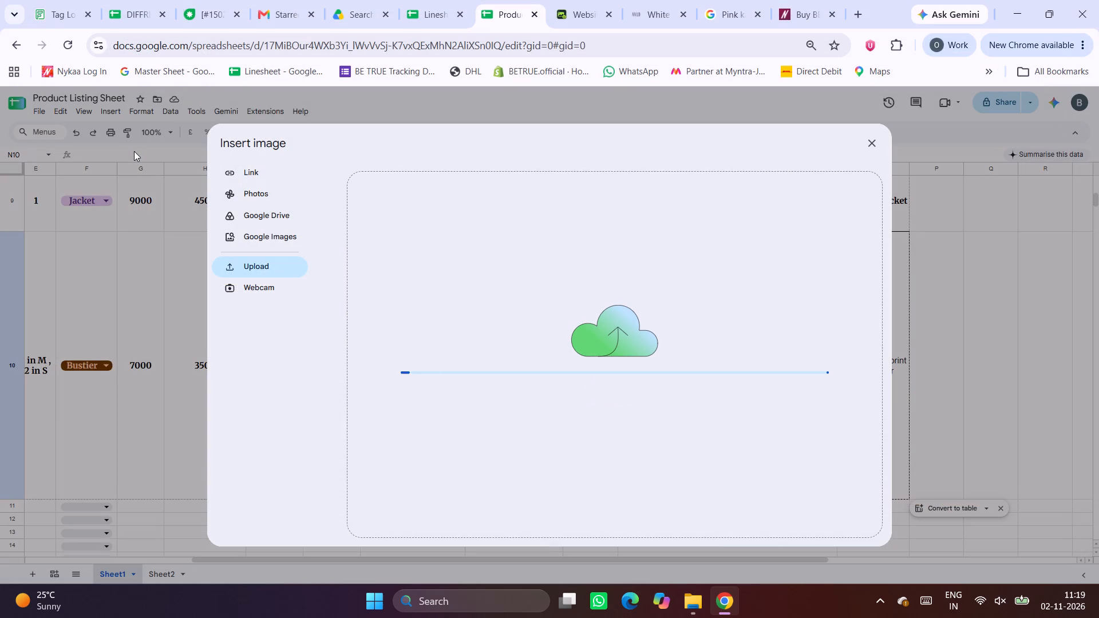
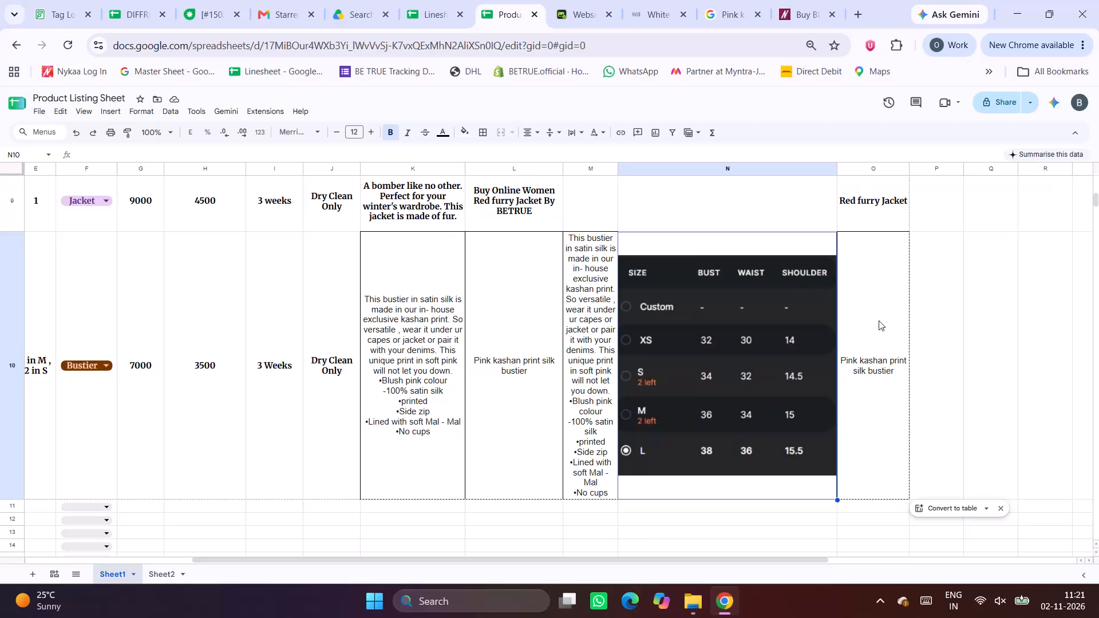
Copy the cell formatting of B9 onto the entire FAN - 9 row 10 in the Product Listing Sheet.
{"action": "scroll", "coordinate": [227, 329], "scroll_direction": "right", "scroll_amount": 3}
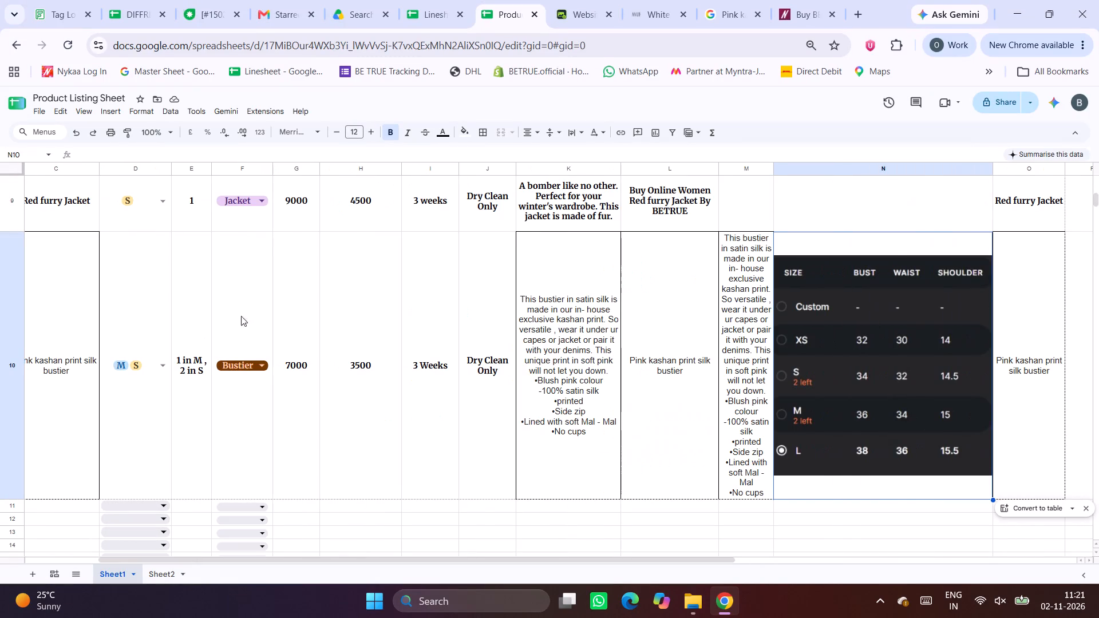
{"action": "left_click", "coordinate": [109, 194]}
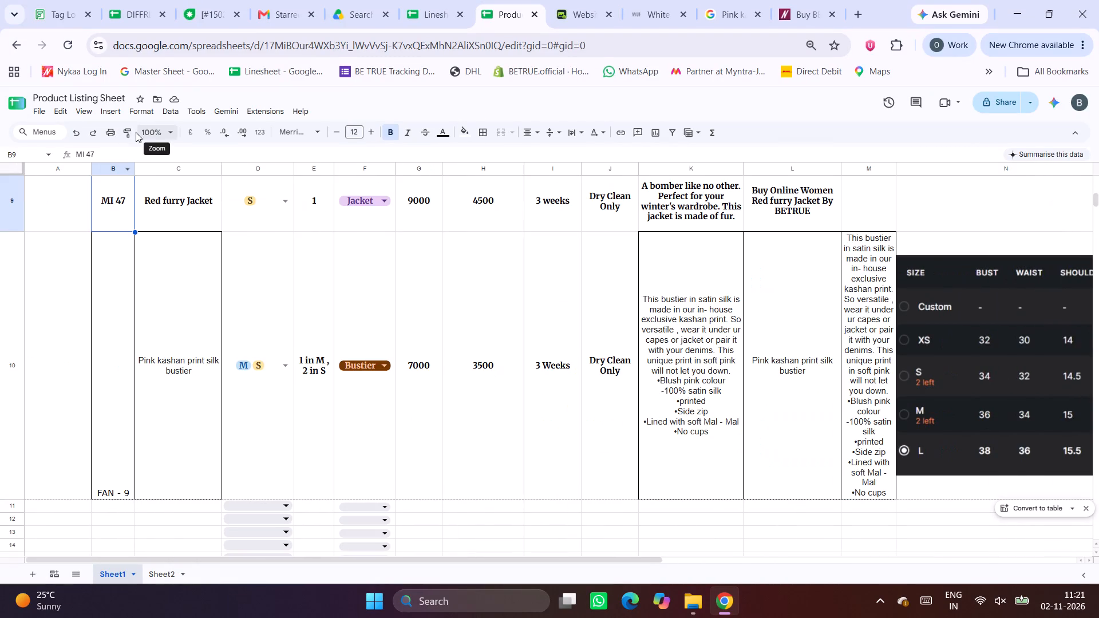
{"action": "left_click", "coordinate": [131, 132]}
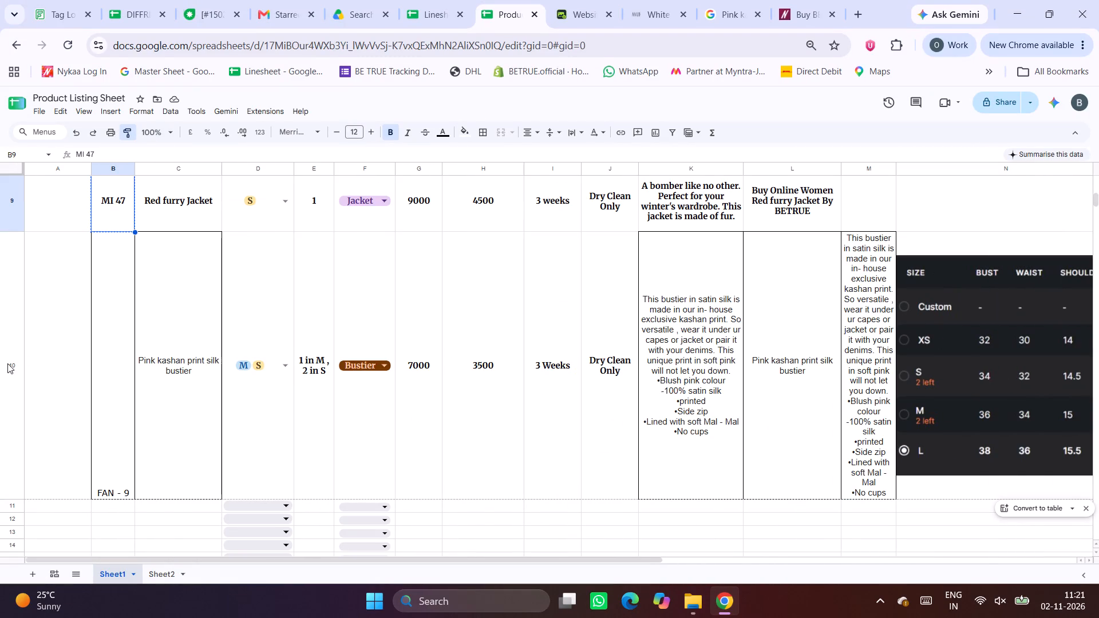
{"action": "left_click", "coordinate": [7, 363]}
Reduce the height of row 10 to roughly match the product rows above, and select its empty image cell A10.
{"action": "scroll", "coordinate": [592, 435], "scroll_direction": "down", "scroll_amount": 2}
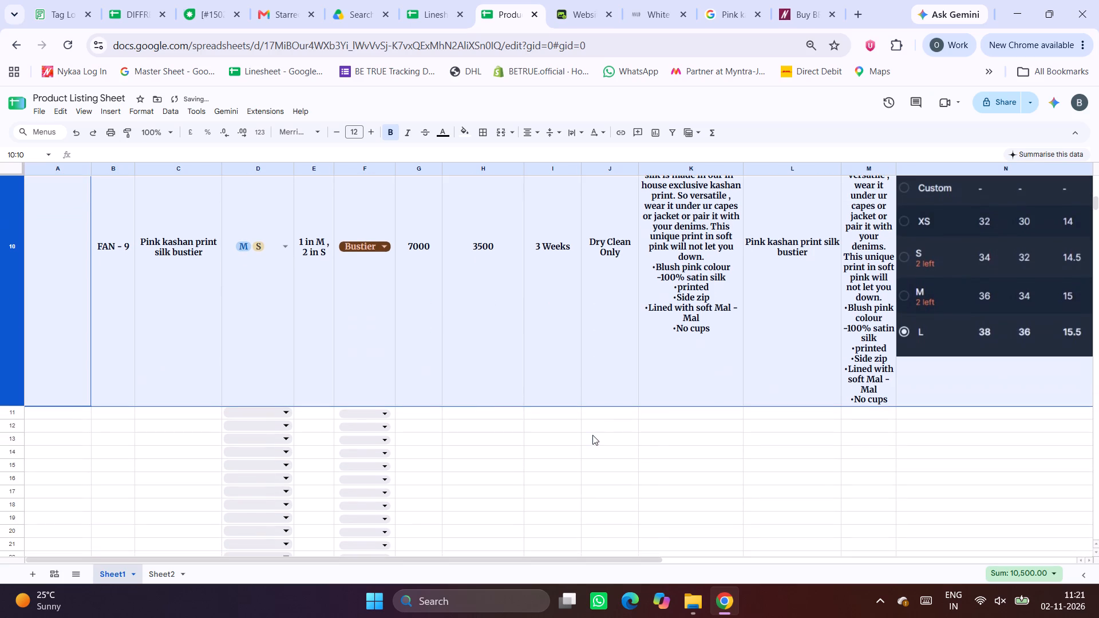
{"action": "scroll", "coordinate": [445, 330], "scroll_direction": "up", "scroll_amount": 1}
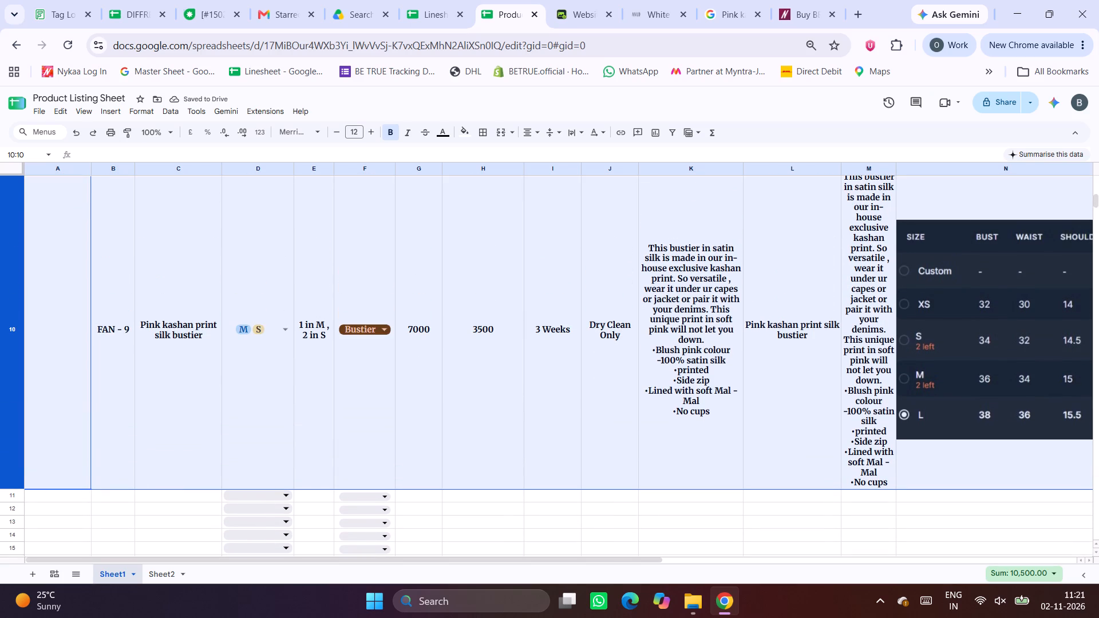
{"action": "left_click_drag", "start_coordinate": [10, 489], "coordinate": [52, 332]}
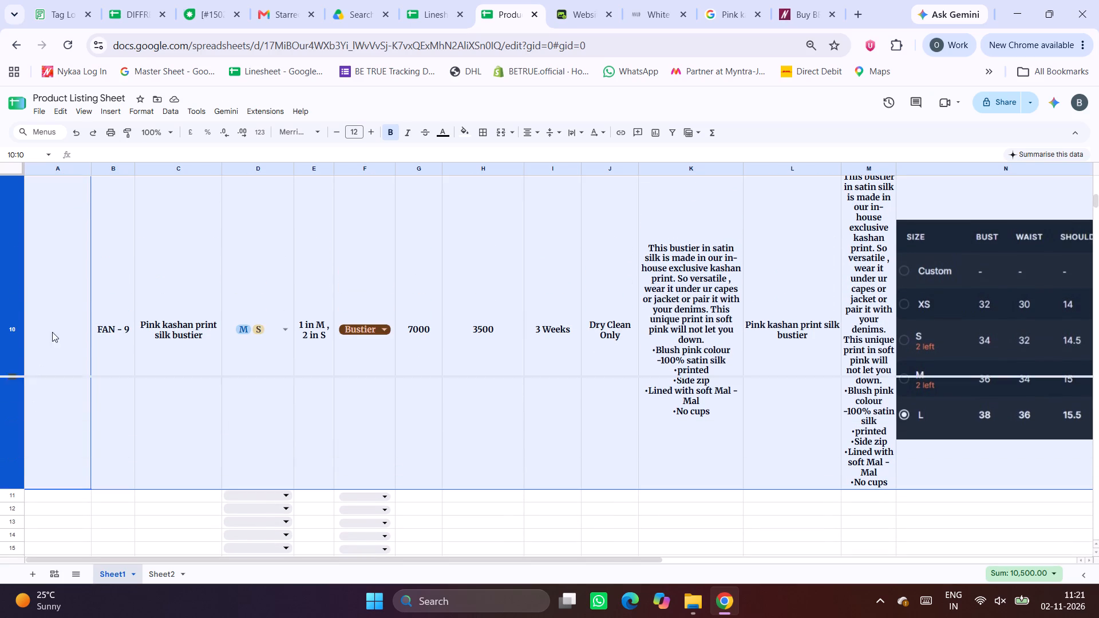
{"action": "left_click_drag", "start_coordinate": [52, 332], "coordinate": [71, 263]}
{"action": "scroll", "coordinate": [584, 348], "scroll_direction": "up", "scroll_amount": 3}
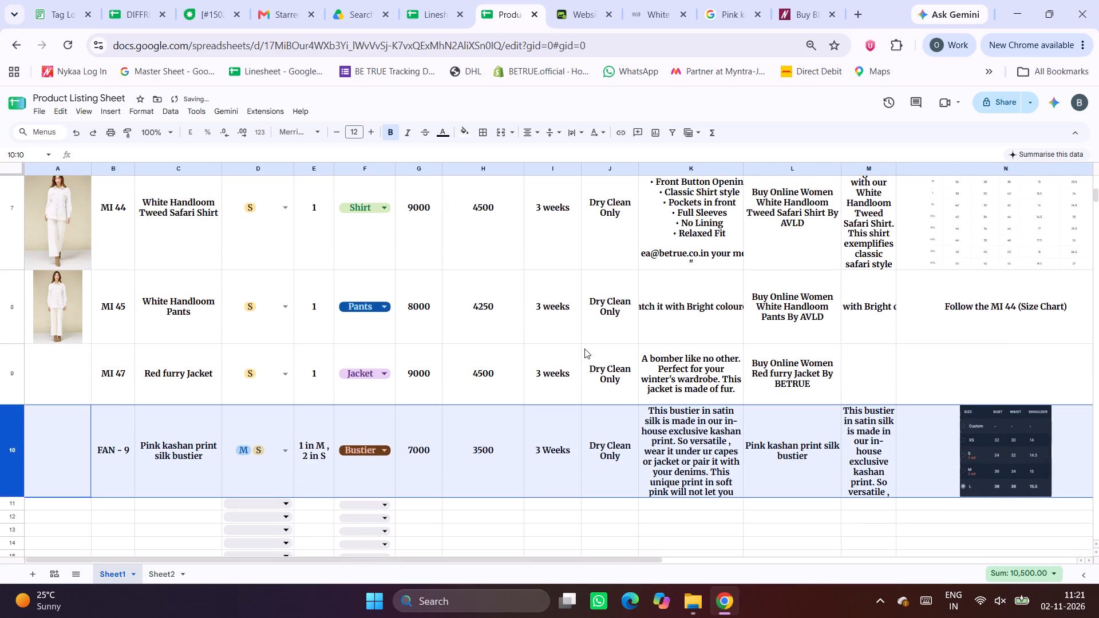
{"action": "left_click", "coordinate": [57, 443]}
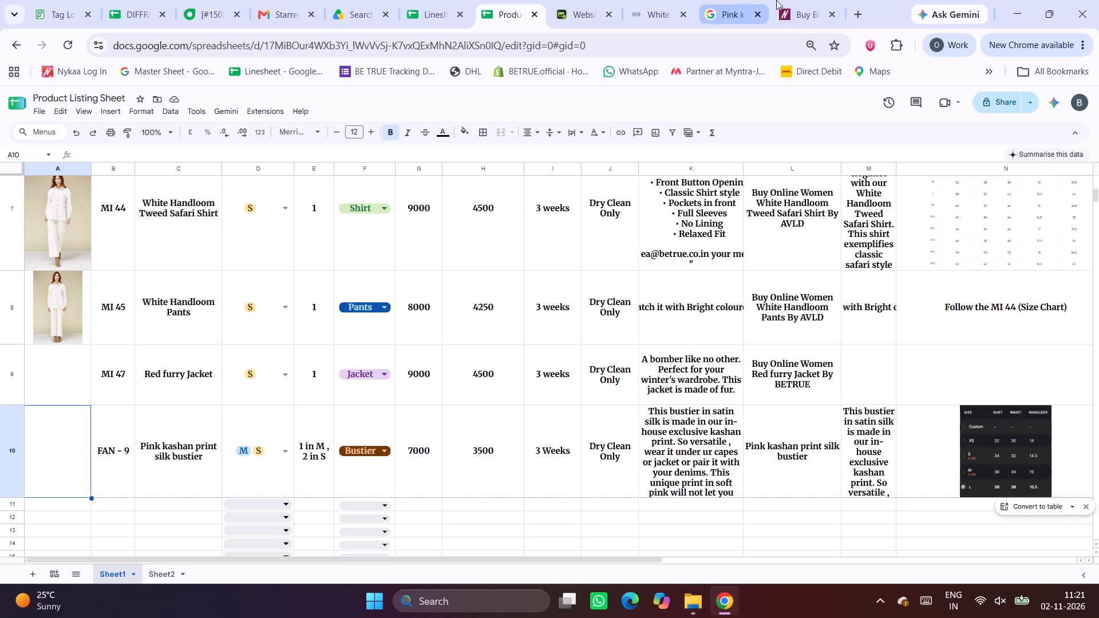
Take the Pink Kashan Print Silk Bustier page URL from Nykaa Fashion and extract its images in Website Image Extractor.
{"action": "left_click", "coordinate": [807, 0]}
{"action": "left_click", "coordinate": [527, 46]}
{"action": "key", "text": "ctrl+x"}
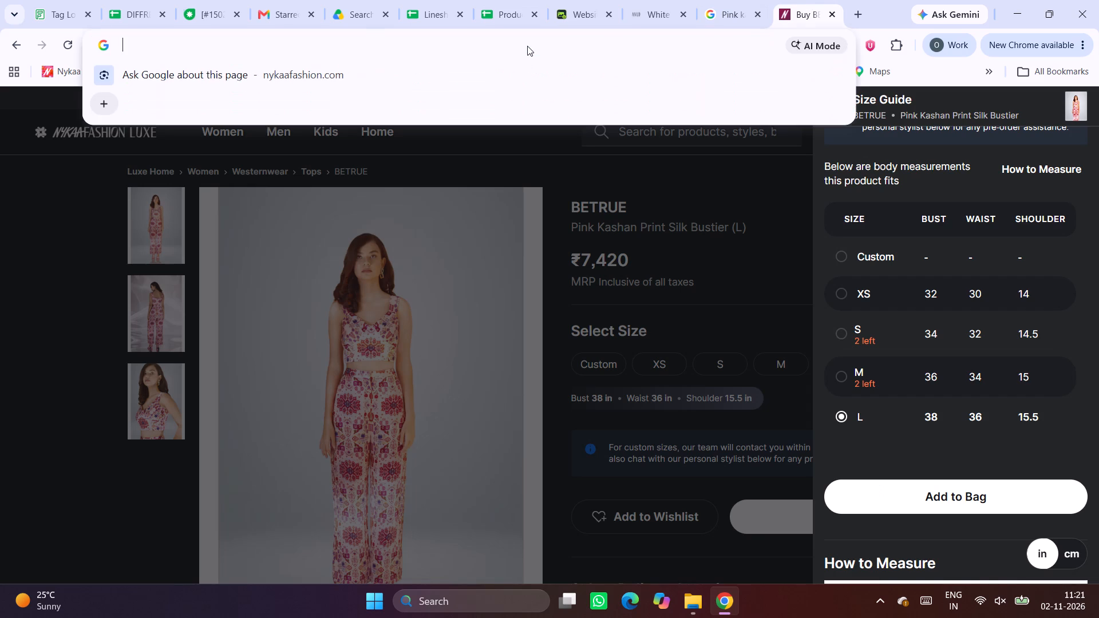
{"action": "left_click", "coordinate": [580, 0]}
{"action": "scroll", "coordinate": [542, 311], "scroll_direction": "up", "scroll_amount": 12}
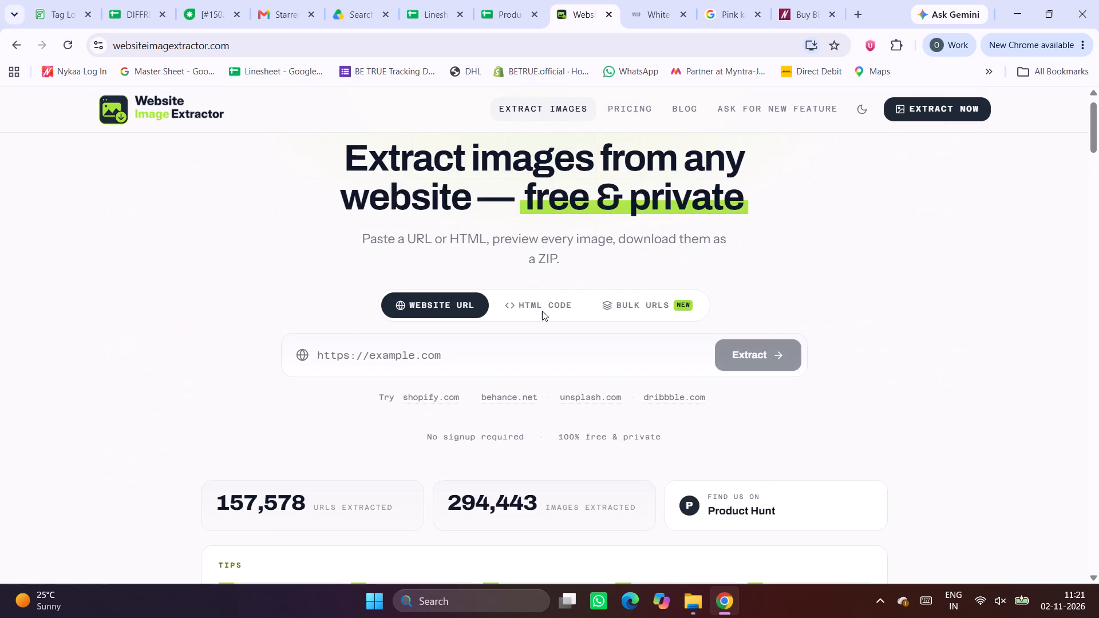
{"action": "left_click", "coordinate": [411, 399]}
{"action": "key", "text": "ctrl+v"}
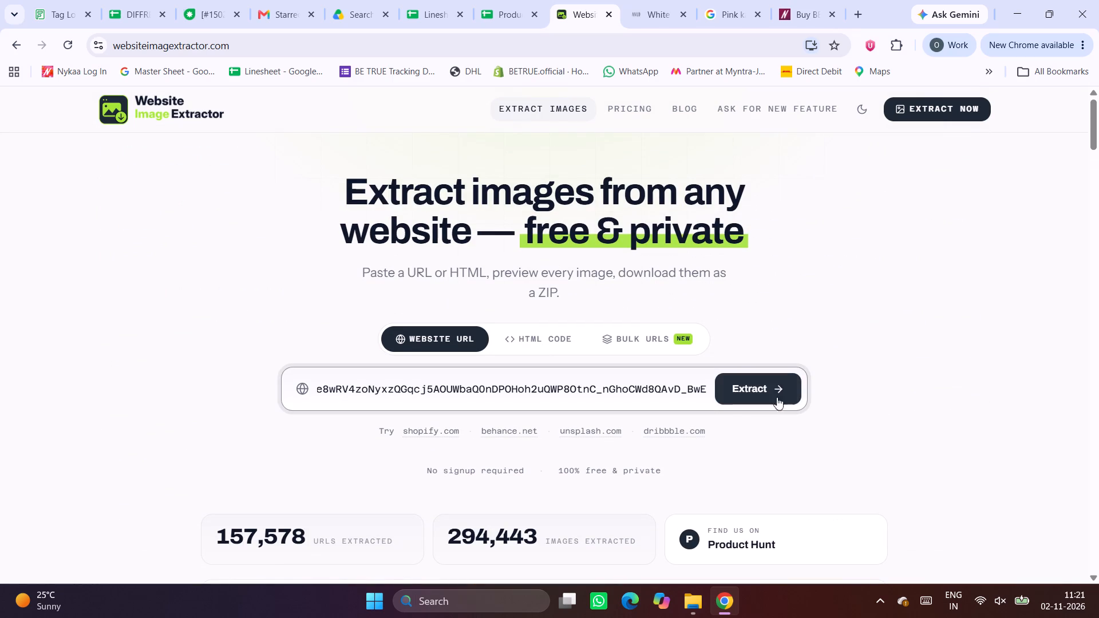
{"action": "left_click", "coordinate": [779, 389]}
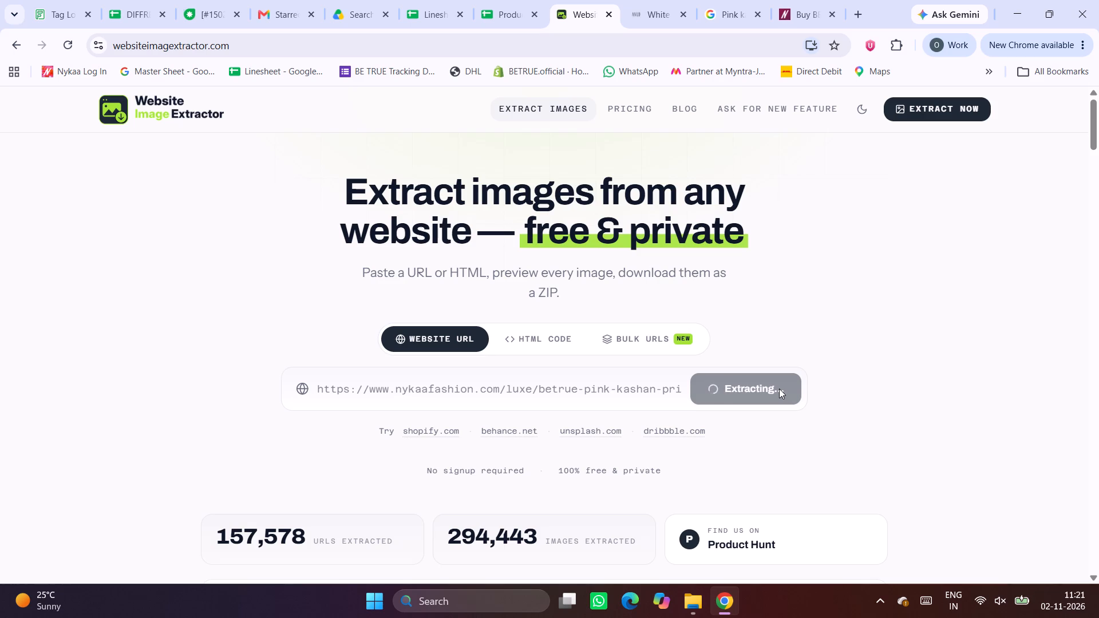
Select the three 480×640 bustier images and the 1200×1200 jpg-image, and save them as ZIP images_2026-11-02 in the website listing folder.
{"action": "scroll", "coordinate": [471, 431], "scroll_direction": "down", "scroll_amount": 6}
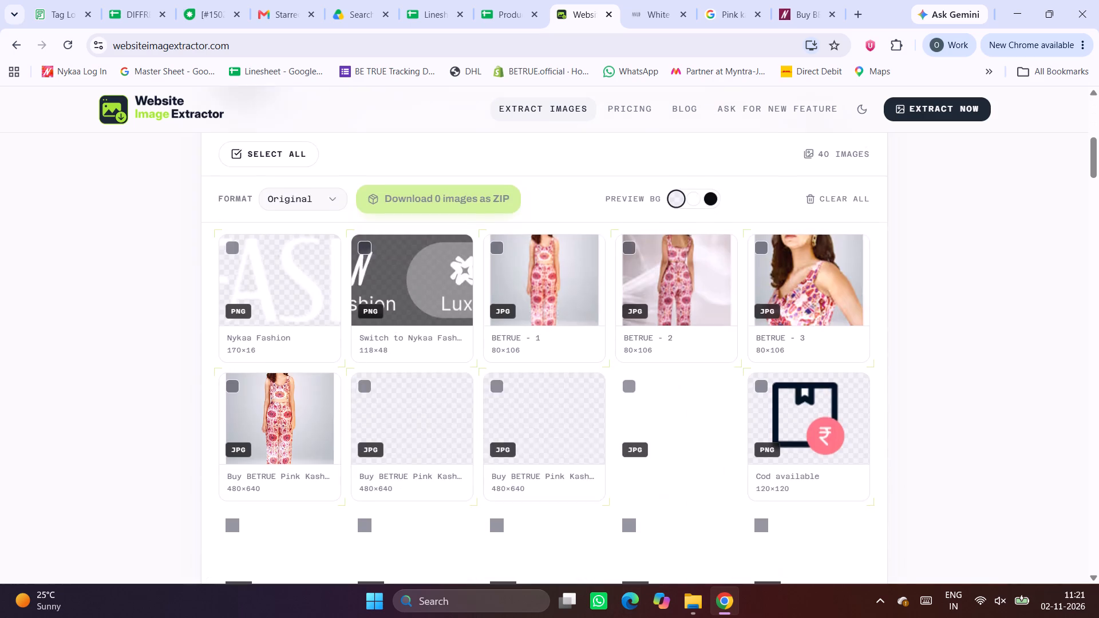
{"action": "scroll", "coordinate": [471, 431], "scroll_direction": "down", "scroll_amount": 1}
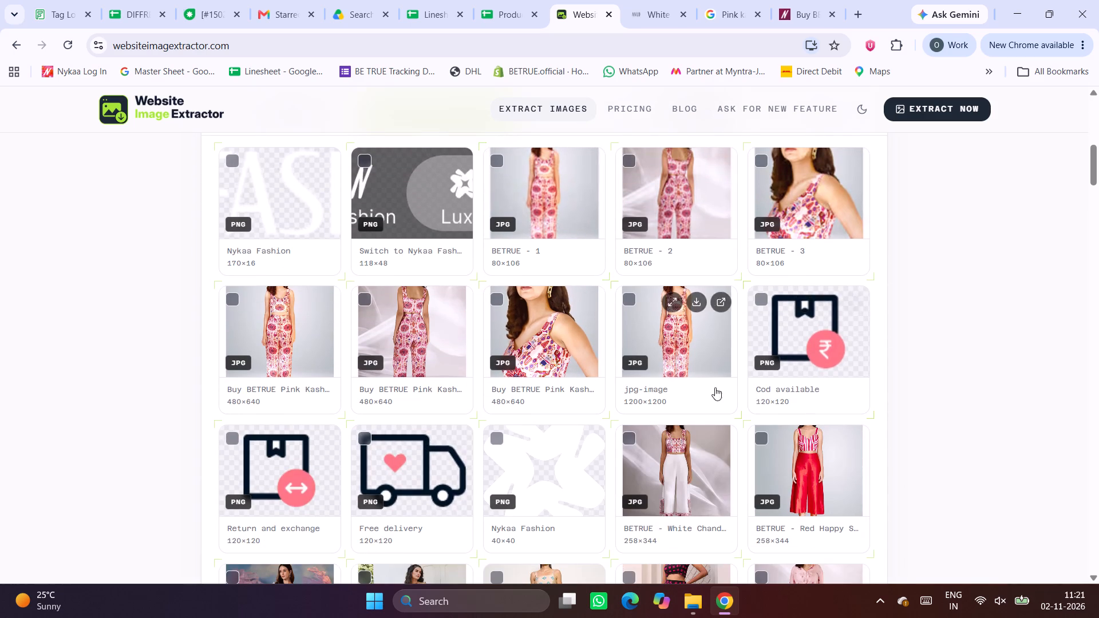
{"action": "left_click", "coordinate": [634, 302]}
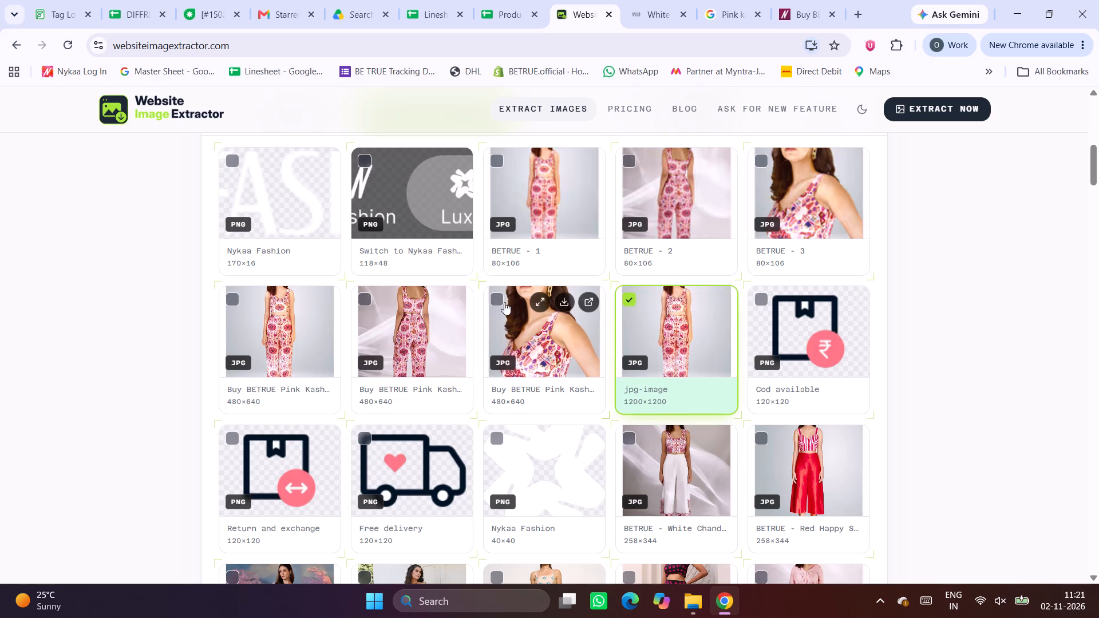
{"action": "left_click", "coordinate": [495, 300]}
{"action": "left_click", "coordinate": [363, 298]}
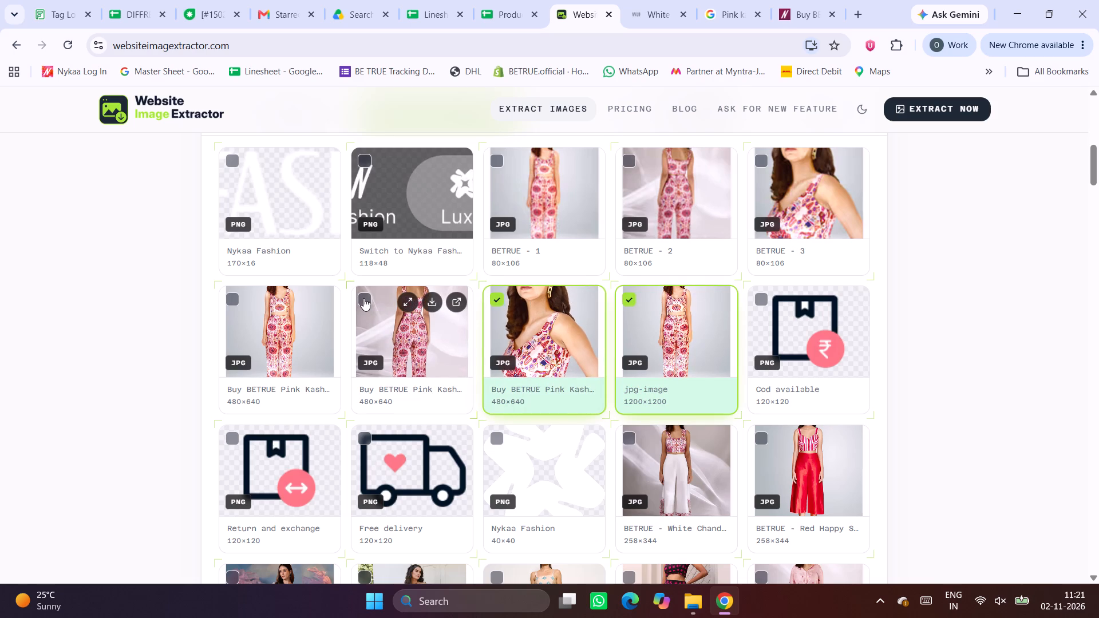
{"action": "left_click", "coordinate": [236, 298]}
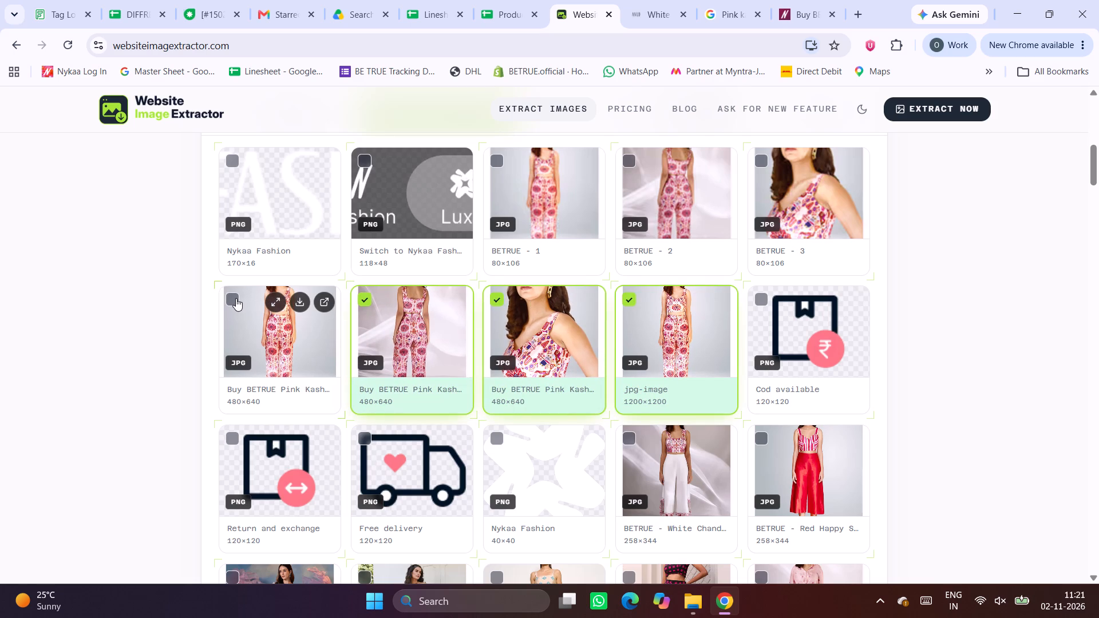
{"action": "scroll", "coordinate": [236, 298], "scroll_direction": "up", "scroll_amount": 4}
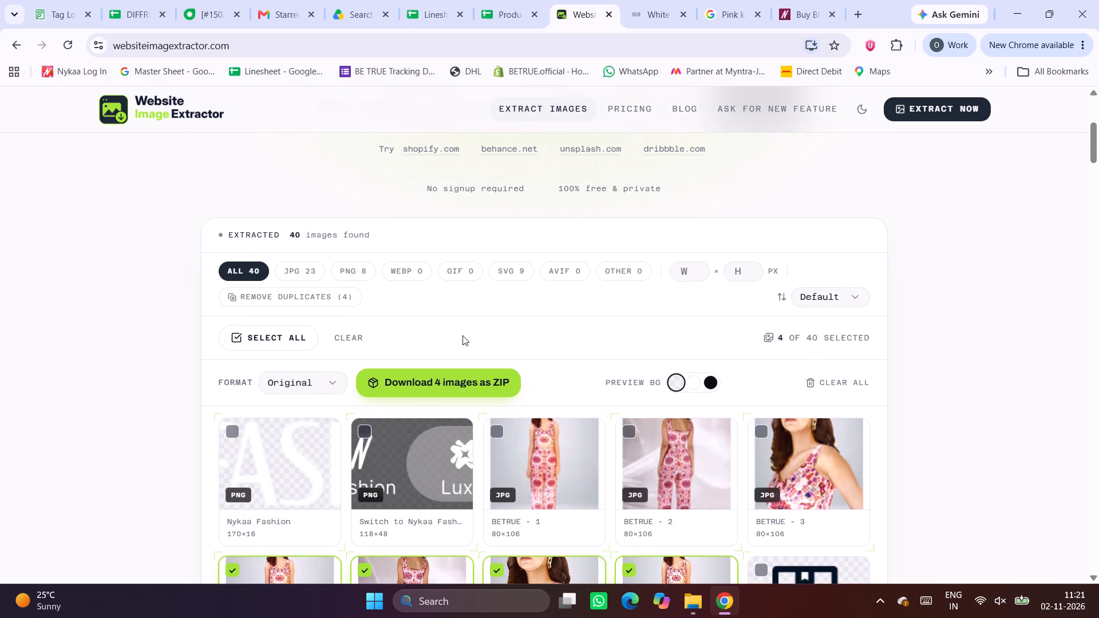
{"action": "left_click", "coordinate": [457, 377]}
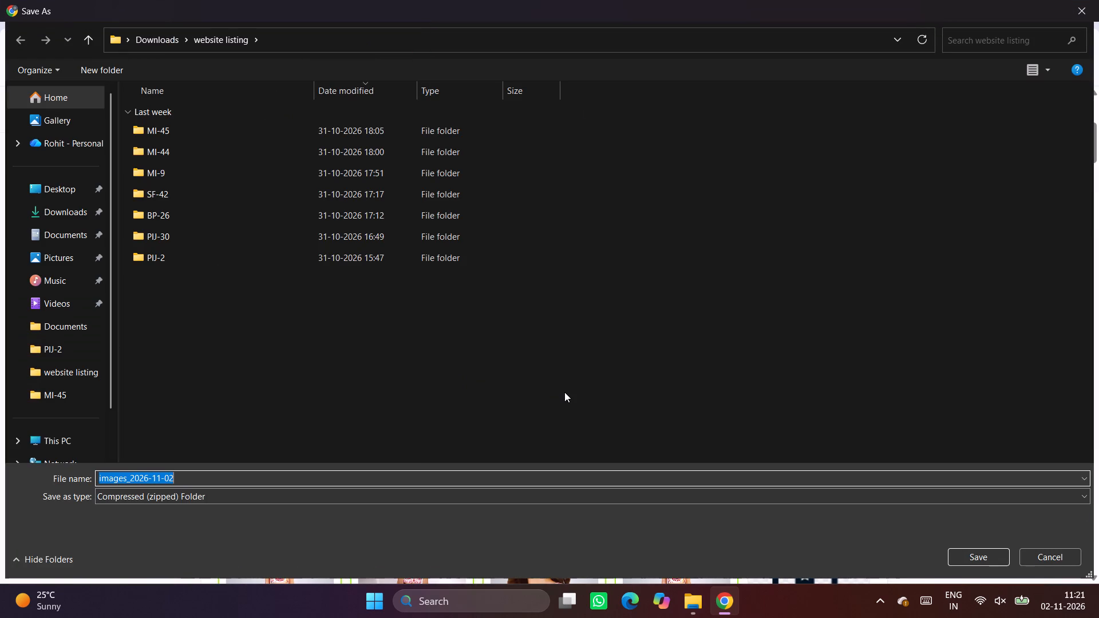
{"action": "left_click", "coordinate": [971, 553]}
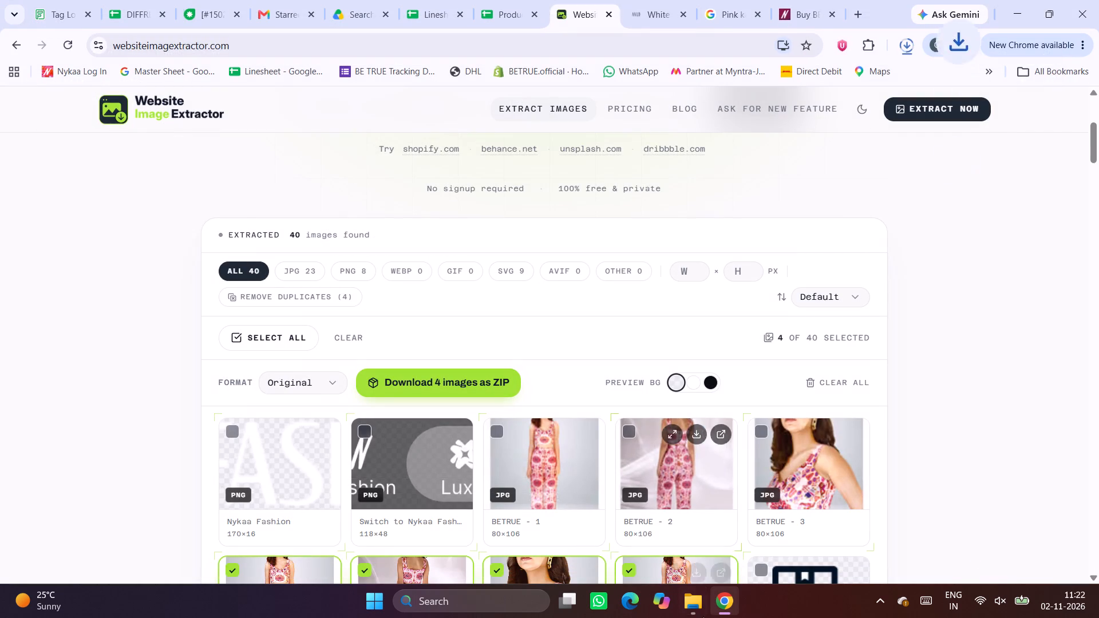
In File Explorer's website listing folder, extract the images_2026-11-02 ZIP into a folder of the same name and delete the ZIP.
{"action": "left_click", "coordinate": [691, 608]}
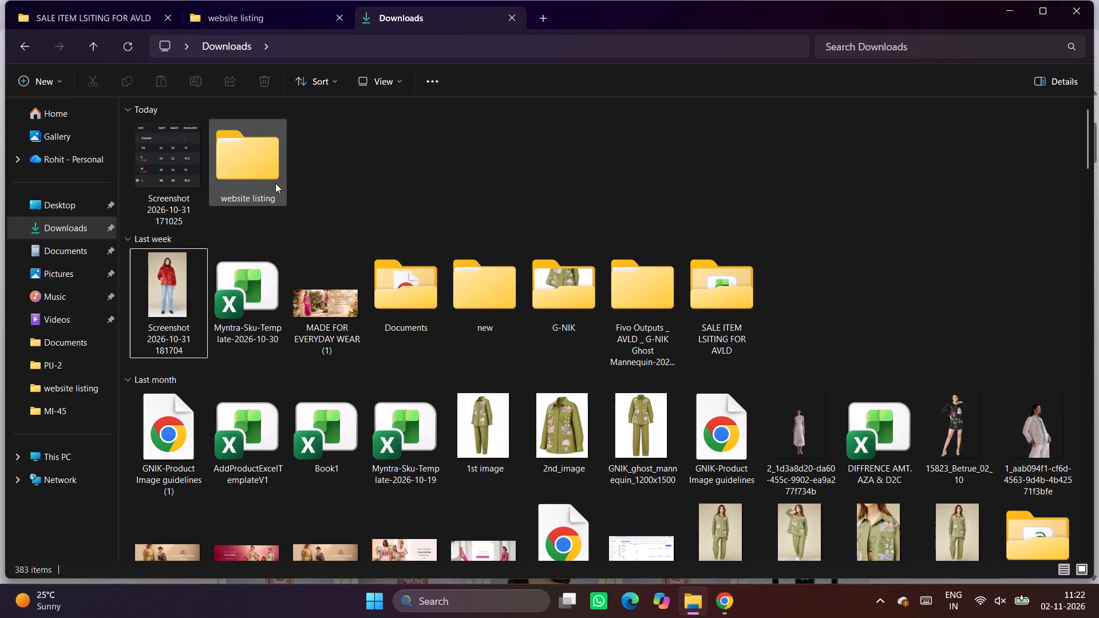
{"action": "double_click", "coordinate": [270, 180]}
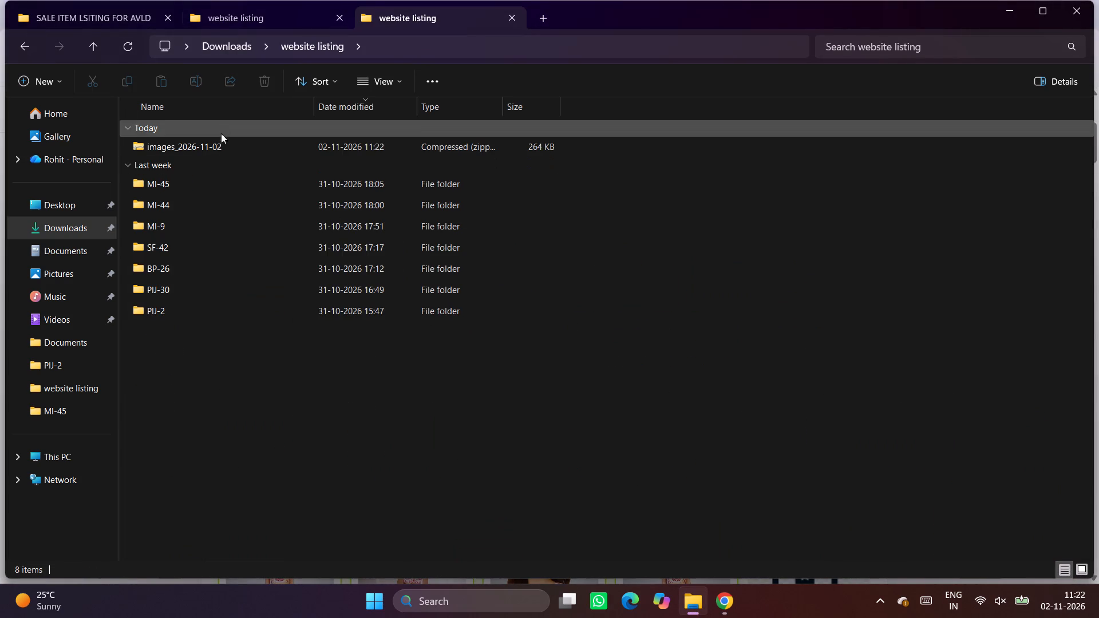
{"action": "left_click", "coordinate": [220, 146]}
{"action": "left_click", "coordinate": [451, 81]}
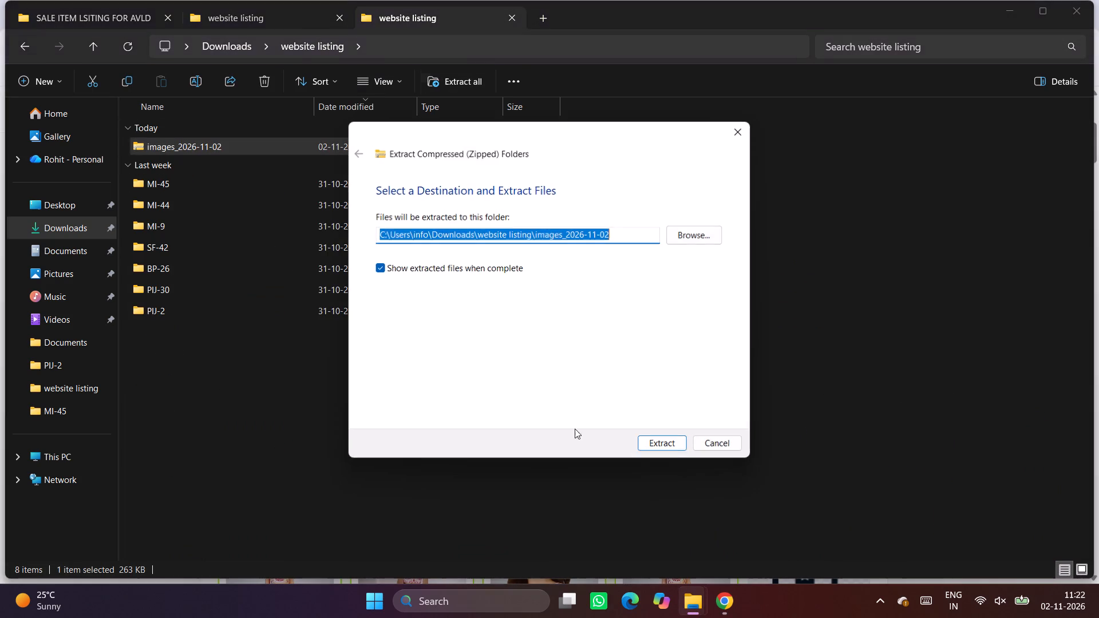
{"action": "left_click", "coordinate": [674, 446]}
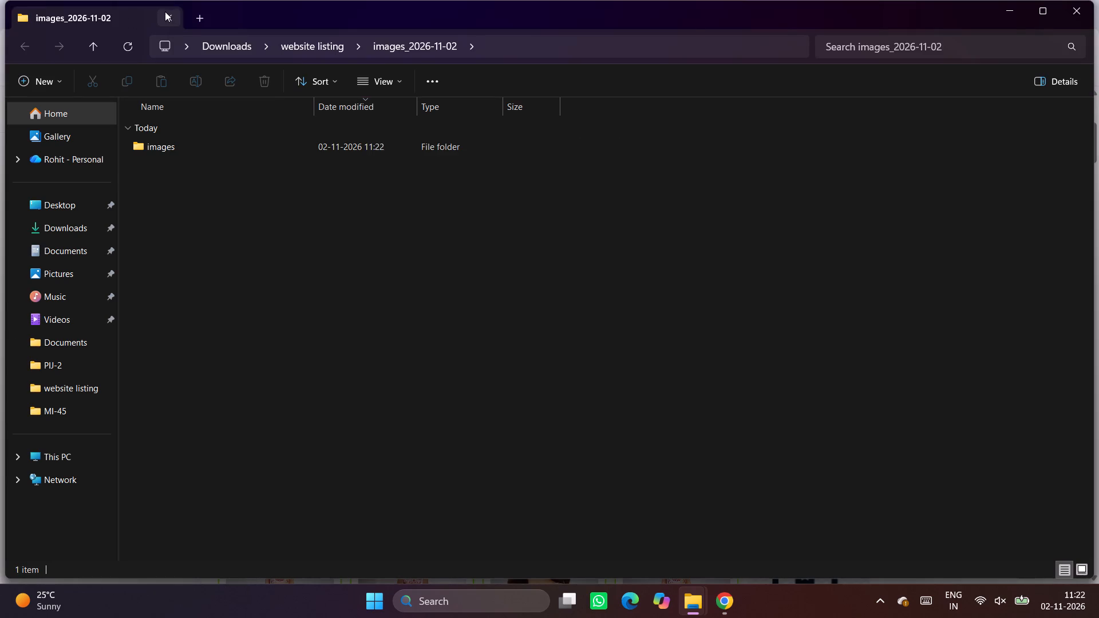
{"action": "left_click", "coordinate": [168, 11]}
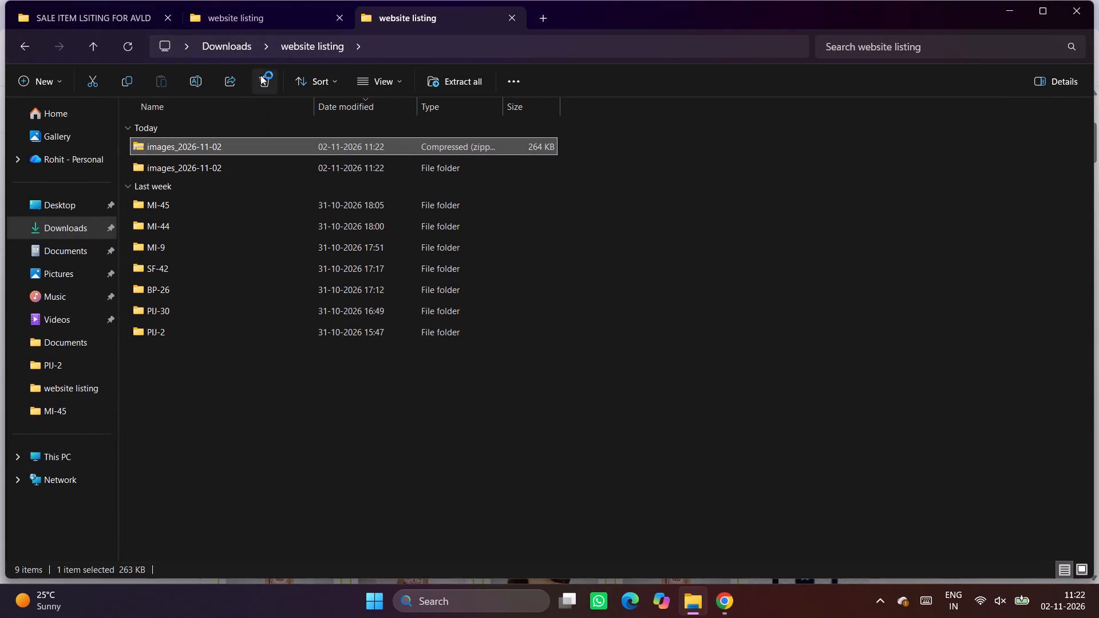
{"action": "left_click", "coordinate": [260, 75]}
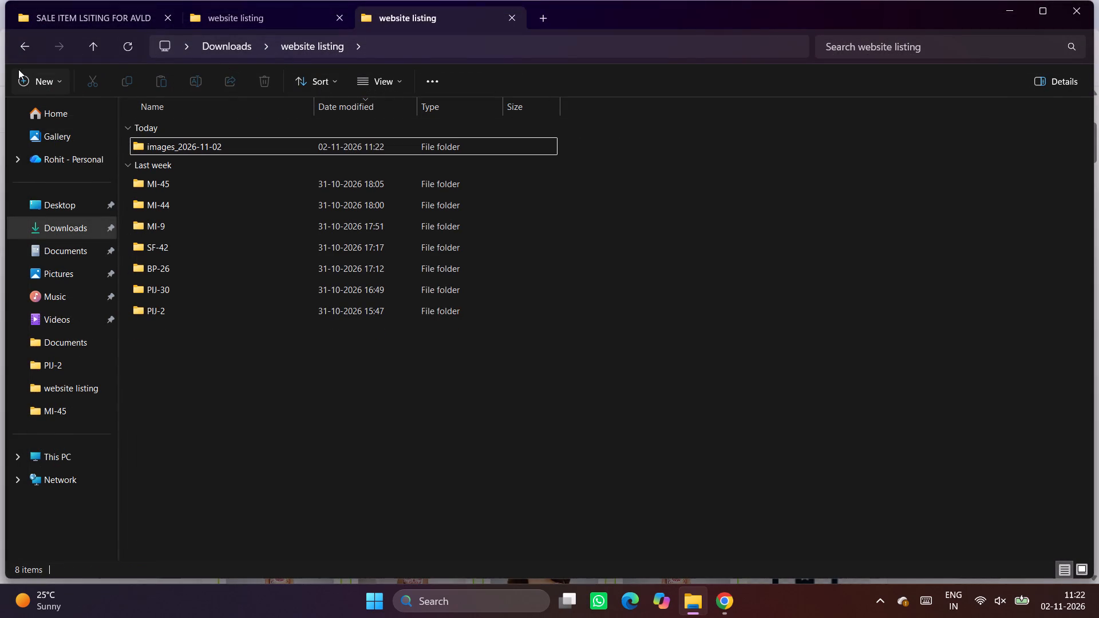
Create a new folder named FAN-9 in the website listing folder.
{"action": "left_click", "coordinate": [45, 84]}
{"action": "left_click", "coordinate": [68, 105]}
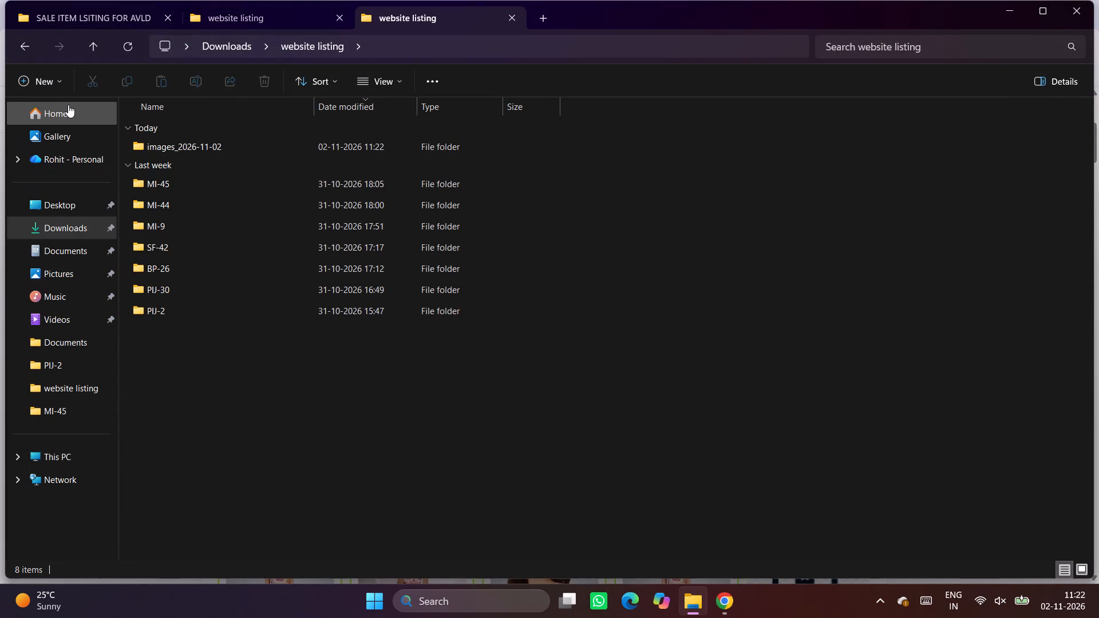
{"action": "type", "text": "FAN"}
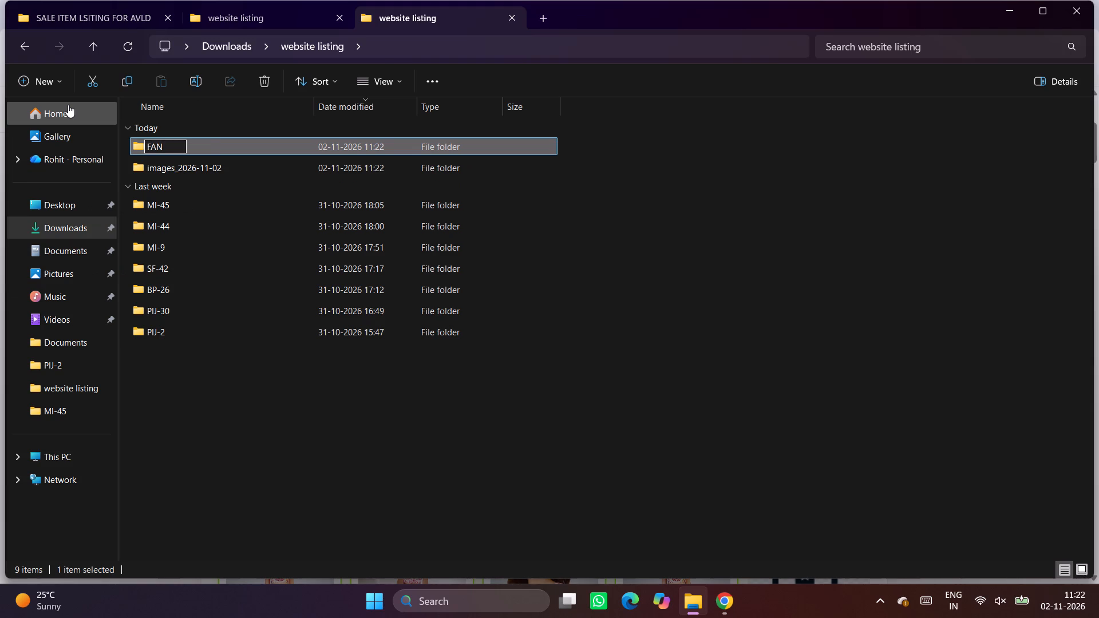
{"action": "type", "text": "-9"}
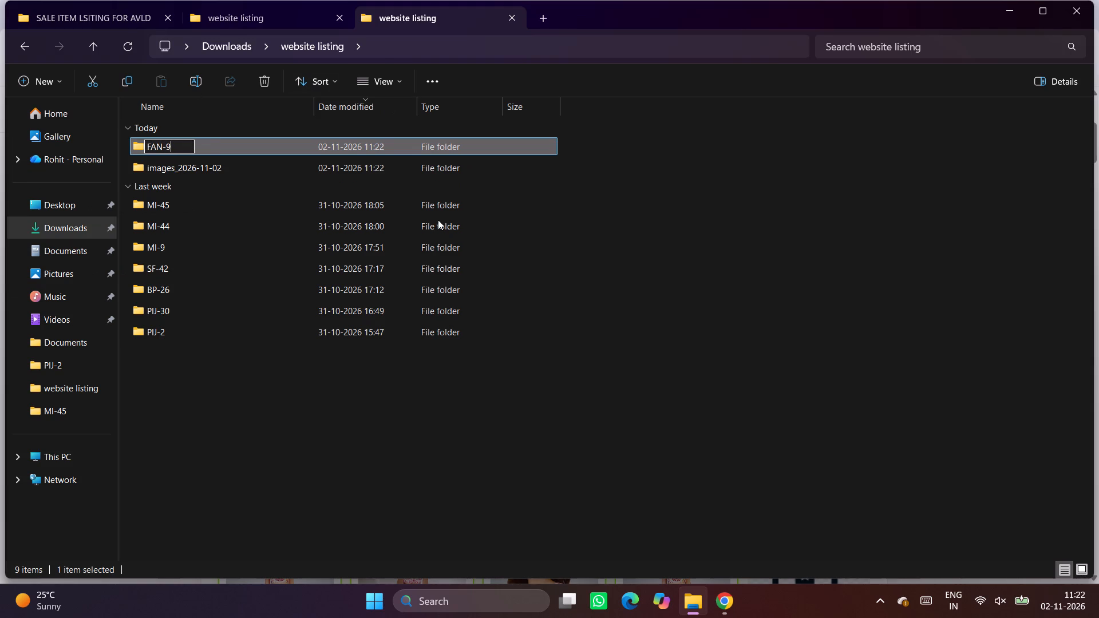
{"action": "left_click", "coordinate": [266, 398]}
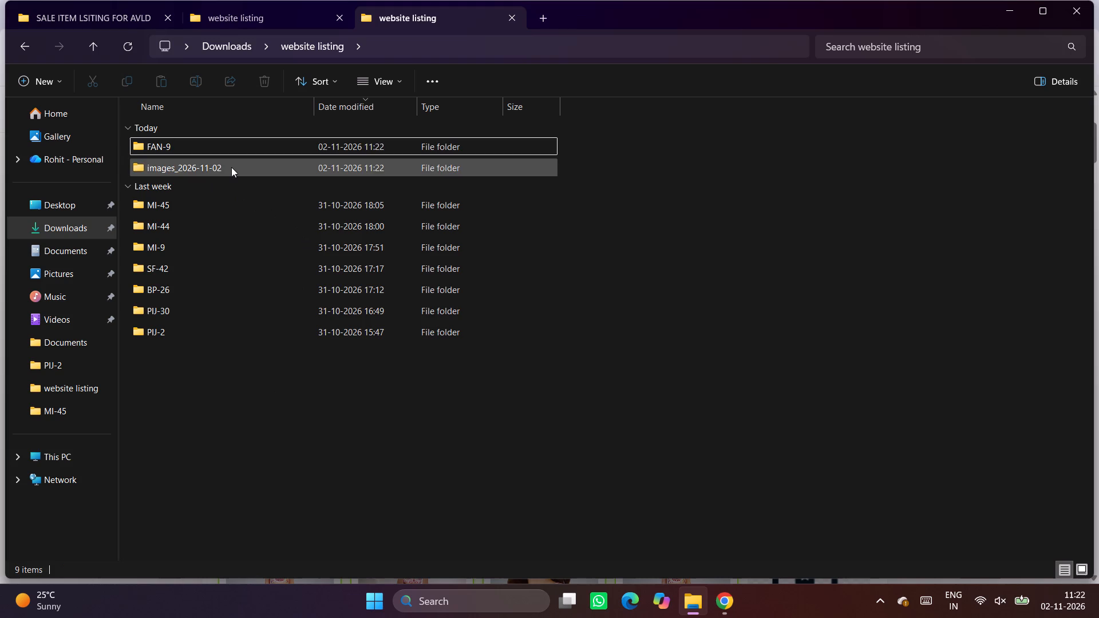
Move all the extracted FAN9 JPG images from the images subfolder of images_2026-11-02 into the FAN-9 folder.
{"action": "double_click", "coordinate": [231, 167]}
{"action": "double_click", "coordinate": [199, 150]}
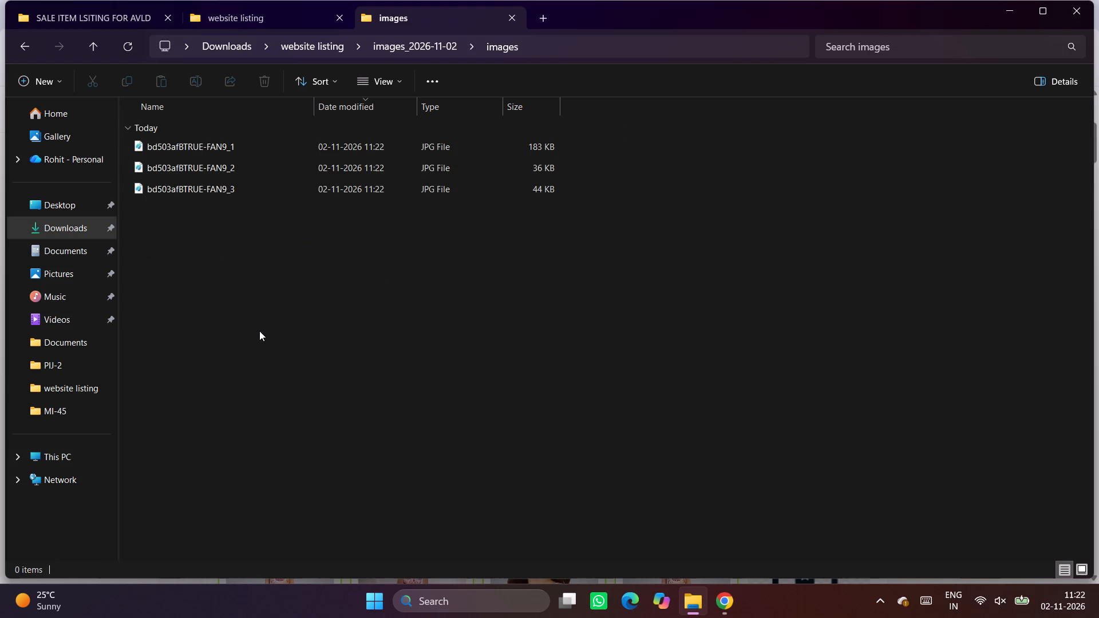
{"action": "key", "text": "ctrl+a"}
{"action": "key", "text": "ctrl+x"}
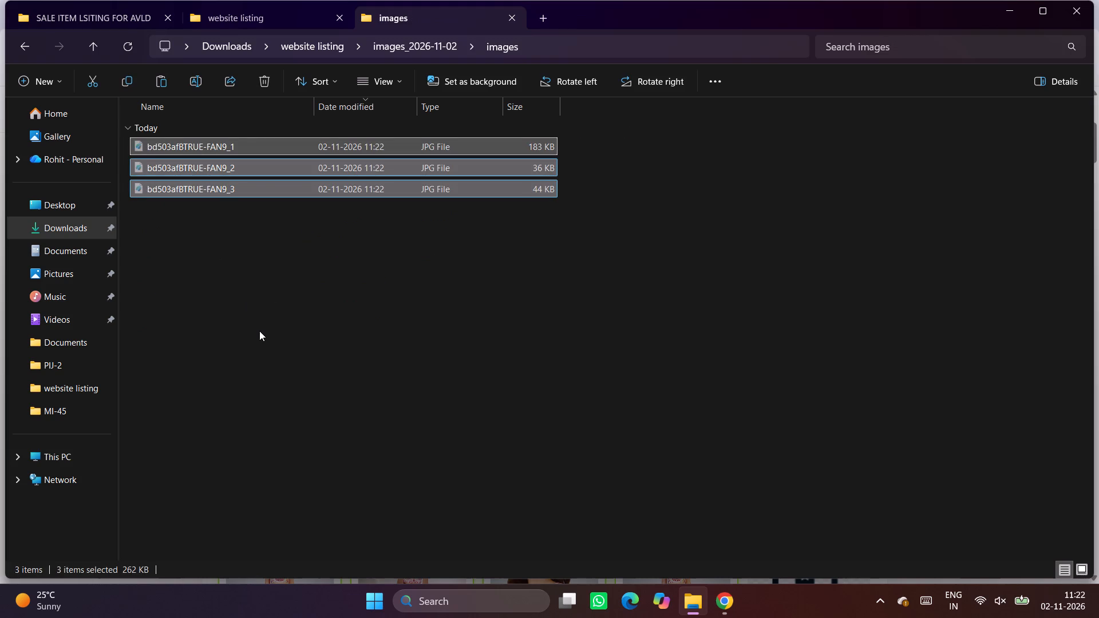
{"action": "left_click", "coordinate": [30, 43]}
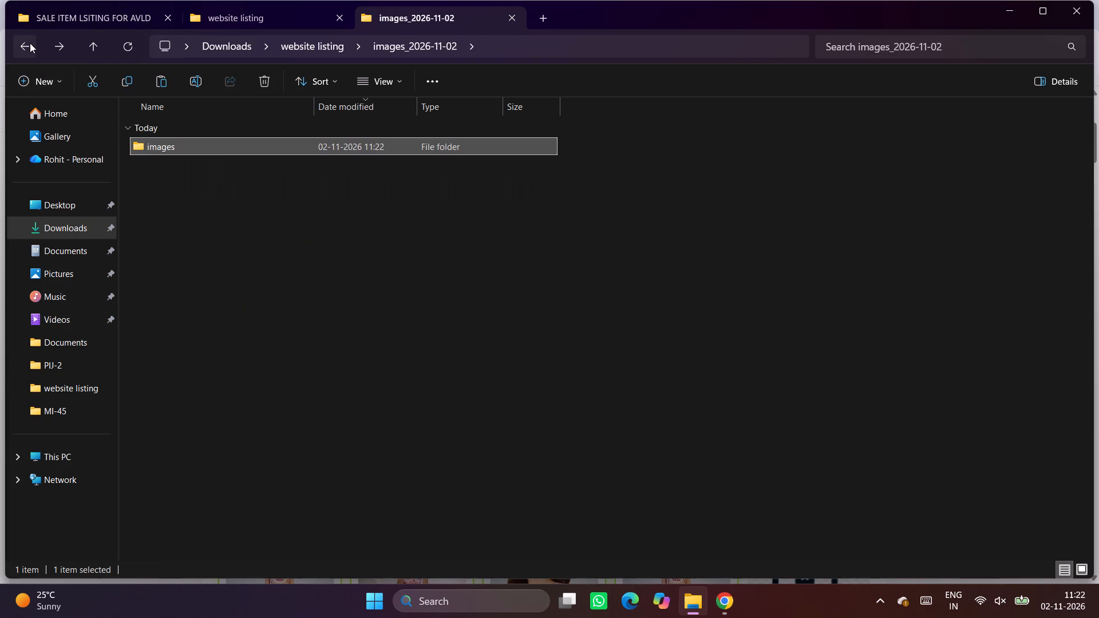
{"action": "left_click", "coordinate": [30, 43]}
{"action": "double_click", "coordinate": [220, 148]}
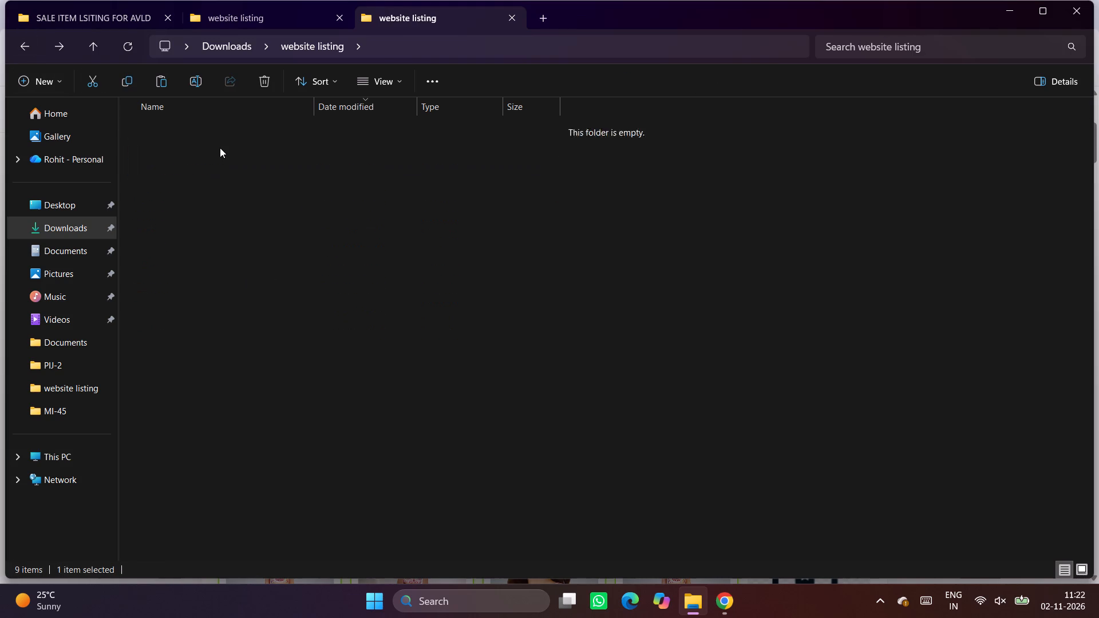
{"action": "key", "text": "ctrl+v"}
Display the images in the FAN-9 folder as large thumbnails.
{"action": "left_click", "coordinate": [393, 80]}
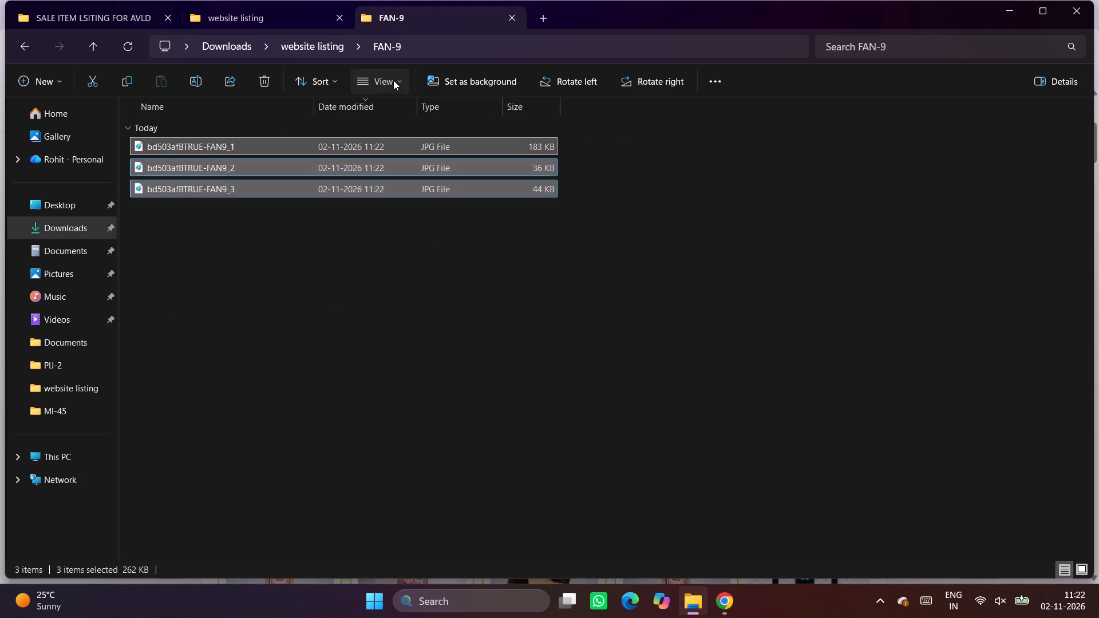
{"action": "left_click", "coordinate": [362, 113]}
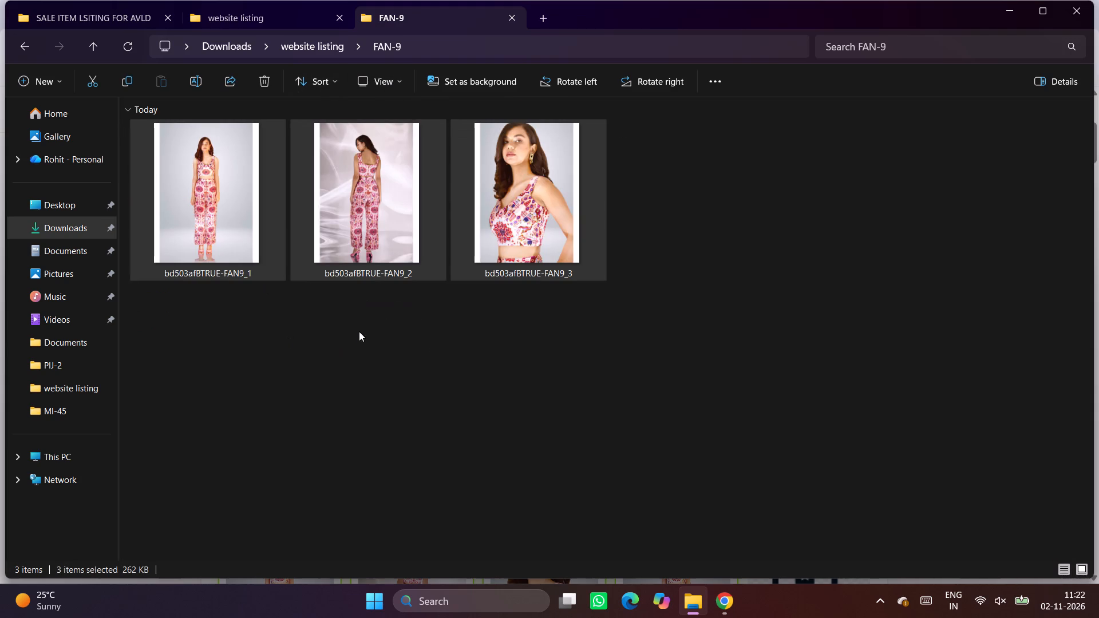
Open bd503afBTRUE-FAN9_1 in Photos, crop off its white side borders to about 1304 × 2000, and save over the original.
{"action": "double_click", "coordinate": [167, 217]}
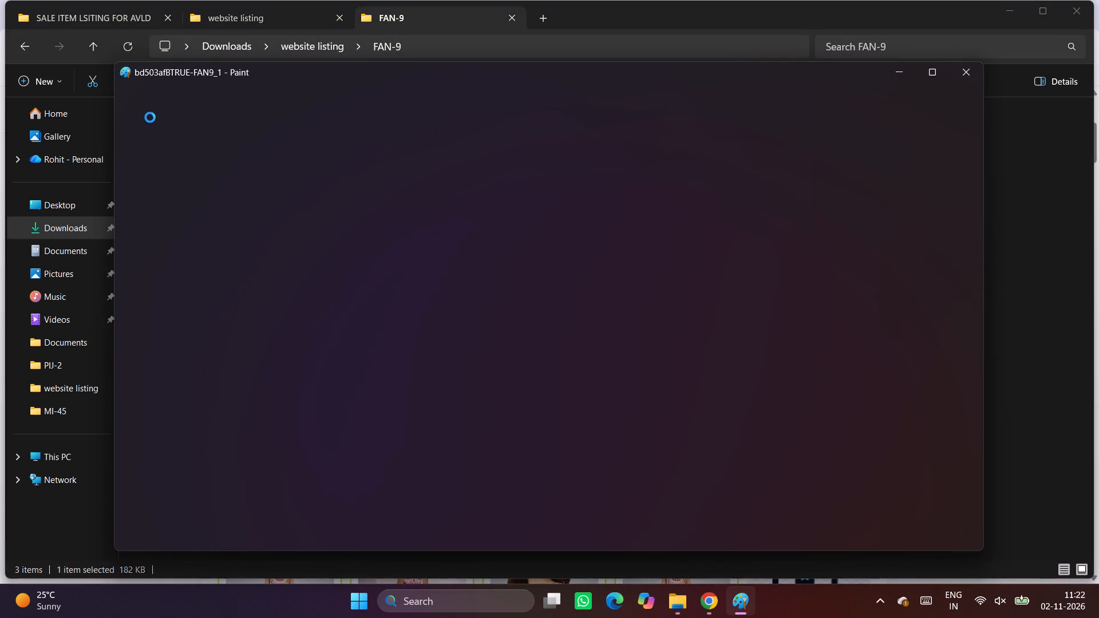
{"action": "left_click", "coordinate": [962, 74]}
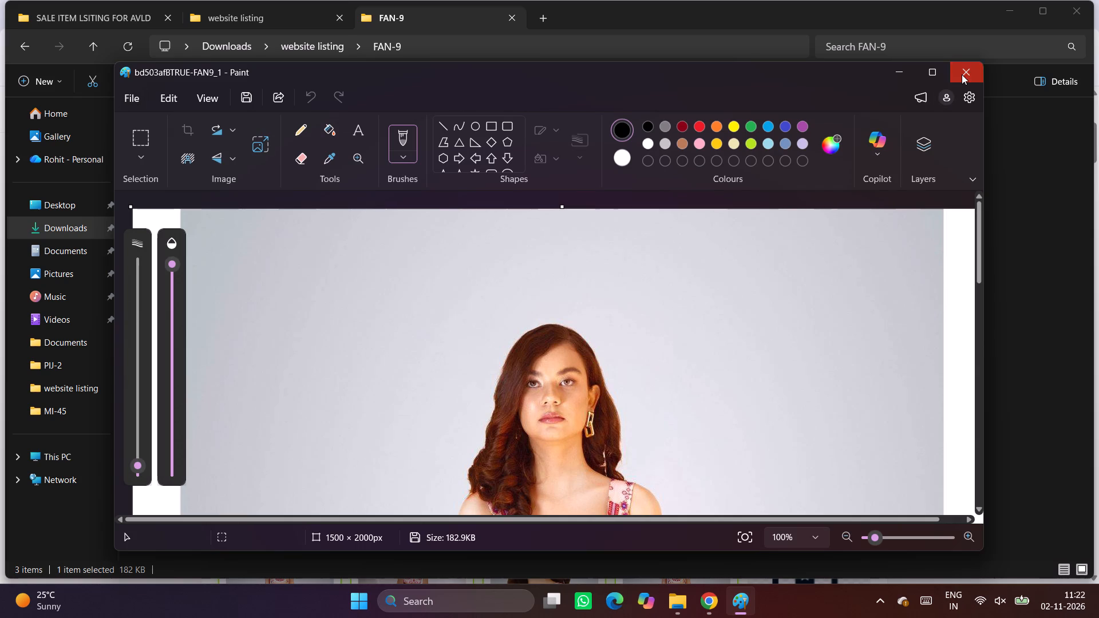
{"action": "right_click", "coordinate": [222, 156]}
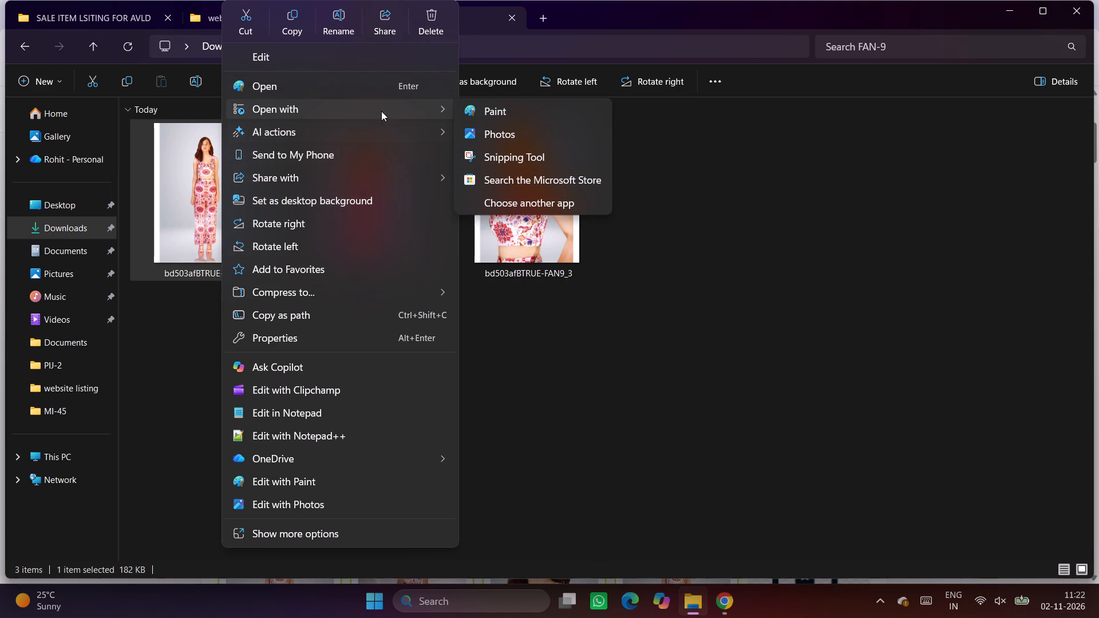
{"action": "left_click", "coordinate": [508, 130]}
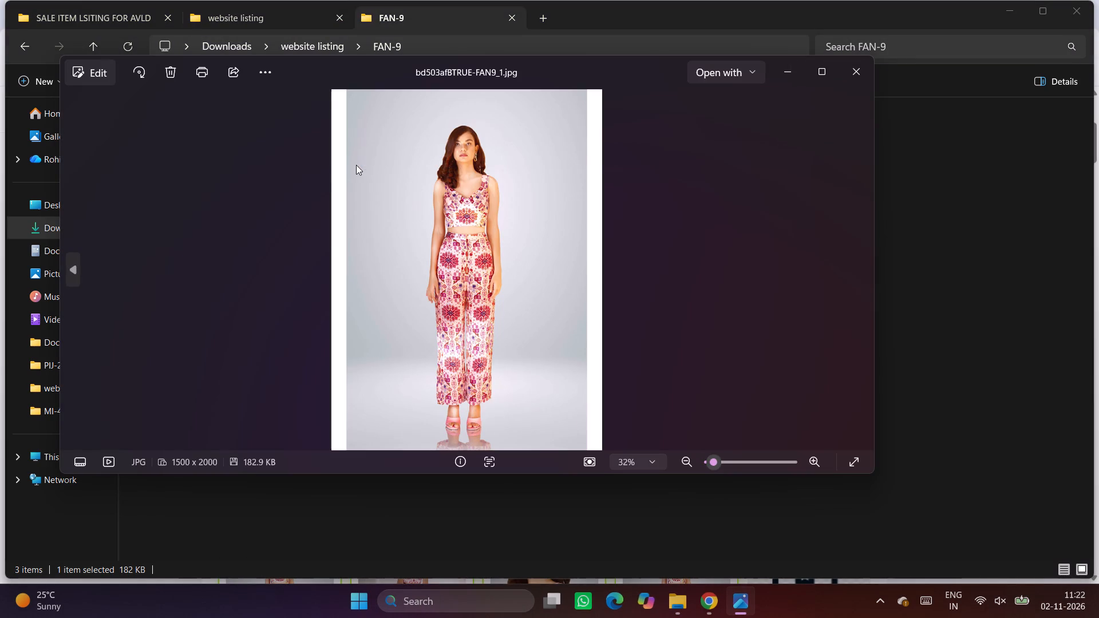
{"action": "left_click", "coordinate": [90, 79]}
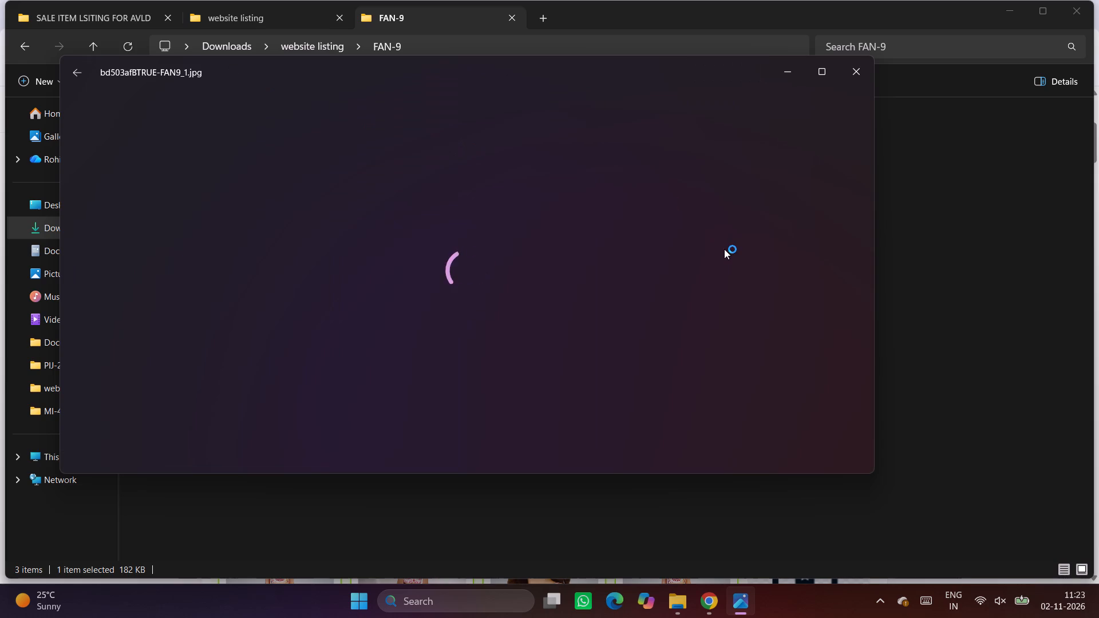
{"action": "left_click", "coordinate": [585, 260]}
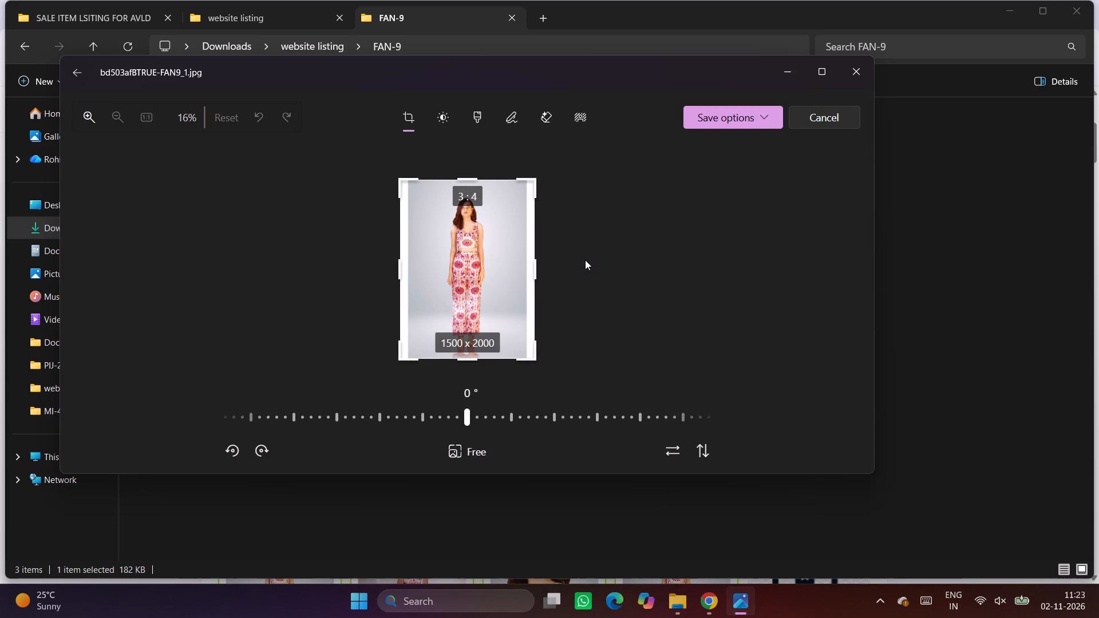
{"action": "left_click_drag", "start_coordinate": [543, 271], "coordinate": [536, 274]}
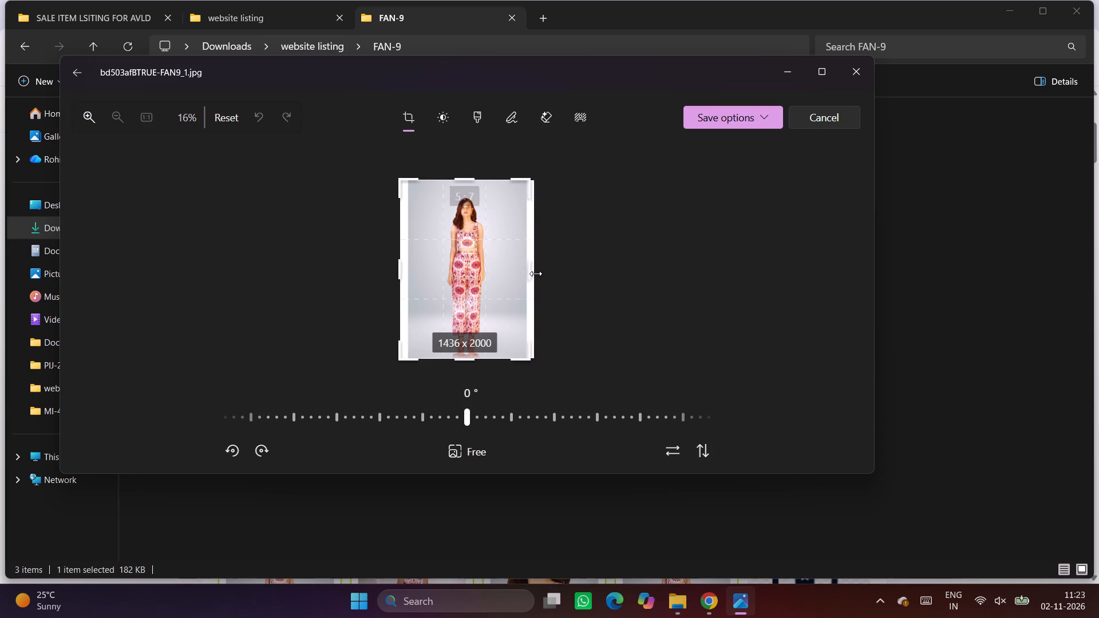
{"action": "left_click_drag", "start_coordinate": [536, 274], "coordinate": [535, 275]}
{"action": "left_click_drag", "start_coordinate": [406, 282], "coordinate": [415, 283]}
{"action": "left_click", "coordinate": [764, 124]}
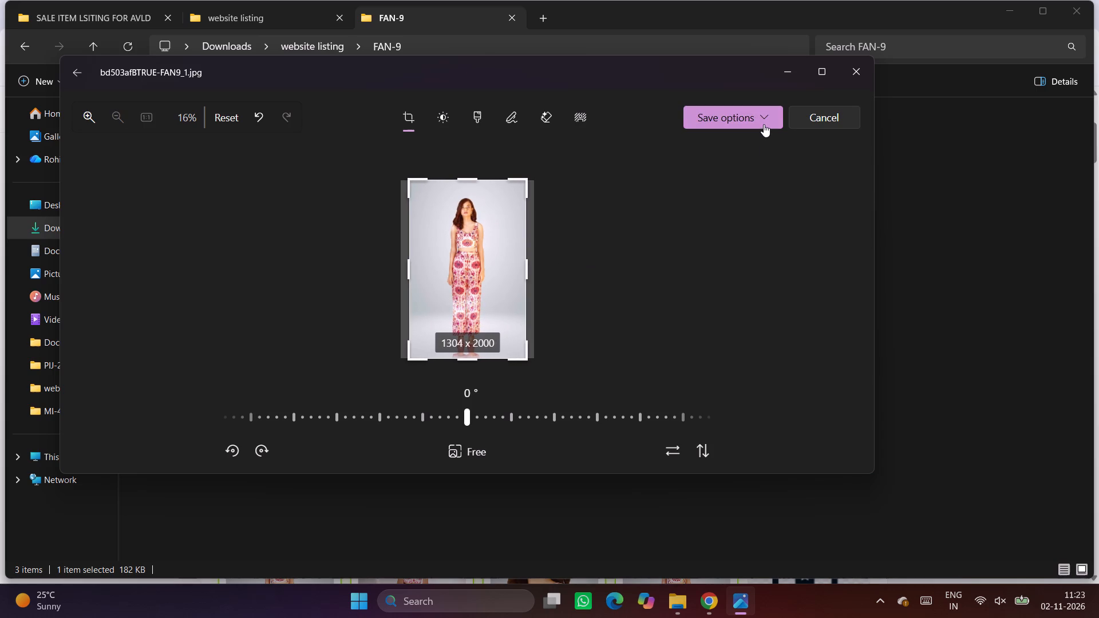
{"action": "left_click", "coordinate": [715, 172]}
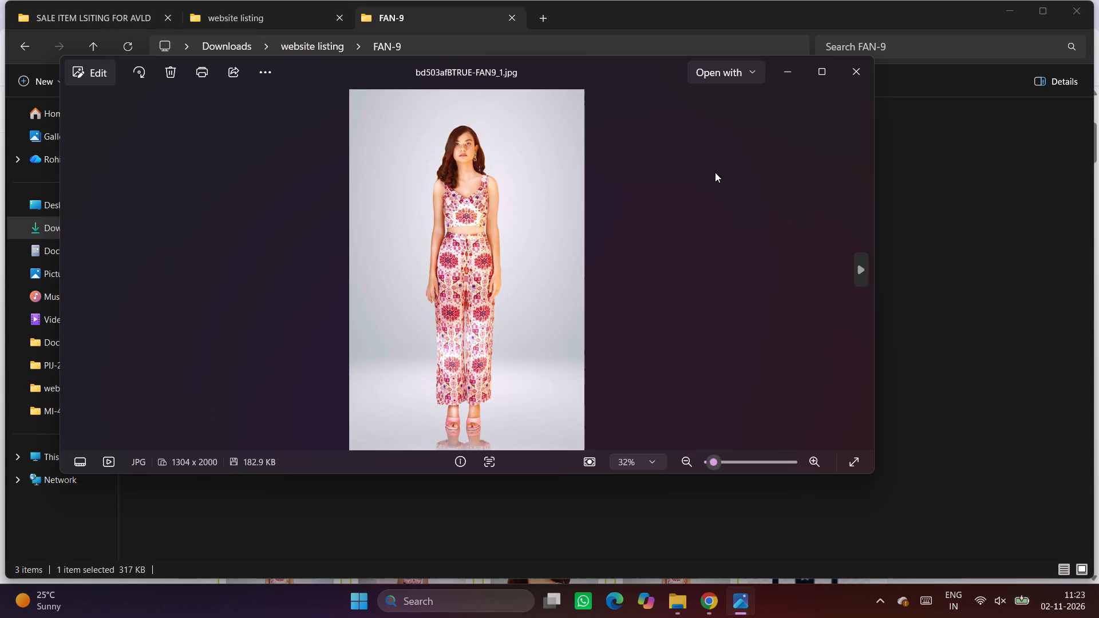
Crop the white side borders off bd503afBTRUE-FAN9_3 to about 452 × 683 and save over the original.
{"action": "key", "text": "Right"}
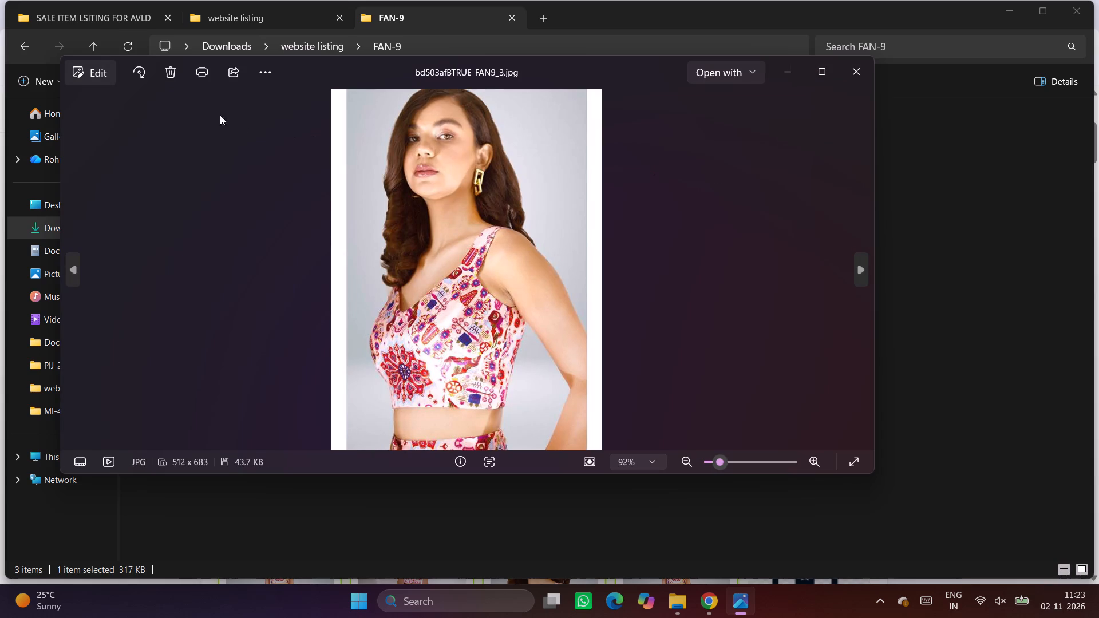
{"action": "left_click", "coordinate": [97, 71]}
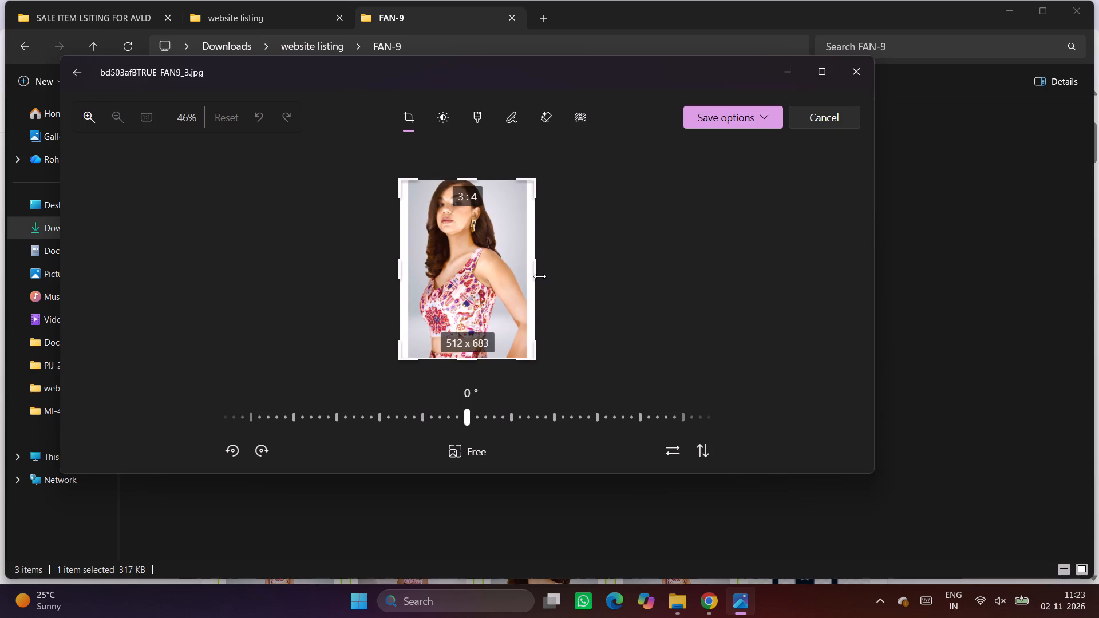
{"action": "left_click_drag", "start_coordinate": [540, 276], "coordinate": [534, 277]}
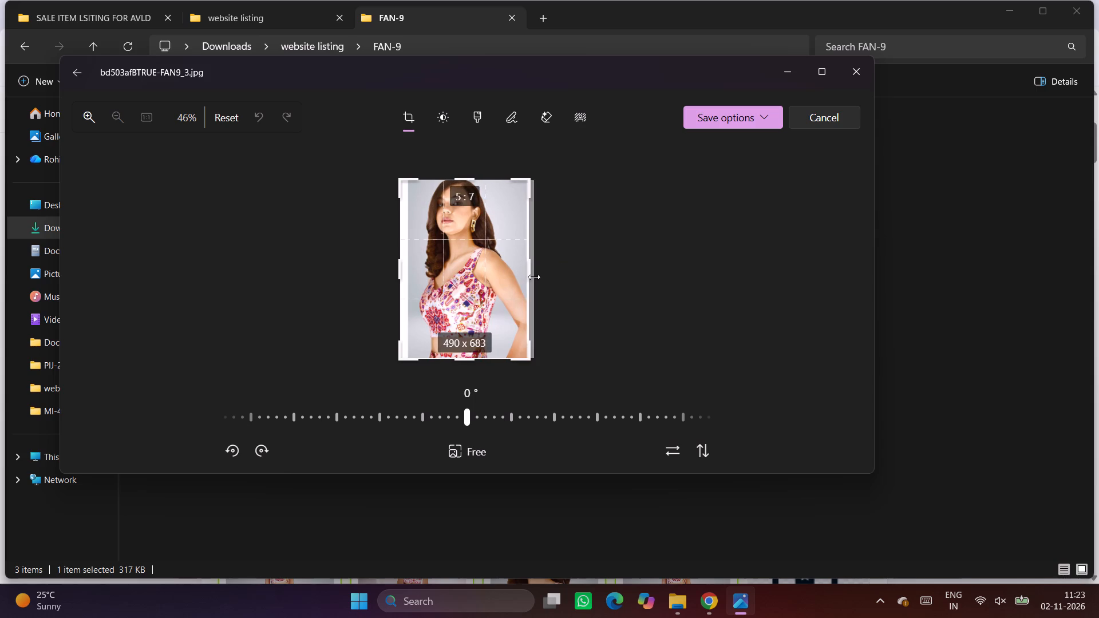
{"action": "left_click_drag", "start_coordinate": [534, 277], "coordinate": [532, 278]}
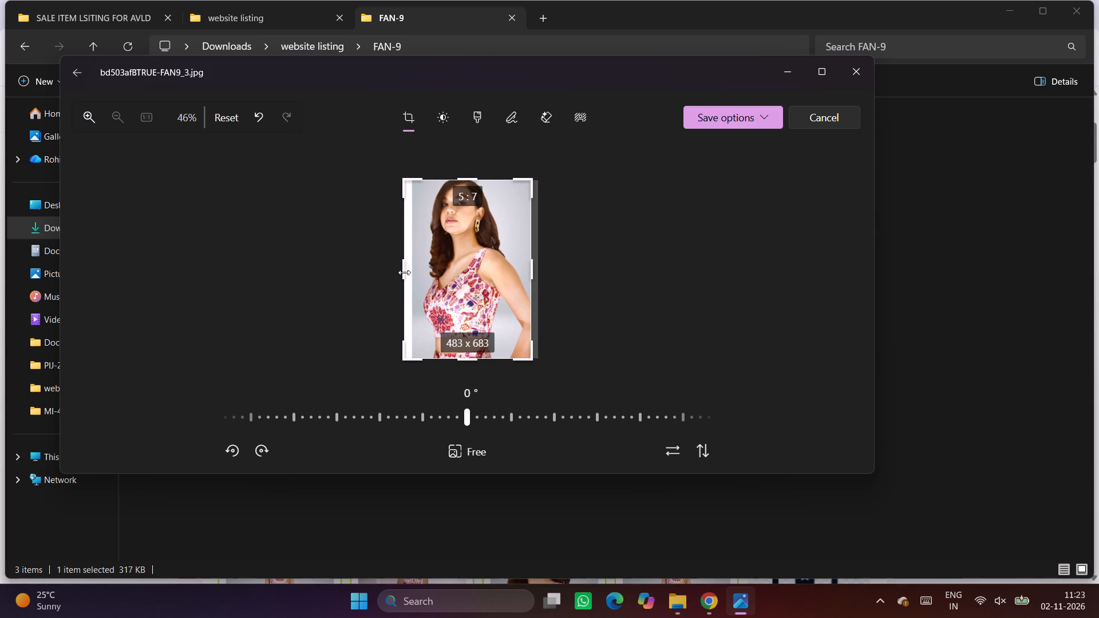
{"action": "left_click_drag", "start_coordinate": [405, 274], "coordinate": [413, 274]}
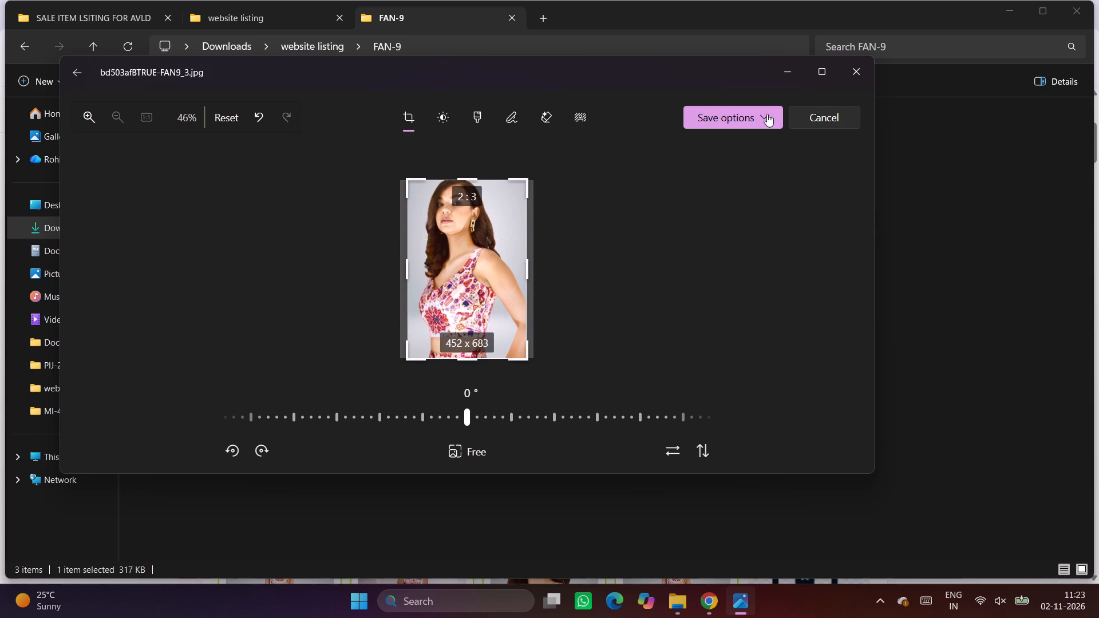
{"action": "left_click", "coordinate": [767, 114]}
{"action": "left_click", "coordinate": [721, 171]}
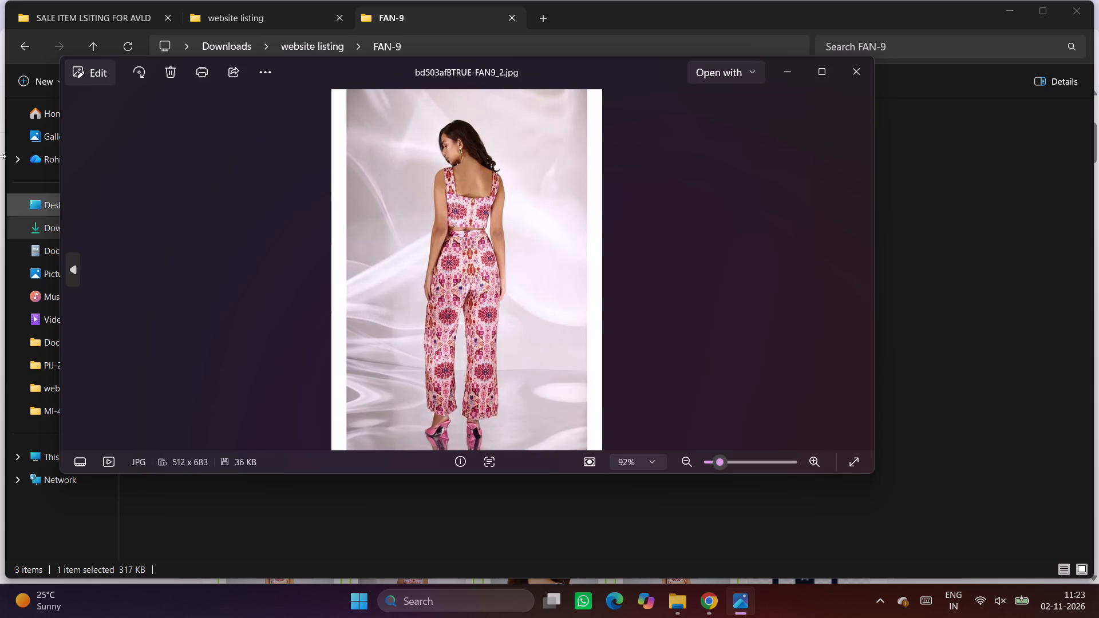
Crop the white side borders off bd503afBTRUE-FAN9_2 to about 453 × 683, save over the original, and close Photos.
{"action": "left_click", "coordinate": [80, 71]}
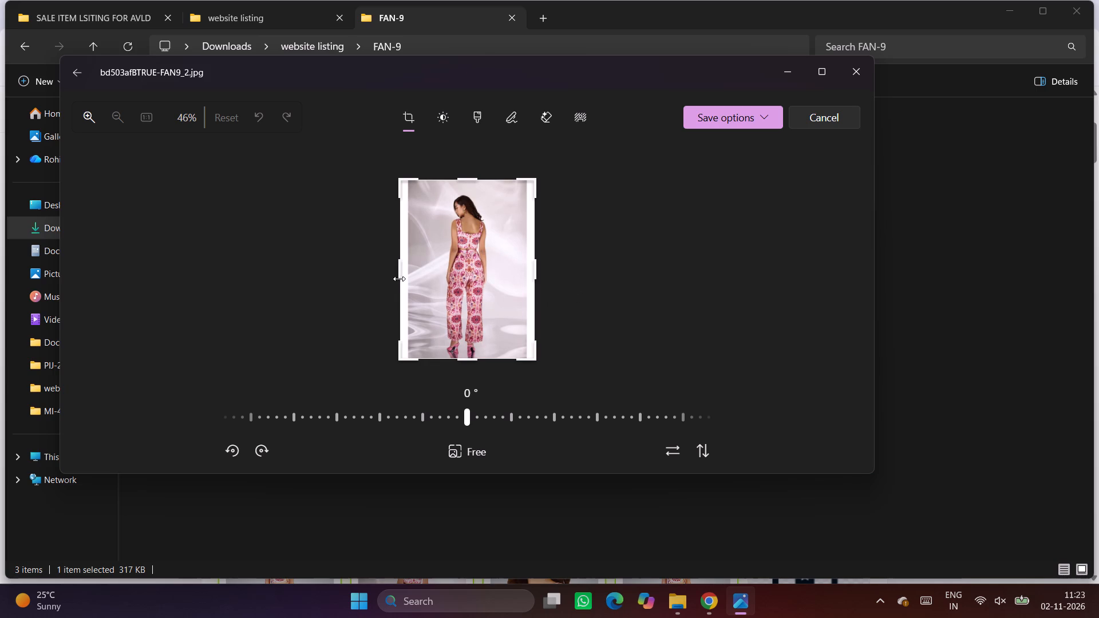
{"action": "left_click_drag", "start_coordinate": [400, 275], "coordinate": [406, 274]}
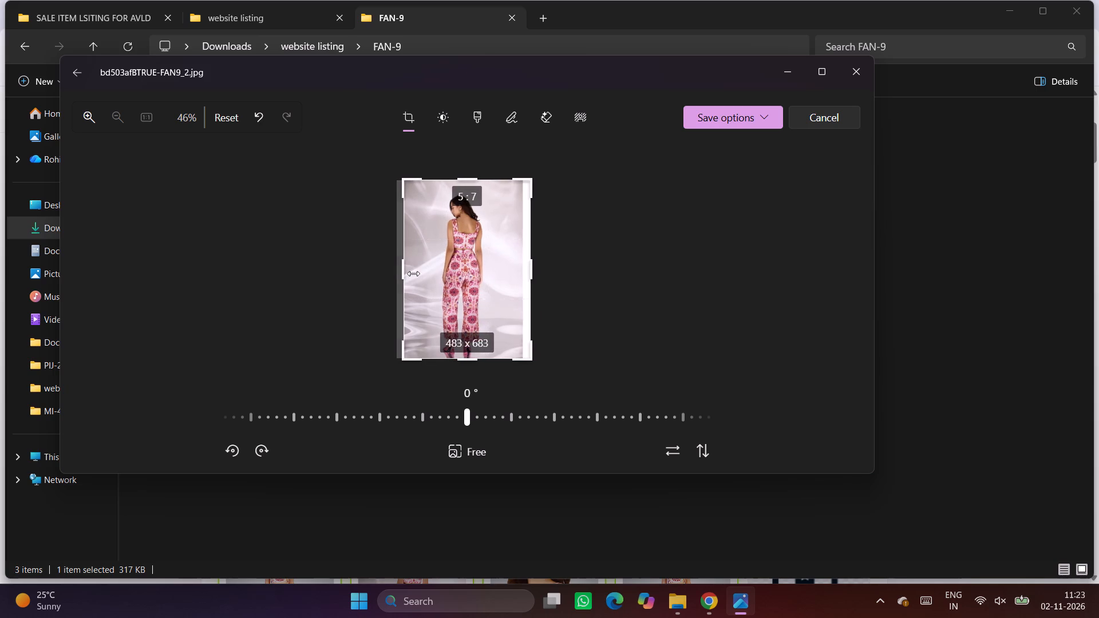
{"action": "left_click_drag", "start_coordinate": [528, 261], "coordinate": [520, 261]}
{"action": "left_click", "coordinate": [761, 117]}
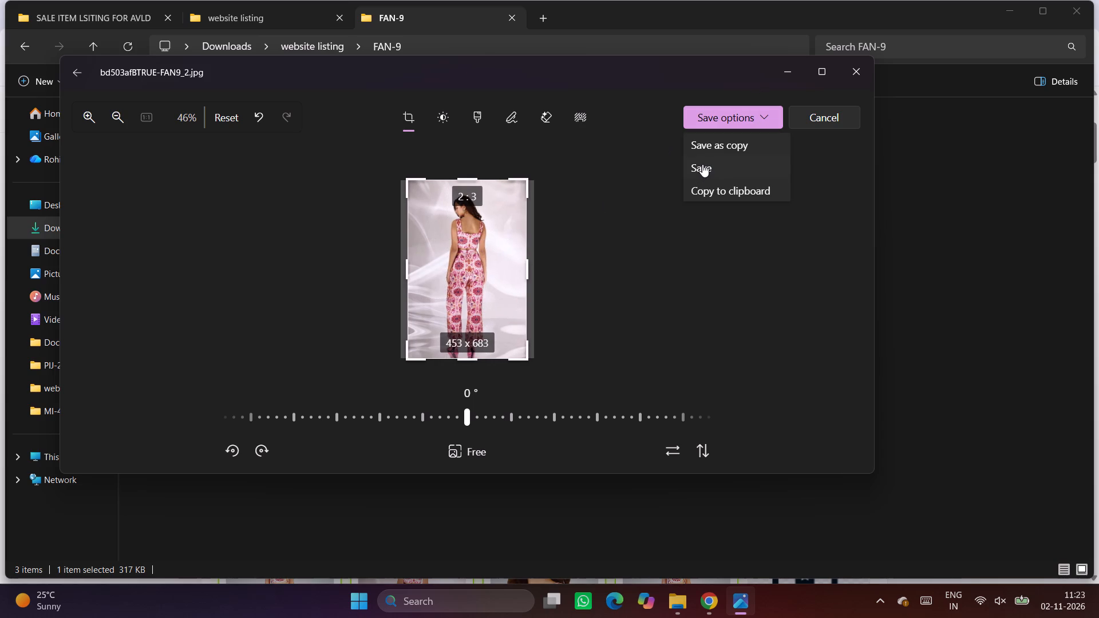
{"action": "left_click", "coordinate": [702, 164]}
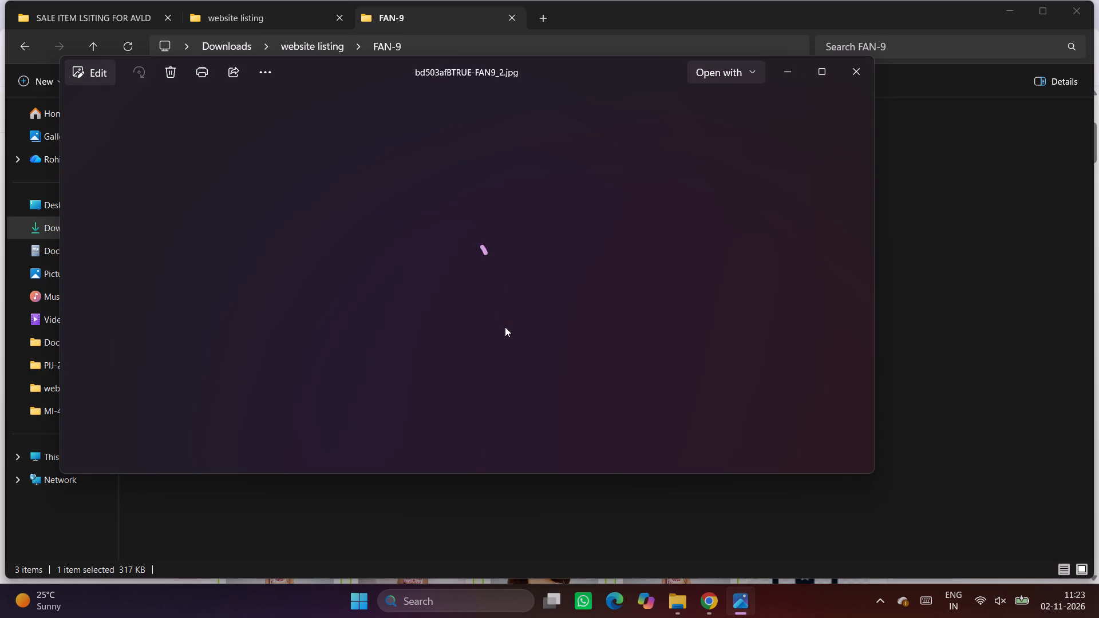
{"action": "left_click", "coordinate": [860, 64]}
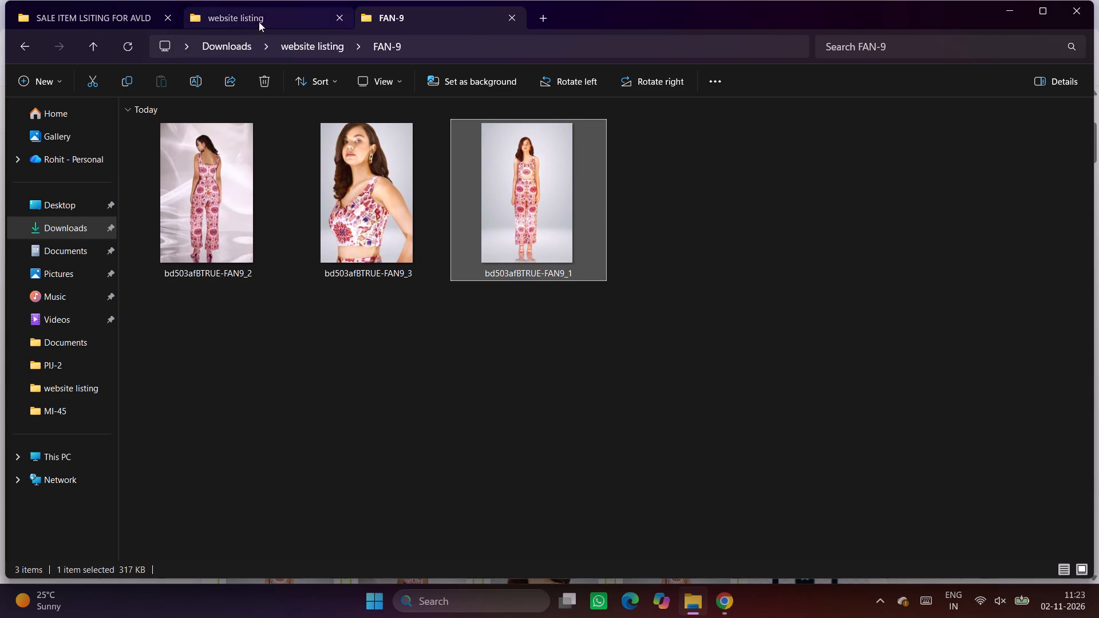
Delete the images_2026-11-02 folder from the website listing folder.
{"action": "left_click", "coordinate": [32, 45]}
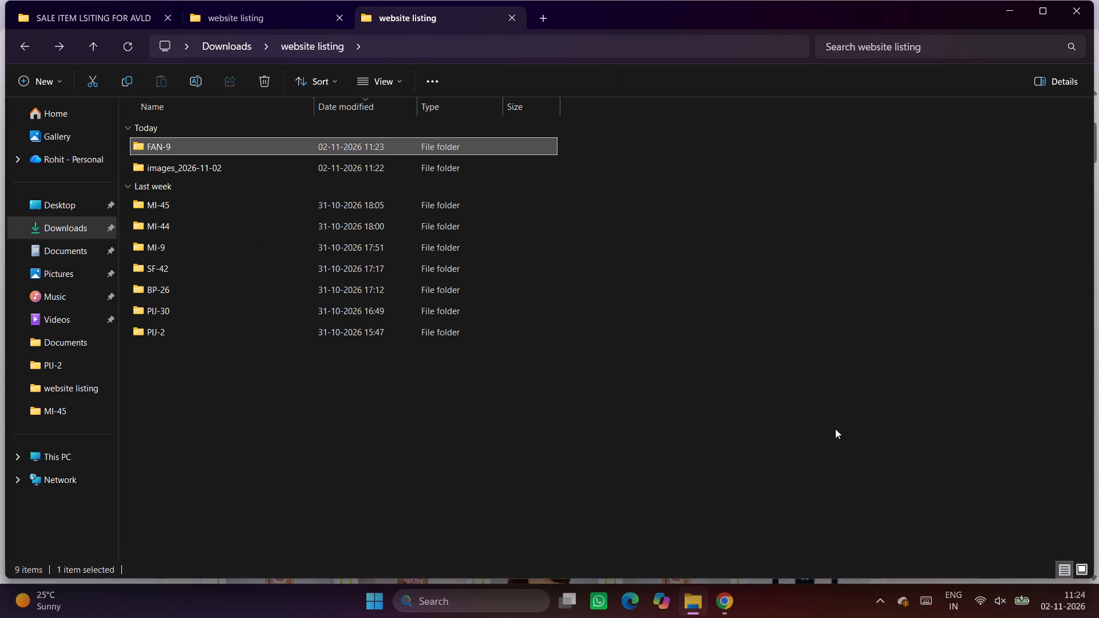
{"action": "left_click", "coordinate": [251, 170]}
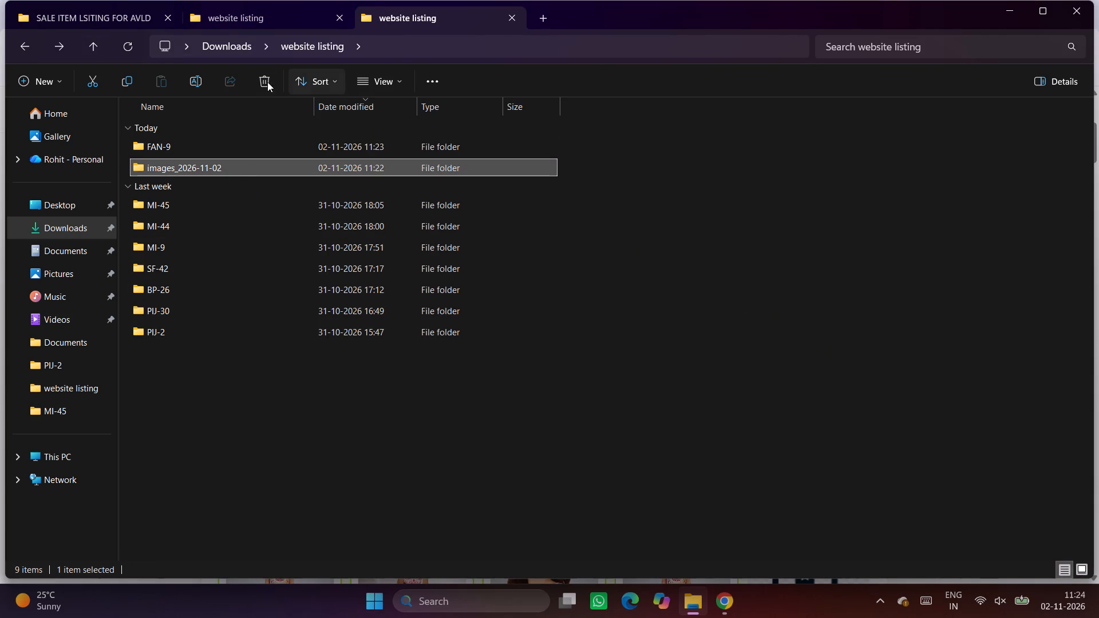
{"action": "left_click", "coordinate": [264, 81]}
In Chrome's Product Listing Sheet, upload bd503afBTRUE-FAN9_3 from the FAN-9 folder as an in-cell image in A10.
{"action": "left_click", "coordinate": [724, 612]}
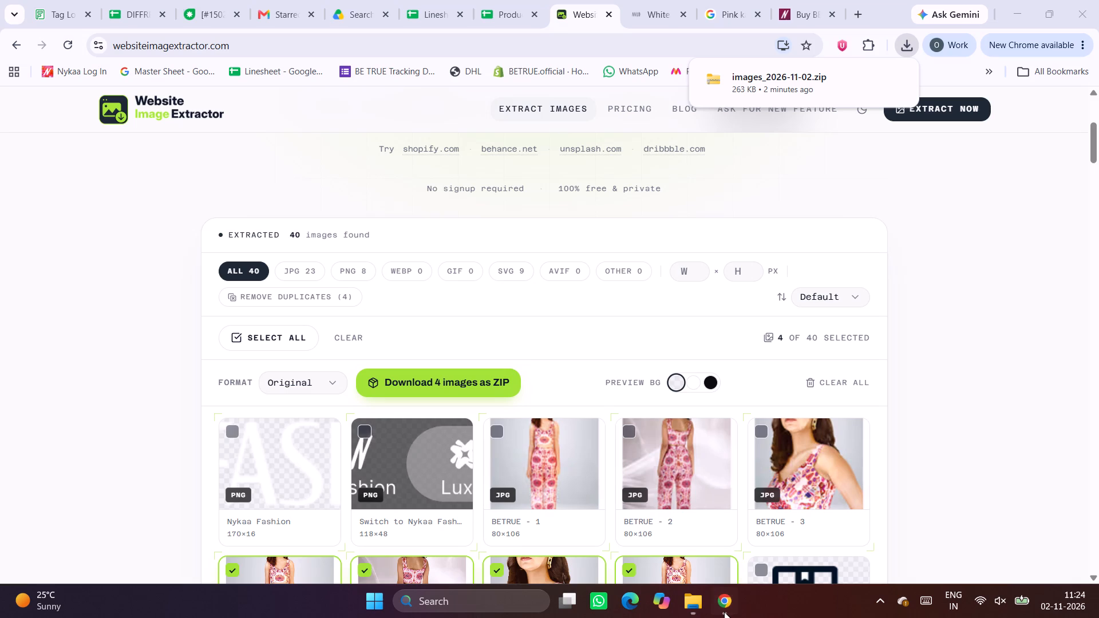
{"action": "left_click", "coordinate": [516, 0]}
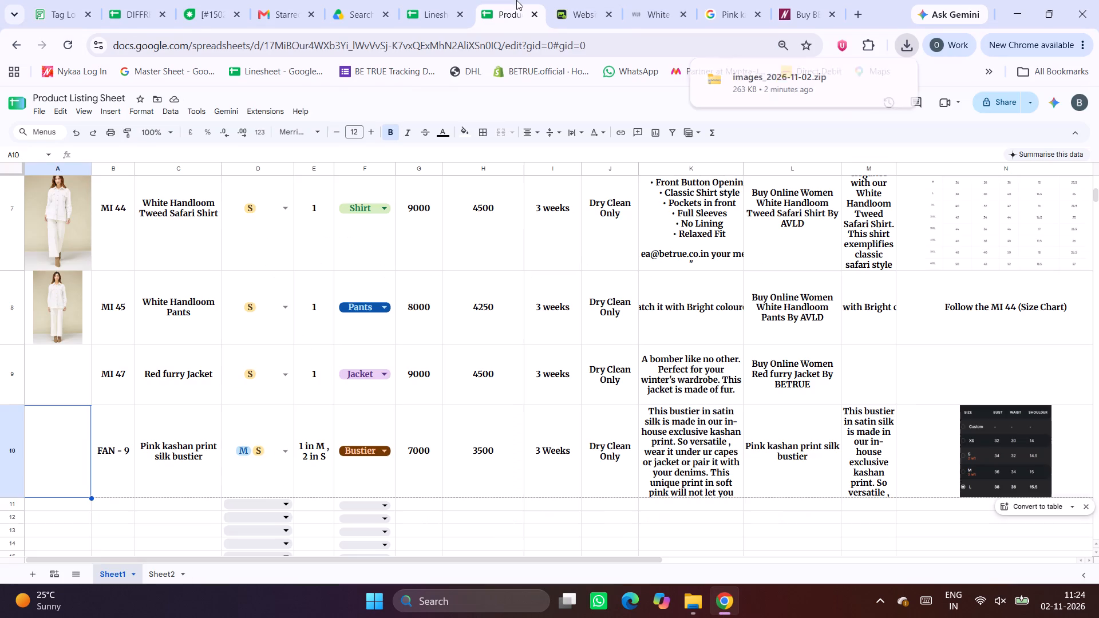
{"action": "left_click", "coordinate": [110, 111]}
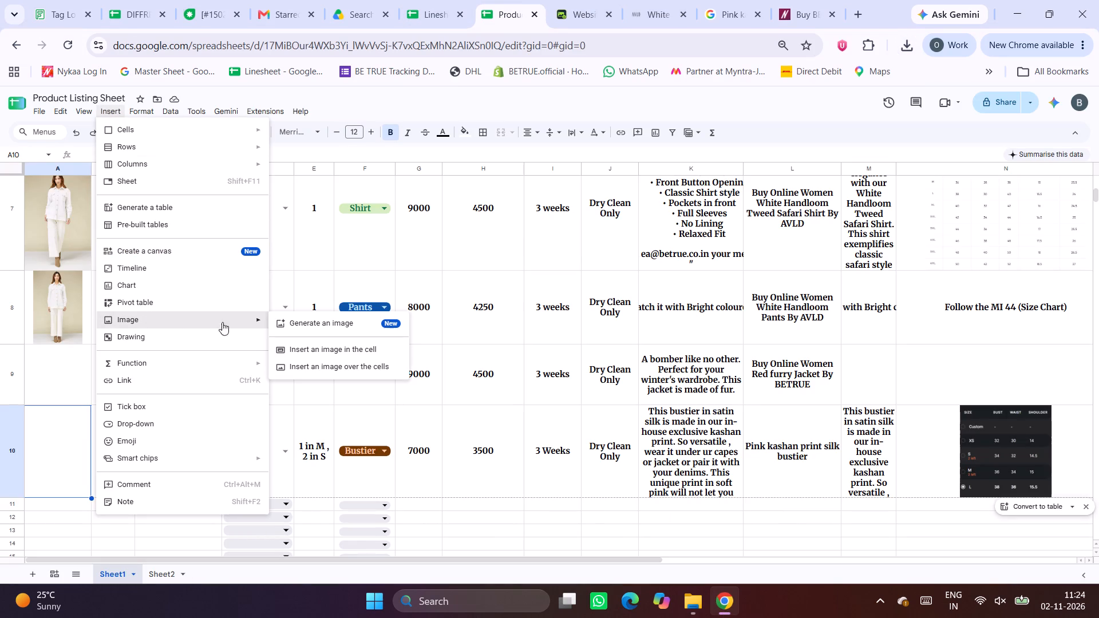
{"action": "left_click", "coordinate": [351, 348]}
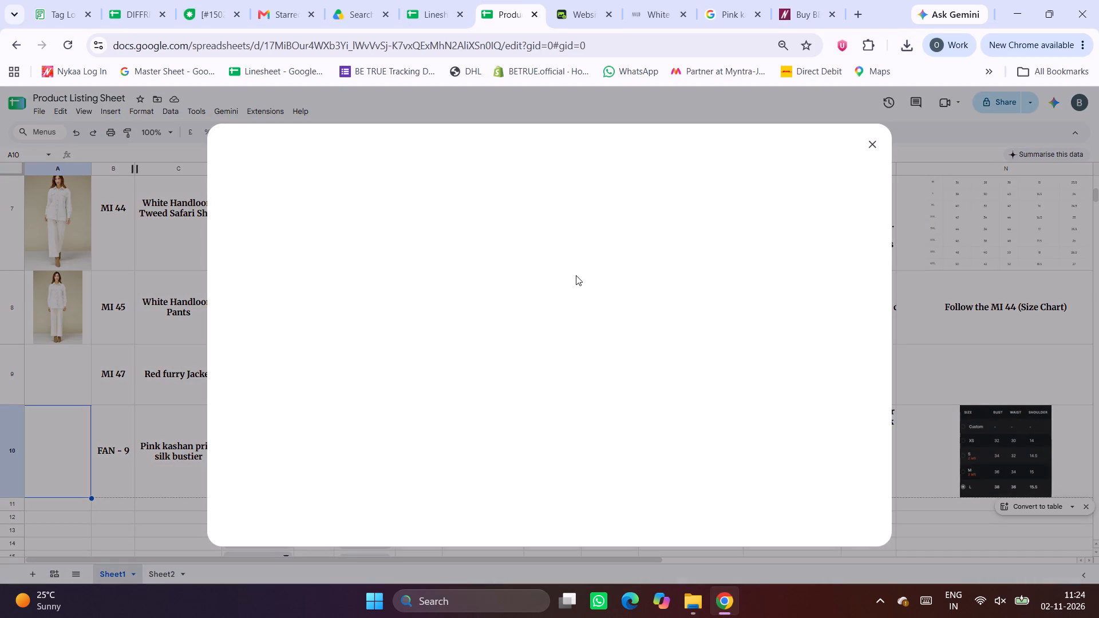
{"action": "left_click", "coordinate": [258, 266]}
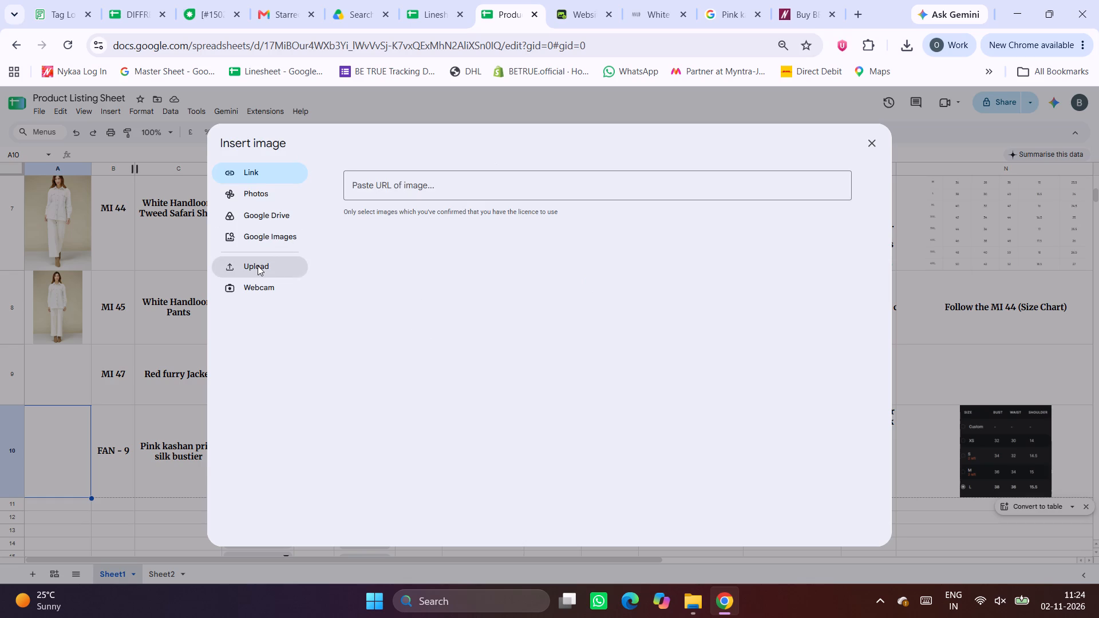
{"action": "left_click", "coordinate": [595, 379]}
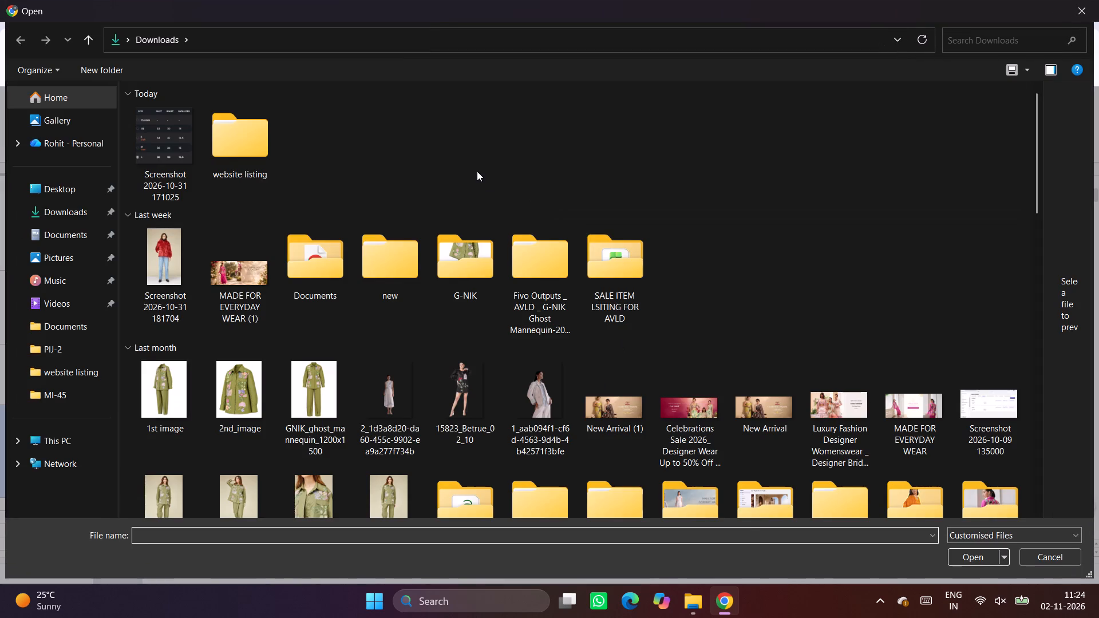
{"action": "double_click", "coordinate": [250, 154]}
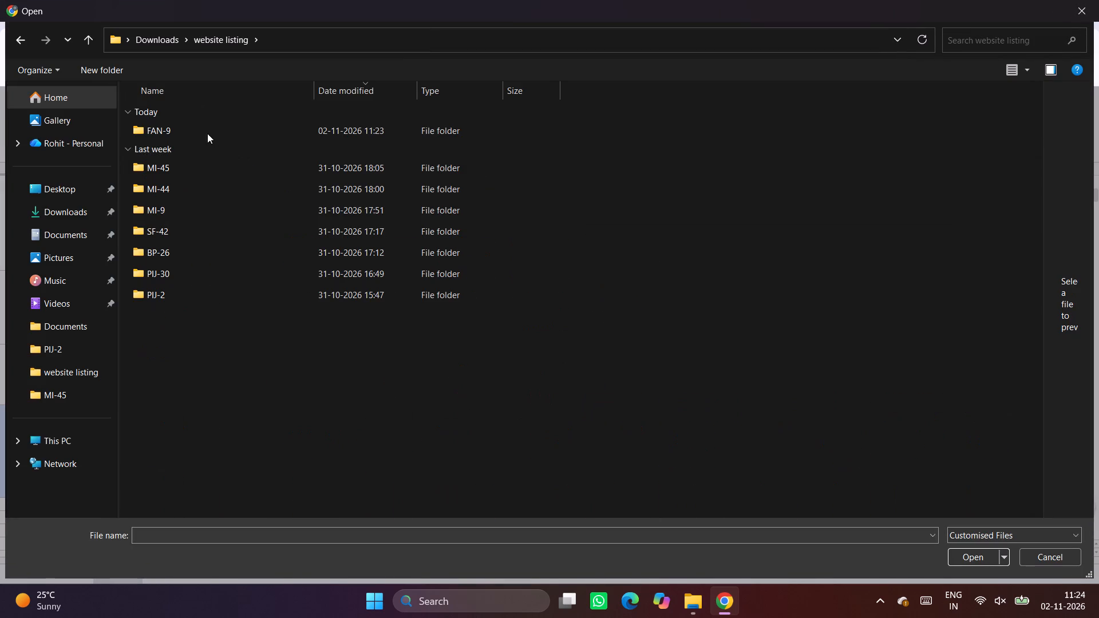
{"action": "double_click", "coordinate": [205, 133]}
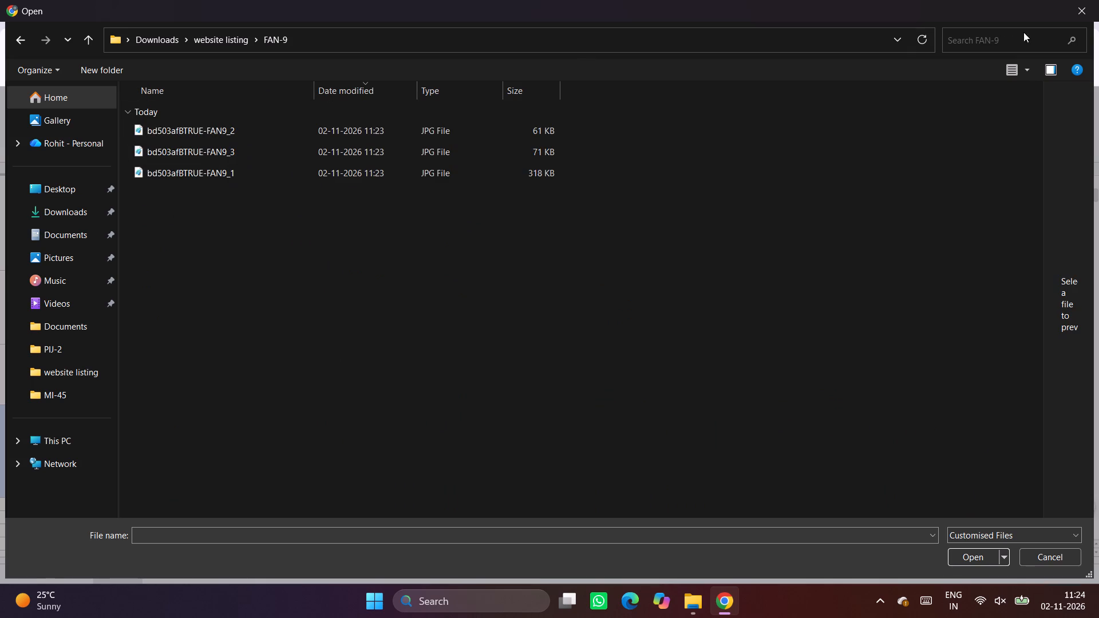
{"action": "left_click", "coordinate": [1027, 68]}
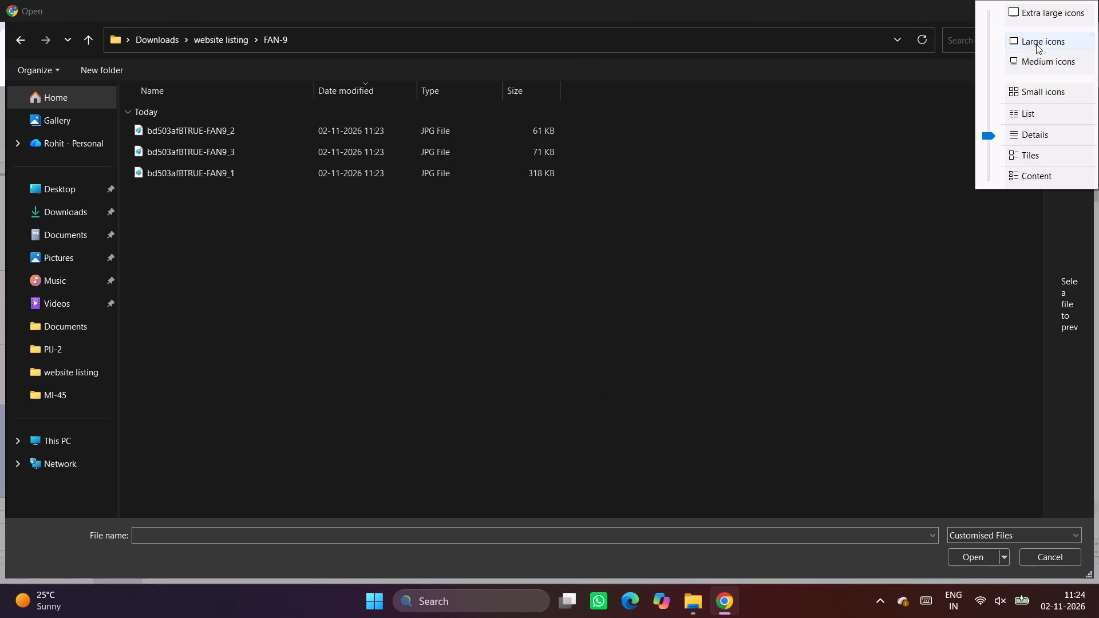
{"action": "left_click", "coordinate": [1036, 44]}
{"action": "double_click", "coordinate": [262, 139]}
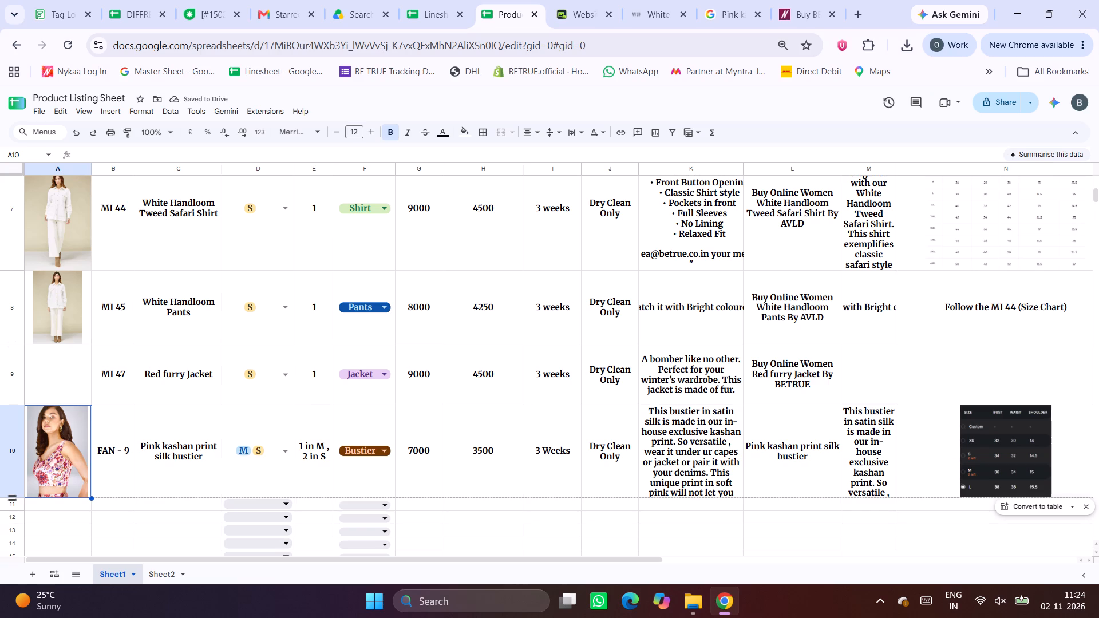
Slightly reduce the height of row 10, the FAN - 9 row.
{"action": "left_click_drag", "start_coordinate": [13, 498], "coordinate": [14, 493]}
{"action": "left_click", "coordinate": [180, 518]}
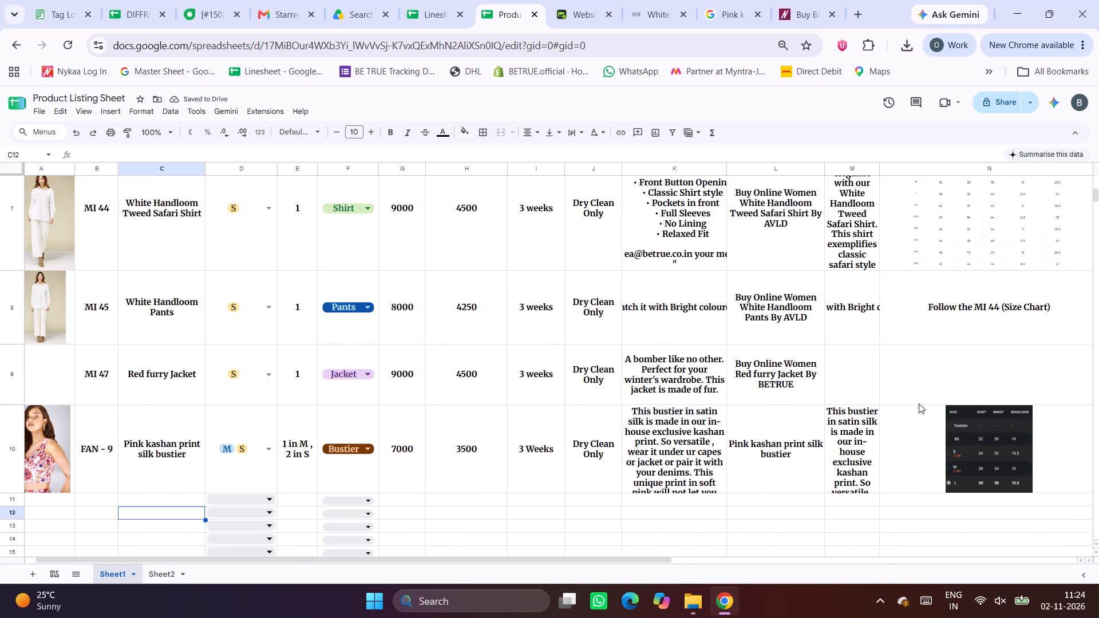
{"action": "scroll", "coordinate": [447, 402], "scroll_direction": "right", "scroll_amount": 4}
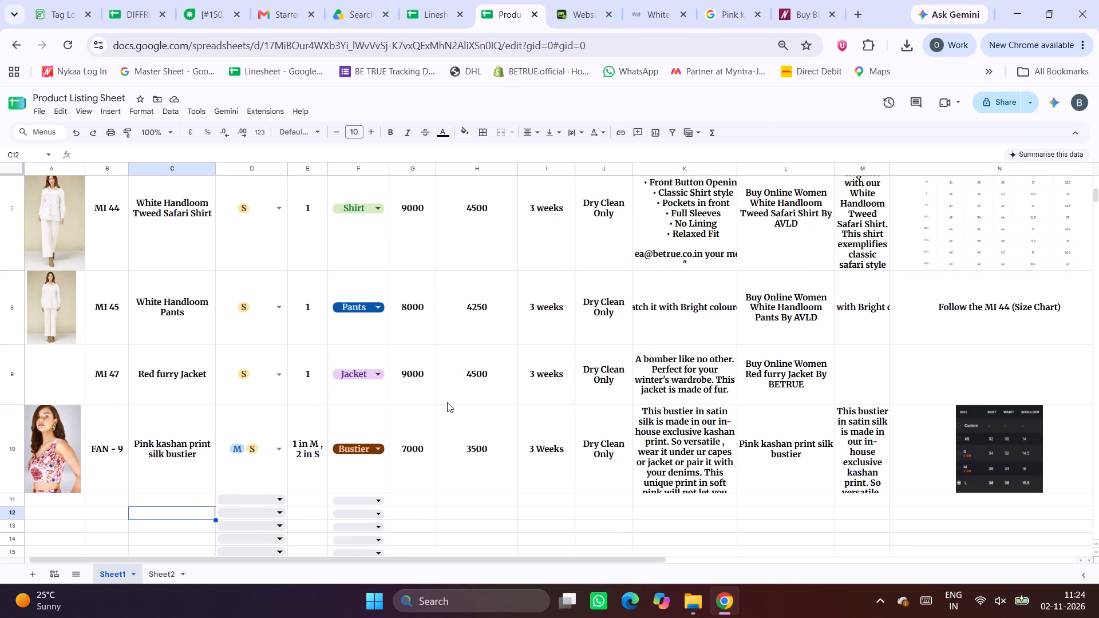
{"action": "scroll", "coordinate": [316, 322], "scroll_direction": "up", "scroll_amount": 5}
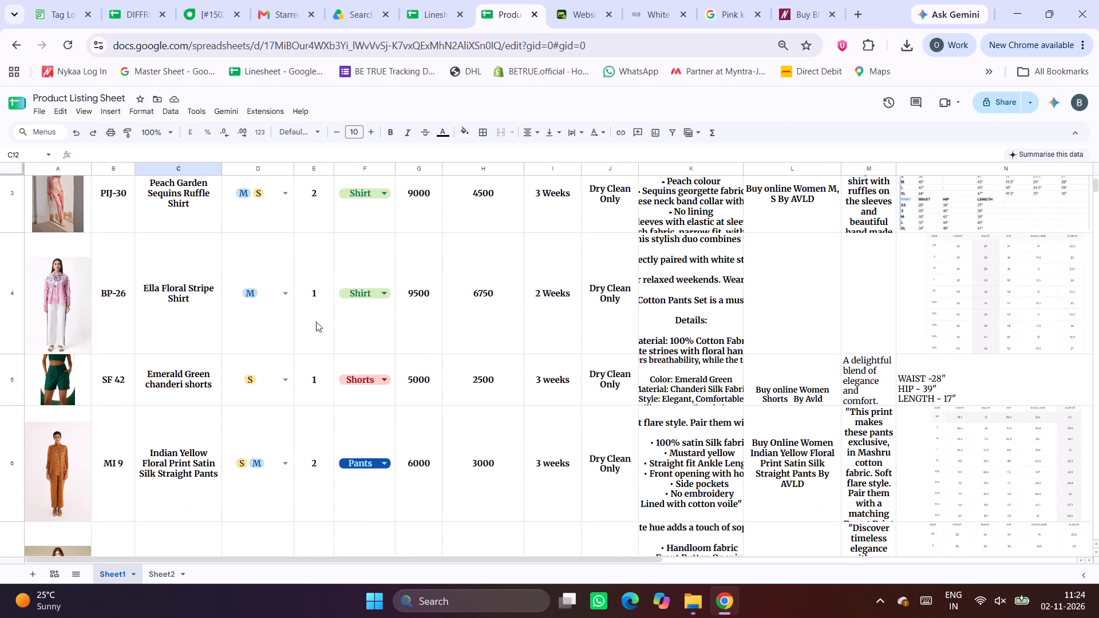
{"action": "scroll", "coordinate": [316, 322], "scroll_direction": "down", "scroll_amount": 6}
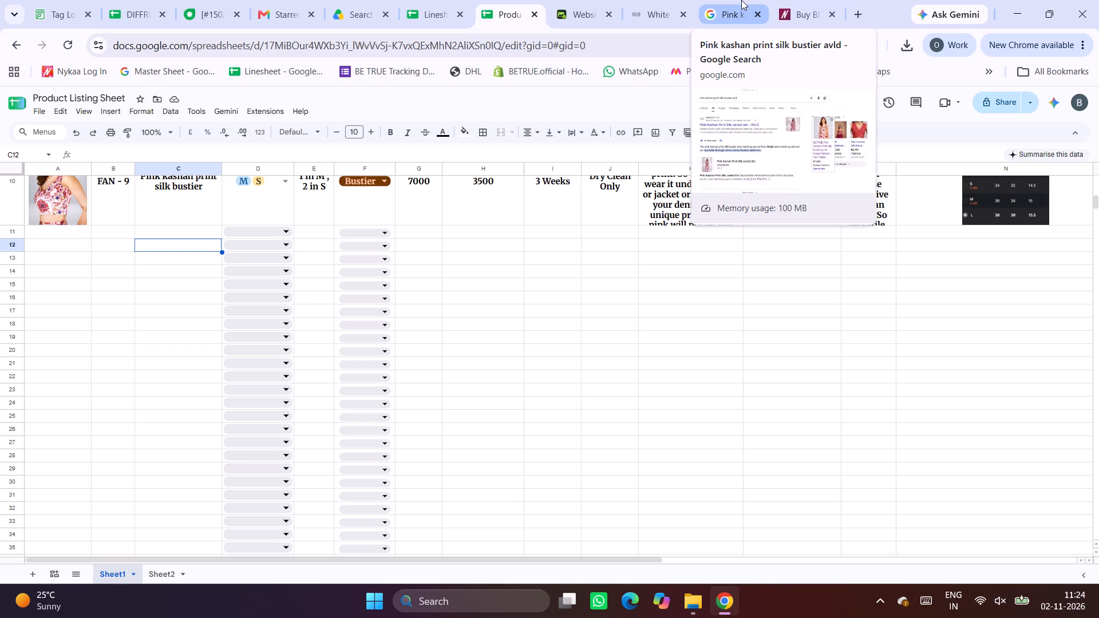
In the Linesheet's FAN sheet, copy the product name of FAN - 15, White poplin wide leg high waist pants.
{"action": "left_click", "coordinate": [445, 0]}
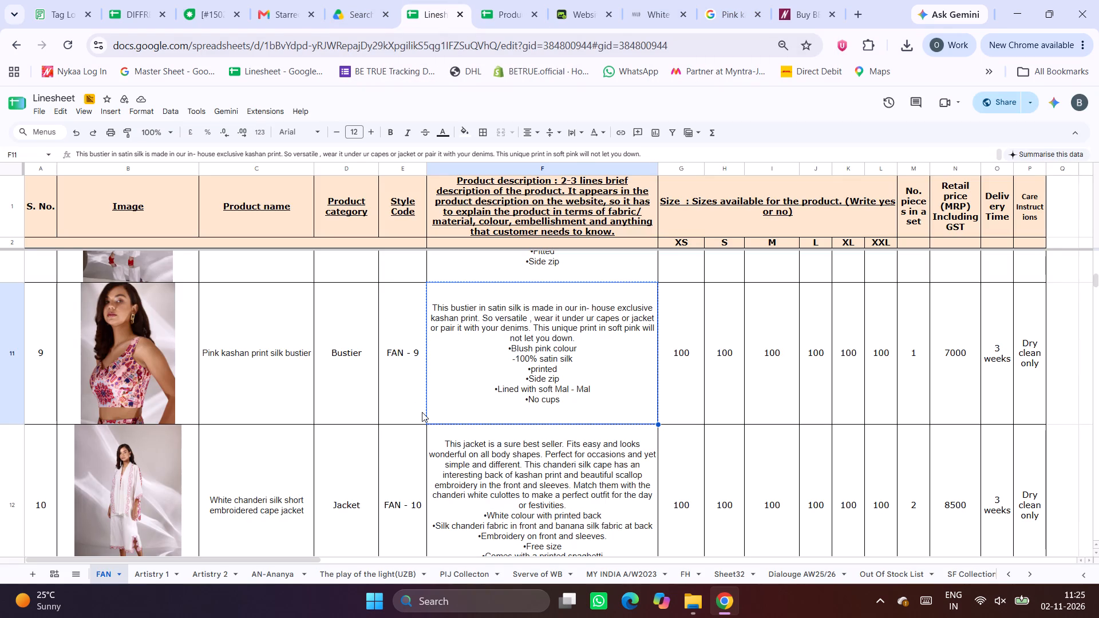
{"action": "scroll", "coordinate": [422, 412], "scroll_direction": "down", "scroll_amount": 8}
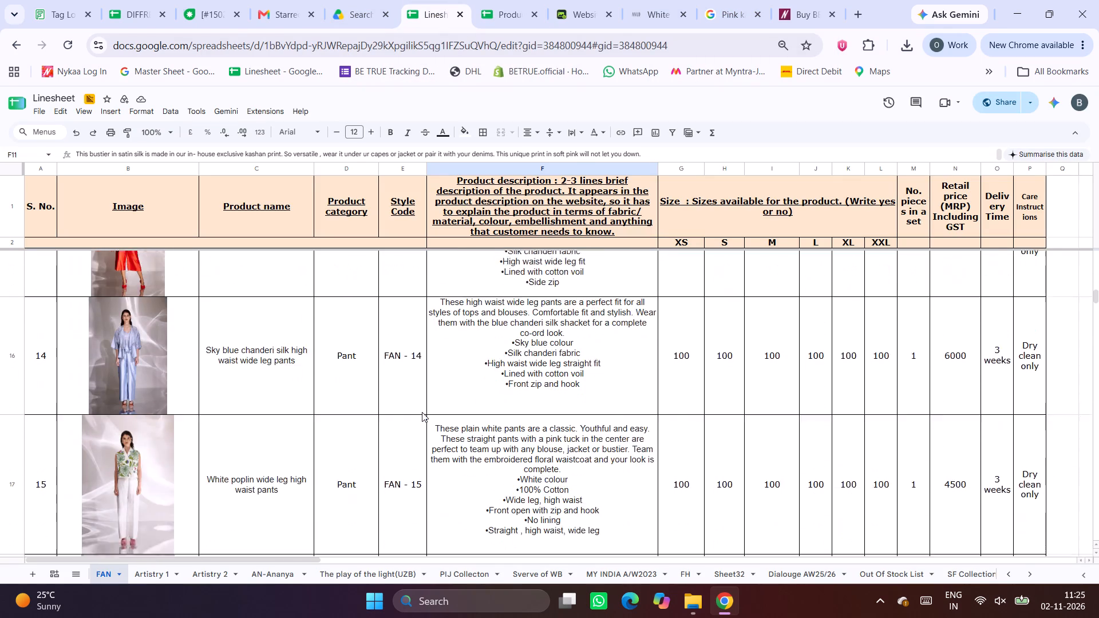
{"action": "left_click", "coordinate": [283, 442]}
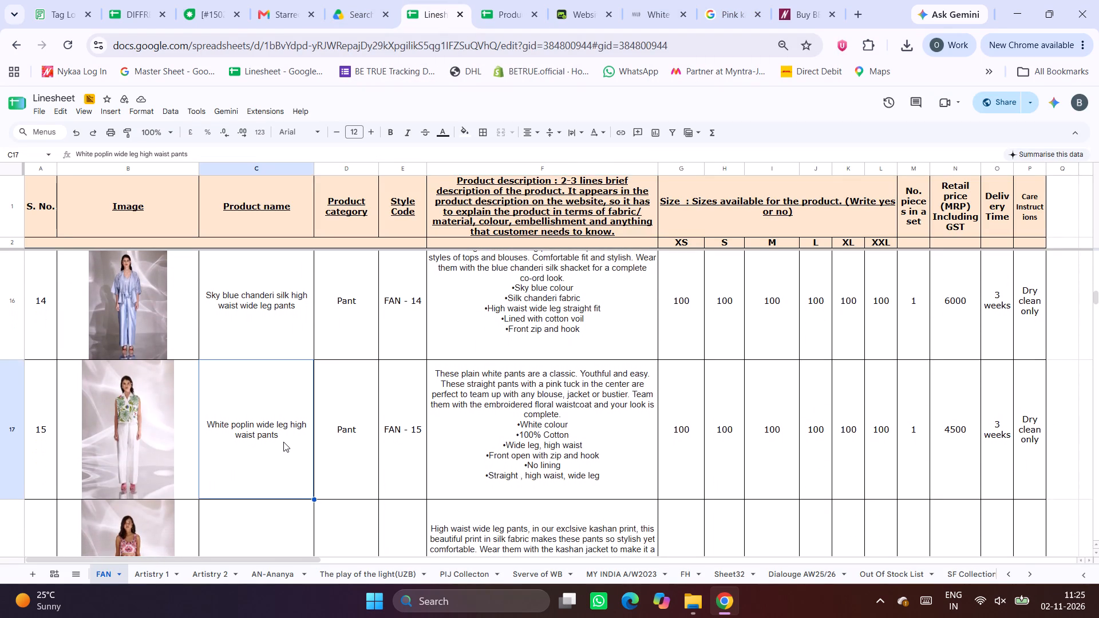
{"action": "key", "text": "Left"}
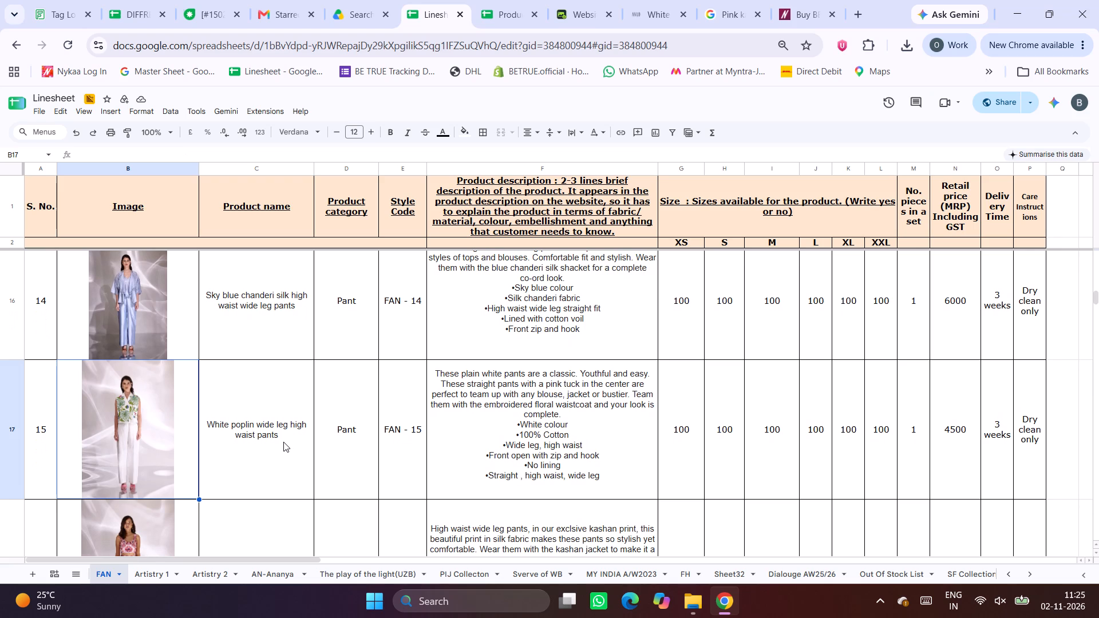
{"action": "key", "text": "Right"}
{"action": "key", "text": "ctrl+c"}
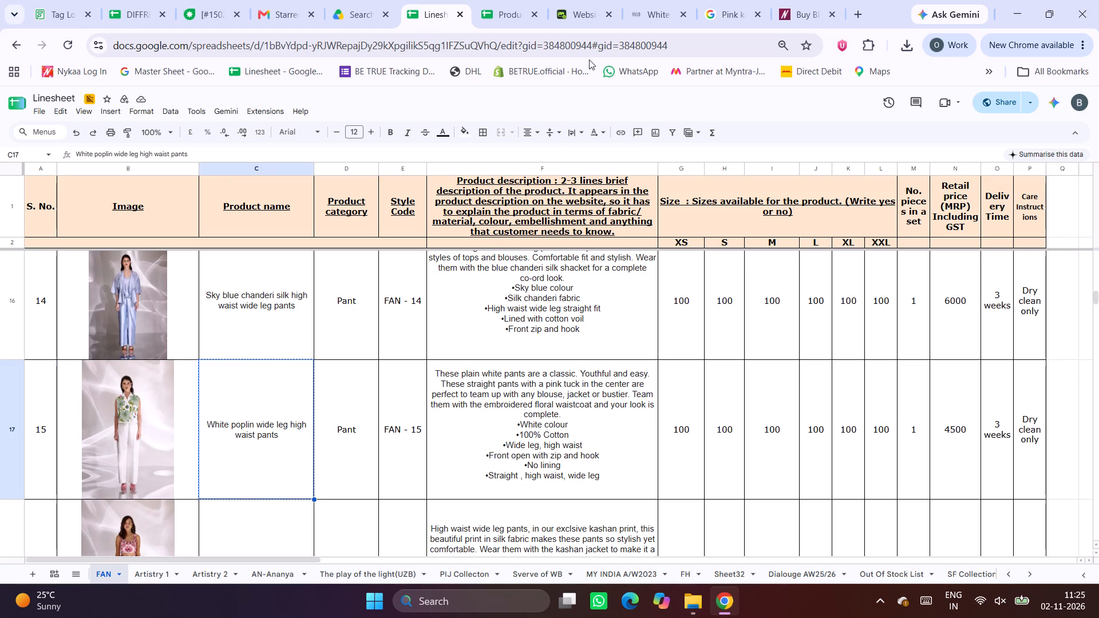
On the AVLD shop website, search for "White poplin wide leg high waist pants" and look through the product results.
{"action": "left_click", "coordinate": [673, 0]}
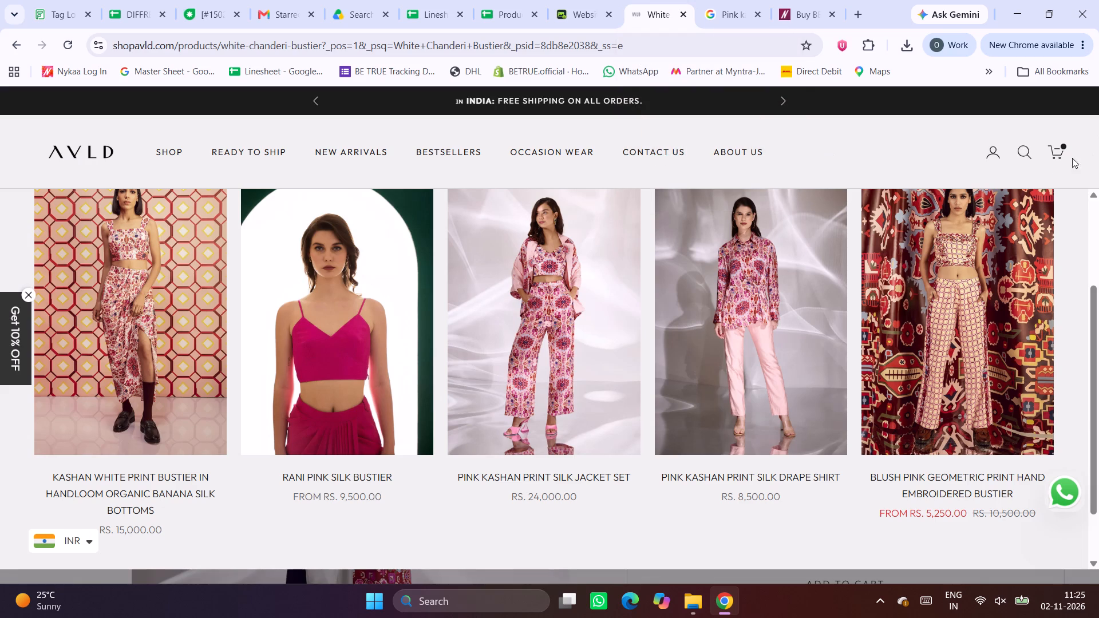
{"action": "left_click", "coordinate": [1030, 147]}
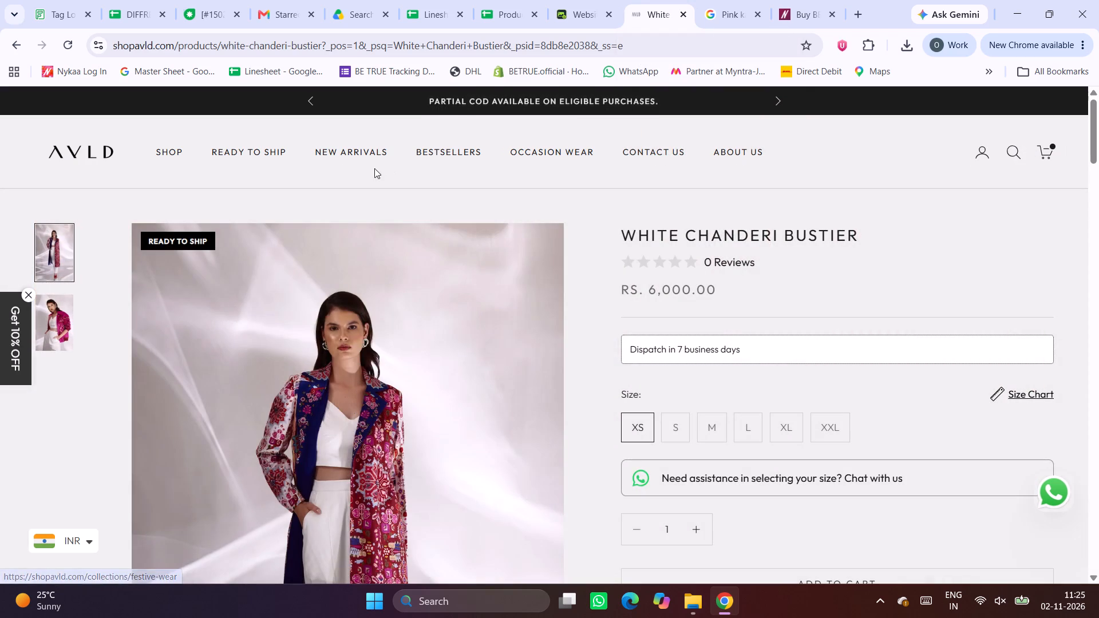
{"action": "left_click", "coordinate": [1016, 150]}
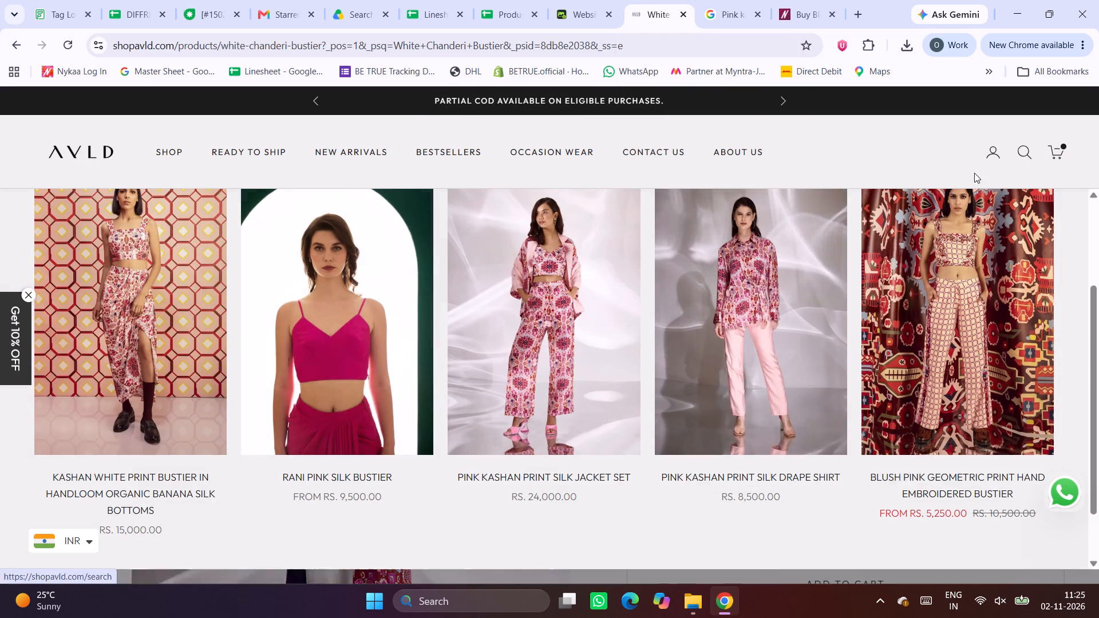
{"action": "scroll", "coordinate": [691, 400], "scroll_direction": "up", "scroll_amount": 7}
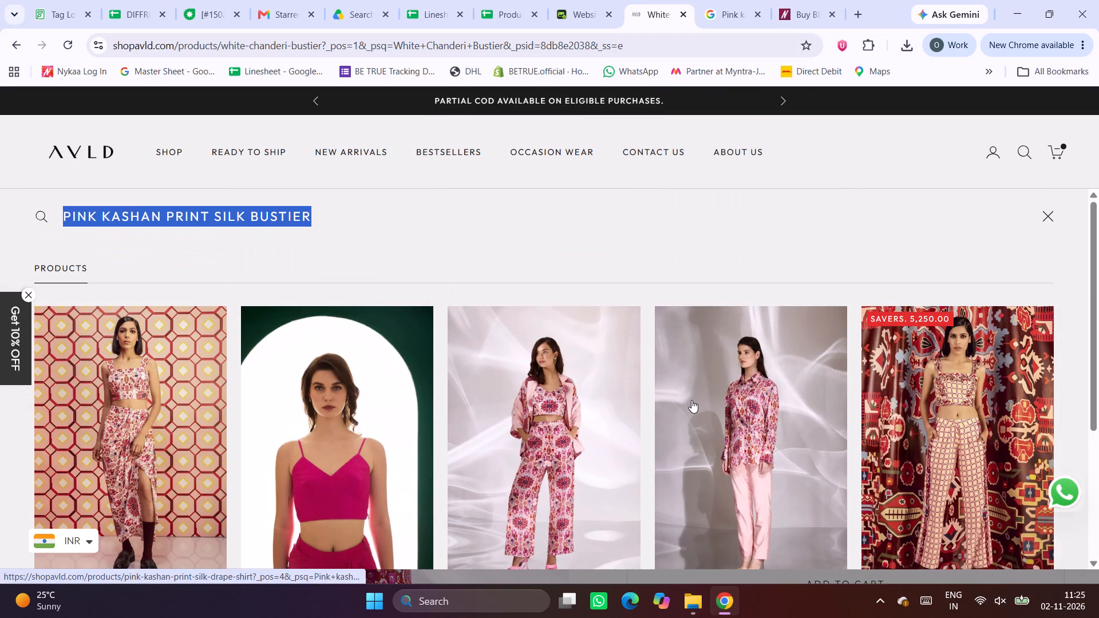
{"action": "key", "text": "ctrl+v"}
{"action": "key", "text": "Return"}
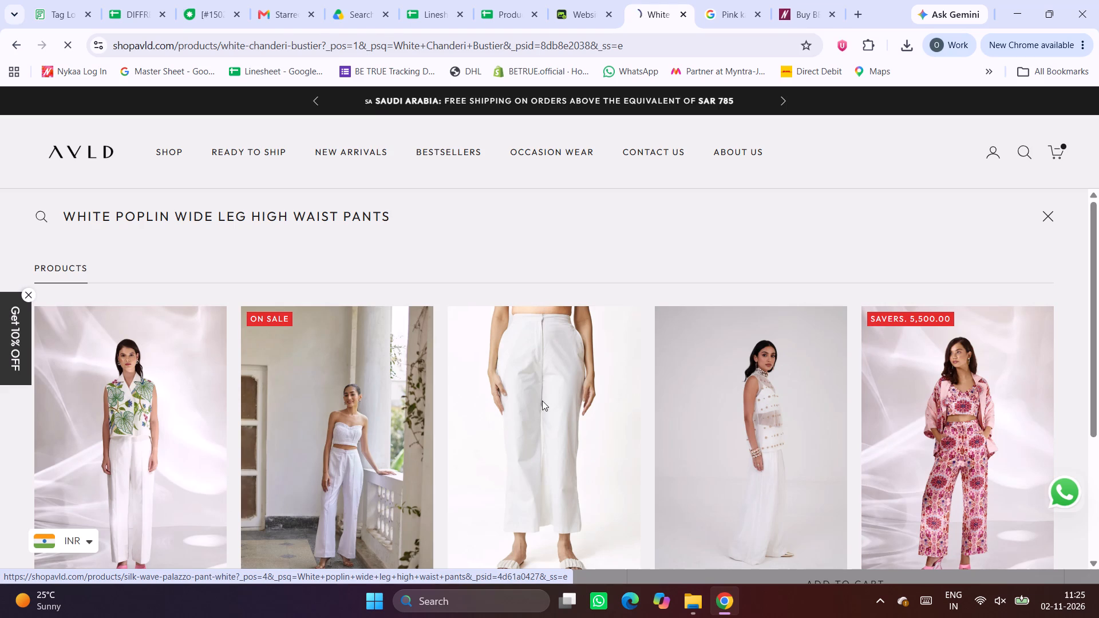
{"action": "left_click", "coordinate": [141, 430]}
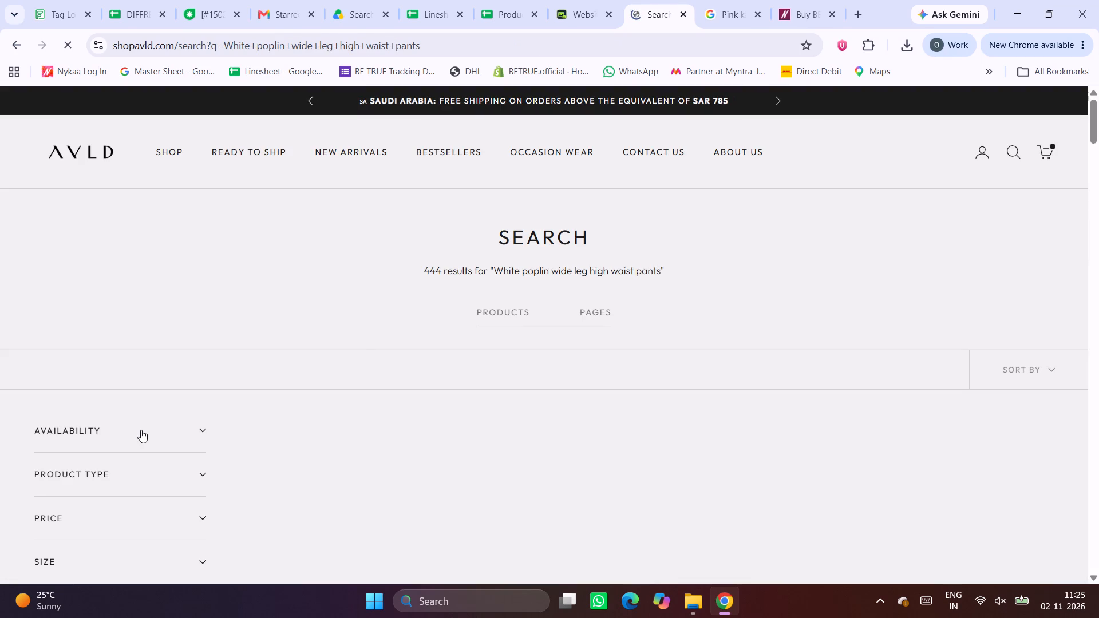
{"action": "scroll", "coordinate": [393, 373], "scroll_direction": "down", "scroll_amount": 5}
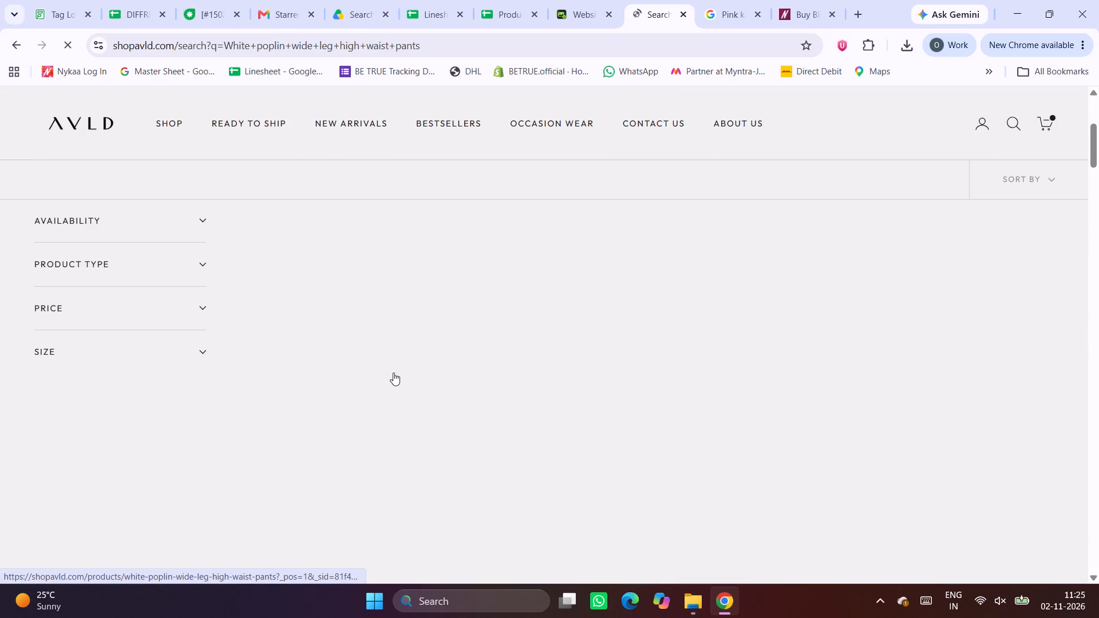
{"action": "scroll", "coordinate": [393, 373], "scroll_direction": "down", "scroll_amount": 1}
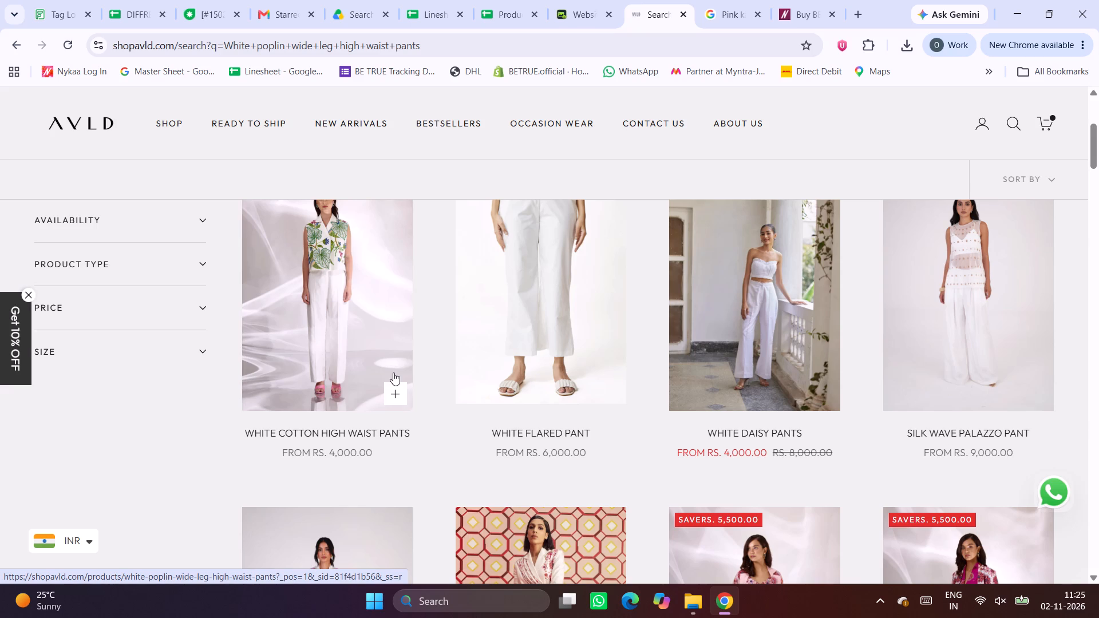
{"action": "scroll", "coordinate": [393, 373], "scroll_direction": "up", "scroll_amount": 2}
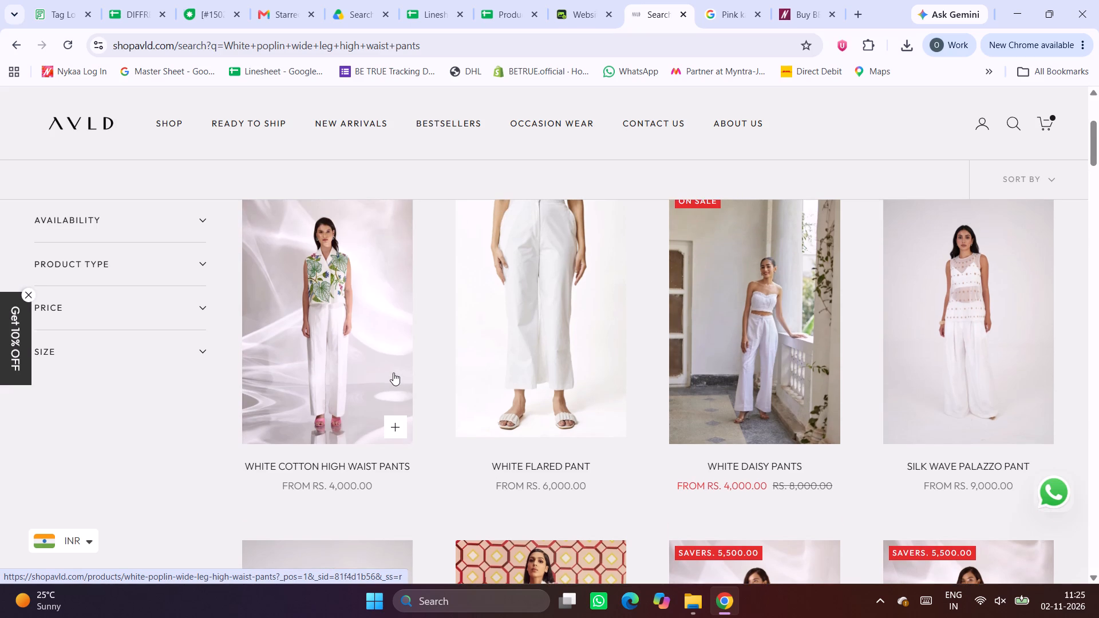
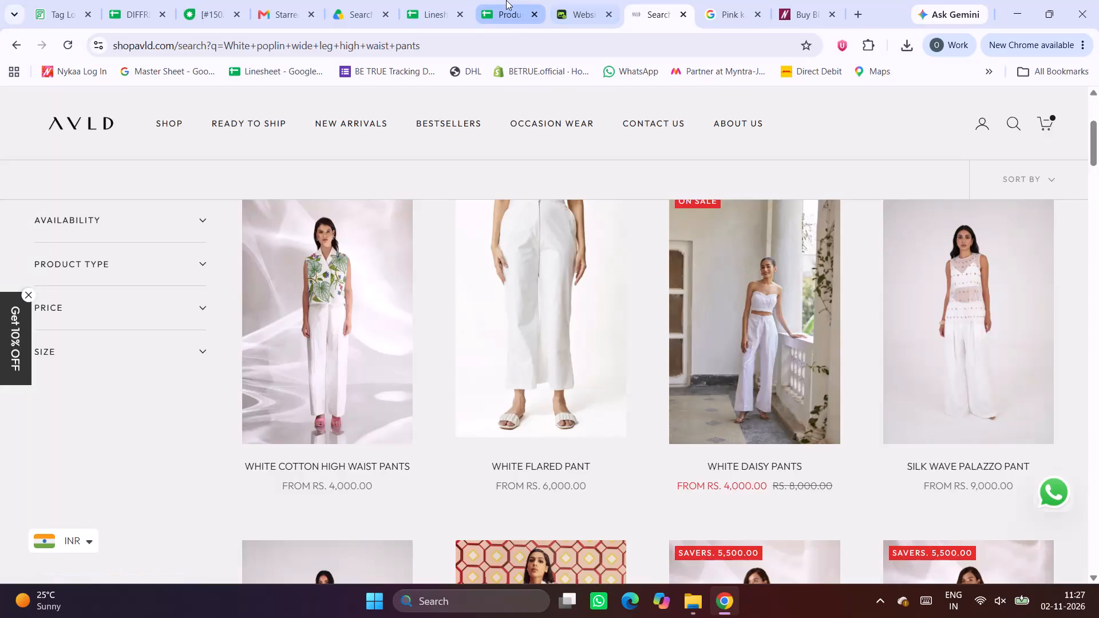
Return to the Product Listing Sheet and review the completed product rows from PIJ-2 through FAN - 9.
{"action": "left_click", "coordinate": [506, 0]}
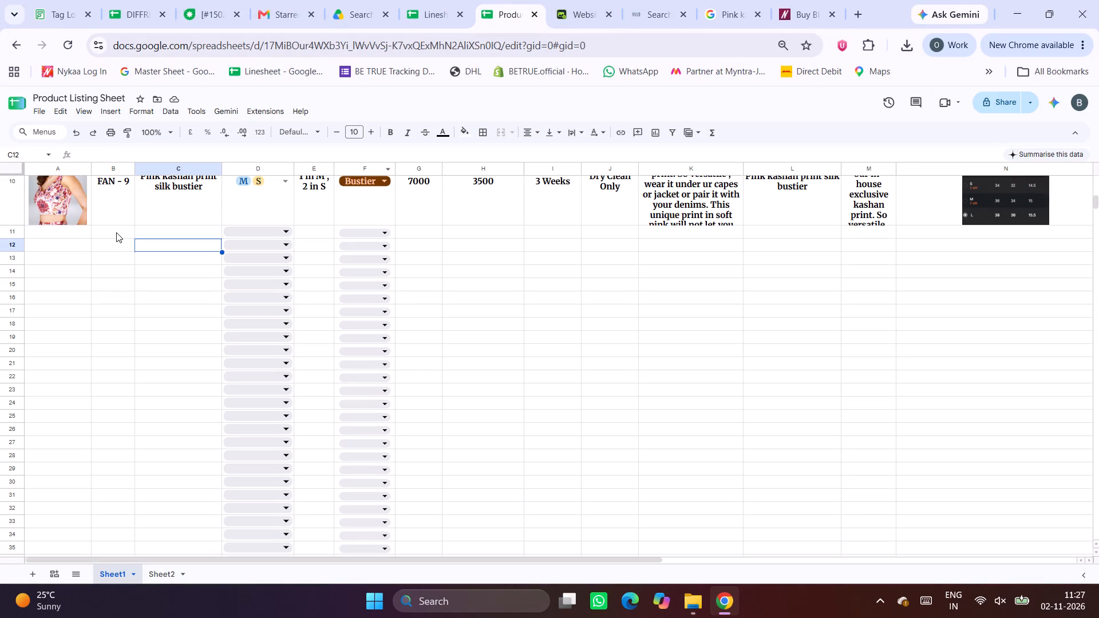
{"action": "left_click", "coordinate": [116, 232]}
{"action": "scroll", "coordinate": [574, 373], "scroll_direction": "up", "scroll_amount": 3}
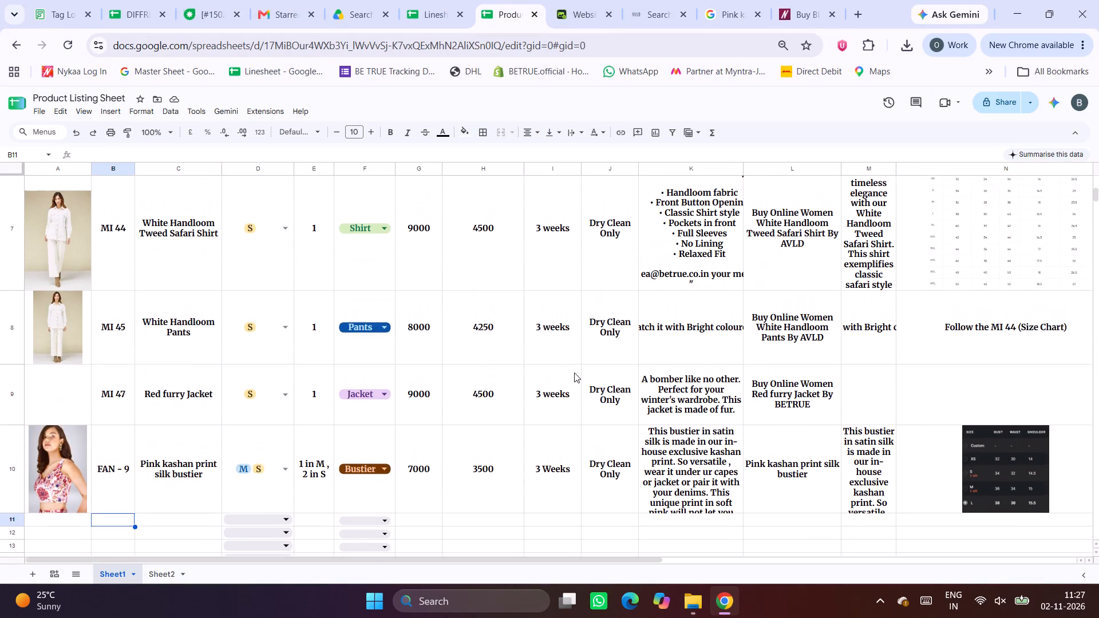
{"action": "scroll", "coordinate": [574, 373], "scroll_direction": "up", "scroll_amount": 5}
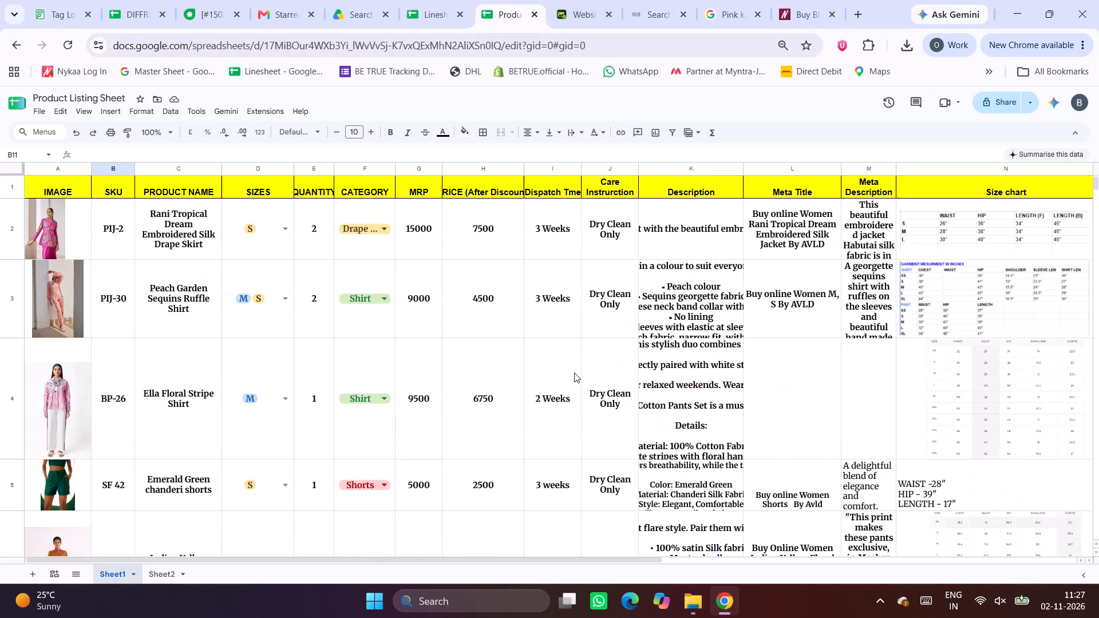
{"action": "scroll", "coordinate": [574, 373], "scroll_direction": "down", "scroll_amount": 1}
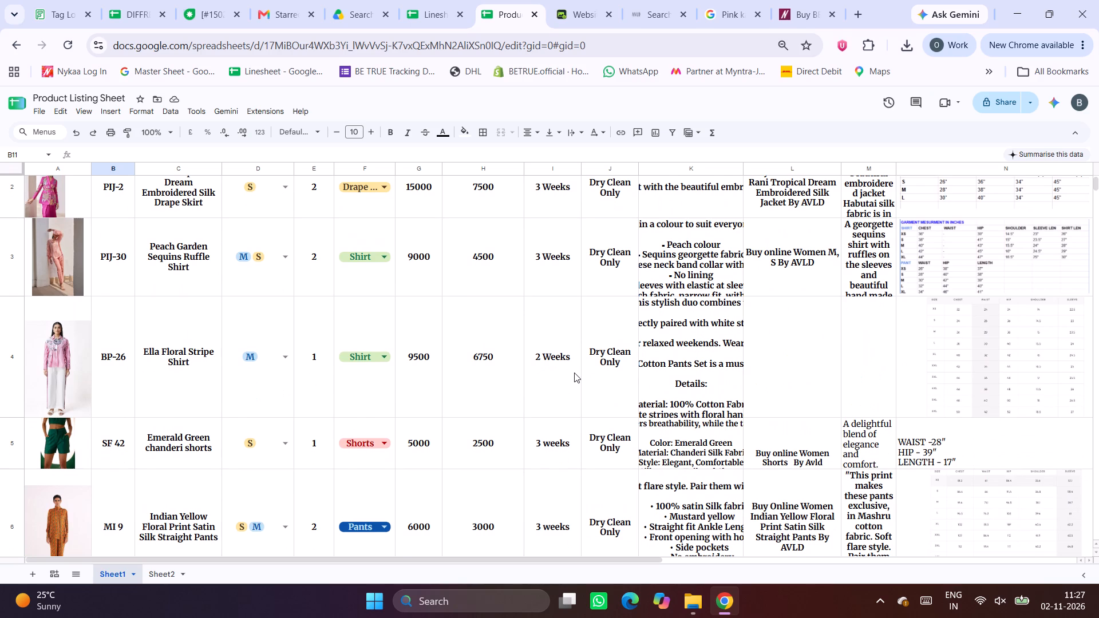
{"action": "scroll", "coordinate": [574, 373], "scroll_direction": "up", "scroll_amount": 1}
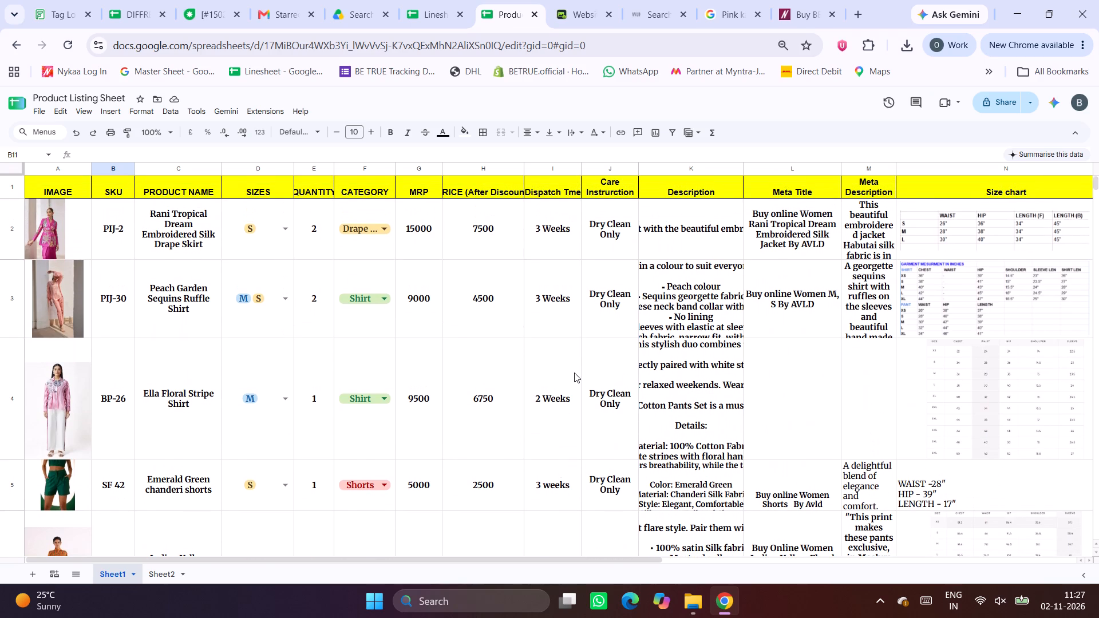
{"action": "scroll", "coordinate": [574, 373], "scroll_direction": "down", "scroll_amount": 6}
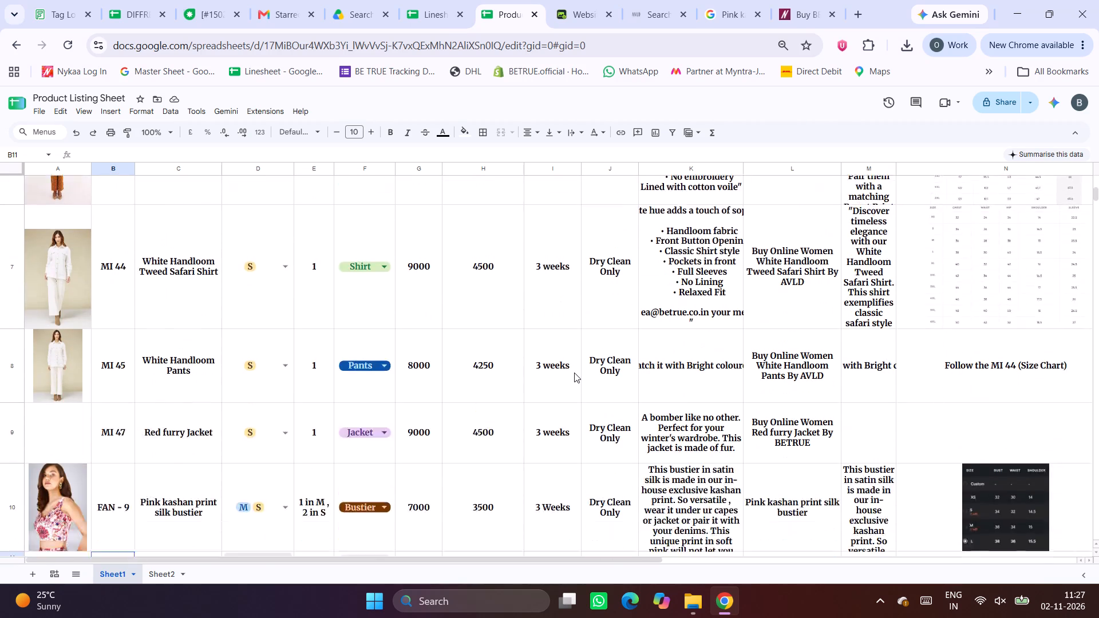
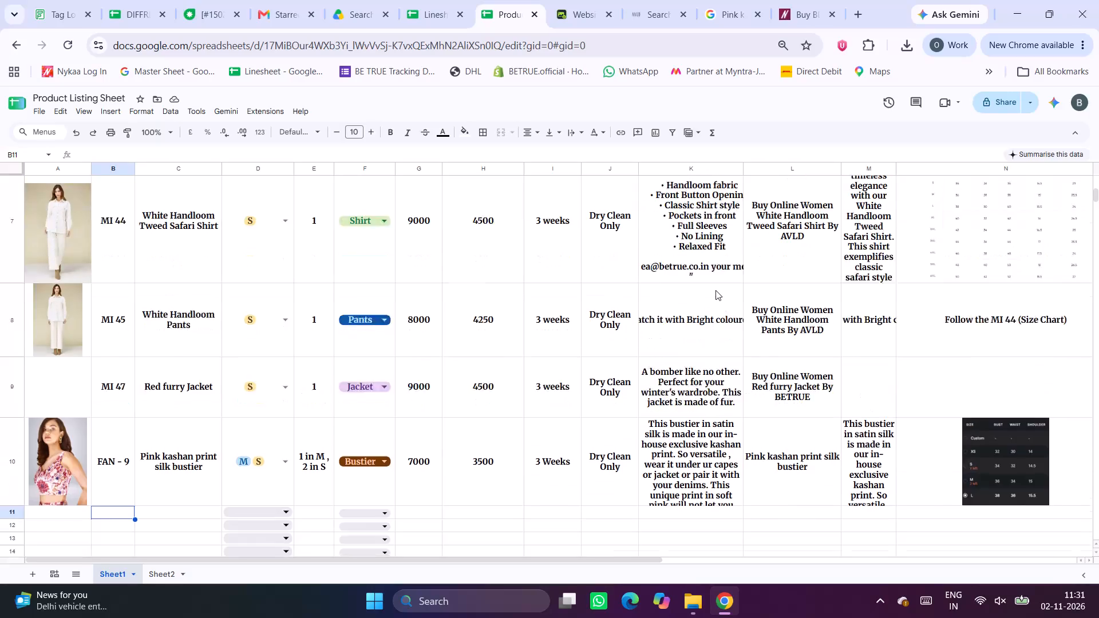
Delete the size-customization contact line and the closing quotation mark from the end of the MI 44 shirt's description.
{"action": "left_click", "coordinate": [695, 387]}
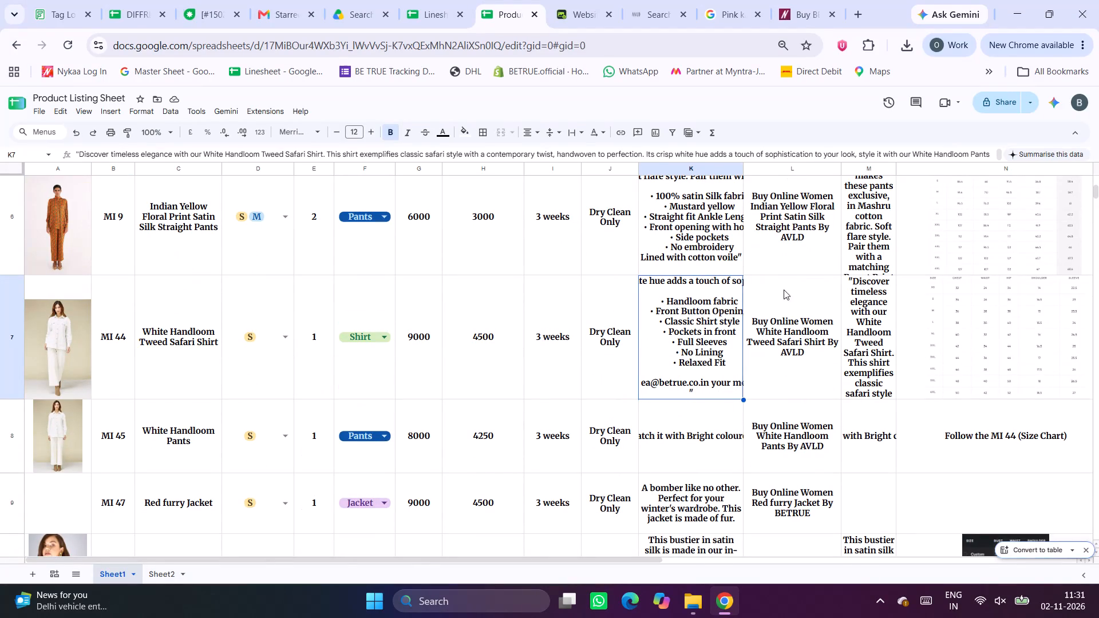
{"action": "scroll", "coordinate": [735, 432], "scroll_direction": "down", "scroll_amount": 6}
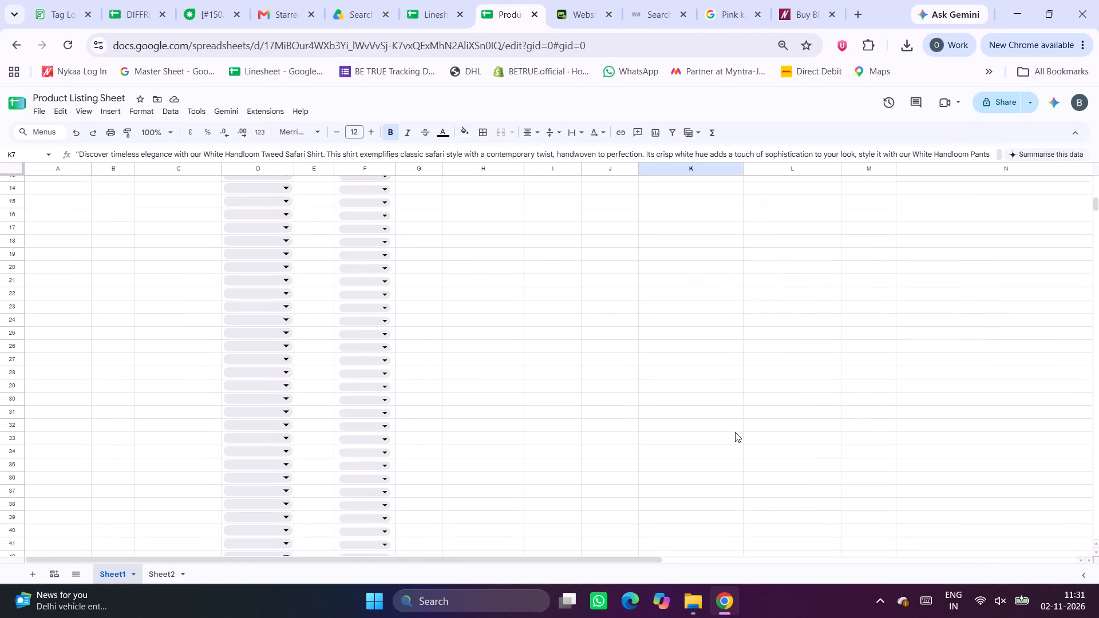
{"action": "scroll", "coordinate": [735, 432], "scroll_direction": "up", "scroll_amount": 4}
{"action": "scroll", "coordinate": [756, 386], "scroll_direction": "up", "scroll_amount": 2}
{"action": "double_click", "coordinate": [717, 264]}
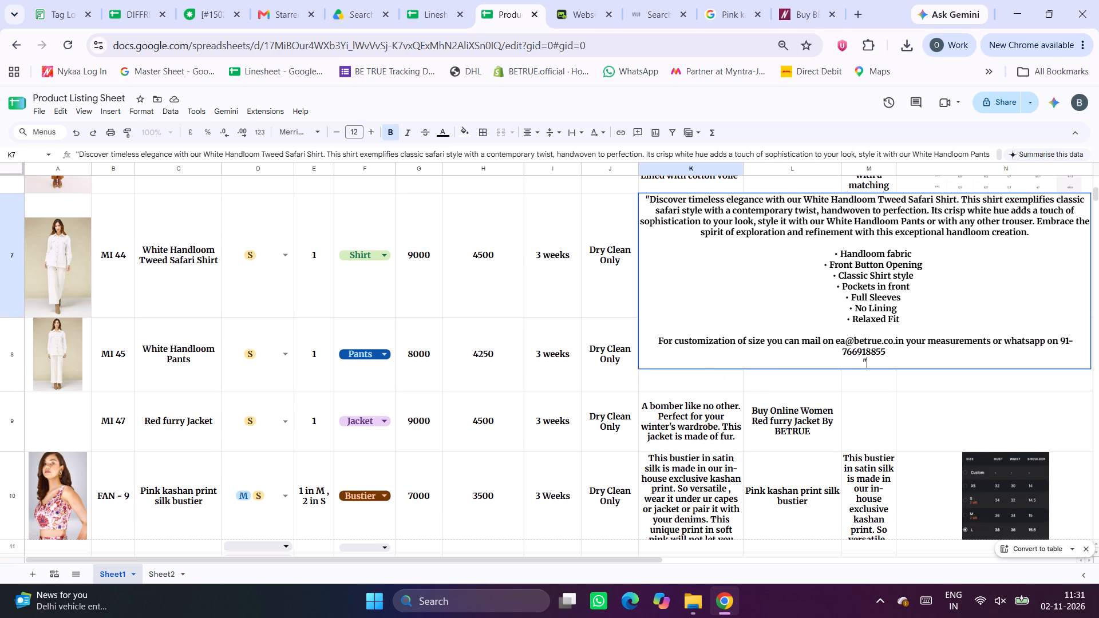
{"action": "left_click_drag", "start_coordinate": [844, 341], "coordinate": [839, 341]}
{"action": "left_click_drag", "start_coordinate": [660, 339], "coordinate": [962, 370]}
{"action": "key", "text": "Delete"}
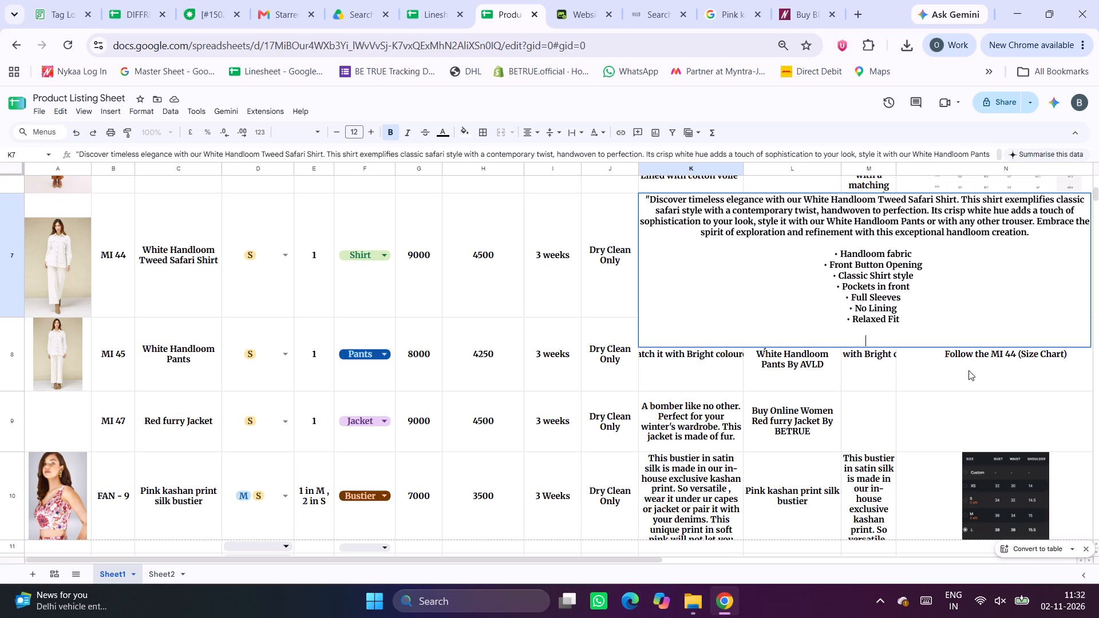
{"action": "left_click", "coordinate": [851, 451]}
Check the descriptions of MI 9 and SF 42 and look through the other product rows for similar text.
{"action": "scroll", "coordinate": [740, 284], "scroll_direction": "up", "scroll_amount": 1}
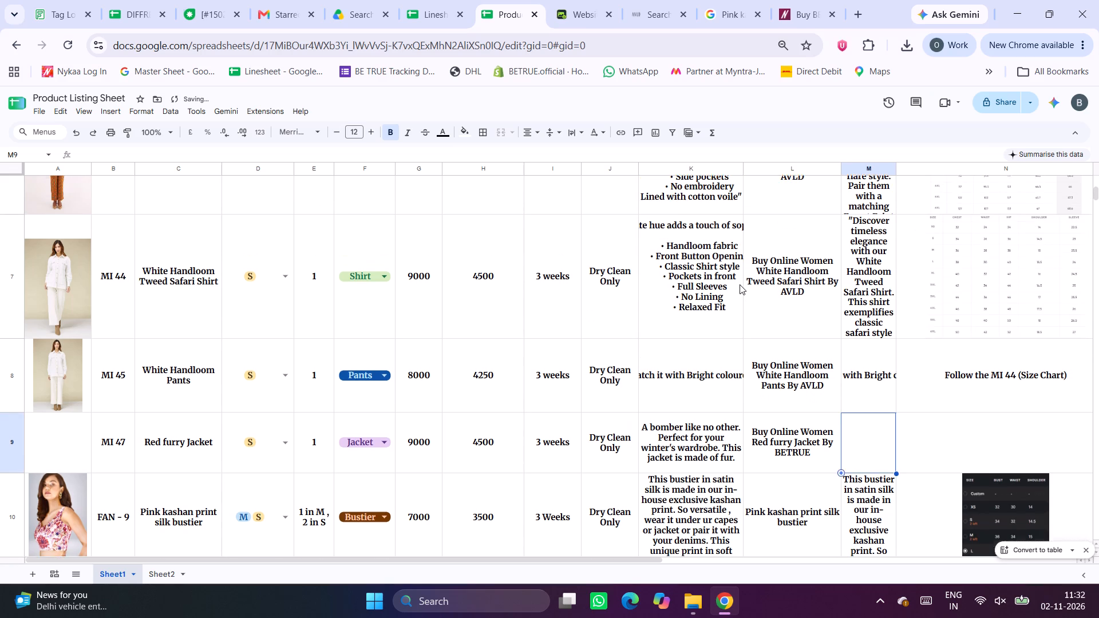
{"action": "scroll", "coordinate": [740, 284], "scroll_direction": "up", "scroll_amount": 2}
{"action": "double_click", "coordinate": [711, 370]}
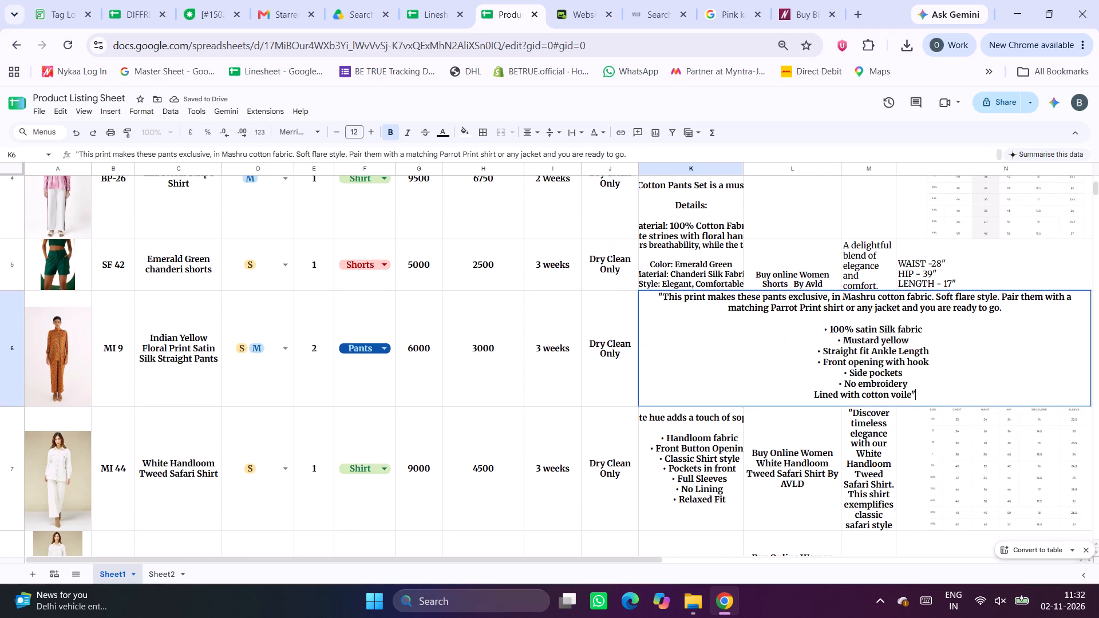
{"action": "double_click", "coordinate": [670, 261]}
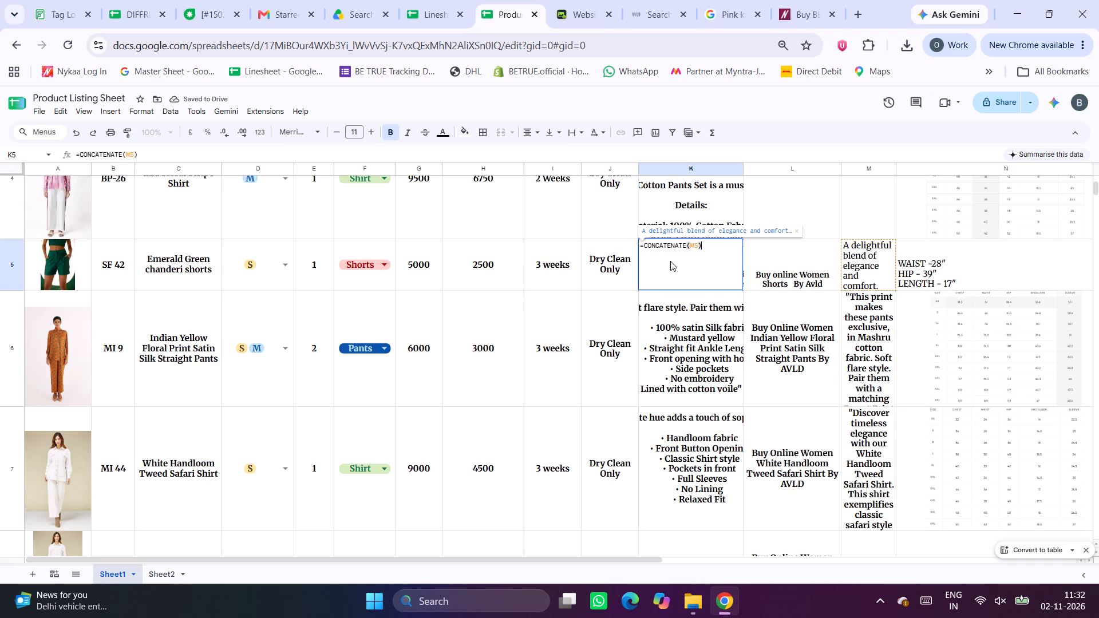
{"action": "left_click", "coordinate": [689, 372]}
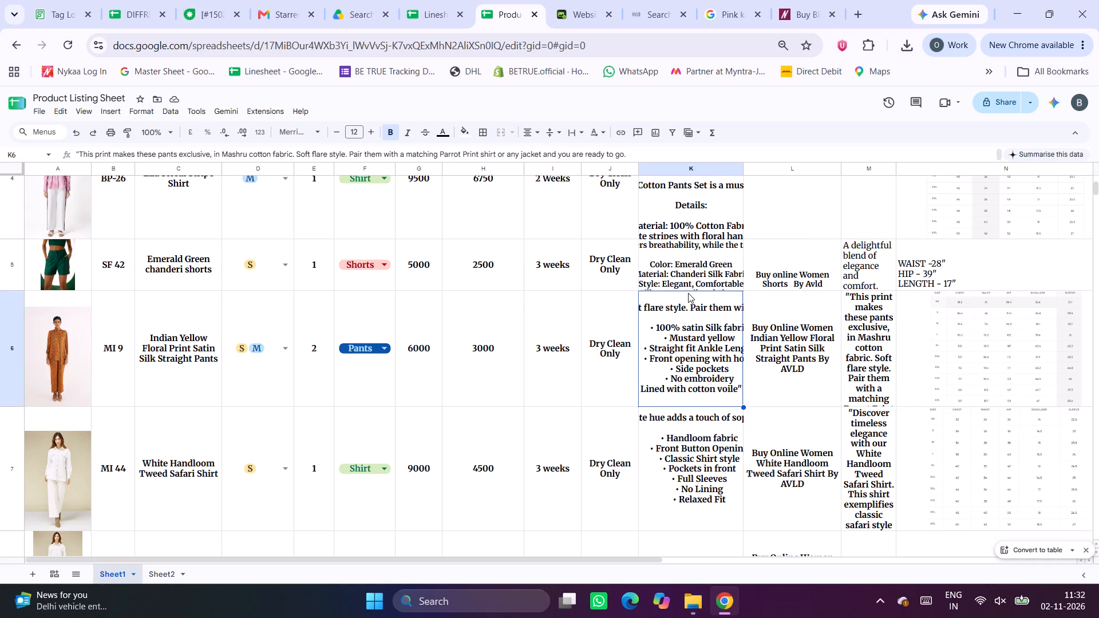
{"action": "scroll", "coordinate": [688, 293], "scroll_direction": "up", "scroll_amount": 3}
{"action": "scroll", "coordinate": [702, 372], "scroll_direction": "up", "scroll_amount": 1}
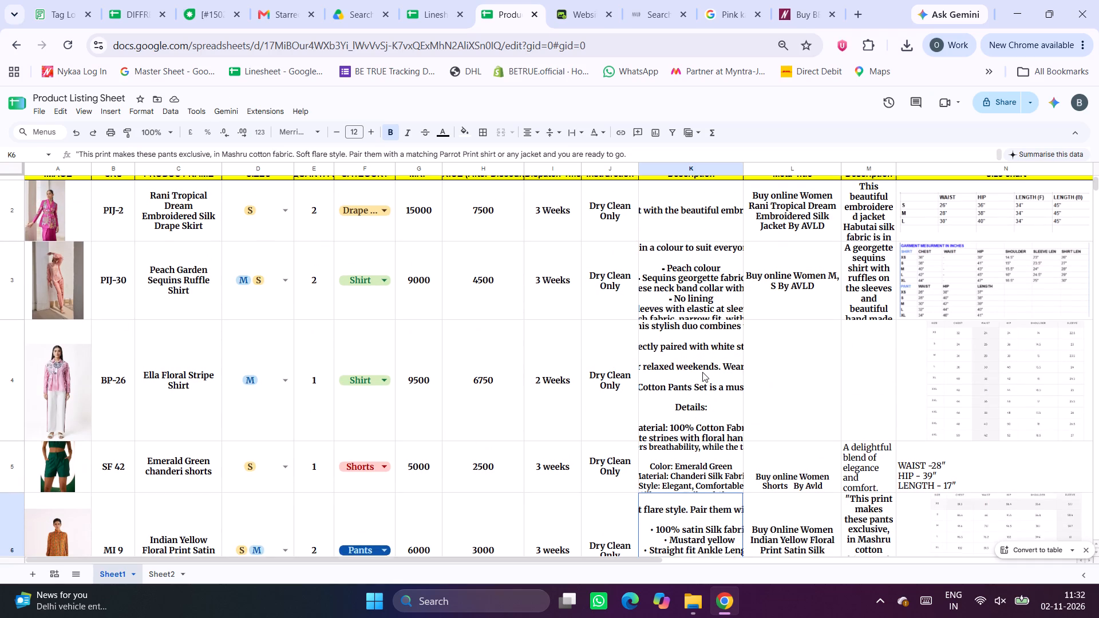
{"action": "scroll", "coordinate": [702, 372], "scroll_direction": "up", "scroll_amount": 1}
{"action": "scroll", "coordinate": [702, 372], "scroll_direction": "down", "scroll_amount": 5}
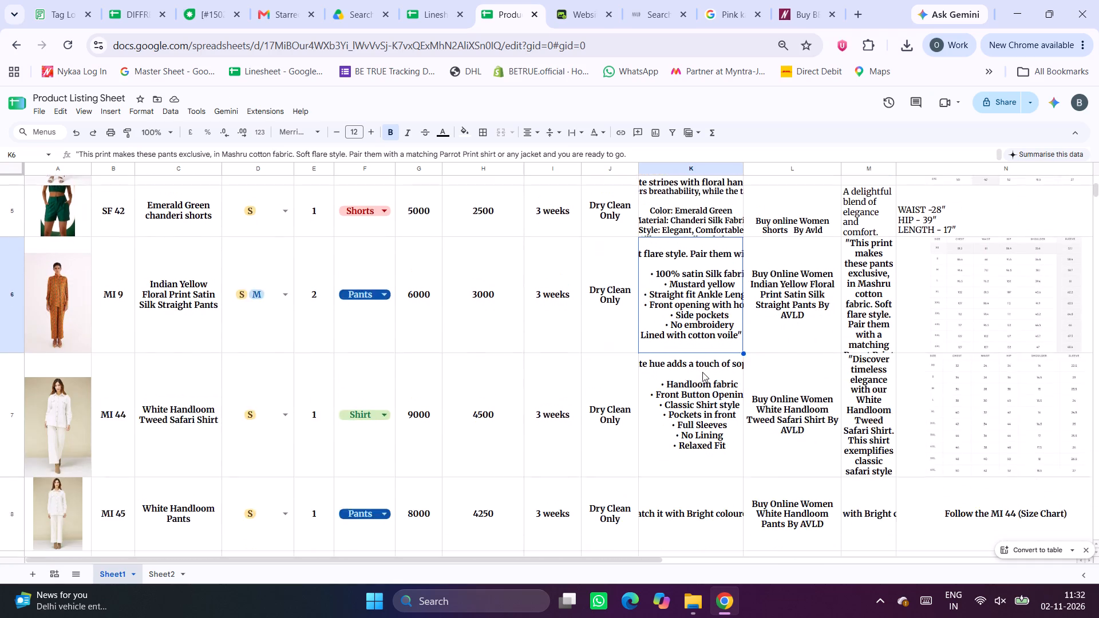
{"action": "scroll", "coordinate": [702, 372], "scroll_direction": "down", "scroll_amount": 3}
{"action": "scroll", "coordinate": [702, 372], "scroll_direction": "up", "scroll_amount": 1}
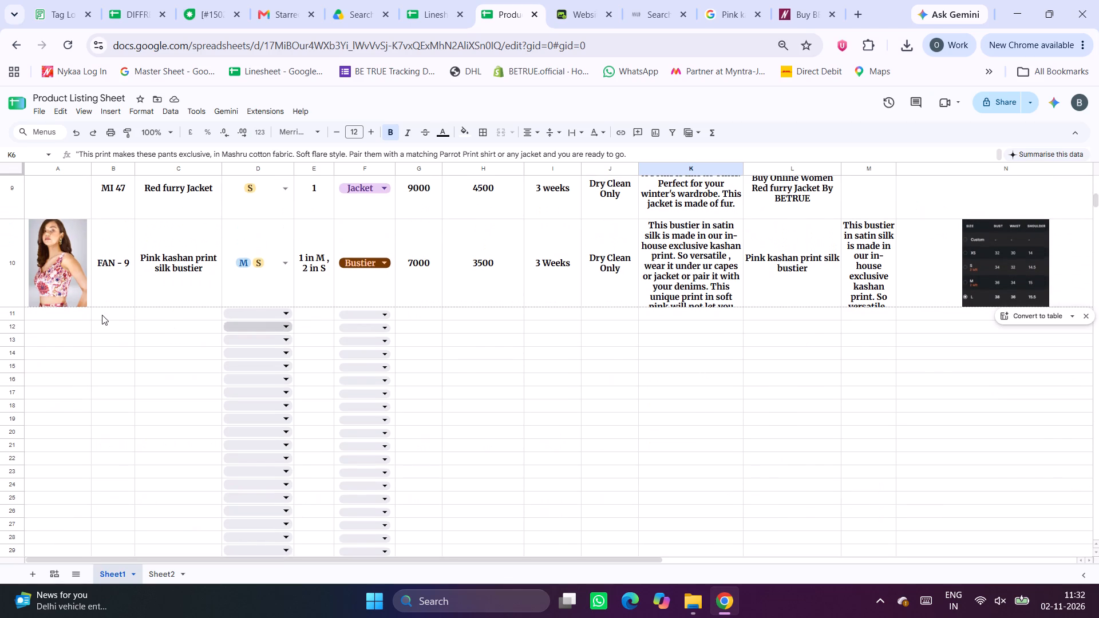
Check the FAN - 15 entry in the Linesheet and look back over the completed rows in the Product Listing Sheet.
{"action": "left_click", "coordinate": [78, 316]}
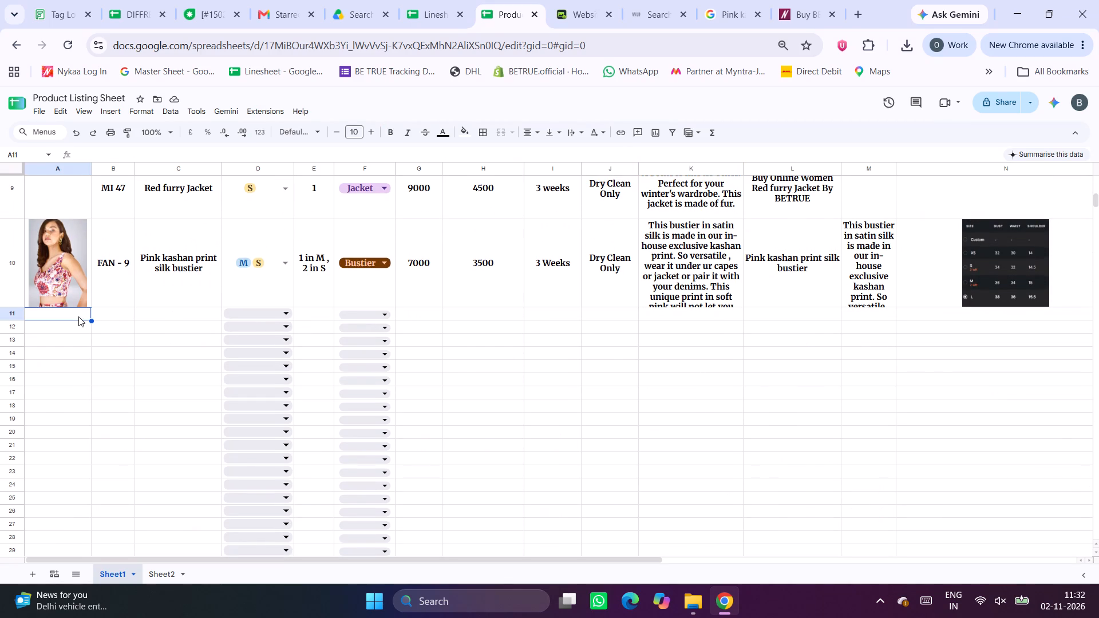
{"action": "left_click", "coordinate": [479, 0]}
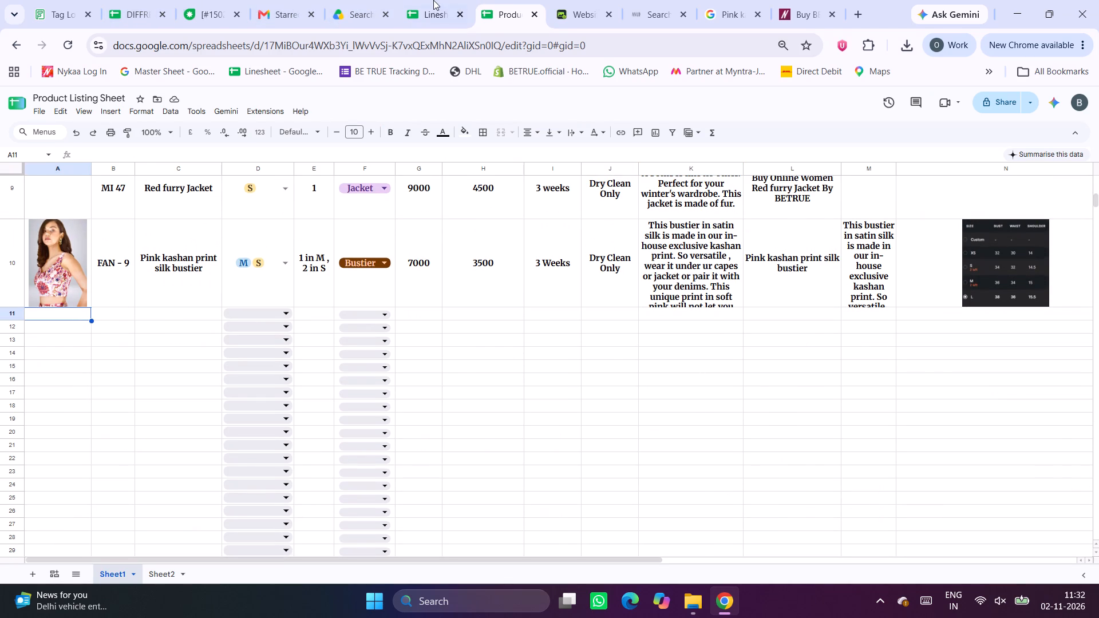
{"action": "left_click", "coordinate": [433, 0]}
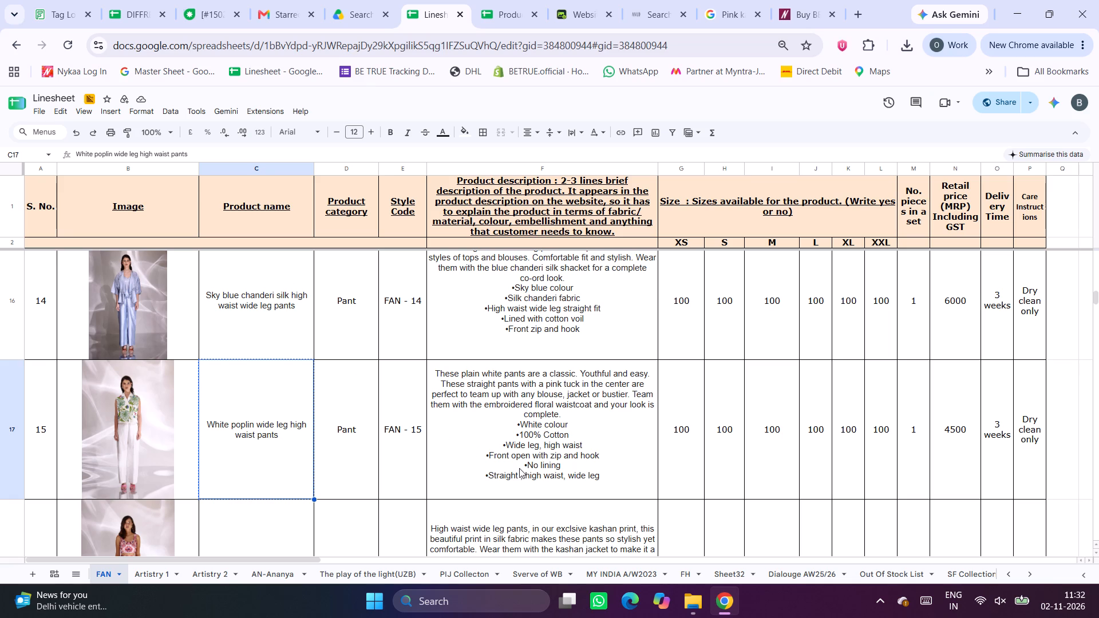
{"action": "left_click", "coordinate": [520, 0]}
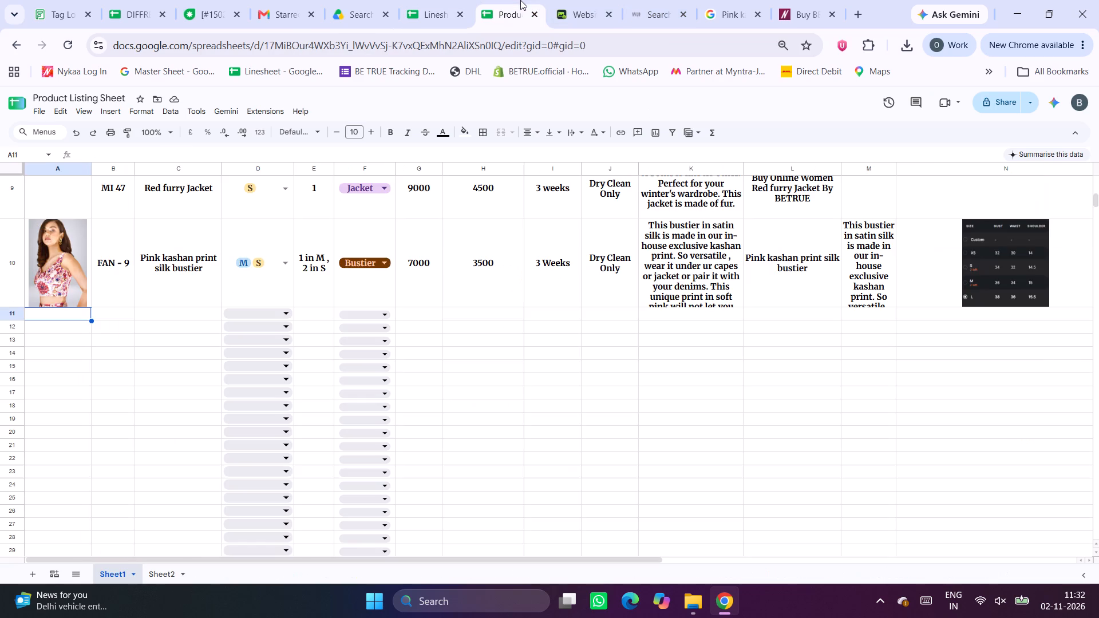
{"action": "scroll", "coordinate": [643, 371], "scroll_direction": "up", "scroll_amount": 7}
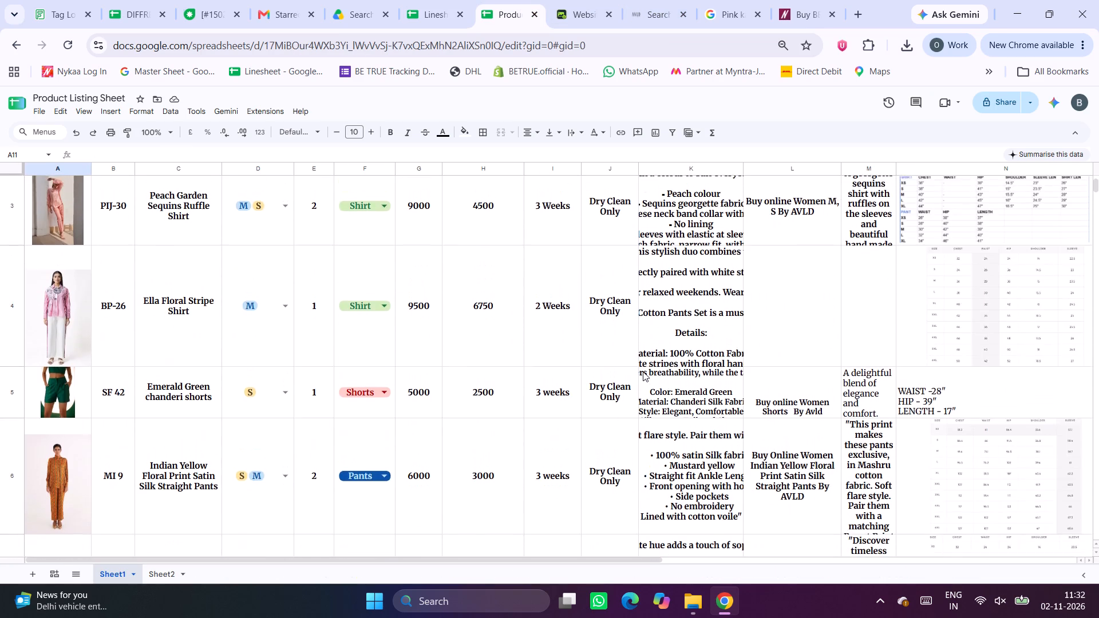
{"action": "scroll", "coordinate": [643, 371], "scroll_direction": "up", "scroll_amount": 5}
{"action": "scroll", "coordinate": [643, 371], "scroll_direction": "down", "scroll_amount": 6}
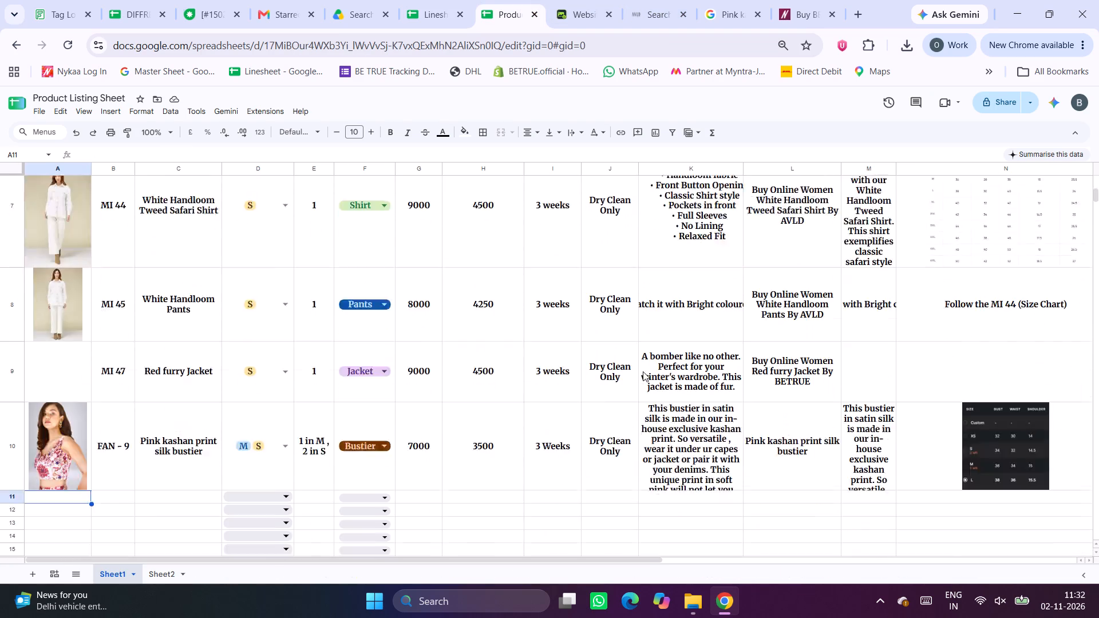
{"action": "scroll", "coordinate": [643, 371], "scroll_direction": "down", "scroll_amount": 1}
{"action": "scroll", "coordinate": [609, 378], "scroll_direction": "up", "scroll_amount": 3}
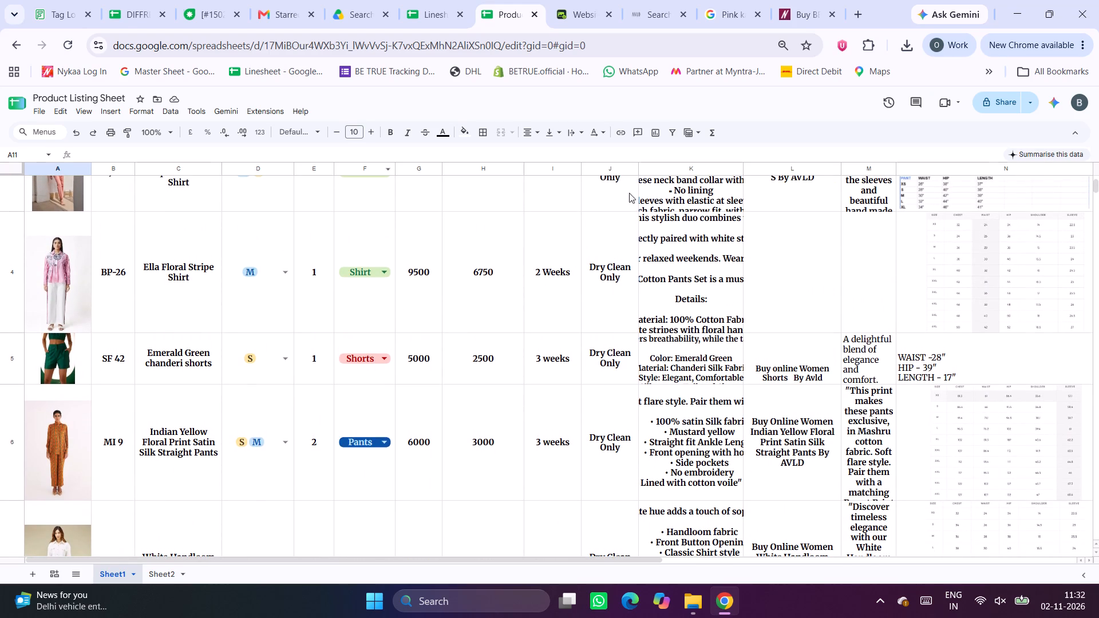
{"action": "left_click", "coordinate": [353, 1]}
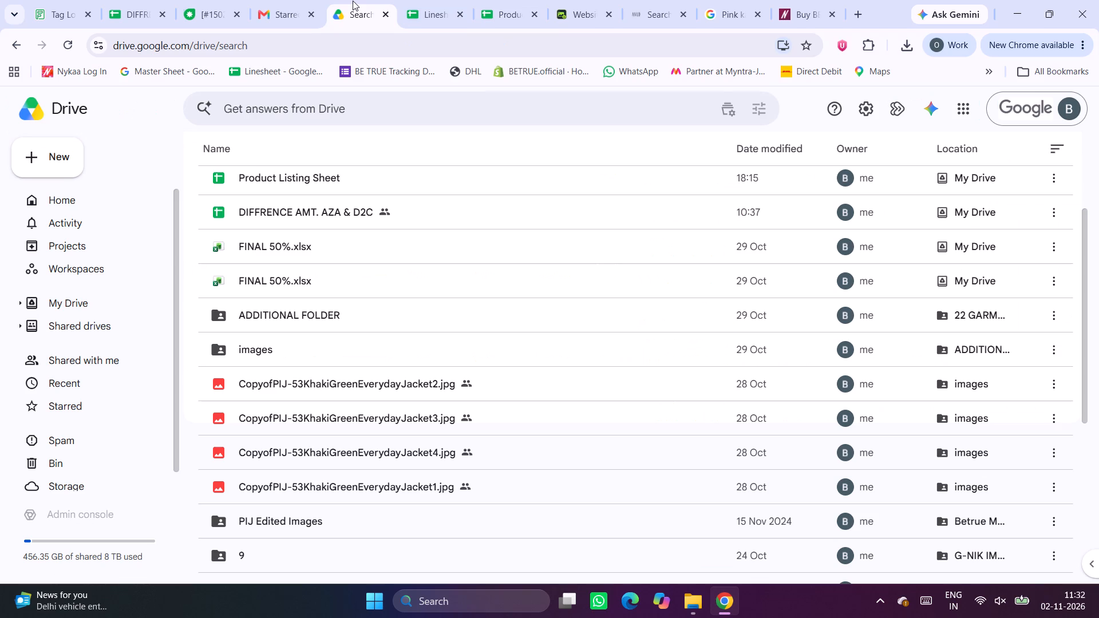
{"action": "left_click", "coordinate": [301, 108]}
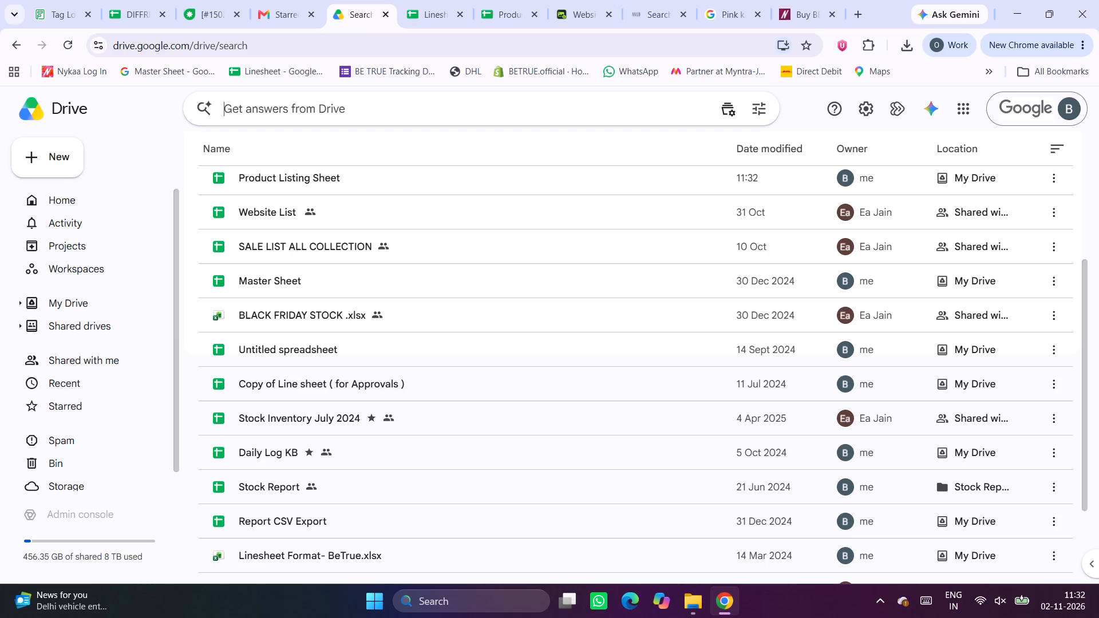
Examine the products in the Linesheet's FAN collection from FAN - 15 through FAN - 19.
{"action": "left_click", "coordinate": [416, 13]}
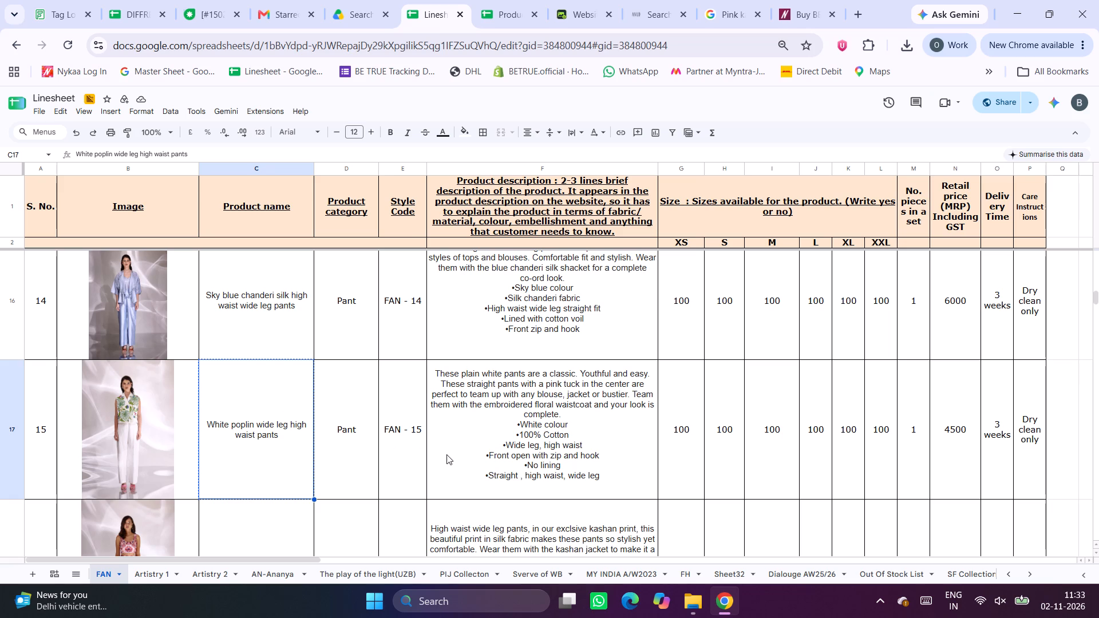
{"action": "scroll", "coordinate": [446, 454], "scroll_direction": "down", "scroll_amount": 3}
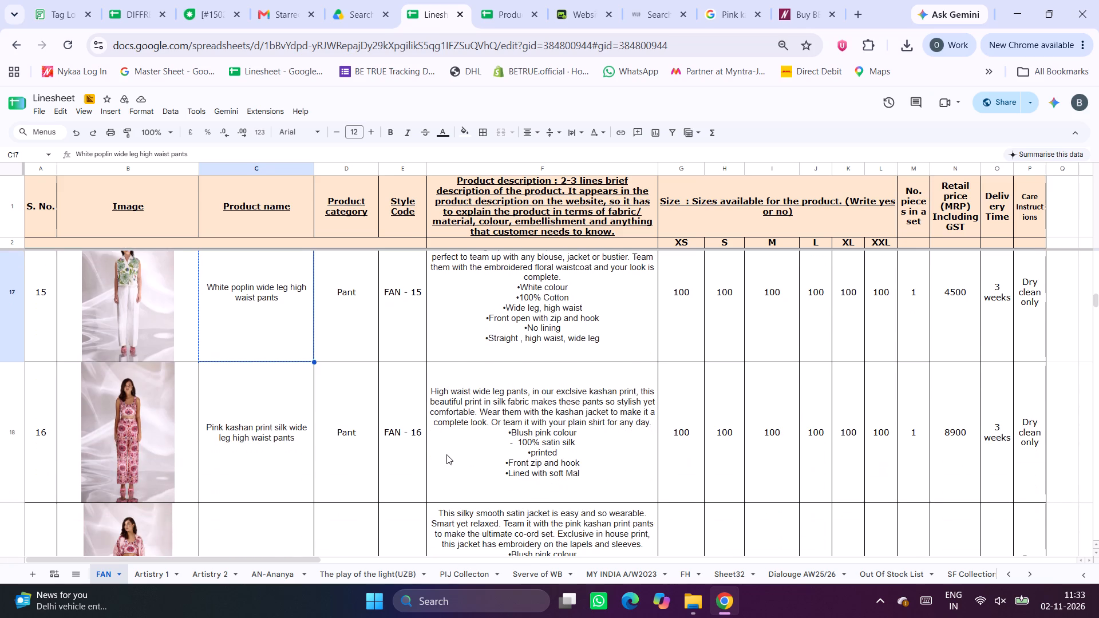
{"action": "scroll", "coordinate": [446, 454], "scroll_direction": "down", "scroll_amount": 1}
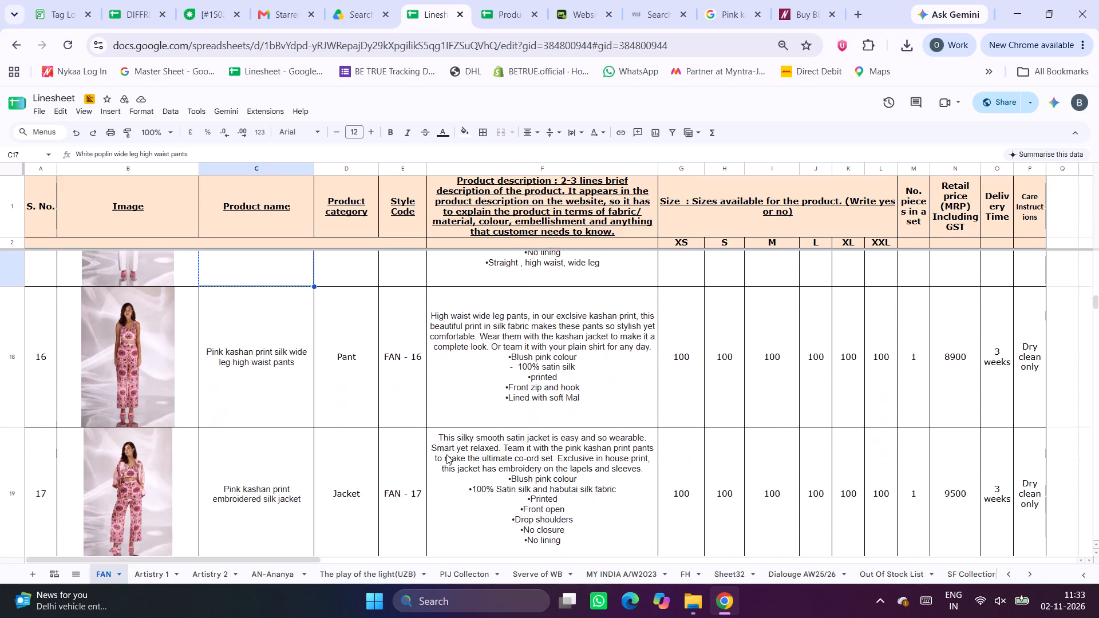
{"action": "scroll", "coordinate": [446, 454], "scroll_direction": "down", "scroll_amount": 4}
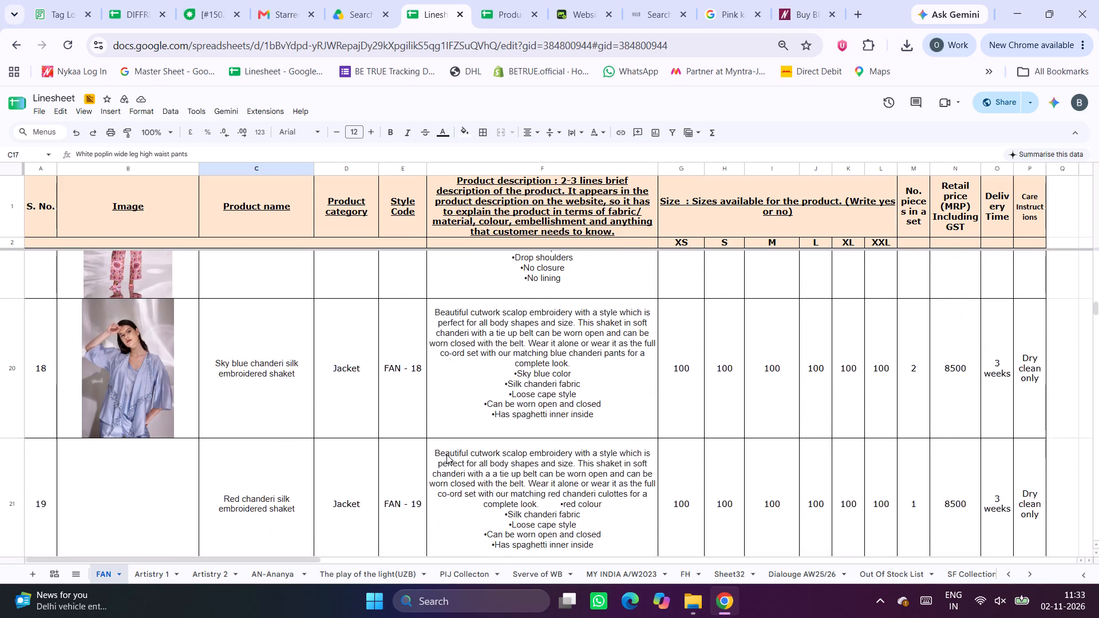
{"action": "scroll", "coordinate": [446, 454], "scroll_direction": "down", "scroll_amount": 2}
{"action": "scroll", "coordinate": [446, 454], "scroll_direction": "up", "scroll_amount": 5}
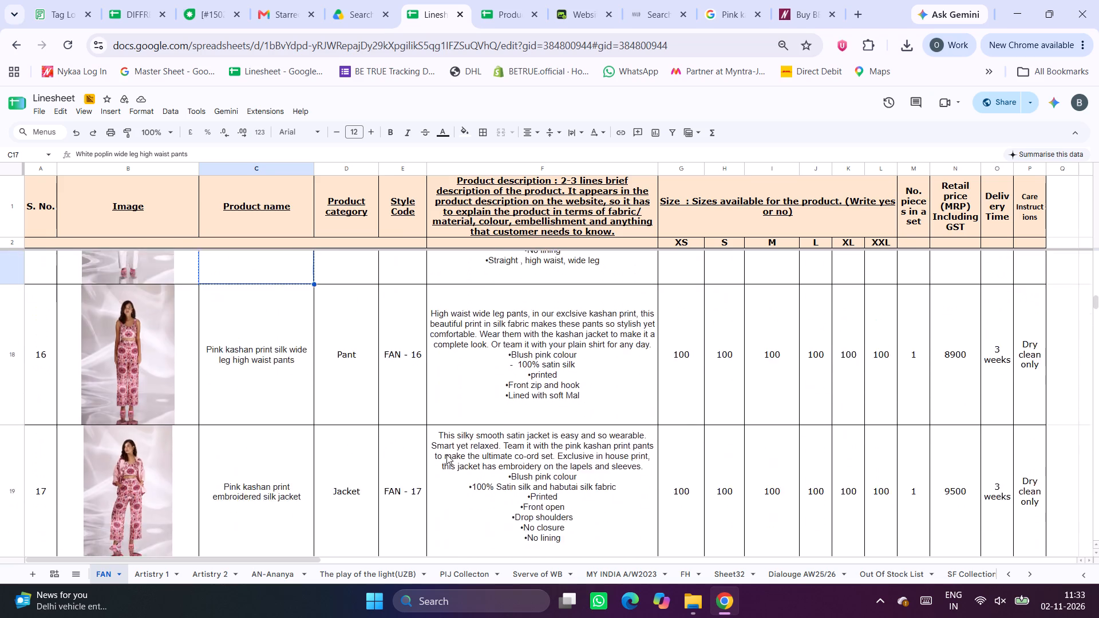
{"action": "scroll", "coordinate": [446, 454], "scroll_direction": "up", "scroll_amount": 1}
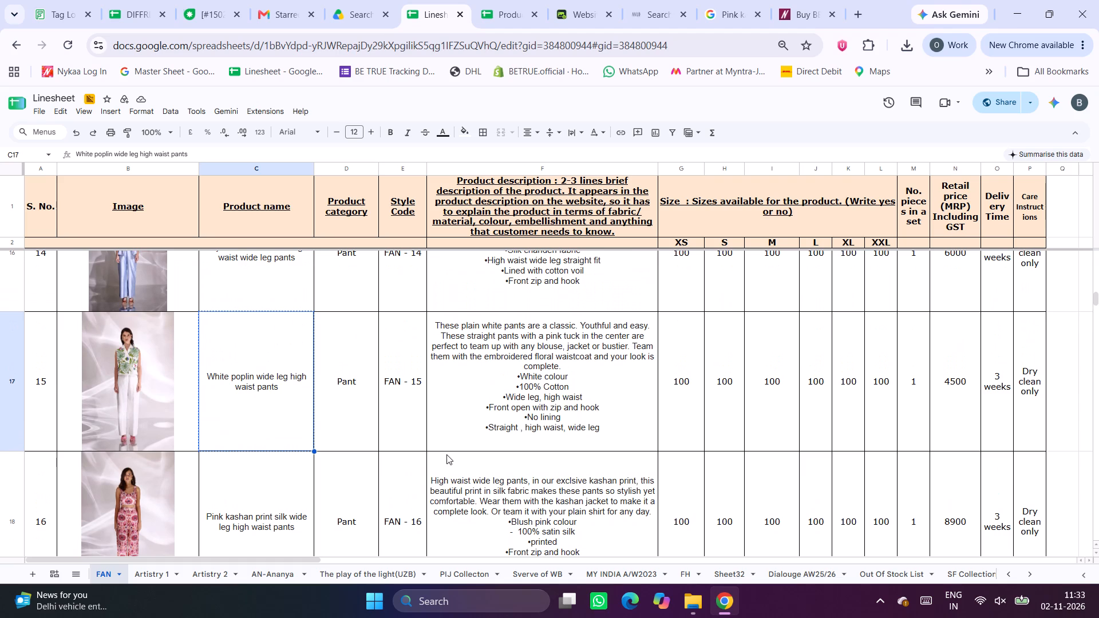
Search the AVLD store for FAN - 17's name, Pink kashan print embroidered silk jacket, and open the jacket, bustier and pants set.
{"action": "scroll", "coordinate": [446, 454], "scroll_direction": "down", "scroll_amount": 3}
{"action": "left_click", "coordinate": [397, 481]}
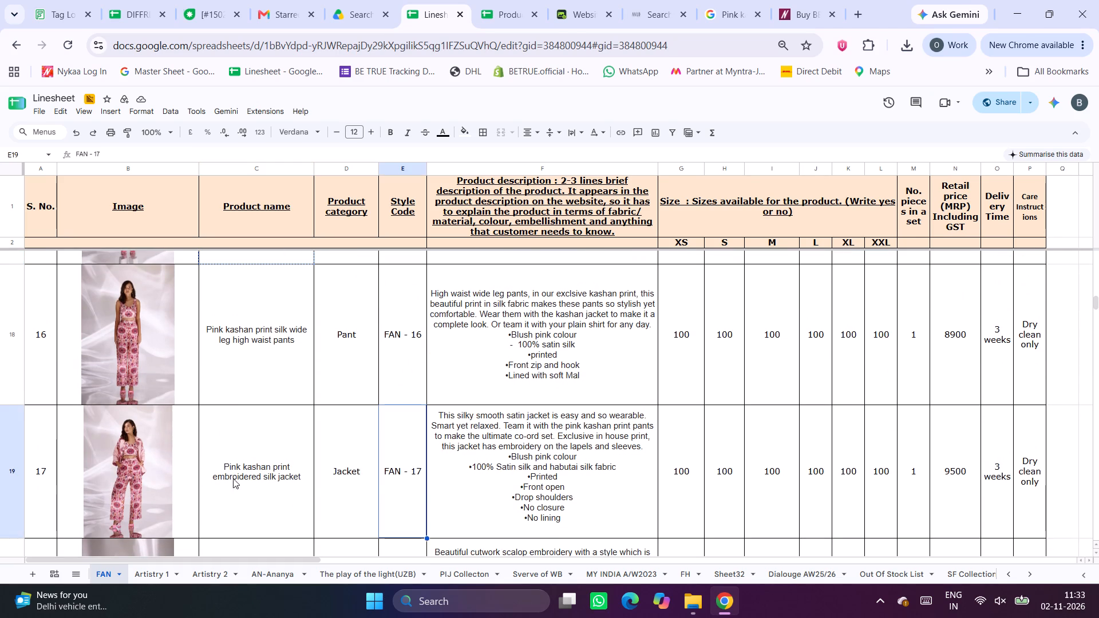
{"action": "scroll", "coordinate": [207, 478], "scroll_direction": "down", "scroll_amount": 2}
{"action": "left_click", "coordinate": [257, 368]}
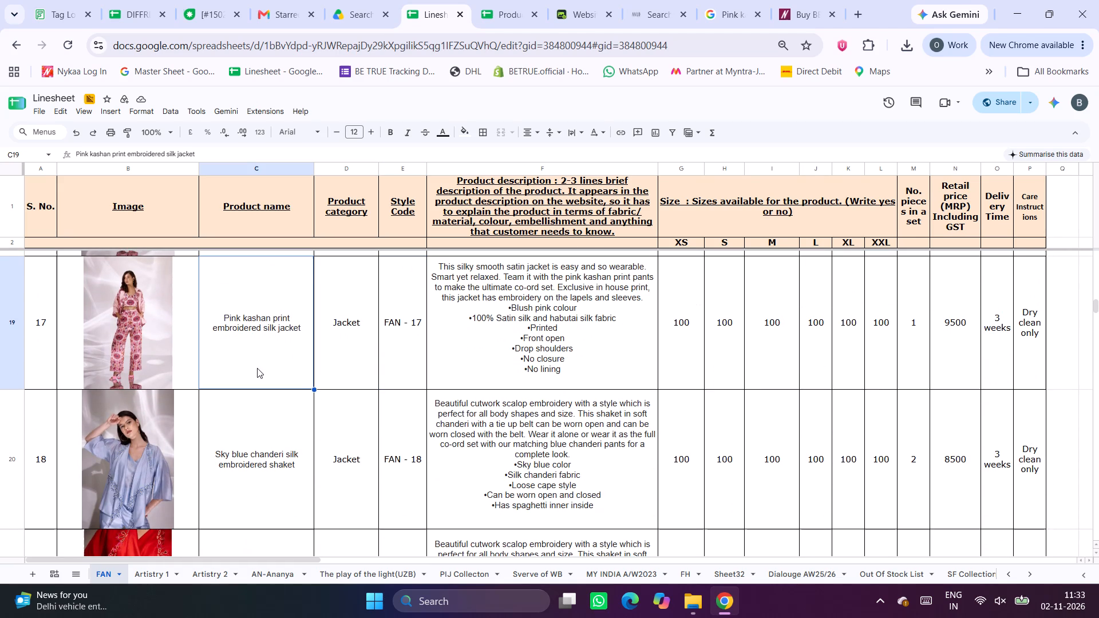
{"action": "key", "text": "ctrl+c"}
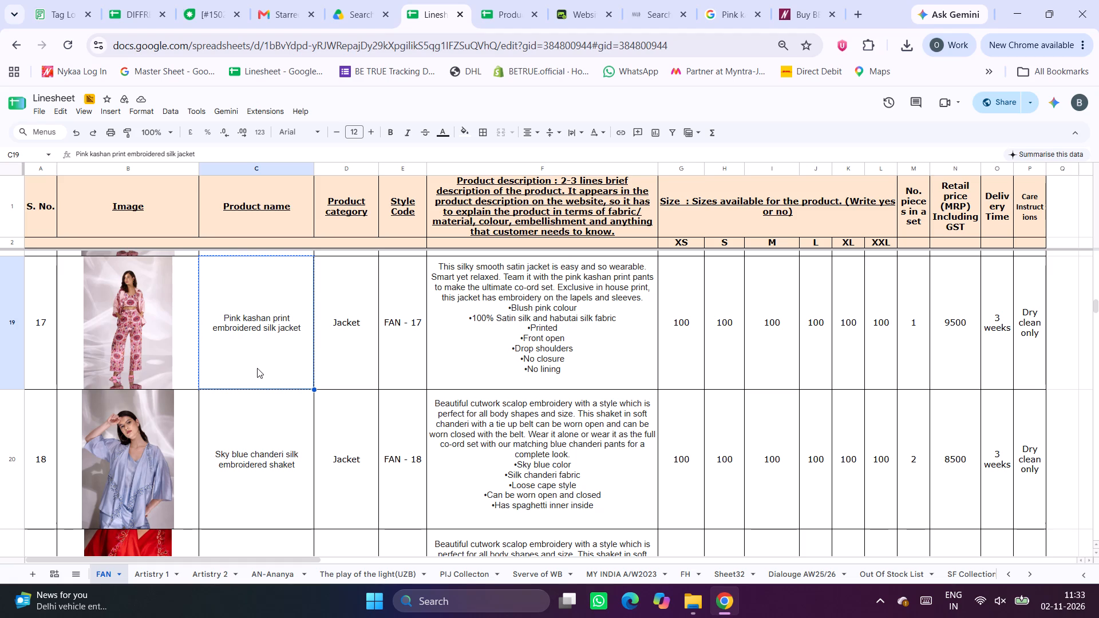
{"action": "left_click", "coordinate": [652, 0]}
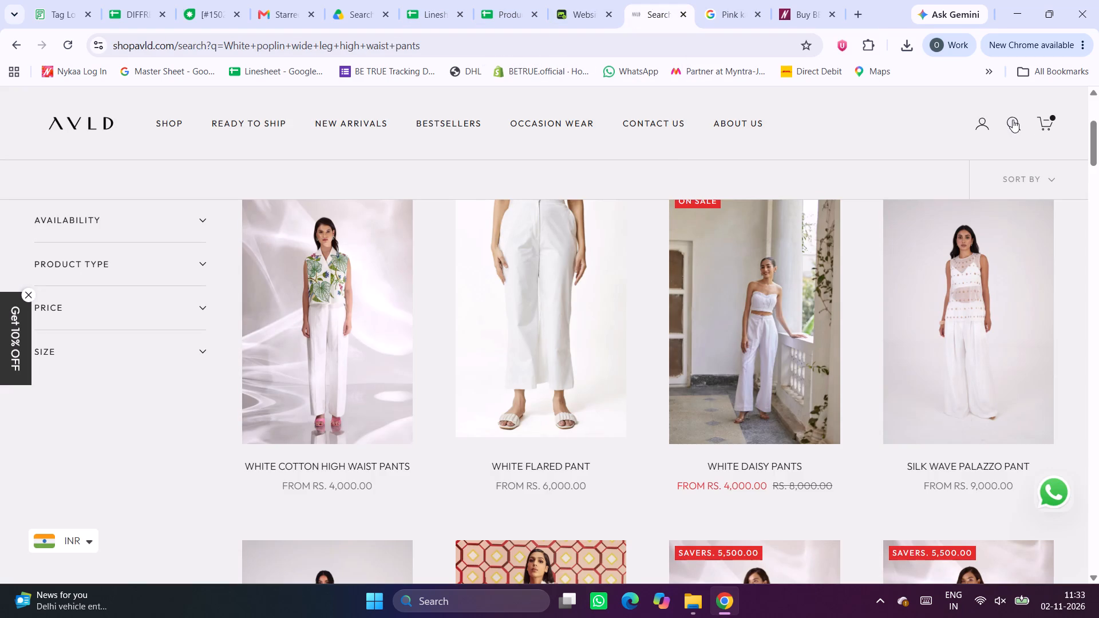
{"action": "left_click", "coordinate": [1013, 120]}
{"action": "key", "text": "ctrl+v"}
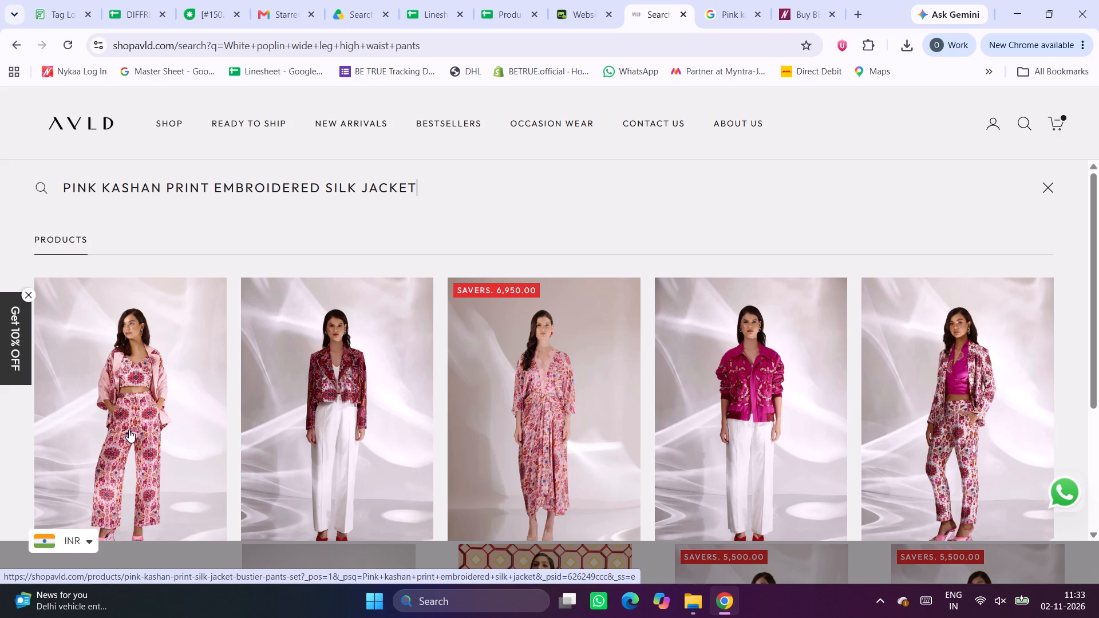
{"action": "left_click", "coordinate": [129, 430]}
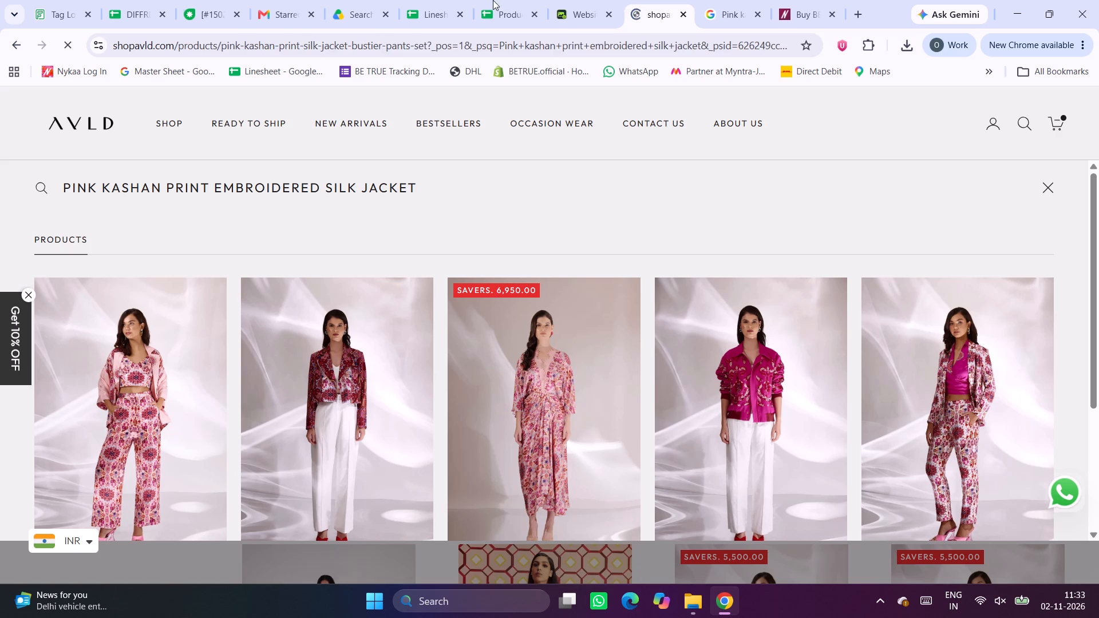
Check FAN - 17's Linesheet entry, close the Google search page, and examine the Pink Kashan Print Silk Jacket Set page on the AVLD store.
{"action": "left_click", "coordinate": [523, 0]}
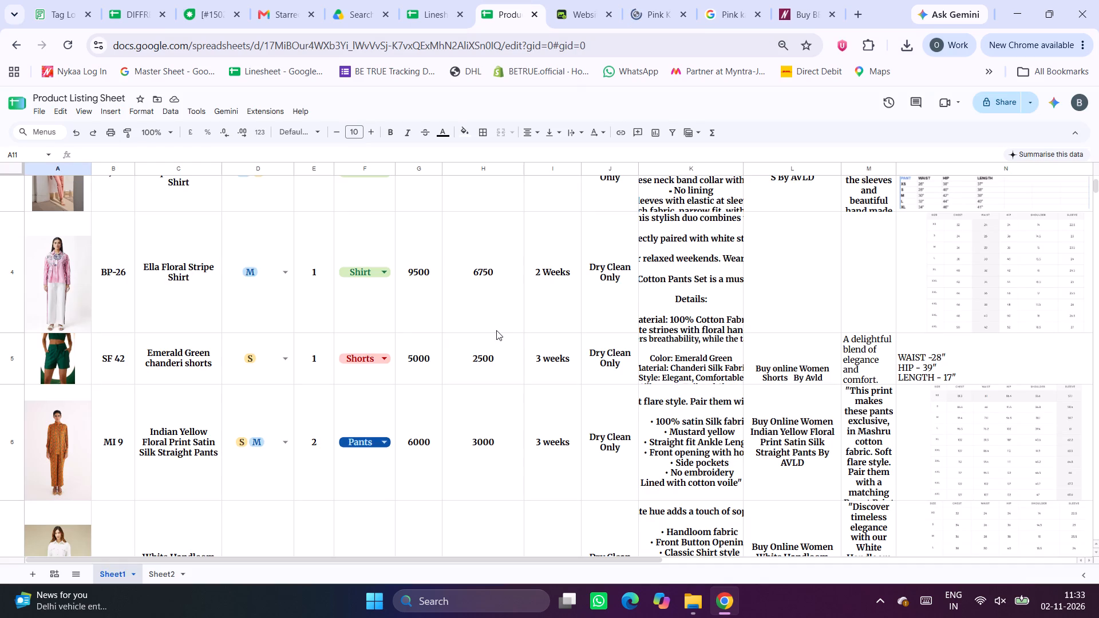
{"action": "scroll", "coordinate": [496, 330], "scroll_direction": "down", "scroll_amount": 3}
{"action": "left_click", "coordinate": [404, 0]}
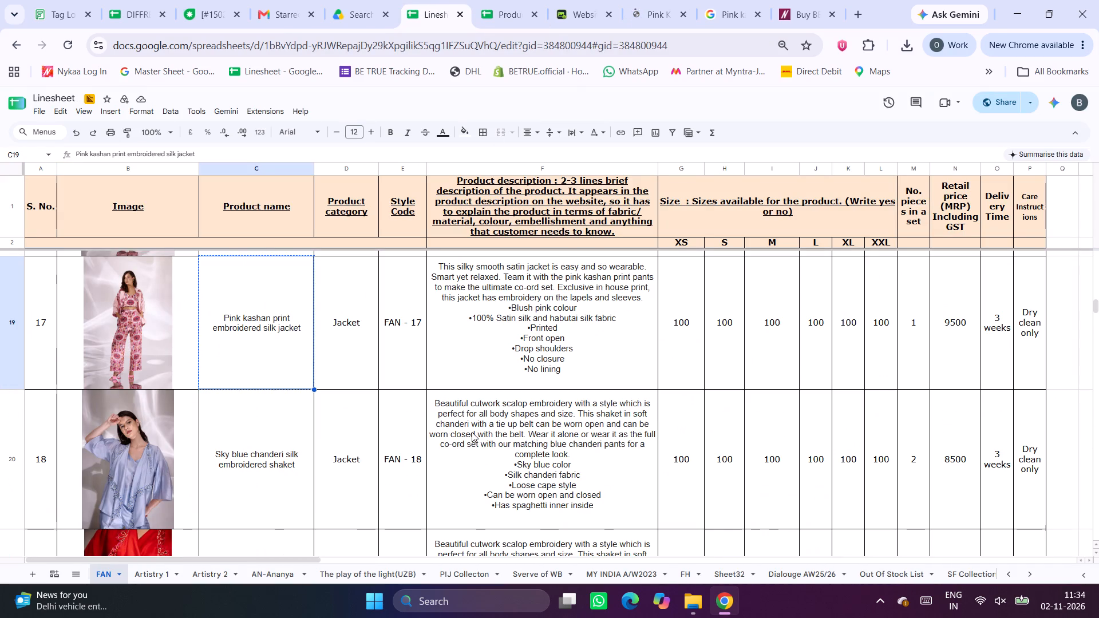
{"action": "left_click", "coordinate": [621, 0]}
{"action": "left_click", "coordinate": [663, 0]}
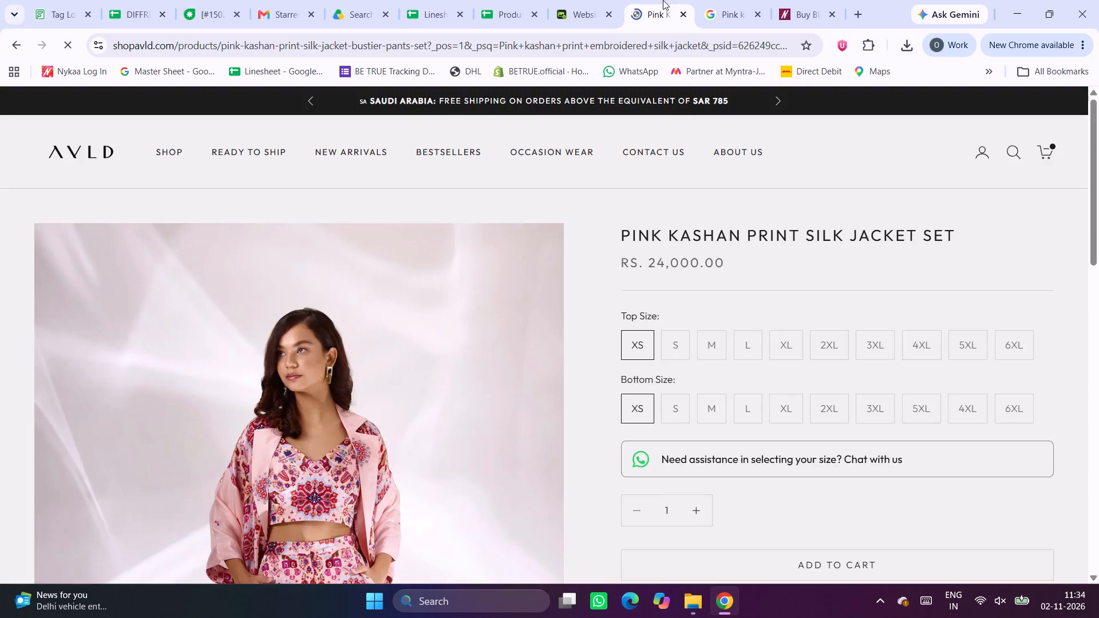
{"action": "left_click", "coordinate": [761, 12]}
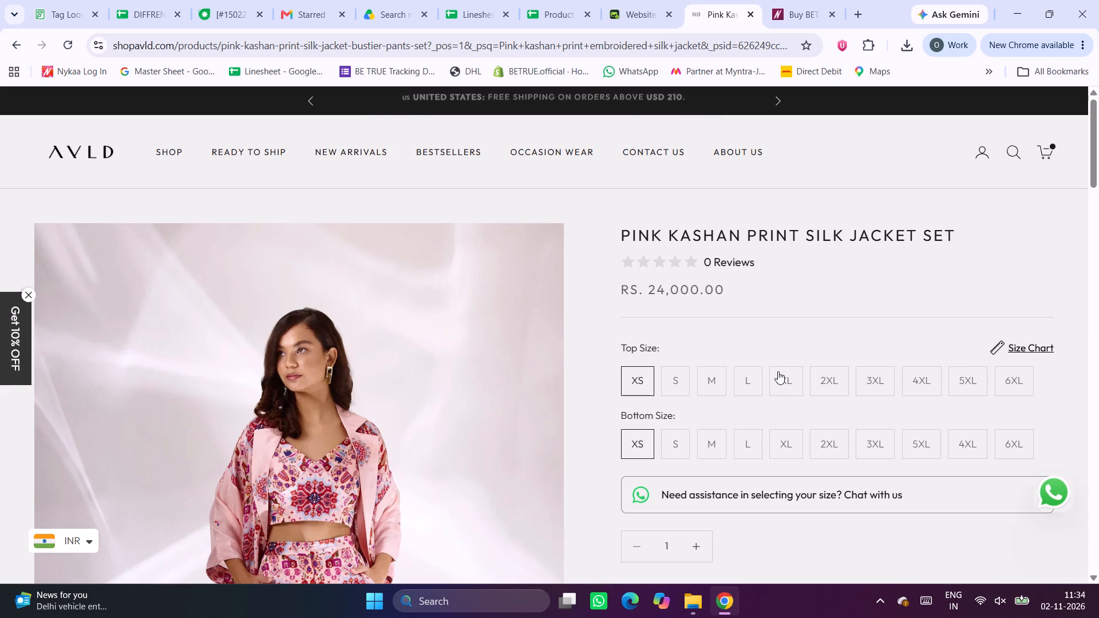
{"action": "scroll", "coordinate": [520, 397], "scroll_direction": "down", "scroll_amount": 4}
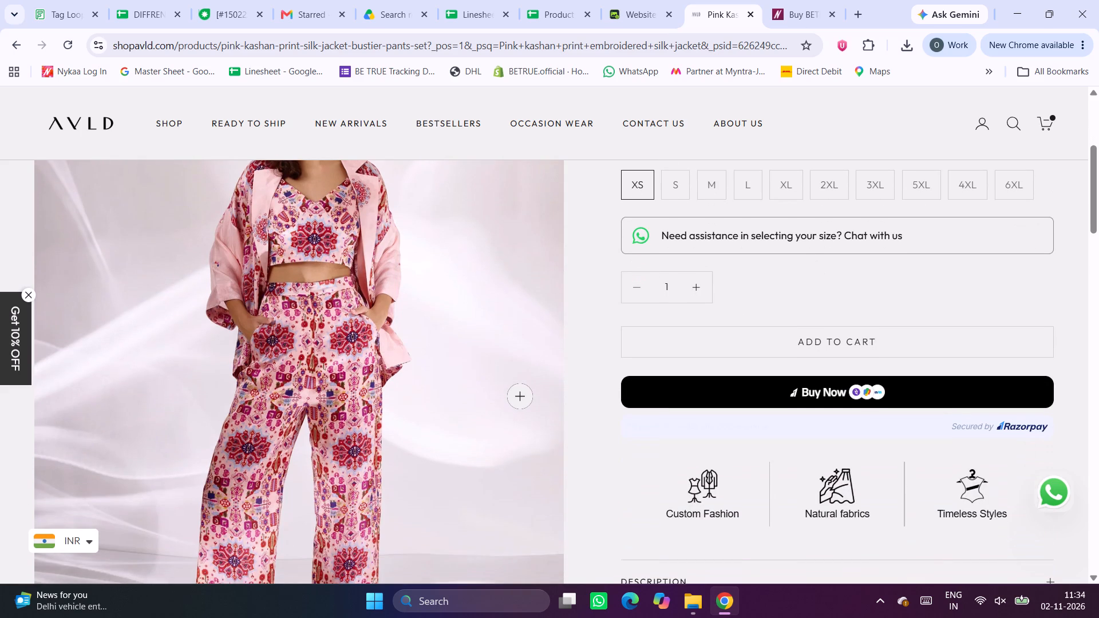
{"action": "scroll", "coordinate": [520, 397], "scroll_direction": "up", "scroll_amount": 3}
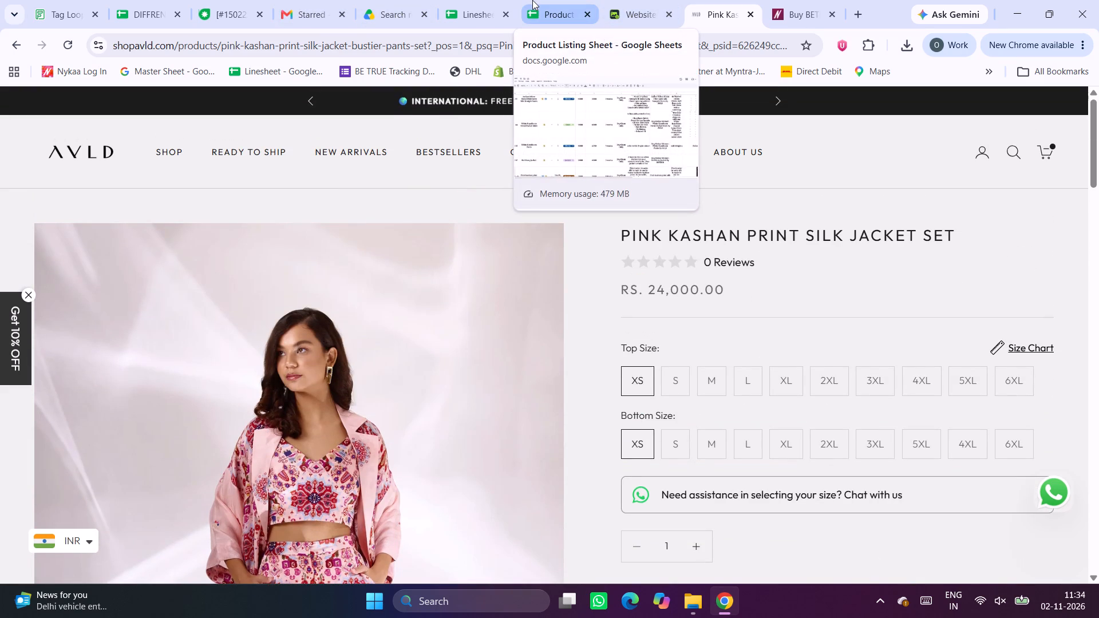
Copy the style code FAN - 17 from the Linesheet into the SKU cell of row 11 in the Product Listing Sheet.
{"action": "left_click", "coordinate": [485, 0]}
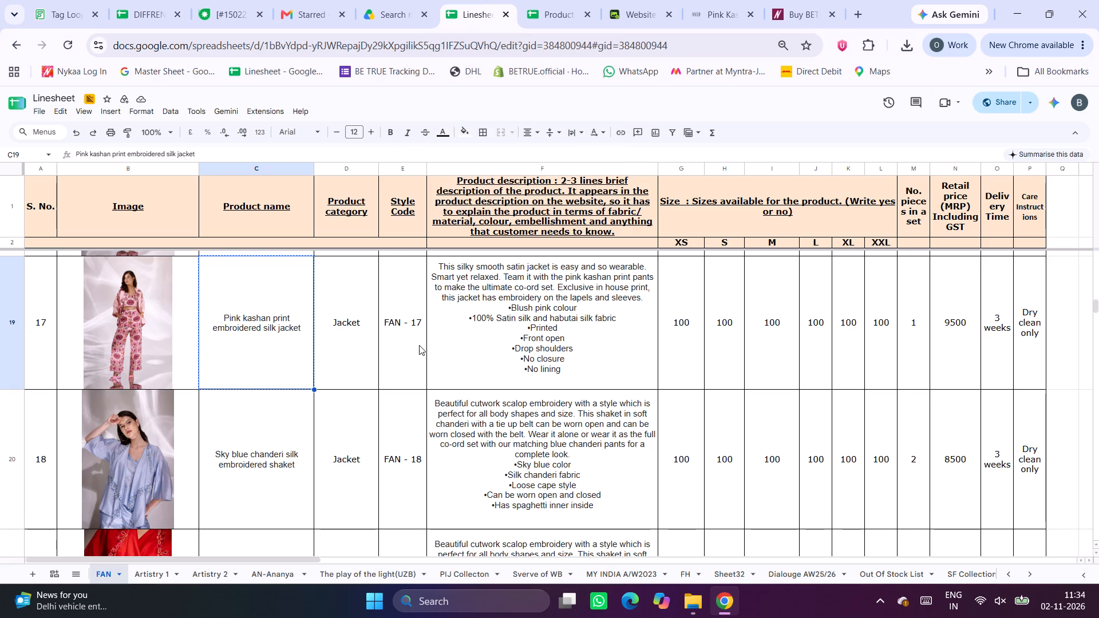
{"action": "left_click", "coordinate": [398, 346]}
{"action": "key", "text": "ctrl+c"}
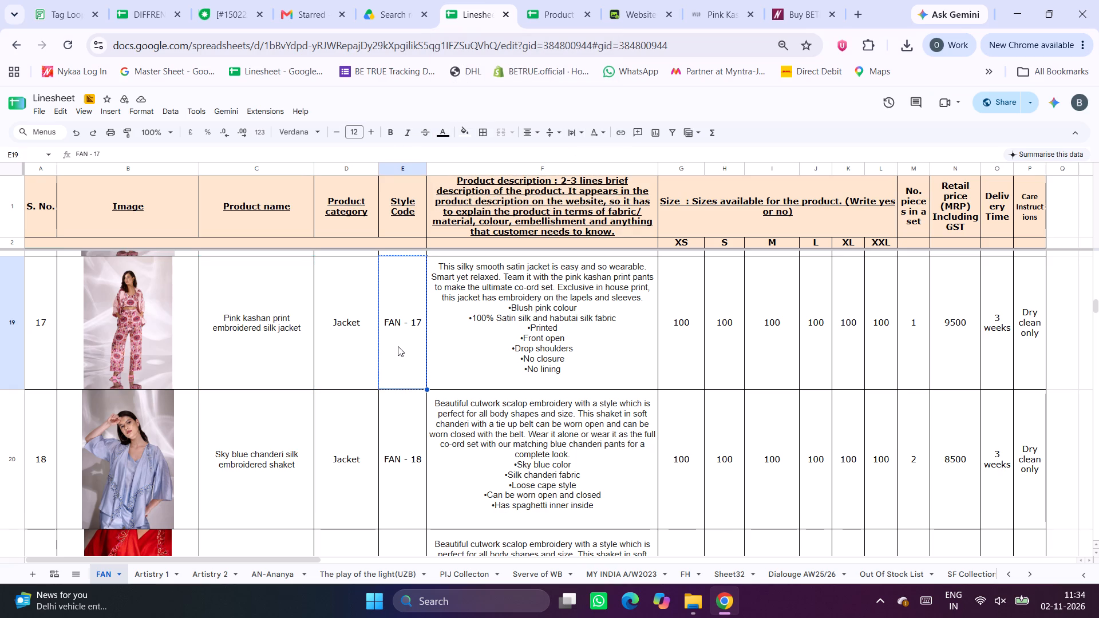
{"action": "left_click", "coordinate": [548, 0]}
{"action": "scroll", "coordinate": [397, 402], "scroll_direction": "down", "scroll_amount": 4}
{"action": "scroll", "coordinate": [397, 402], "scroll_direction": "up", "scroll_amount": 1}
{"action": "left_click", "coordinate": [130, 308]}
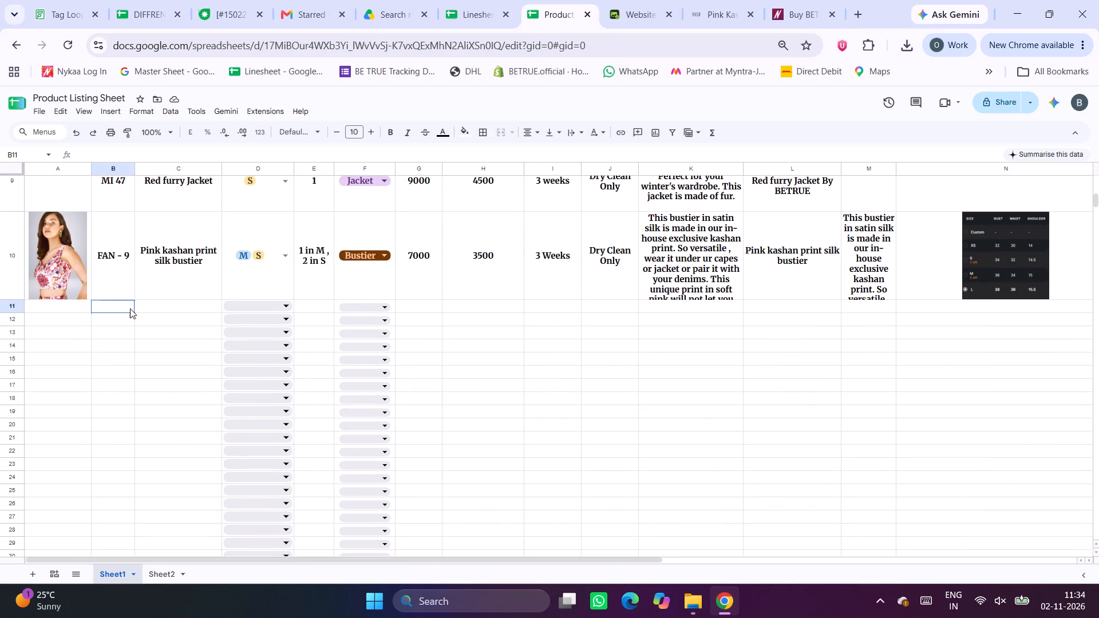
{"action": "key", "text": "ctrl+v"}
Look back over the completed rows from PIJ-2 to FAN - 9 in the Product Listing Sheet, including the columns around the size charts.
{"action": "left_click", "coordinate": [188, 303]}
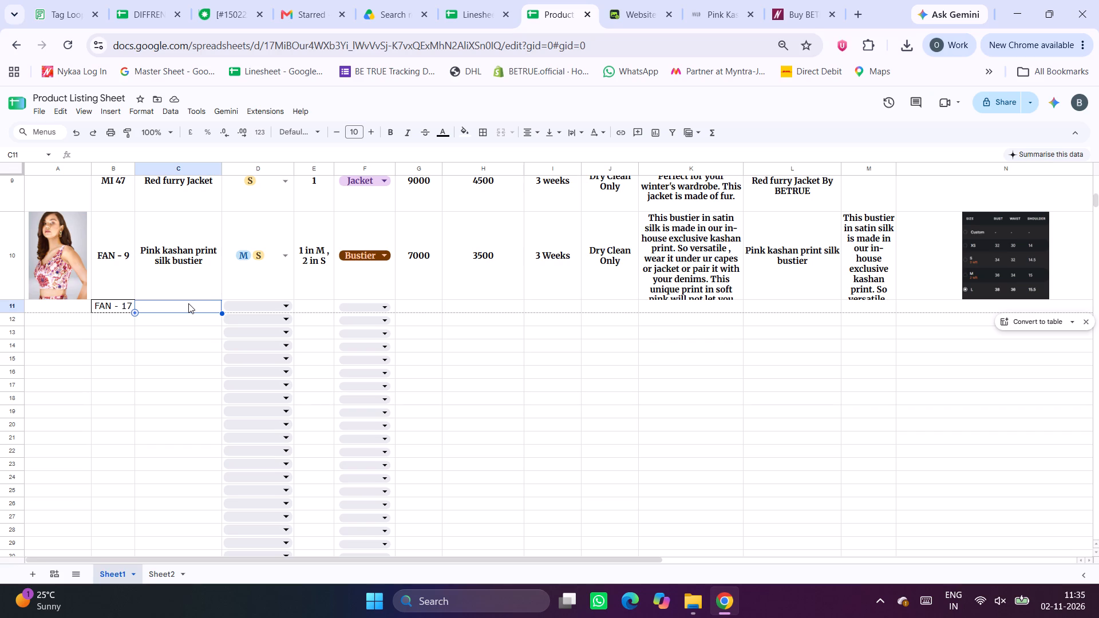
{"action": "scroll", "coordinate": [469, 391], "scroll_direction": "up", "scroll_amount": 3}
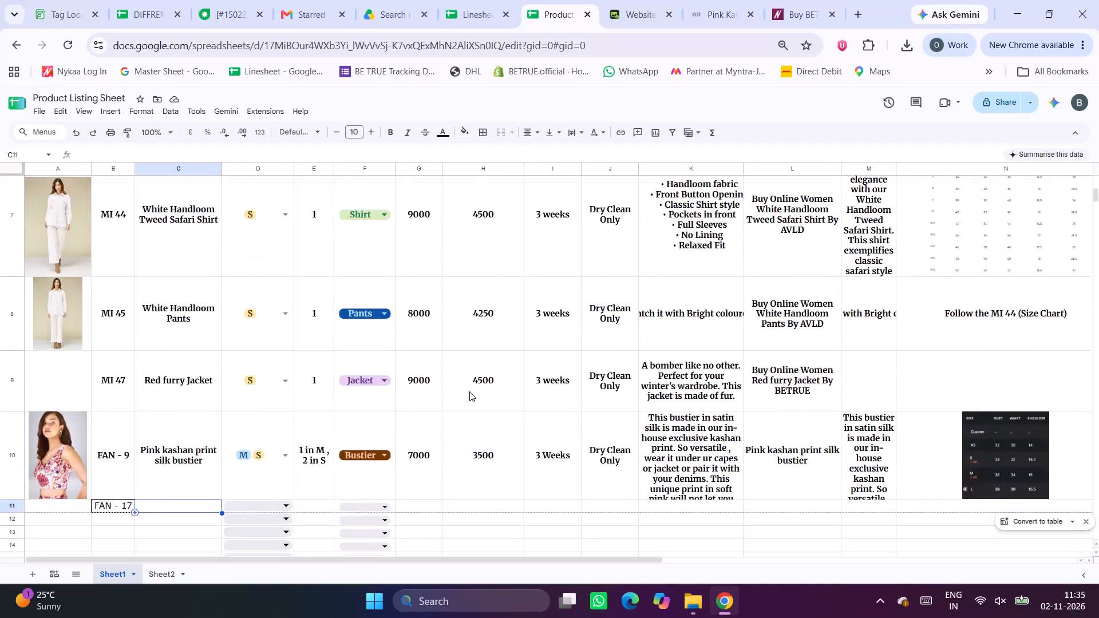
{"action": "scroll", "coordinate": [469, 391], "scroll_direction": "up", "scroll_amount": 3}
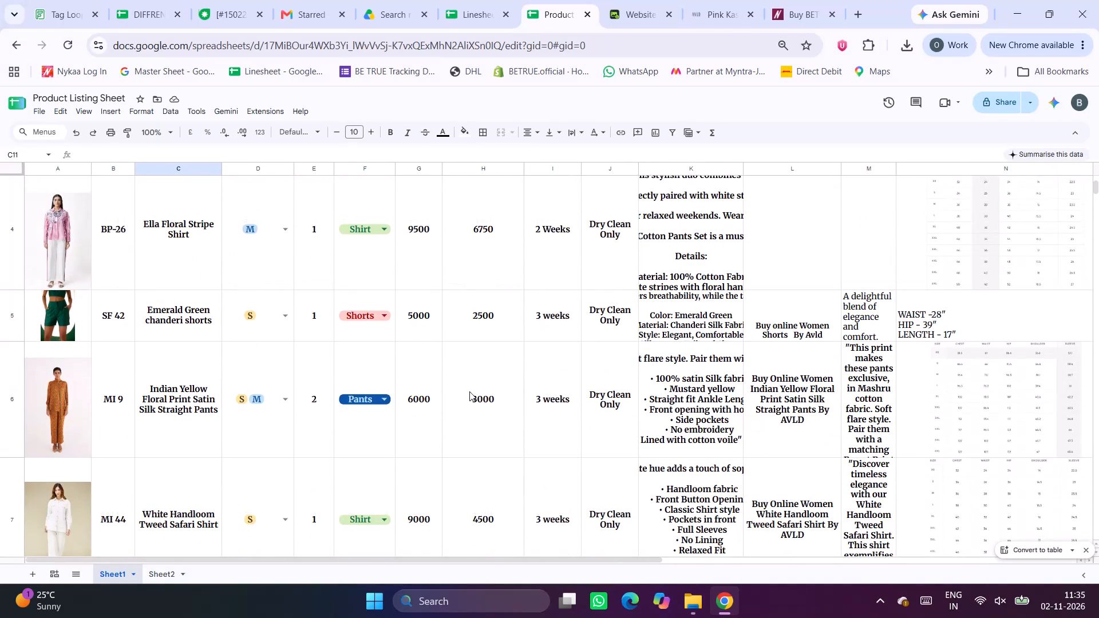
{"action": "scroll", "coordinate": [469, 391], "scroll_direction": "up", "scroll_amount": 3}
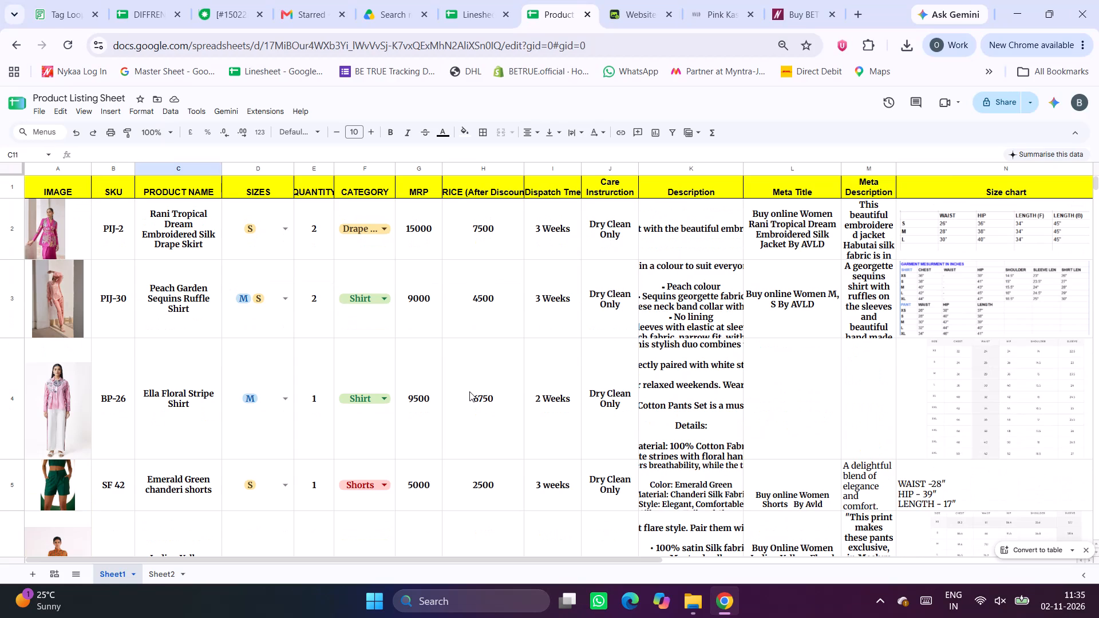
{"action": "scroll", "coordinate": [469, 391], "scroll_direction": "down", "scroll_amount": 3}
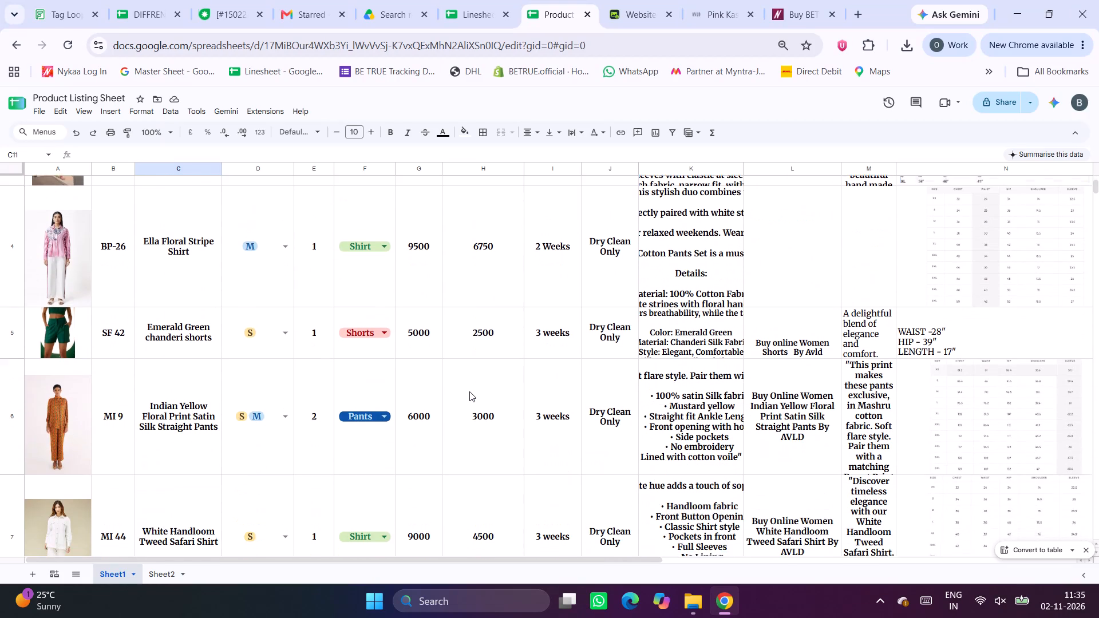
{"action": "scroll", "coordinate": [469, 391], "scroll_direction": "down", "scroll_amount": 3}
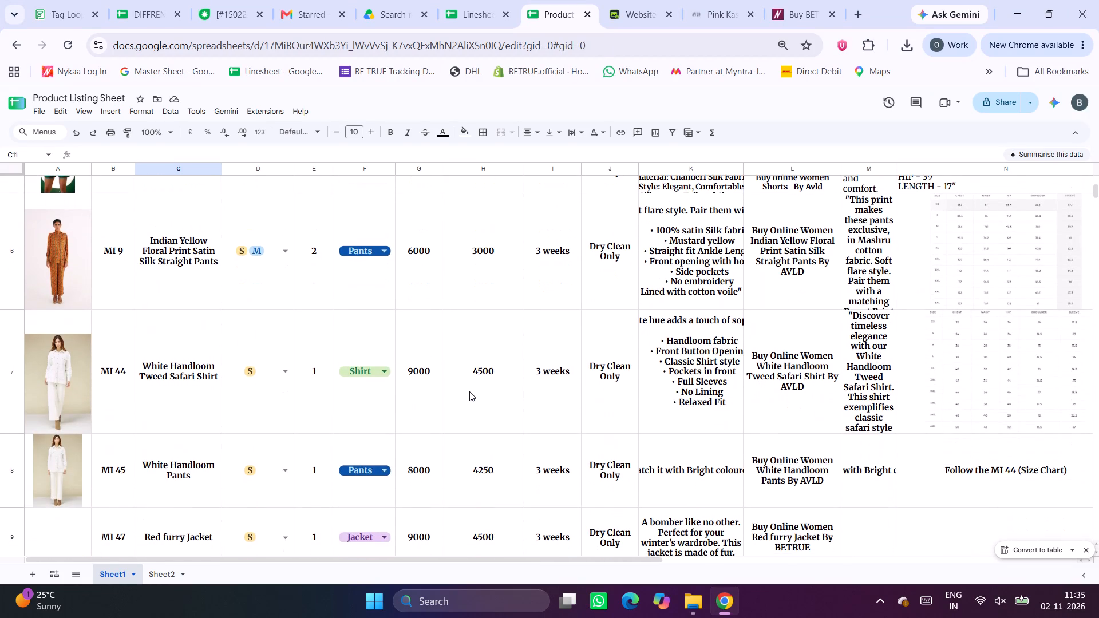
{"action": "scroll", "coordinate": [469, 391], "scroll_direction": "down", "scroll_amount": 3}
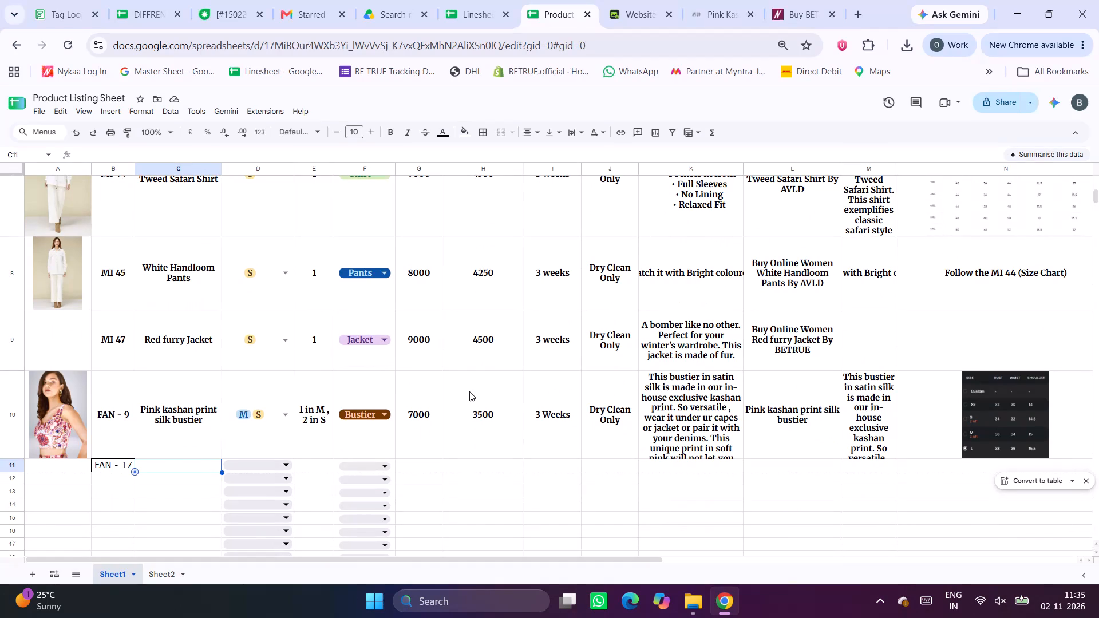
{"action": "scroll", "coordinate": [469, 391], "scroll_direction": "up", "scroll_amount": 2}
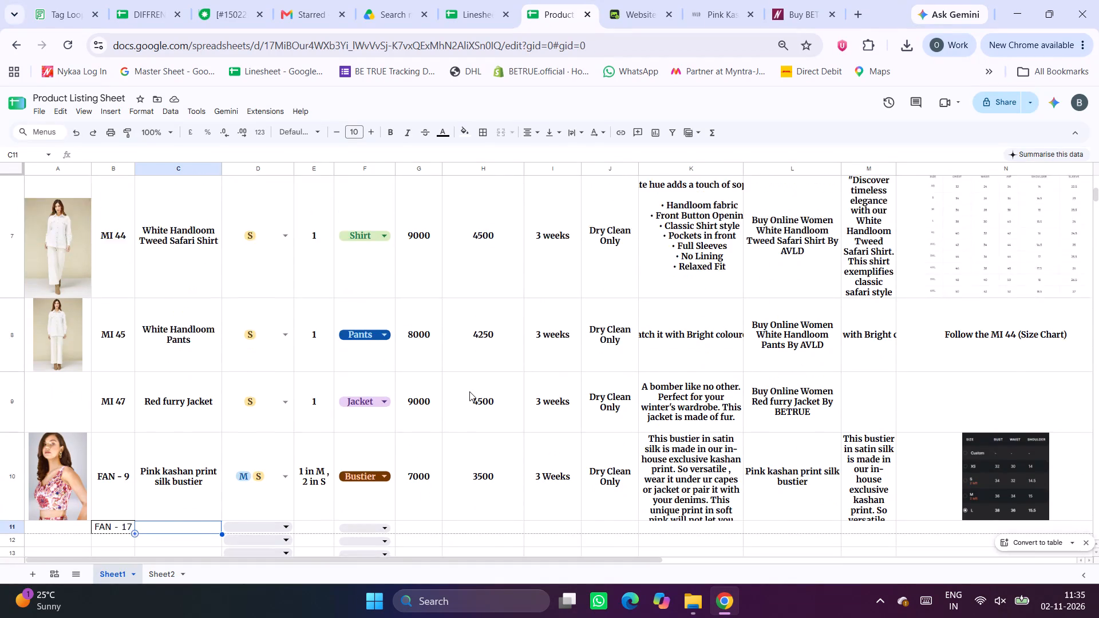
{"action": "scroll", "coordinate": [469, 391], "scroll_direction": "up", "scroll_amount": 4}
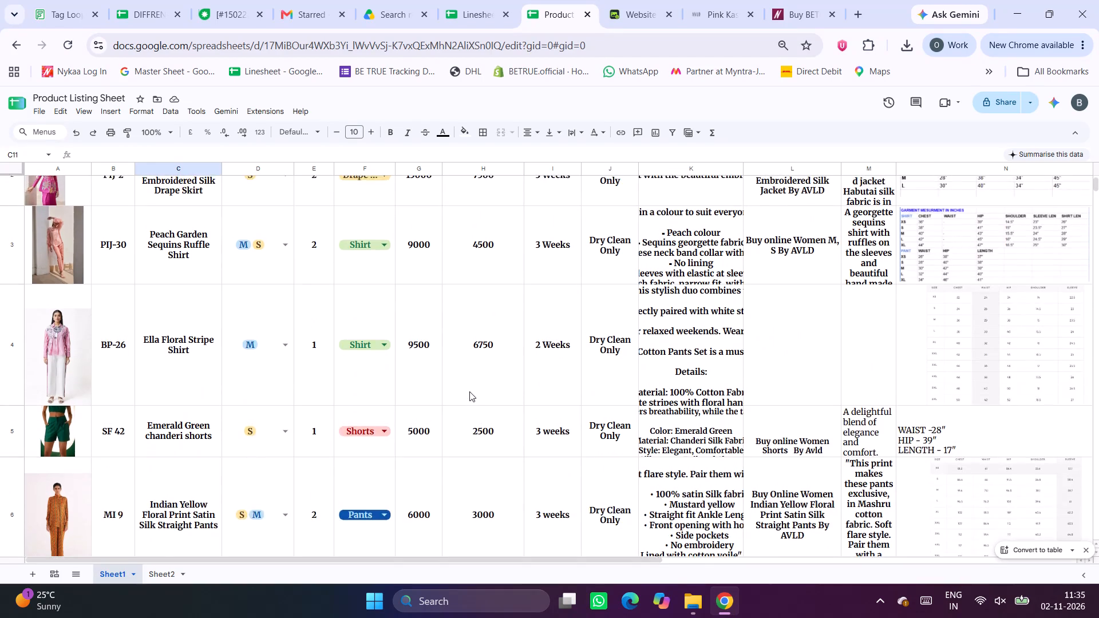
{"action": "scroll", "coordinate": [469, 391], "scroll_direction": "up", "scroll_amount": 2}
{"action": "scroll", "coordinate": [469, 391], "scroll_direction": "down", "scroll_amount": 6}
{"action": "scroll", "coordinate": [469, 391], "scroll_direction": "up", "scroll_amount": 3}
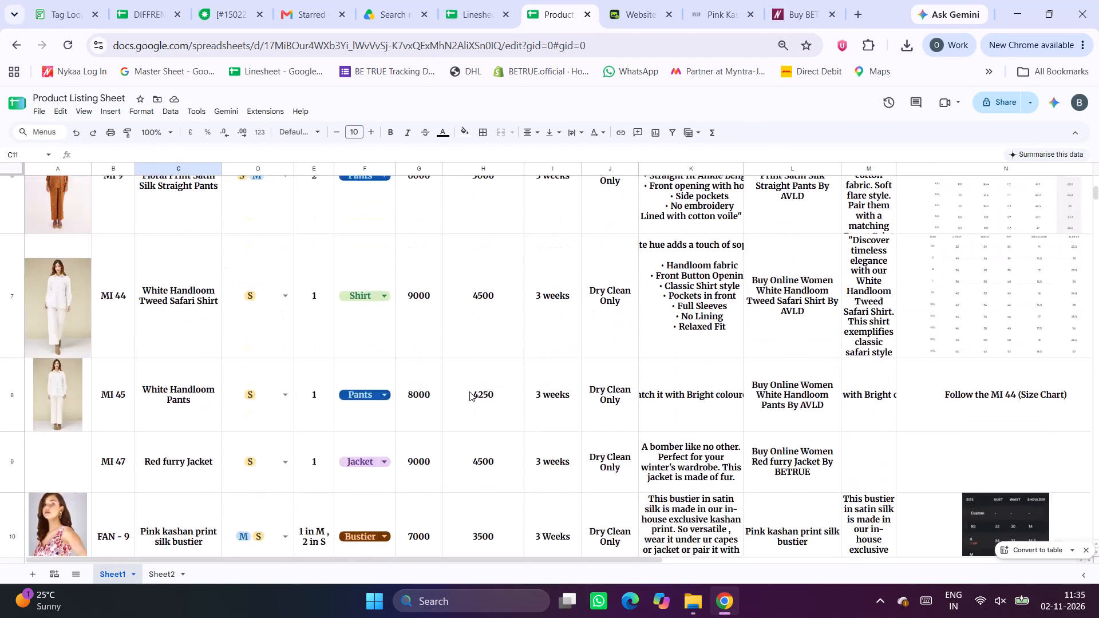
{"action": "scroll", "coordinate": [469, 391], "scroll_direction": "up", "scroll_amount": 1}
{"action": "scroll", "coordinate": [734, 474], "scroll_direction": "left", "scroll_amount": 4}
{"action": "scroll", "coordinate": [734, 474], "scroll_direction": "right", "scroll_amount": 1}
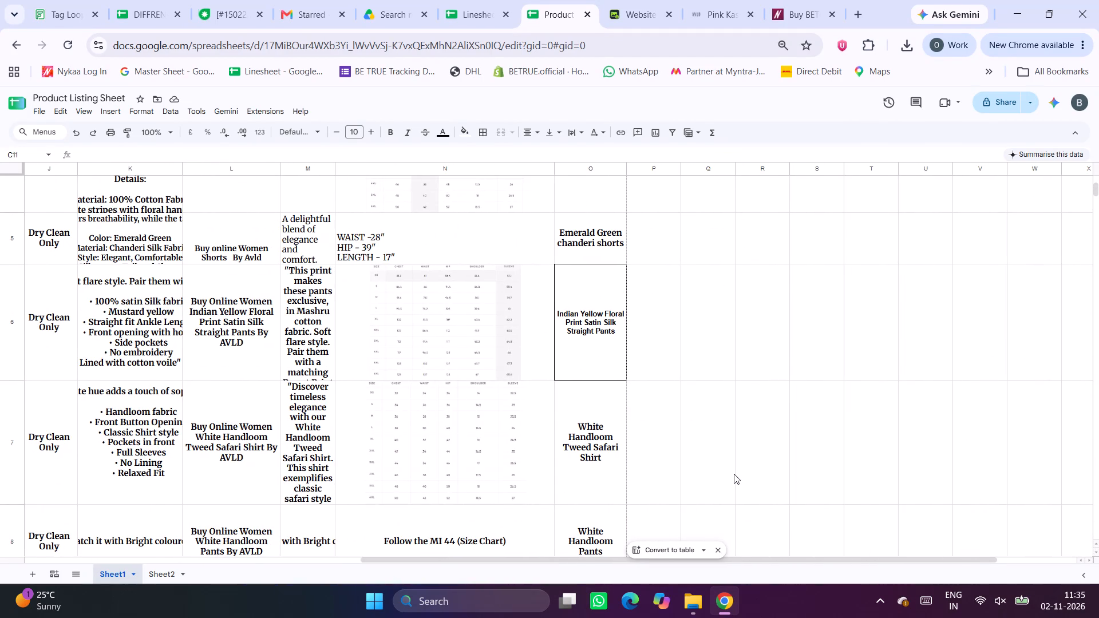
{"action": "scroll", "coordinate": [734, 474], "scroll_direction": "right", "scroll_amount": 4}
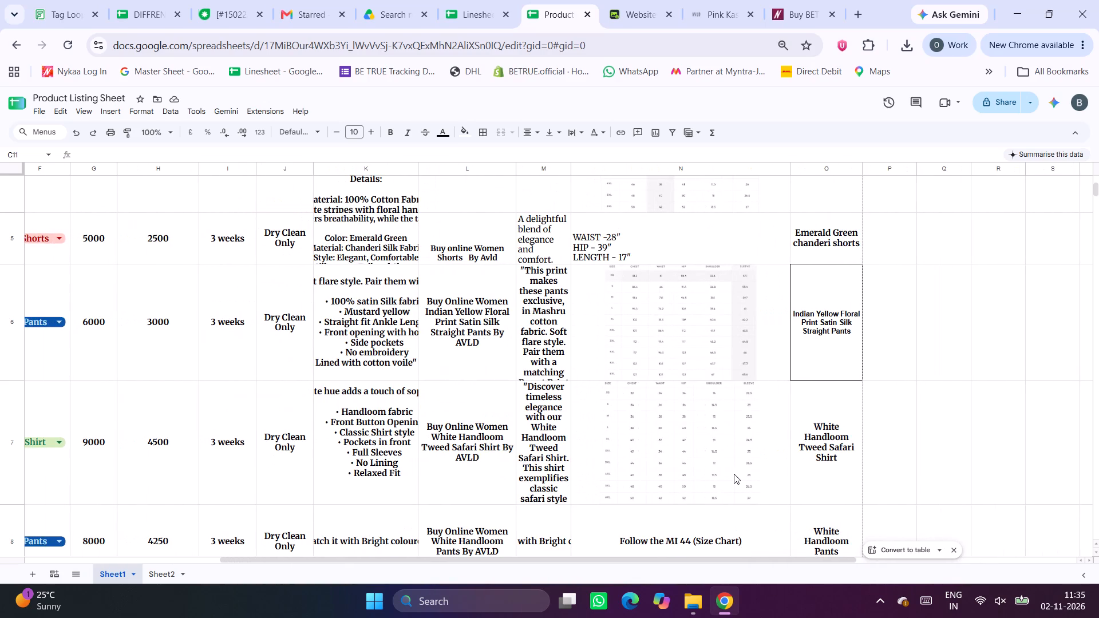
Widen the CATEGORY column in the Product Listing Sheet slightly so the Drape Skirt label fits in full.
{"action": "scroll", "coordinate": [734, 474], "scroll_direction": "up", "scroll_amount": 2}
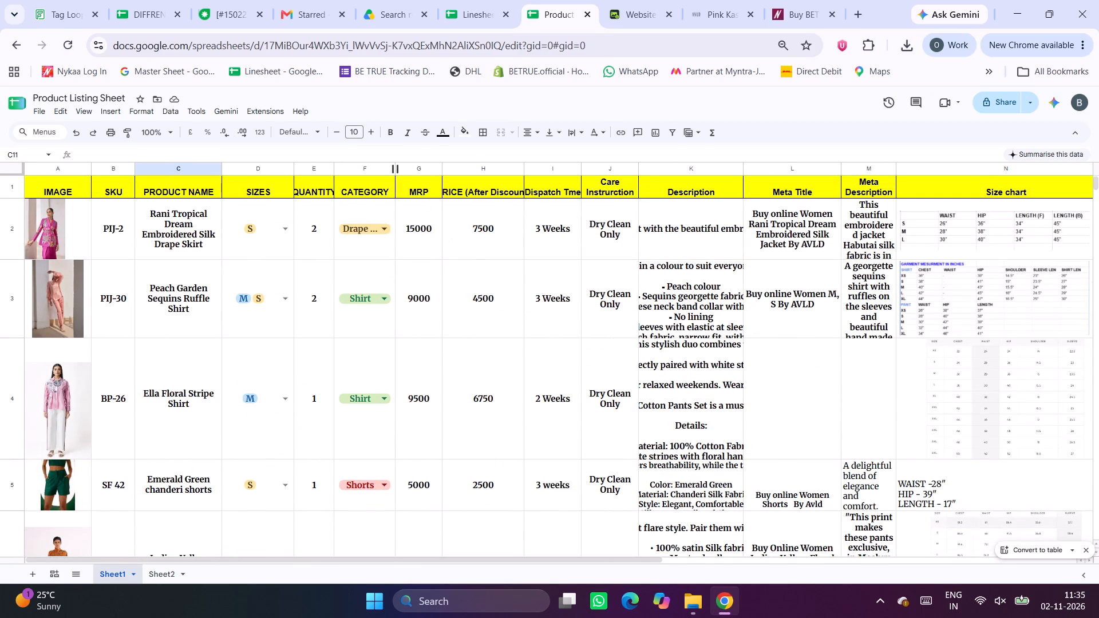
{"action": "left_click_drag", "start_coordinate": [393, 168], "coordinate": [411, 172]}
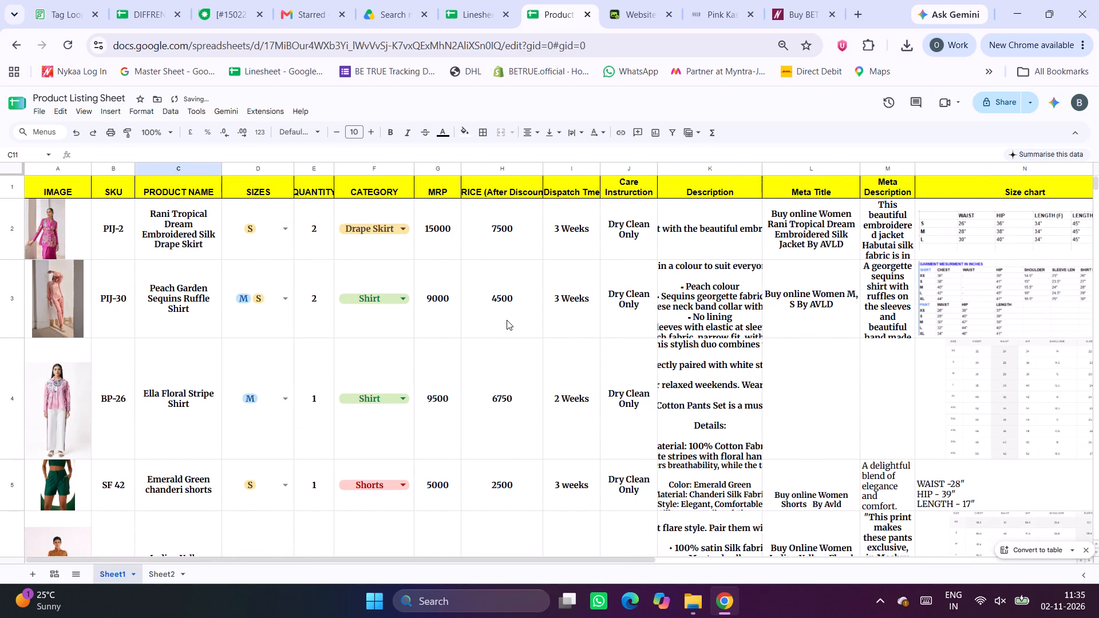
Check the size options offered for BP-26, leaving its selection as it is.
{"action": "left_click", "coordinate": [283, 397]}
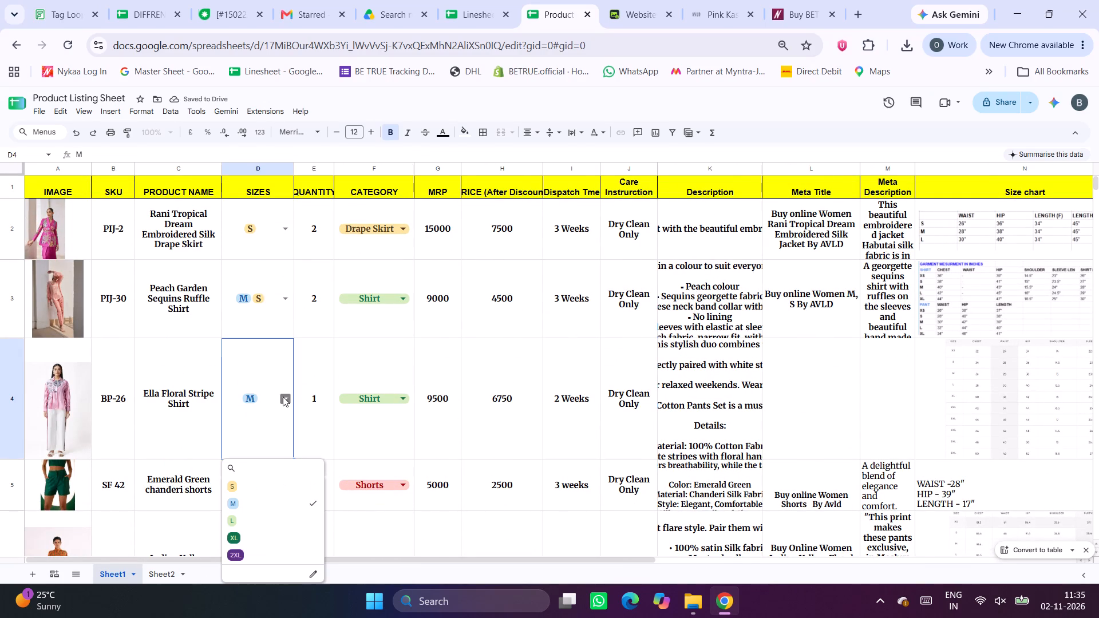
{"action": "left_click", "coordinate": [344, 343]}
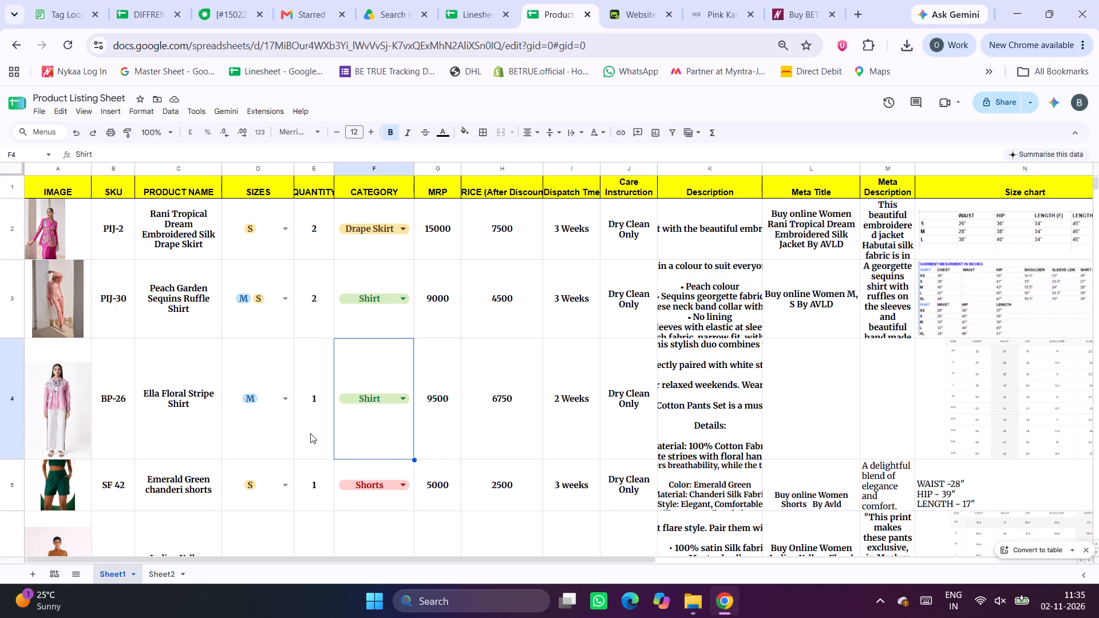
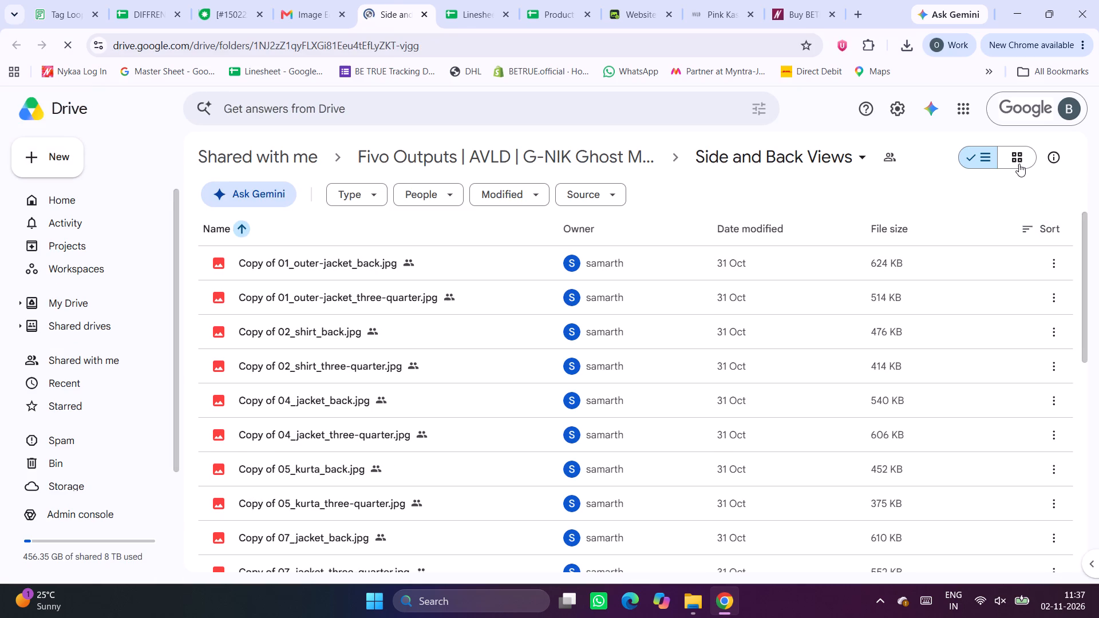
Show the Side and Back Views folder as thumbnails and look through all its garment images.
{"action": "left_click", "coordinate": [1019, 164]}
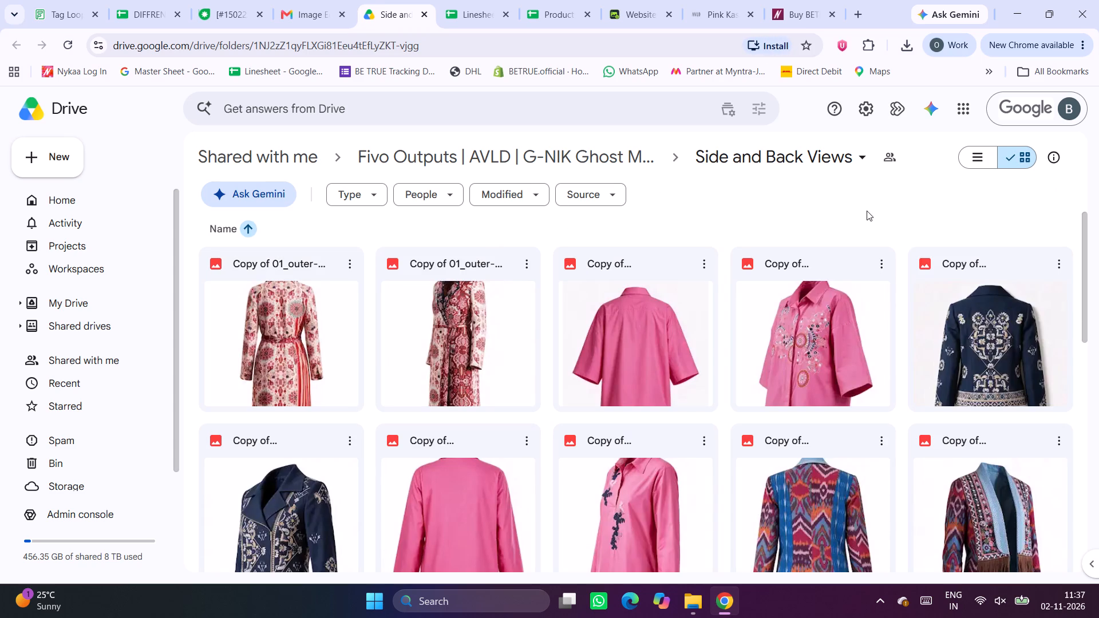
{"action": "scroll", "coordinate": [867, 211], "scroll_direction": "down", "scroll_amount": 7}
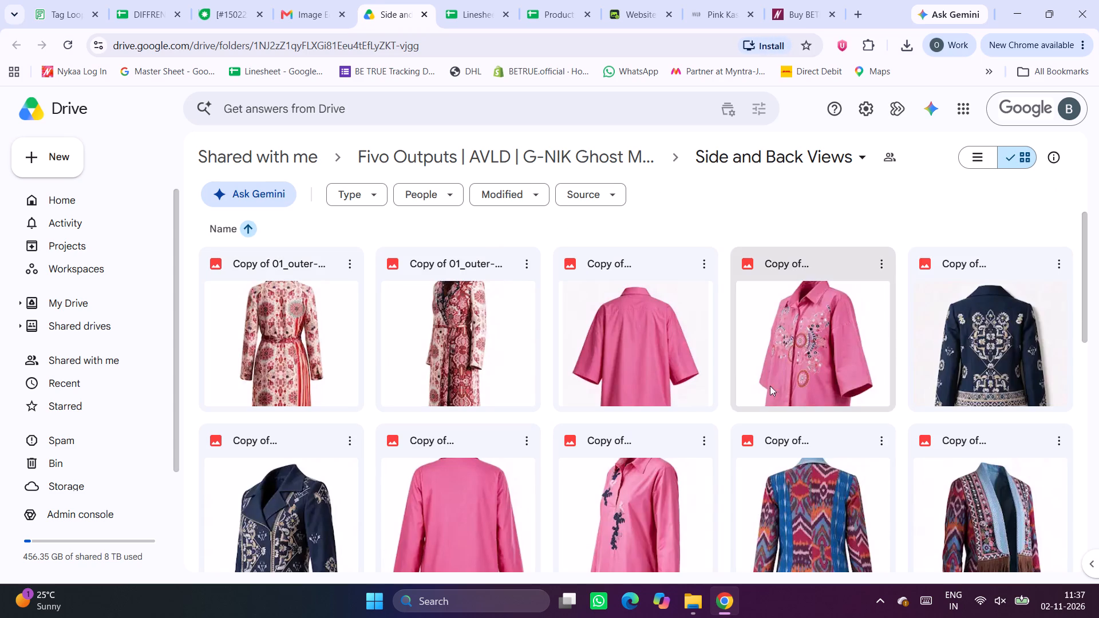
{"action": "left_click_drag", "start_coordinate": [1087, 264], "coordinate": [1096, 395]}
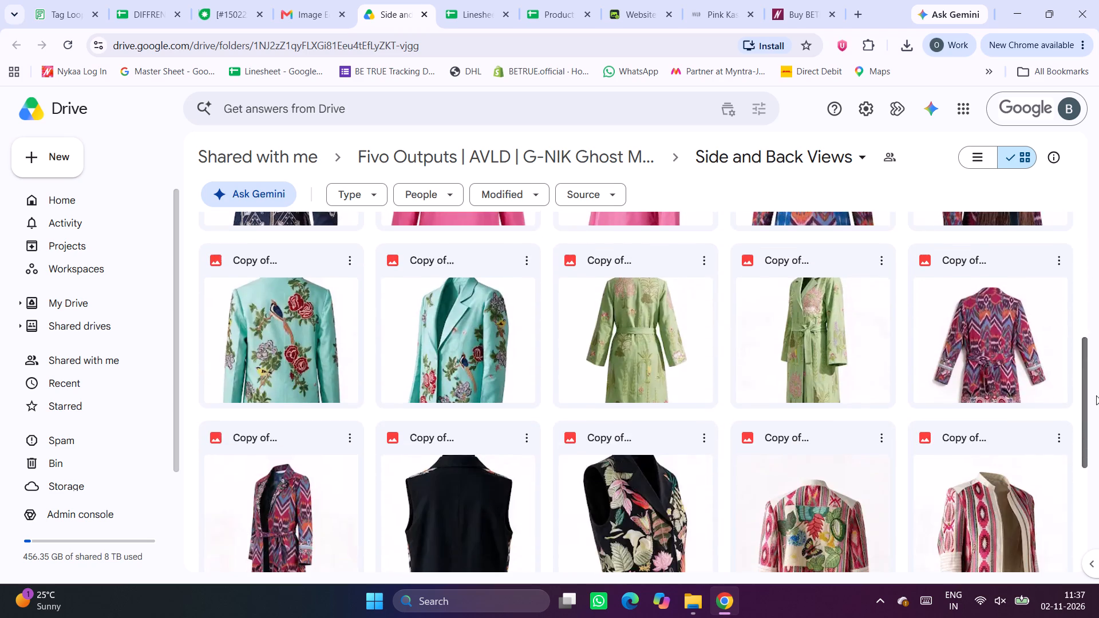
{"action": "left_click_drag", "start_coordinate": [1096, 395], "coordinate": [1090, 591]}
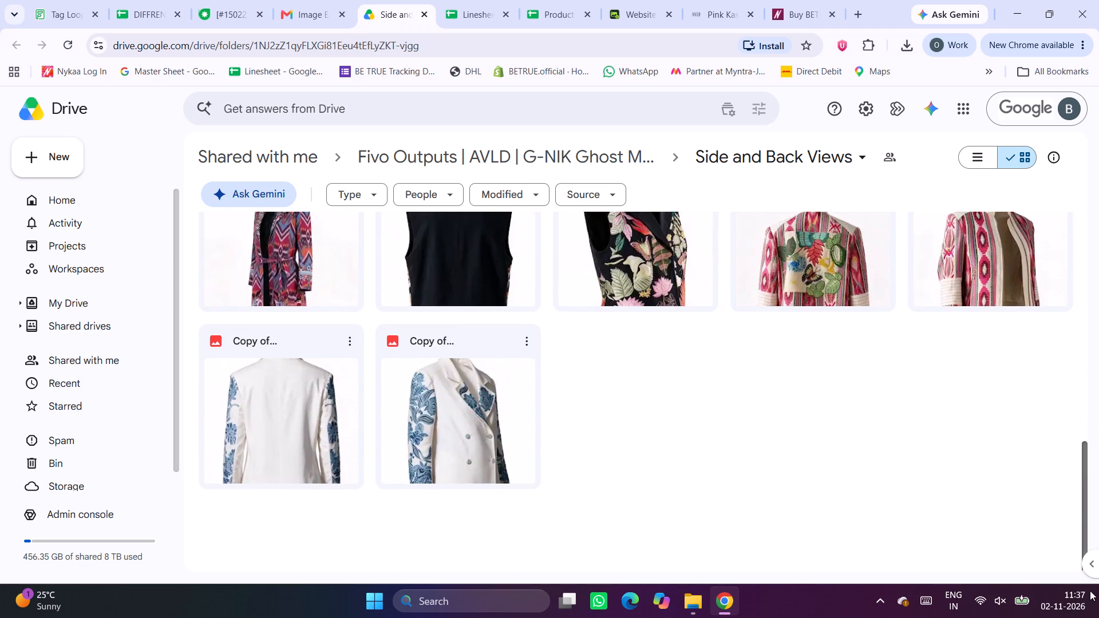
{"action": "left_click_drag", "start_coordinate": [1090, 591], "coordinate": [1092, 449]}
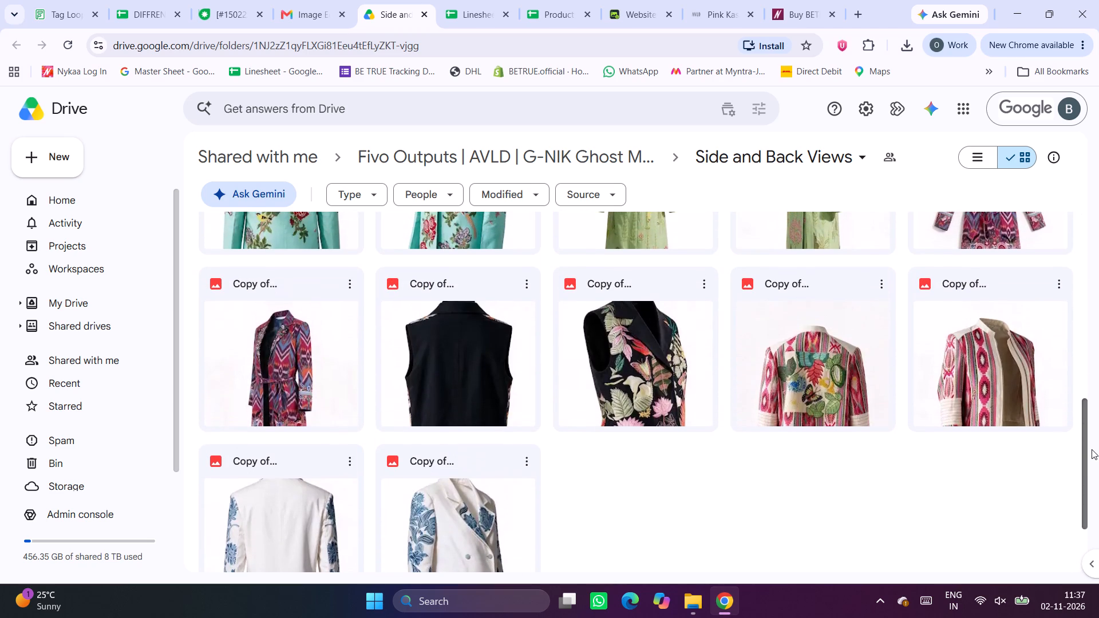
{"action": "left_click_drag", "start_coordinate": [1092, 449], "coordinate": [1092, 441]}
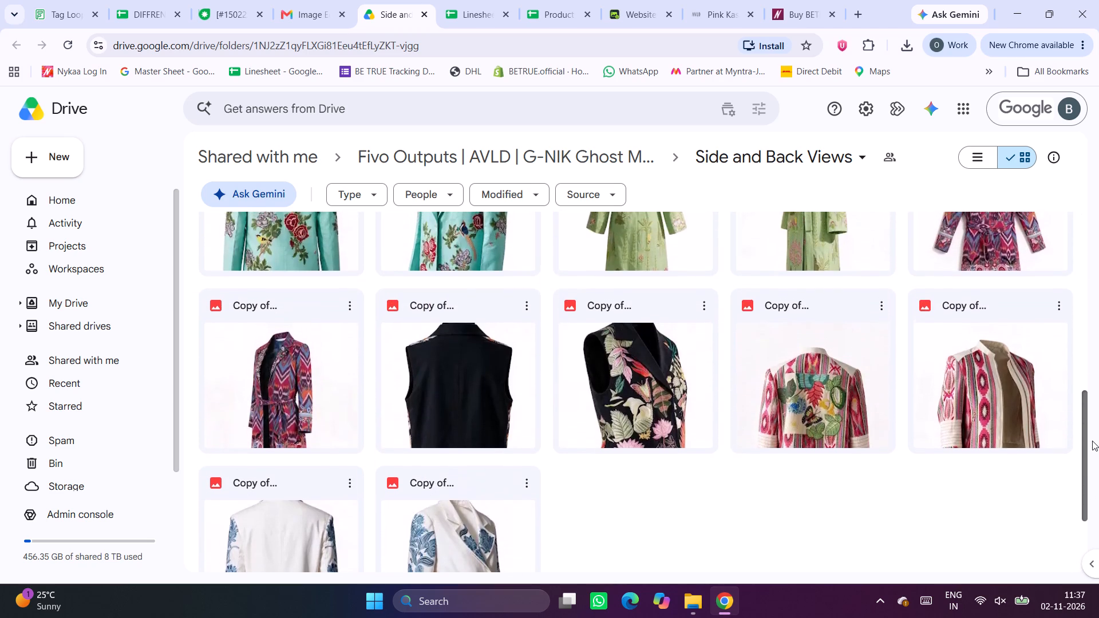
{"action": "left_click_drag", "start_coordinate": [1092, 441], "coordinate": [1085, 495]}
Preview the white jacket's back and three-quarter images, and the folder's first images from 01_outer-jacket_back through 04_jacket_back.
{"action": "double_click", "coordinate": [306, 434]}
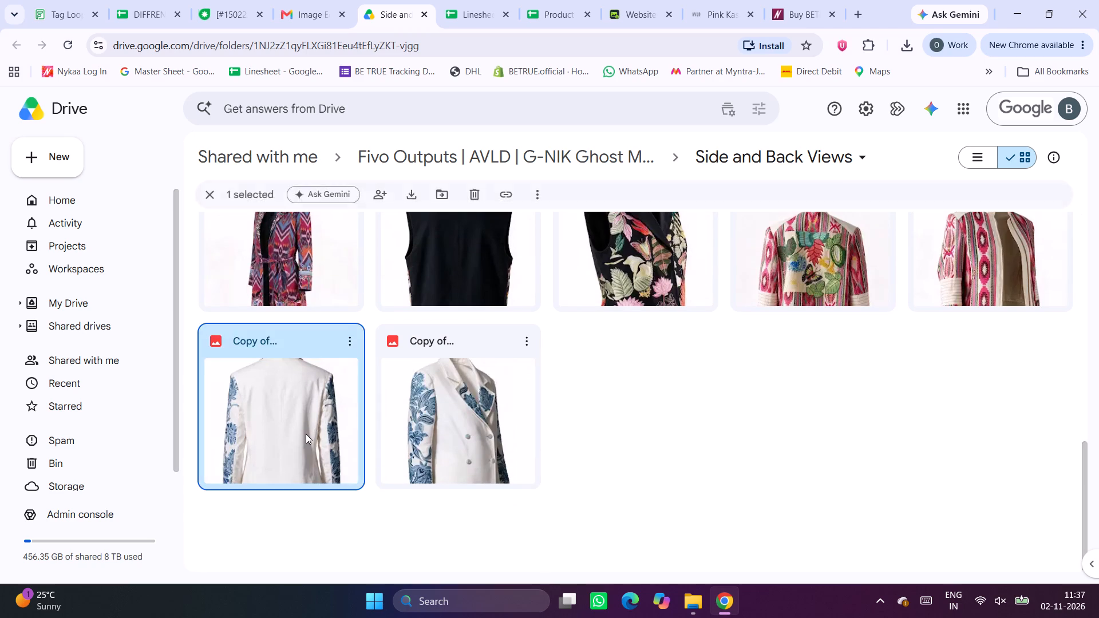
{"action": "left_click", "coordinate": [1062, 344]}
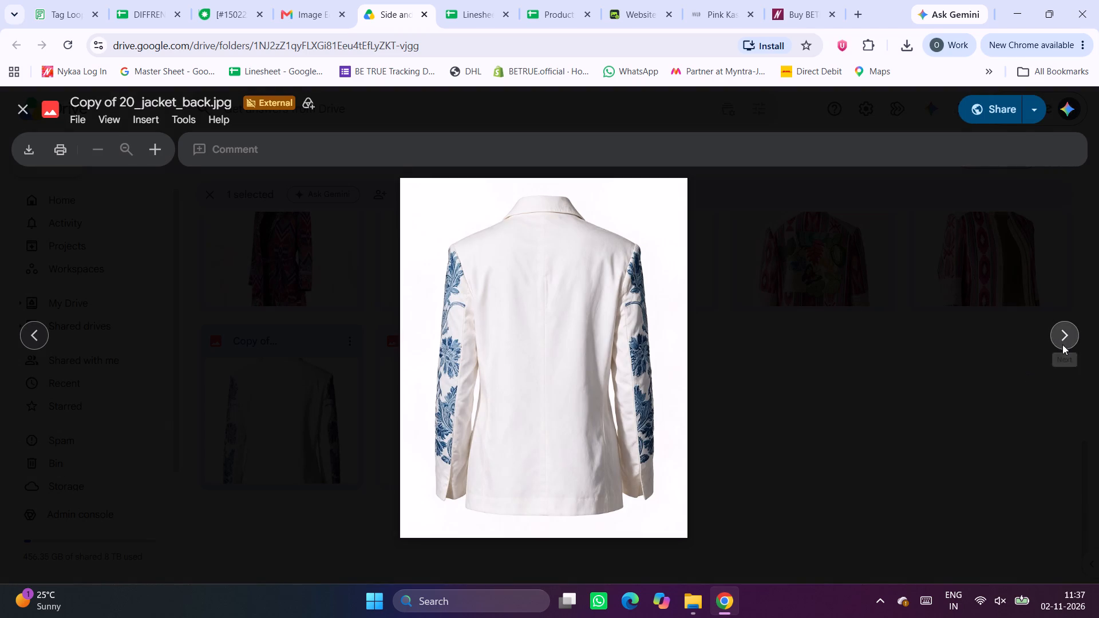
{"action": "left_click", "coordinate": [1062, 344]}
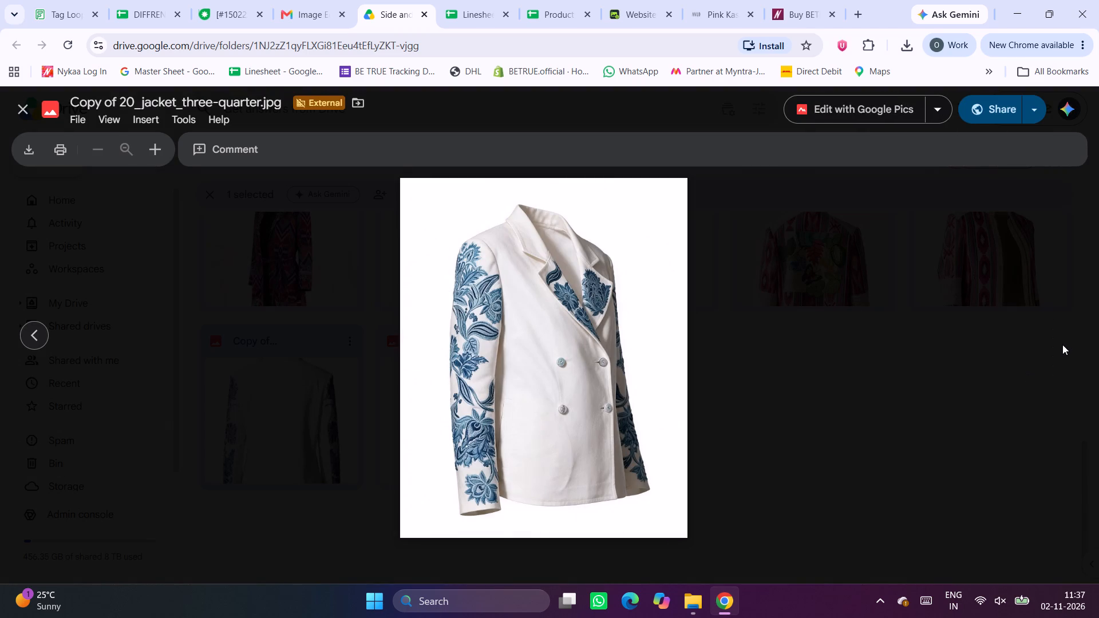
{"action": "scroll", "coordinate": [685, 358], "scroll_direction": "up", "scroll_amount": 1}
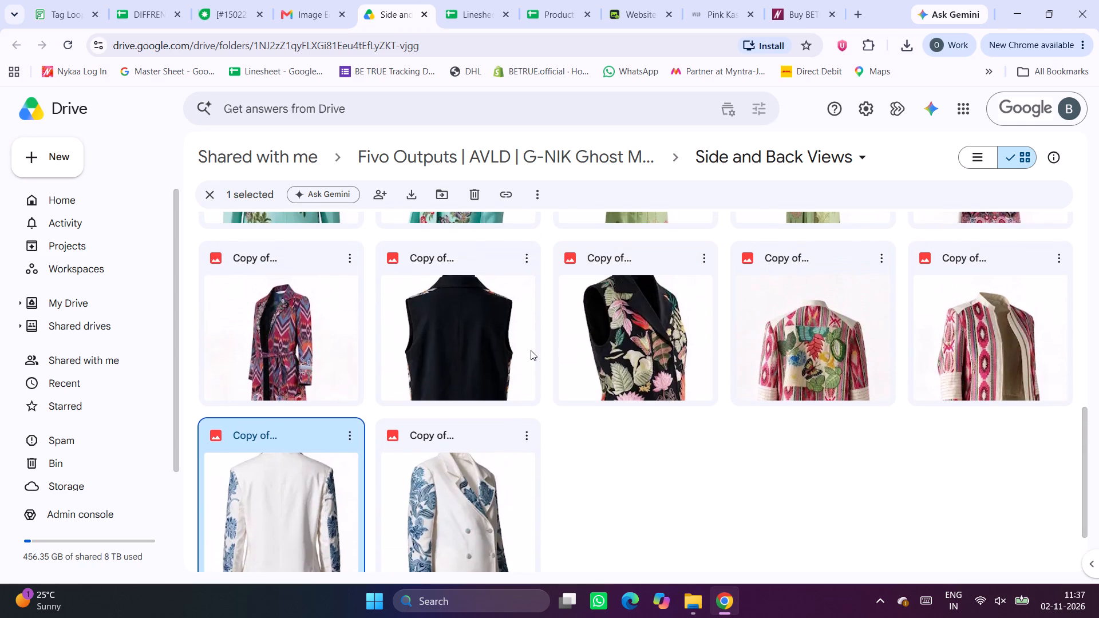
{"action": "scroll", "coordinate": [531, 350], "scroll_direction": "up", "scroll_amount": 5}
{"action": "double_click", "coordinate": [318, 336]}
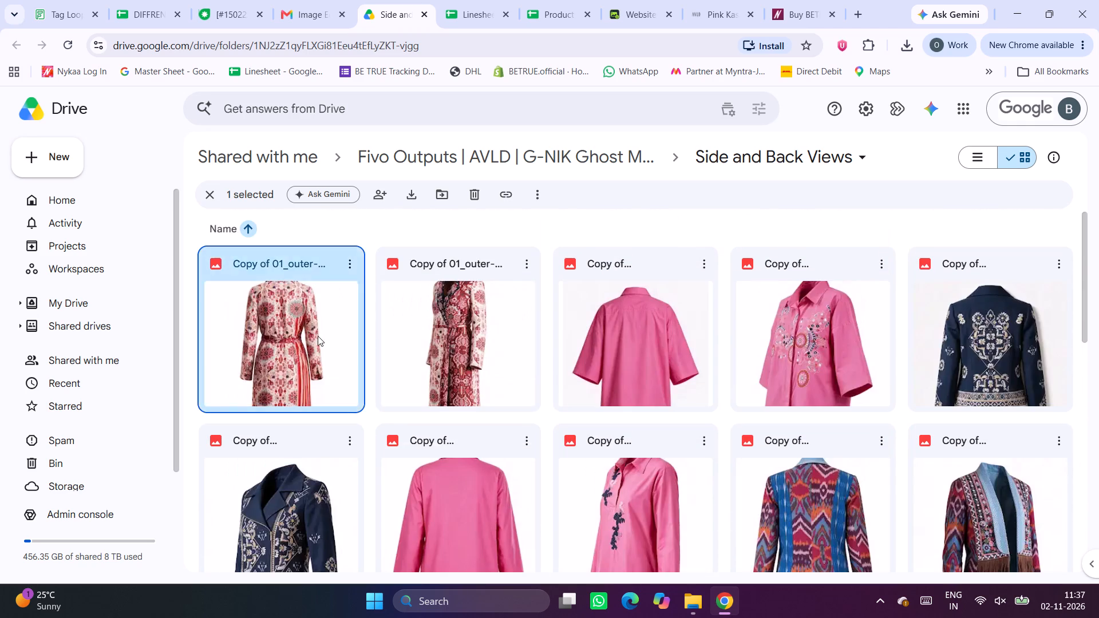
{"action": "left_click", "coordinate": [1072, 346]}
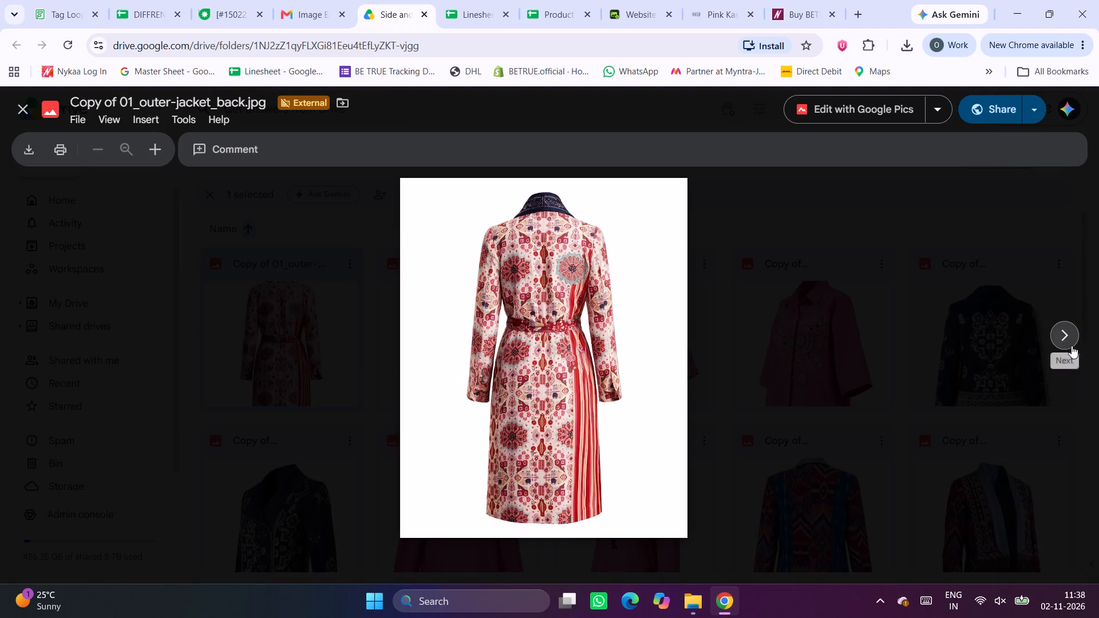
{"action": "left_click", "coordinate": [1072, 346]}
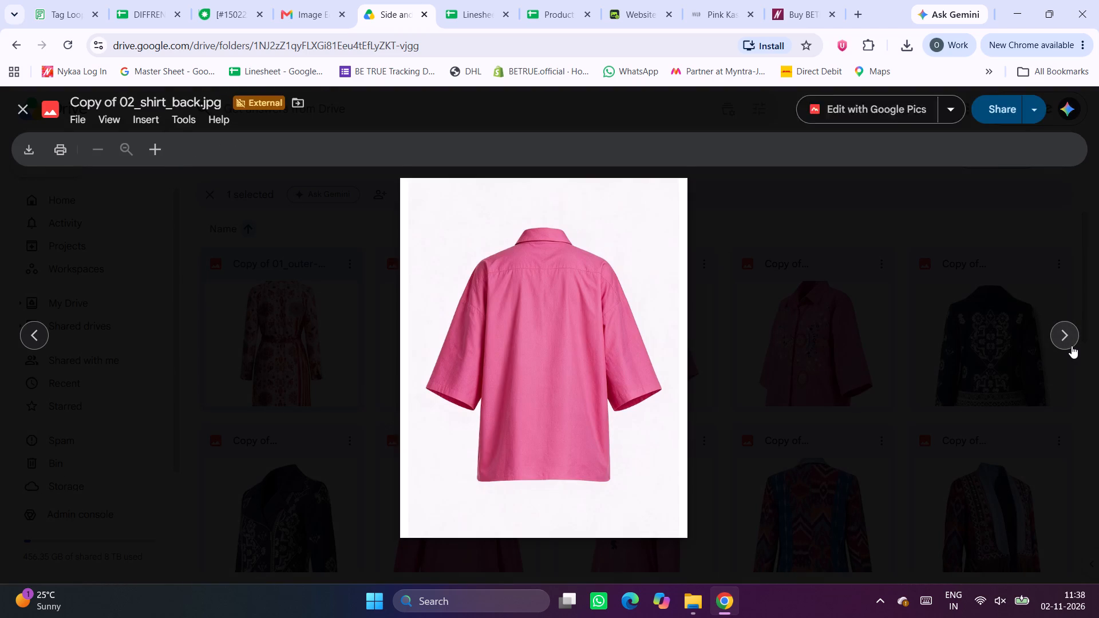
{"action": "left_click", "coordinate": [1072, 346]}
{"action": "left_click", "coordinate": [1072, 346]}
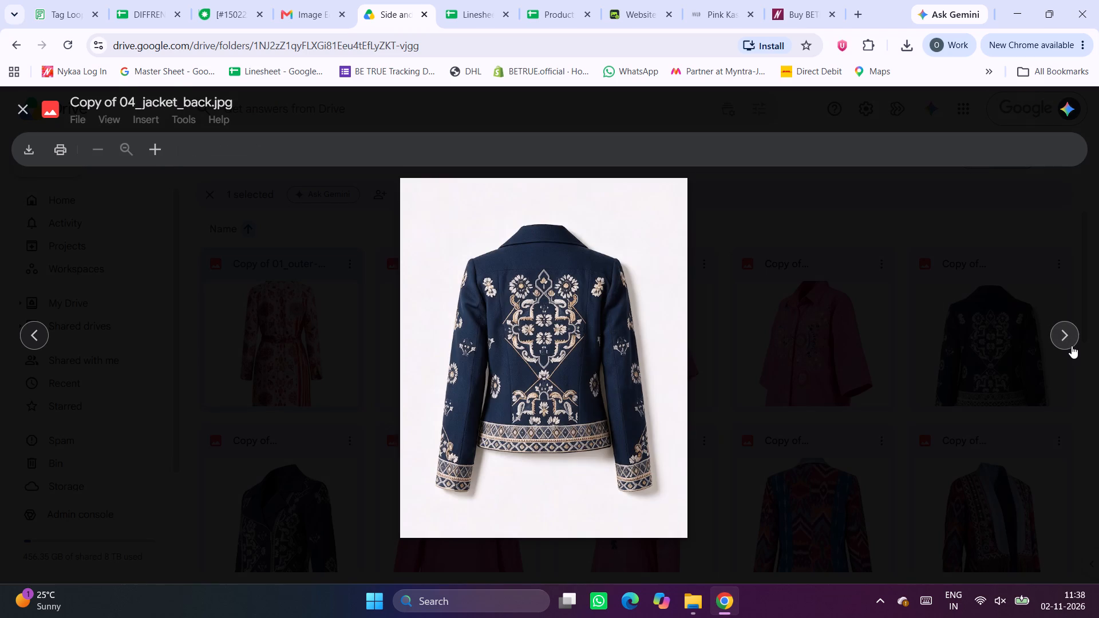
{"action": "left_click", "coordinate": [1072, 346]}
{"action": "left_click", "coordinate": [970, 282]}
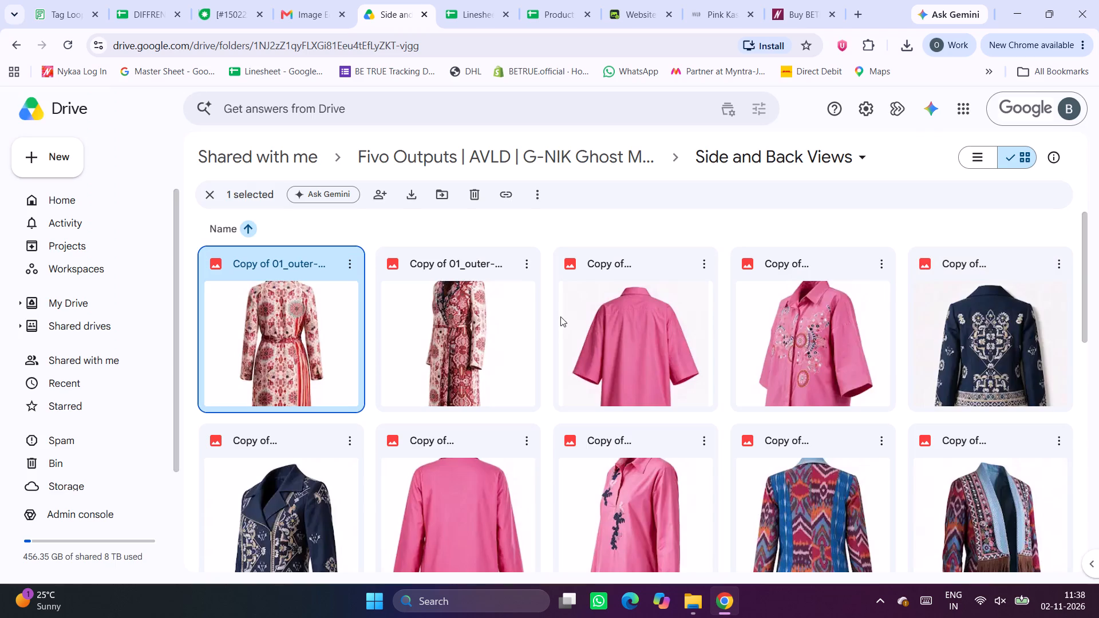
Open folder 01 of the G-NIK Ghost Mannequin outputs and preview its front, three-quarter and back outfit images plus the outer-jacket copies.
{"action": "scroll", "coordinate": [560, 316], "scroll_direction": "up", "scroll_amount": 3}
{"action": "left_click", "coordinate": [507, 165]}
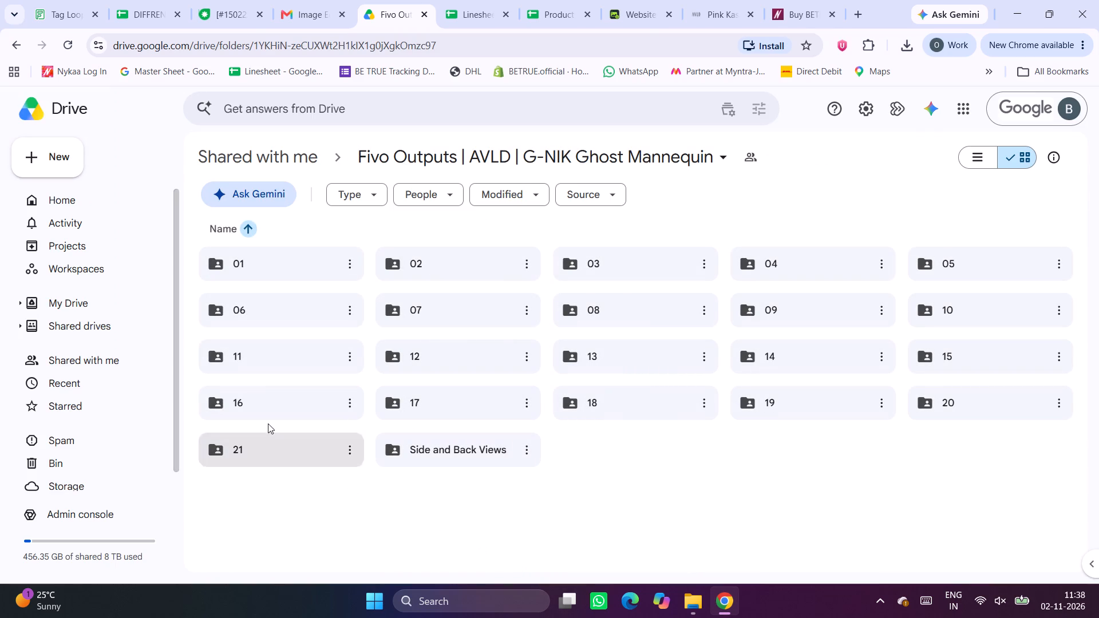
{"action": "double_click", "coordinate": [262, 268]}
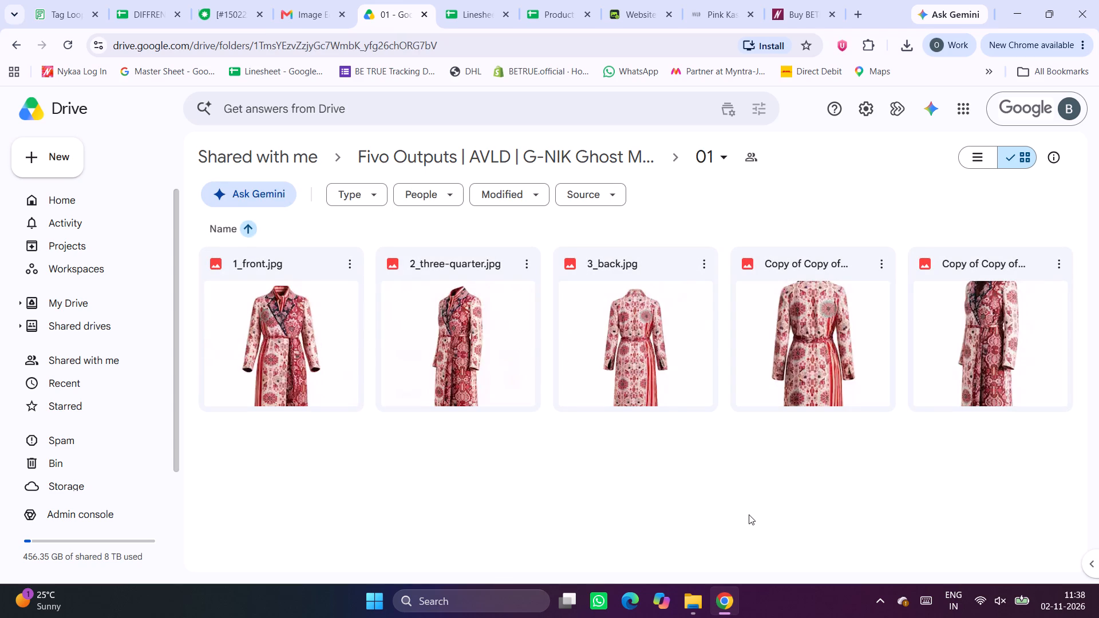
{"action": "double_click", "coordinate": [489, 338]}
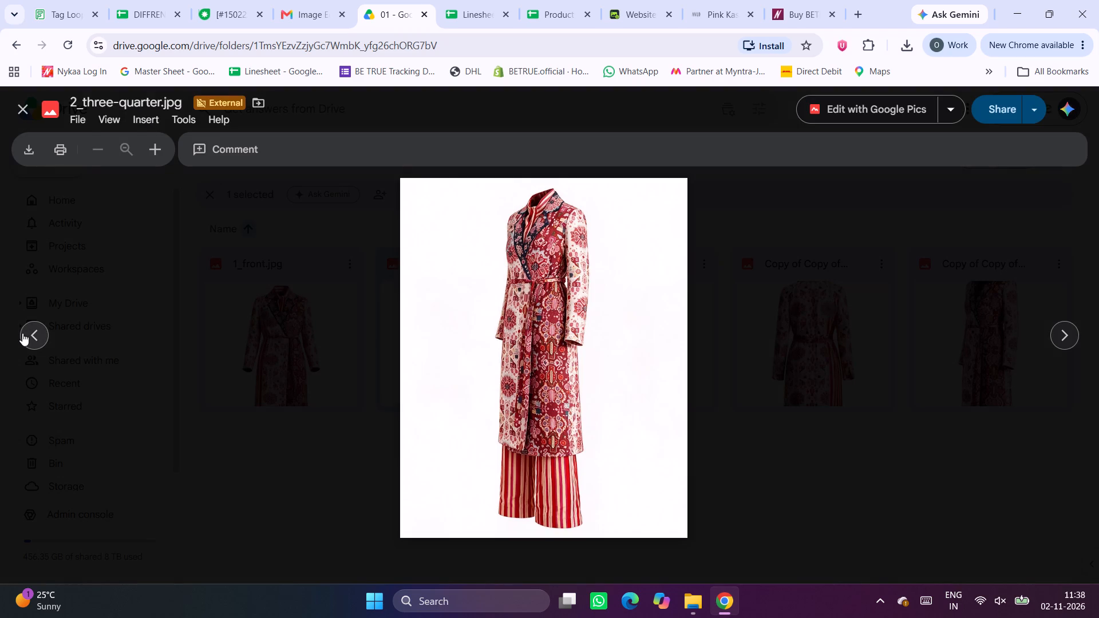
{"action": "left_click", "coordinate": [22, 333]}
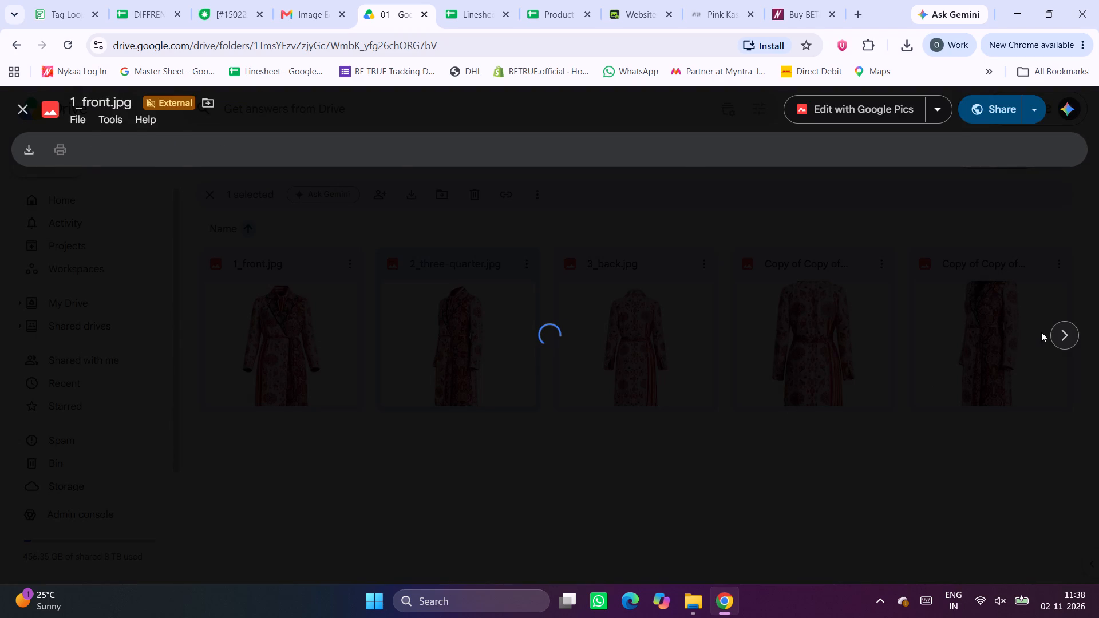
{"action": "left_click", "coordinate": [1041, 332]}
{"action": "double_click", "coordinate": [663, 334]}
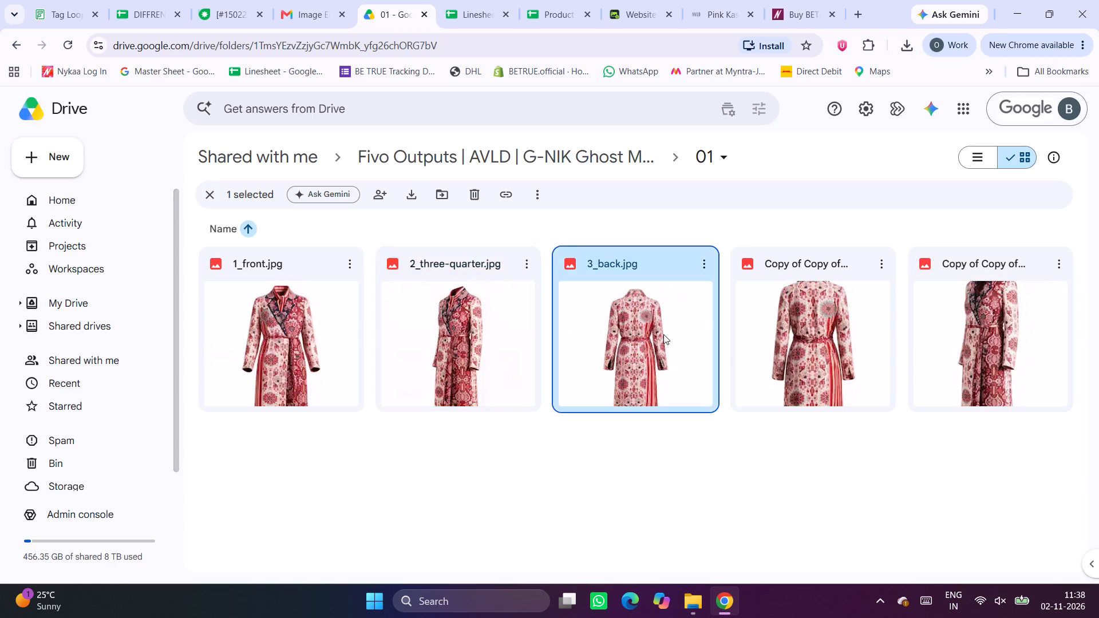
{"action": "left_click", "coordinate": [1062, 338]}
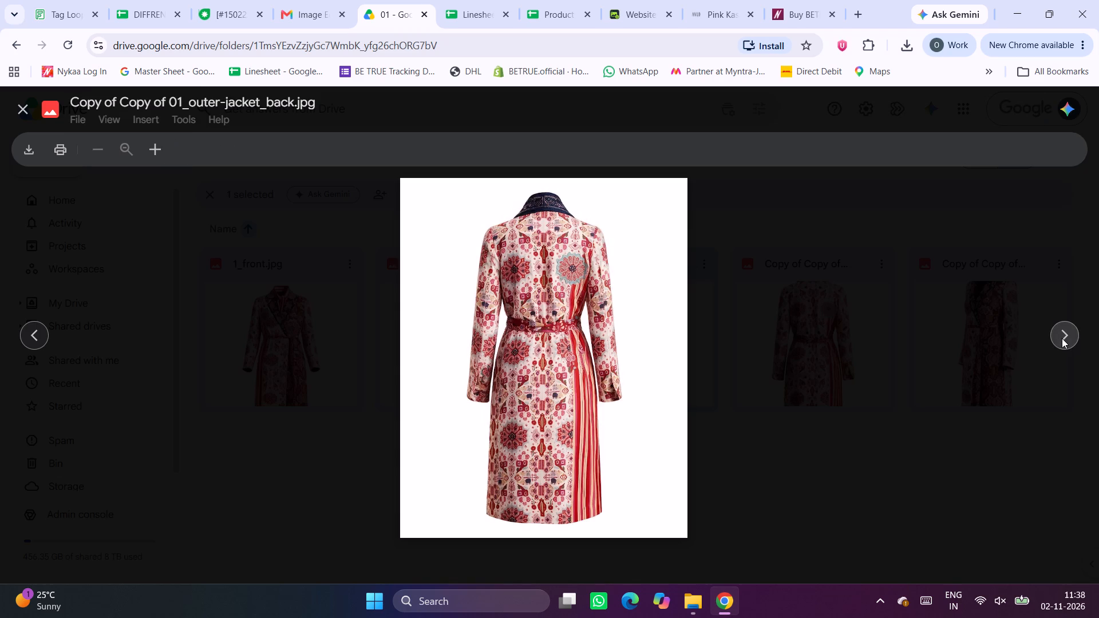
{"action": "left_click", "coordinate": [1062, 338]}
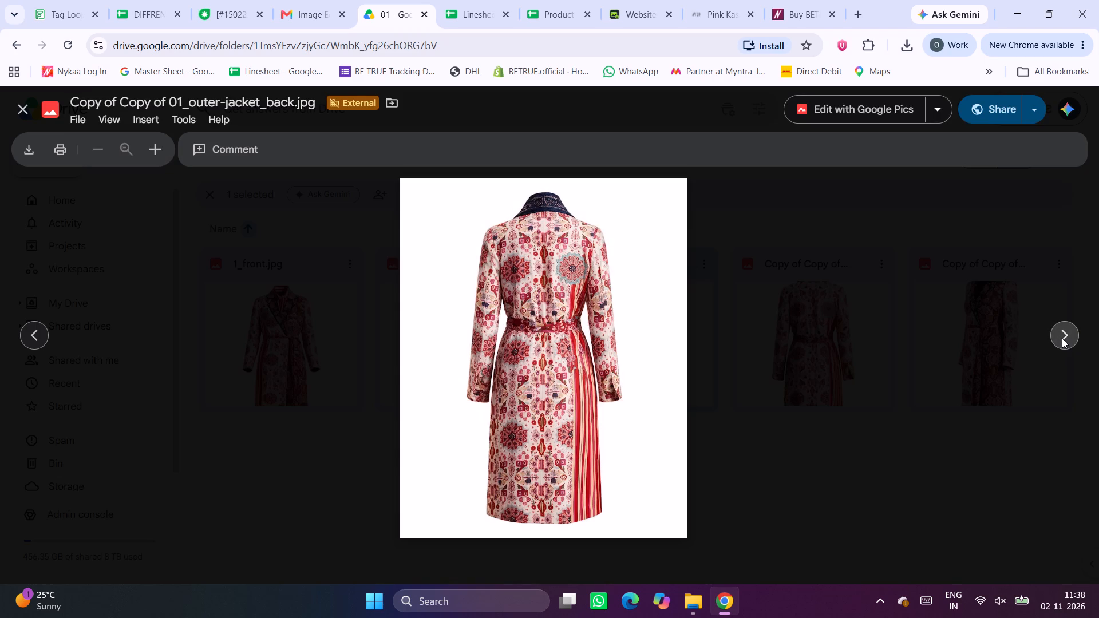
{"action": "left_click", "coordinate": [15, 104]}
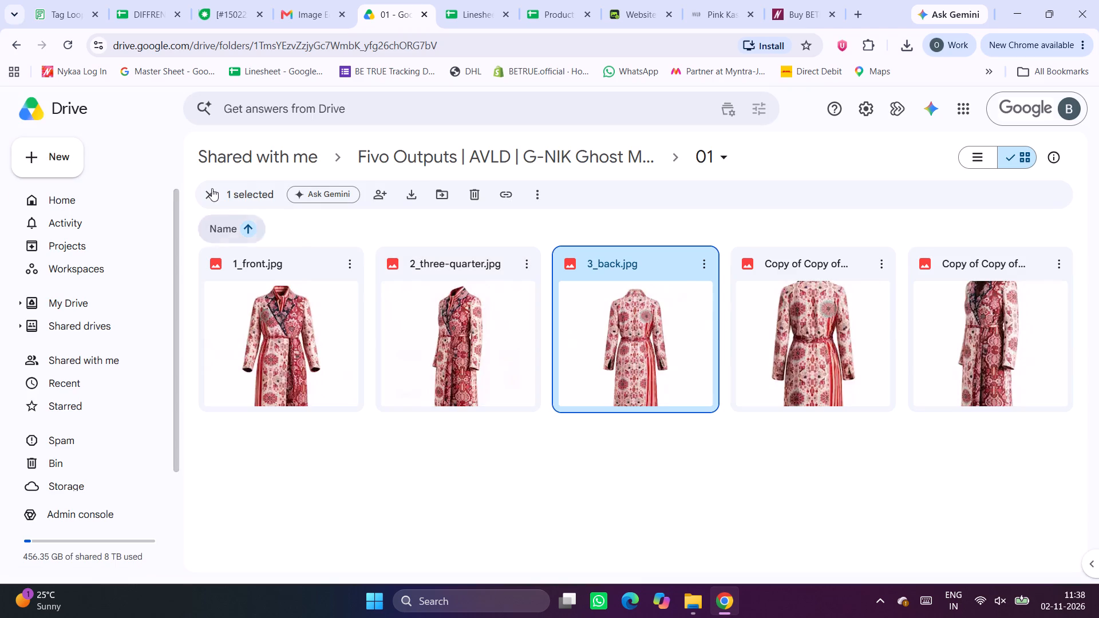
Clear the image selection in folder 01, and close the "Buy BET…" page and the Drive folder 01.
{"action": "left_click", "coordinate": [210, 187]}
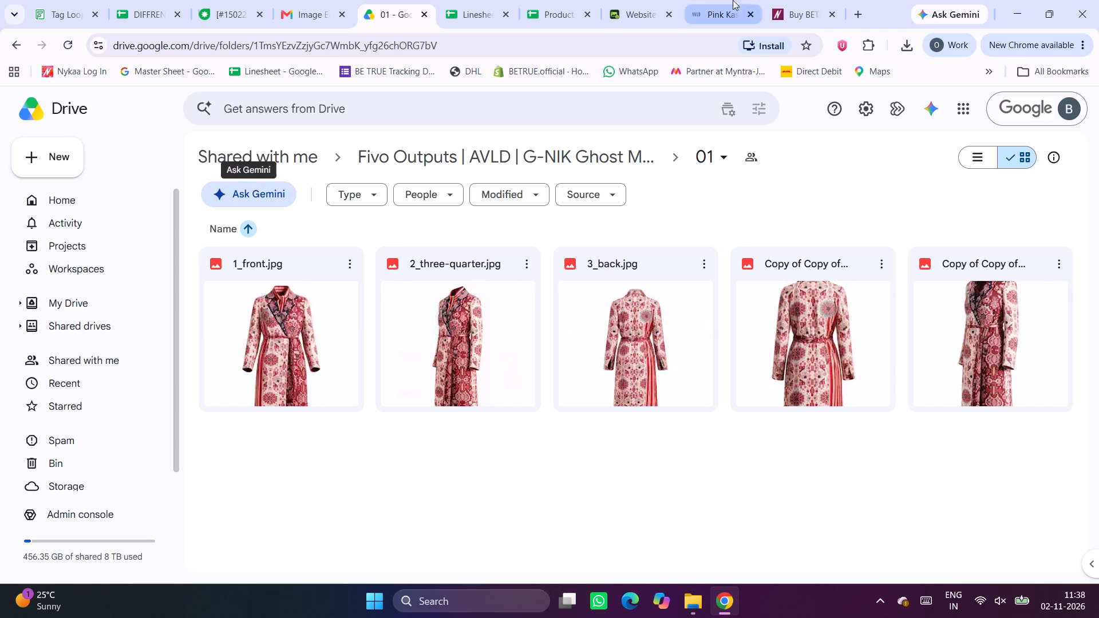
{"action": "left_click", "coordinate": [781, 0]}
{"action": "left_click", "coordinate": [830, 10]}
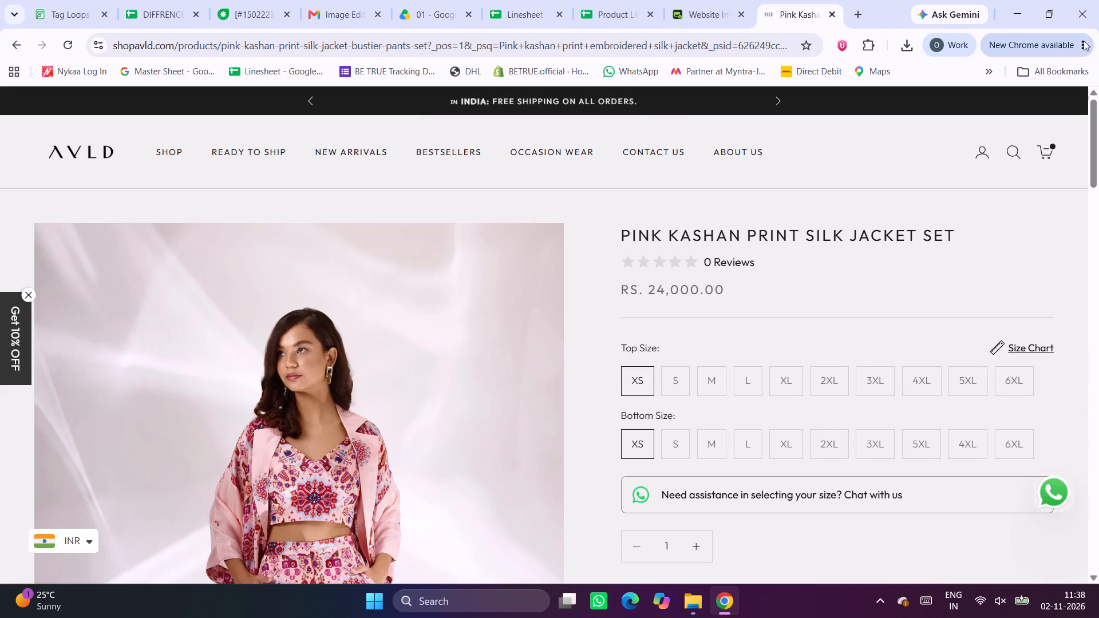
{"action": "left_click", "coordinate": [450, 0]}
{"action": "left_click", "coordinate": [469, 9]}
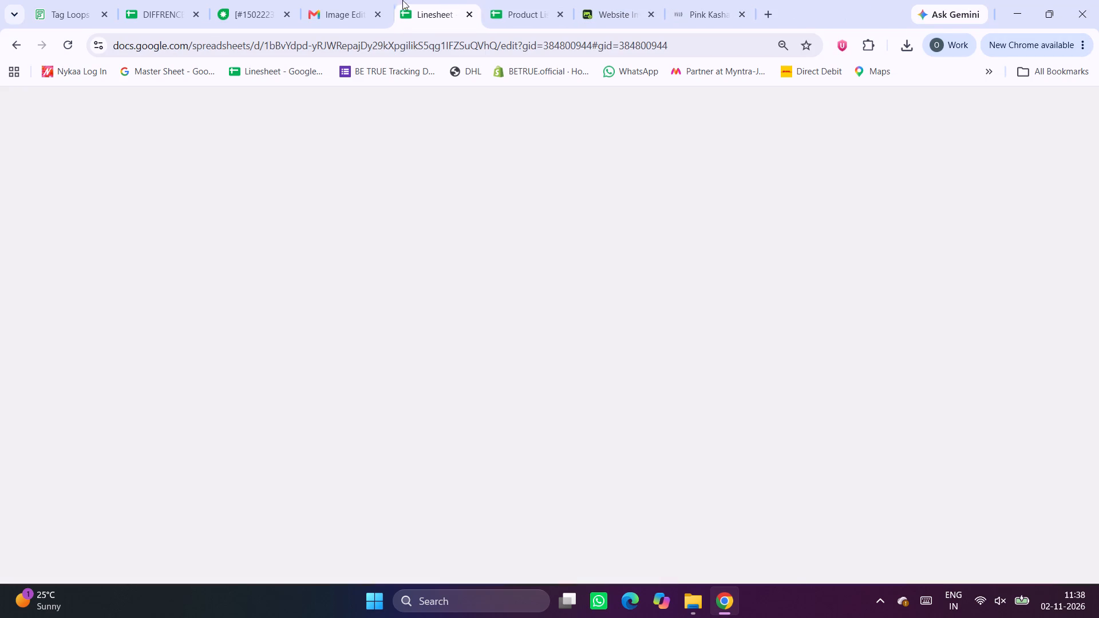
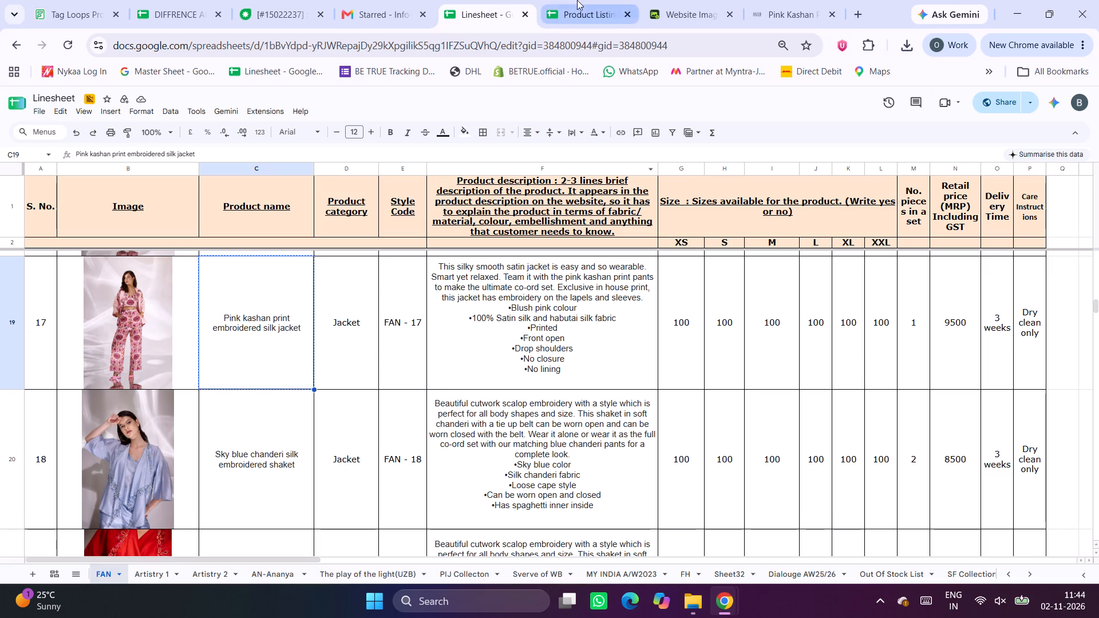
Switch from the Linesheet to the Product Listing Sheet to enter the copied product name in the FAN - 17 row.
{"action": "left_click", "coordinate": [576, 0]}
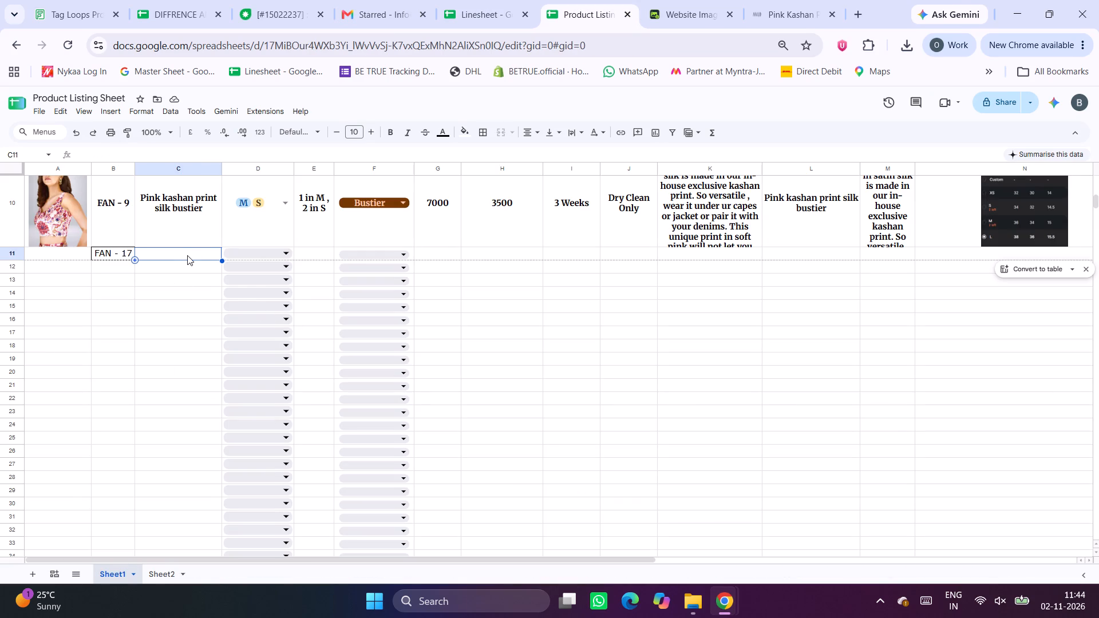
Paste the product name "Pink kashan print embroidered silk jacket" into the FAN - 17 row and select sizes S and M.
{"action": "key", "text": "ctrl+v"}
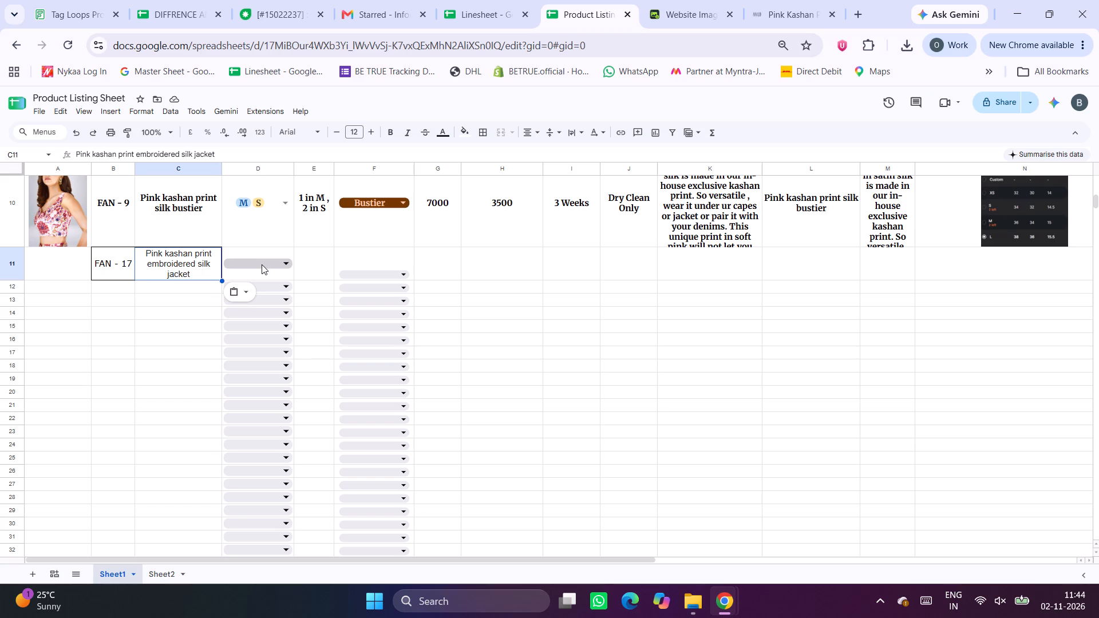
{"action": "double_click", "coordinate": [262, 264]}
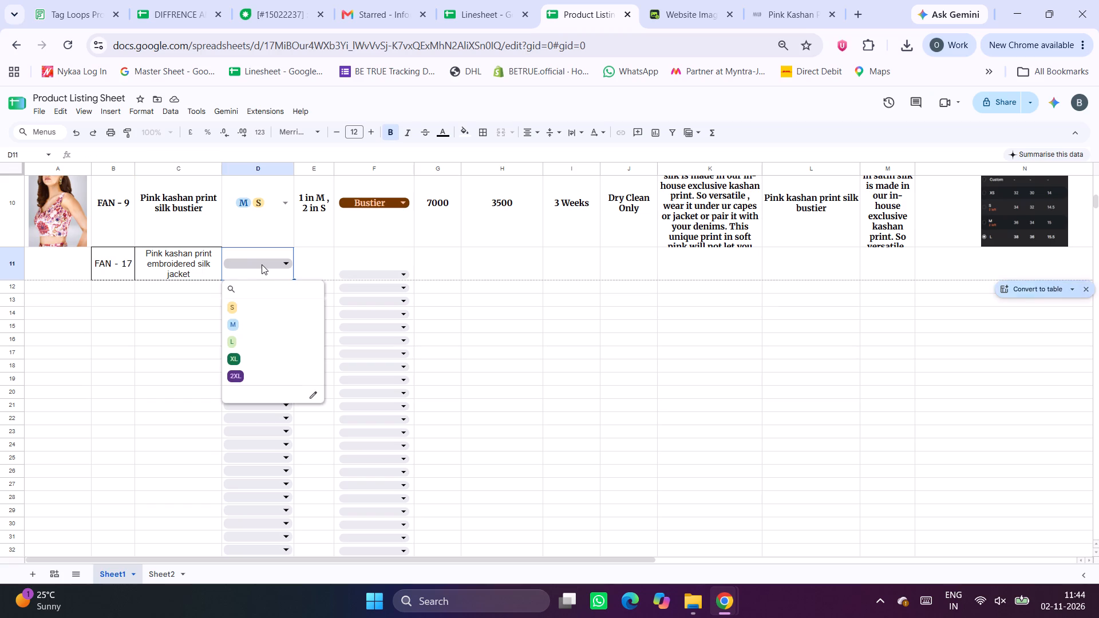
{"action": "left_click", "coordinate": [246, 302]}
{"action": "left_click", "coordinate": [244, 319]}
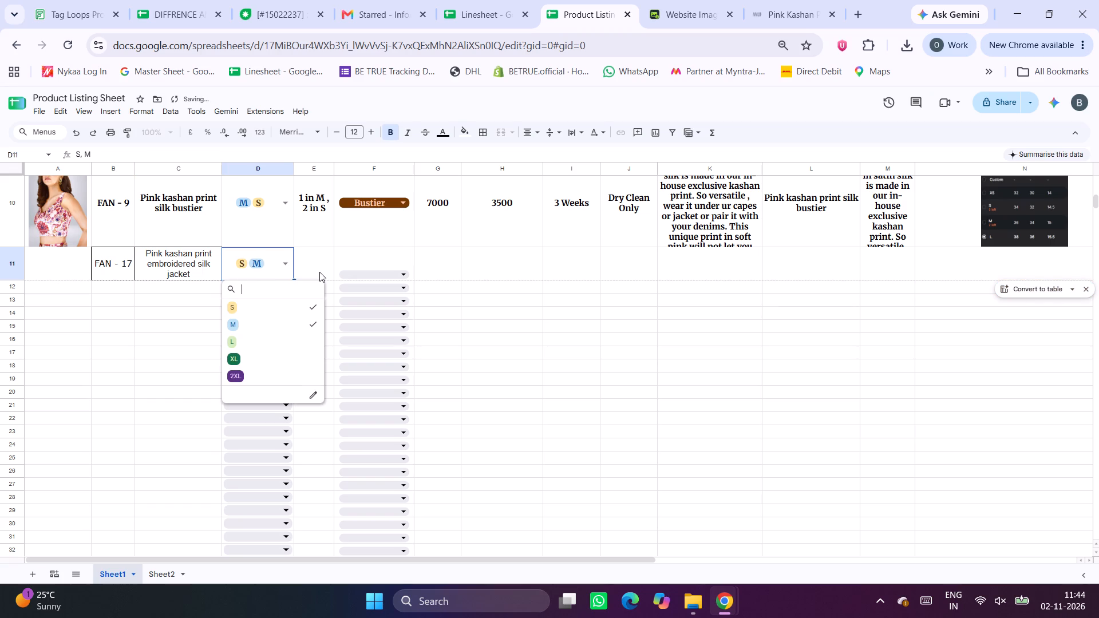
{"action": "left_click", "coordinate": [319, 272]}
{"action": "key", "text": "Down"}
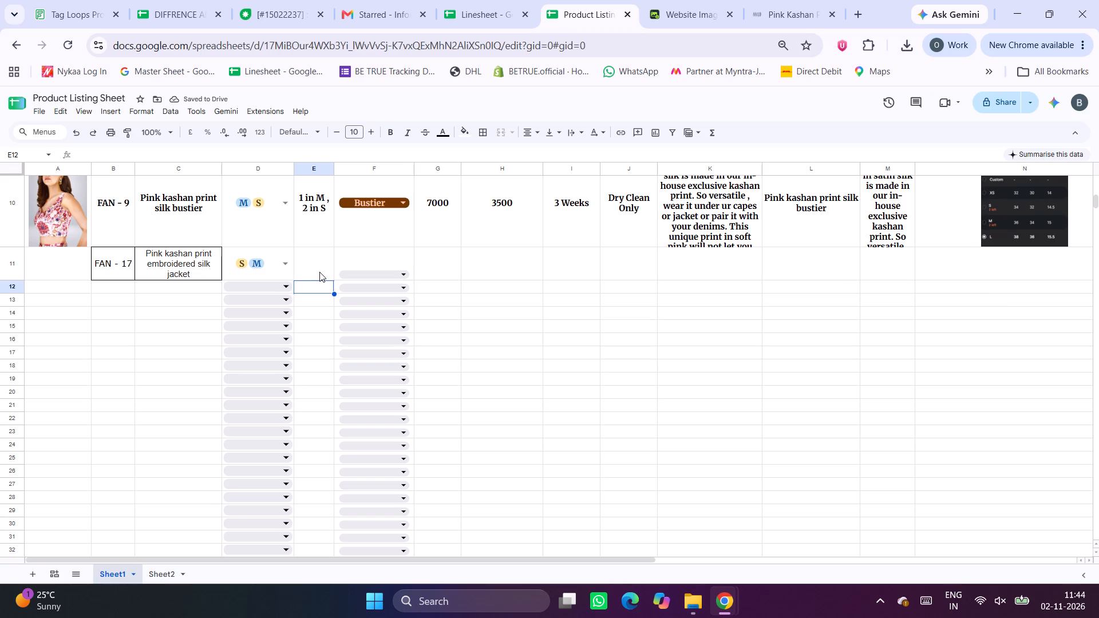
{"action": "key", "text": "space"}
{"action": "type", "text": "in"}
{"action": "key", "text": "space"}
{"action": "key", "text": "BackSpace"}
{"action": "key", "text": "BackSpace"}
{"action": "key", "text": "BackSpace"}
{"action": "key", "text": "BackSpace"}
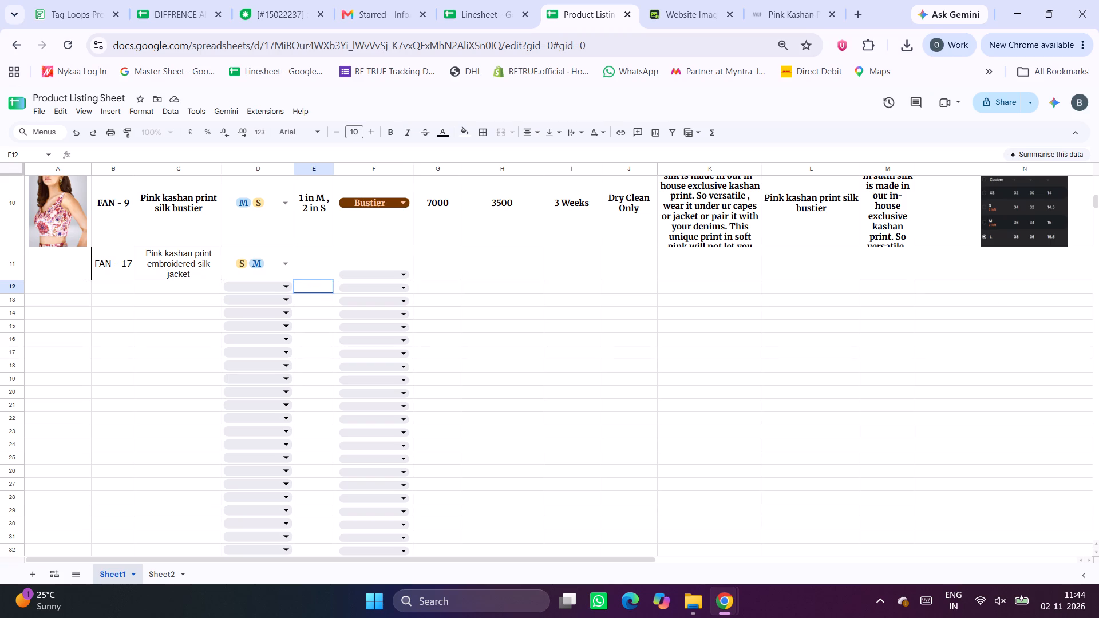
Enter the size quantities "2 in S, 2 in M" in column E of the FAN - 17 row.
{"action": "left_click", "coordinate": [322, 267]}
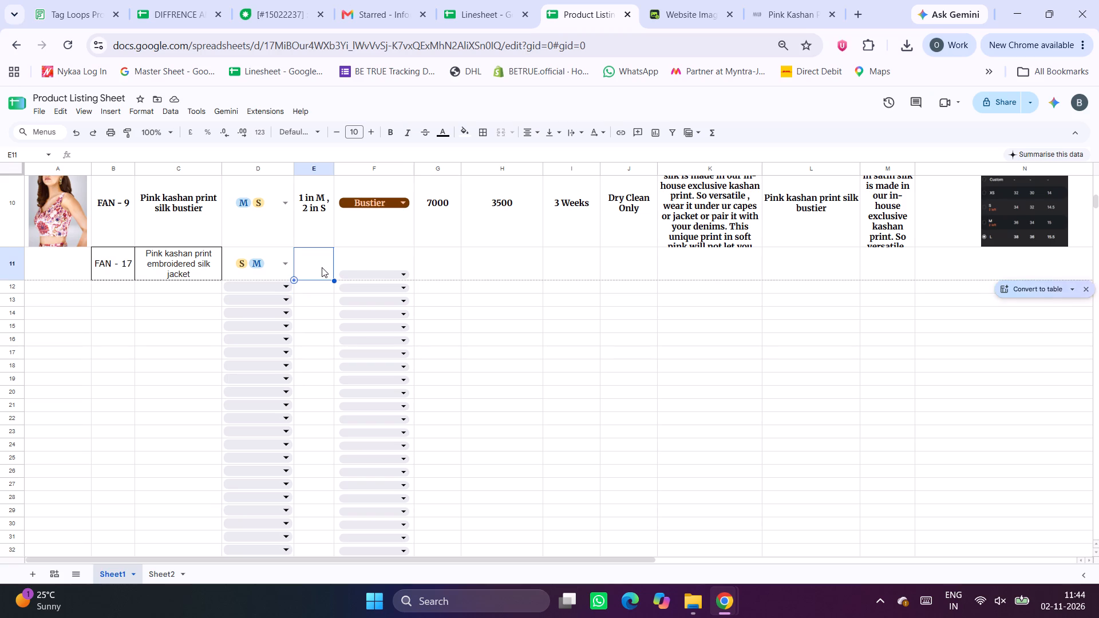
{"action": "key", "text": "2"}
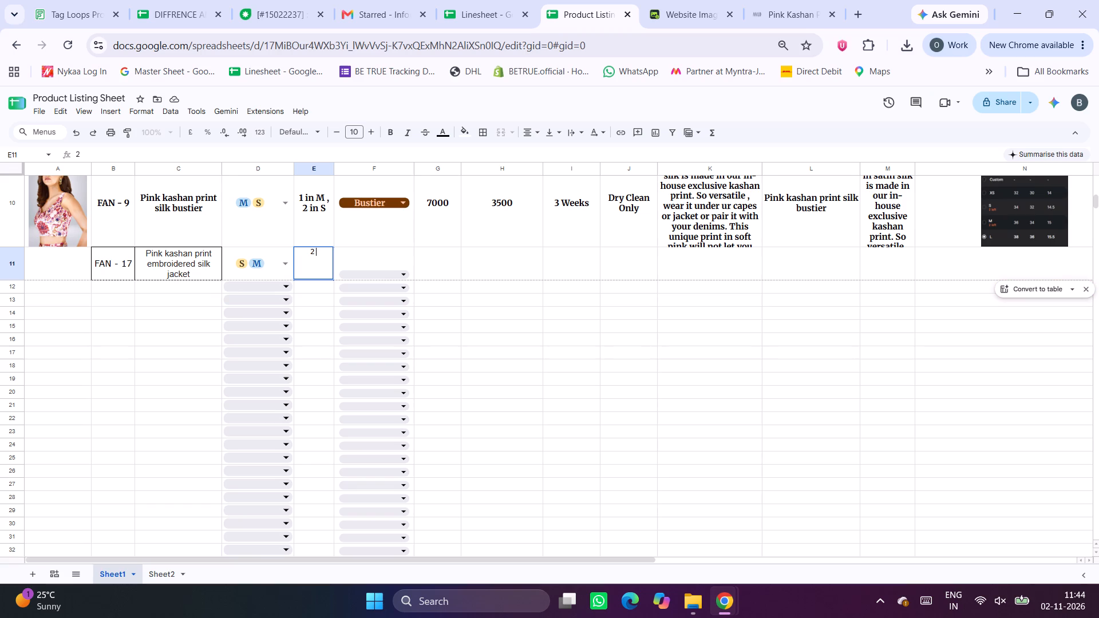
{"action": "key", "text": "period"}
{"action": "key", "text": "BackSpace"}
{"action": "type", "text": ","}
{"action": "key", "text": "space"}
{"action": "key", "text": "shift+Return"}
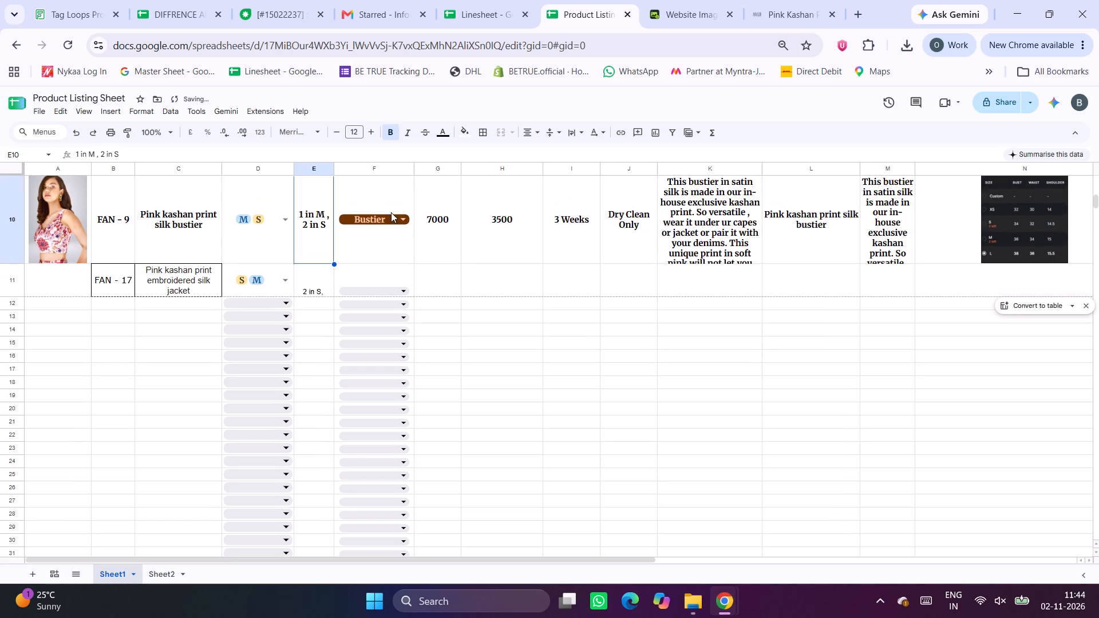
{"action": "left_click", "coordinate": [308, 276]}
{"action": "left_click", "coordinate": [167, 164]}
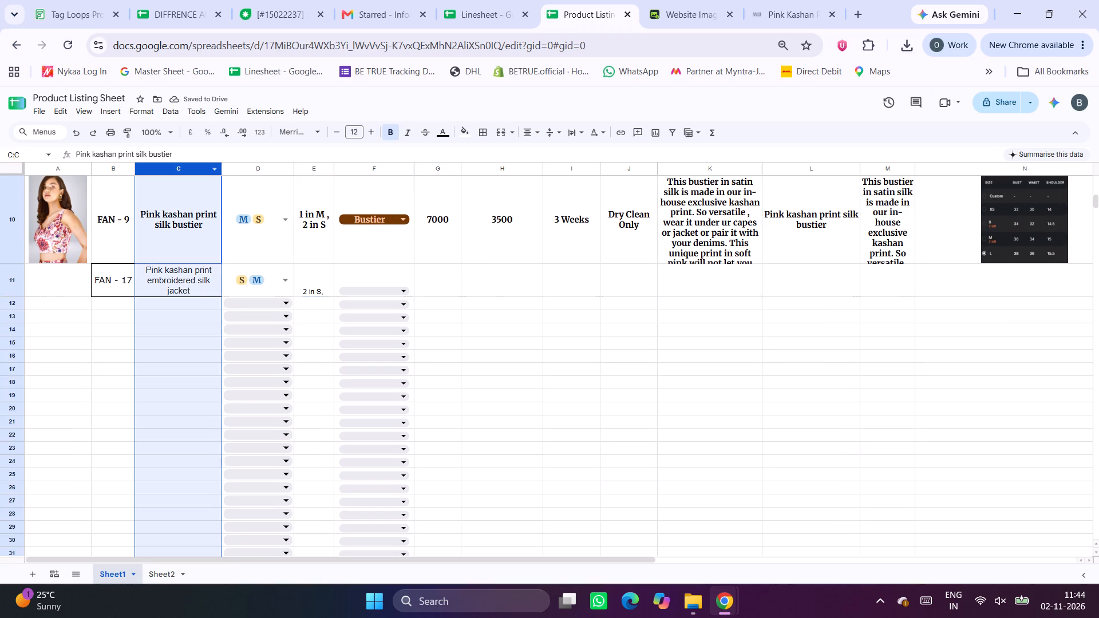
{"action": "left_click", "coordinate": [321, 286]}
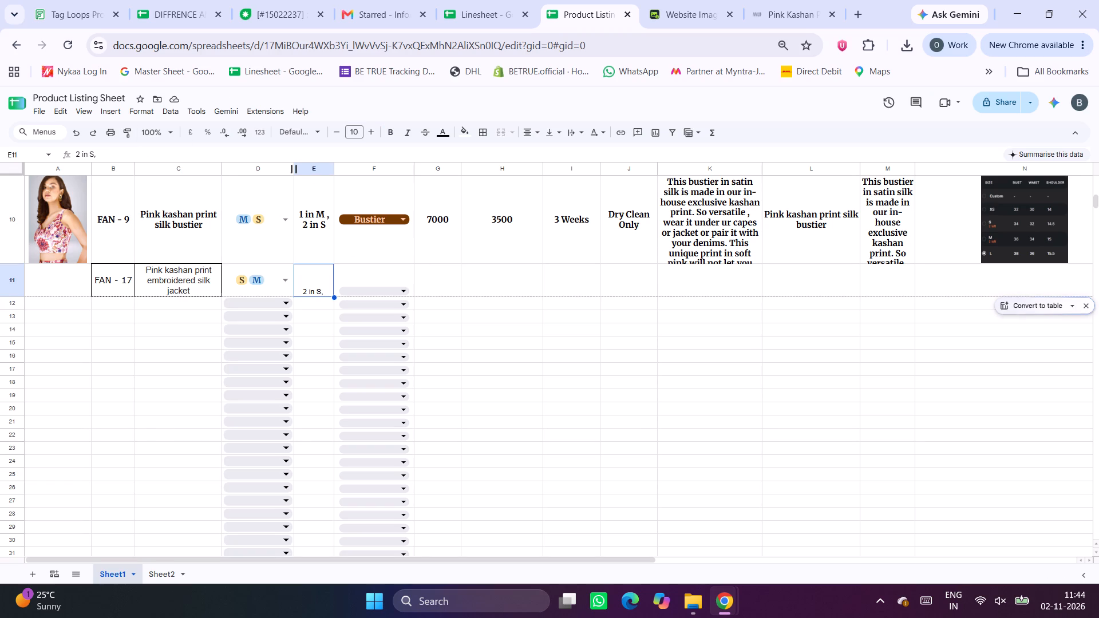
{"action": "left_click", "coordinate": [131, 153]}
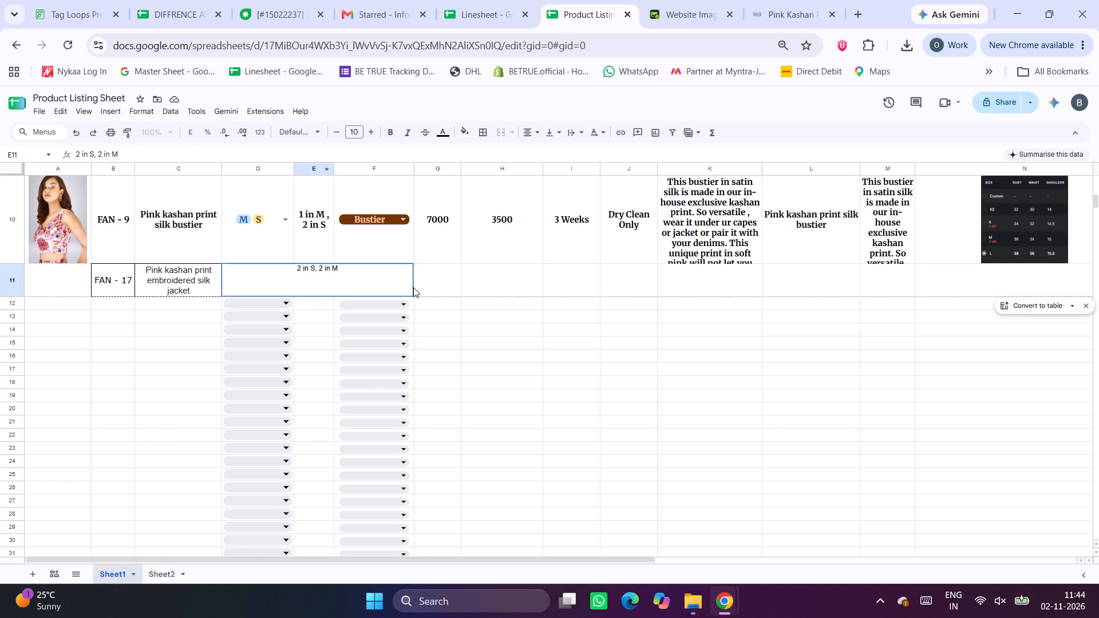
{"action": "left_click", "coordinate": [482, 324]}
Set the FAN - 17 product category to Jacket.
{"action": "left_click", "coordinate": [379, 292]}
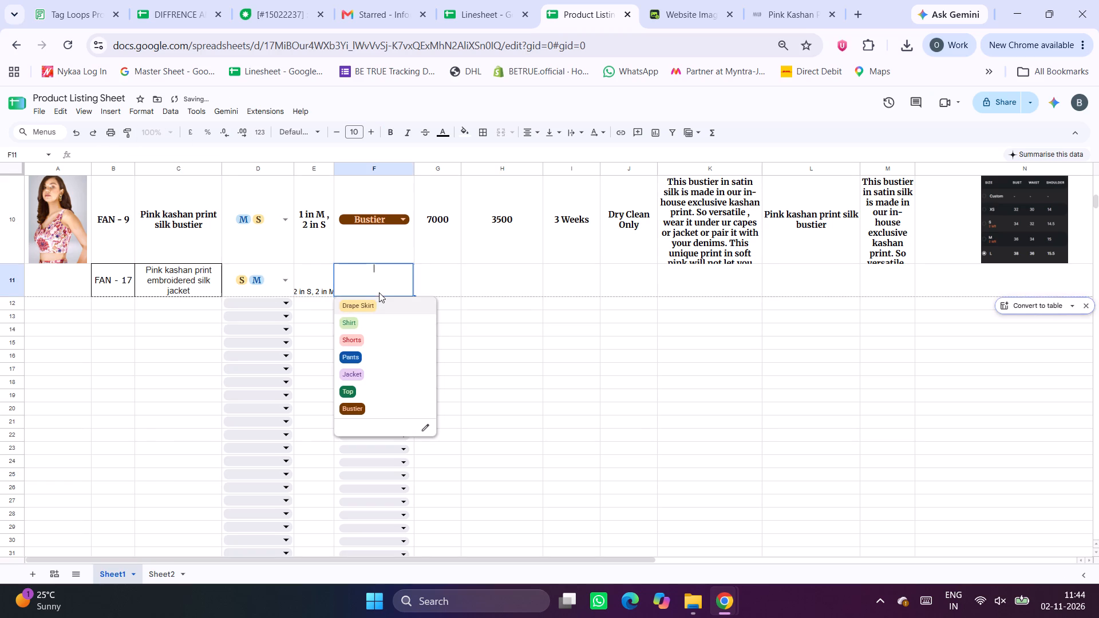
{"action": "left_click", "coordinate": [361, 379]}
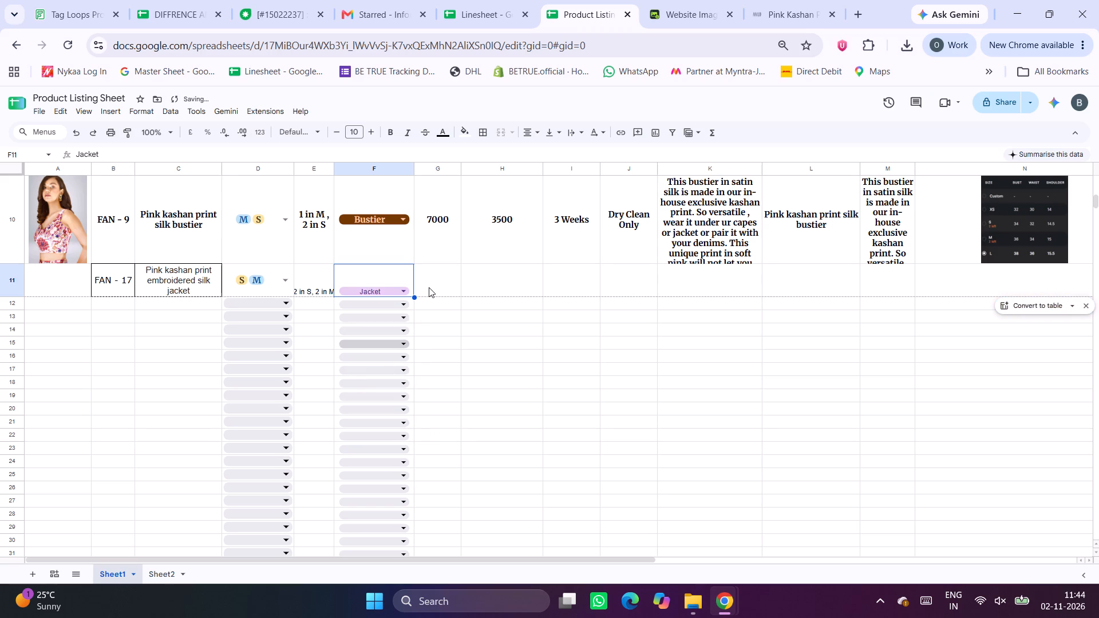
Enter the FAN - 17 prices, 9500 in column G and 4750 in column H.
{"action": "left_click", "coordinate": [429, 287]}
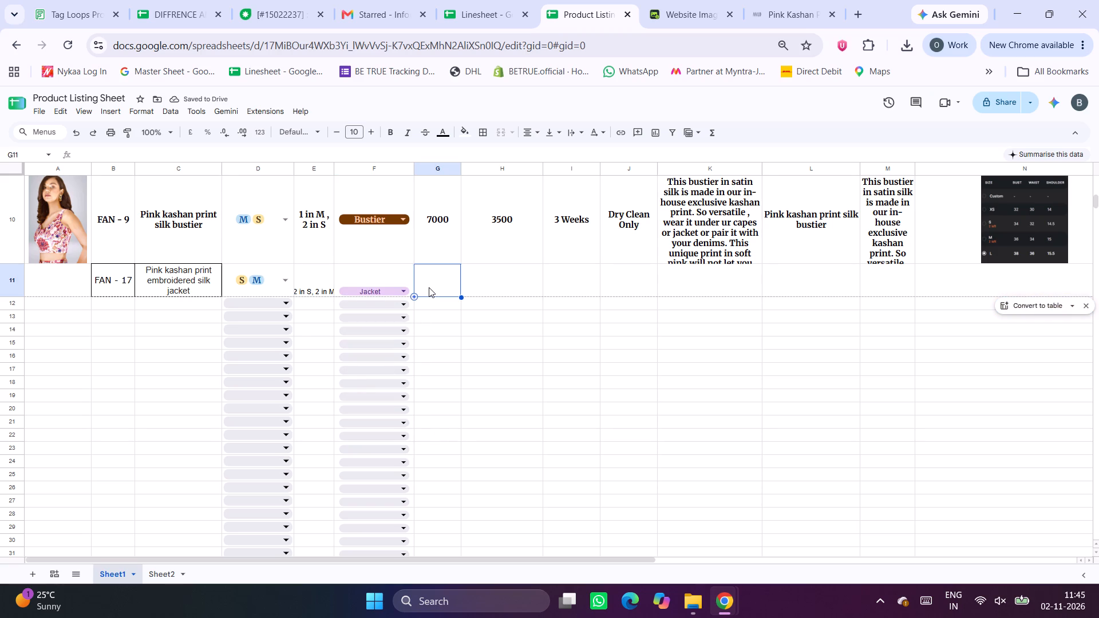
{"action": "type", "text": "9500"}
{"action": "key", "text": "Right"}
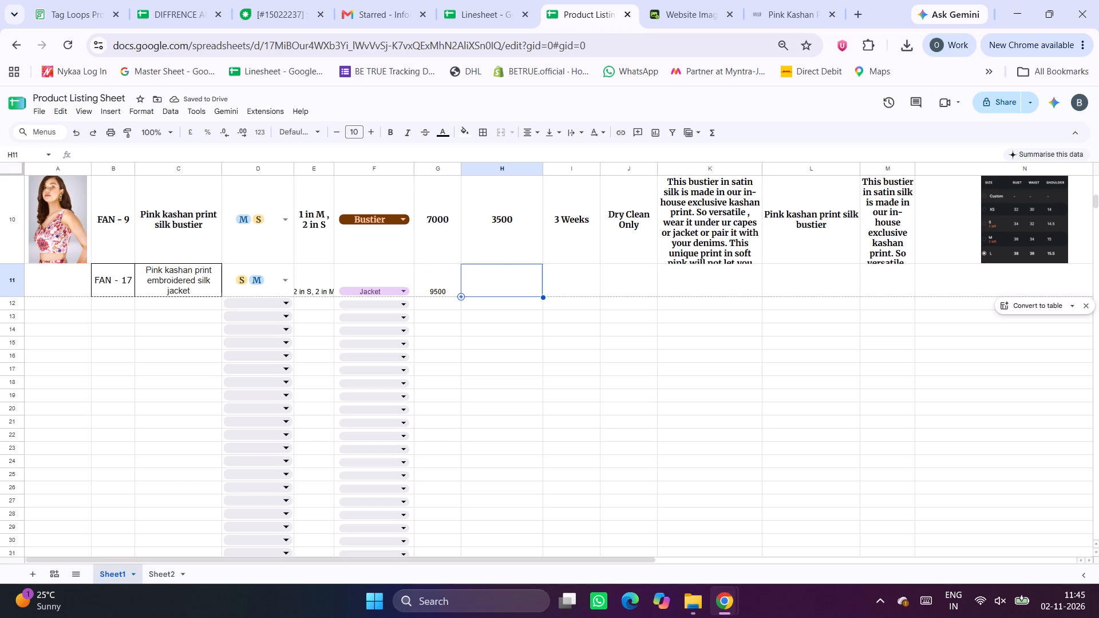
{"action": "type", "text": "4750"}
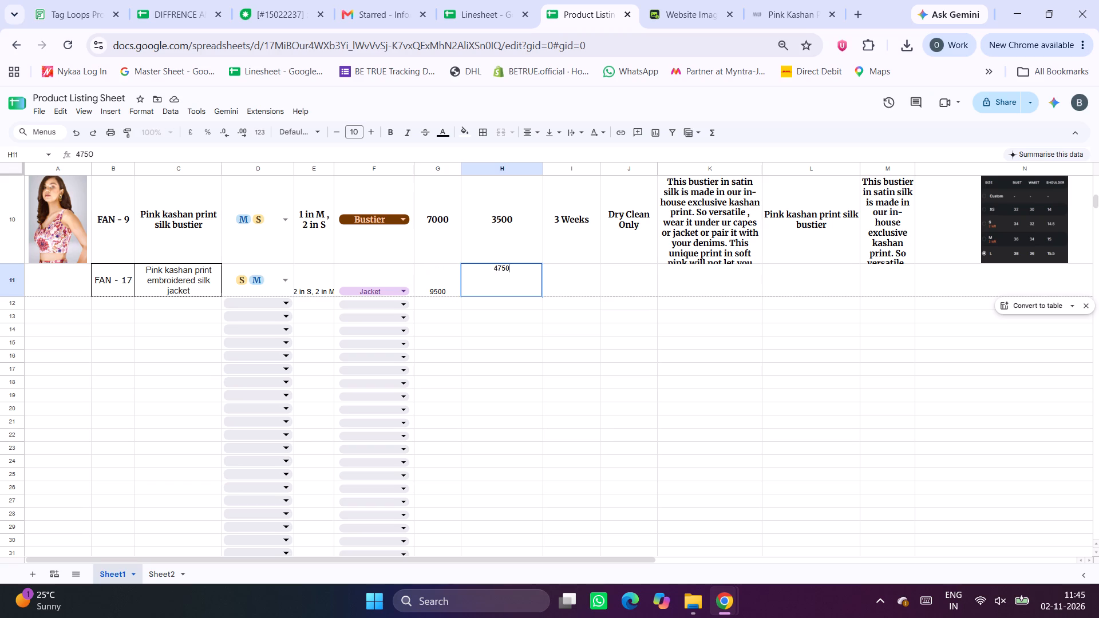
{"action": "key", "text": "Right"}
Switch to the Linesheet spreadsheet for the FAN - 17 jacket's source details.
{"action": "left_click", "coordinate": [480, 0]}
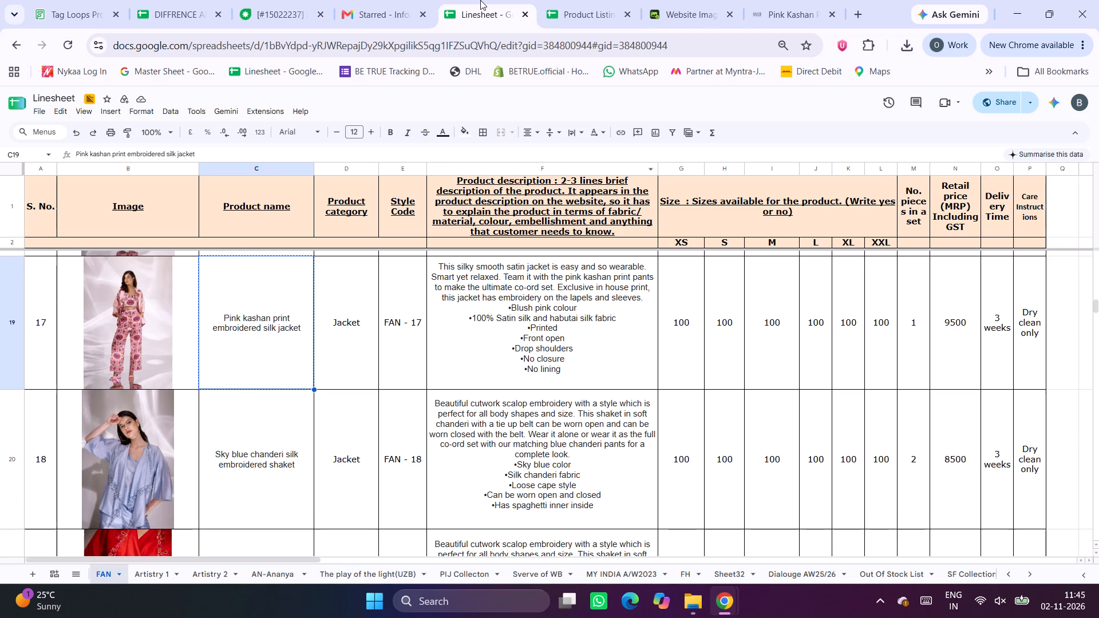
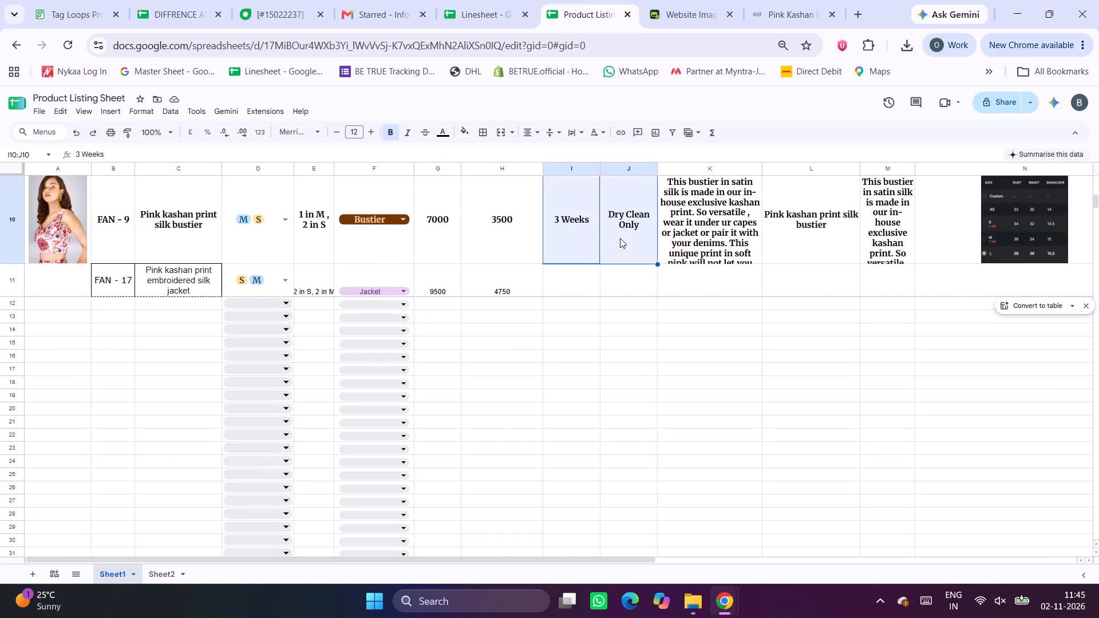
Copy the "3 Weeks" and "Dry Clean Only" entries from the FAN - 9 row into columns I and J of the FAN - 17 row.
{"action": "key", "text": "ctrl+c"}
{"action": "left_click", "coordinate": [578, 284]}
{"action": "key", "text": "ctrl+v"}
{"action": "left_click", "coordinate": [695, 286]}
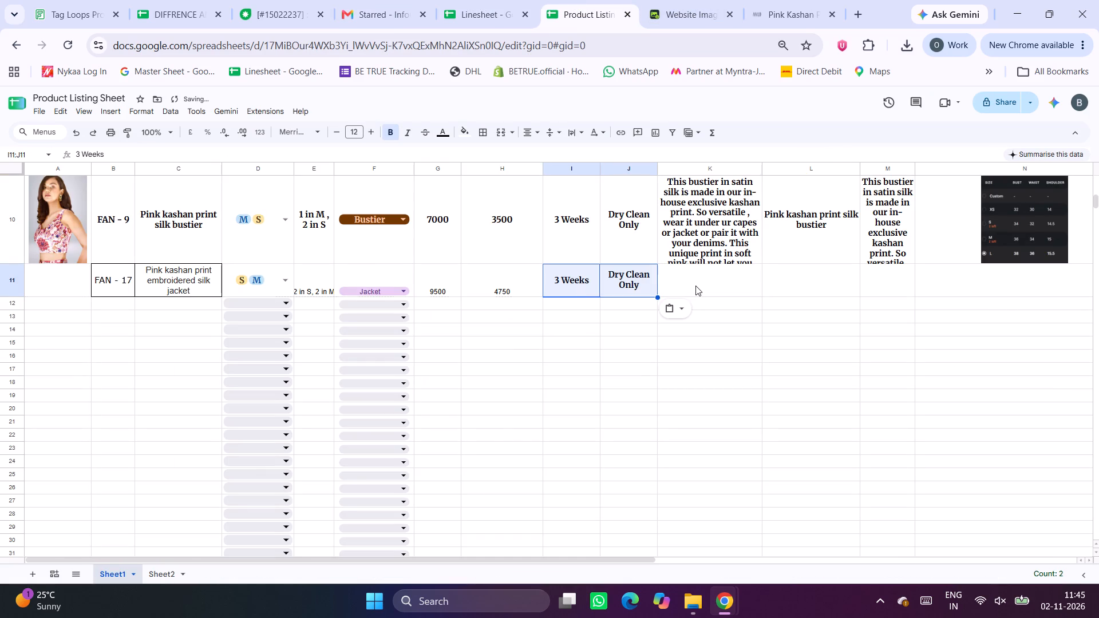
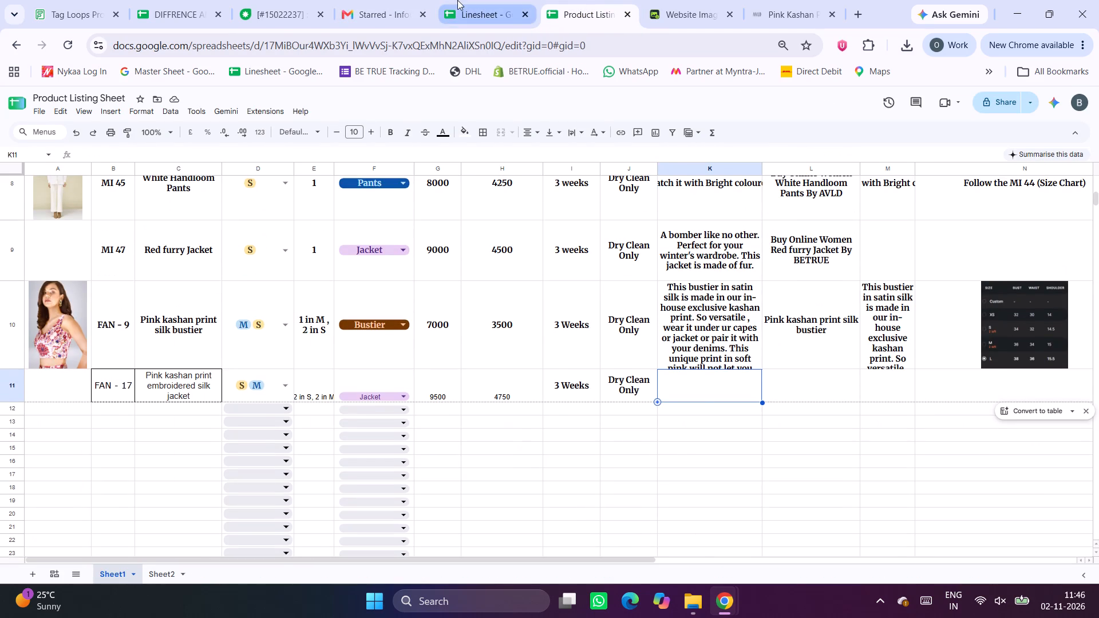
Copy the FAN - 17 jacket's product description from the Linesheet into column K of its row in the Product Listing Sheet.
{"action": "left_click", "coordinate": [457, 0]}
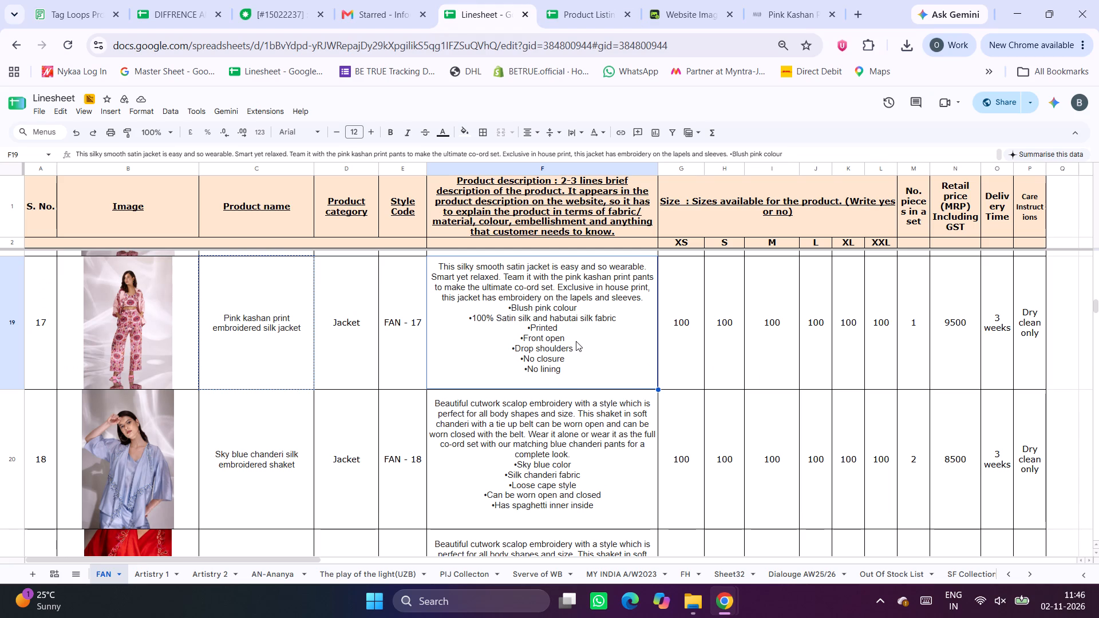
{"action": "key", "text": "ctrl+c"}
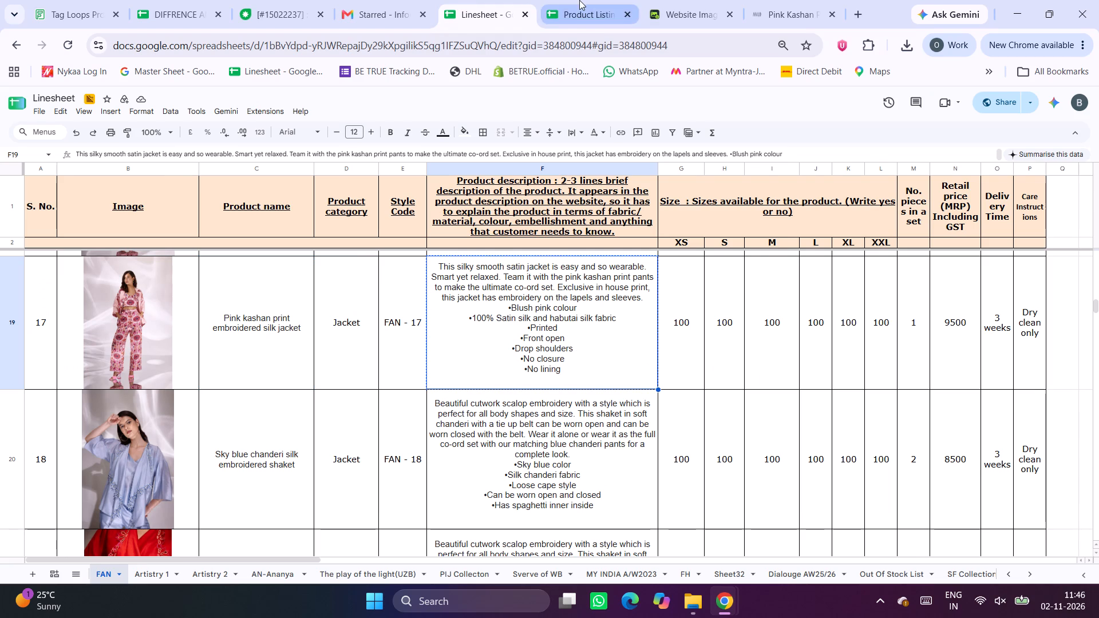
{"action": "left_click", "coordinate": [579, 0]}
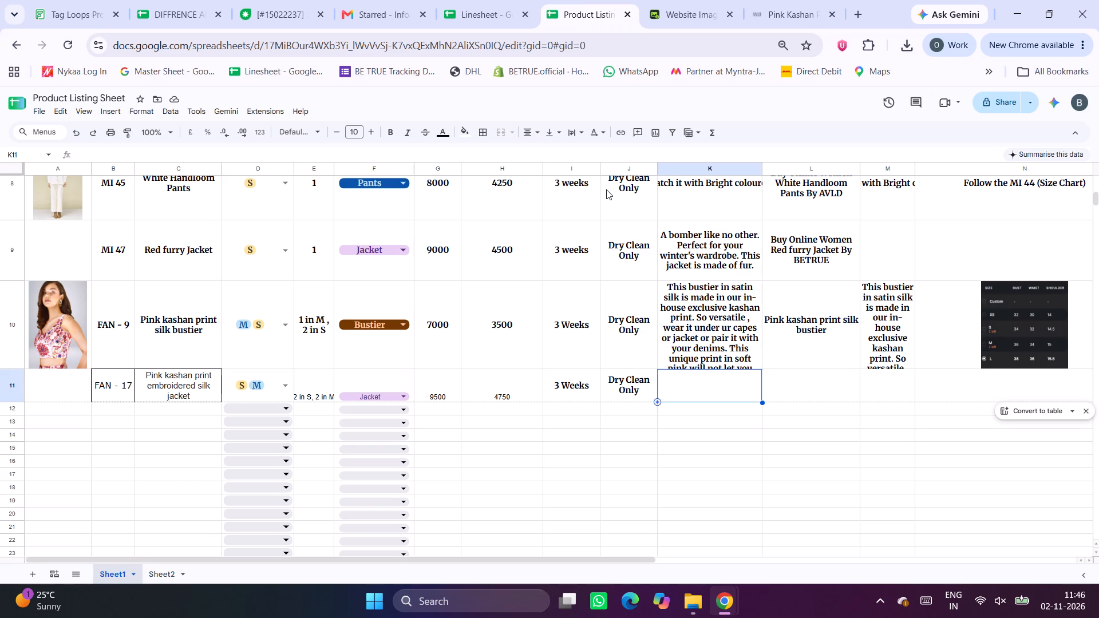
{"action": "left_click", "coordinate": [342, 150]}
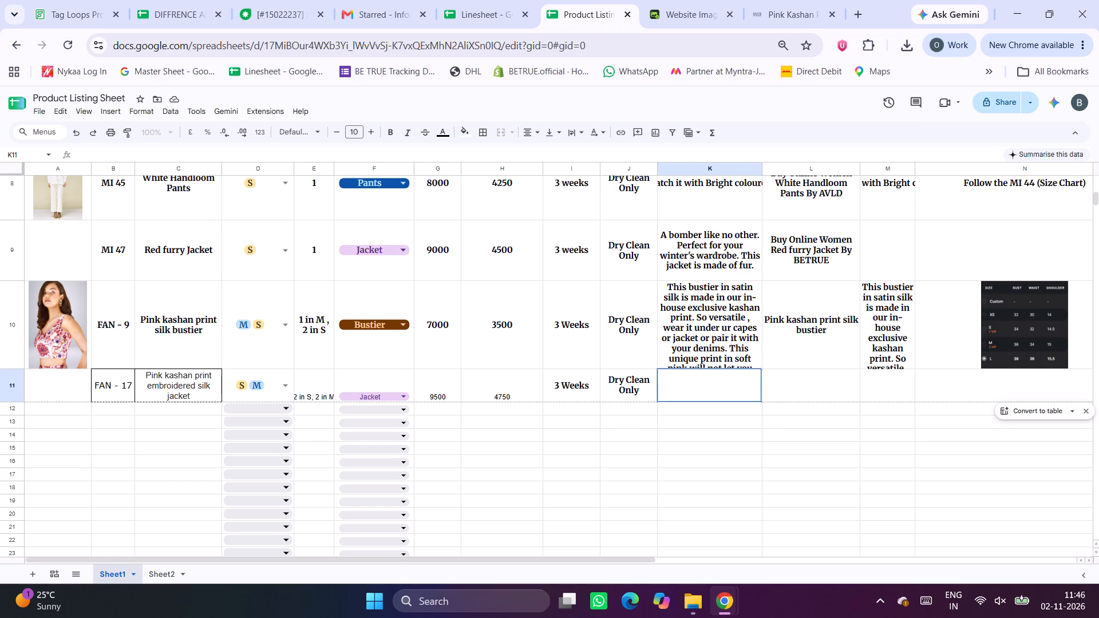
Paste the copied silky satin jacket description into column K of the FAN - 17 row.
{"action": "key", "text": "ctrl+v"}
{"action": "left_click", "coordinate": [742, 505]}
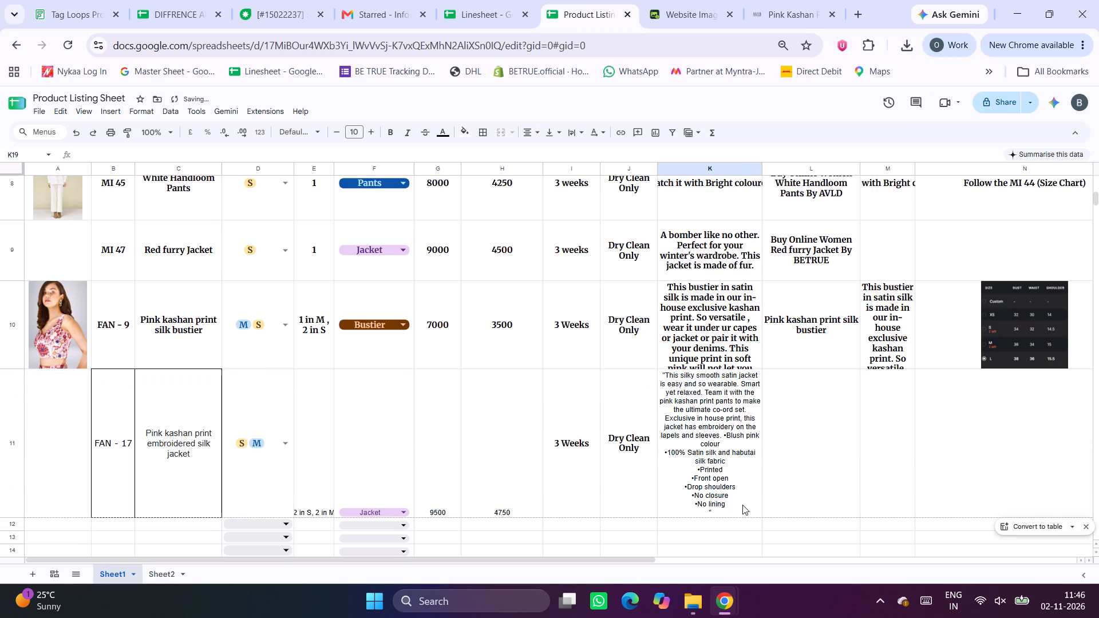
Copy the product name "Pink kashan print embroidered silk jacket" into columns L and O of the FAN - 17 row.
{"action": "left_click", "coordinate": [784, 461]}
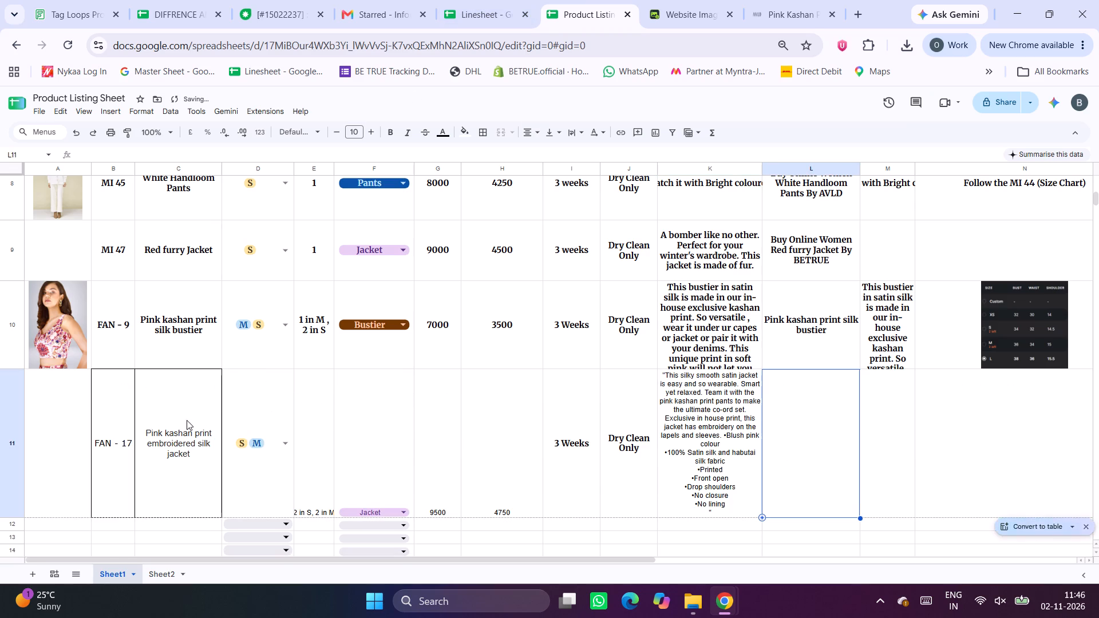
{"action": "left_click", "coordinate": [180, 423]}
{"action": "key", "text": "ctrl+c"}
{"action": "left_click", "coordinate": [809, 448]}
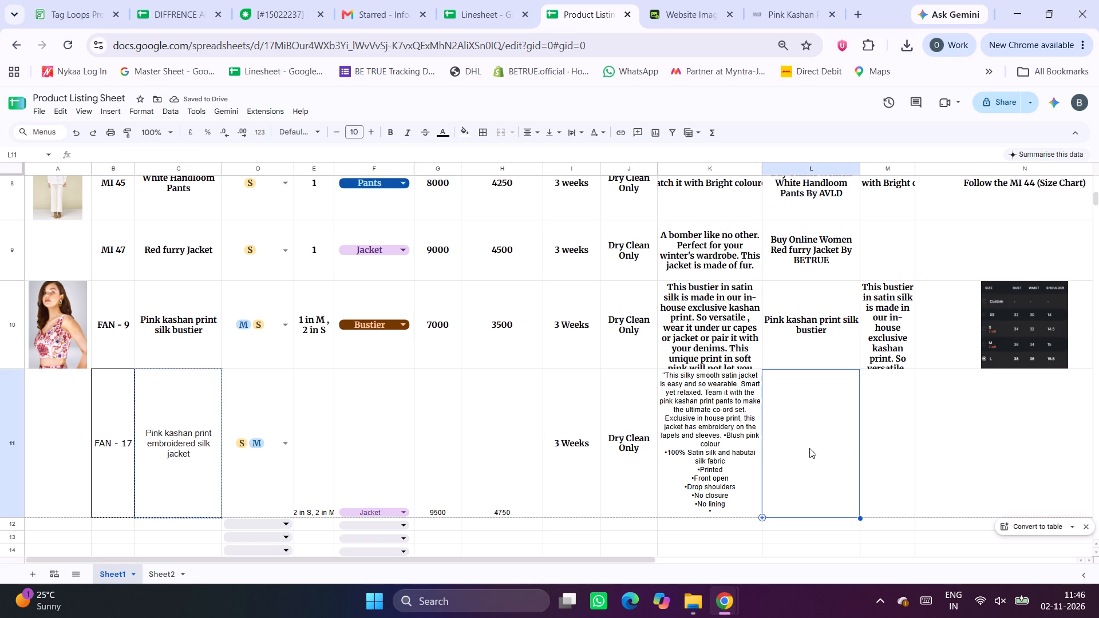
{"action": "key", "text": "ctrl+v"}
{"action": "left_click", "coordinate": [871, 445]}
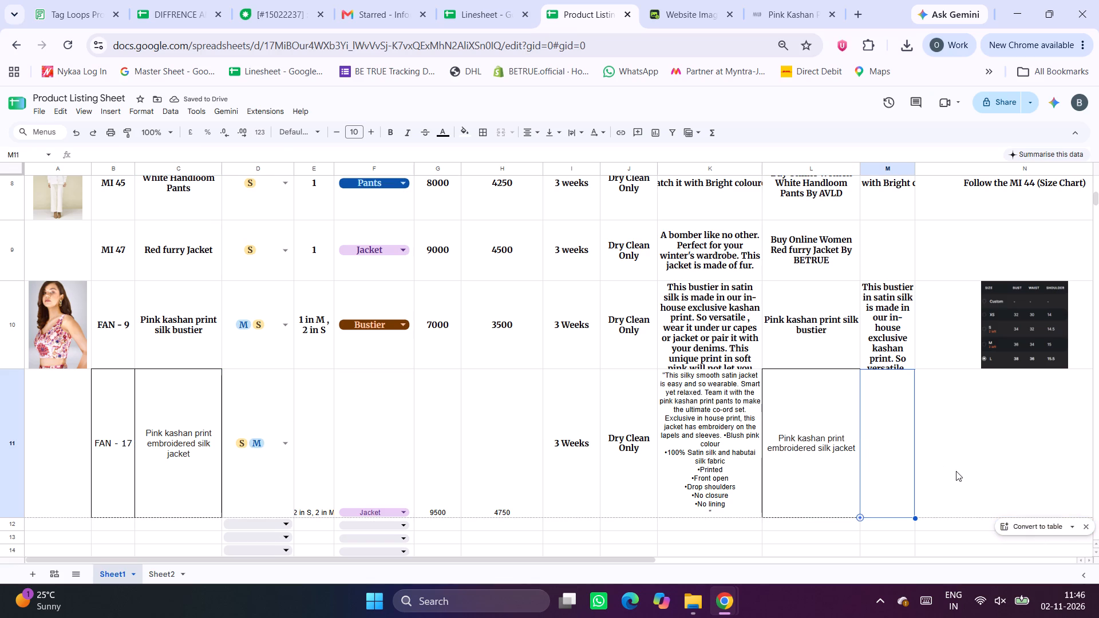
{"action": "scroll", "coordinate": [1044, 455], "scroll_direction": "left", "scroll_amount": 4}
{"action": "left_click", "coordinate": [868, 433]}
{"action": "key", "text": "ctrl+v"}
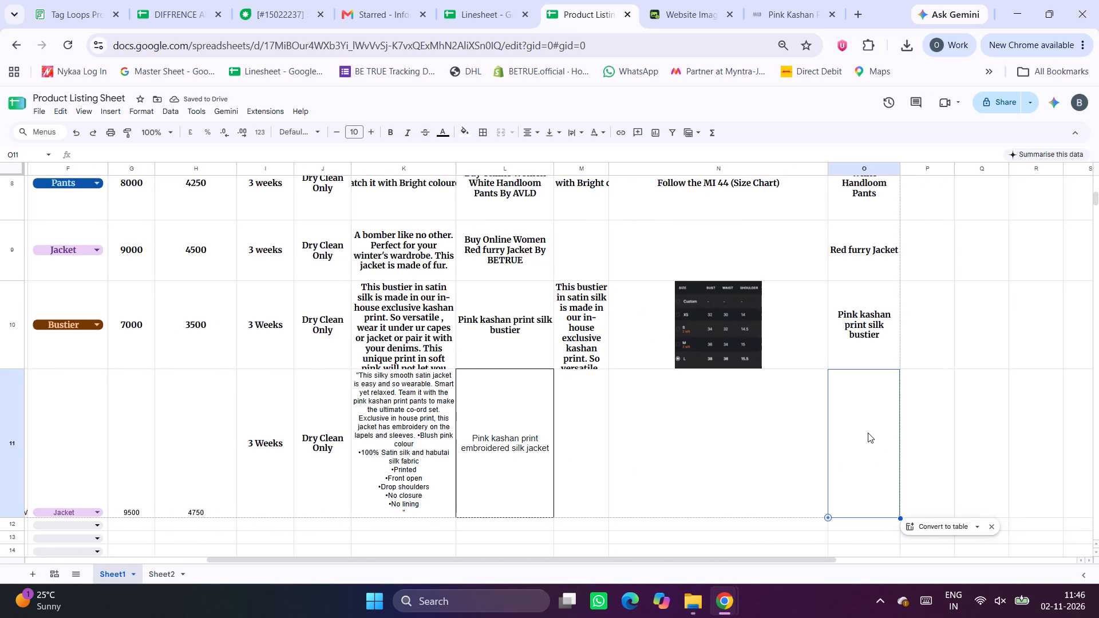
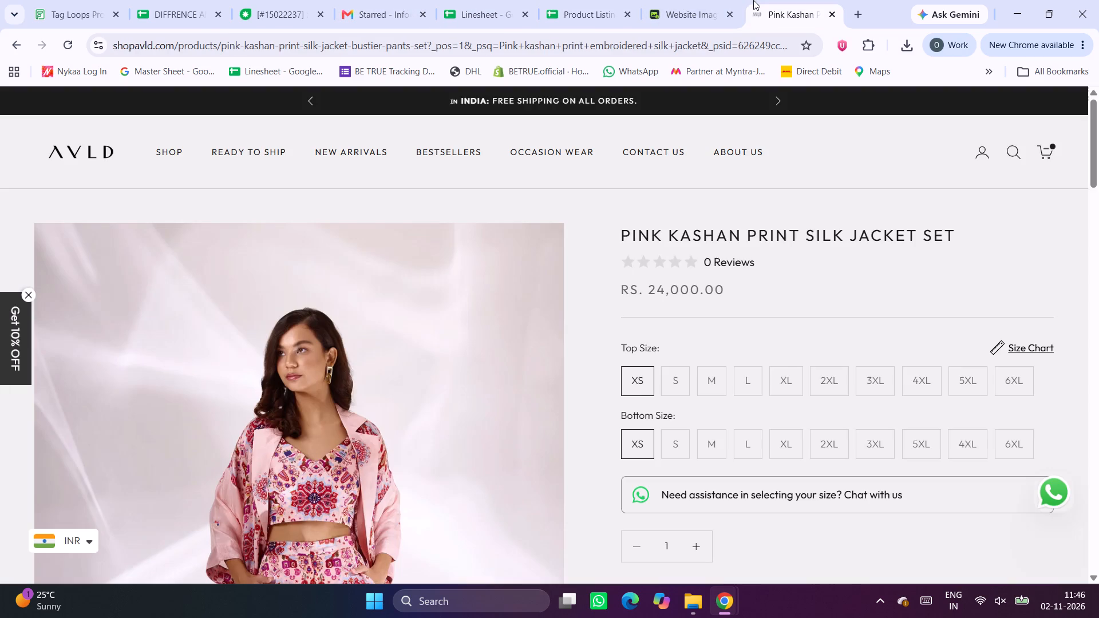
Search the AVLD store for "Pink kashan print embroidered silk jacket" and look through the product results.
{"action": "left_click", "coordinate": [1016, 152]}
{"action": "key", "text": "ctrl+v"}
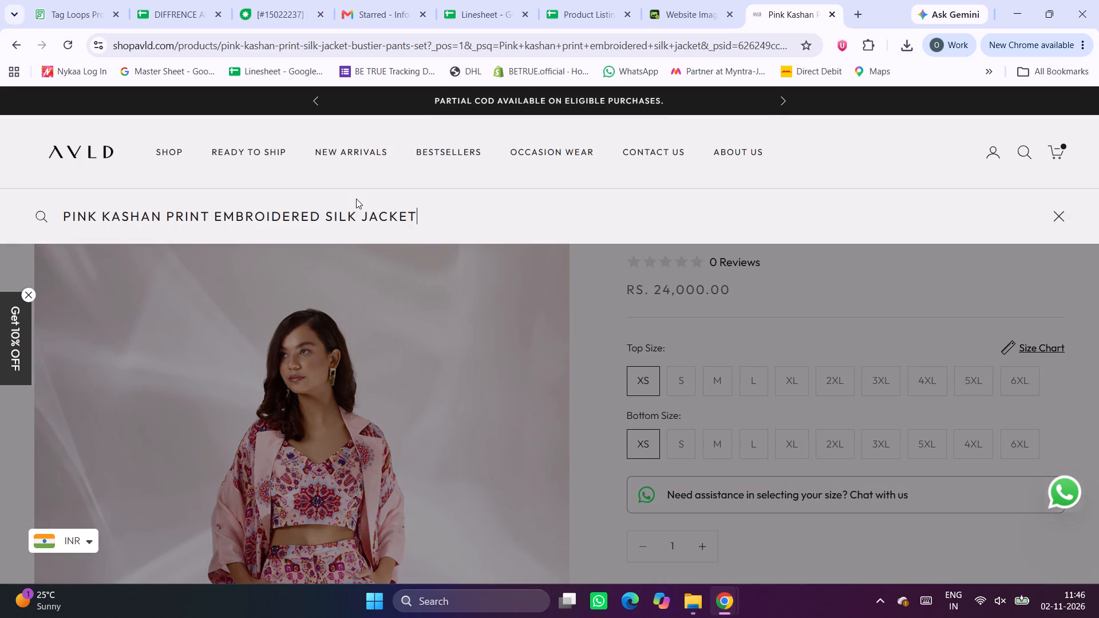
{"action": "key", "text": "Return"}
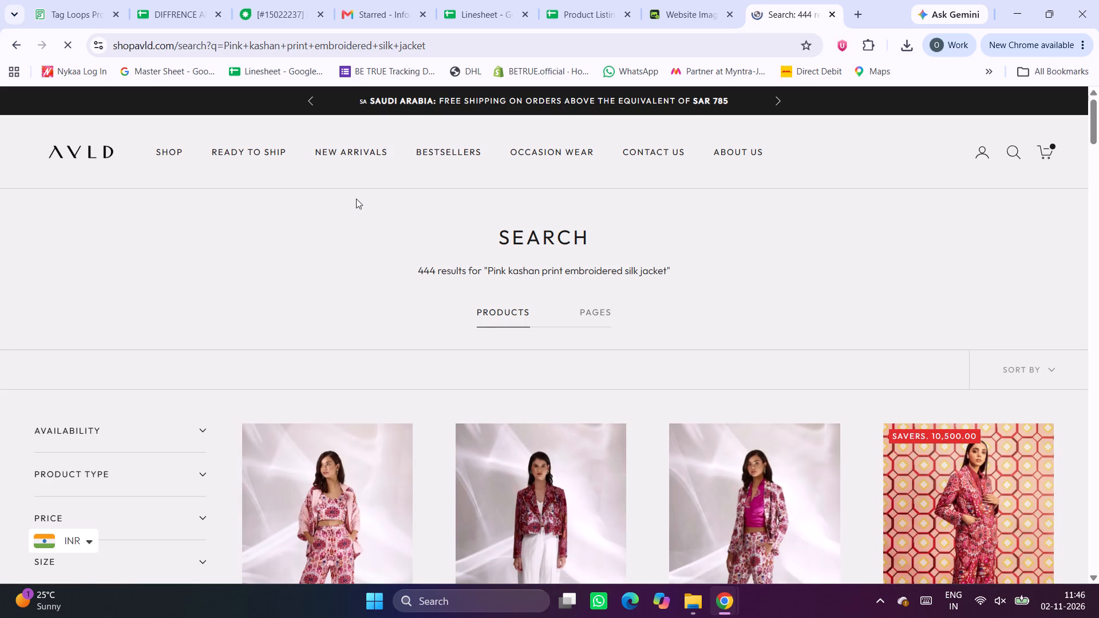
{"action": "scroll", "coordinate": [611, 227], "scroll_direction": "down", "scroll_amount": 1}
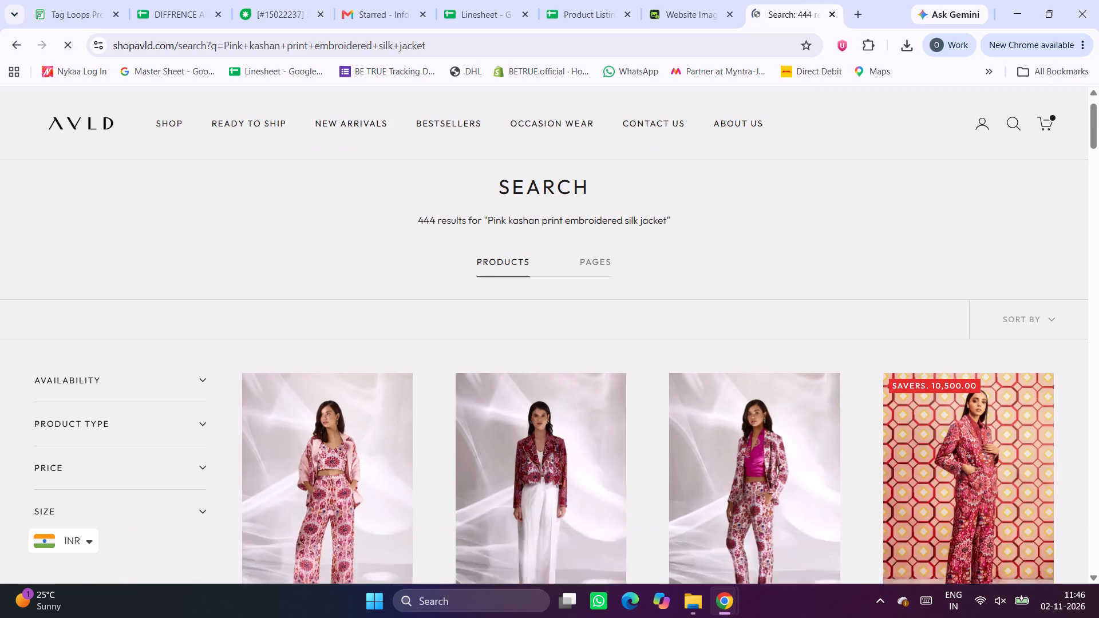
{"action": "scroll", "coordinate": [611, 227], "scroll_direction": "down", "scroll_amount": 3}
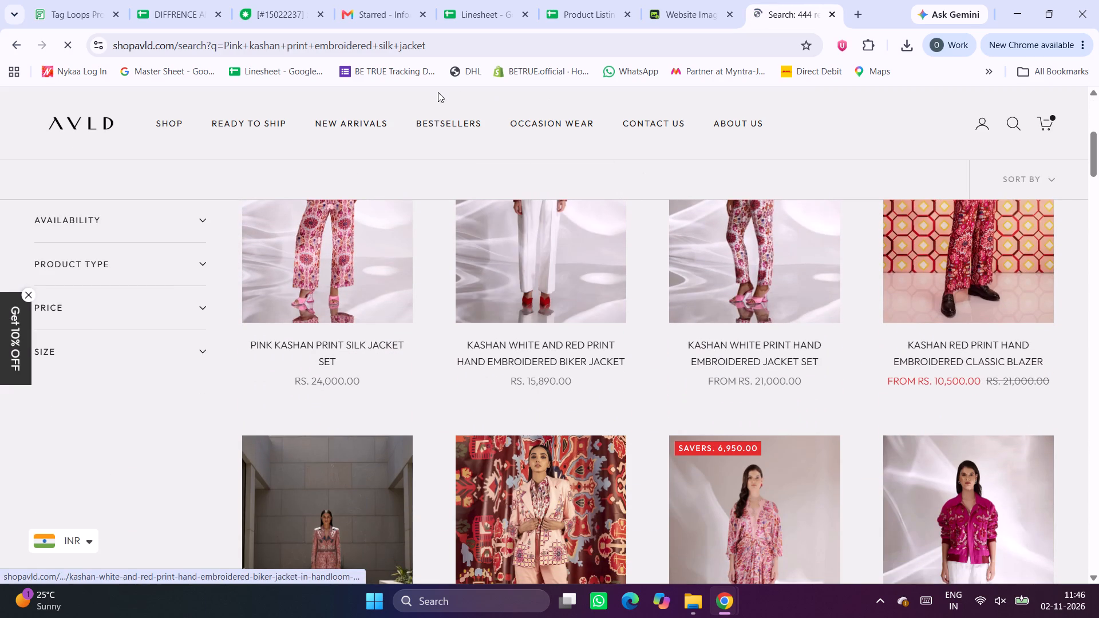
{"action": "scroll", "coordinate": [633, 238], "scroll_direction": "down", "scroll_amount": 2}
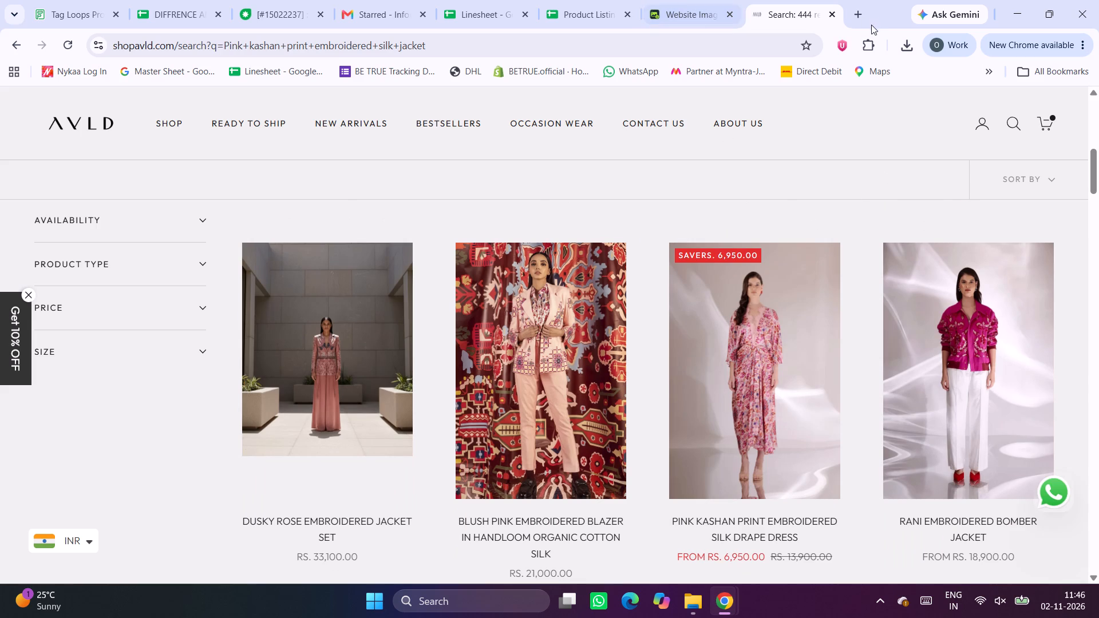
Search Google for "Pink kashan print embroidered silk jacket avld" and check the results for a matching product page.
{"action": "left_click", "coordinate": [855, 18]}
{"action": "key", "text": "ctrl+v"}
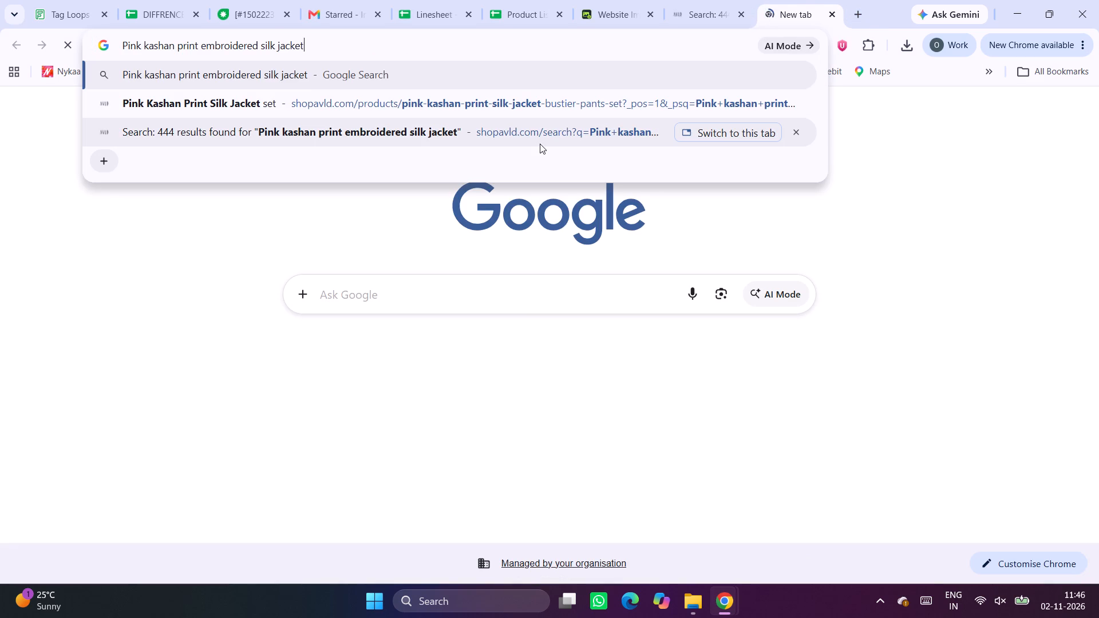
{"action": "key", "text": "space"}
{"action": "type", "text": "avld"}
{"action": "key", "text": "Return"}
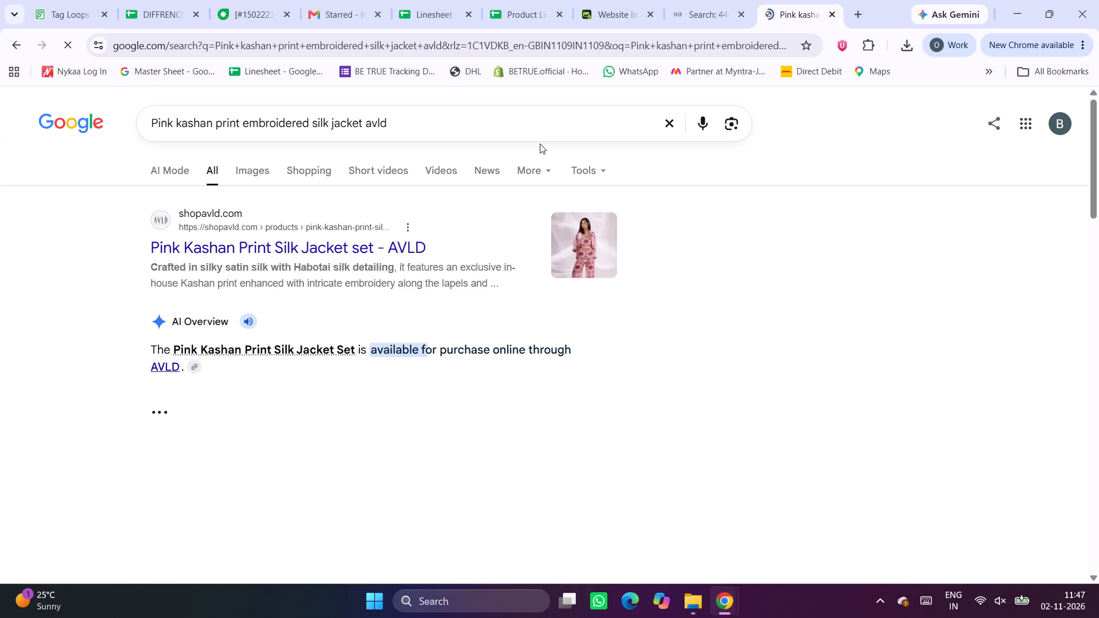
{"action": "scroll", "coordinate": [540, 144], "scroll_direction": "down", "scroll_amount": 5}
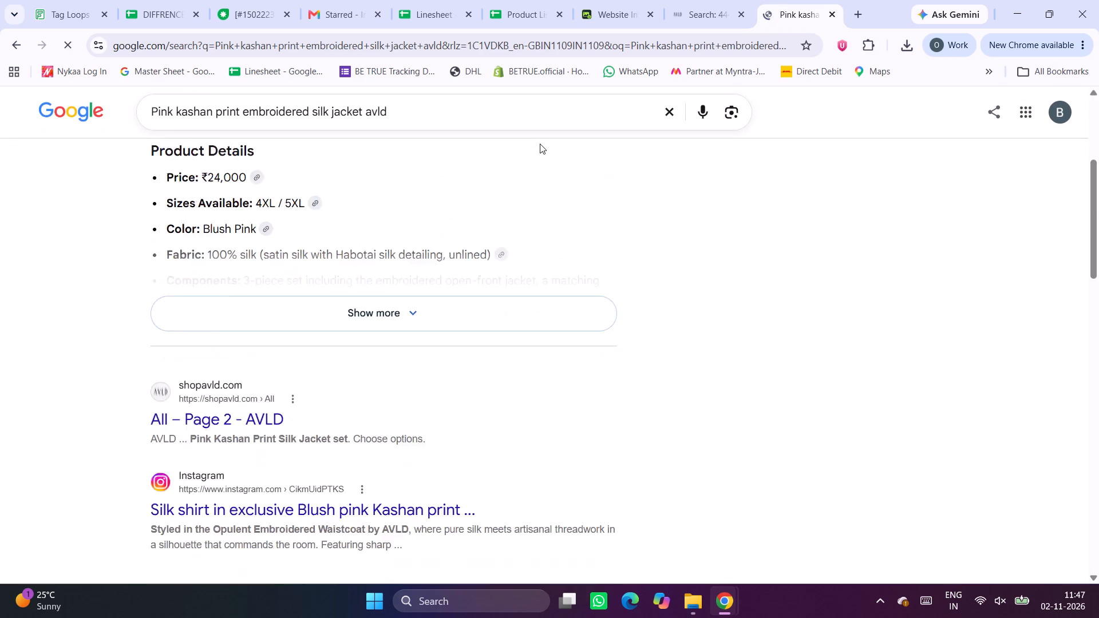
{"action": "scroll", "coordinate": [540, 144], "scroll_direction": "down", "scroll_amount": 4}
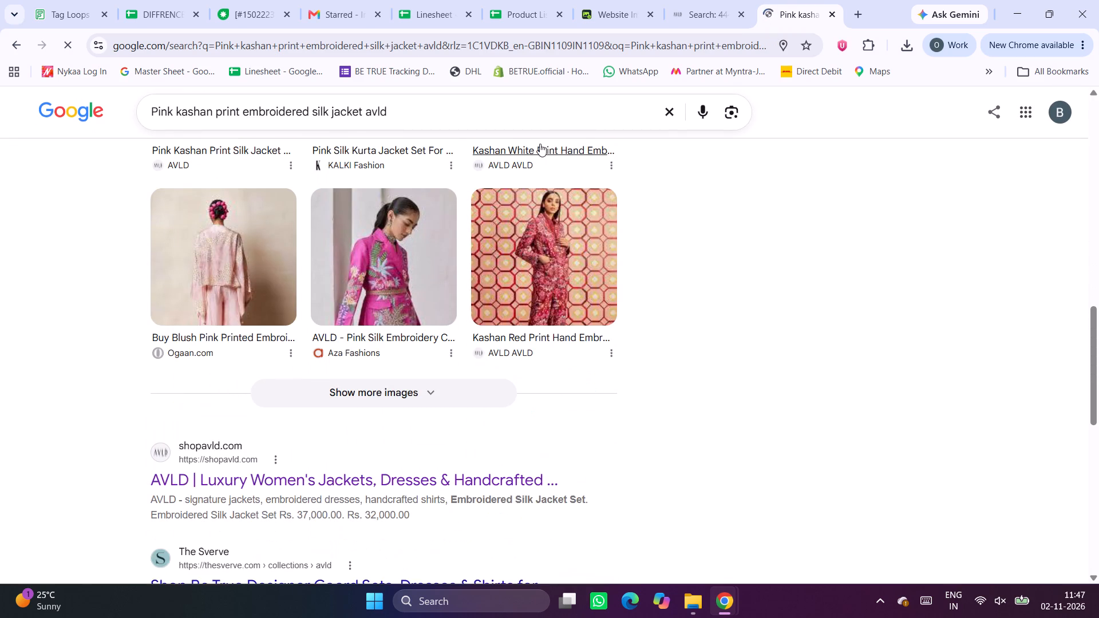
{"action": "scroll", "coordinate": [540, 144], "scroll_direction": "down", "scroll_amount": 2}
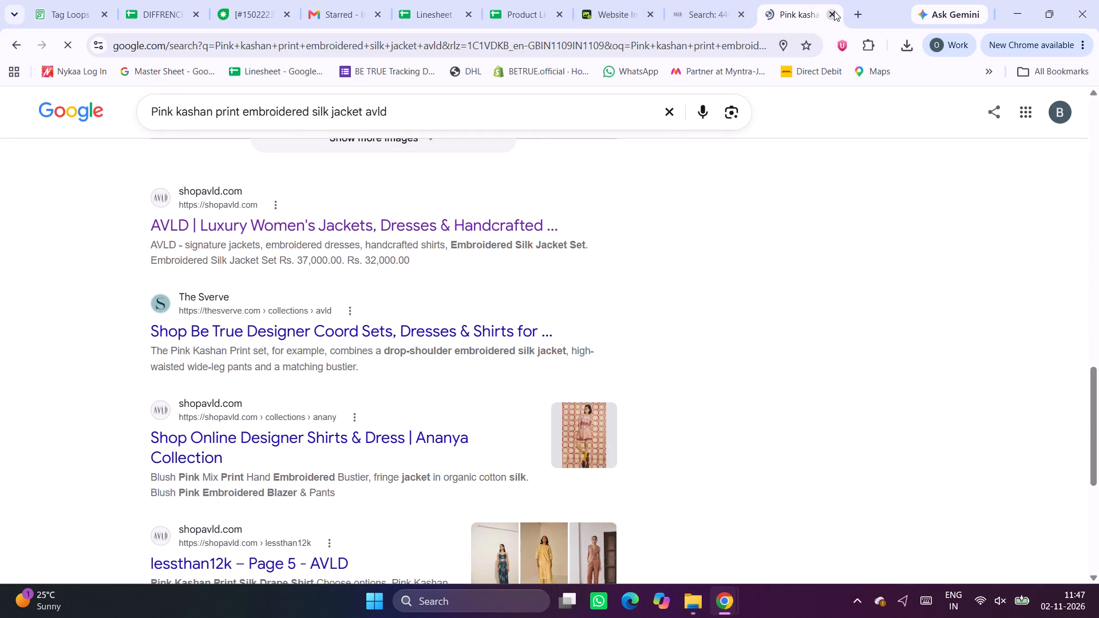
{"action": "left_click", "coordinate": [831, 13]}
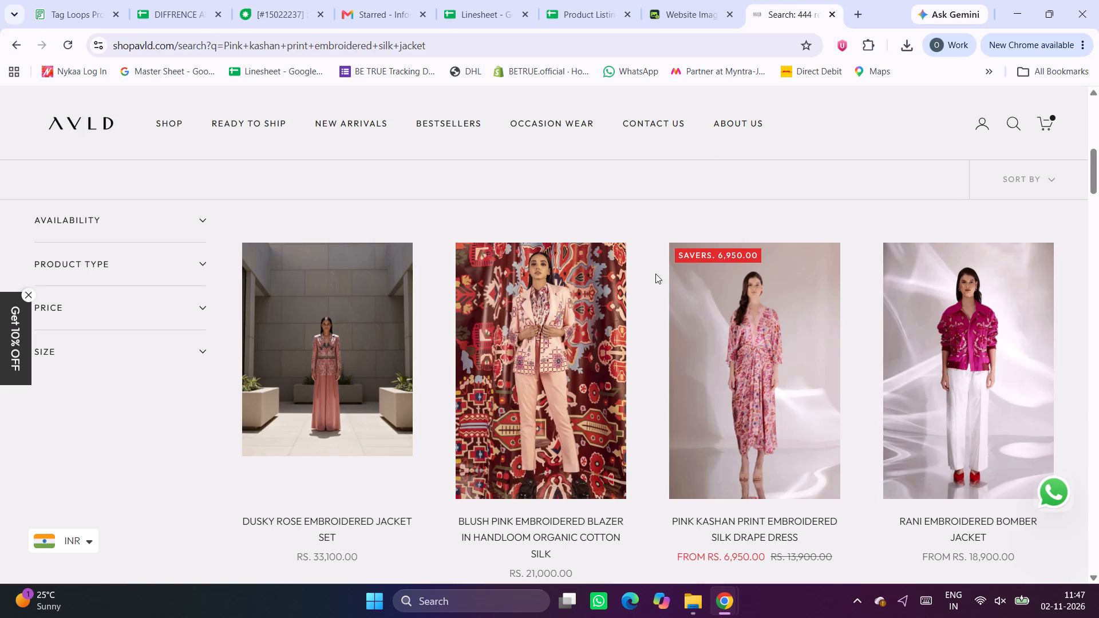
Open the Pink Kashan Print Silk Jacket Set product page from the AVLD store results and copy its web address.
{"action": "scroll", "coordinate": [746, 224], "scroll_direction": "up", "scroll_amount": 1}
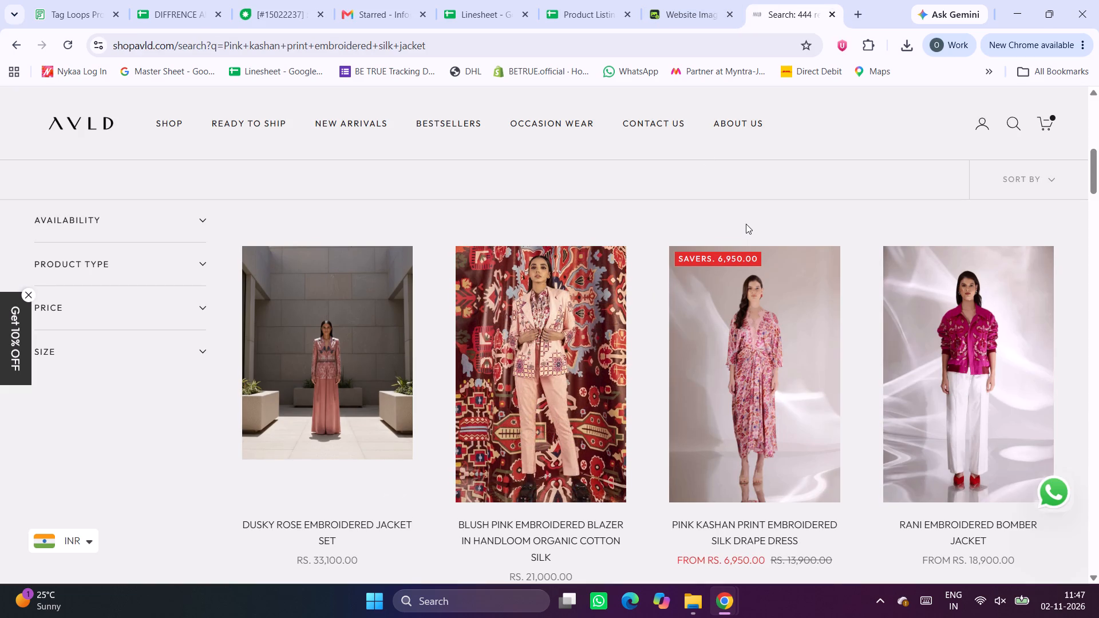
{"action": "scroll", "coordinate": [746, 224], "scroll_direction": "up", "scroll_amount": 4}
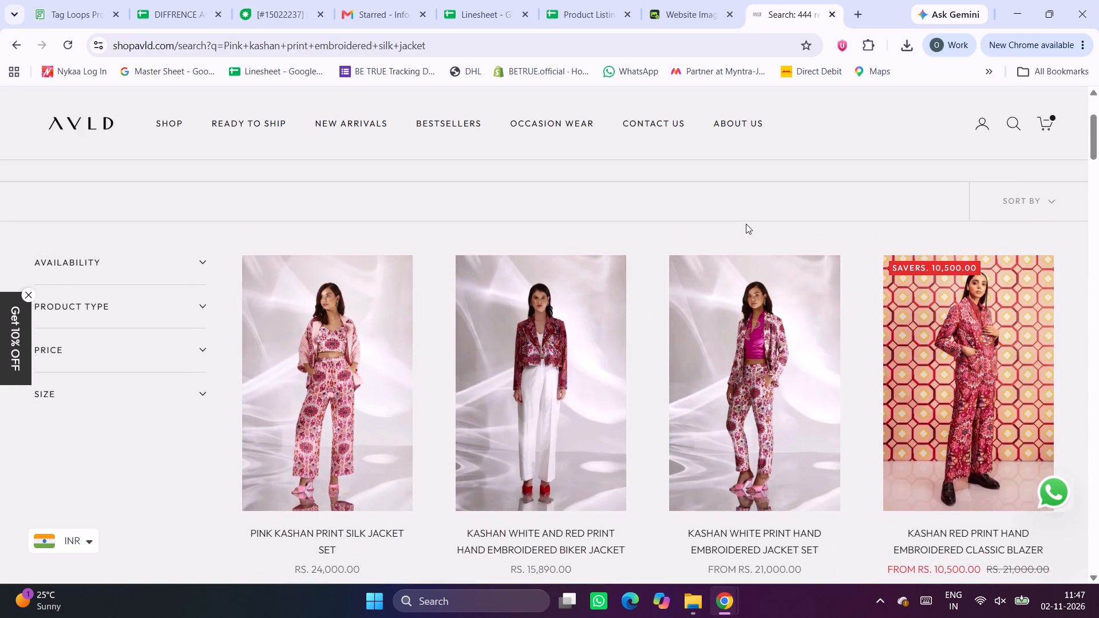
{"action": "scroll", "coordinate": [746, 224], "scroll_direction": "up", "scroll_amount": 1}
{"action": "left_click", "coordinate": [343, 494]}
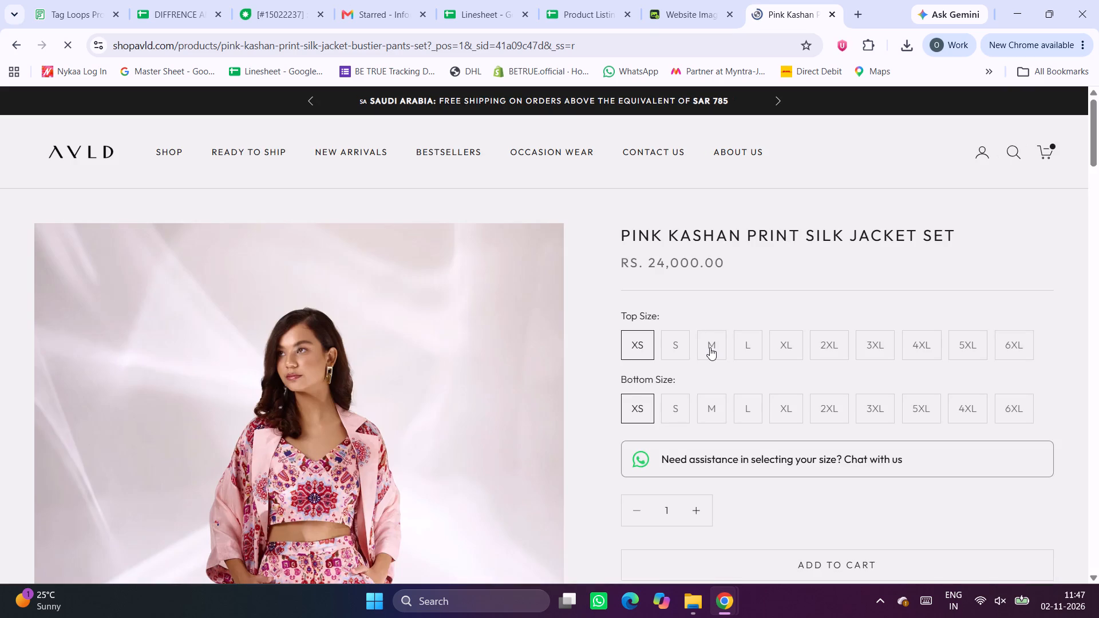
{"action": "left_click", "coordinate": [586, 41]}
{"action": "key", "text": "ctrl+x"}
In Website Image Extractor, replace the previous URL with the copied AVLD product address and extract its images.
{"action": "left_click", "coordinate": [718, 0]}
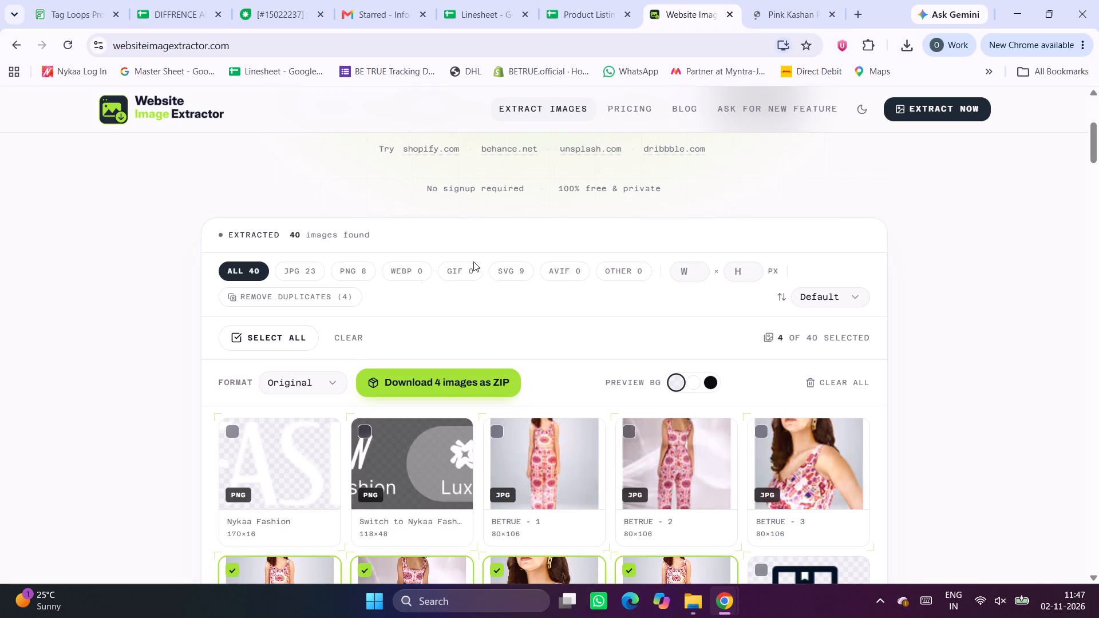
{"action": "scroll", "coordinate": [697, 208], "scroll_direction": "up", "scroll_amount": 6}
{"action": "triple_click", "coordinate": [438, 397]}
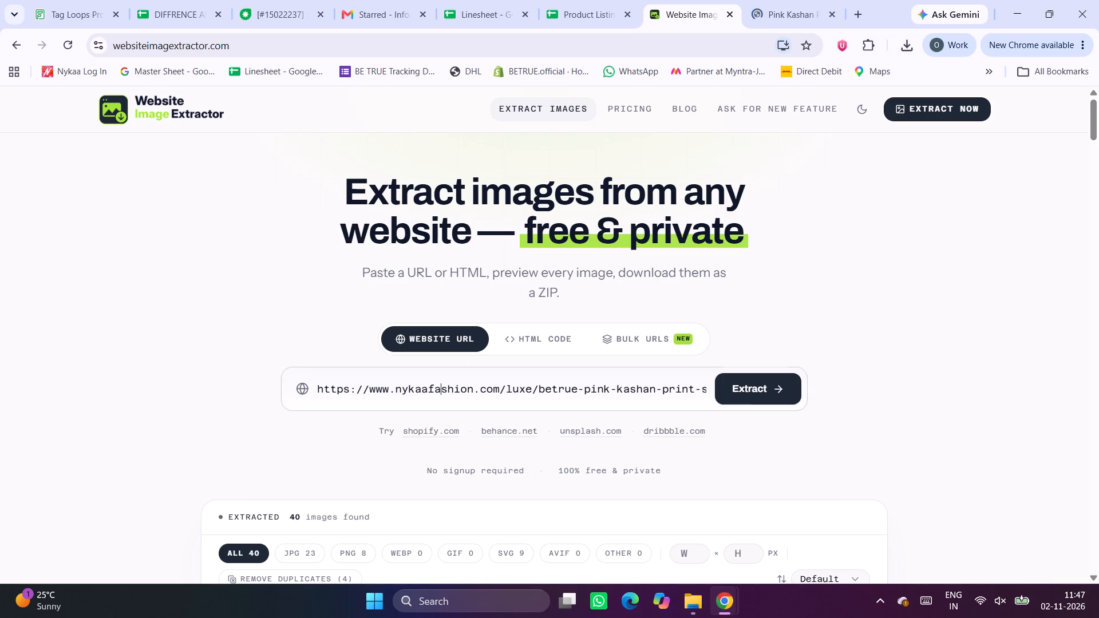
{"action": "left_click", "coordinate": [438, 397], "text": "ctrl"}
{"action": "key", "text": "ctrl+v"}
{"action": "left_click", "coordinate": [766, 392]}
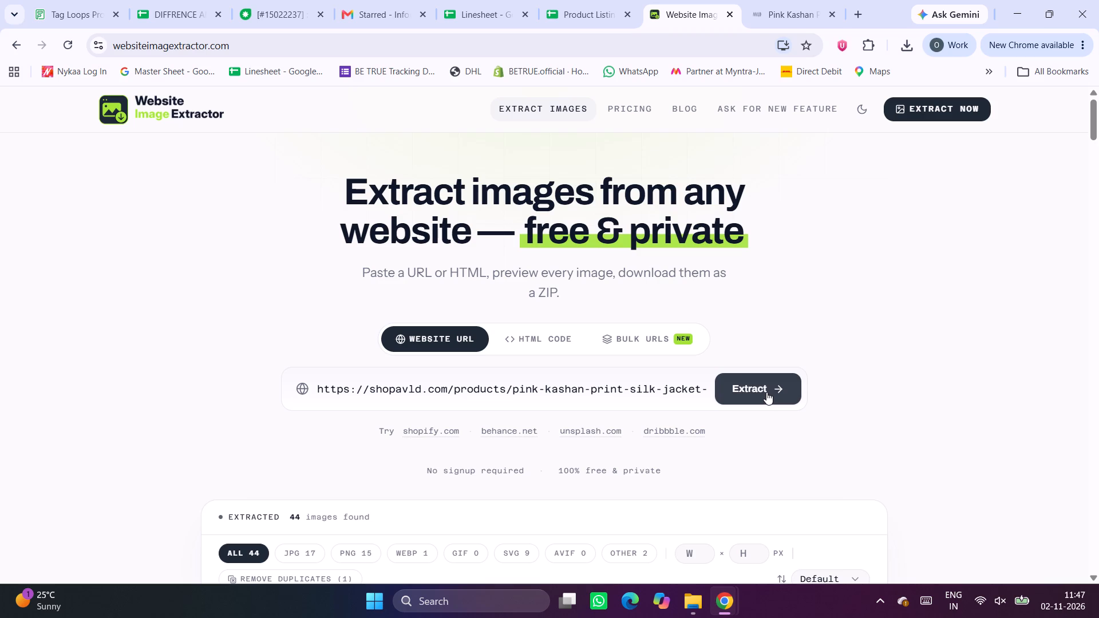
Look through the extracted images for the Pink Kashan Print Silk Jacket Set photos.
{"action": "scroll", "coordinate": [888, 442], "scroll_direction": "down", "scroll_amount": 2}
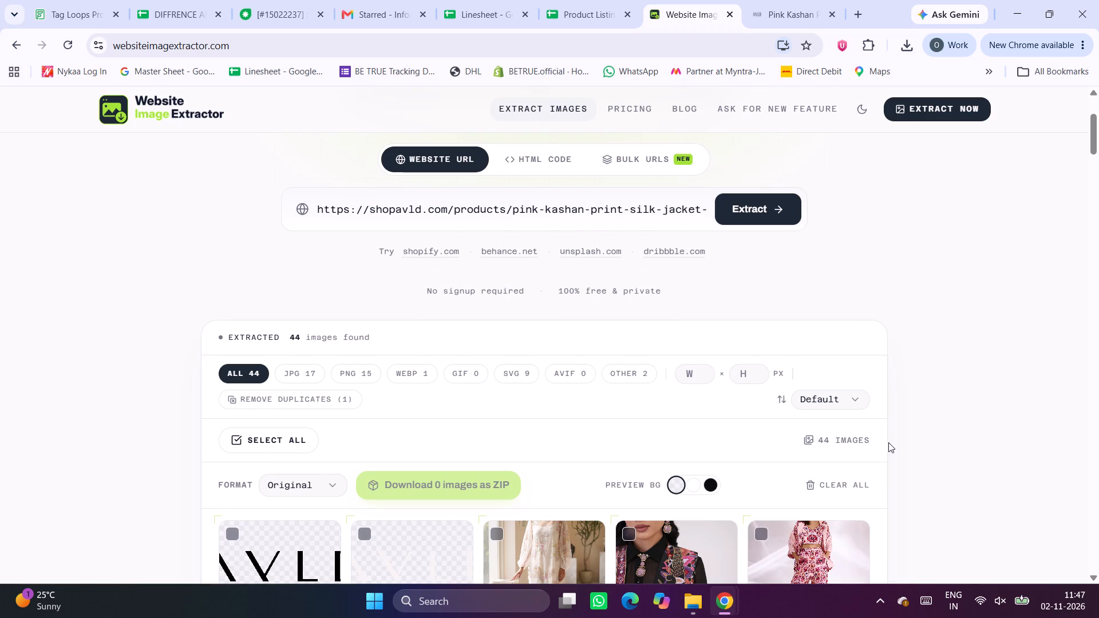
{"action": "scroll", "coordinate": [888, 442], "scroll_direction": "down", "scroll_amount": 4}
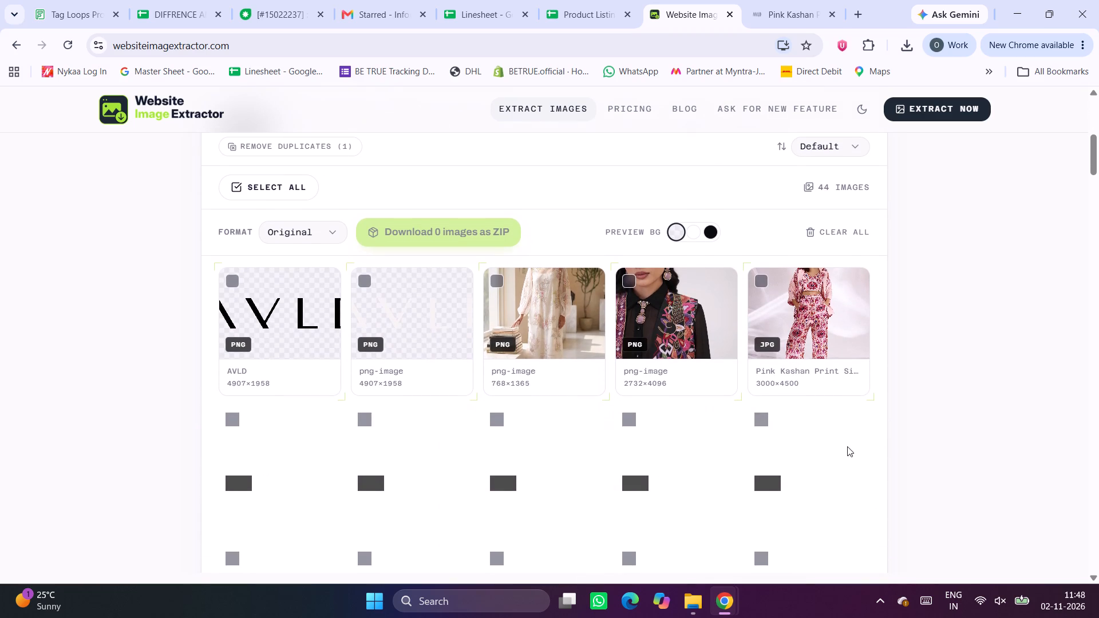
{"action": "scroll", "coordinate": [847, 446], "scroll_direction": "down", "scroll_amount": 1}
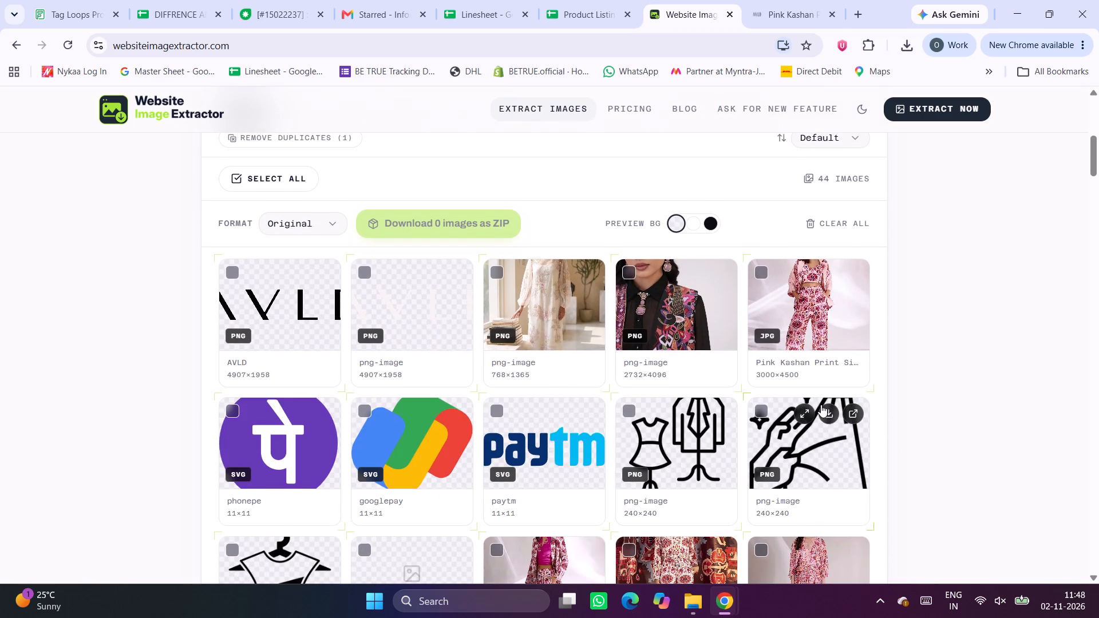
{"action": "scroll", "coordinate": [821, 405], "scroll_direction": "down", "scroll_amount": 4}
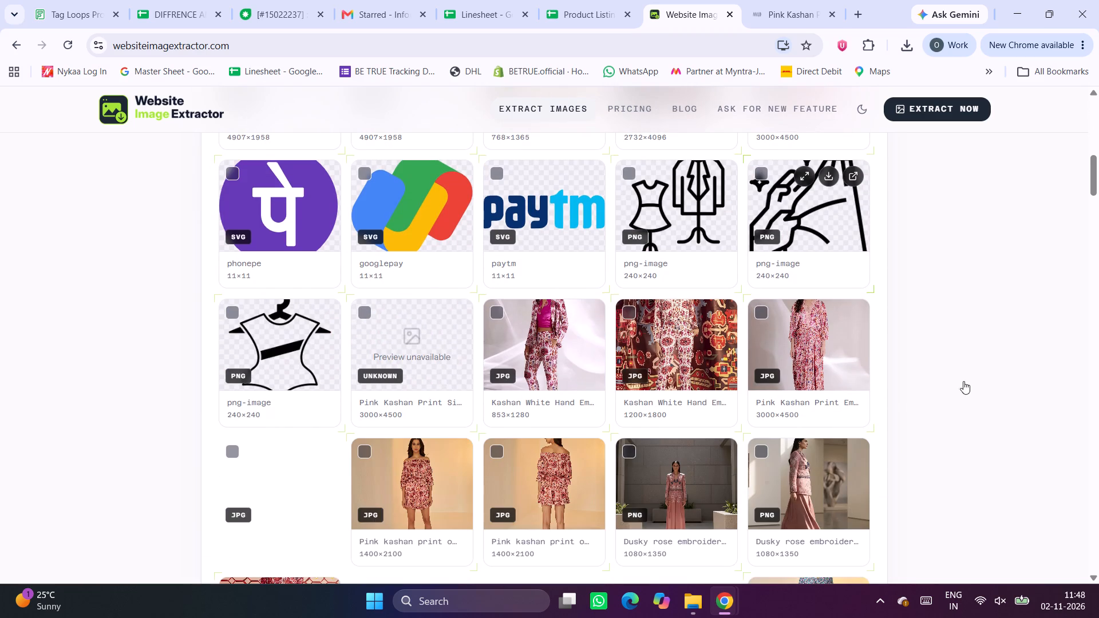
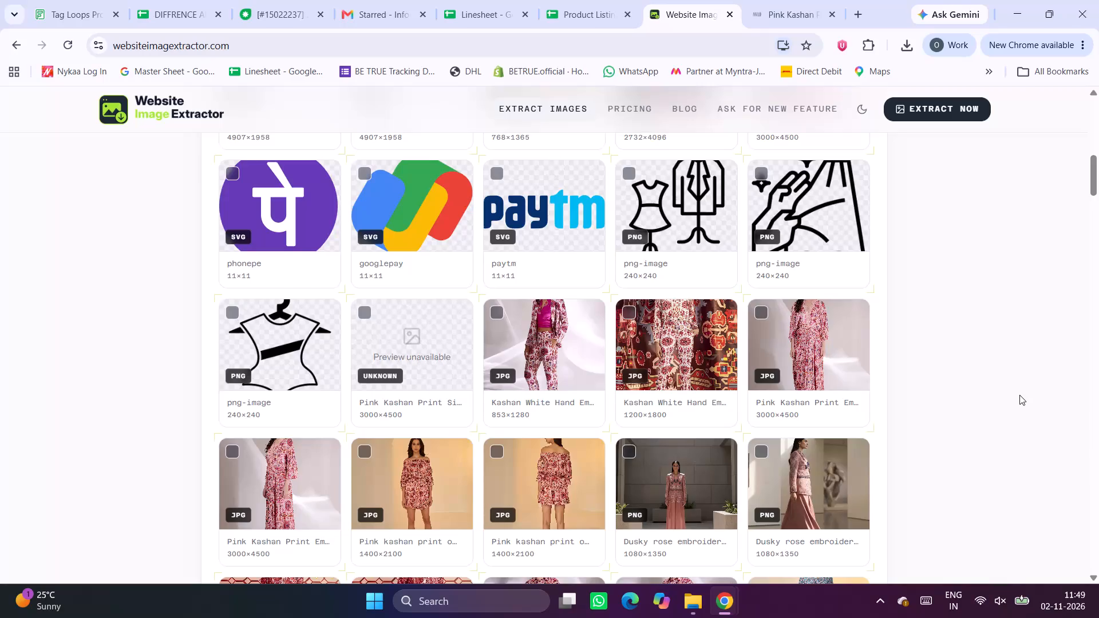
Select the Pink Kashan Print Silk Jacket Set photo among the images extracted from the AVLD product page.
{"action": "scroll", "coordinate": [1019, 395], "scroll_direction": "up", "scroll_amount": 3}
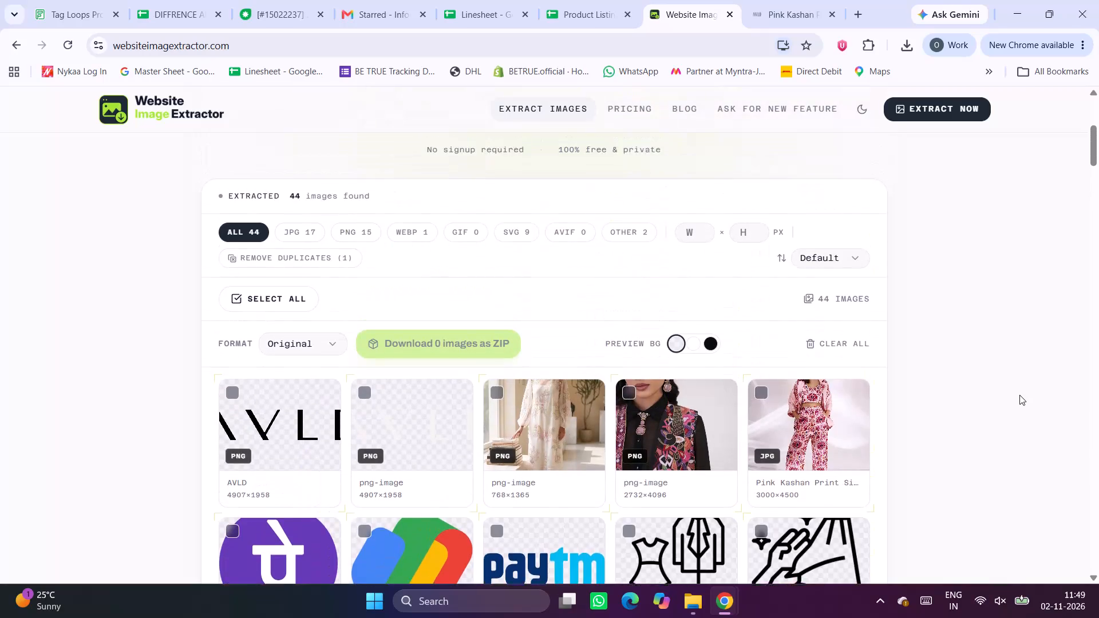
{"action": "scroll", "coordinate": [1019, 395], "scroll_direction": "down", "scroll_amount": 1}
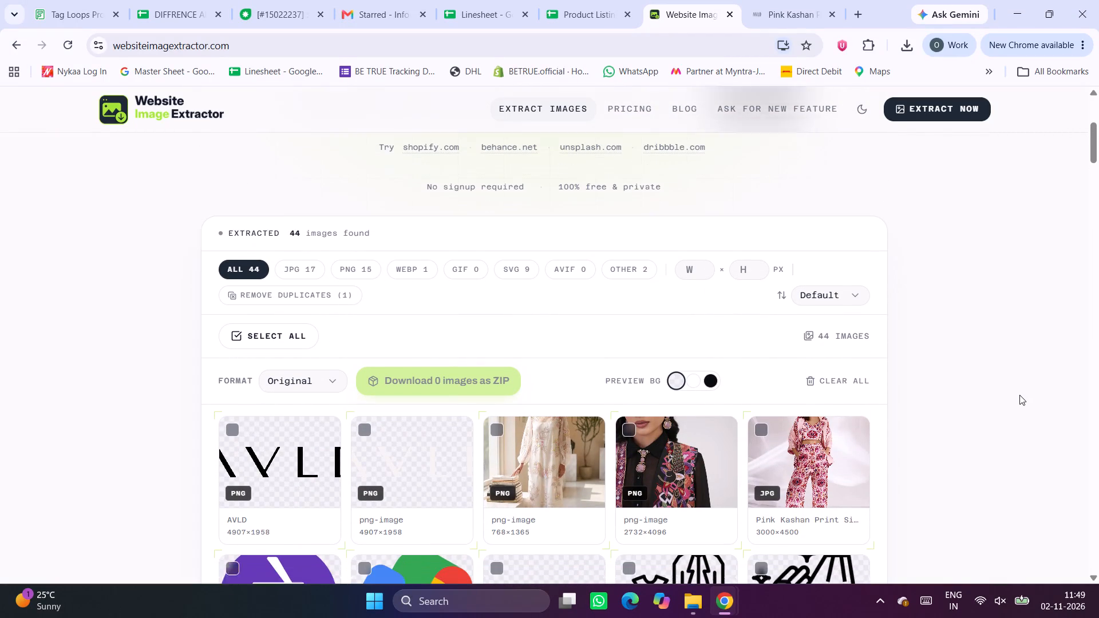
{"action": "scroll", "coordinate": [1019, 395], "scroll_direction": "down", "scroll_amount": 1}
{"action": "left_click", "coordinate": [765, 331]}
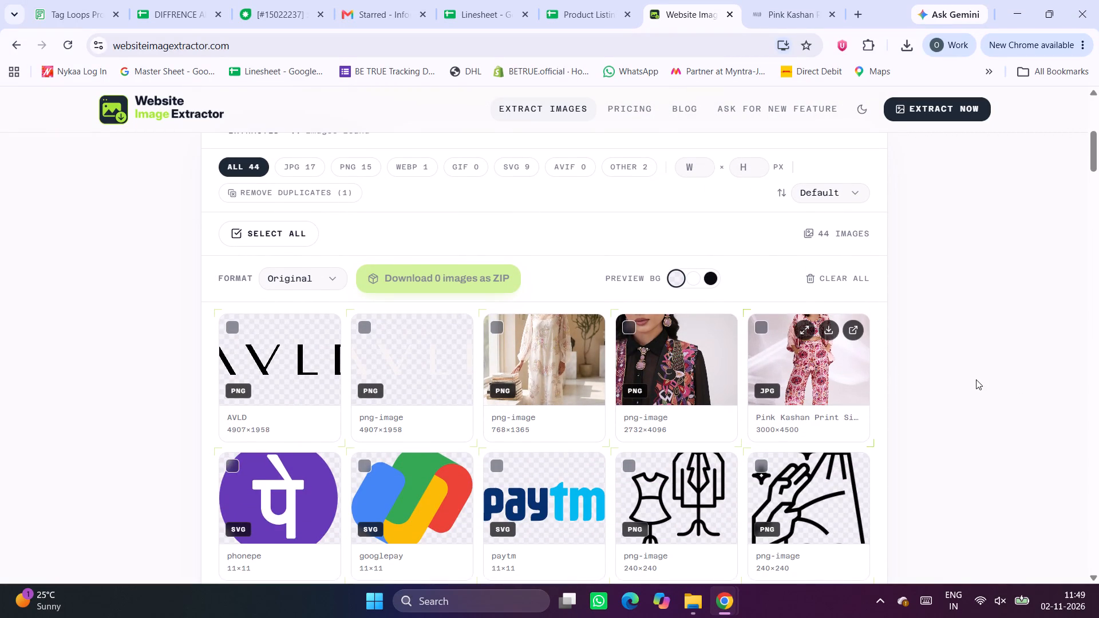
{"action": "scroll", "coordinate": [976, 379], "scroll_direction": "down", "scroll_amount": 3}
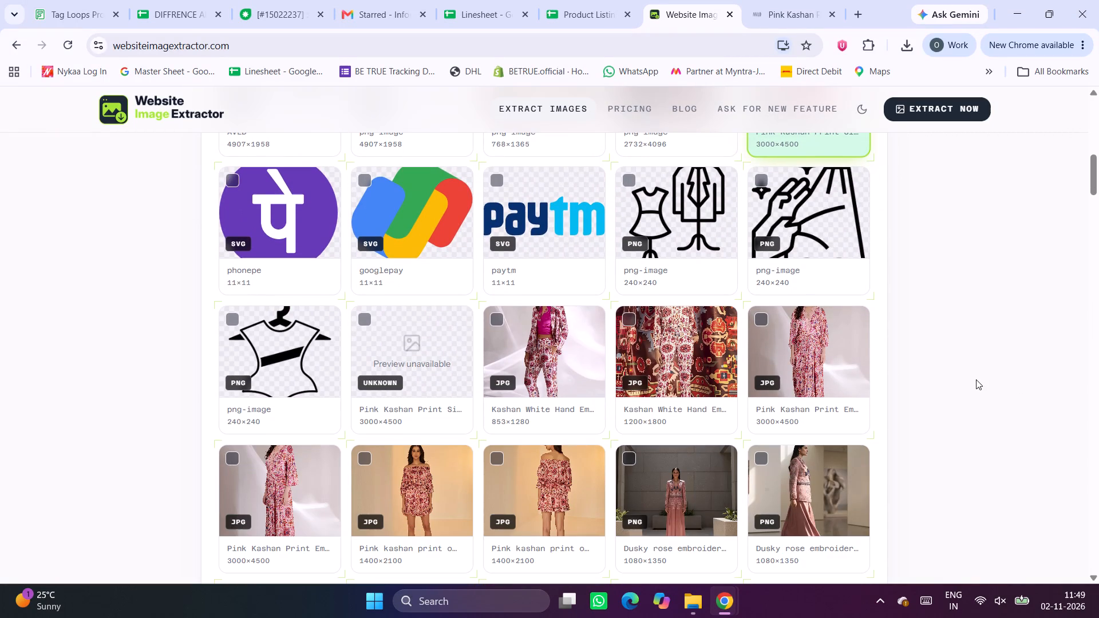
{"action": "scroll", "coordinate": [976, 379], "scroll_direction": "up", "scroll_amount": 2}
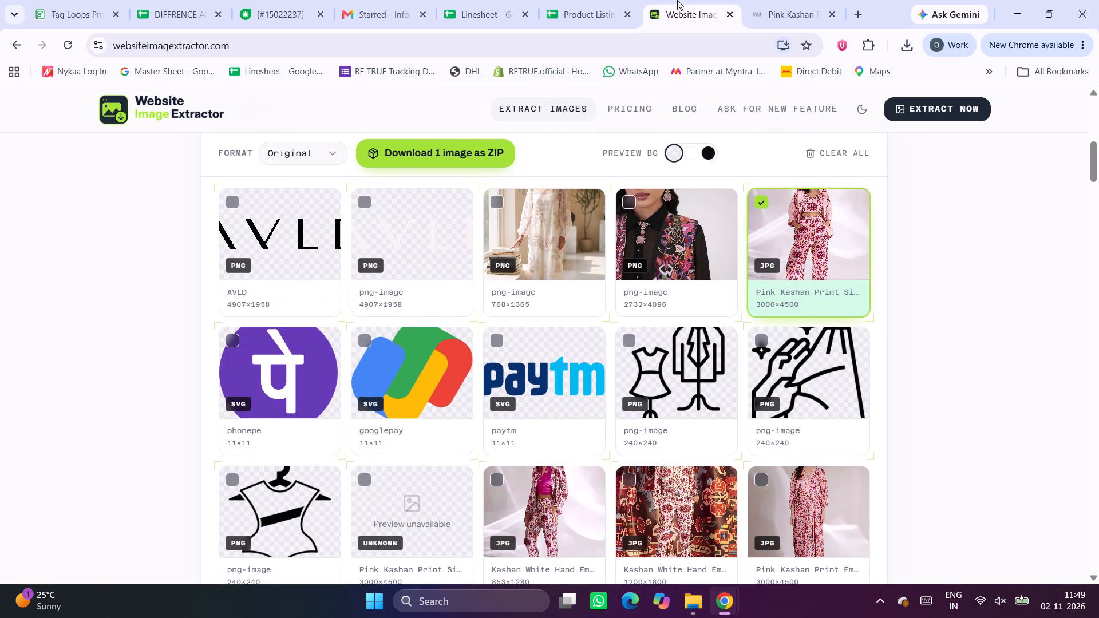
Compare the FAN - 17 row in the Product Listing Sheet with the Pink Kashan Print Silk Jacket Set product page and its photo.
{"action": "left_click", "coordinate": [594, 0]}
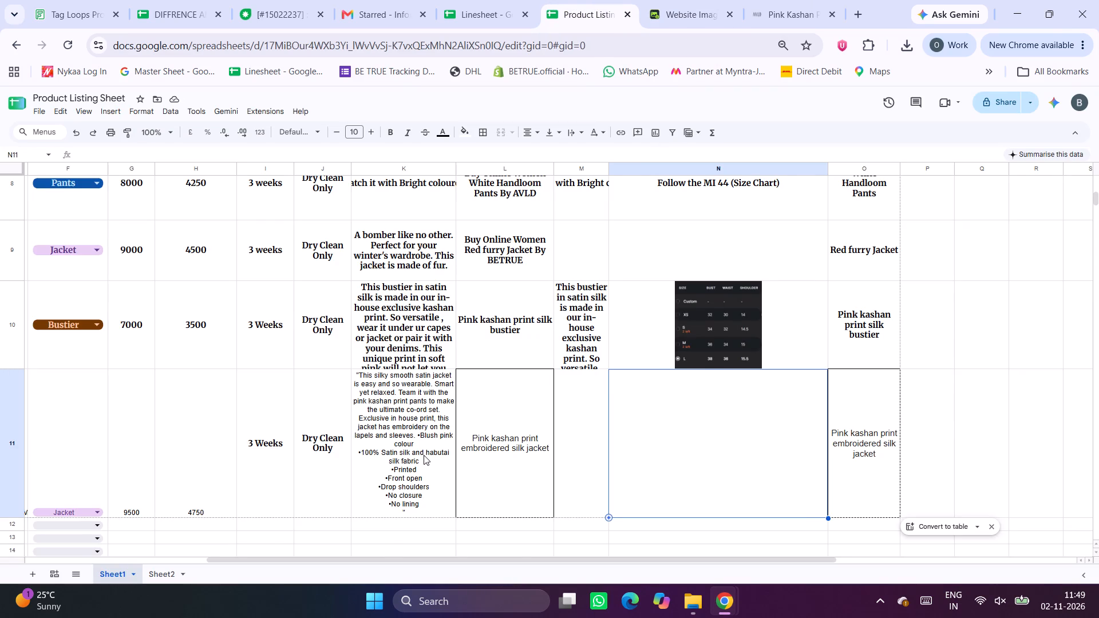
{"action": "scroll", "coordinate": [424, 455], "scroll_direction": "right", "scroll_amount": 7}
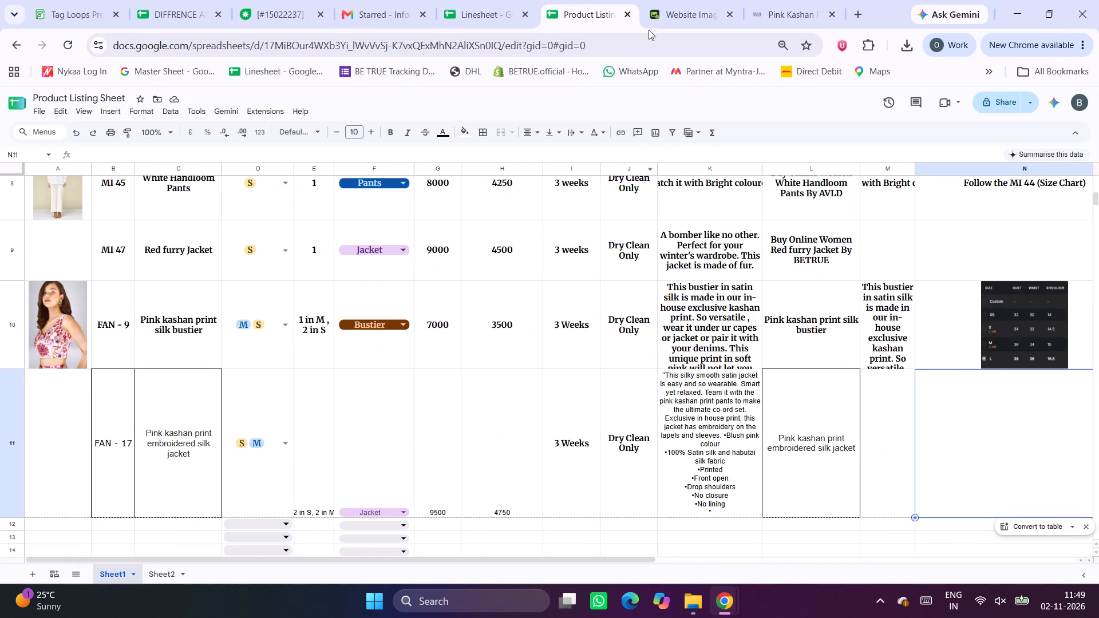
{"action": "left_click", "coordinate": [715, 0]}
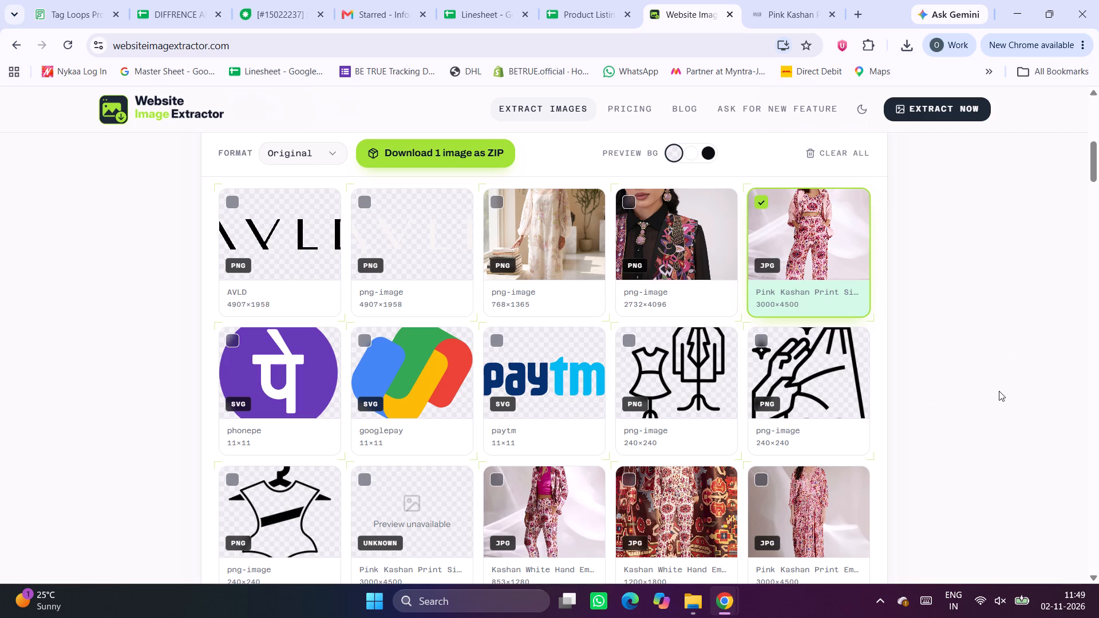
{"action": "left_click", "coordinate": [802, 0]}
{"action": "scroll", "coordinate": [726, 374], "scroll_direction": "down", "scroll_amount": 8}
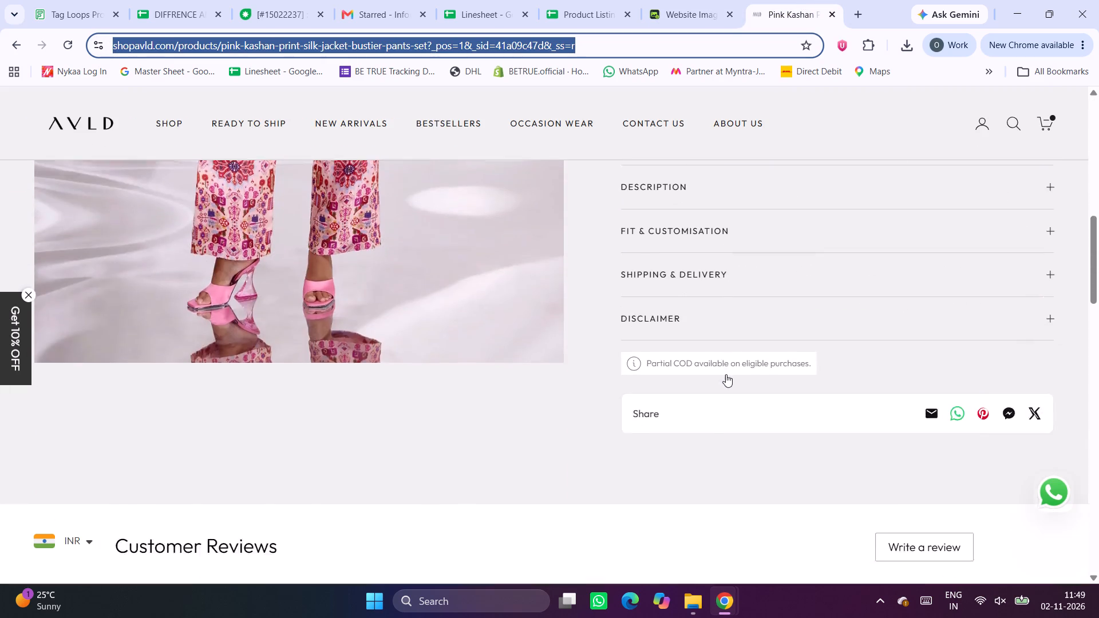
{"action": "scroll", "coordinate": [726, 374], "scroll_direction": "down", "scroll_amount": 2}
{"action": "scroll", "coordinate": [726, 374], "scroll_direction": "up", "scroll_amount": 7}
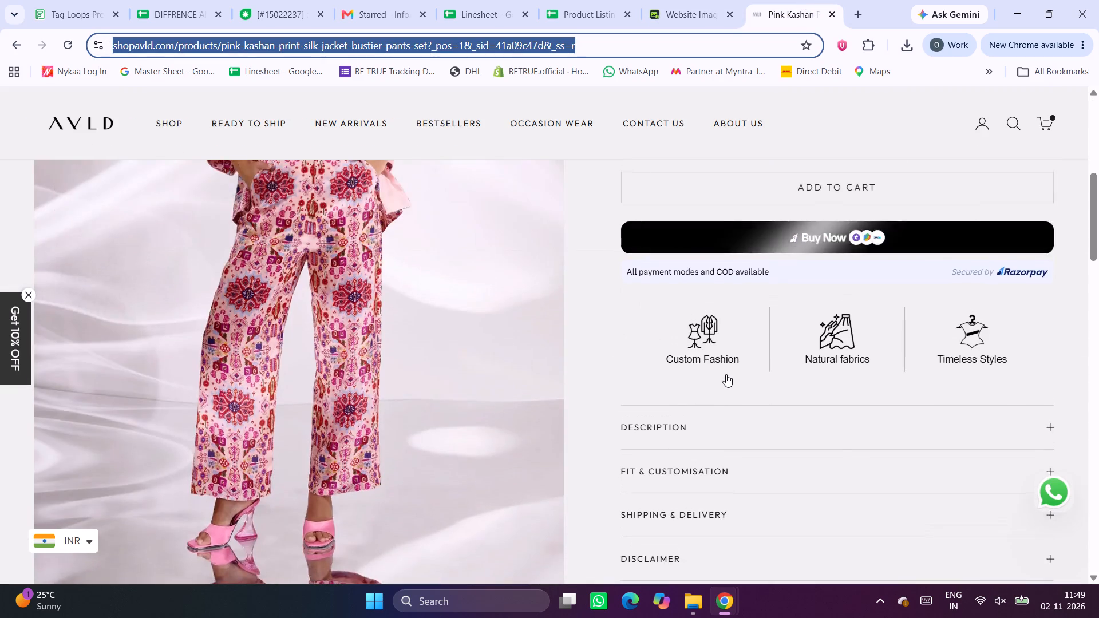
{"action": "scroll", "coordinate": [726, 374], "scroll_direction": "up", "scroll_amount": 3}
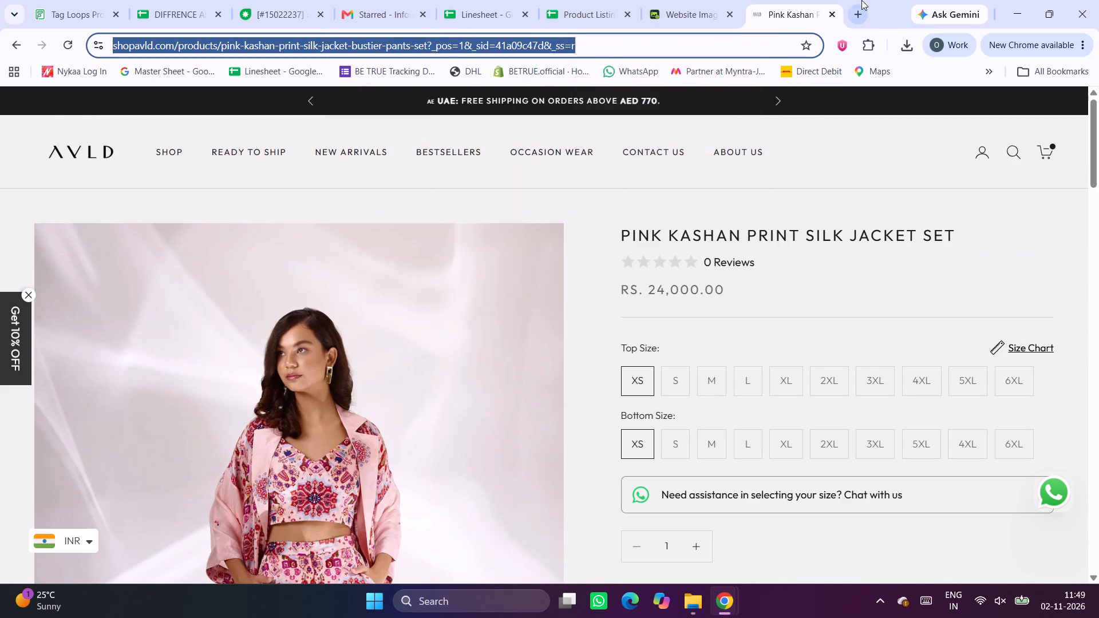
In the Product Listing Sheet, open the in-cell image upload for cell A11 of the FAN - 17 row and check the available files.
{"action": "left_click", "coordinate": [667, 0]}
{"action": "left_click", "coordinate": [591, 0]}
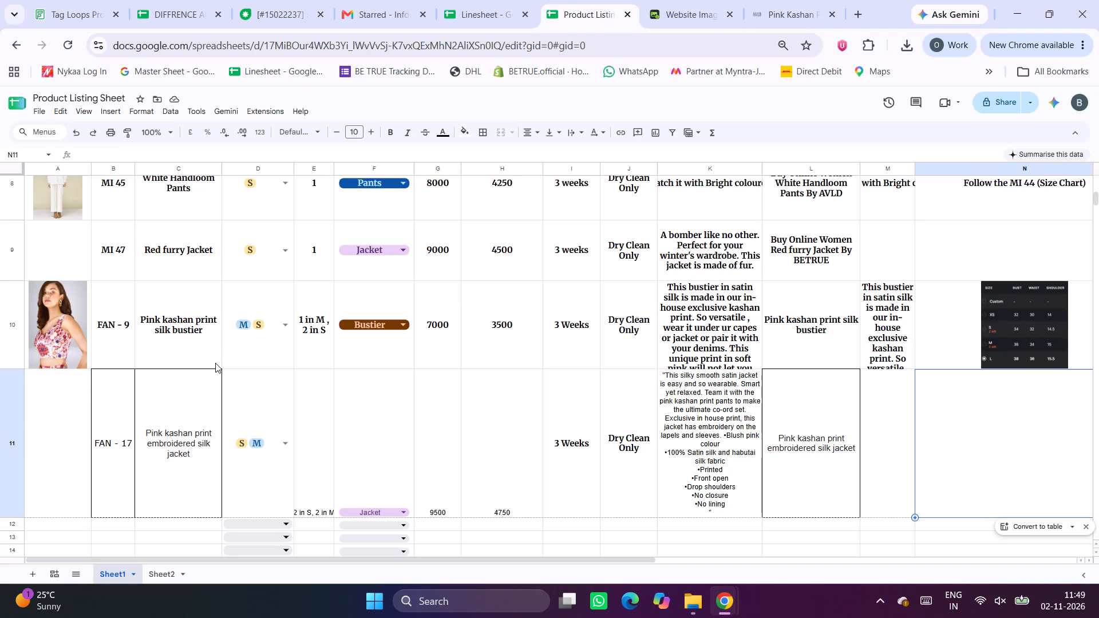
{"action": "left_click", "coordinate": [70, 441]}
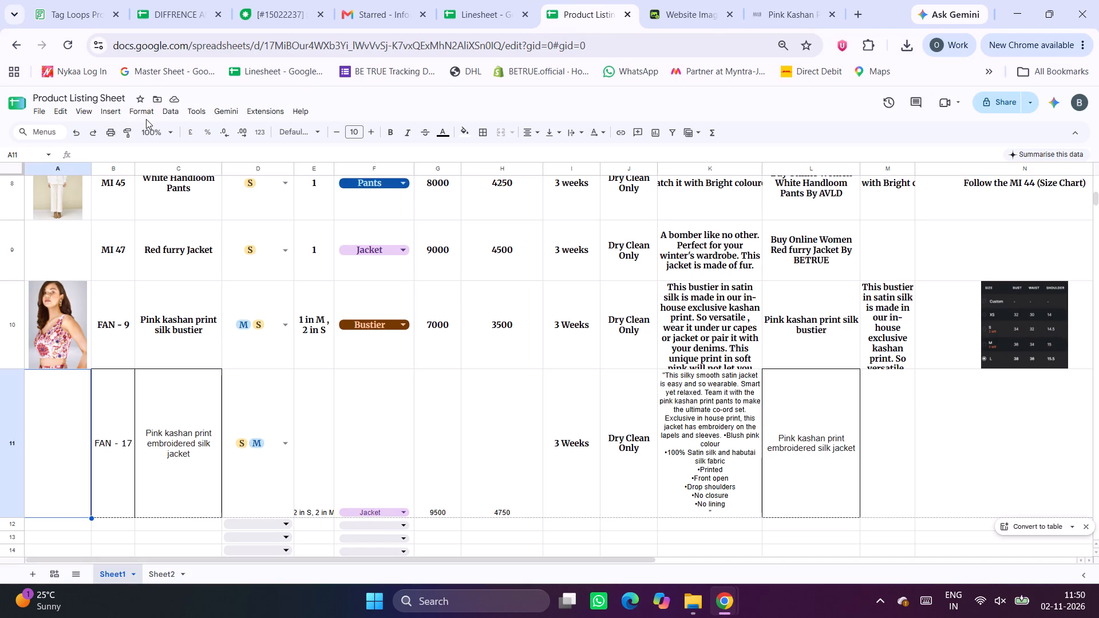
{"action": "left_click", "coordinate": [107, 116]}
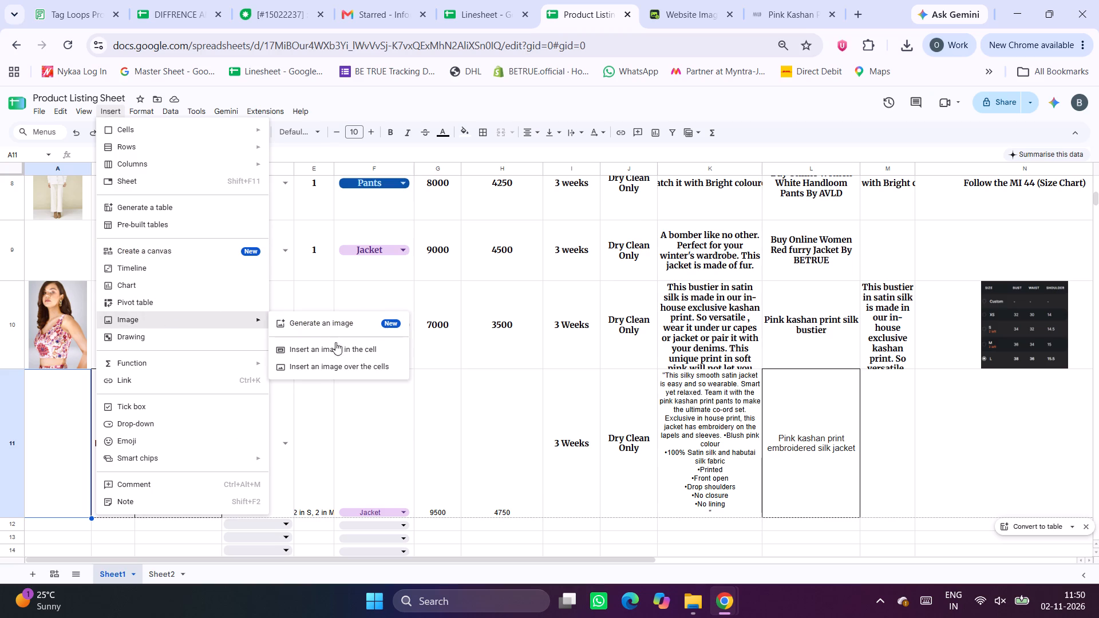
{"action": "left_click", "coordinate": [338, 348]}
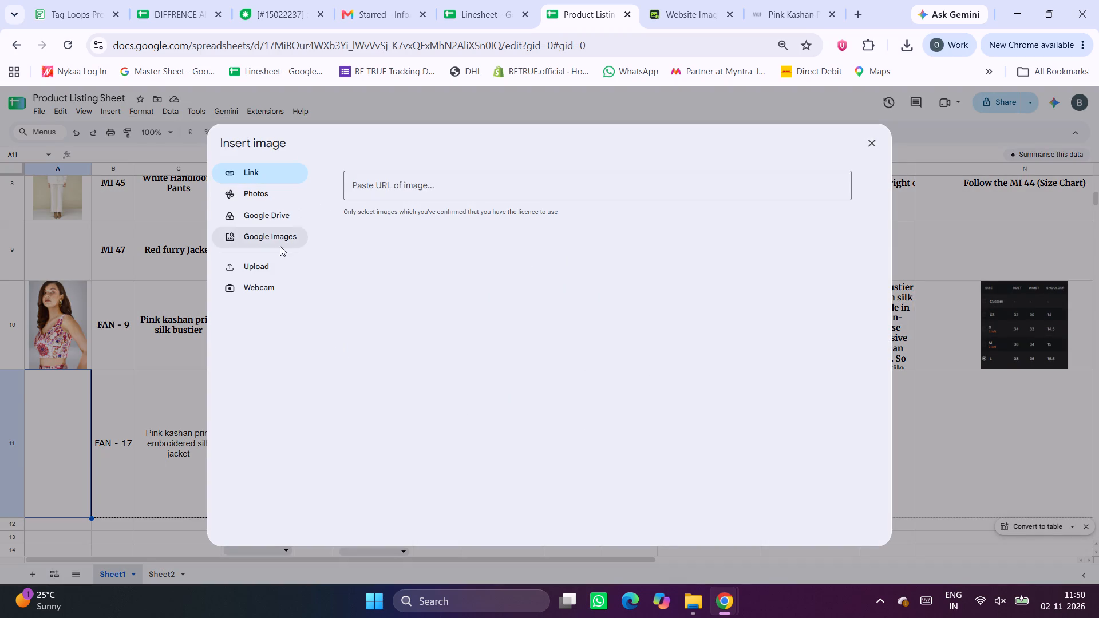
{"action": "left_click", "coordinate": [278, 262]}
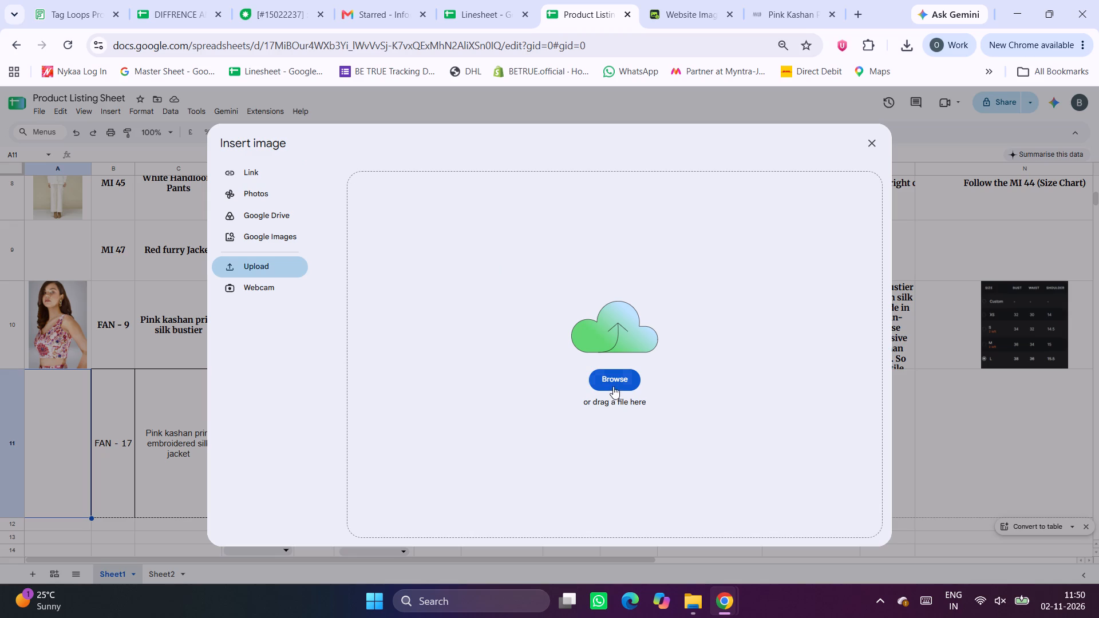
{"action": "left_click", "coordinate": [621, 377]}
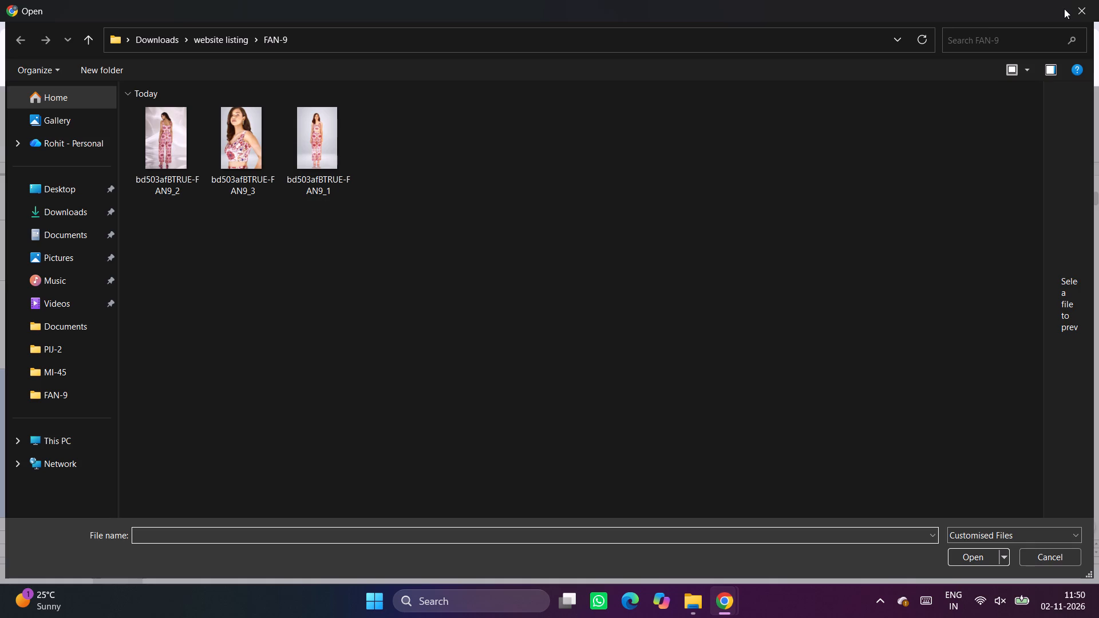
{"action": "left_click", "coordinate": [1081, 11]}
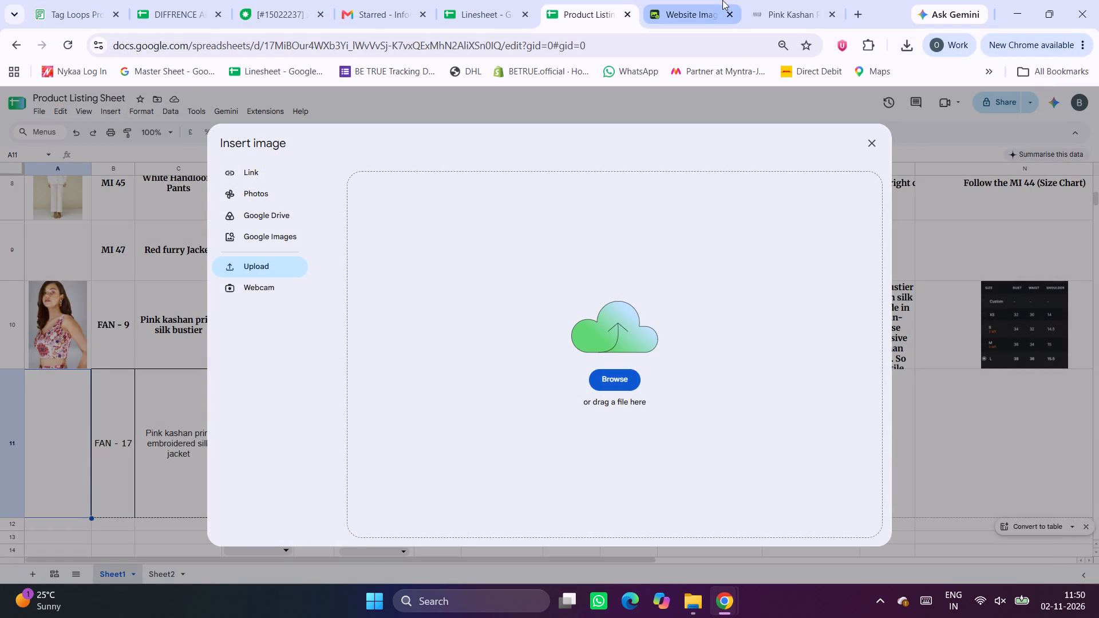
Return to the Pink Kashan Print Silk Jacket Set product page on the AVLD store to view its photo.
{"action": "left_click", "coordinate": [722, 0]}
{"action": "left_click", "coordinate": [810, 0]}
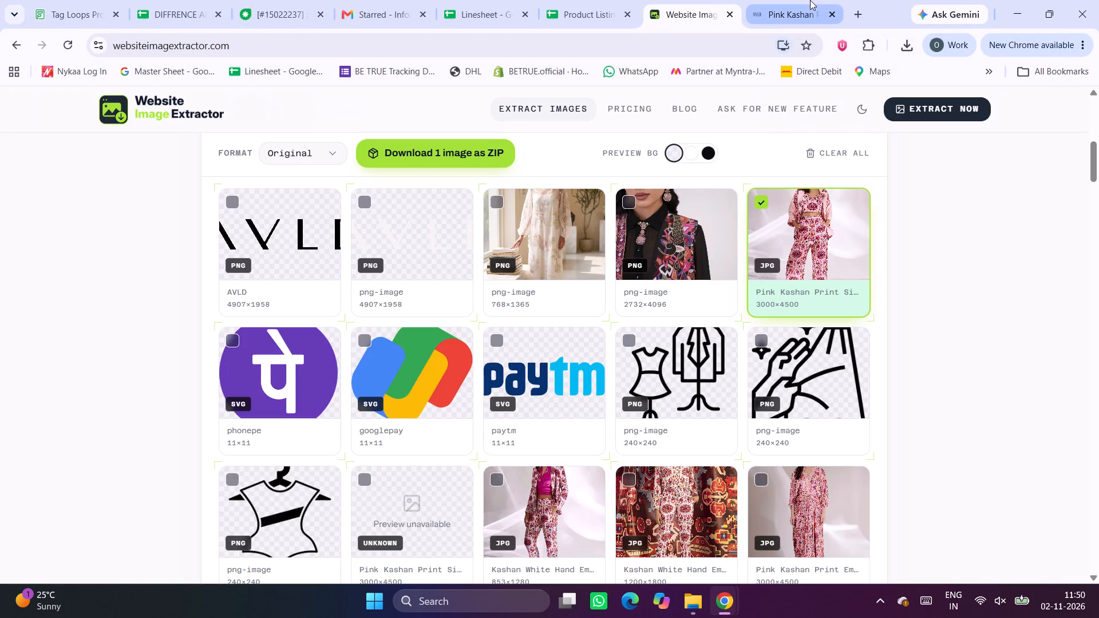
{"action": "left_click", "coordinate": [810, 0]}
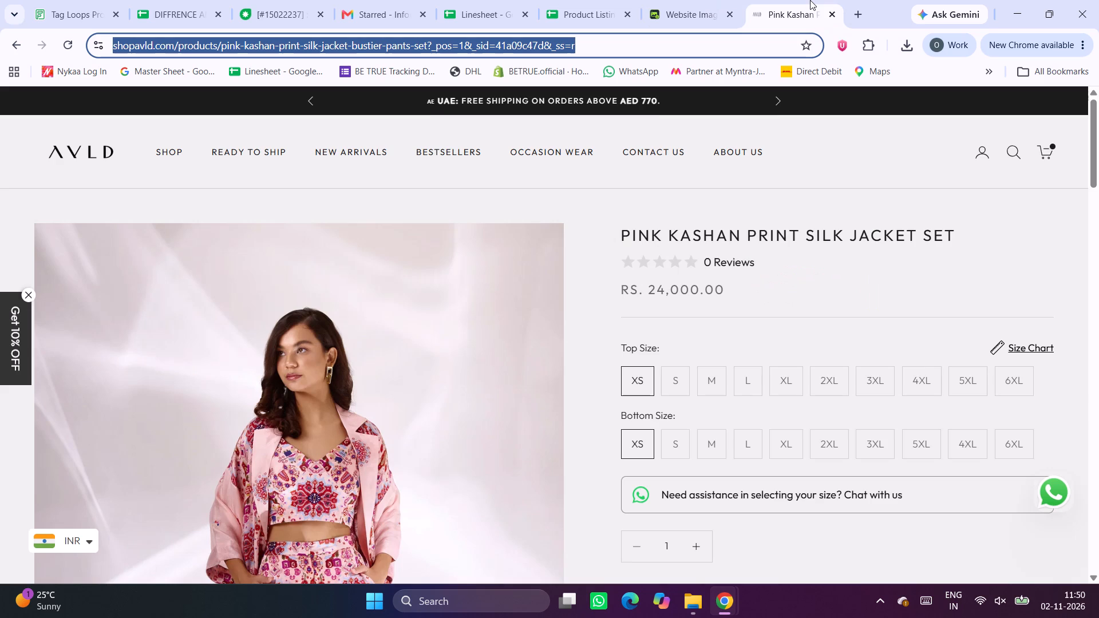
Open a new blank browser tab beside the Pink Kashan Print Silk Jacket Set page, and switch to the Linesheet spreadsheet.
{"action": "left_click", "coordinate": [852, 17]}
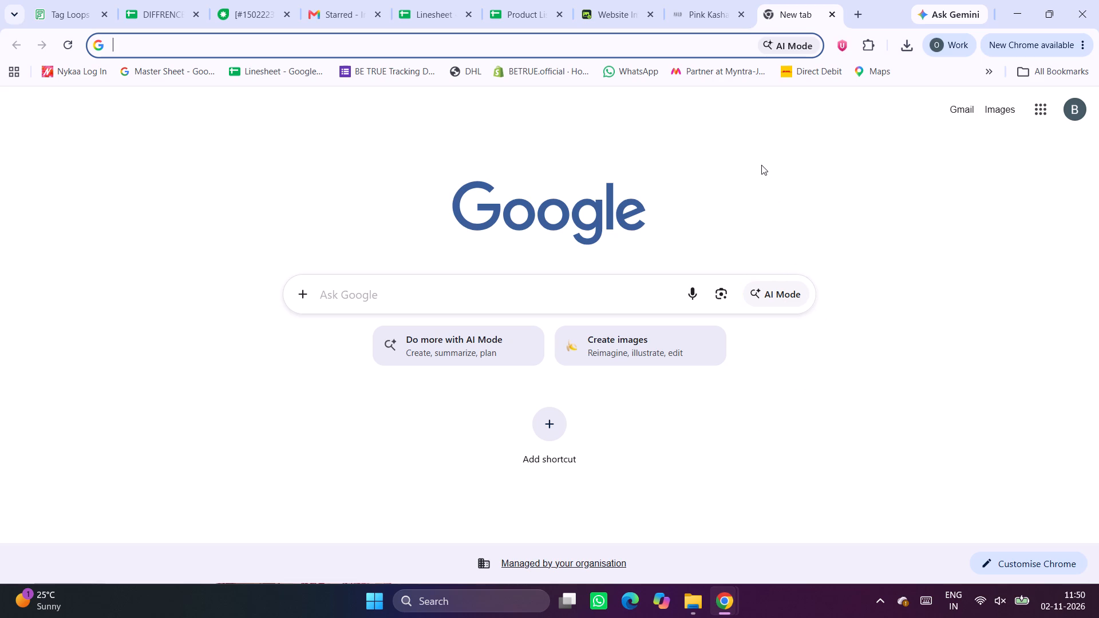
{"action": "left_click", "coordinate": [722, 0]}
{"action": "left_click", "coordinate": [792, 0]}
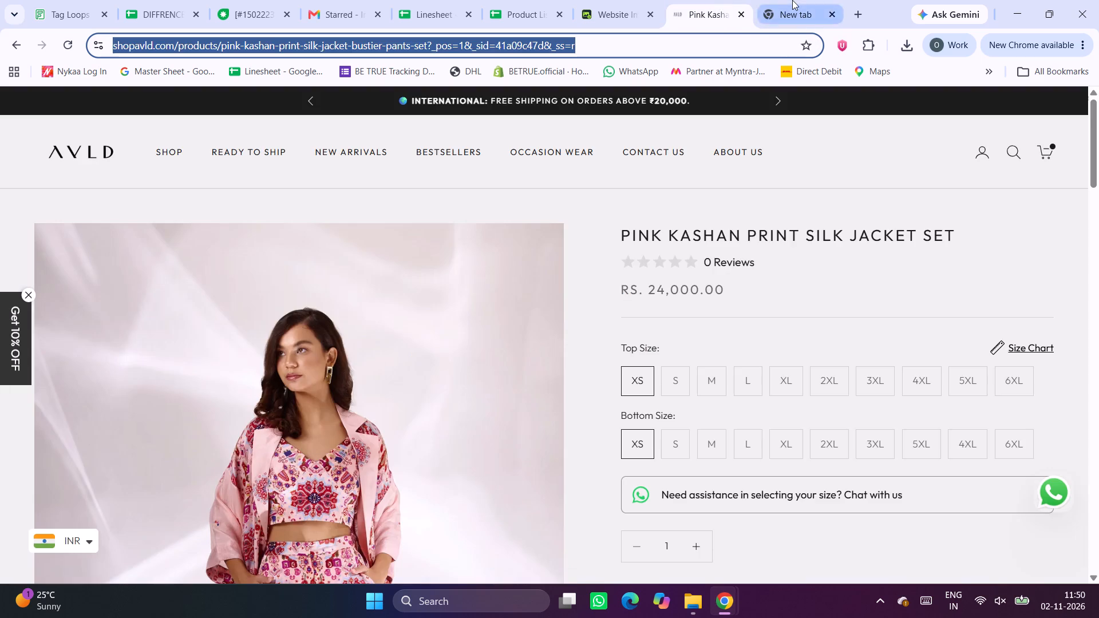
{"action": "left_click", "coordinate": [630, 46]}
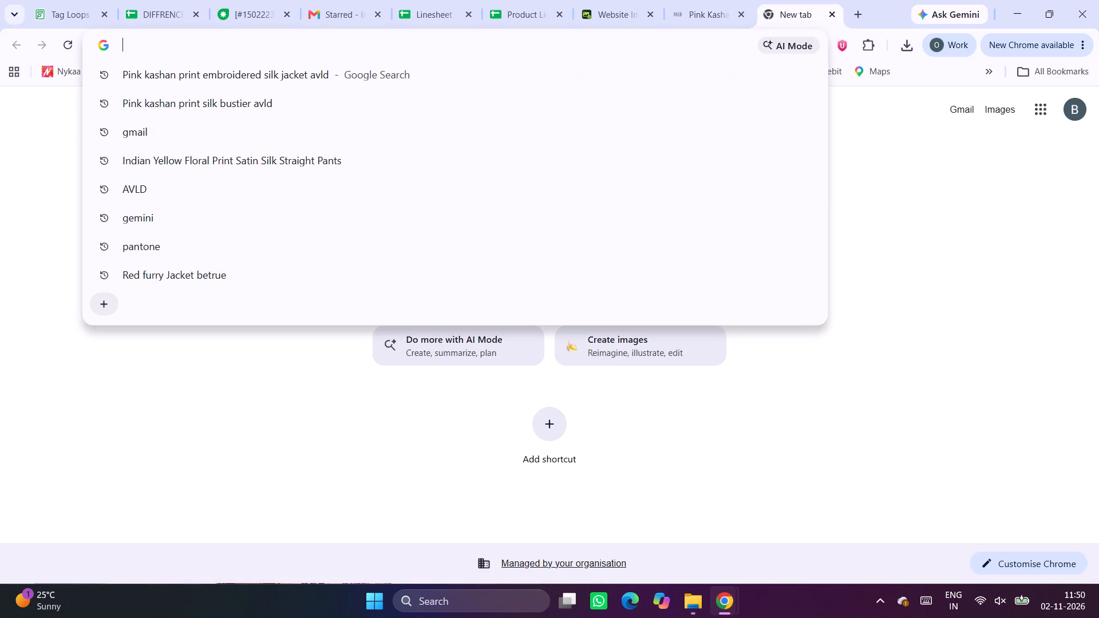
{"action": "left_click", "coordinate": [394, 0]}
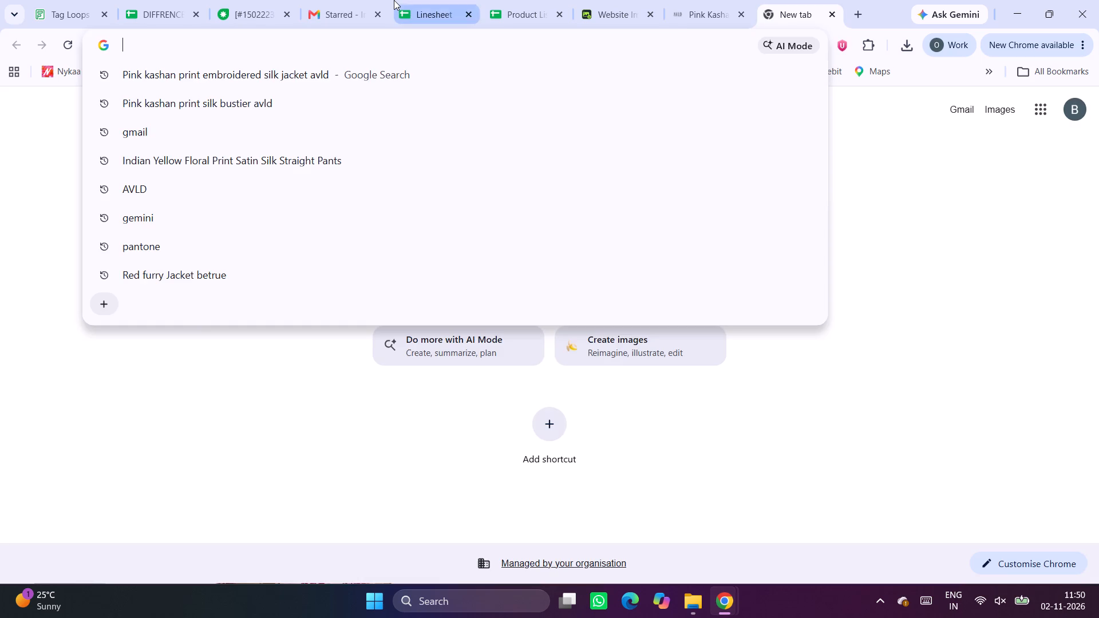
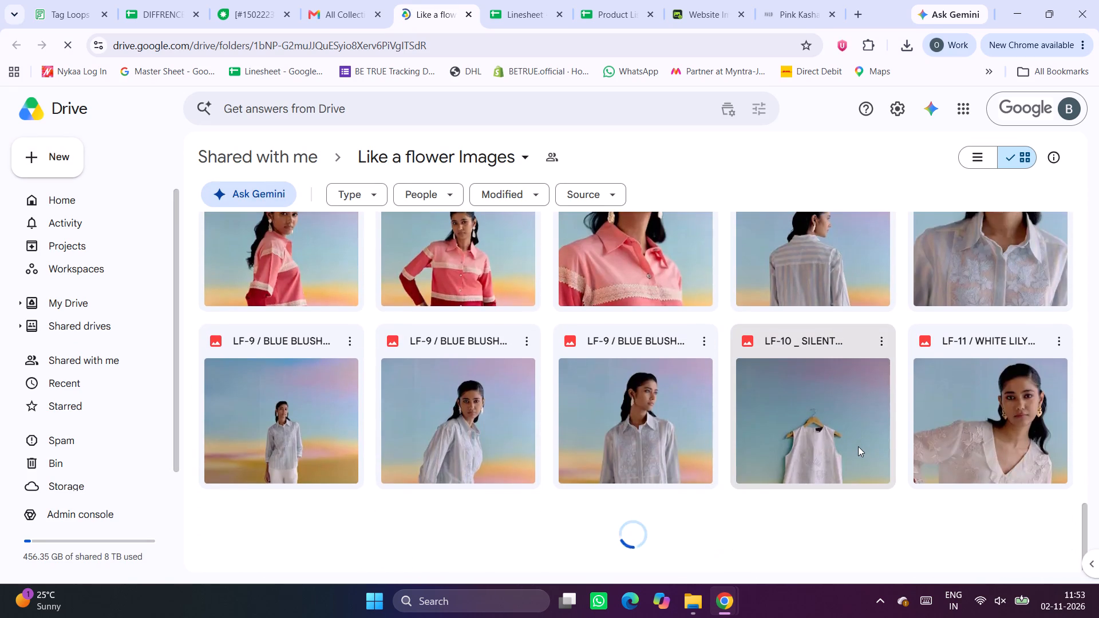
Look through the LF product photos in the shared Like a flower Images folder on Google Drive.
{"action": "scroll", "coordinate": [858, 446], "scroll_direction": "down", "scroll_amount": 3}
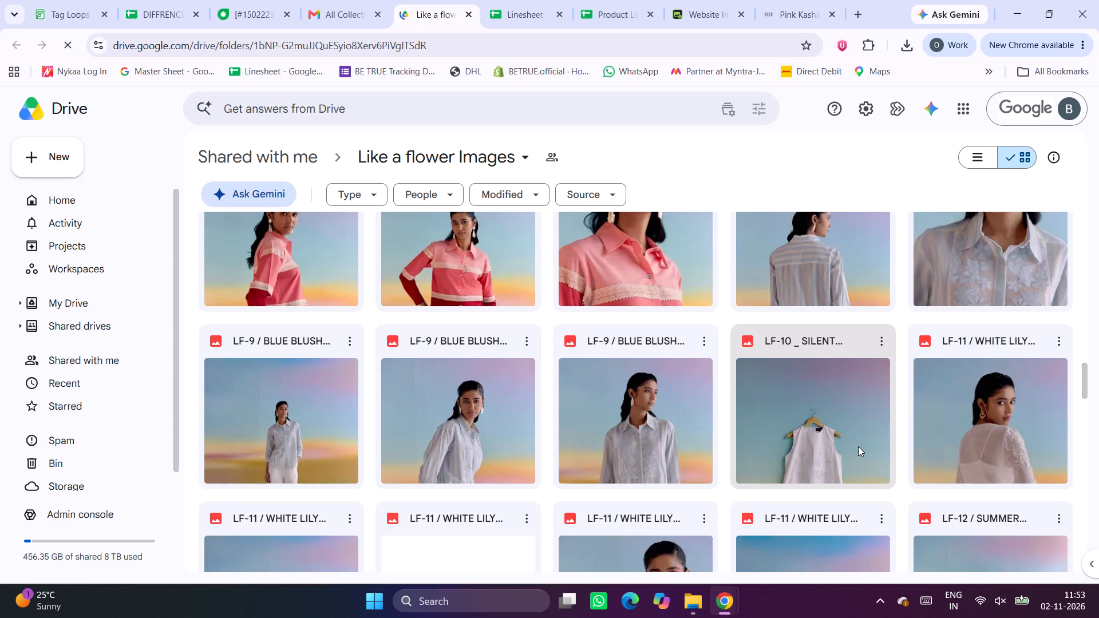
Look through the product photos in the shared Like a flower Images folder on Google Drive, from the LF-9 images to the end and back.
{"action": "scroll", "coordinate": [858, 446], "scroll_direction": "down", "scroll_amount": 4}
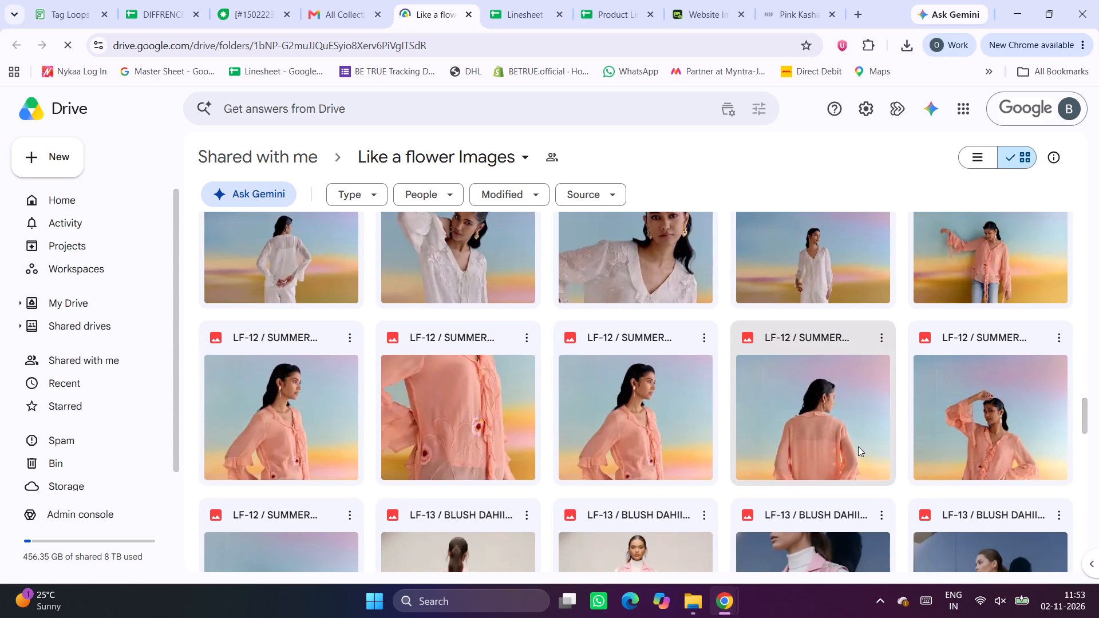
{"action": "scroll", "coordinate": [858, 446], "scroll_direction": "down", "scroll_amount": 7}
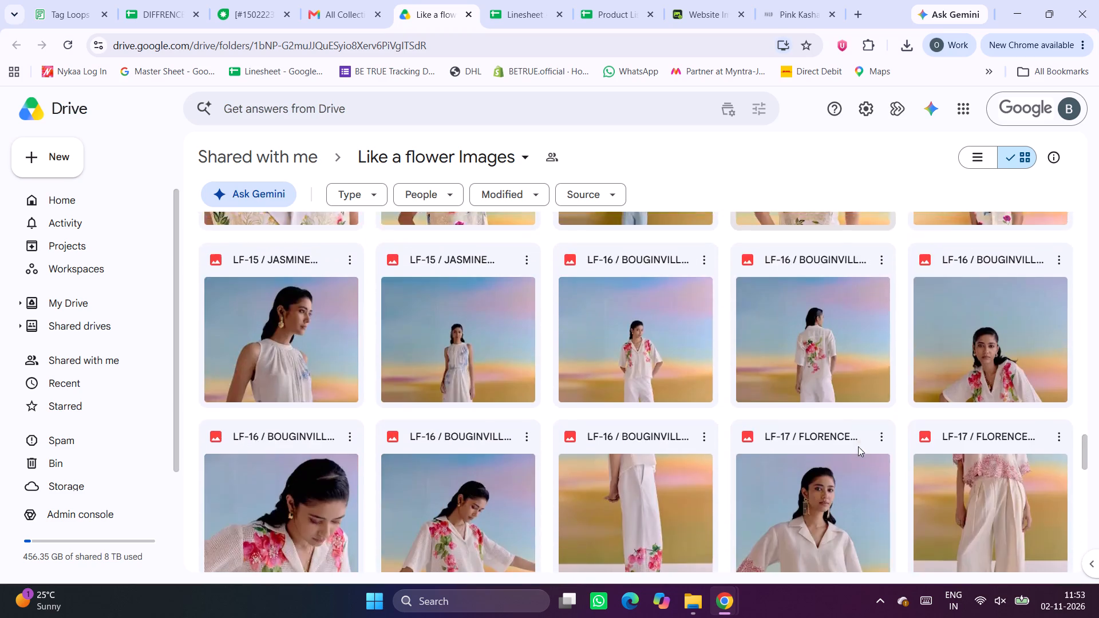
{"action": "scroll", "coordinate": [858, 446], "scroll_direction": "down", "scroll_amount": 9}
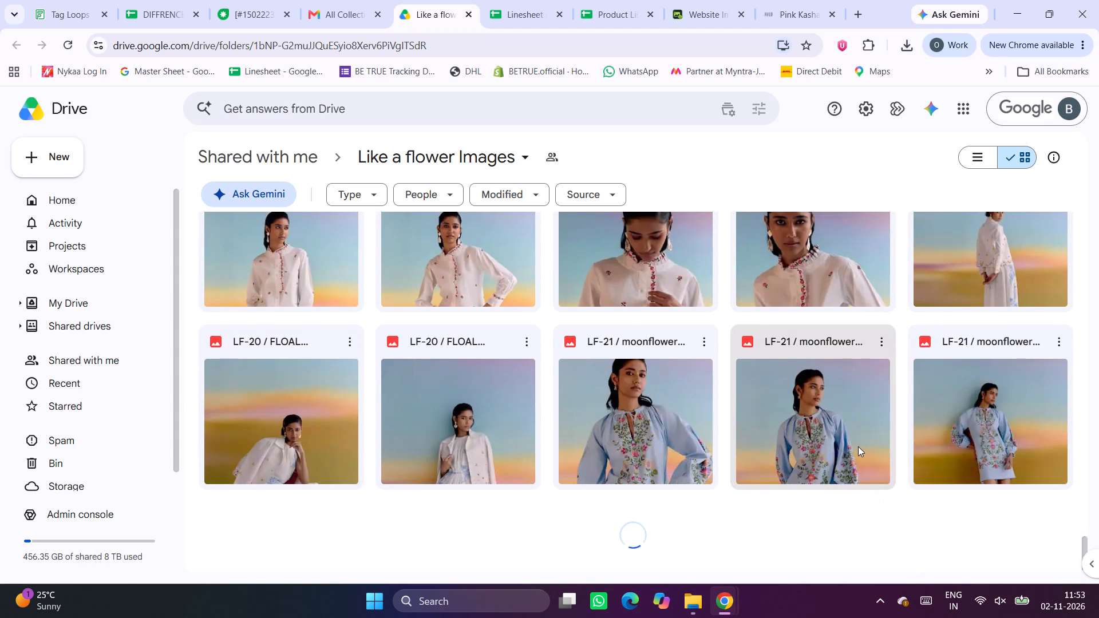
{"action": "scroll", "coordinate": [858, 446], "scroll_direction": "down", "scroll_amount": 5}
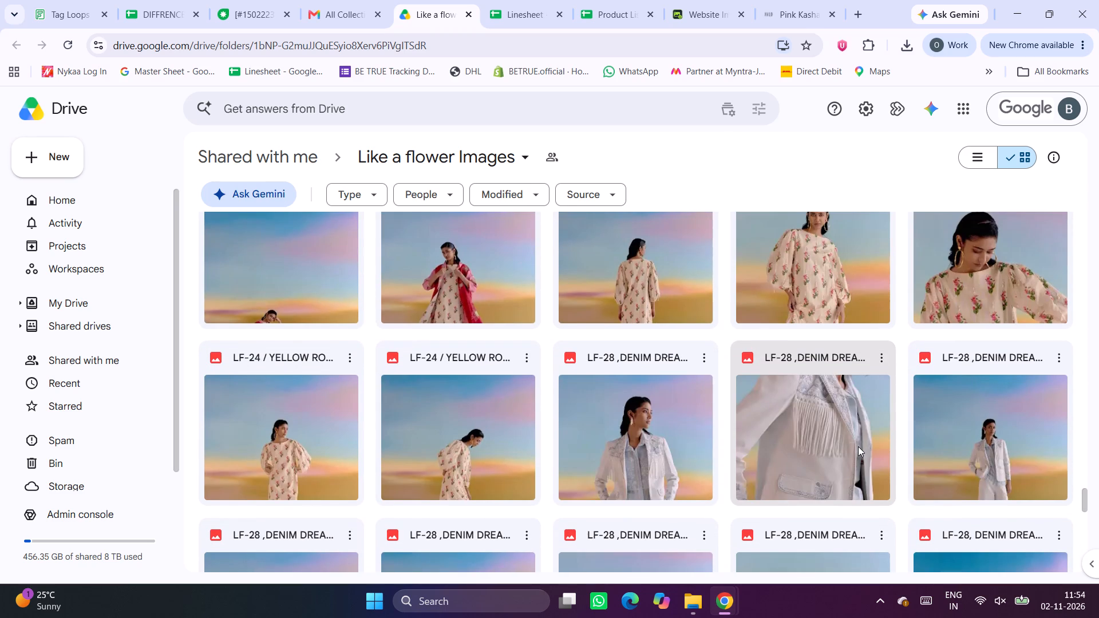
{"action": "scroll", "coordinate": [858, 446], "scroll_direction": "down", "scroll_amount": 5}
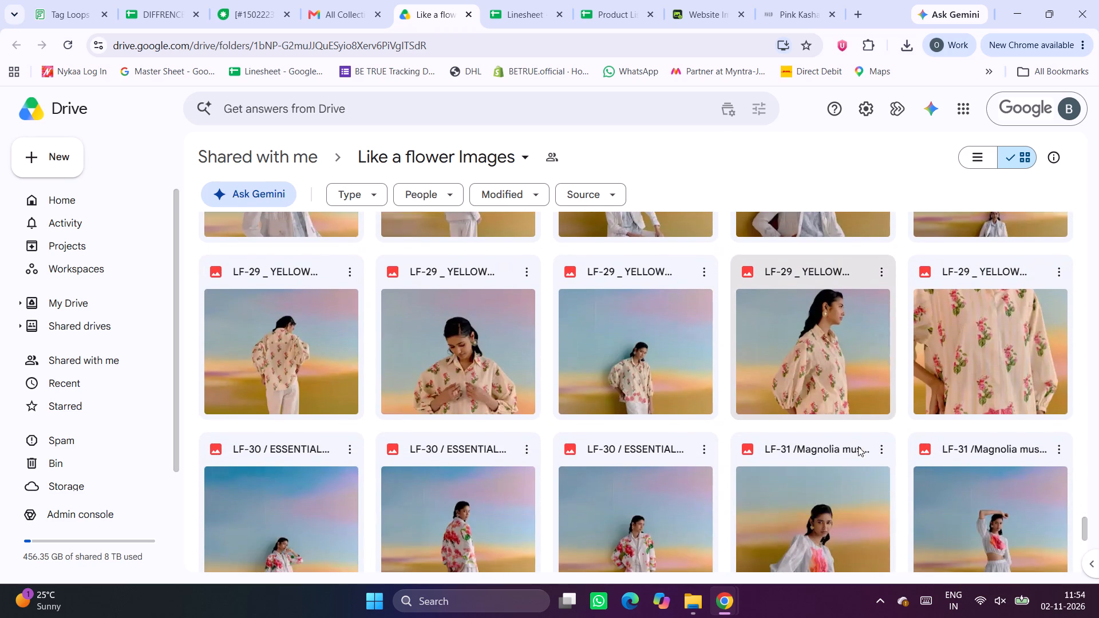
{"action": "scroll", "coordinate": [858, 446], "scroll_direction": "down", "scroll_amount": 6}
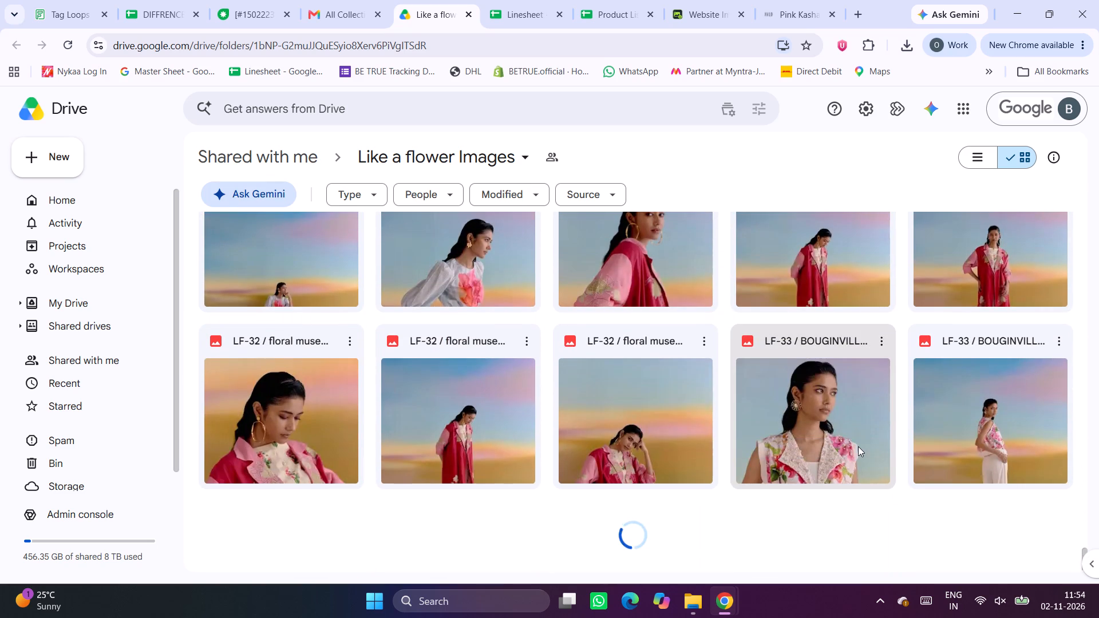
{"action": "scroll", "coordinate": [858, 446], "scroll_direction": "down", "scroll_amount": 5}
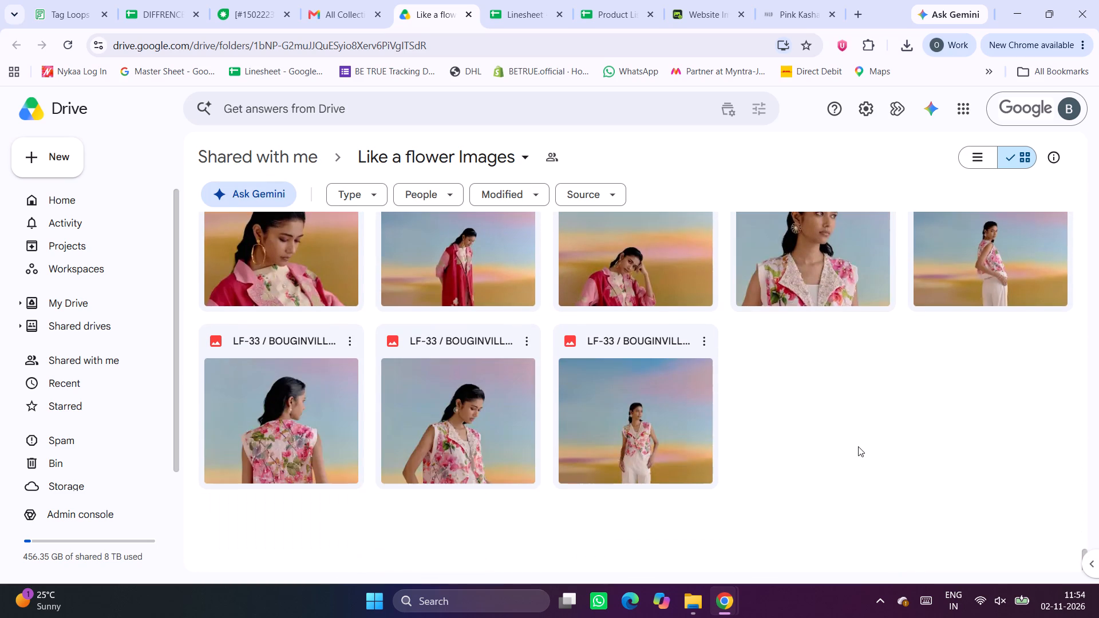
{"action": "scroll", "coordinate": [858, 446], "scroll_direction": "down", "scroll_amount": 4}
{"action": "scroll", "coordinate": [858, 446], "scroll_direction": "up", "scroll_amount": 9}
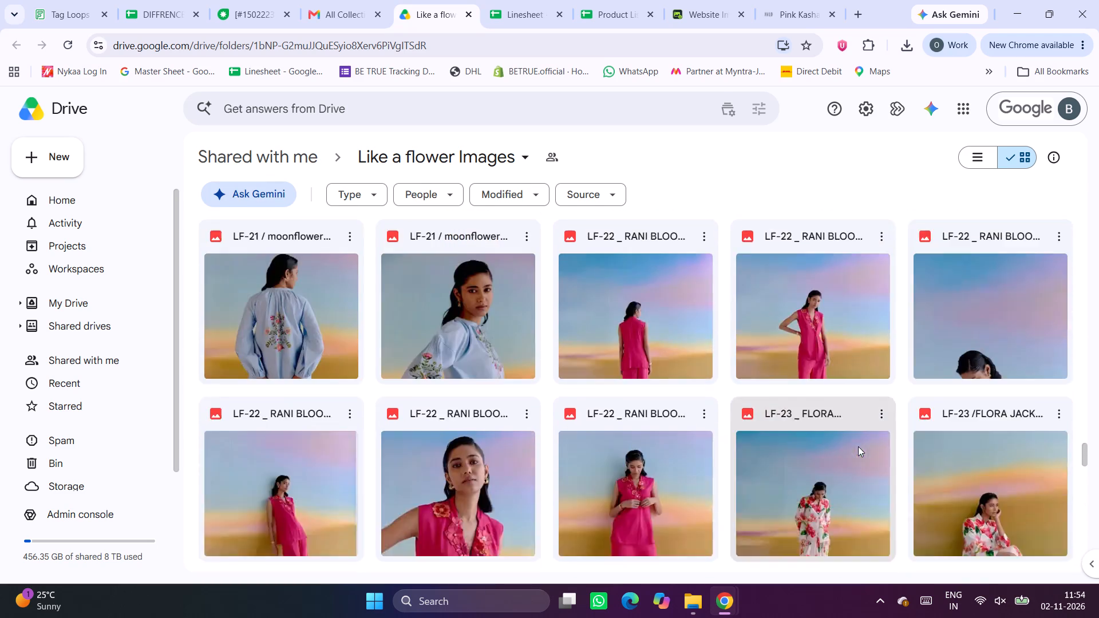
{"action": "scroll", "coordinate": [858, 446], "scroll_direction": "up", "scroll_amount": 7}
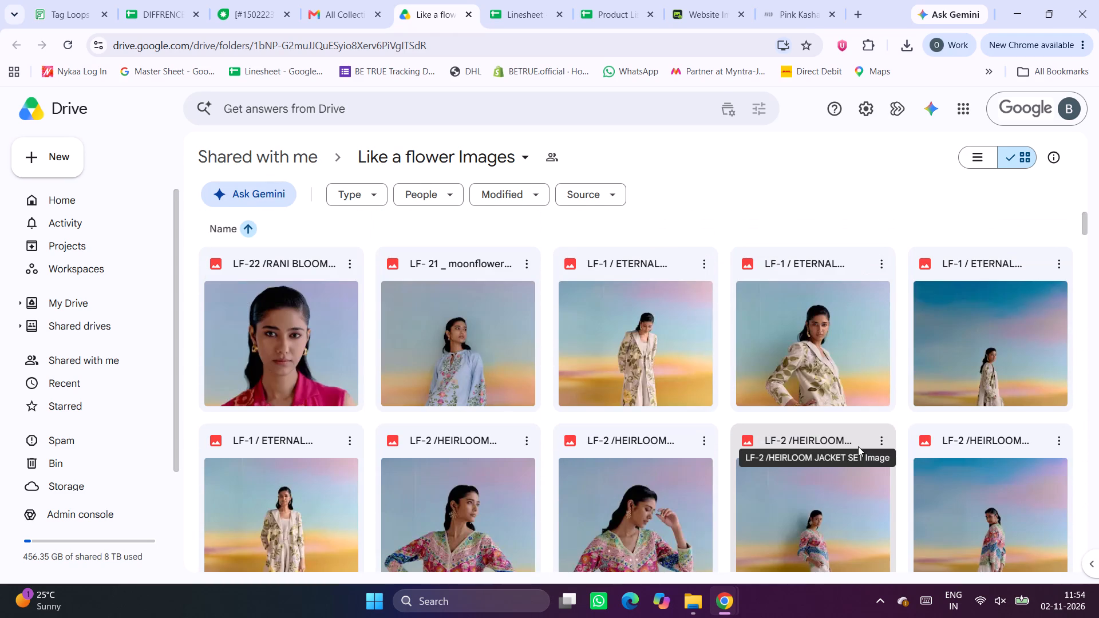
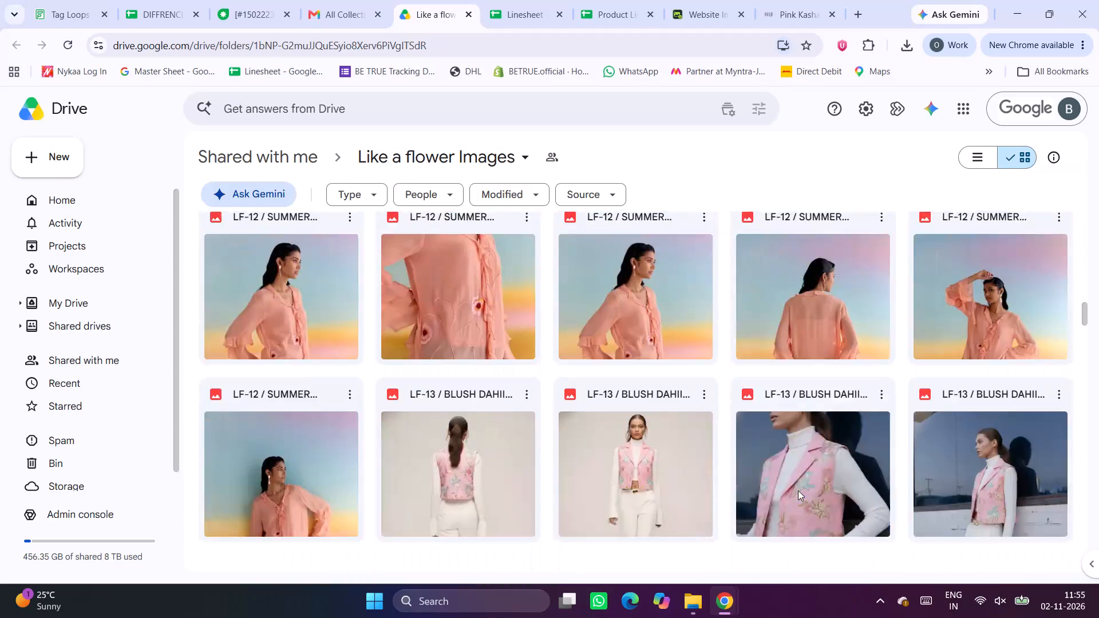
Look through the remaining product photos in the Like a flower Images folder, from LF-13 to the end and back to LF-30.
{"action": "scroll", "coordinate": [798, 490], "scroll_direction": "down", "scroll_amount": 20}
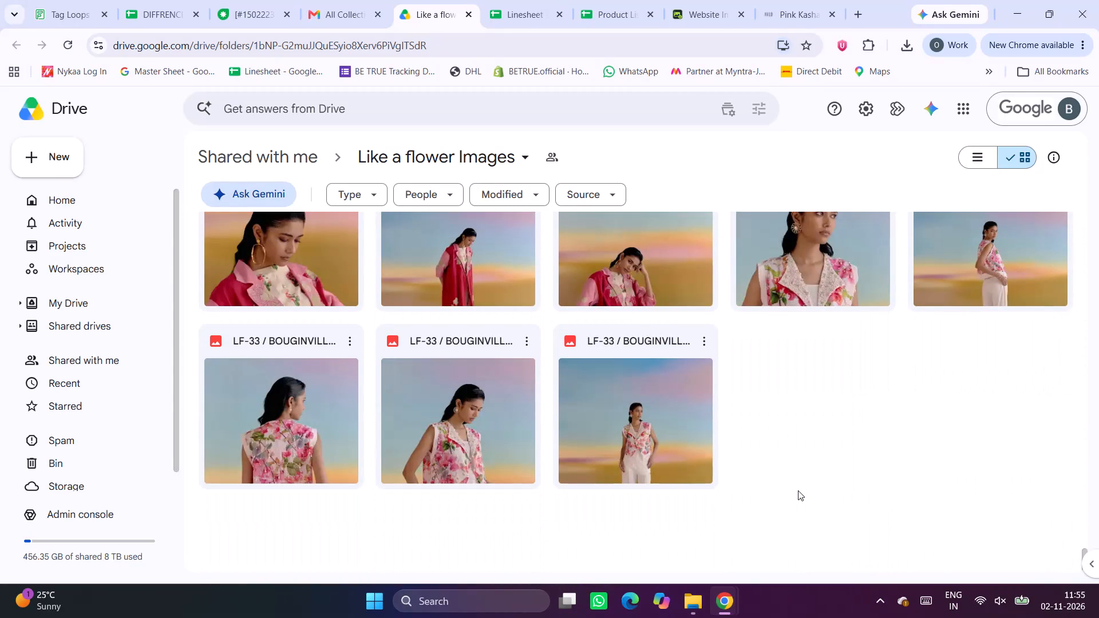
{"action": "scroll", "coordinate": [798, 490], "scroll_direction": "up", "scroll_amount": 2}
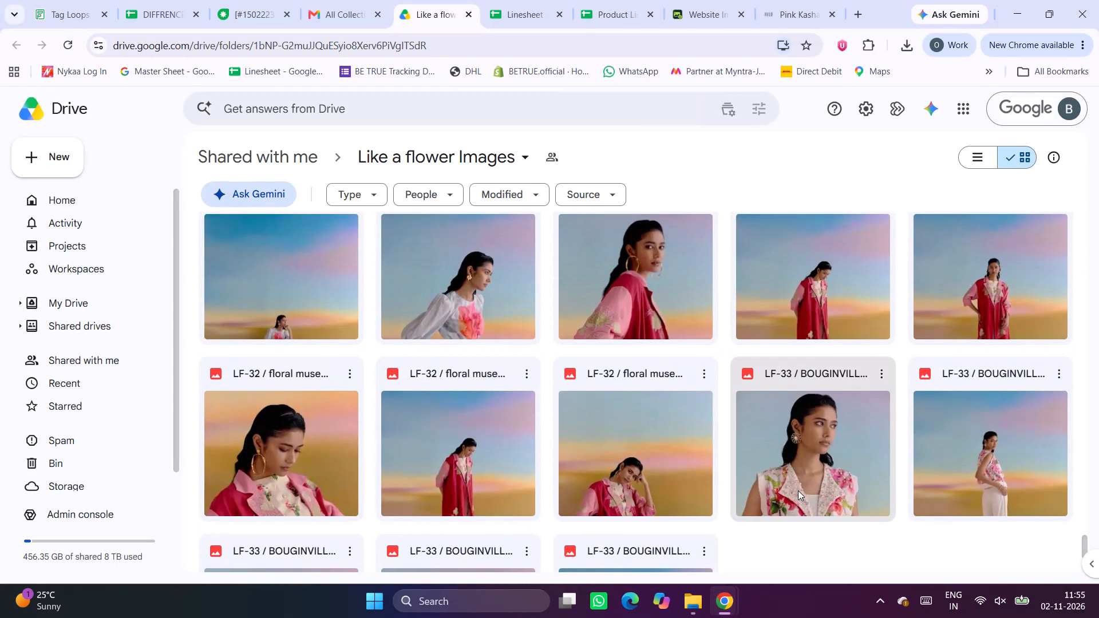
{"action": "scroll", "coordinate": [798, 490], "scroll_direction": "up", "scroll_amount": 3}
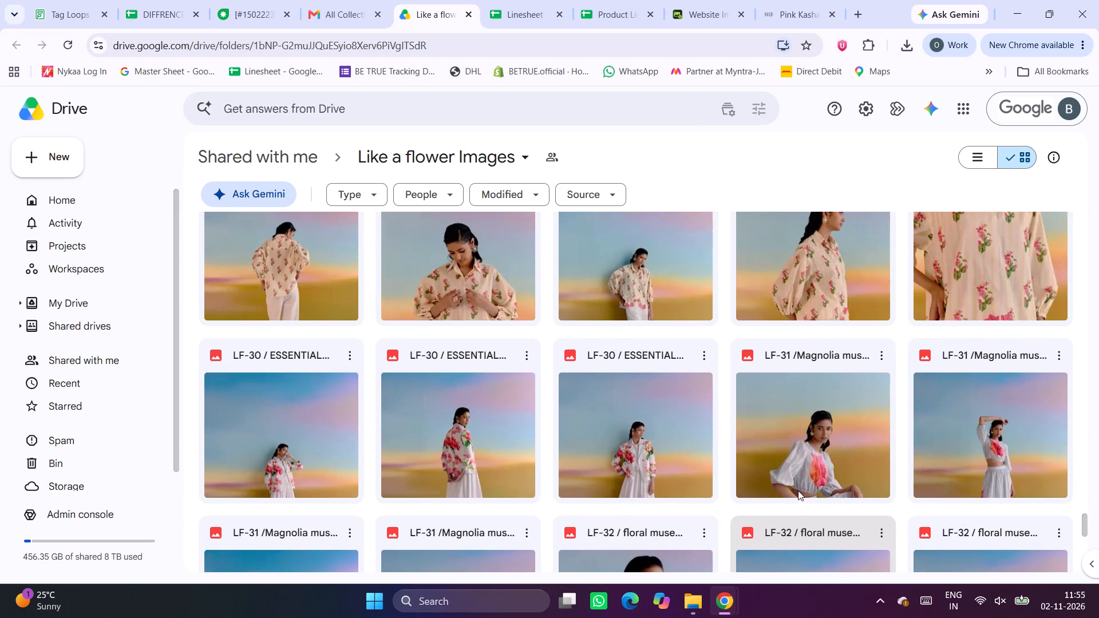
Switch to the AVLD product page for the Pink Kashan print silk jacket, bustier and pants set and examine its photos.
{"action": "left_click", "coordinate": [800, 0]}
{"action": "scroll", "coordinate": [406, 479], "scroll_direction": "down", "scroll_amount": 5}
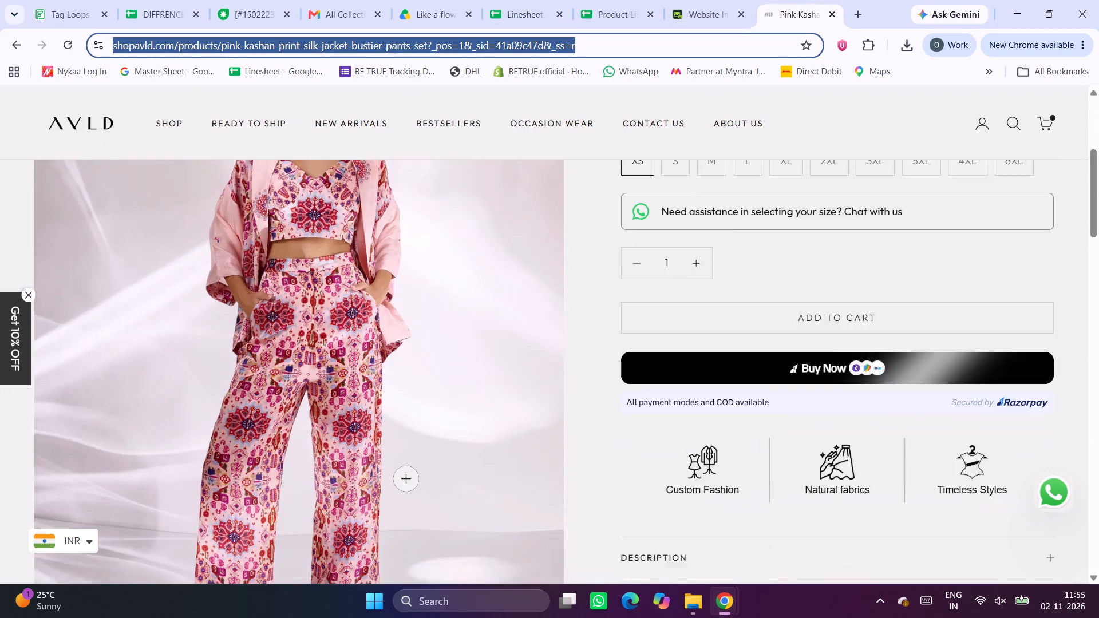
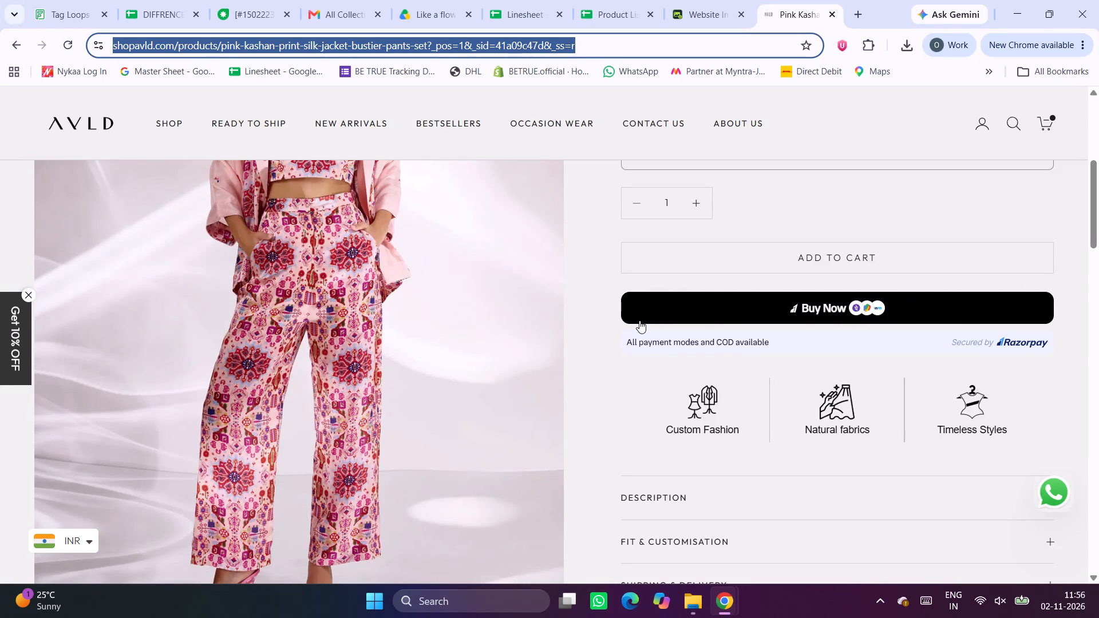
Run Website Image Extractor on the copied AVLD product page link for the Pink Kashan print silk jacket, bustier and pants set.
{"action": "key", "text": "ctrl+c"}
{"action": "left_click", "coordinate": [724, 0]}
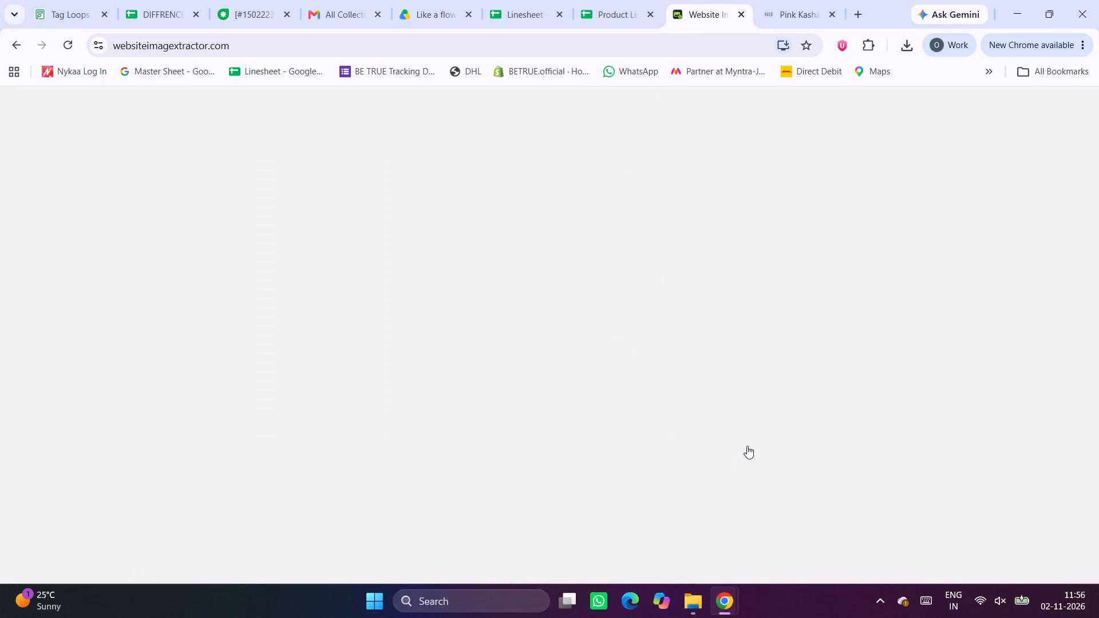
{"action": "scroll", "coordinate": [747, 446], "scroll_direction": "up", "scroll_amount": 8}
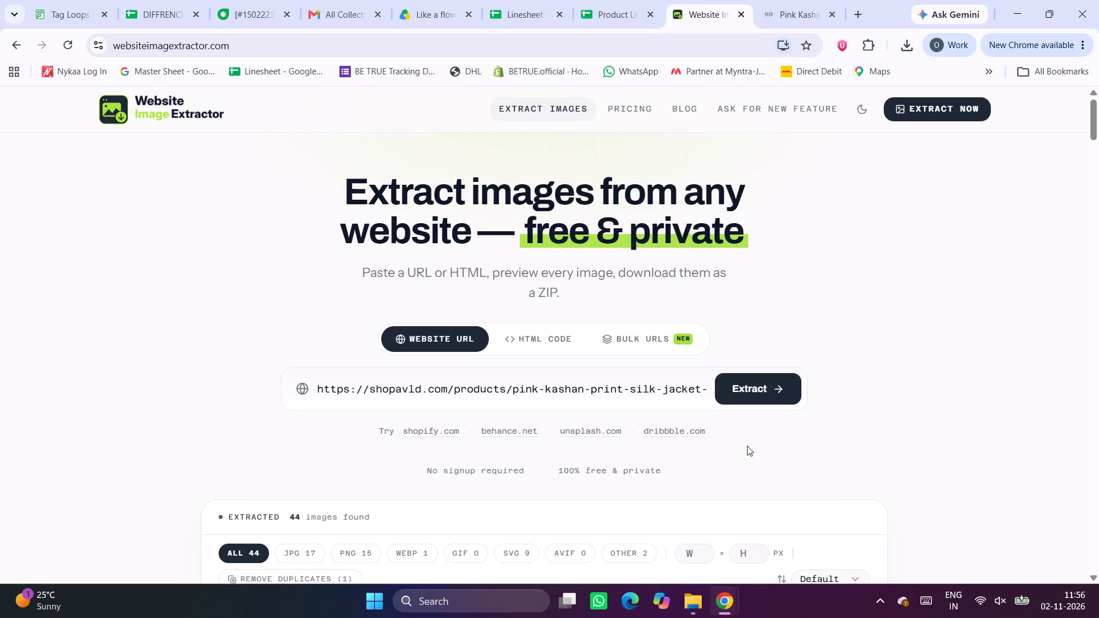
{"action": "triple_click", "coordinate": [638, 393]}
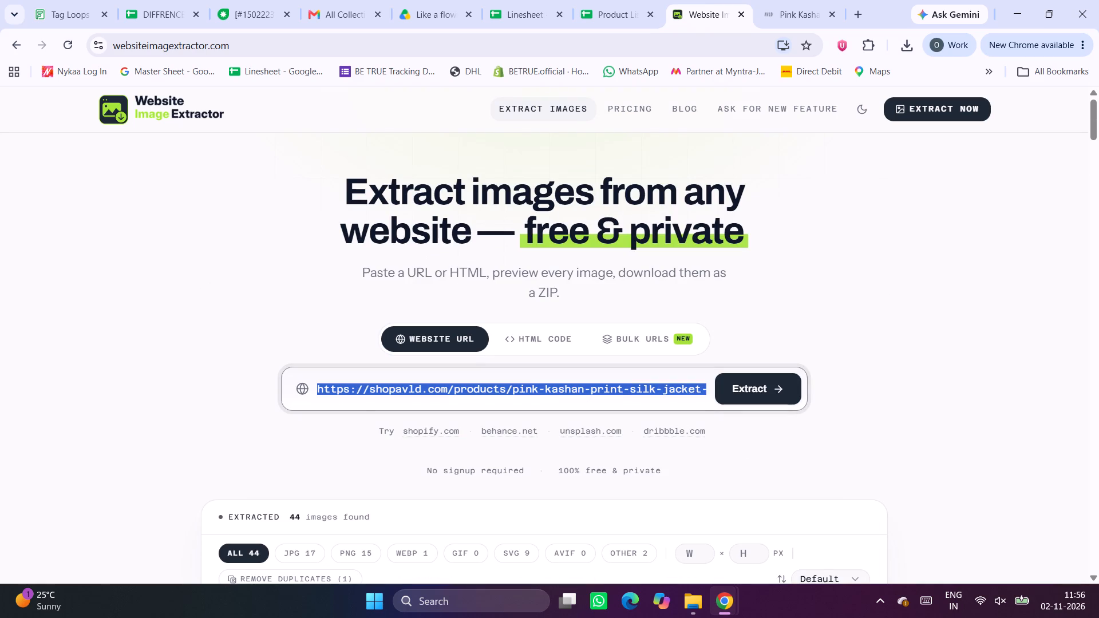
{"action": "key", "text": "ctrl+v"}
{"action": "left_click", "coordinate": [787, 390]}
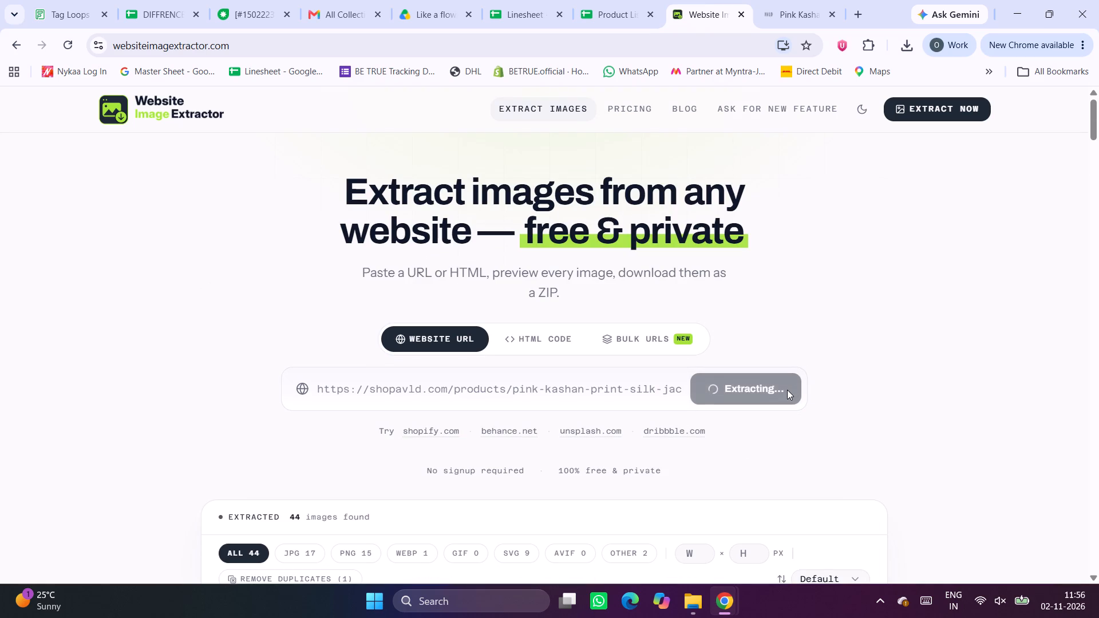
Download the 3000×4500 Pink Kashan print silk set photo from the extracted images in JPG format.
{"action": "scroll", "coordinate": [787, 390], "scroll_direction": "down", "scroll_amount": 4}
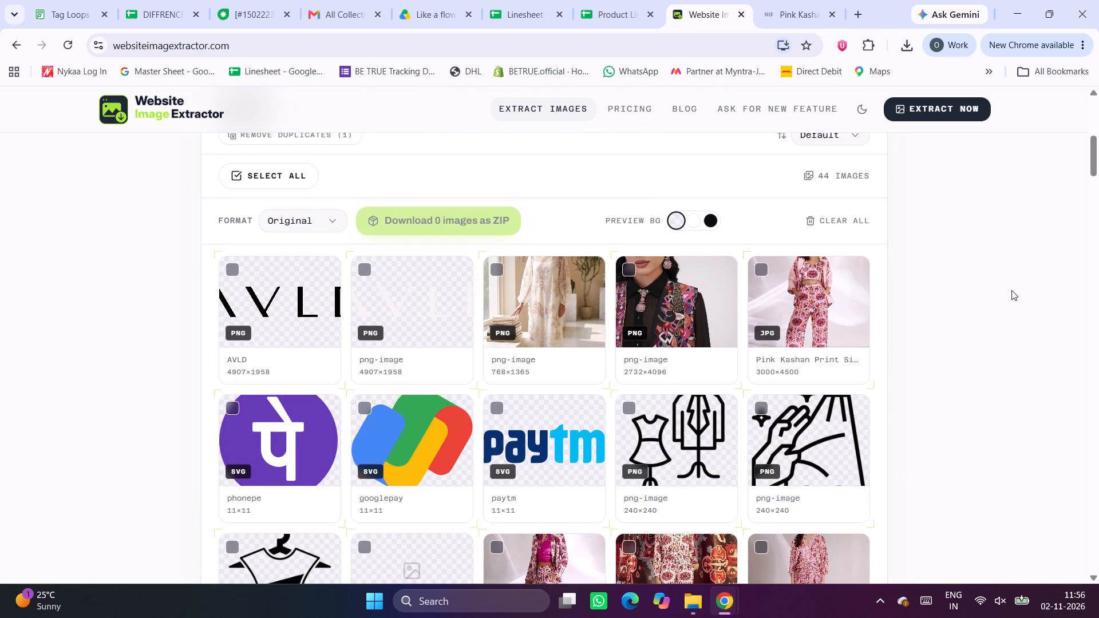
{"action": "scroll", "coordinate": [974, 319], "scroll_direction": "down", "scroll_amount": 1}
{"action": "scroll", "coordinate": [974, 319], "scroll_direction": "up", "scroll_amount": 1}
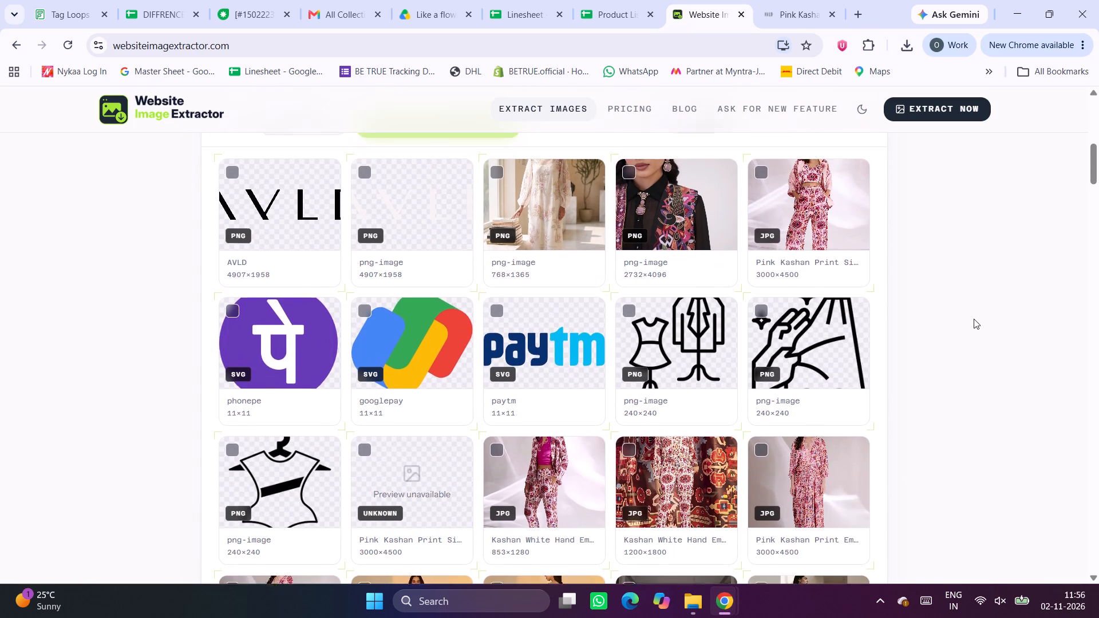
{"action": "scroll", "coordinate": [974, 319], "scroll_direction": "up", "scroll_amount": 2}
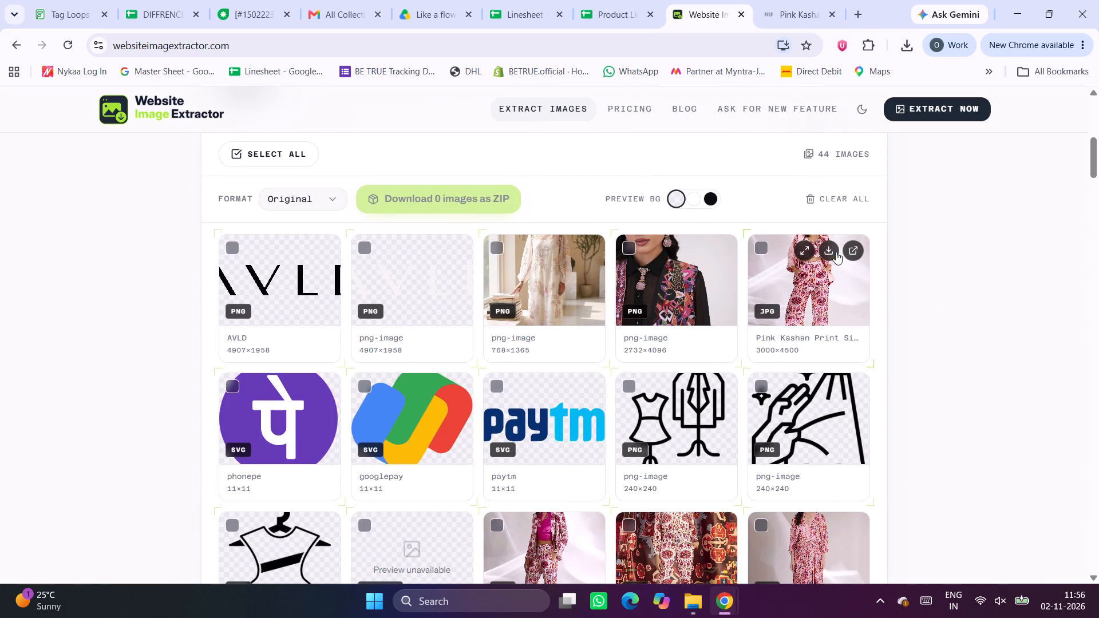
{"action": "left_click", "coordinate": [830, 249]}
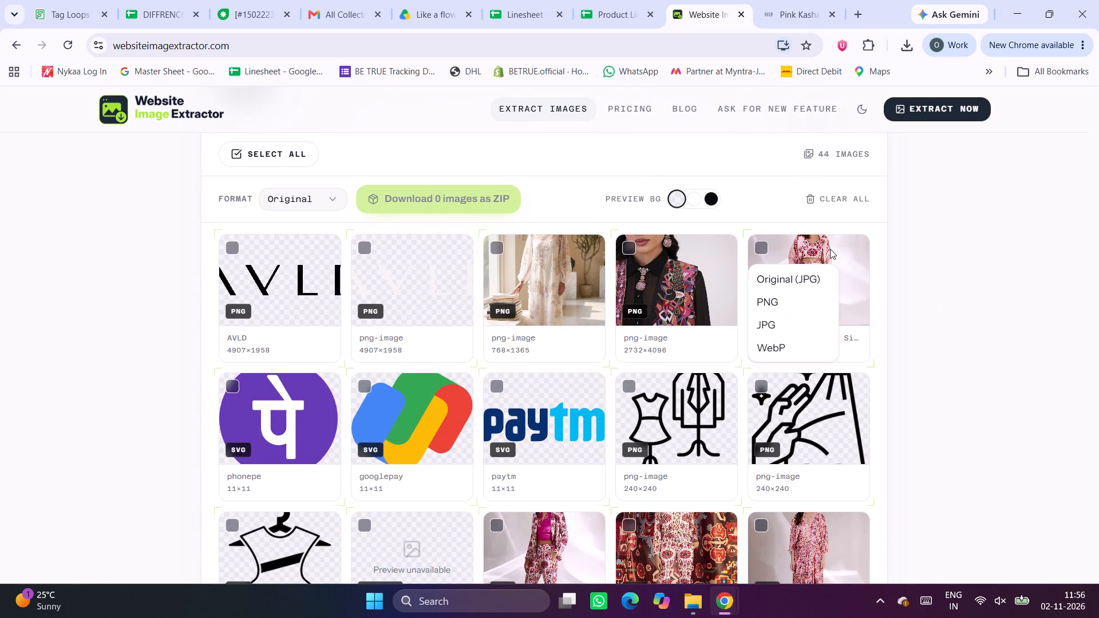
{"action": "left_click", "coordinate": [763, 322]}
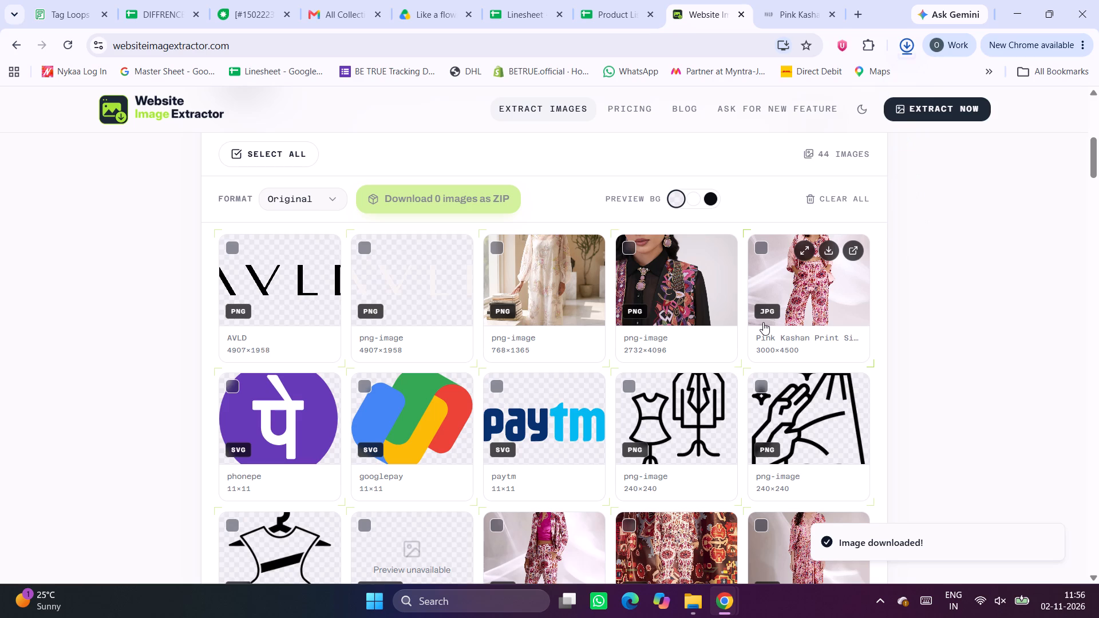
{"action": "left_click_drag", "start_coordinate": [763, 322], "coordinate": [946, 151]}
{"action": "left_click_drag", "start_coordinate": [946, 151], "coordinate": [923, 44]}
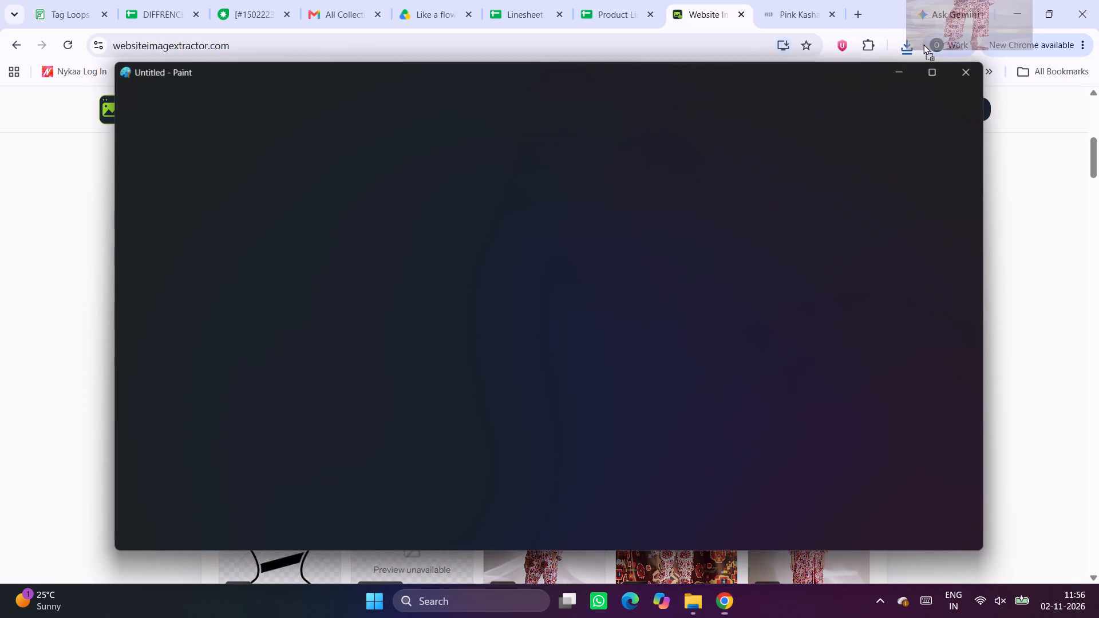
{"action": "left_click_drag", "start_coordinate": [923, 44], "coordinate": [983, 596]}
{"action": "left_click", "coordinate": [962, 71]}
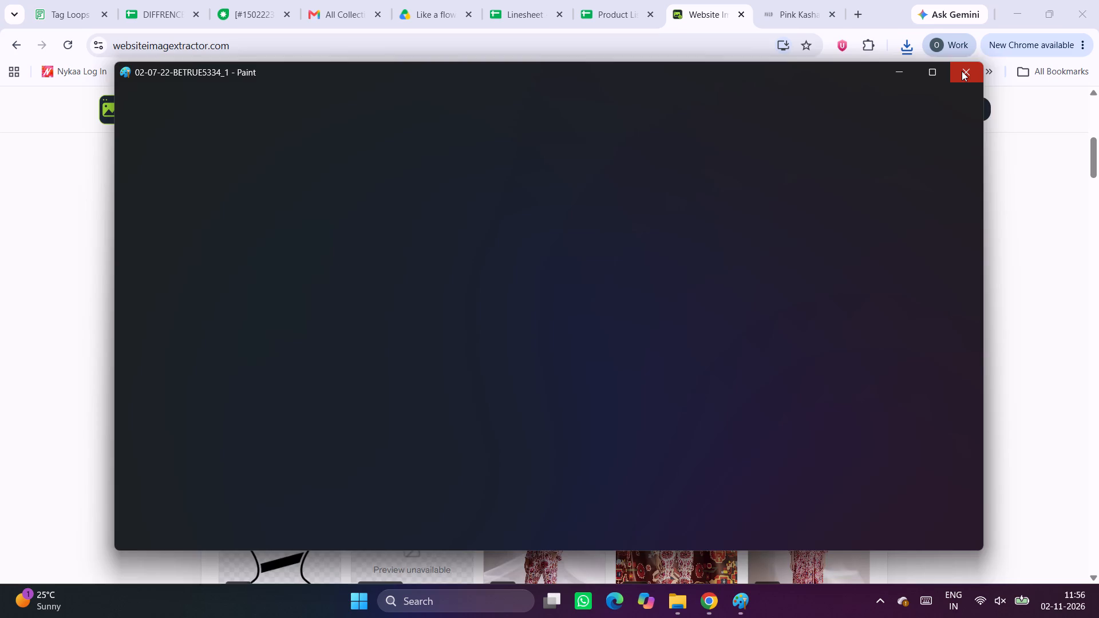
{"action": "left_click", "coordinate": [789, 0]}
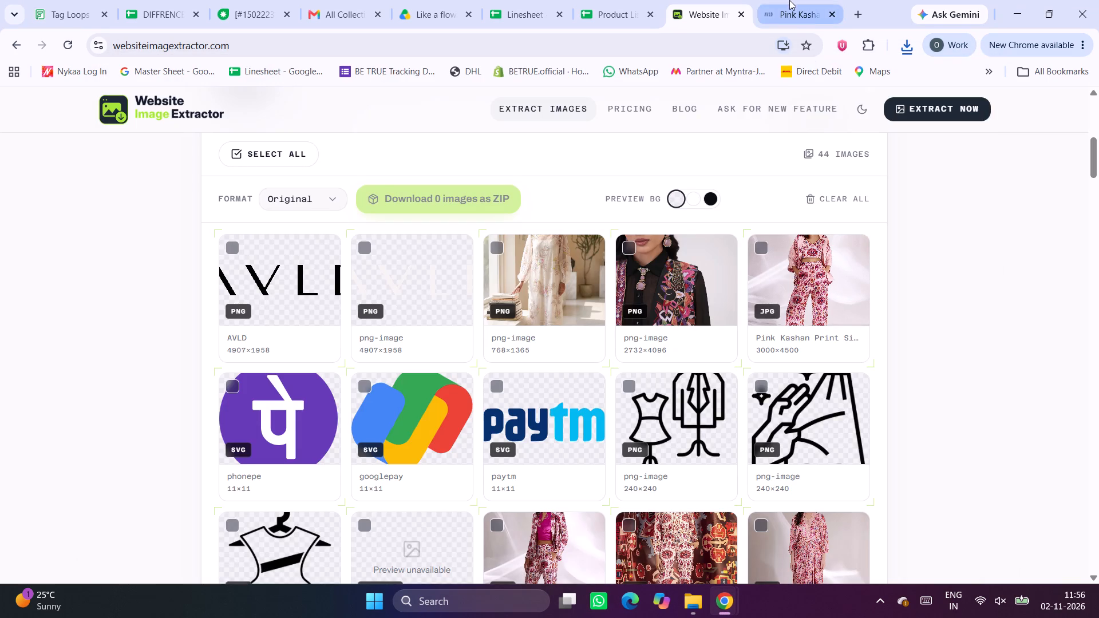
In the Product Listing Sheet, insert the downloaded 02-07-22-BETRUE5334_1.jpg into cell A11 as the FAN - 17 image.
{"action": "left_click", "coordinate": [649, 0]}
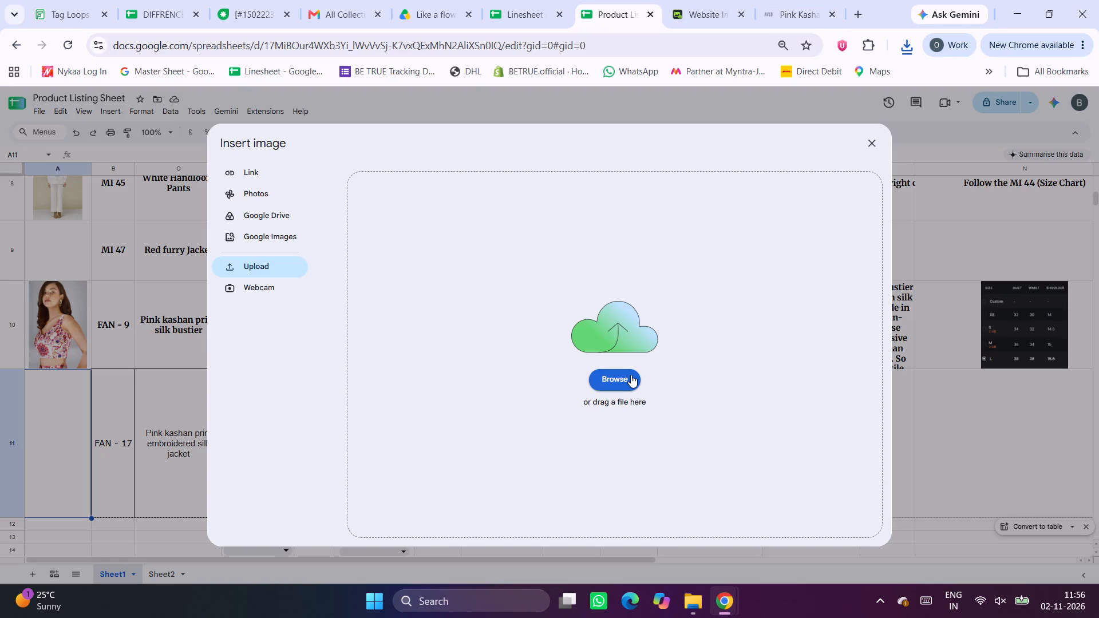
{"action": "left_click", "coordinate": [870, 147]}
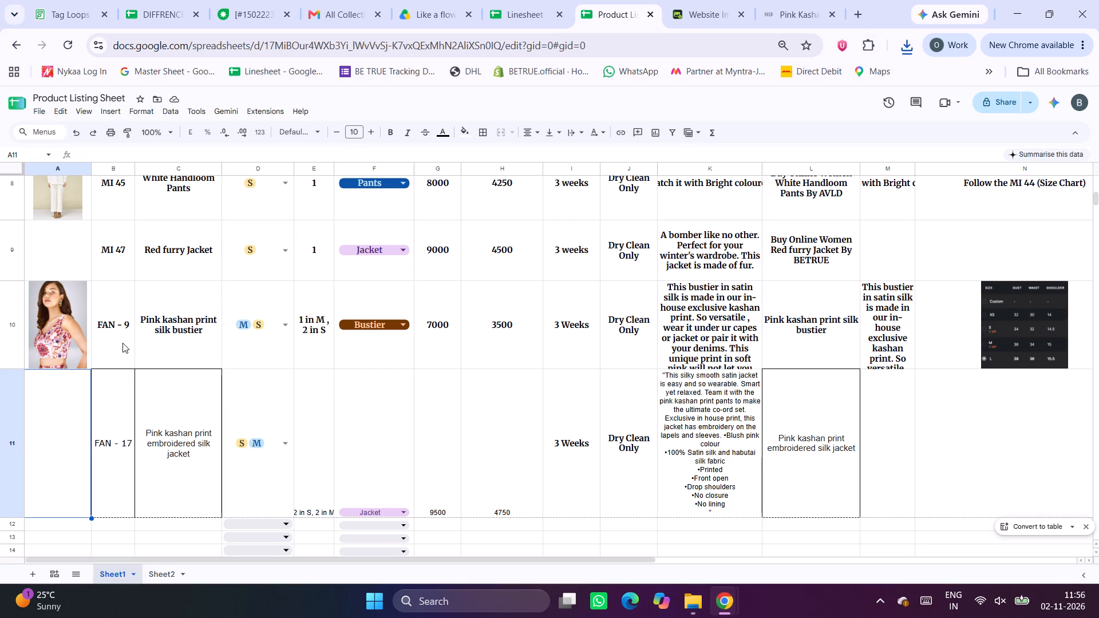
{"action": "left_click", "coordinate": [106, 111]}
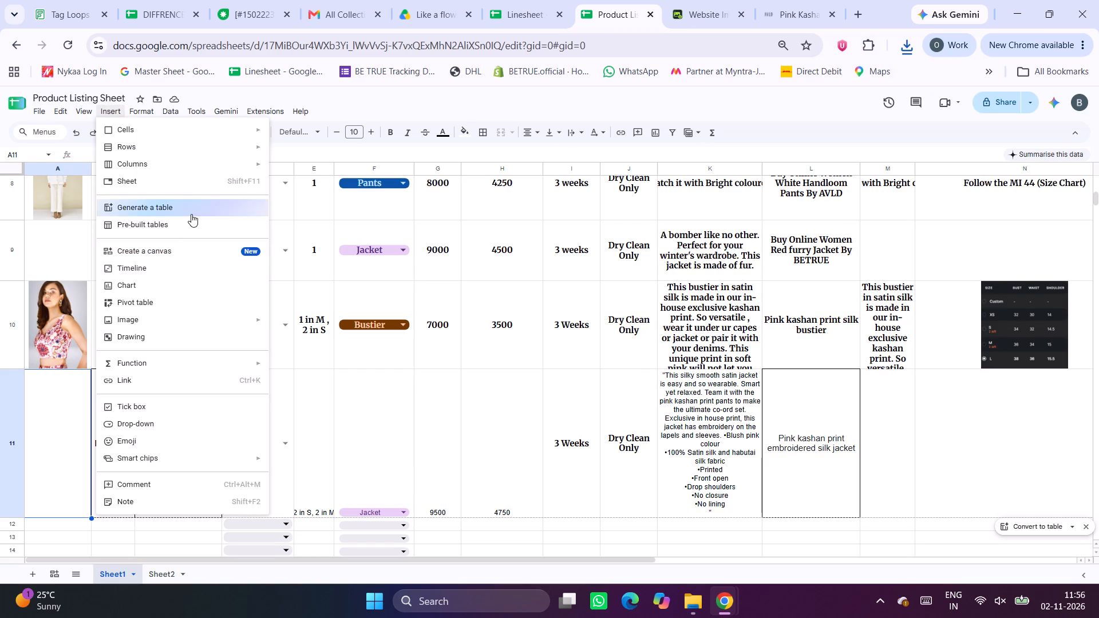
{"action": "left_click", "coordinate": [327, 350]}
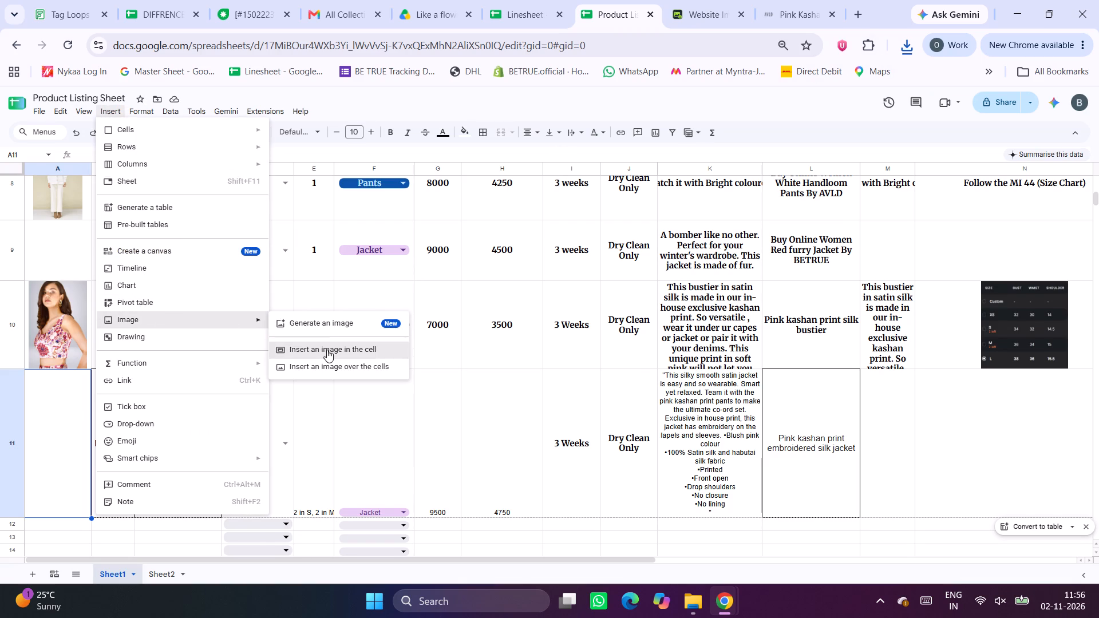
{"action": "left_click", "coordinate": [903, 51]}
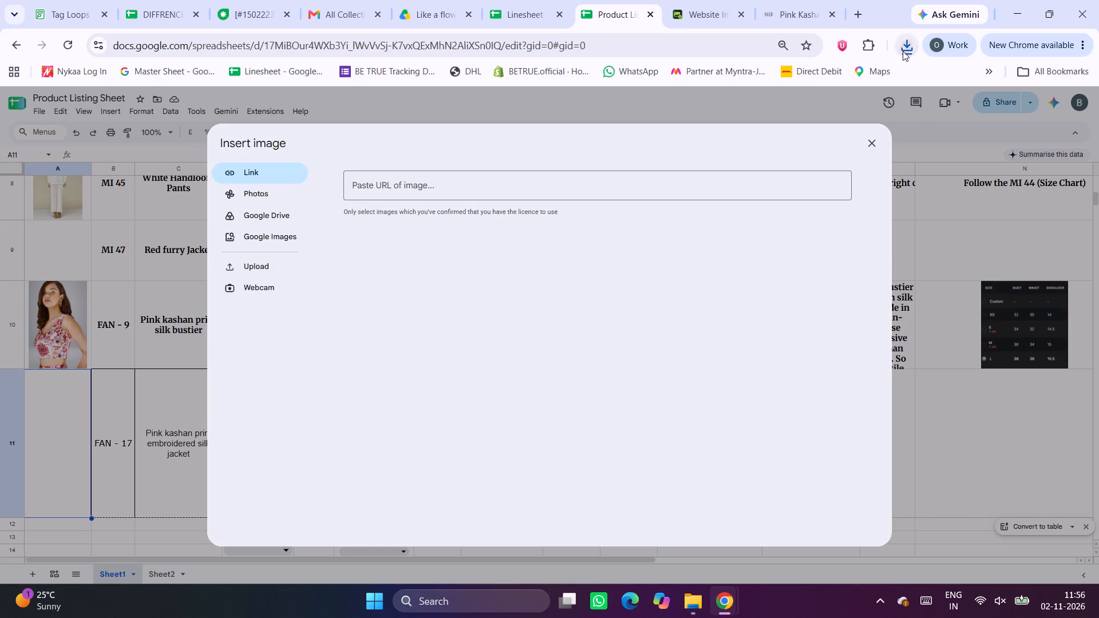
{"action": "left_click", "coordinate": [256, 270]}
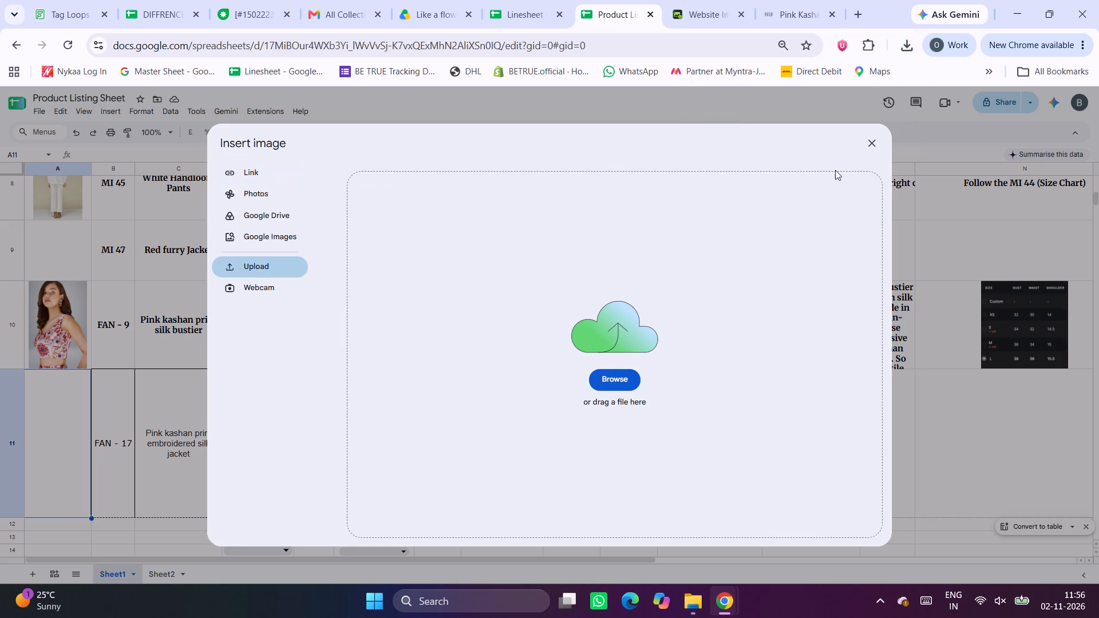
{"action": "left_click", "coordinate": [906, 46]}
{"action": "left_click_drag", "start_coordinate": [816, 109], "coordinate": [580, 379]}
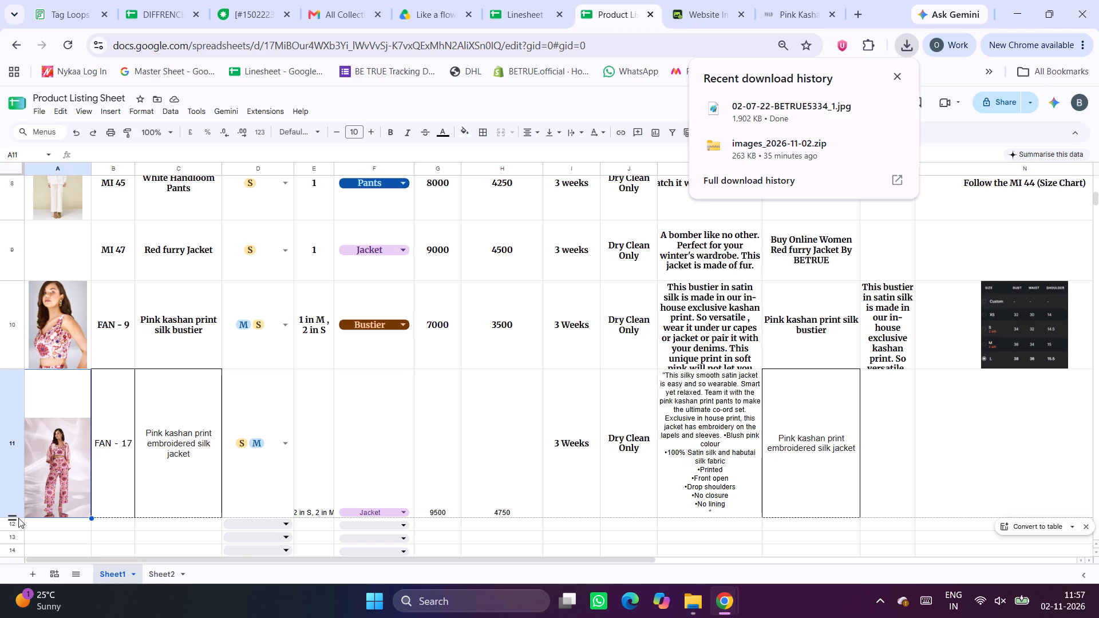
Reduce the height of row 11 to fit the FAN - 17 image more closely.
{"action": "left_click_drag", "start_coordinate": [13, 518], "coordinate": [23, 444]}
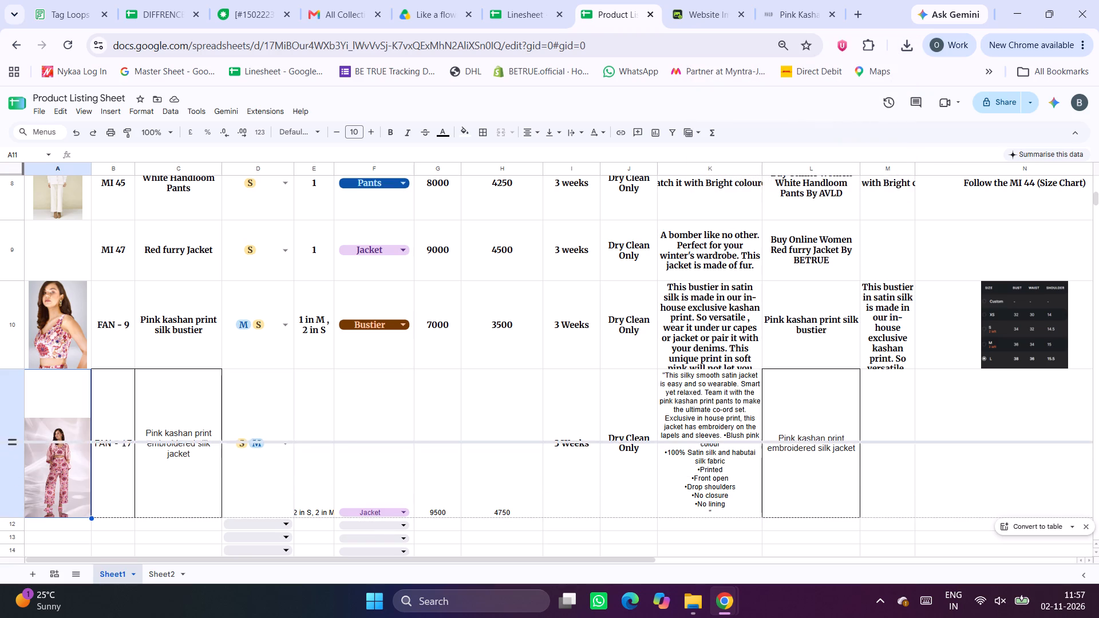
{"action": "left_click_drag", "start_coordinate": [23, 444], "coordinate": [22, 477]}
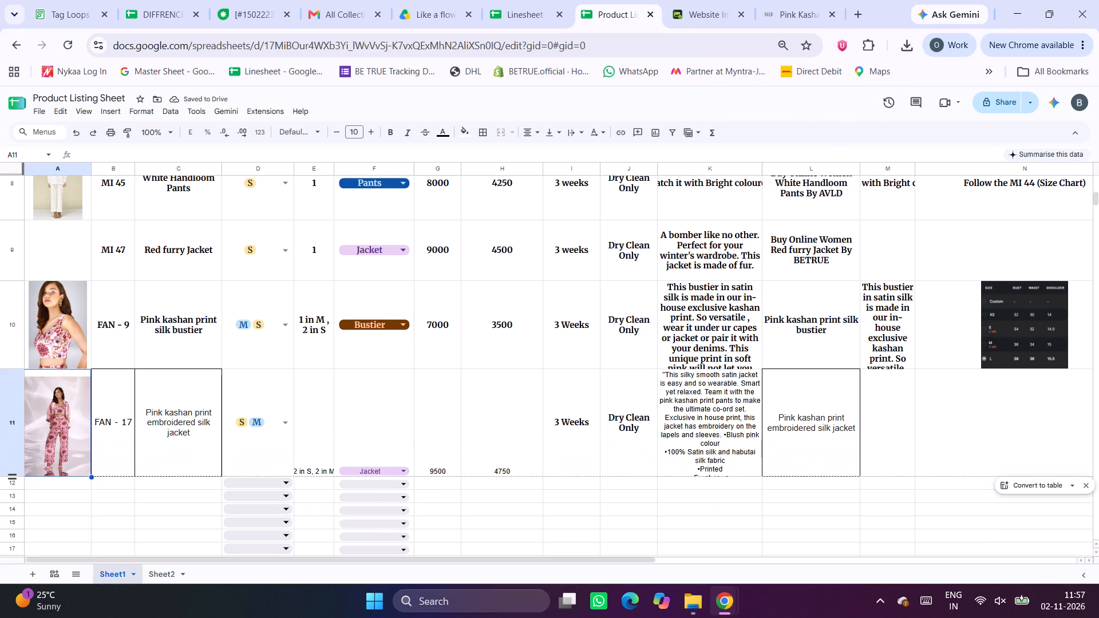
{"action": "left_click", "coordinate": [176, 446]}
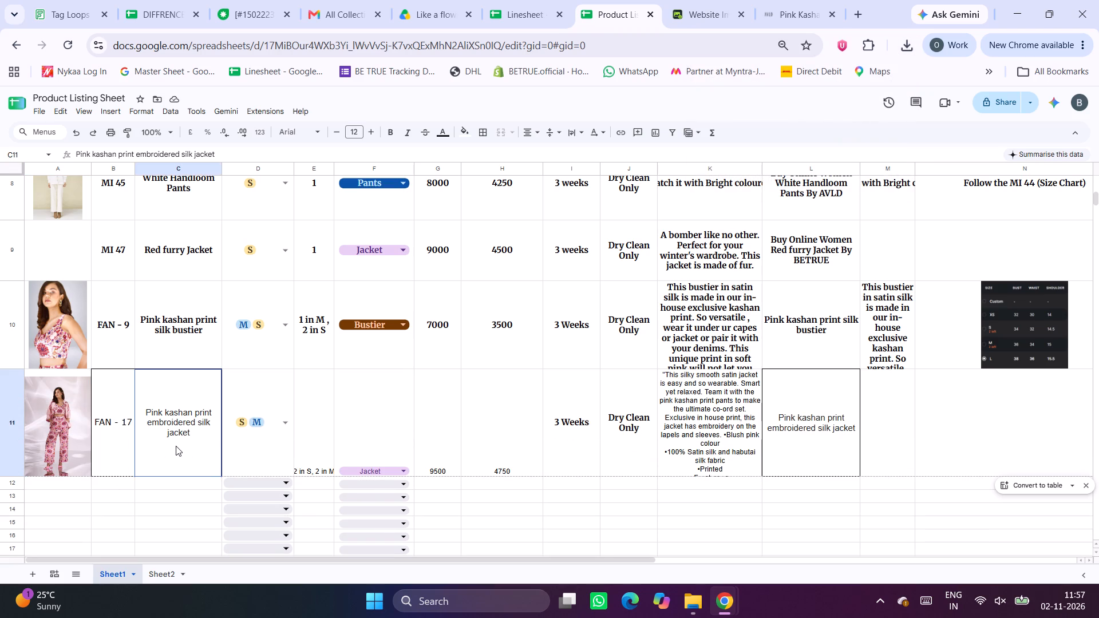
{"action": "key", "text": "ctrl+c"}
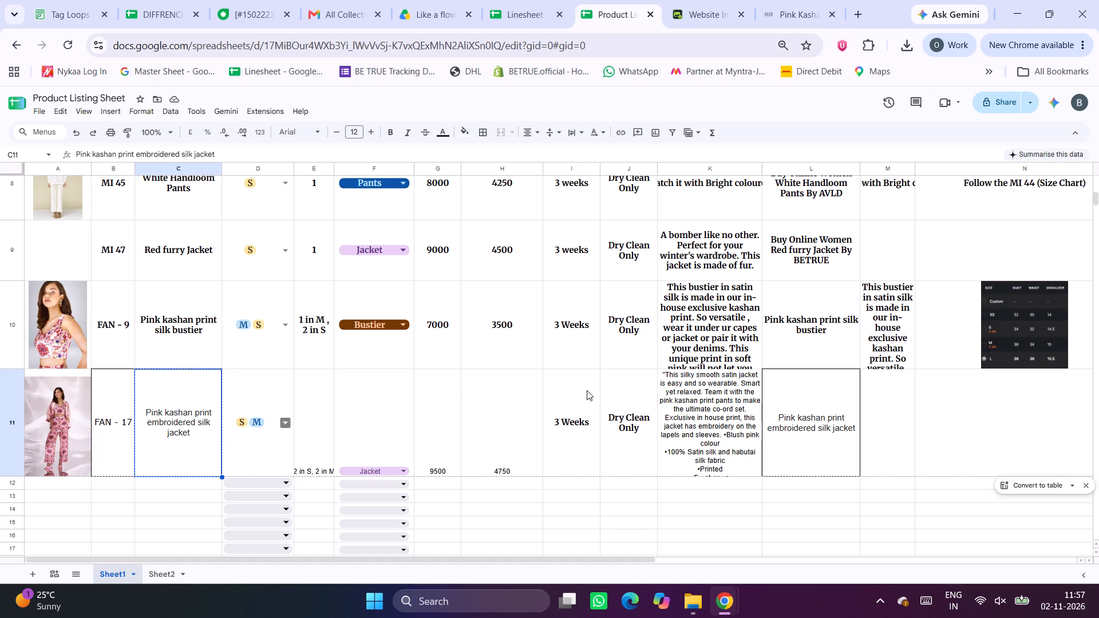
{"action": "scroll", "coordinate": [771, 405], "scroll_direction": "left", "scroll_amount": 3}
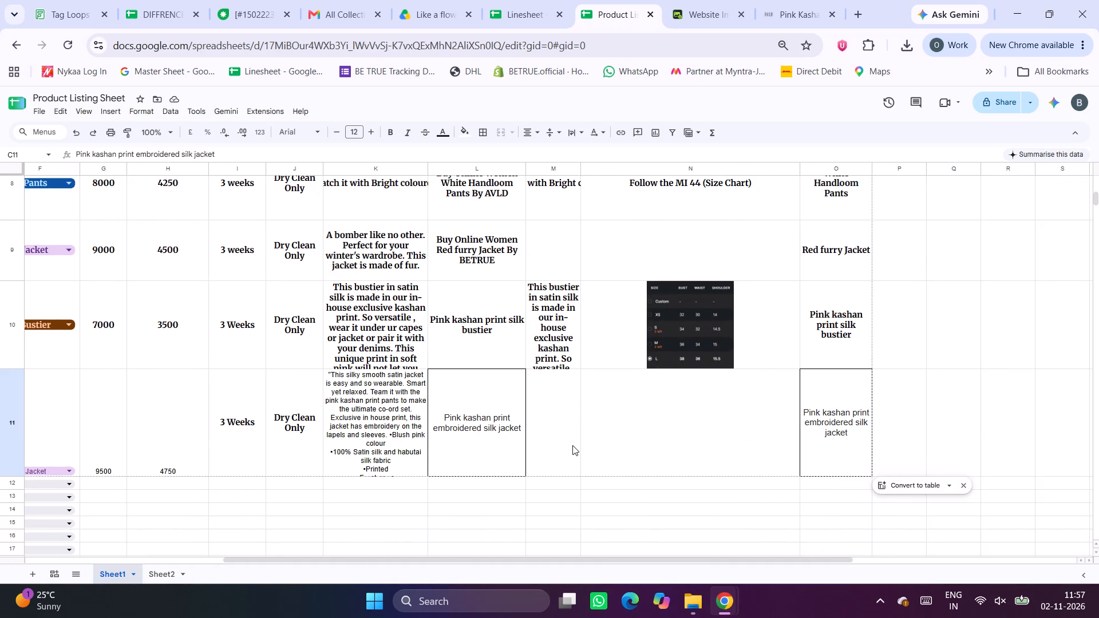
On the AVLD Pink Kashan product page, open the size chart and screenshot the Size Guide table in CM, from XS to 6XL.
{"action": "left_click", "coordinate": [777, 0]}
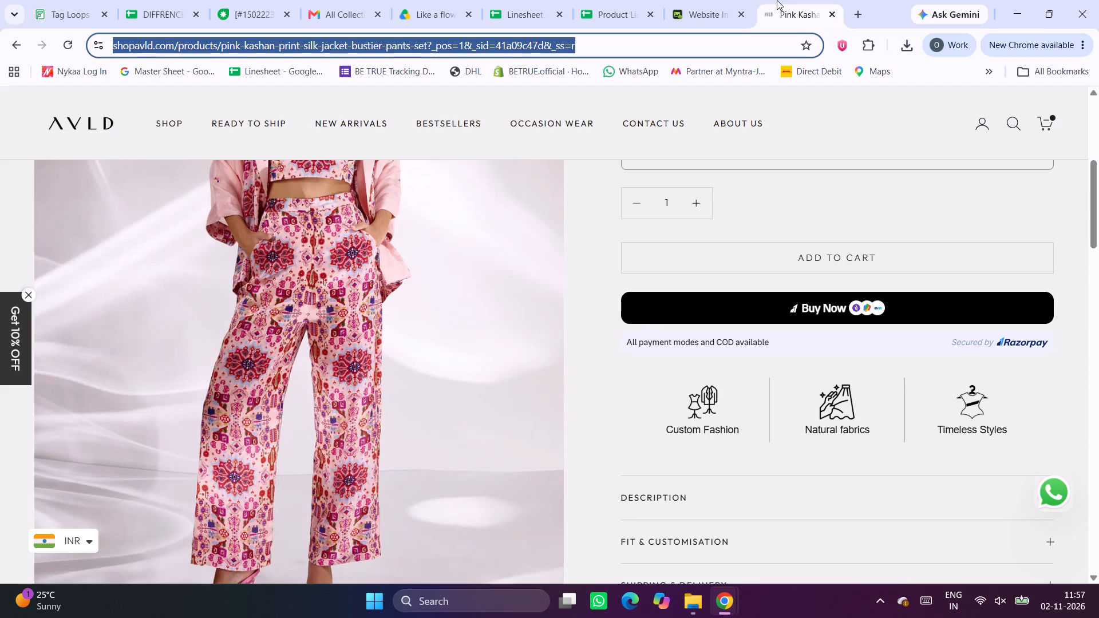
{"action": "scroll", "coordinate": [998, 338], "scroll_direction": "up", "scroll_amount": 2}
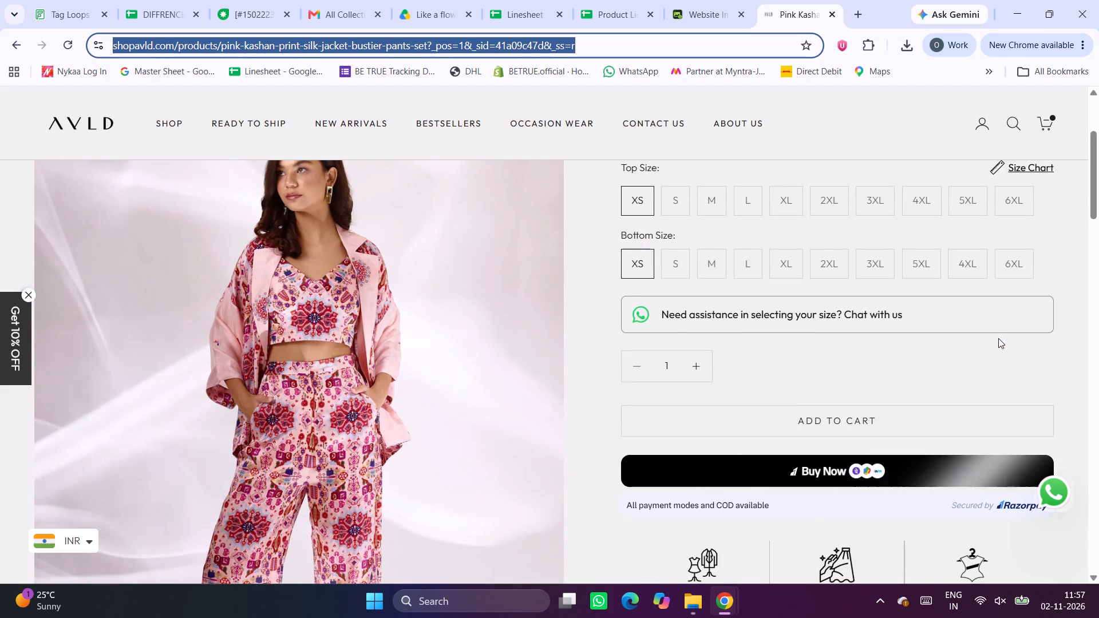
{"action": "scroll", "coordinate": [998, 338], "scroll_direction": "up", "scroll_amount": 1}
{"action": "left_click", "coordinate": [1028, 248]}
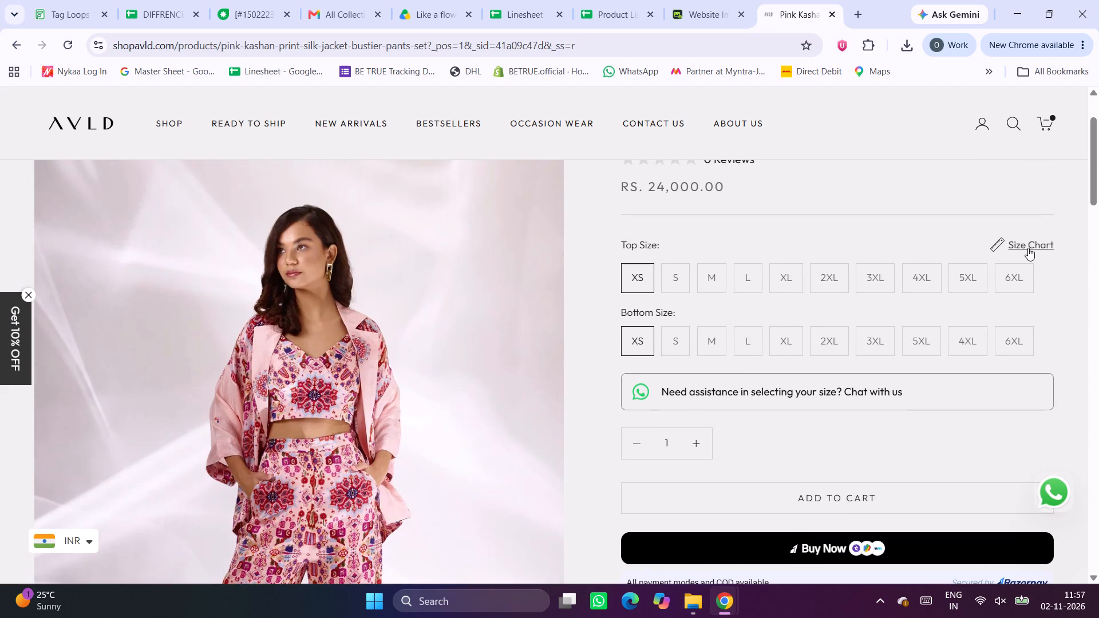
{"action": "scroll", "coordinate": [655, 417], "scroll_direction": "down", "scroll_amount": 2}
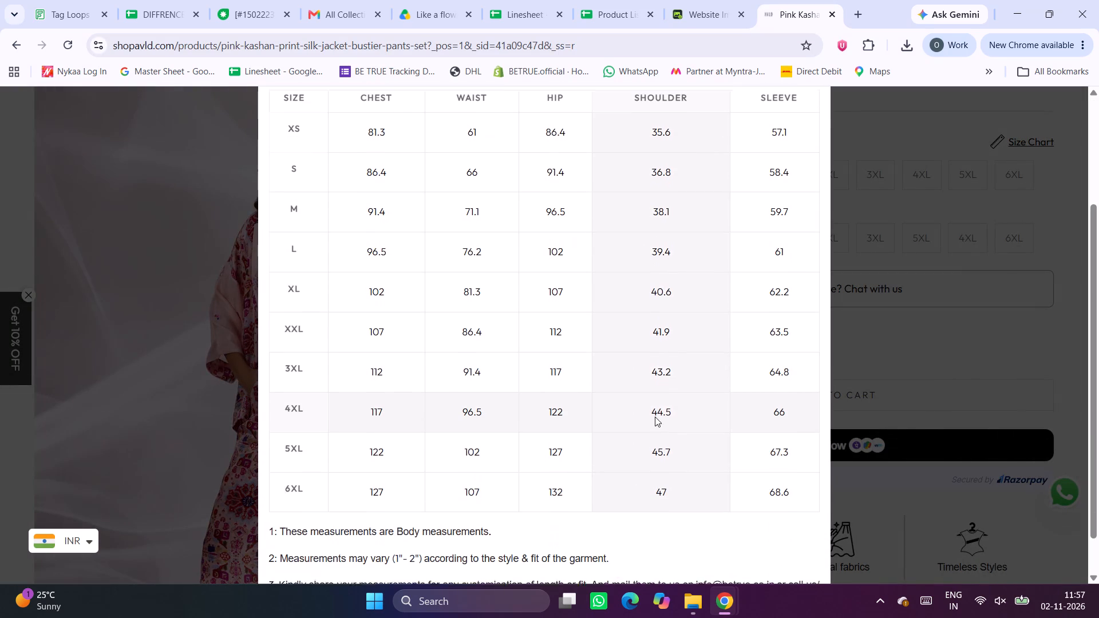
{"action": "scroll", "coordinate": [655, 417], "scroll_direction": "down", "scroll_amount": 1}
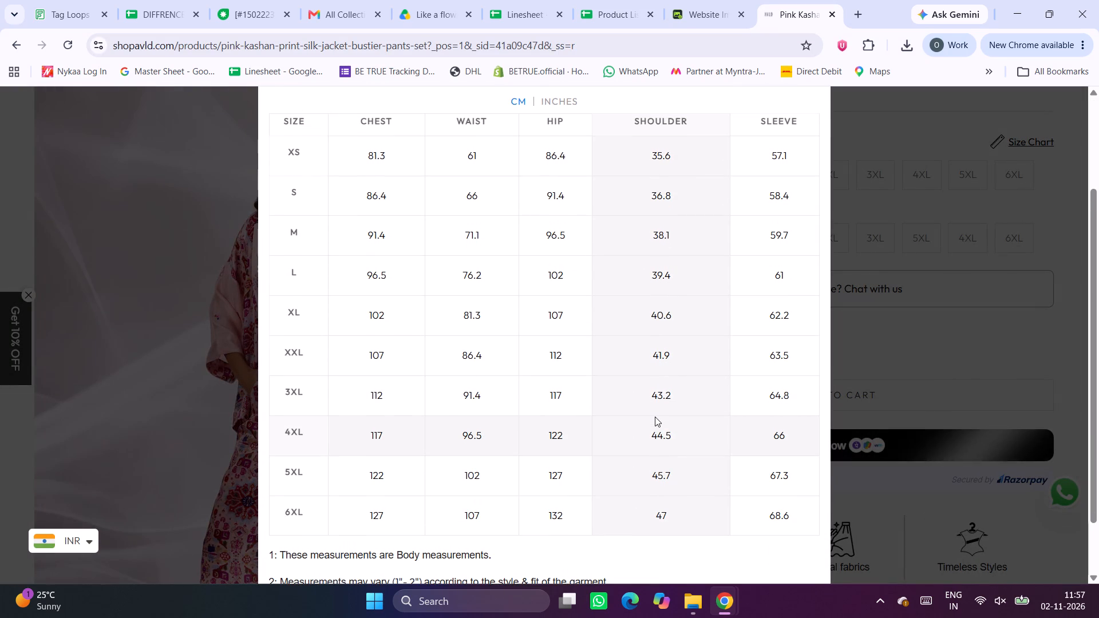
{"action": "key", "text": "ctrl+minus"}
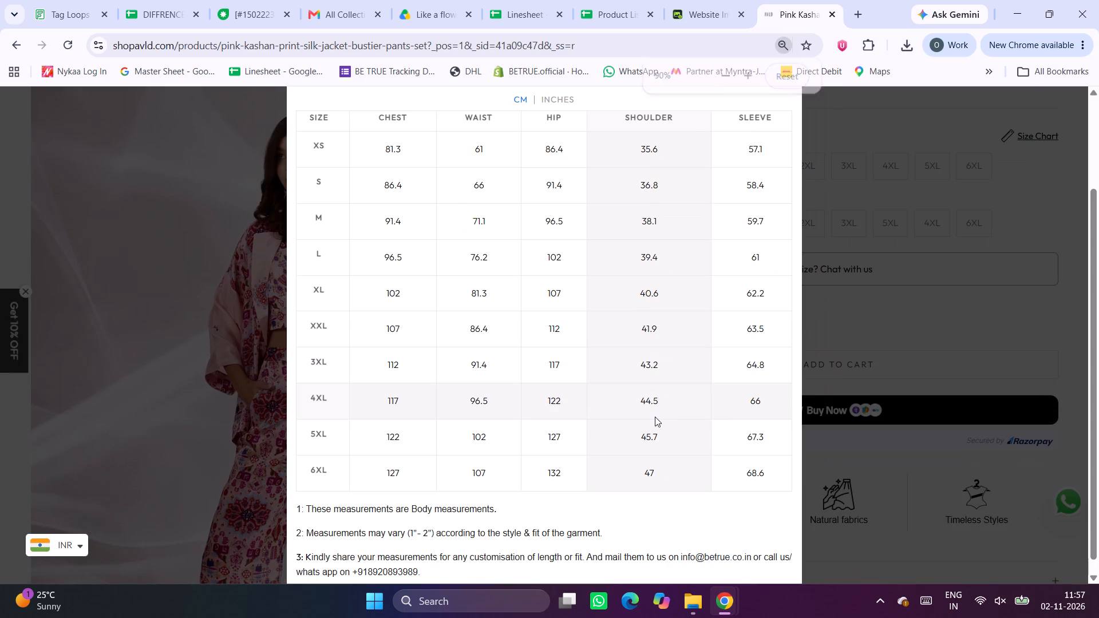
{"action": "scroll", "coordinate": [655, 417], "scroll_direction": "up", "scroll_amount": 1}
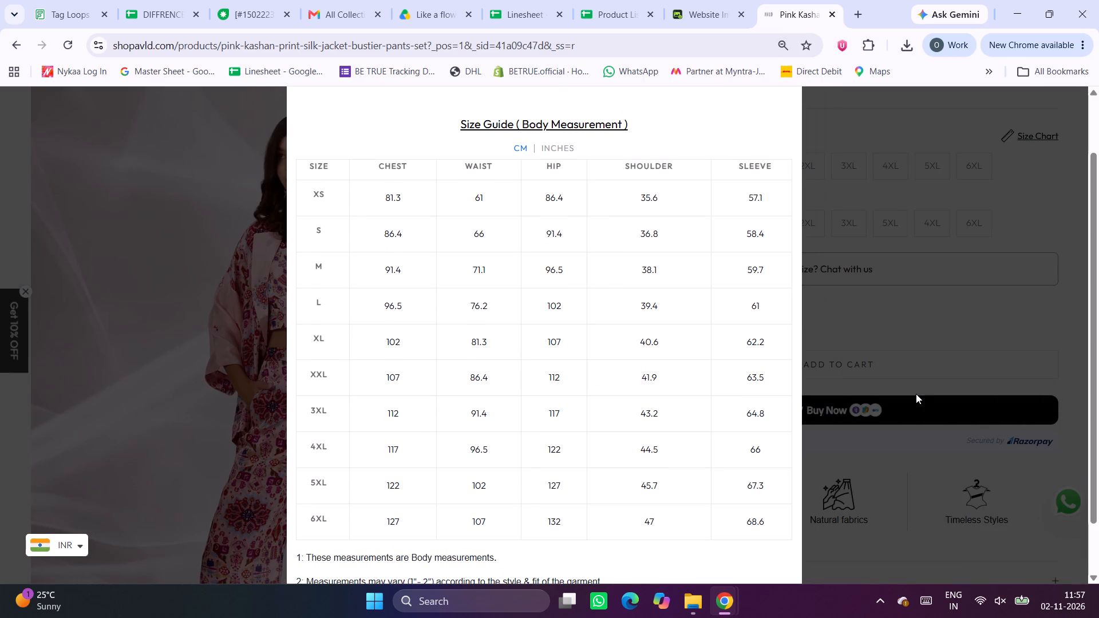
{"action": "key", "text": "Print"}
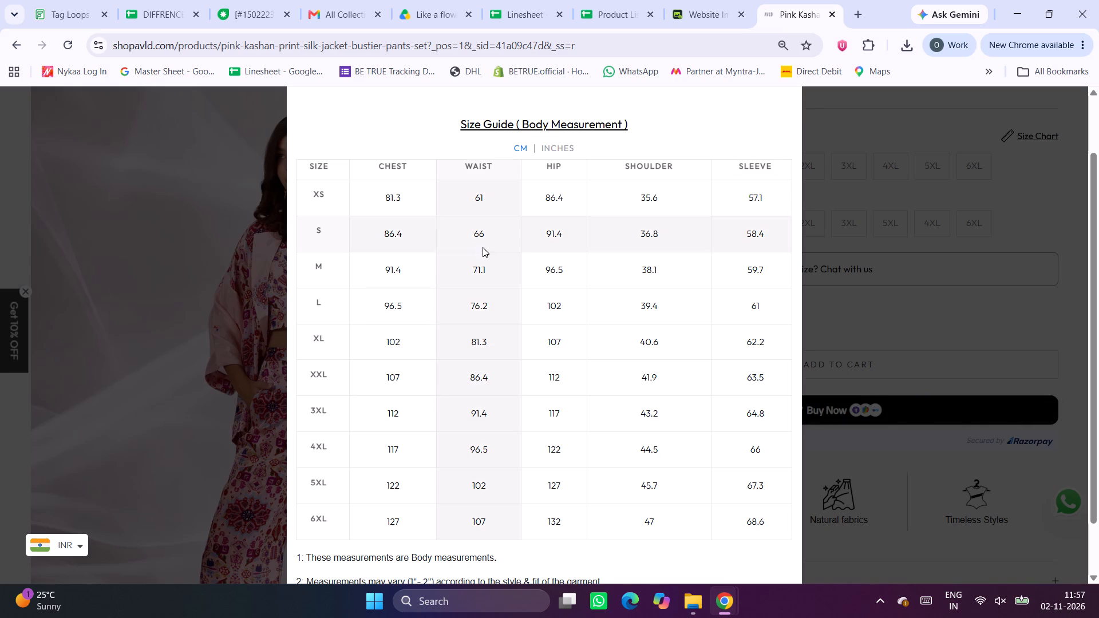
{"action": "left_click_drag", "start_coordinate": [300, 157], "coordinate": [367, 176]}
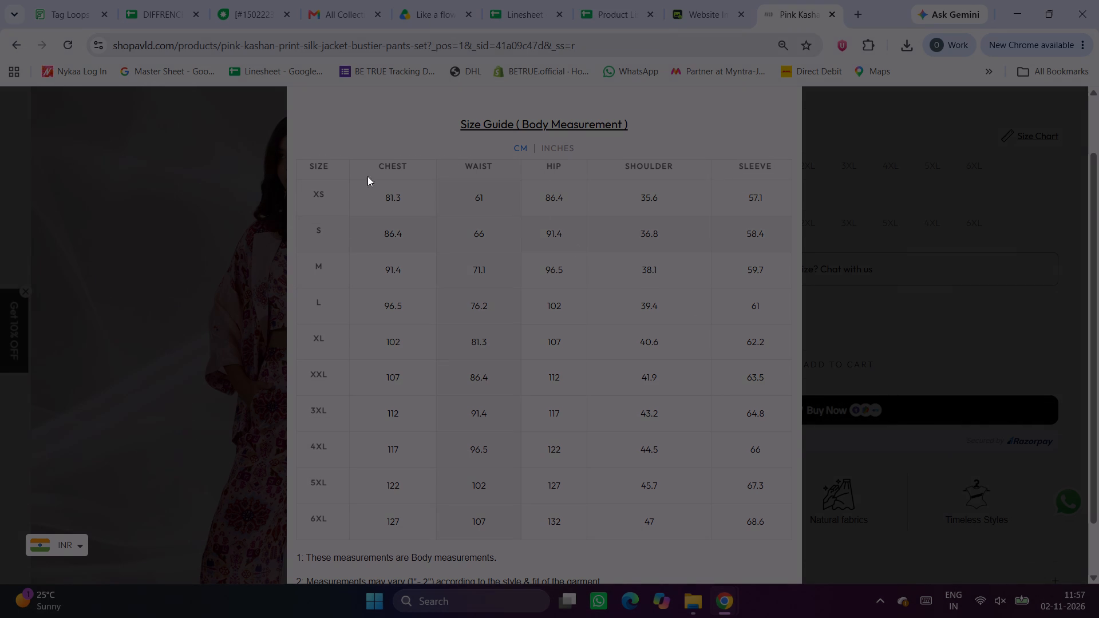
{"action": "left_click_drag", "start_coordinate": [367, 176], "coordinate": [787, 539]}
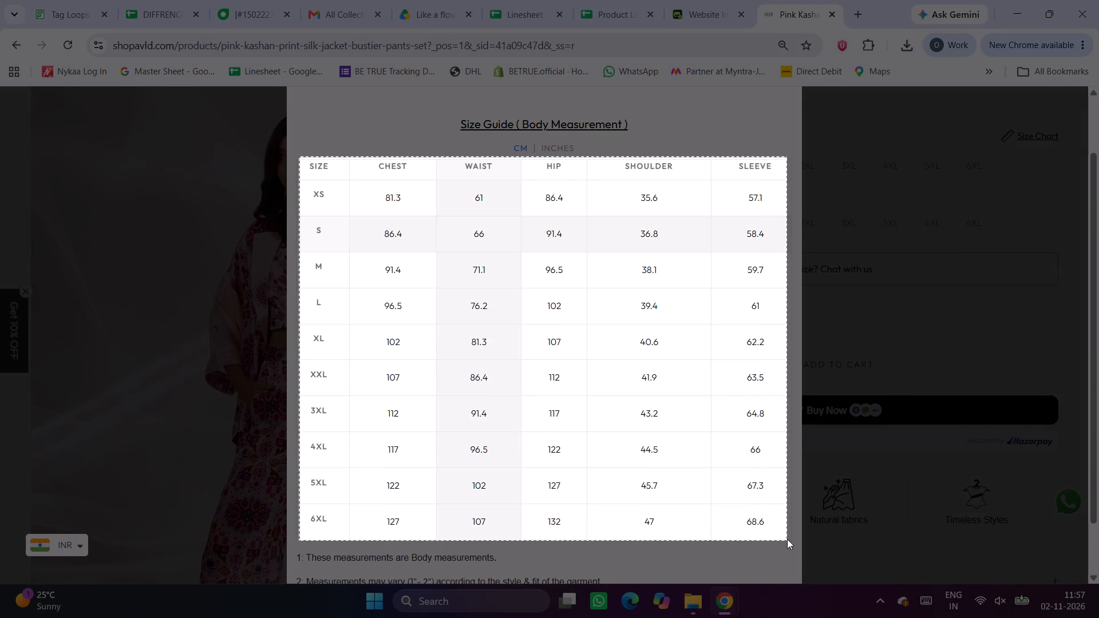
{"action": "left_click_drag", "start_coordinate": [787, 539], "coordinate": [787, 538]}
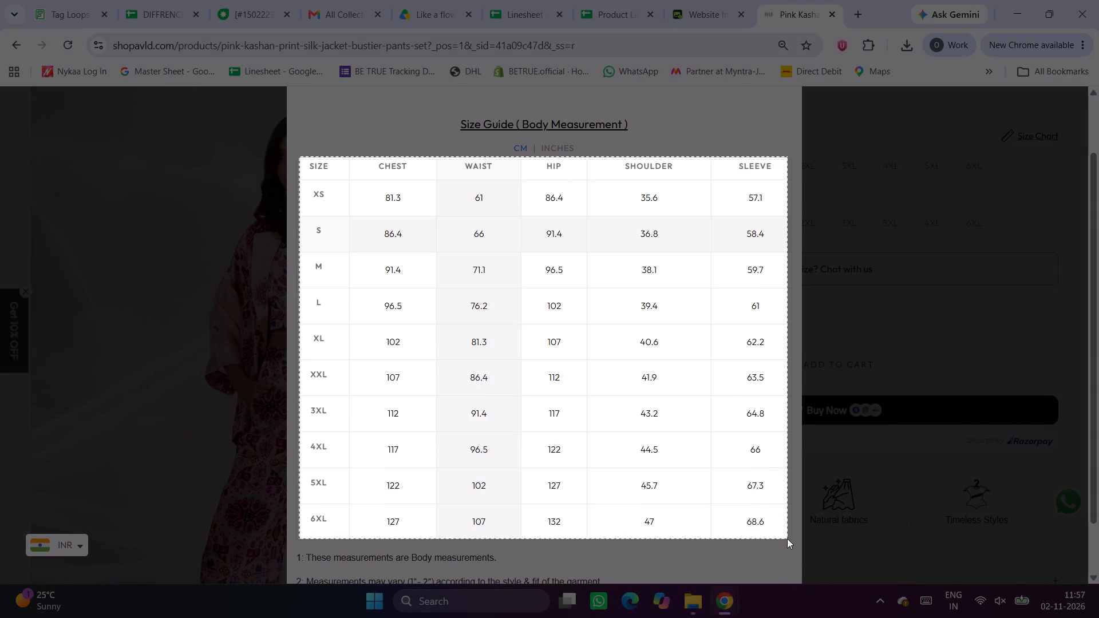
{"action": "left_click", "coordinate": [442, 575]}
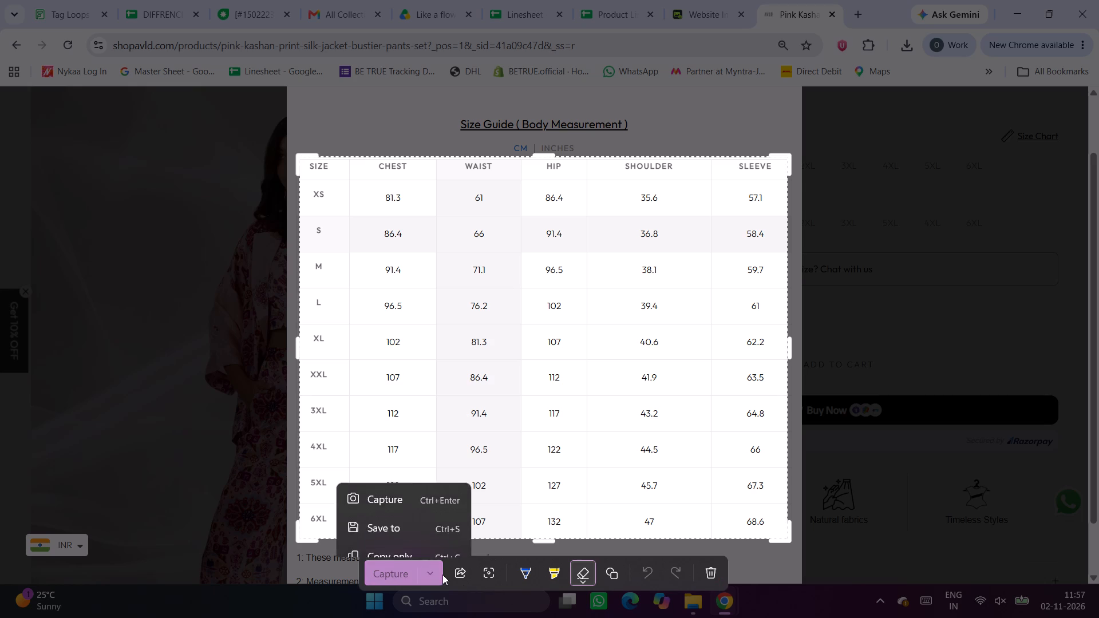
{"action": "left_click", "coordinate": [410, 514]}
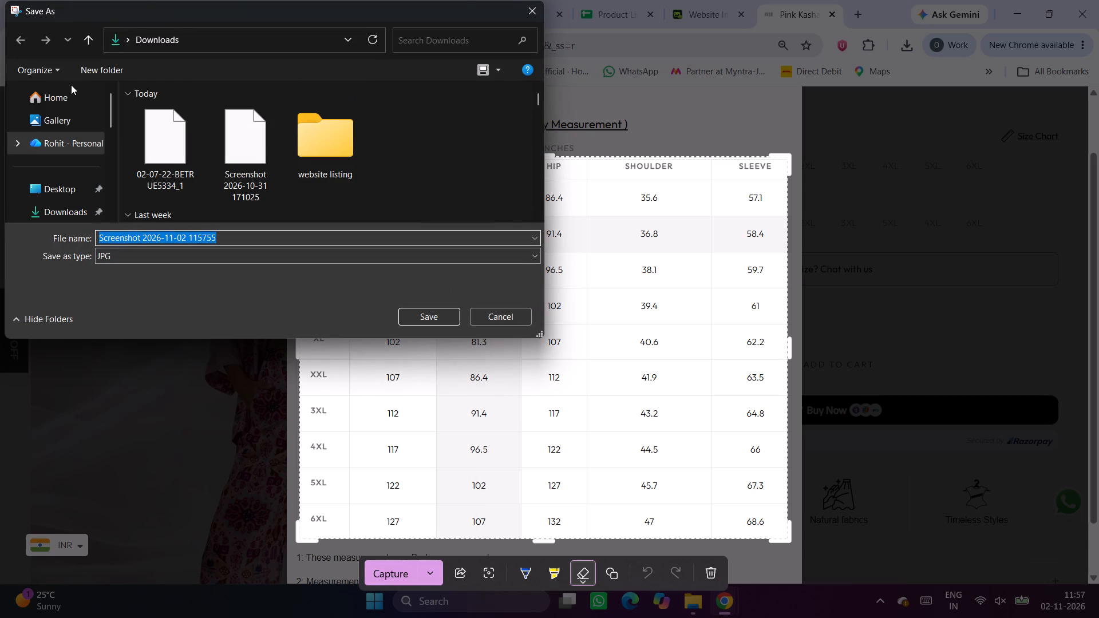
{"action": "left_click", "coordinate": [250, 135]}
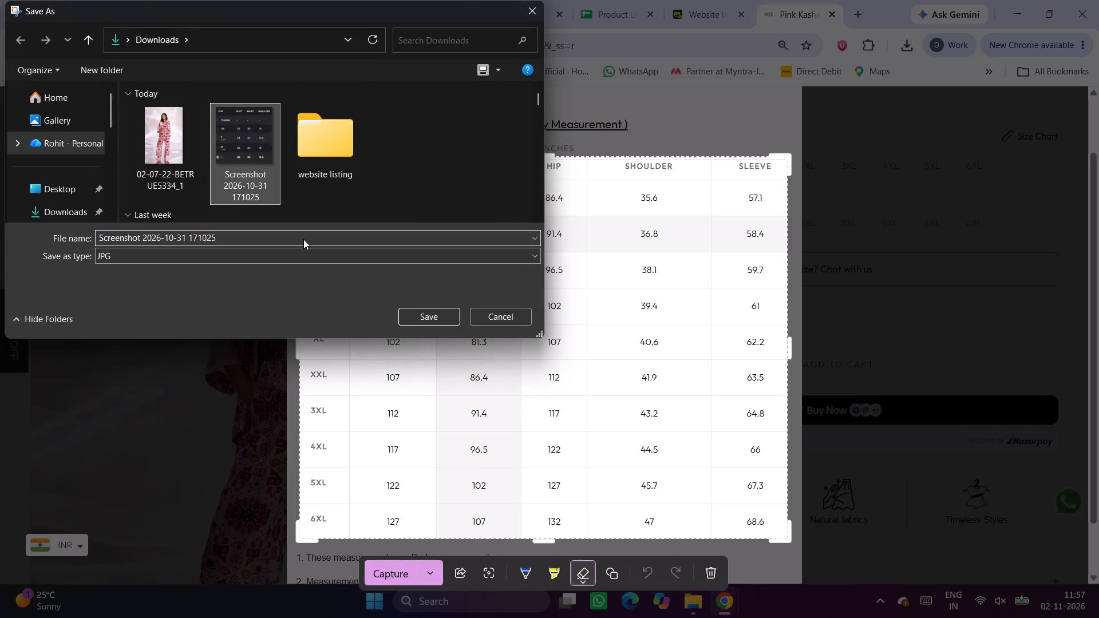
{"action": "left_click", "coordinate": [428, 319]}
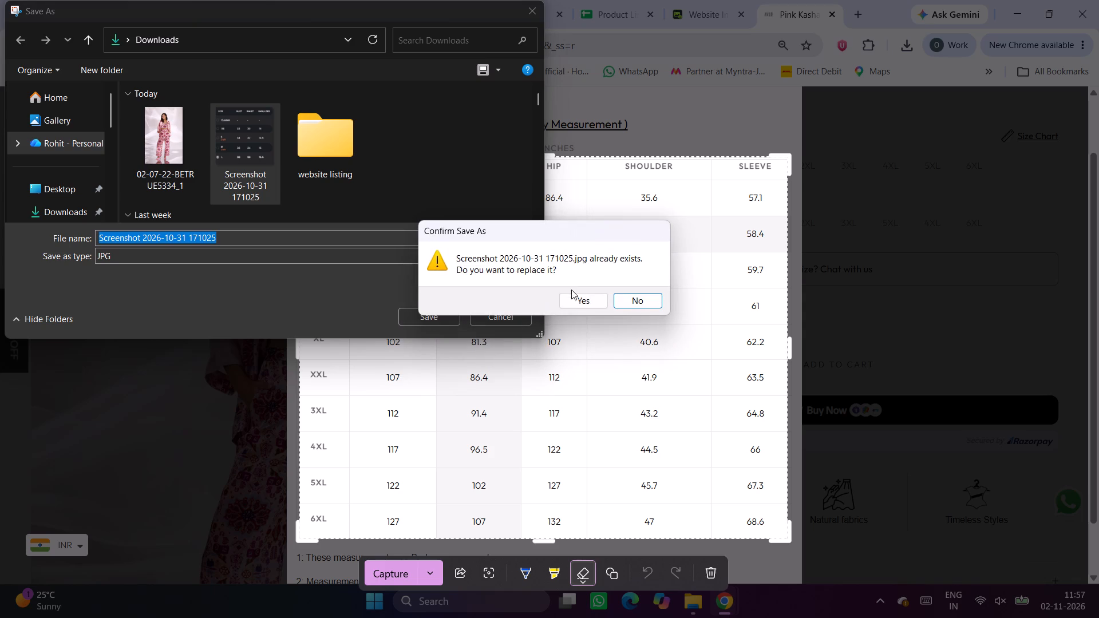
{"action": "left_click", "coordinate": [582, 295]}
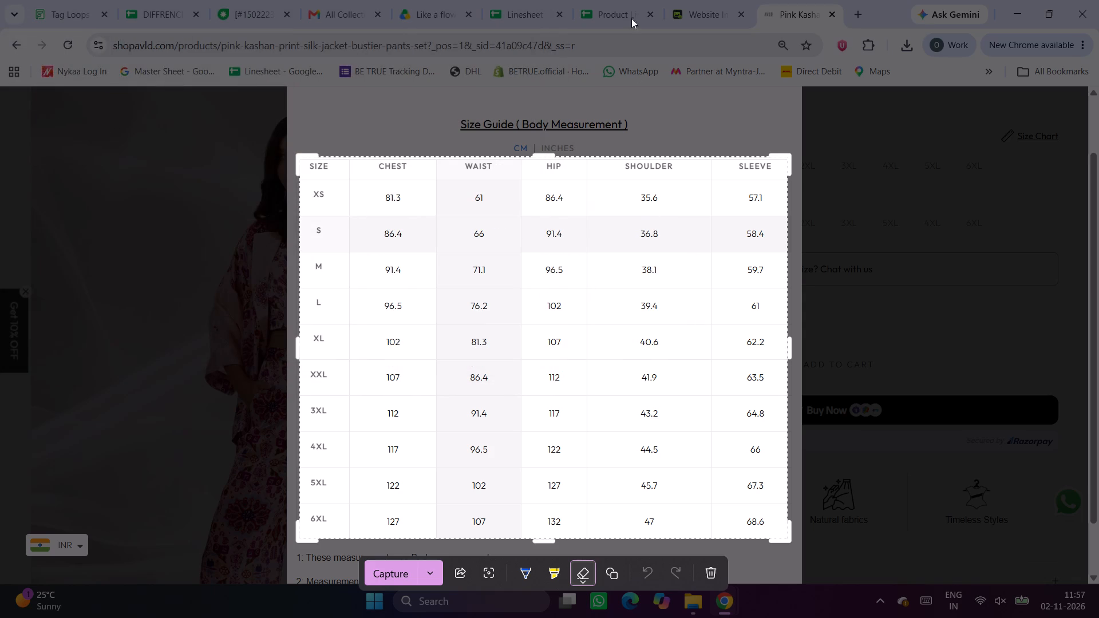
In the Product Listing Sheet, insert the saved size chart screenshot from Downloads into cell N11 for the Pink kashan jacket.
{"action": "left_click", "coordinate": [620, 0]}
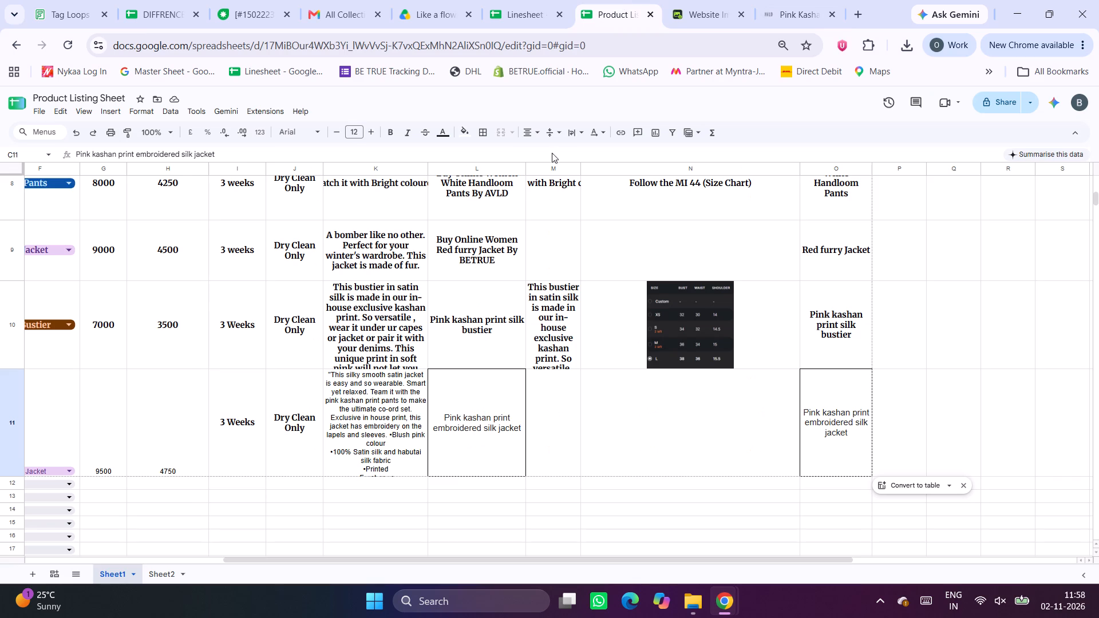
{"action": "scroll", "coordinate": [402, 444], "scroll_direction": "right", "scroll_amount": 3}
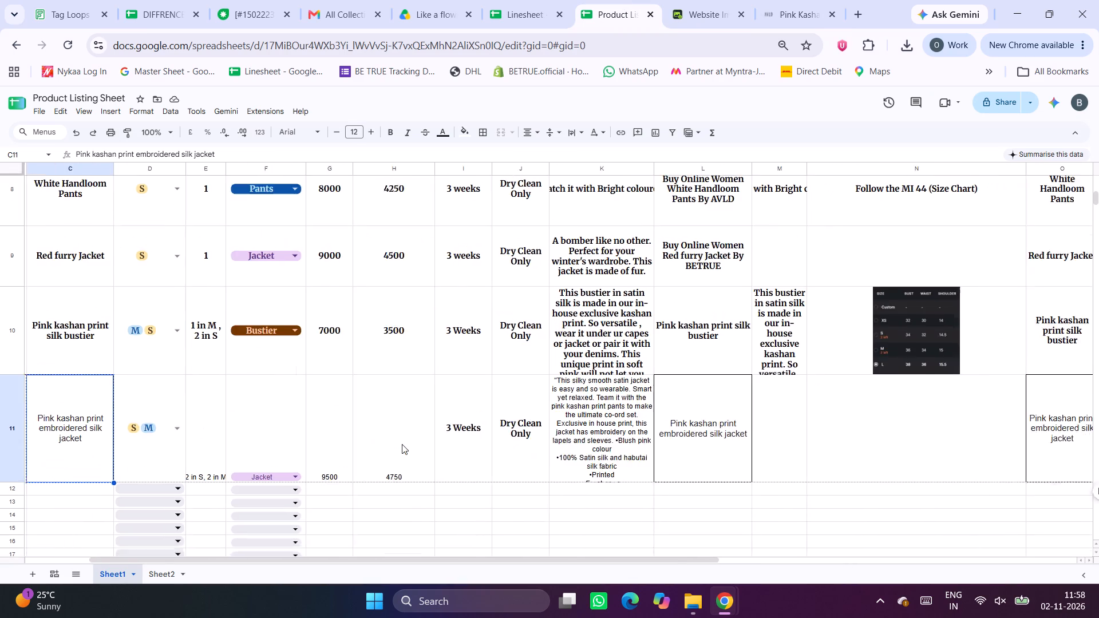
{"action": "scroll", "coordinate": [664, 446], "scroll_direction": "right", "scroll_amount": 2}
{"action": "scroll", "coordinate": [749, 453], "scroll_direction": "left", "scroll_amount": 2}
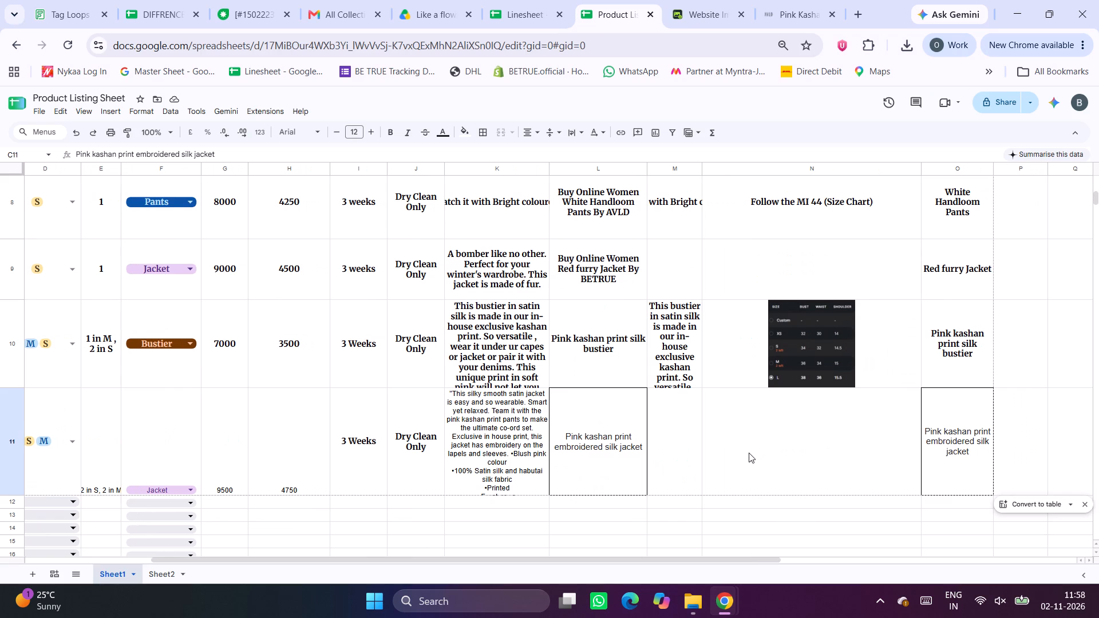
{"action": "left_click", "coordinate": [760, 464]}
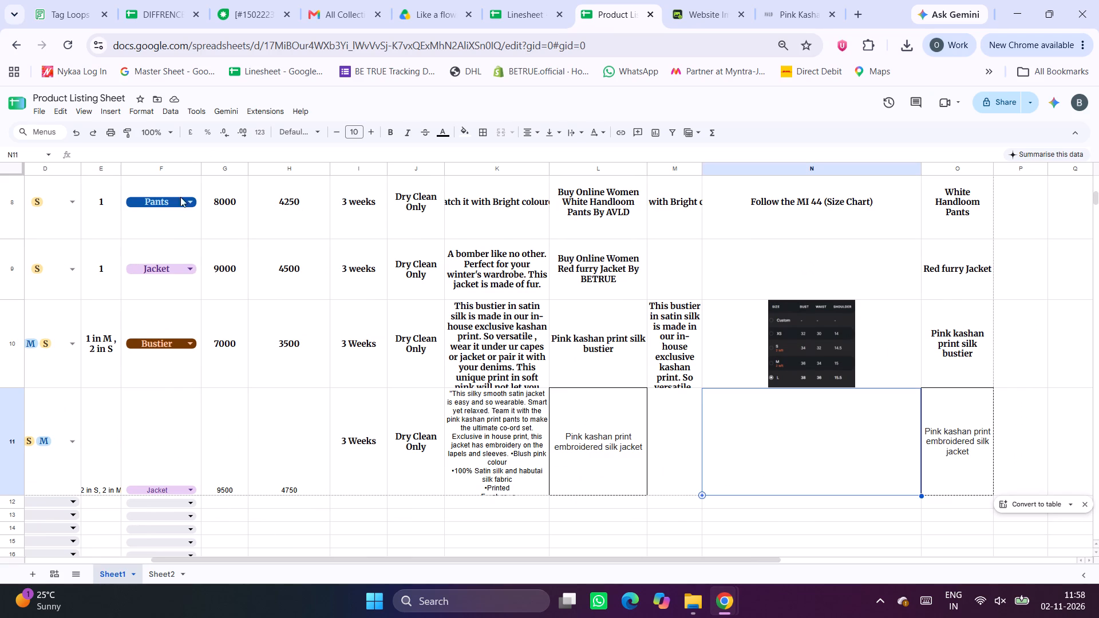
{"action": "left_click", "coordinate": [109, 110]}
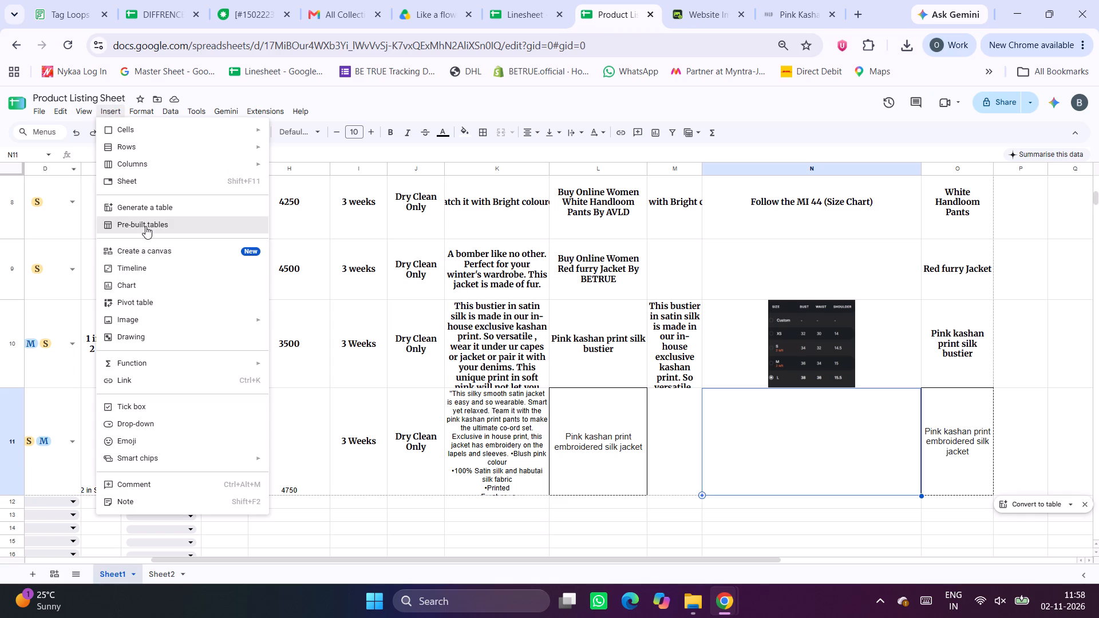
{"action": "left_click", "coordinate": [361, 344]}
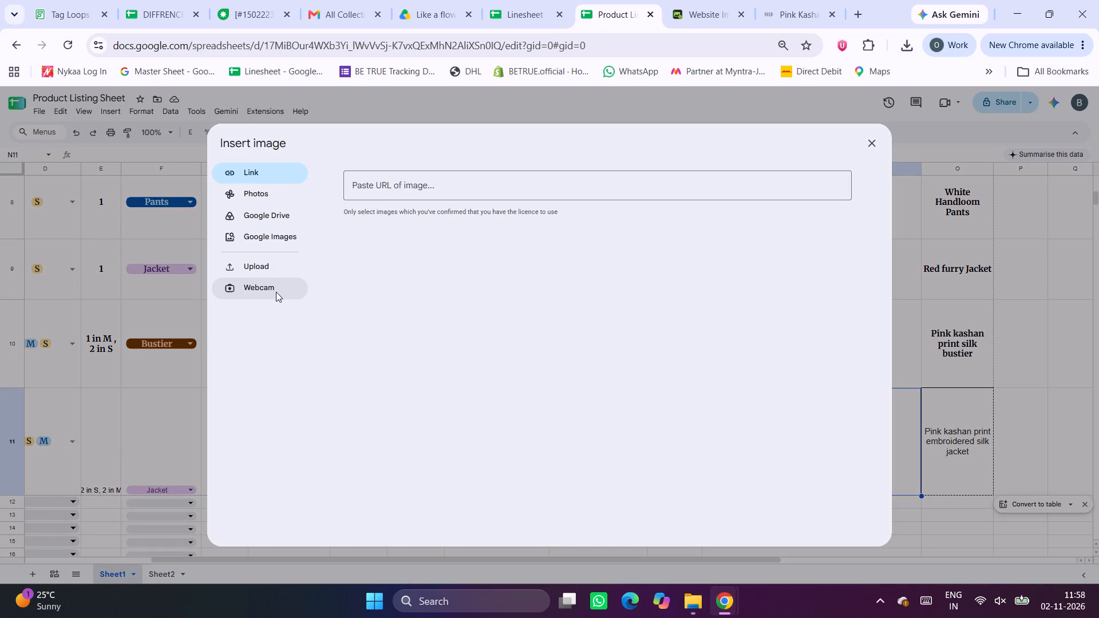
{"action": "left_click", "coordinate": [274, 258]}
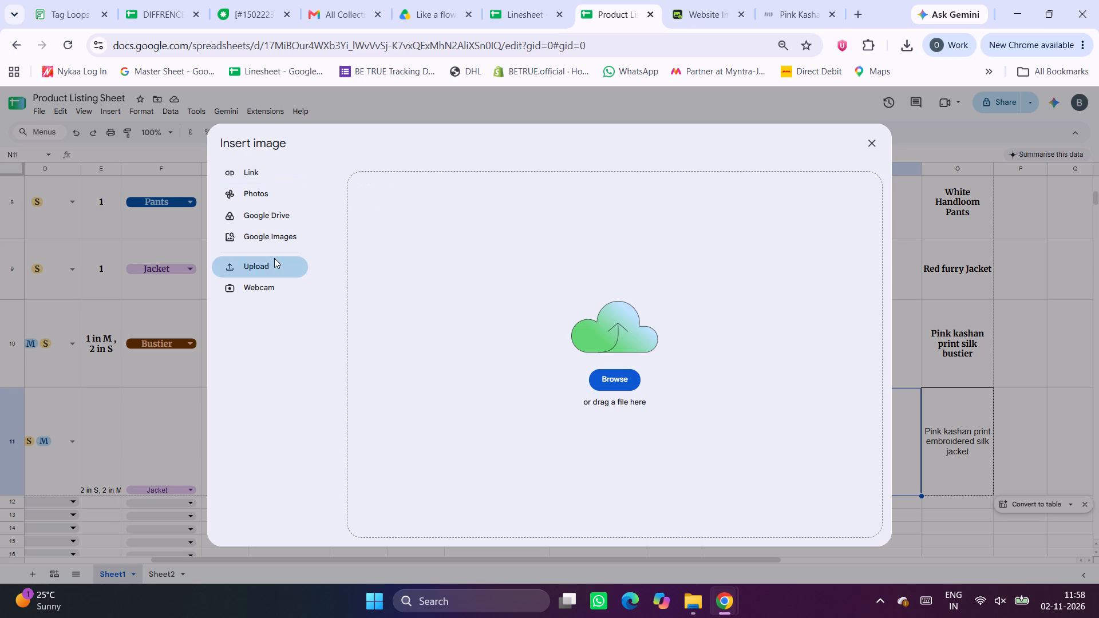
{"action": "left_click", "coordinate": [600, 378]}
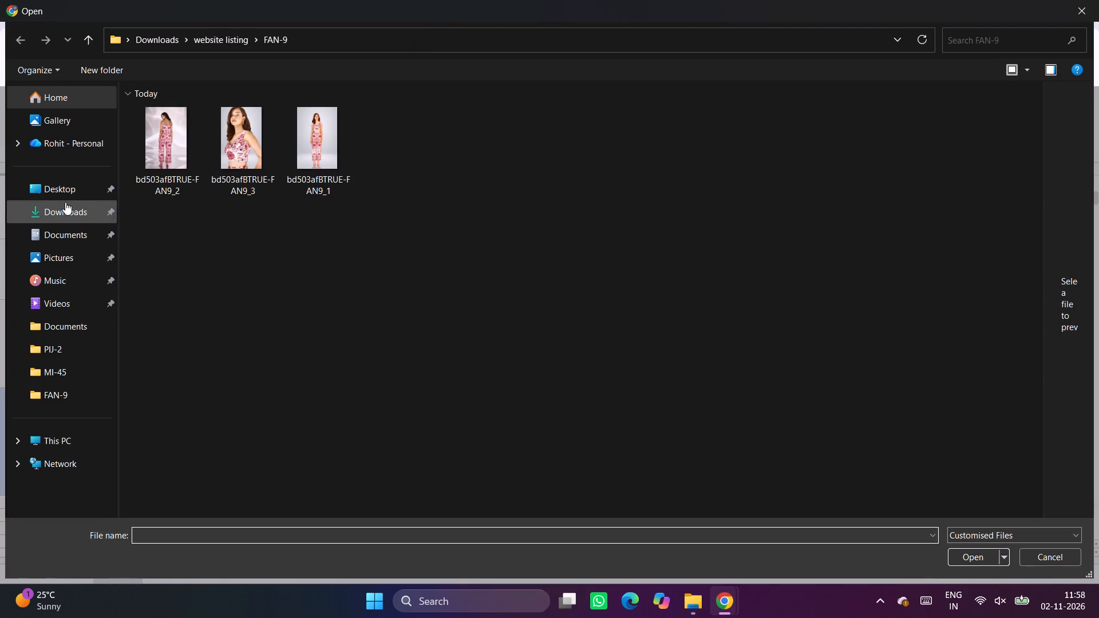
{"action": "left_click", "coordinate": [64, 204]}
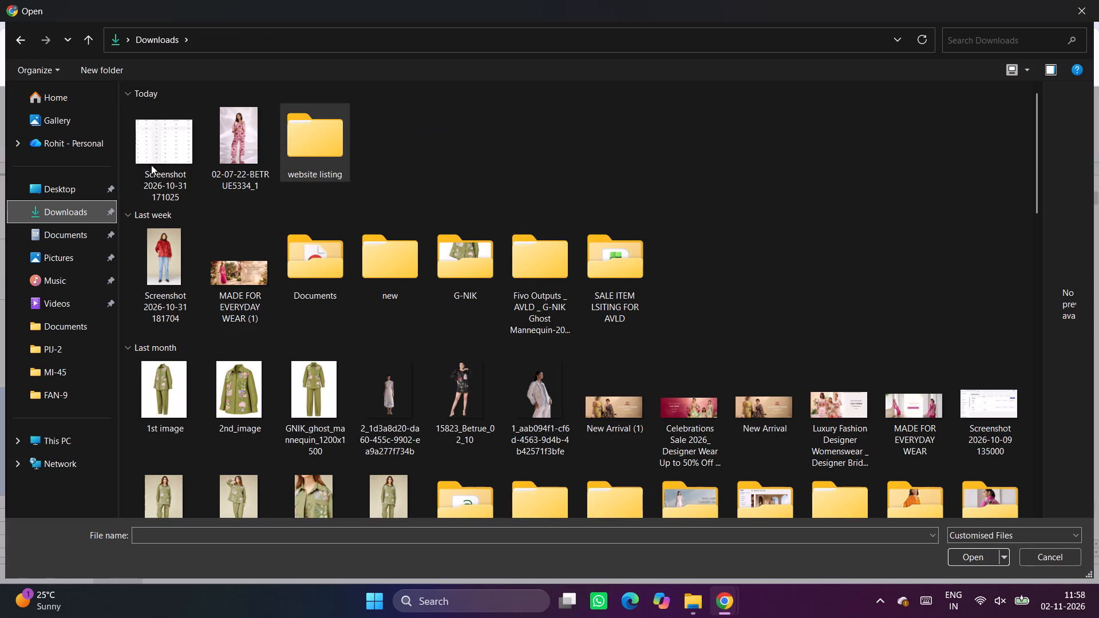
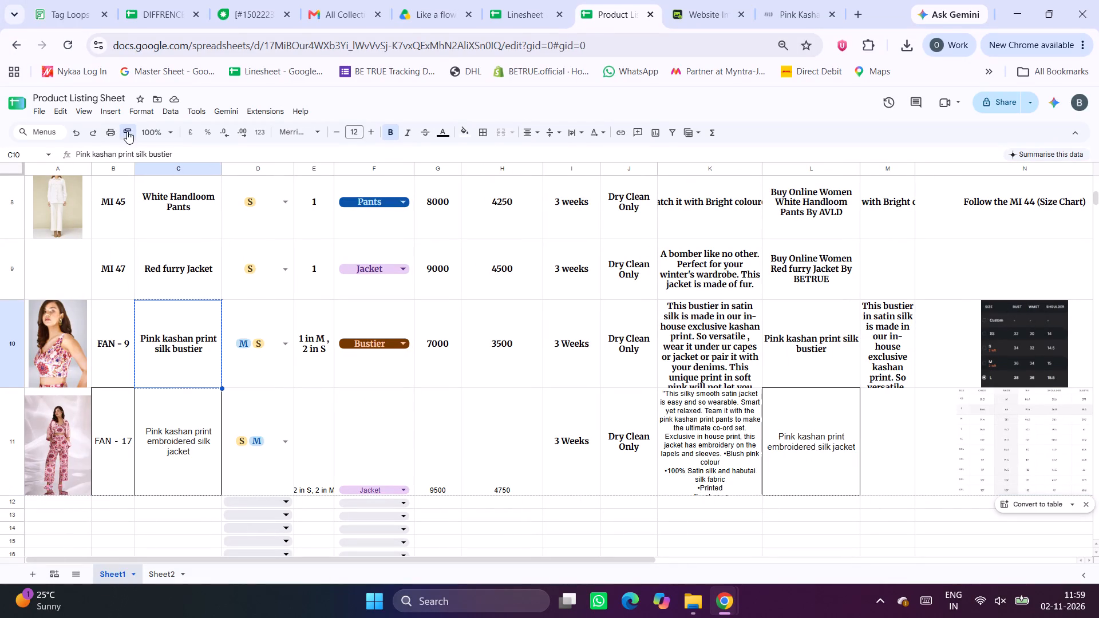
Apply the copied formatting of cell C10 to the whole of row 11, the FAN - 17 jacket row.
{"action": "left_click", "coordinate": [11, 427]}
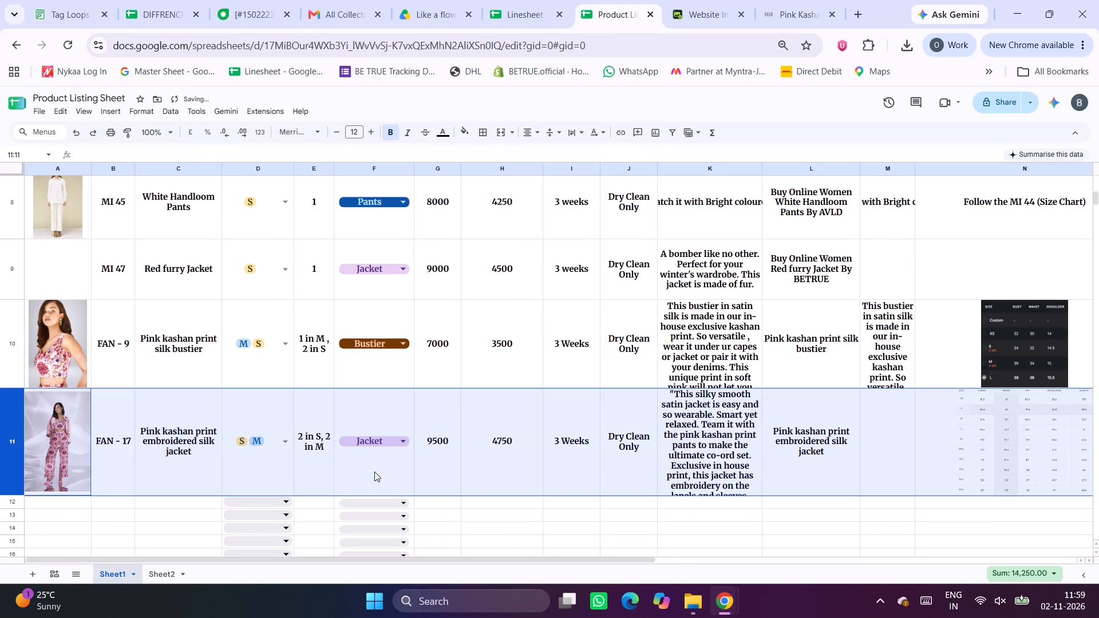
{"action": "left_click", "coordinate": [534, 465]}
Select the empty cell M11 in the FAN - 17 row and check how column M is filled in the earlier product rows.
{"action": "scroll", "coordinate": [804, 446], "scroll_direction": "left", "scroll_amount": 1}
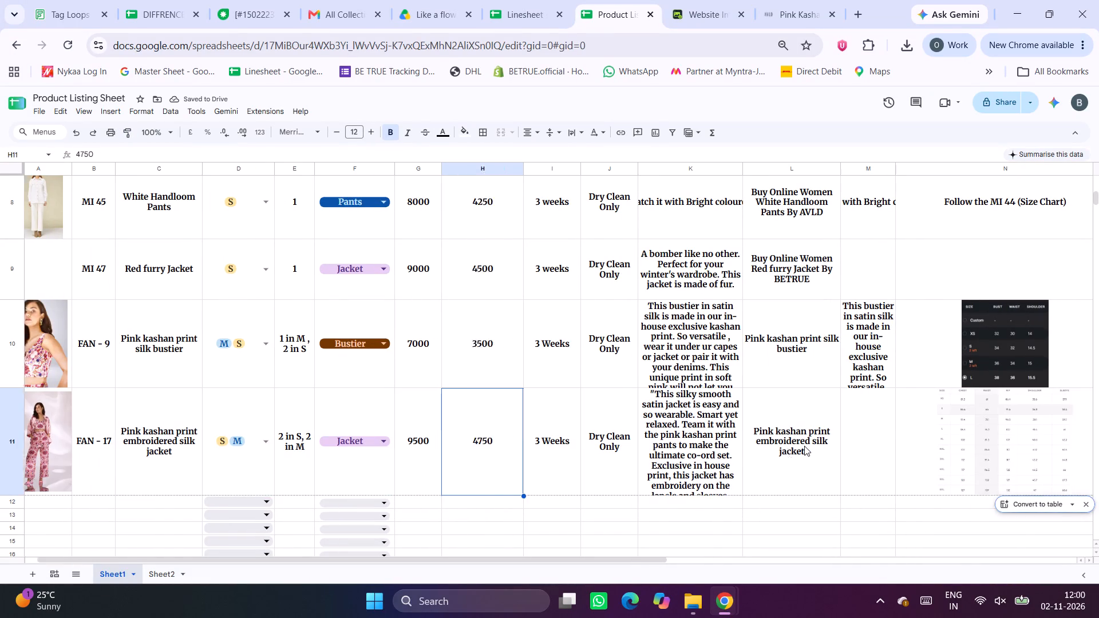
{"action": "scroll", "coordinate": [804, 446], "scroll_direction": "left", "scroll_amount": 1}
{"action": "left_click", "coordinate": [776, 447]}
{"action": "scroll", "coordinate": [776, 447], "scroll_direction": "up", "scroll_amount": 3}
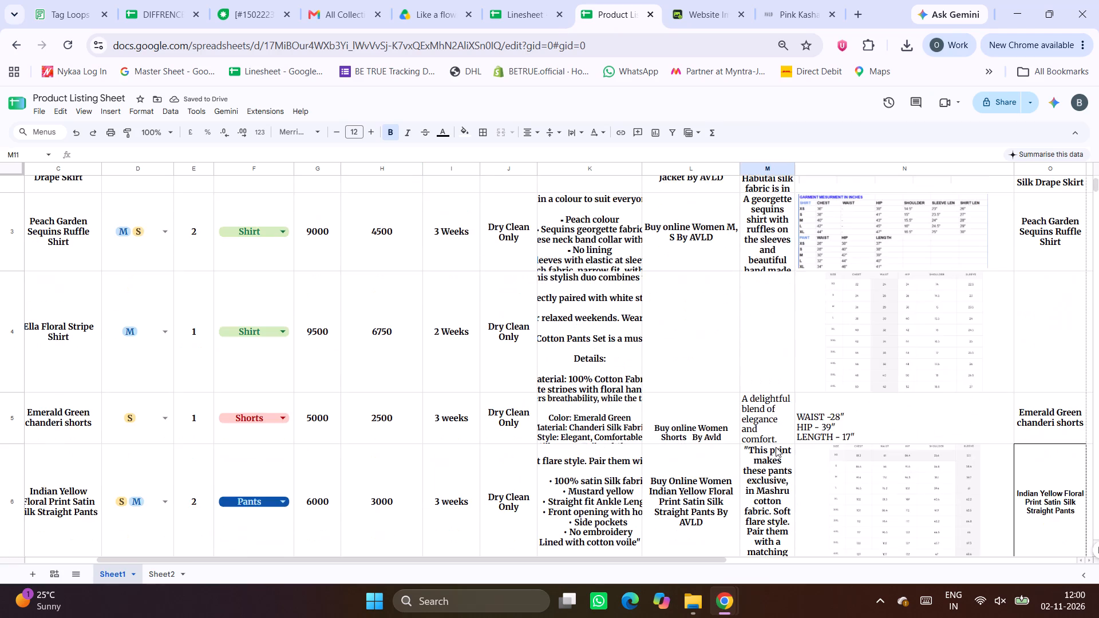
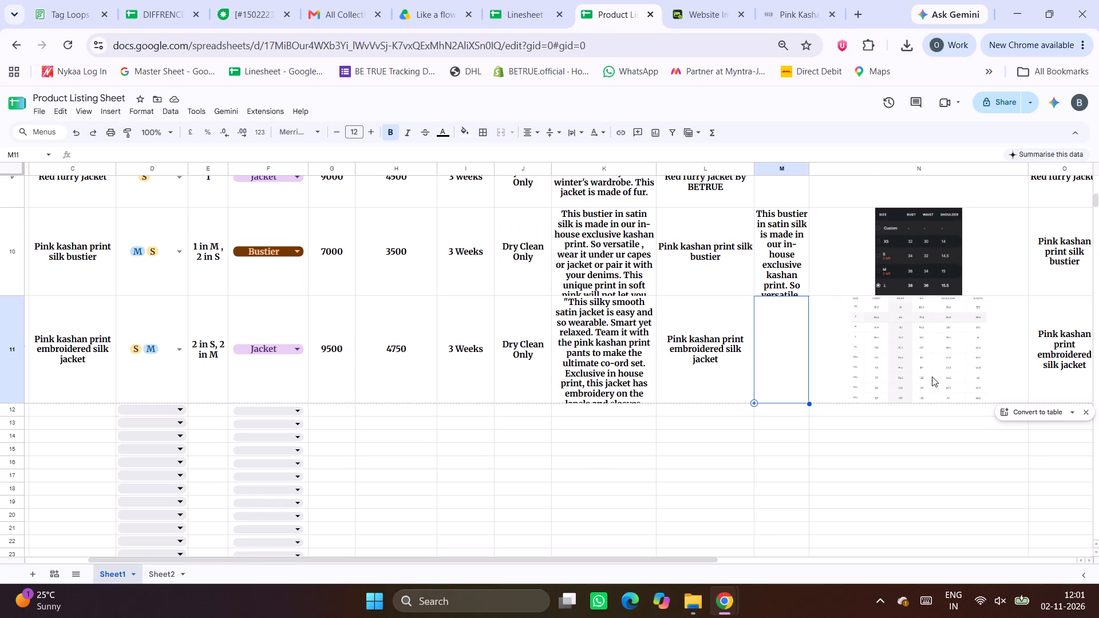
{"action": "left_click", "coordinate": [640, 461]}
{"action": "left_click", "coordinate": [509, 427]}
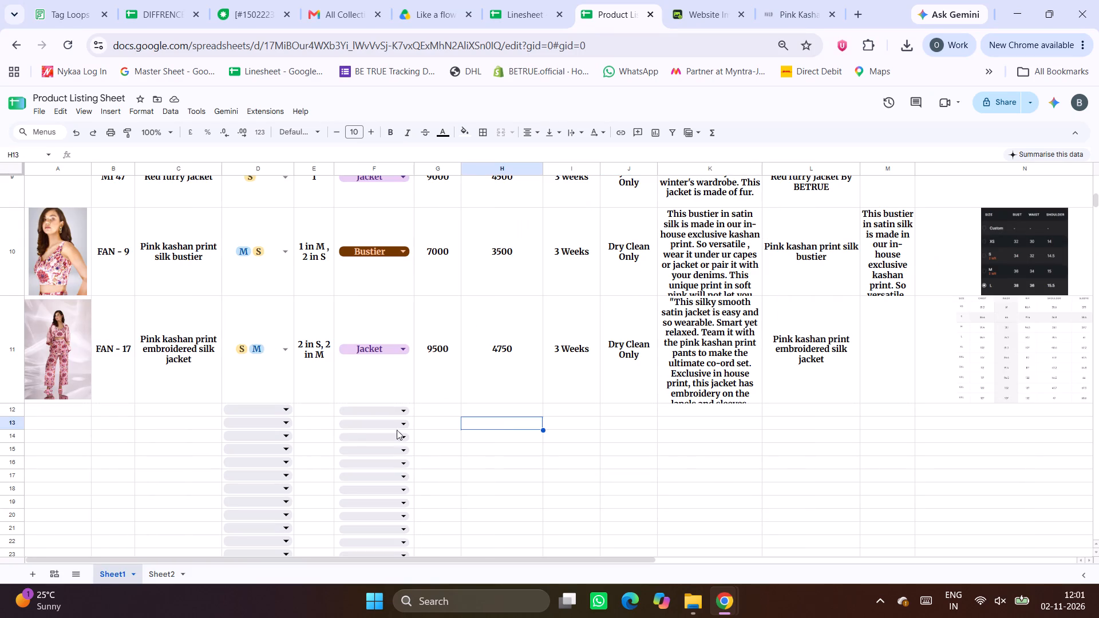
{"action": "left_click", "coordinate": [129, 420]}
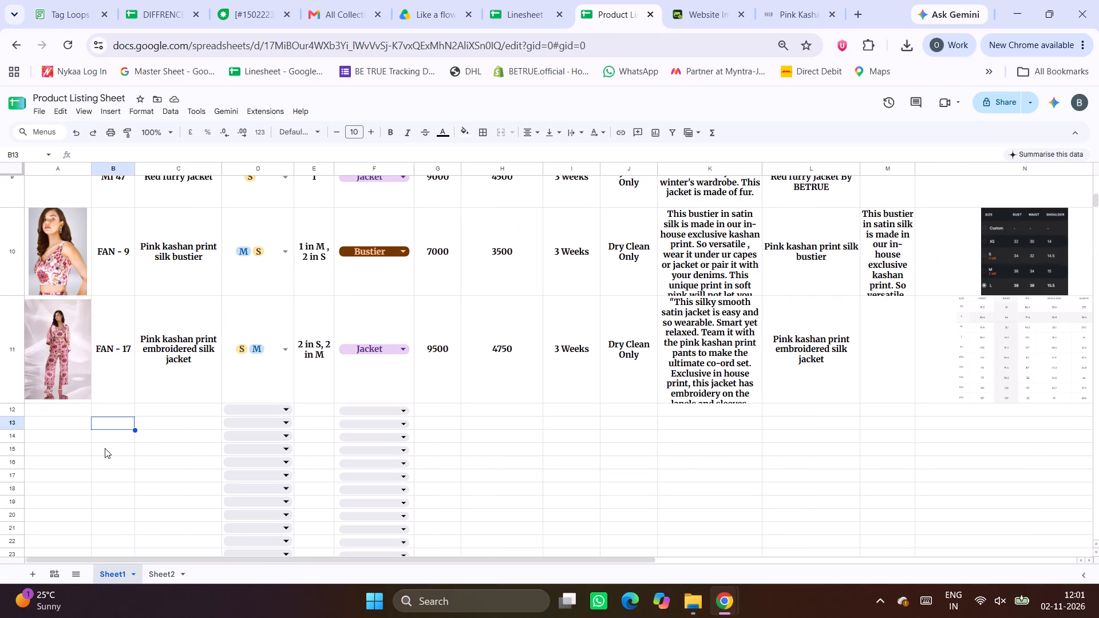
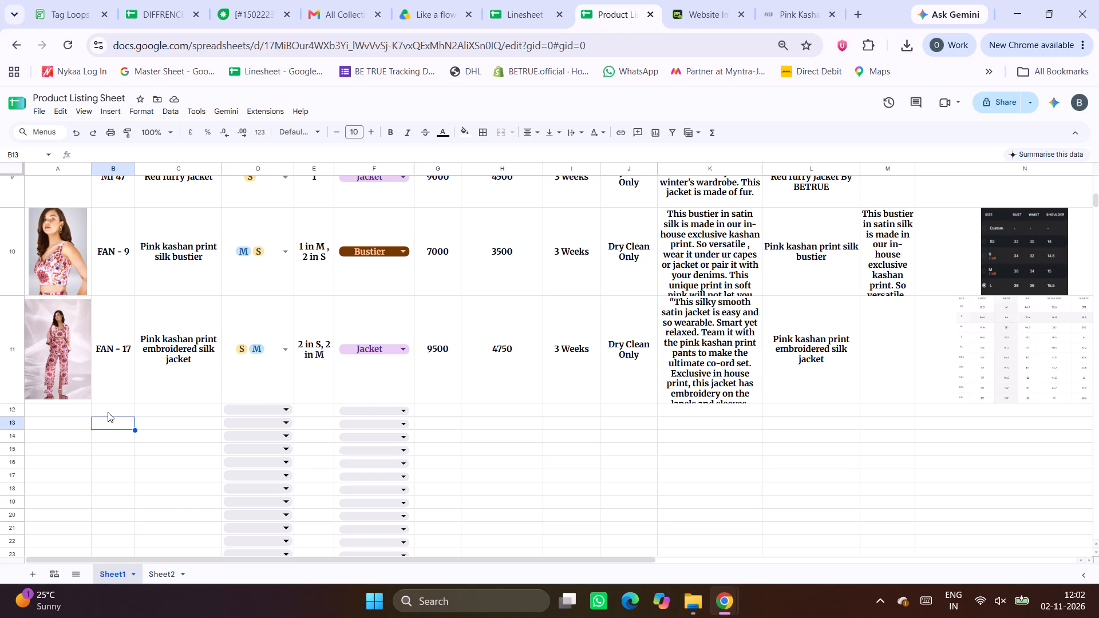
Copy the style code FAN-25 from the Linesheet into cell B12 of the Product Listing Sheet, below FAN - 17.
{"action": "left_click", "coordinate": [515, 0]}
{"action": "scroll", "coordinate": [437, 415], "scroll_direction": "down", "scroll_amount": 4}
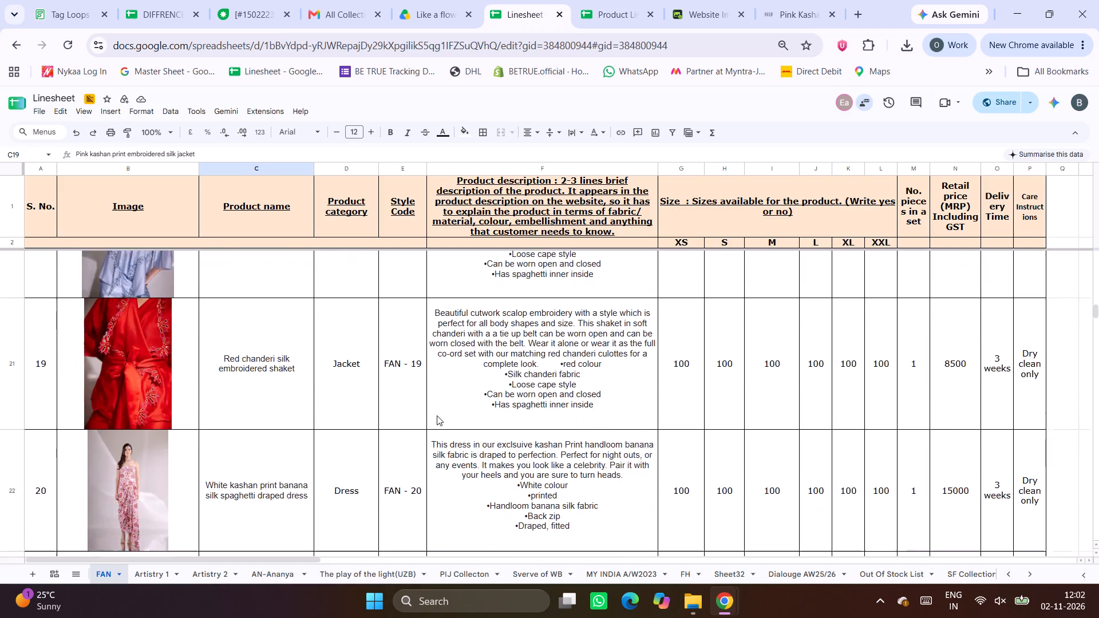
{"action": "scroll", "coordinate": [437, 415], "scroll_direction": "down", "scroll_amount": 4}
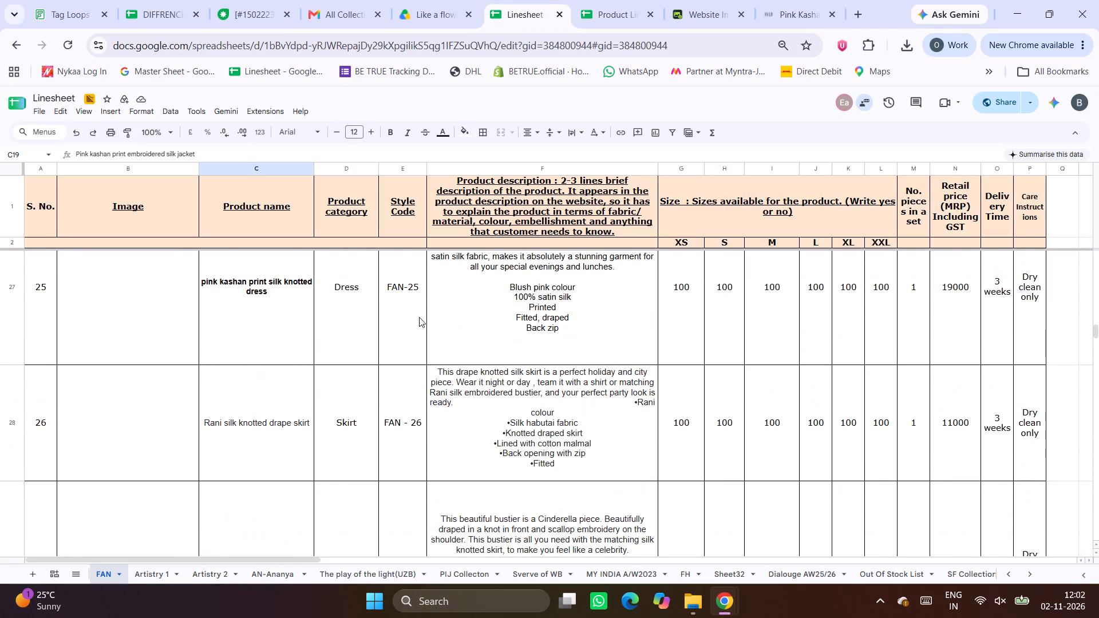
{"action": "left_click", "coordinate": [397, 310]}
{"action": "scroll", "coordinate": [397, 310], "scroll_direction": "up", "scroll_amount": 1}
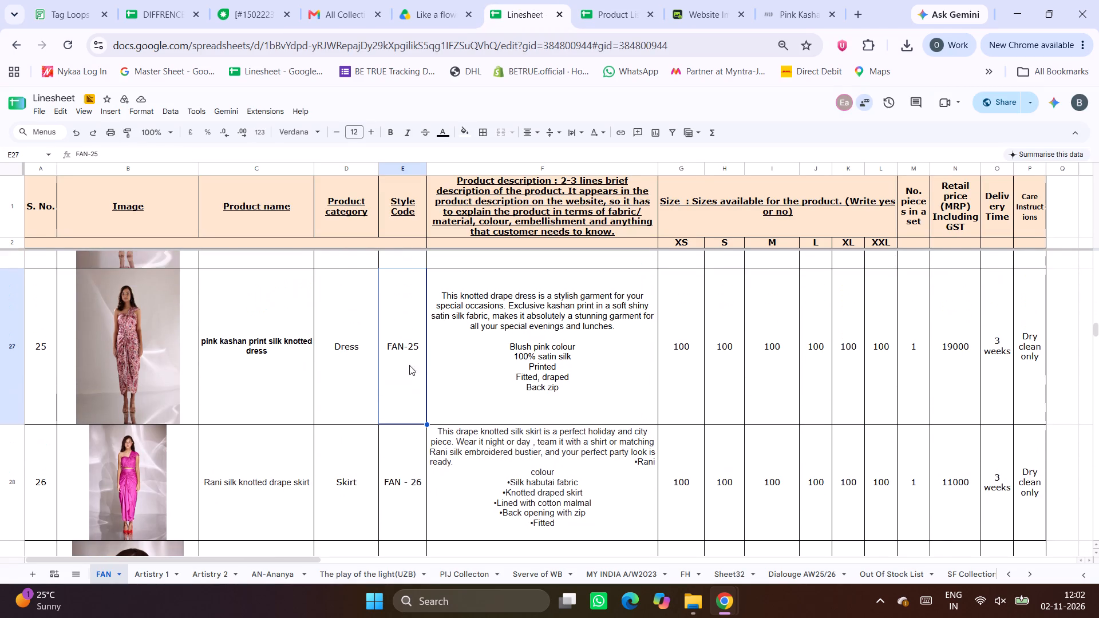
{"action": "key", "text": "ctrl+c"}
{"action": "left_click", "coordinate": [607, 0]}
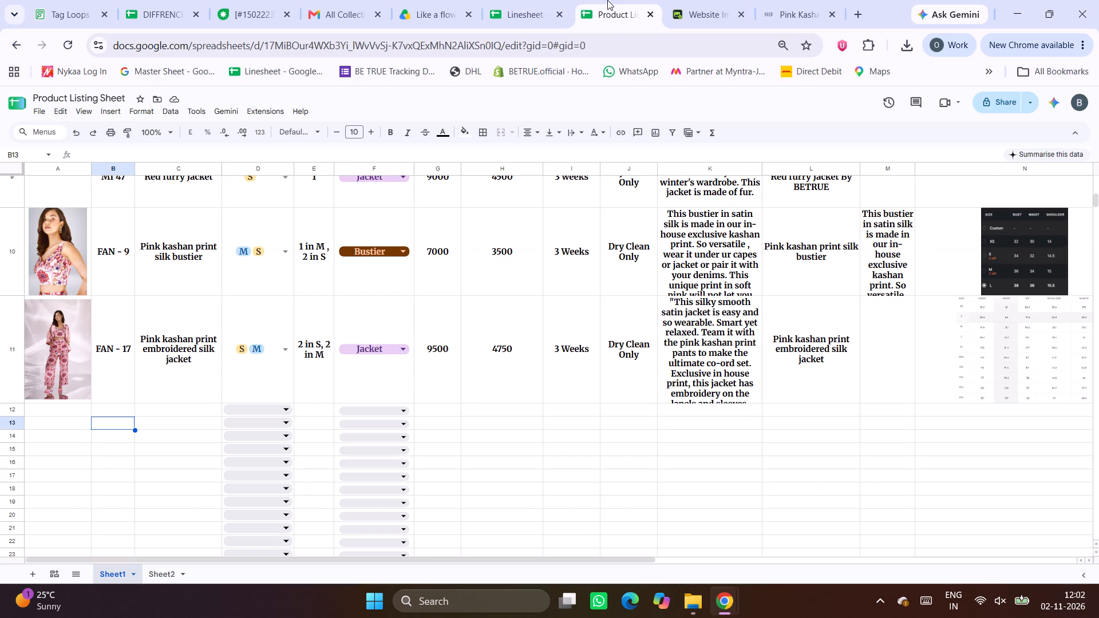
{"action": "left_click", "coordinate": [125, 411]}
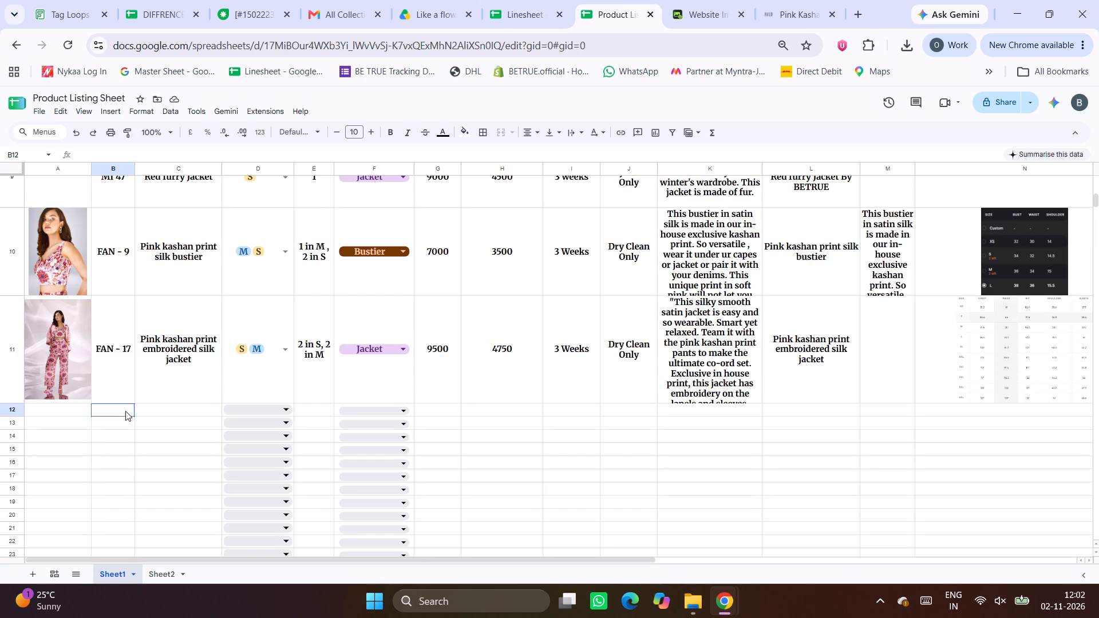
{"action": "key", "text": "ctrl+v"}
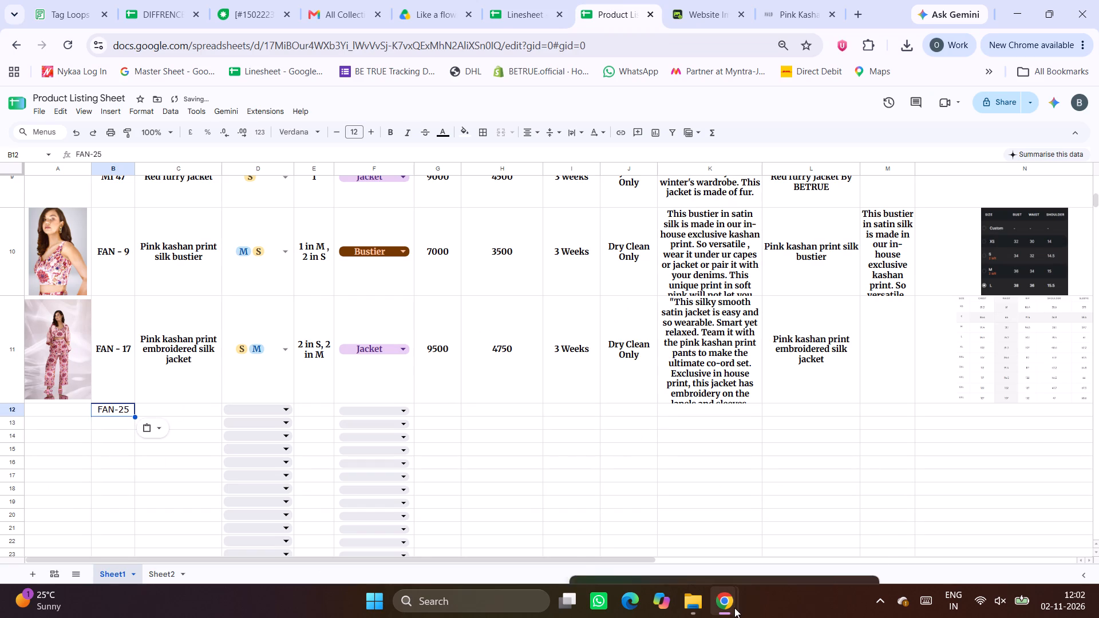
Copy the product name "pink kashan print silk knotted dress" from the Linesheet into cell C12 of the Product Listing Sheet.
{"action": "left_click", "coordinate": [191, 407]}
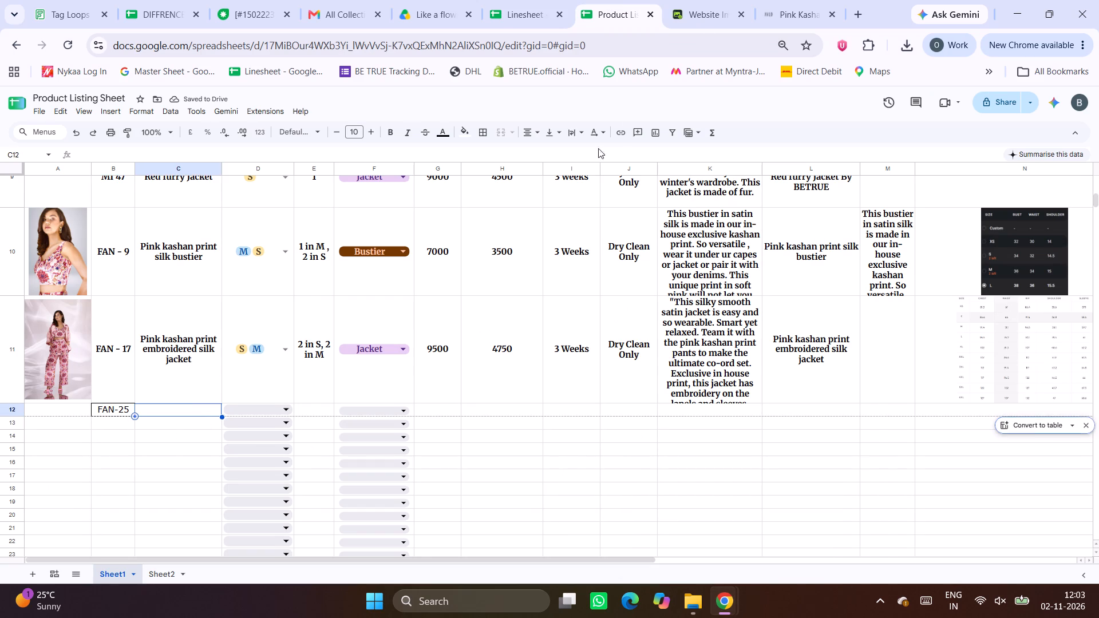
{"action": "left_click", "coordinate": [525, 0]}
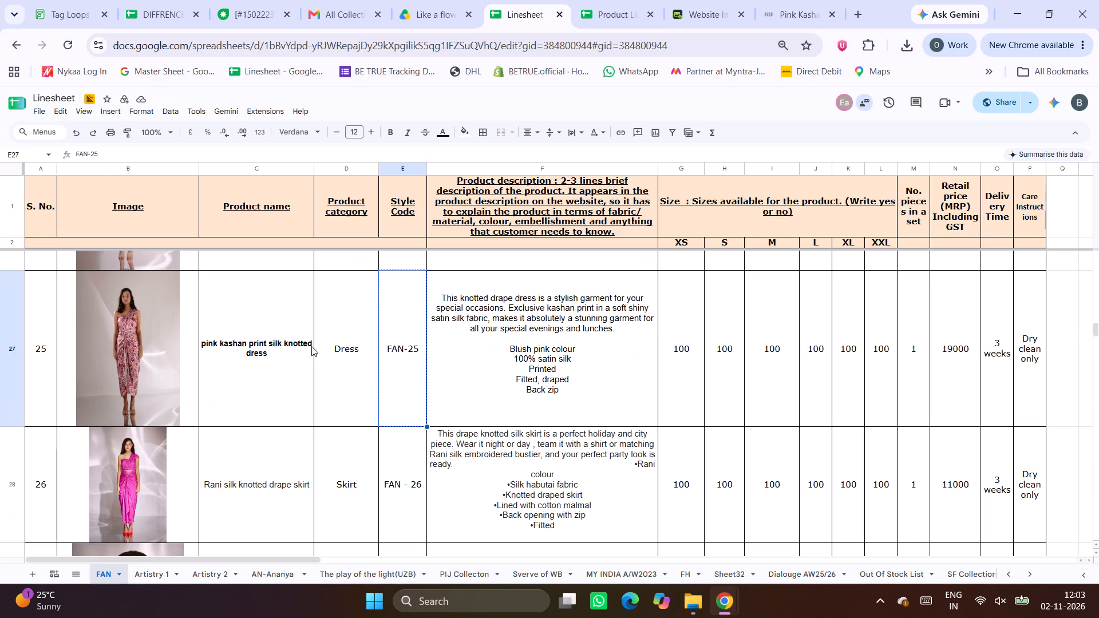
{"action": "left_click", "coordinate": [275, 354]}
{"action": "key", "text": "ctrl+c"}
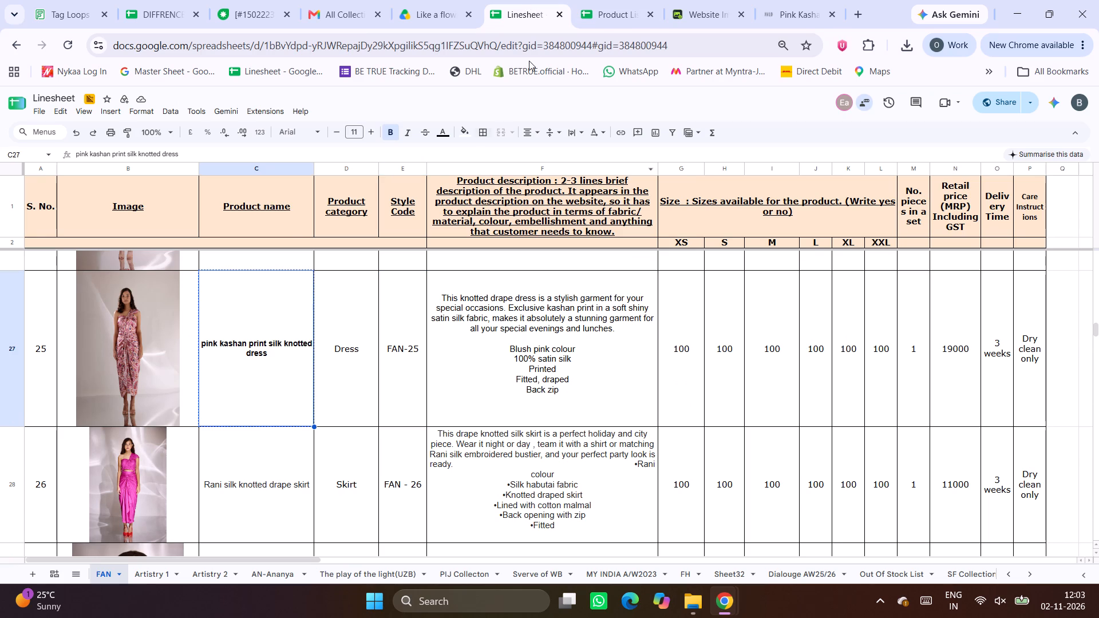
{"action": "left_click", "coordinate": [631, 0]}
{"action": "key", "text": "ctrl+v"}
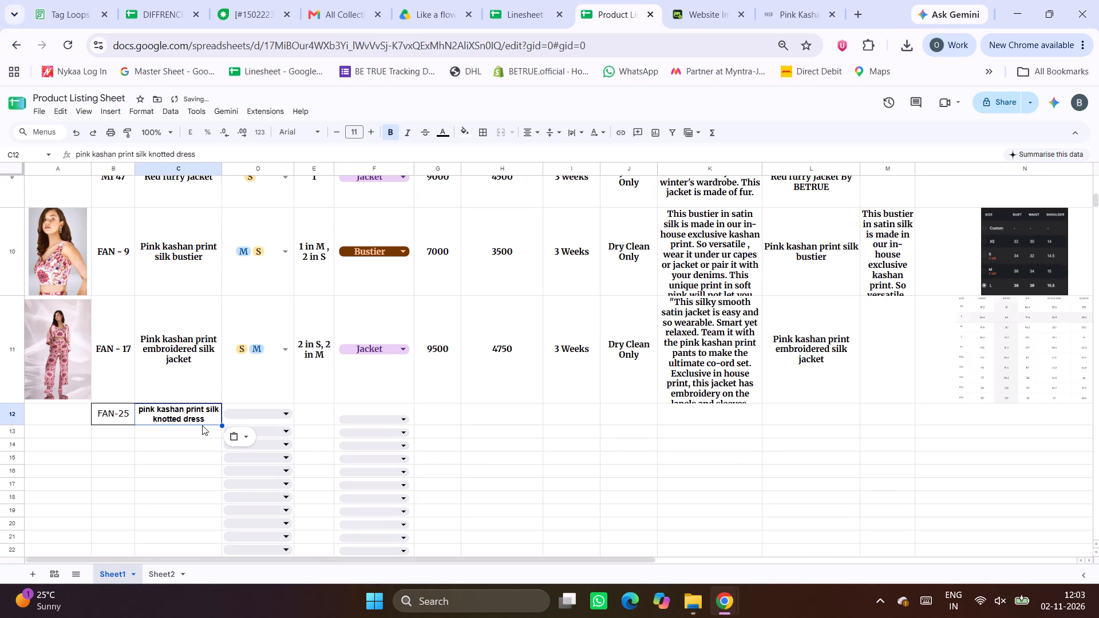
Set the FAN-25 row's size to M and enter a quantity of 1.
{"action": "left_click", "coordinate": [276, 413]}
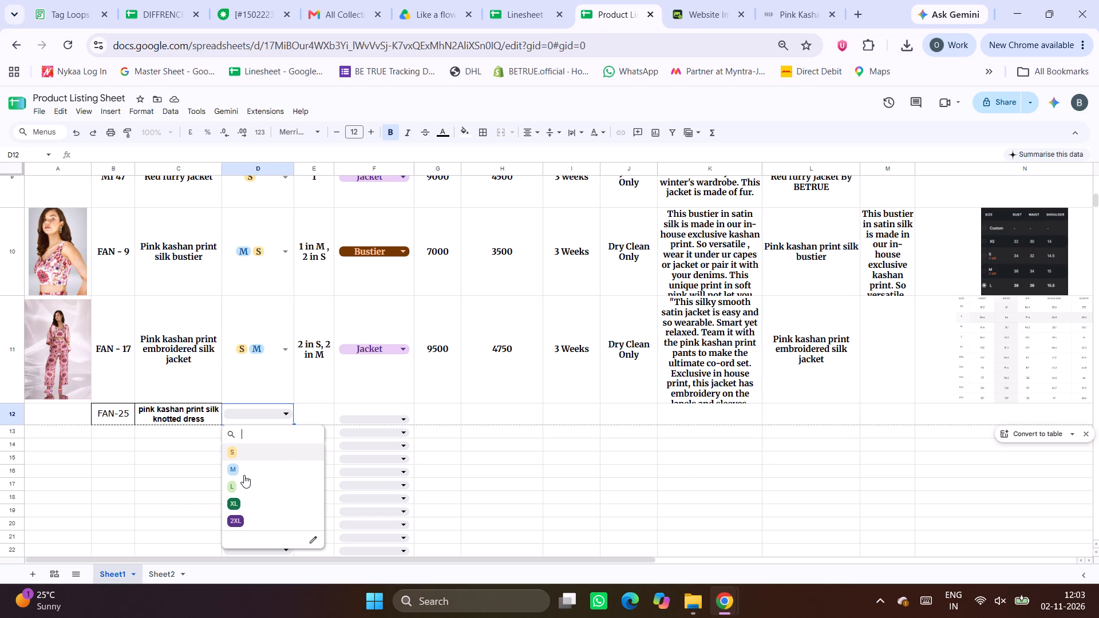
{"action": "left_click", "coordinate": [244, 475]}
{"action": "left_click", "coordinate": [326, 424]}
{"action": "key", "text": "1"}
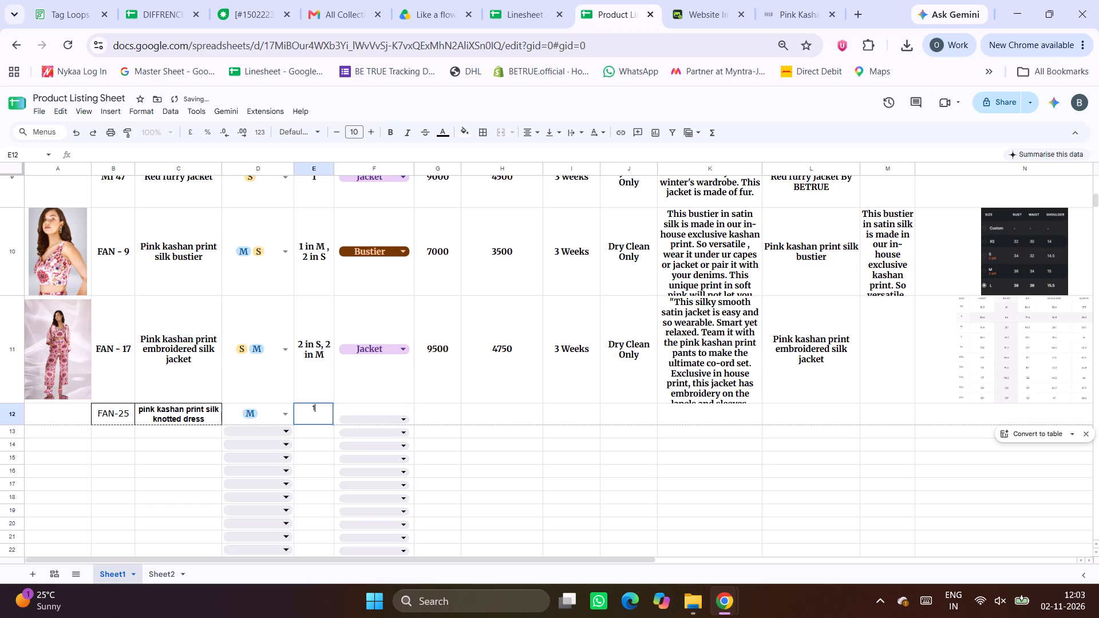
Add another item to the category drop-down in F12 and give it the custom light purple background #c497e1.
{"action": "left_click", "coordinate": [364, 418]}
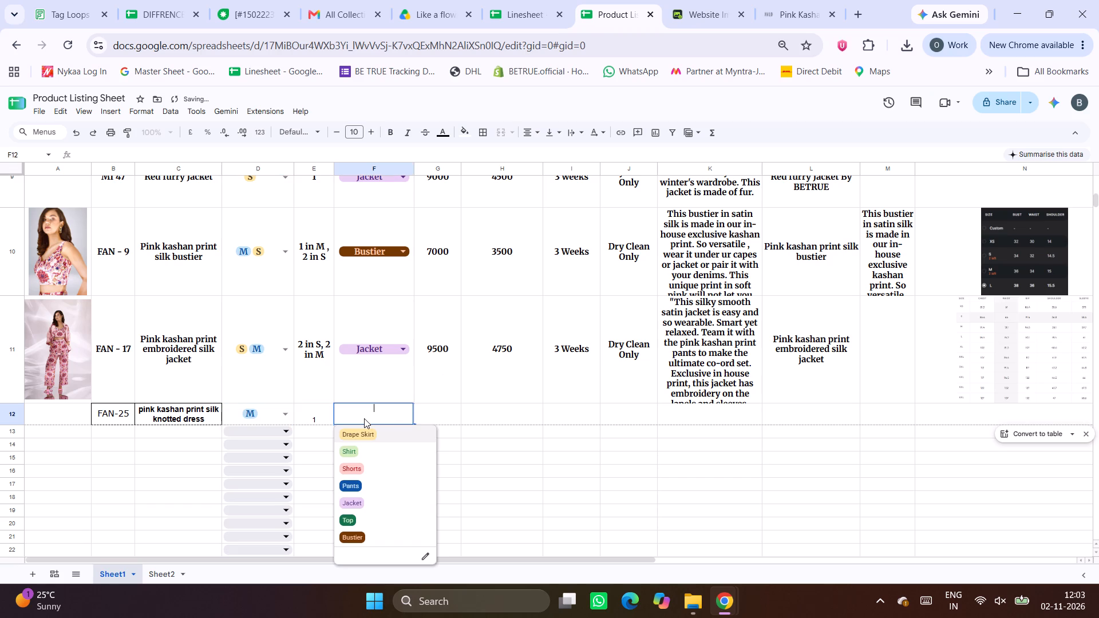
{"action": "left_click", "coordinate": [425, 557]}
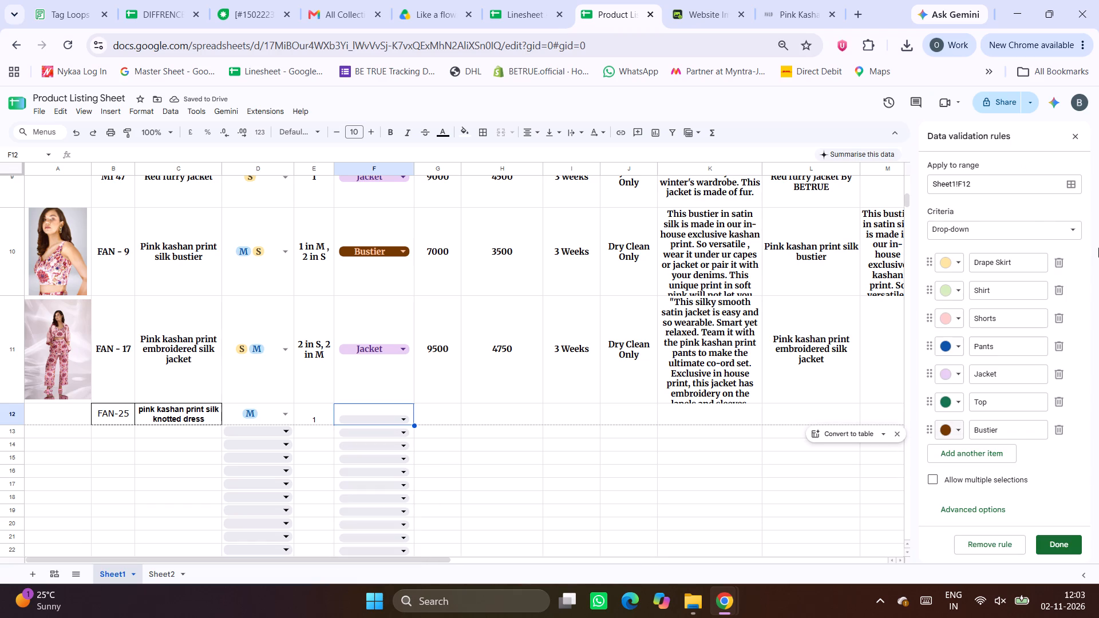
{"action": "left_click", "coordinate": [950, 455]}
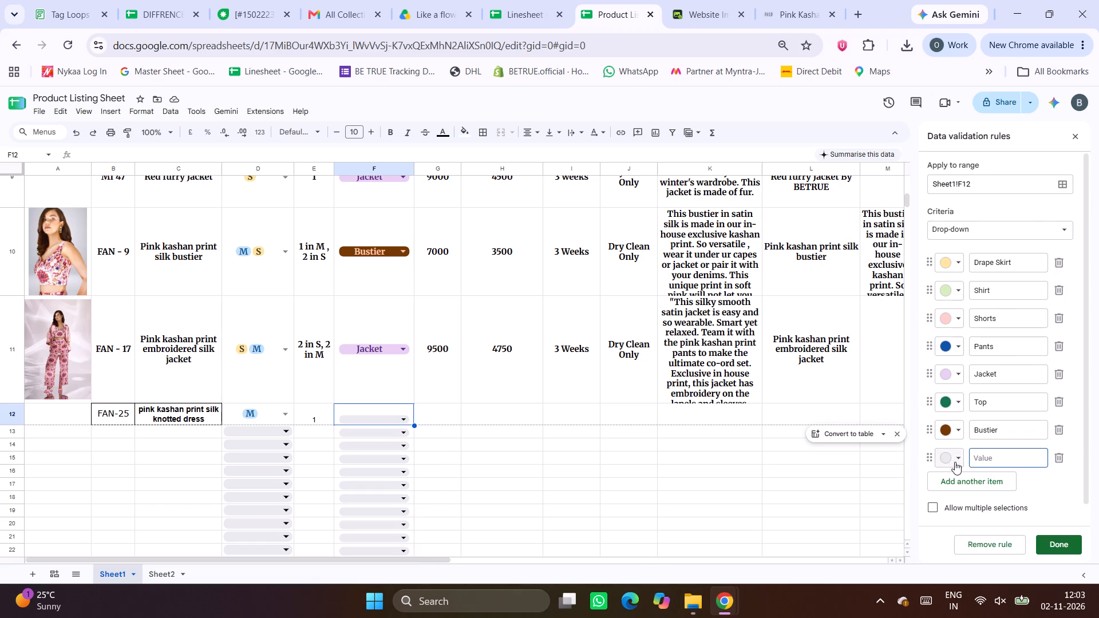
{"action": "left_click", "coordinate": [955, 462]}
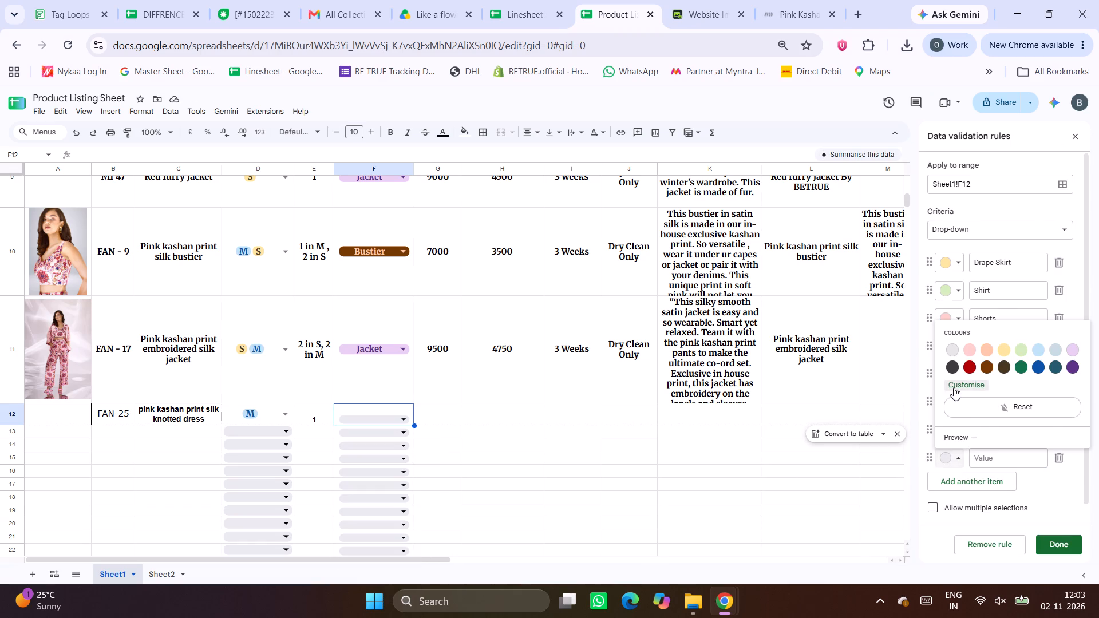
{"action": "left_click", "coordinate": [954, 387]}
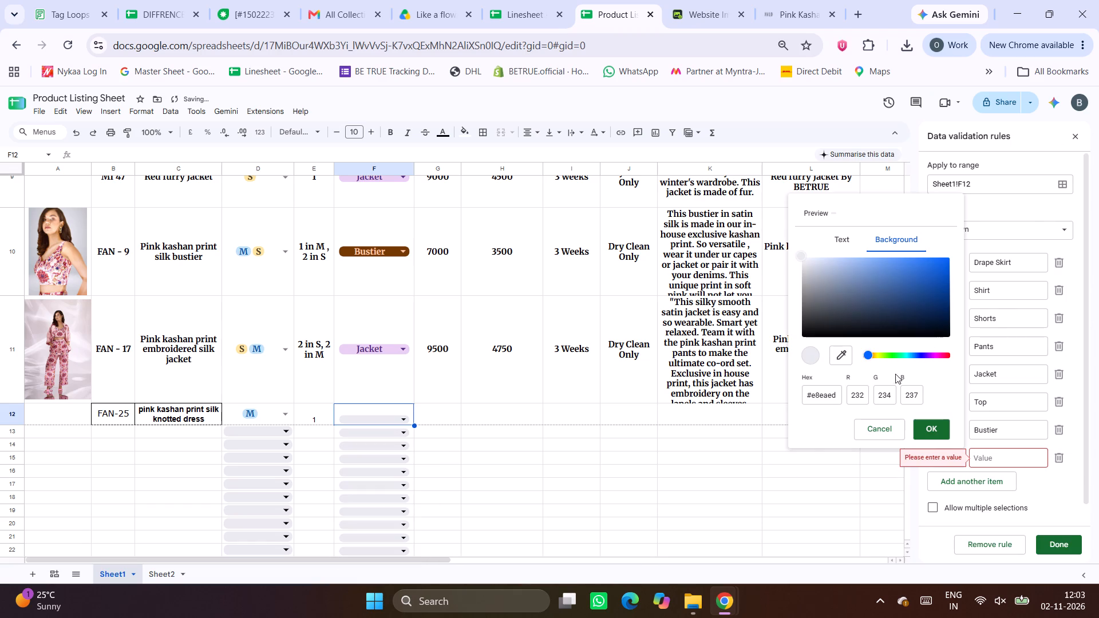
{"action": "left_click", "coordinate": [934, 355]}
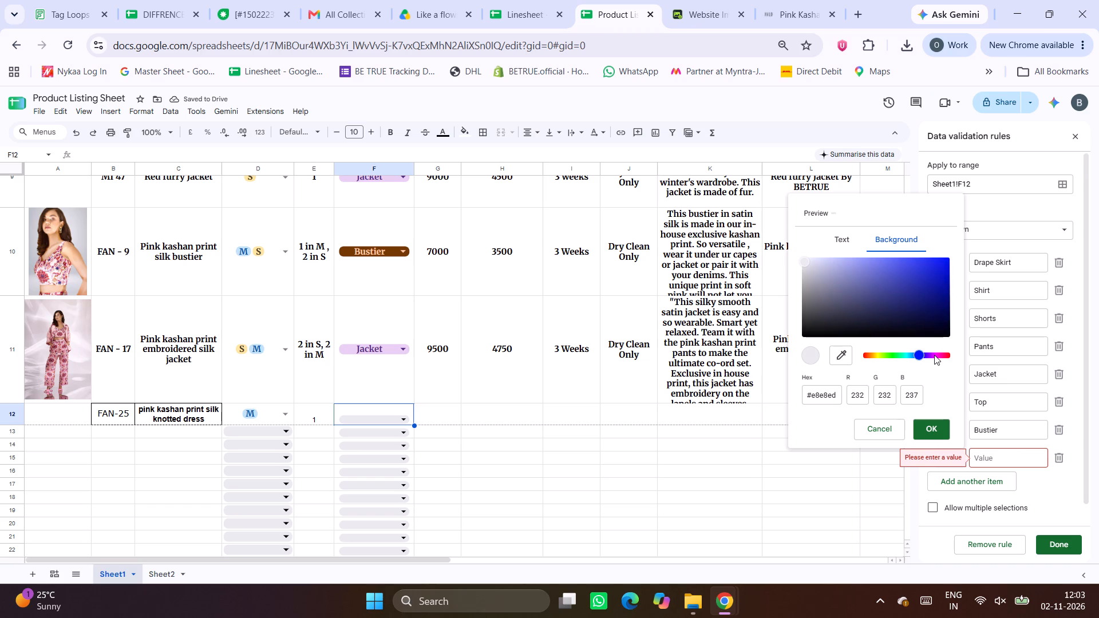
{"action": "triple_click", "coordinate": [932, 355]}
{"action": "triple_click", "coordinate": [932, 355]}
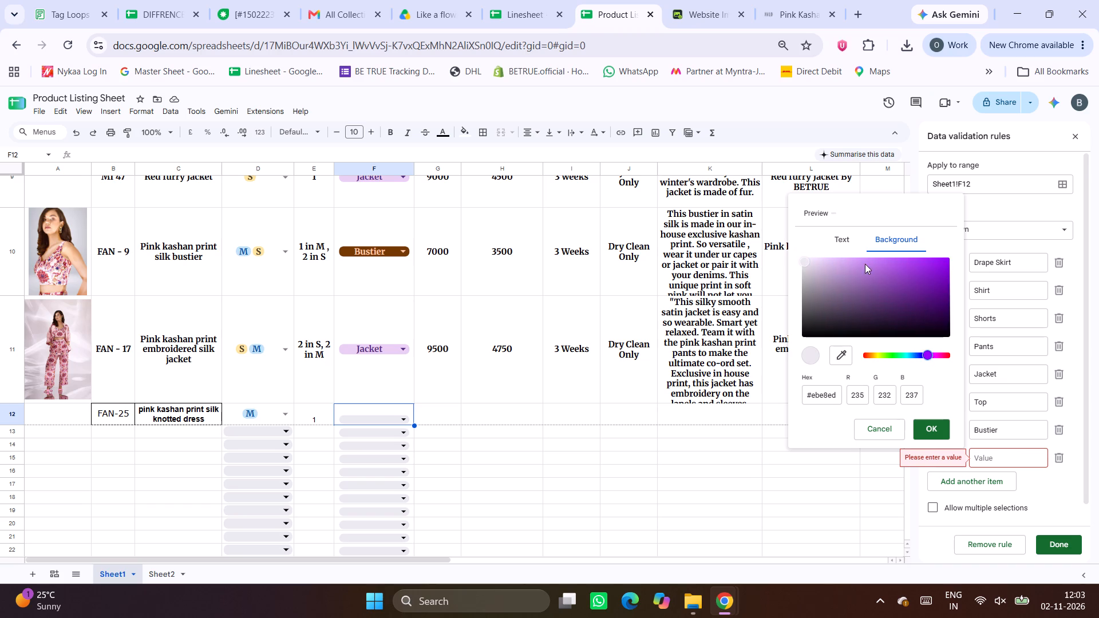
{"action": "left_click_drag", "start_coordinate": [865, 264], "coordinate": [851, 267]}
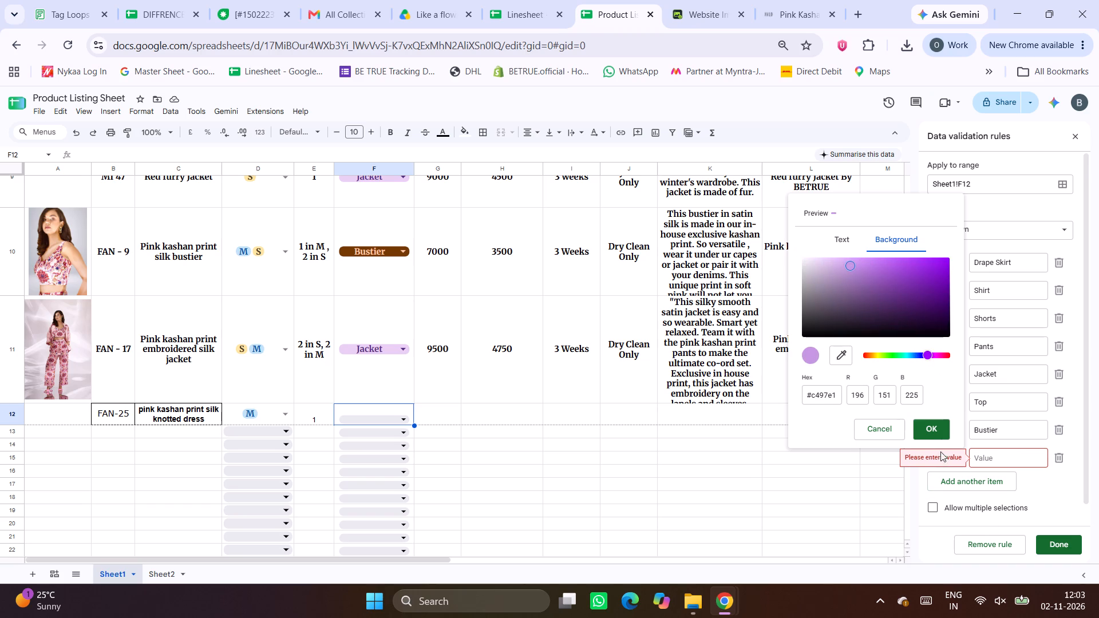
{"action": "left_click", "coordinate": [941, 426]}
Name the new drop-down item Dress and apply the updated rule to all matching category drop-downs.
{"action": "left_click", "coordinate": [999, 463]}
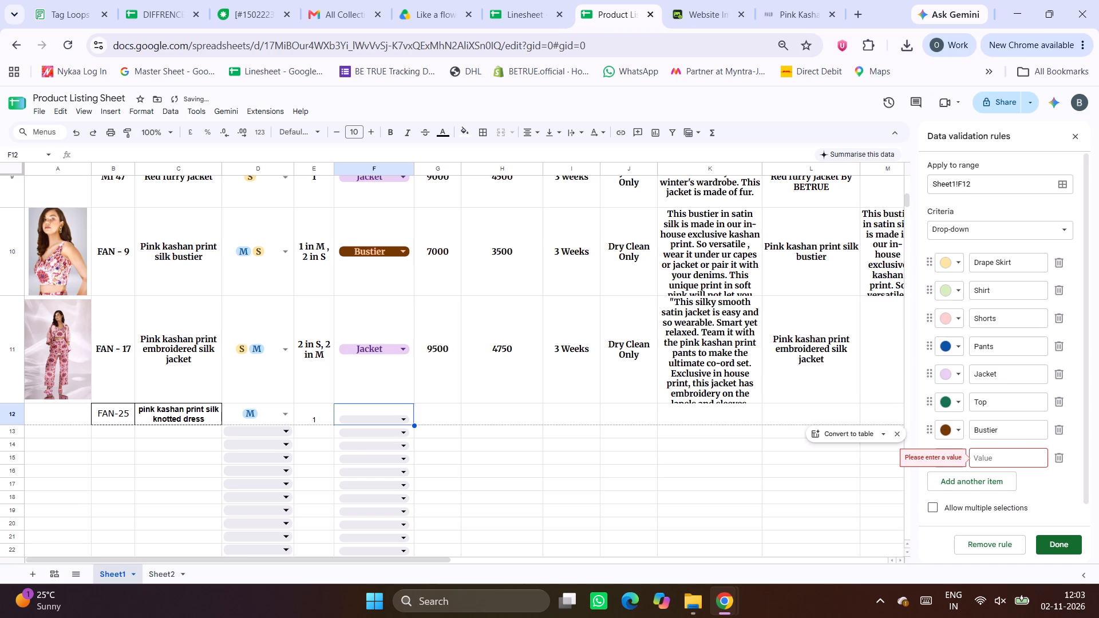
{"action": "type", "text": "DRESS"}
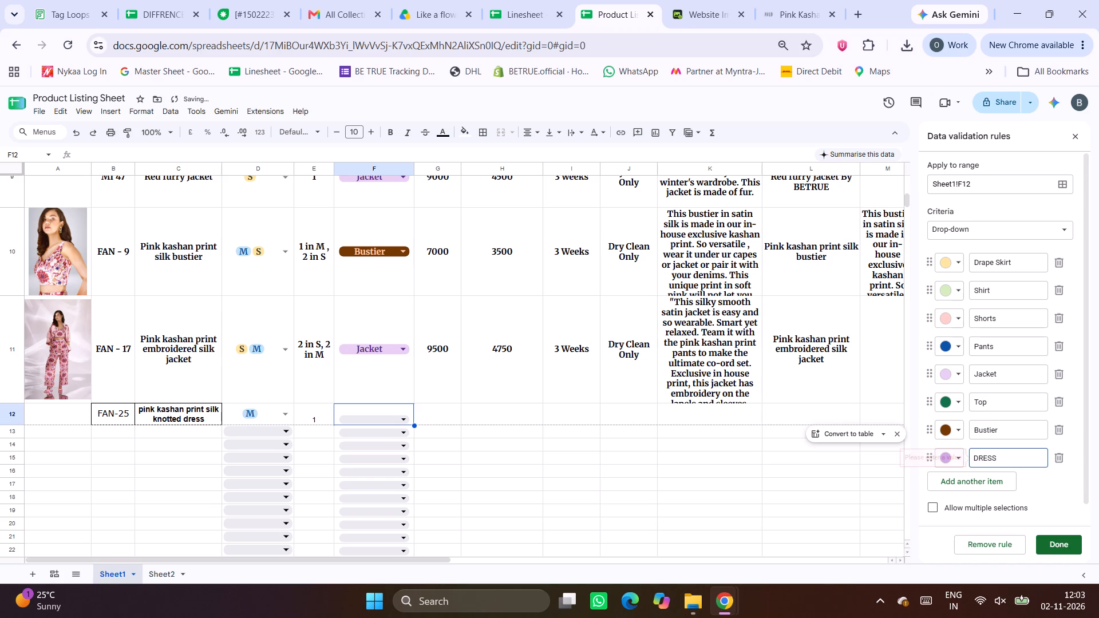
{"action": "key", "text": "BackSpace"}
{"action": "key", "text": "BackSpace"}
{"action": "key", "text": "BackSpace"}
{"action": "key", "text": "BackSpace"}
{"action": "type", "text": "ress"}
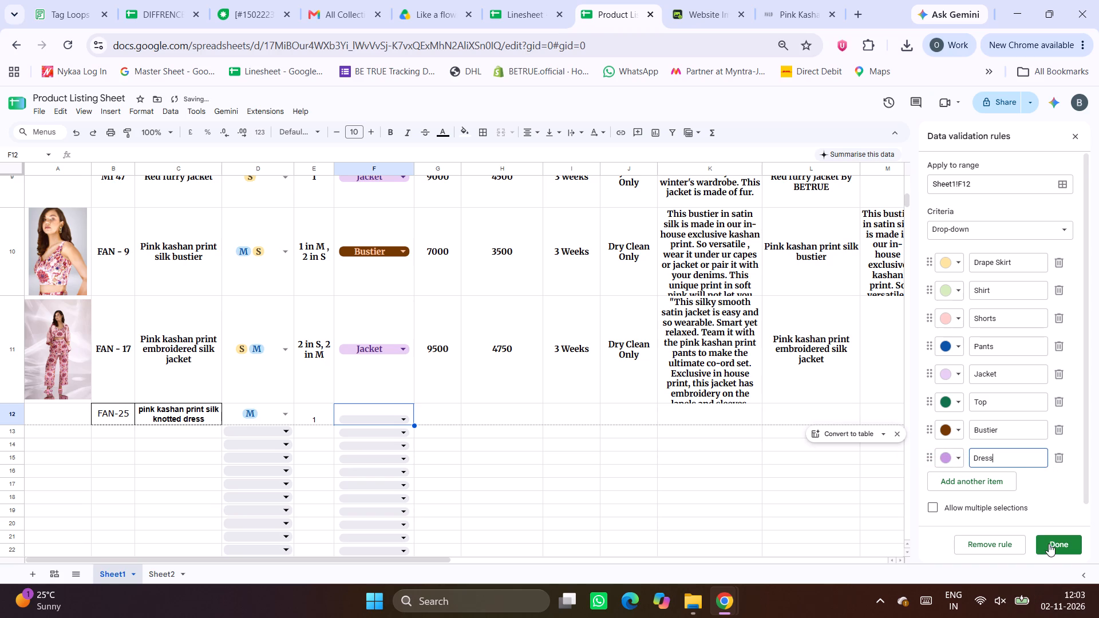
{"action": "left_click", "coordinate": [1049, 544]}
{"action": "left_click", "coordinate": [667, 367]}
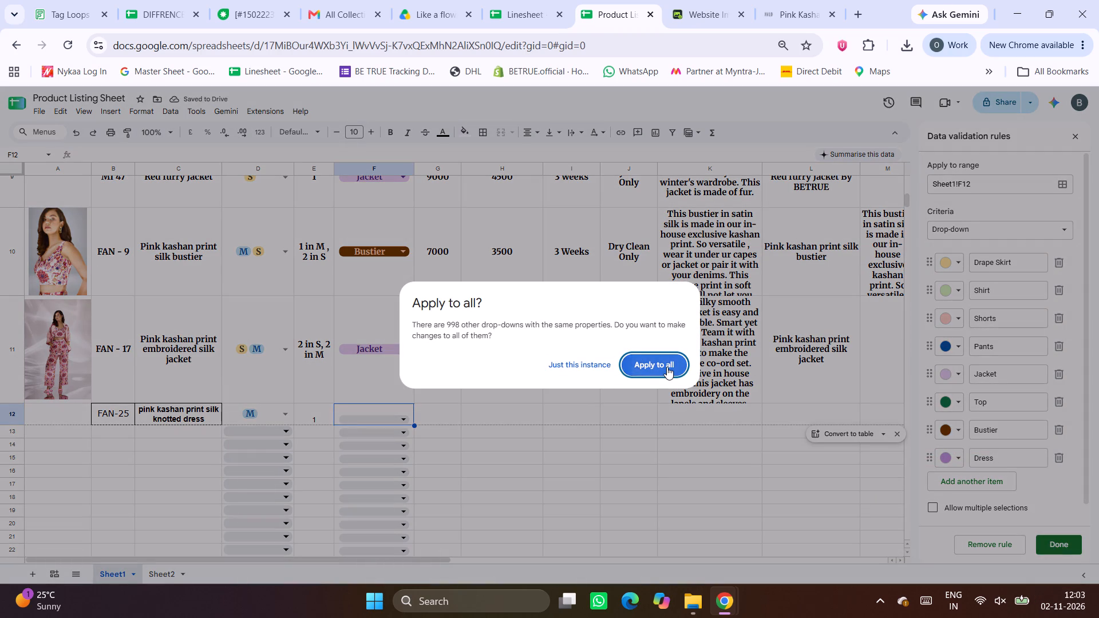
Set the category of the FAN-25 row to Dress.
{"action": "left_click", "coordinate": [374, 421]}
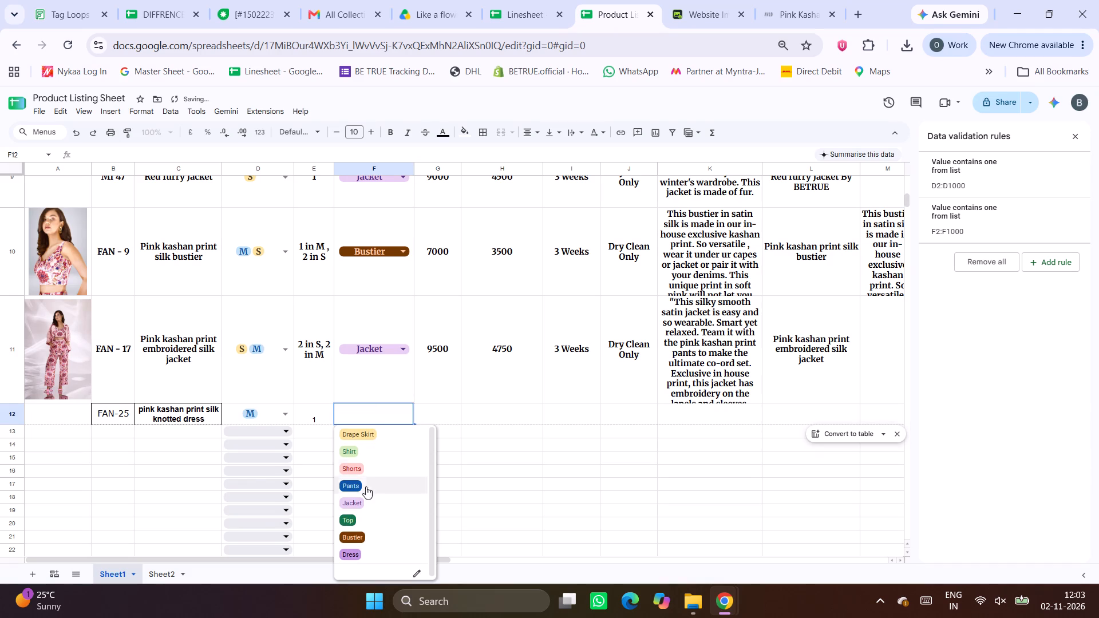
{"action": "left_click", "coordinate": [365, 559]}
{"action": "left_click", "coordinate": [489, 462]}
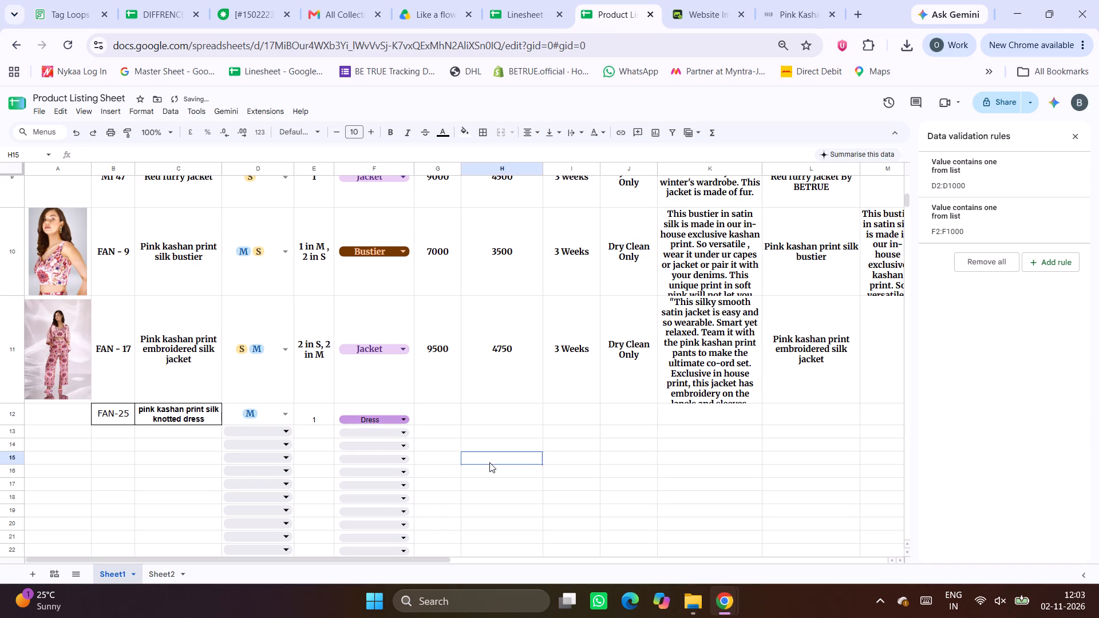
Enter the FAN-25 prices in row 12: 13900 in column G and 6950 in column H.
{"action": "left_click", "coordinate": [444, 410]}
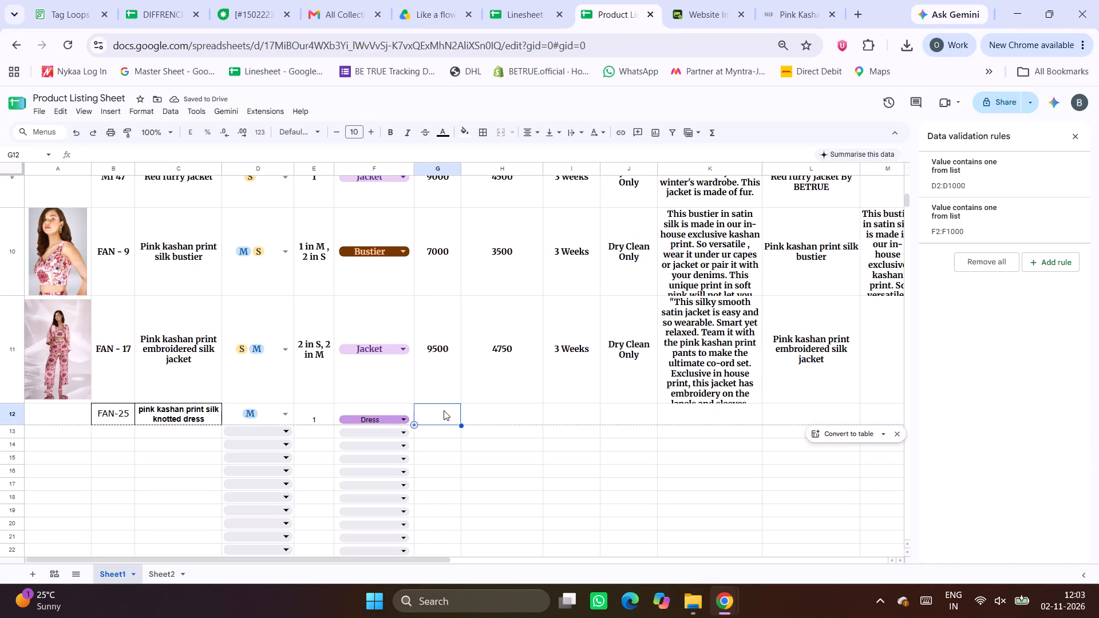
{"action": "type", "text": "13900"}
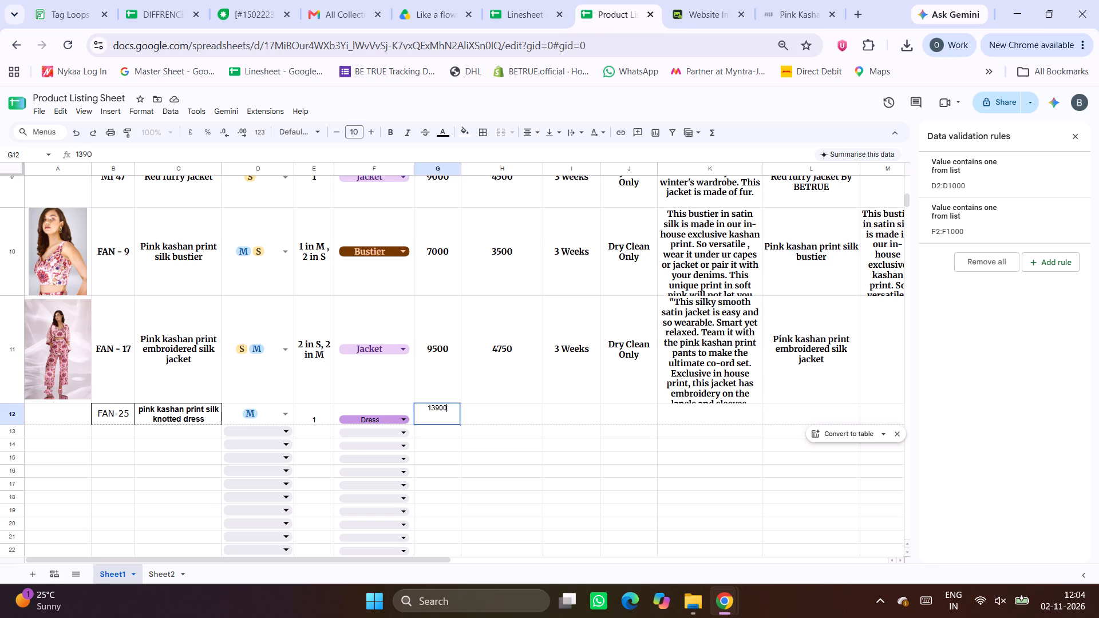
{"action": "key", "text": "Tab"}
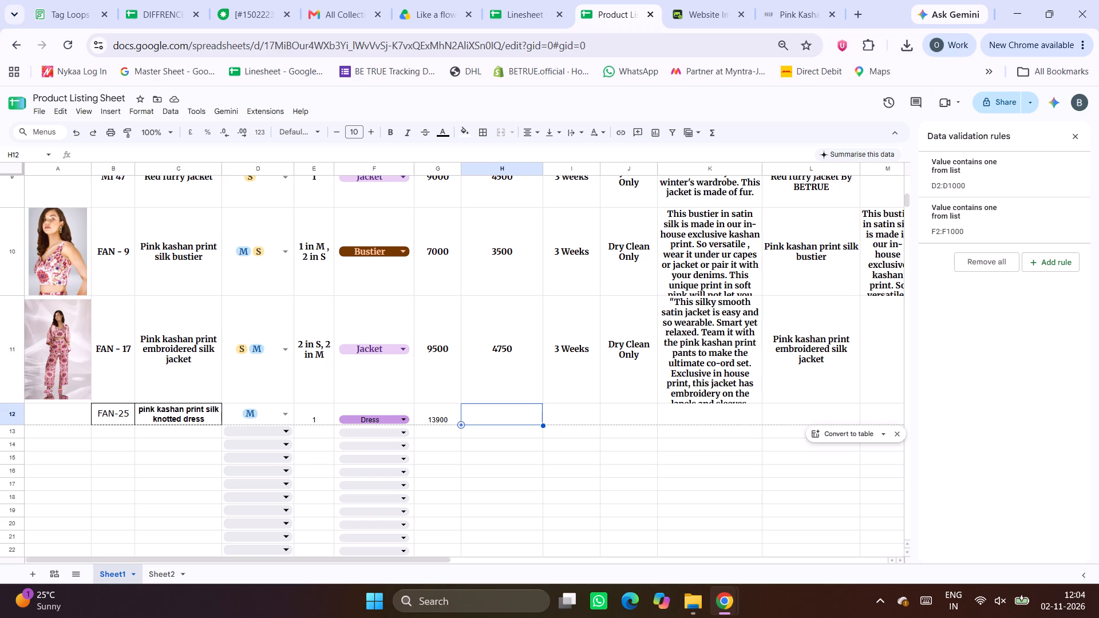
{"action": "type", "text": "6950"}
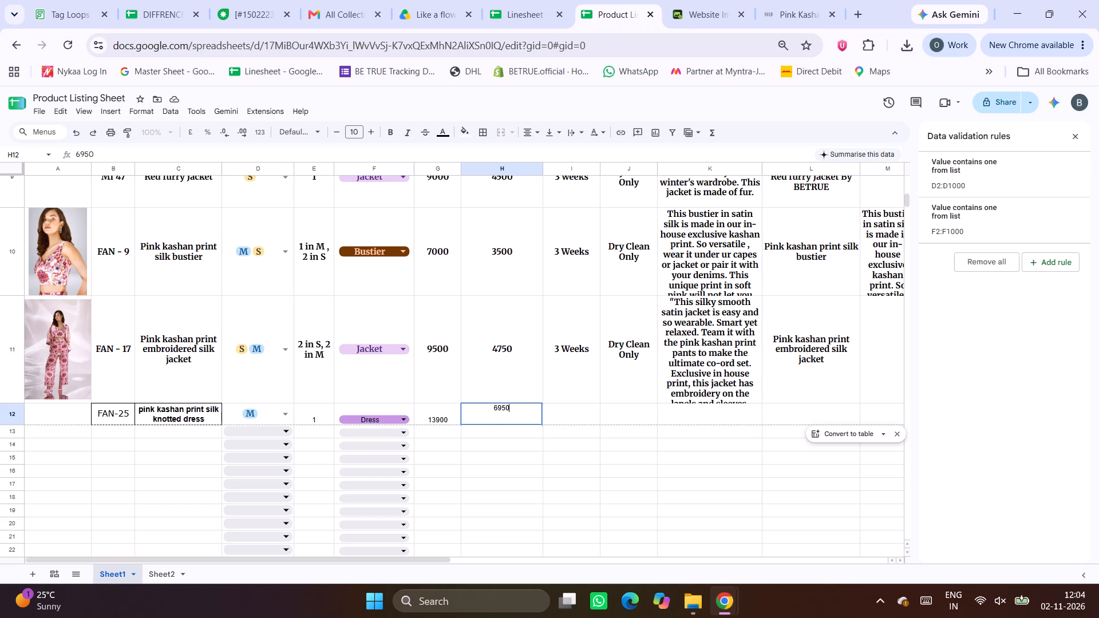
{"action": "key", "text": "Tab"}
Copy the FAN-25 delivery time, 3 weeks, from the Linesheet into cell I12 of the Product Listing Sheet.
{"action": "left_click", "coordinate": [555, 0]}
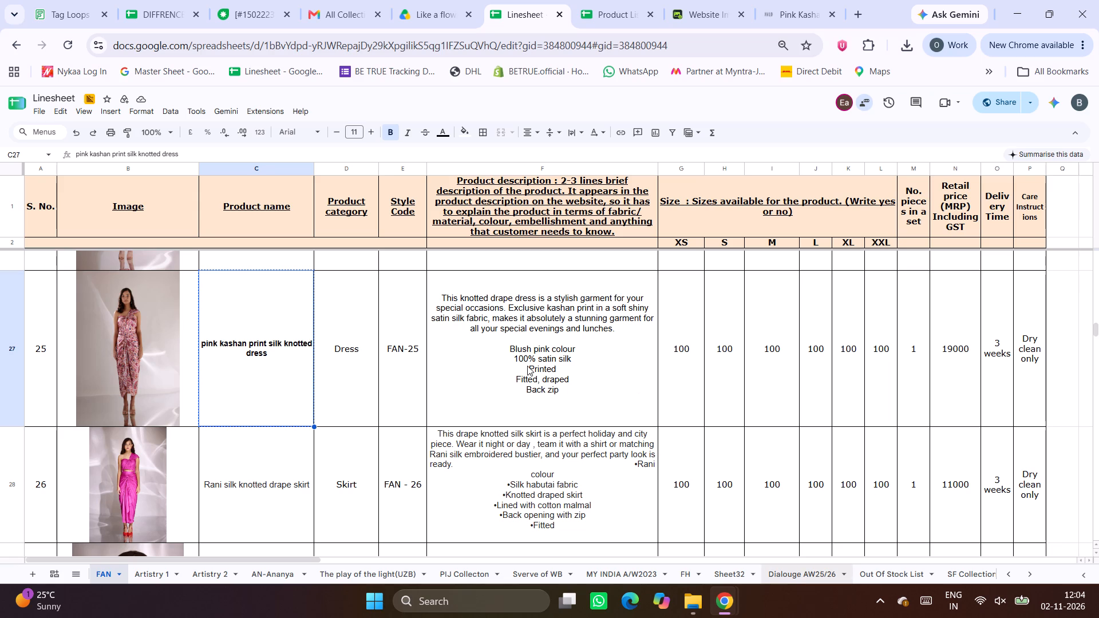
{"action": "left_click", "coordinate": [560, 0]}
{"action": "left_click", "coordinate": [616, 0]}
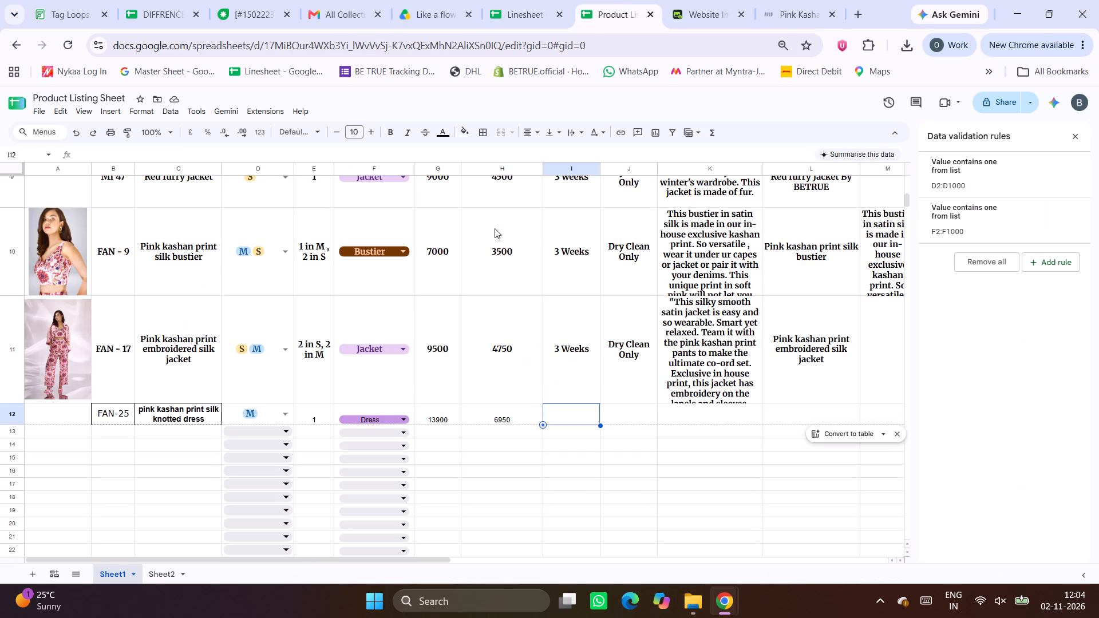
{"action": "left_click", "coordinate": [491, 0]}
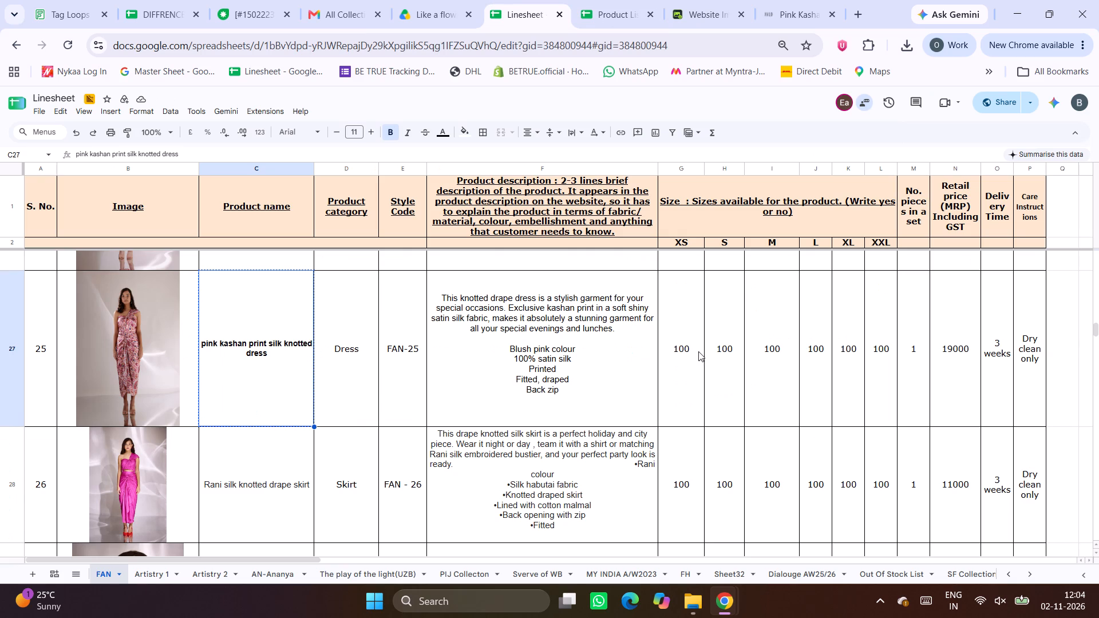
{"action": "left_click", "coordinate": [995, 378]}
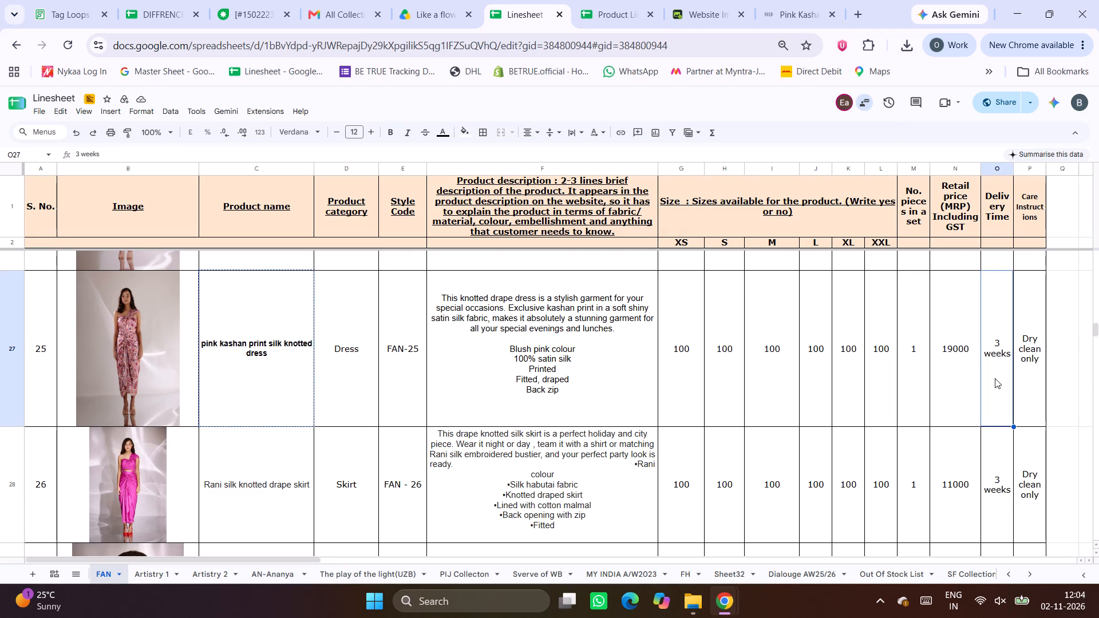
{"action": "key", "text": "ctrl+c"}
{"action": "left_click", "coordinate": [589, 0]}
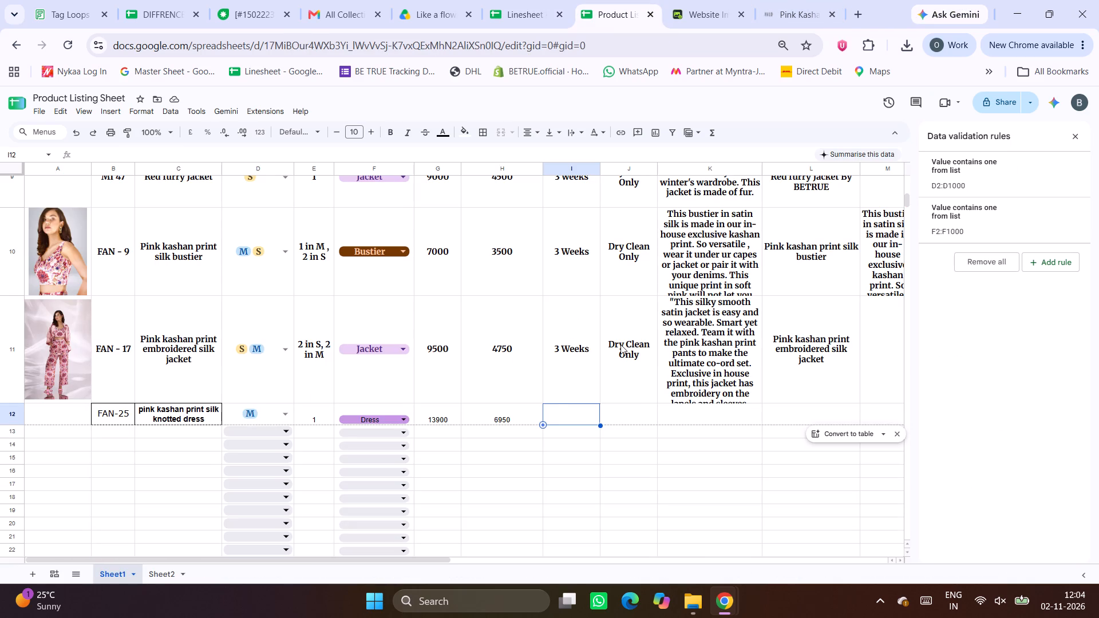
{"action": "key", "text": "ctrl+v"}
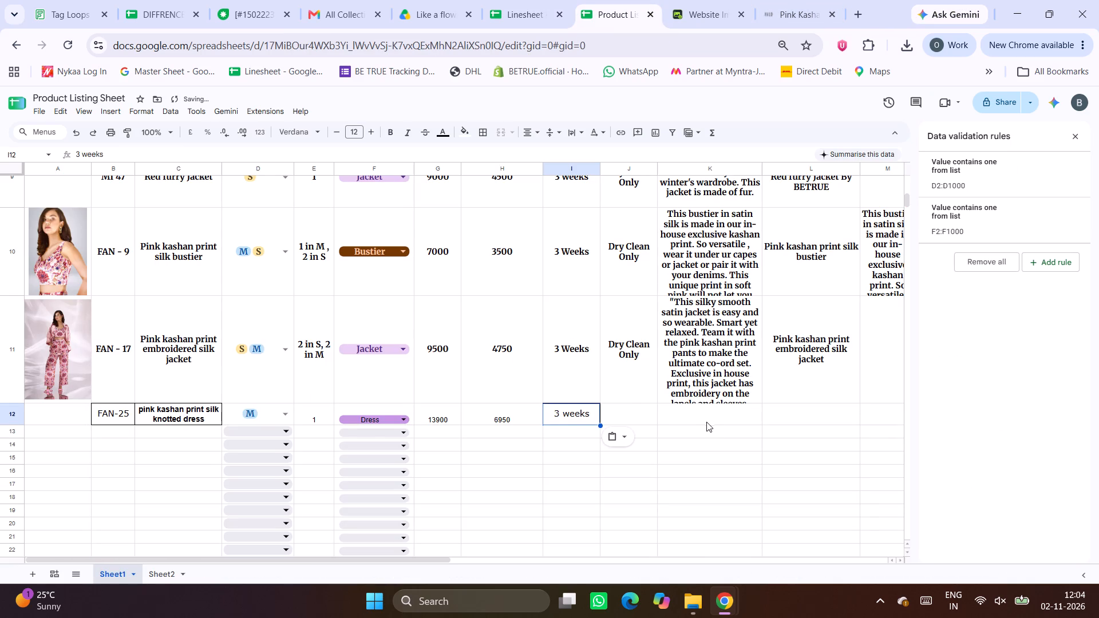
Copy the knotted drape dress description for FAN-25 from the Linesheet into cell K12 of the Product Listing Sheet.
{"action": "left_click", "coordinate": [703, 417]}
{"action": "left_click", "coordinate": [499, 0]}
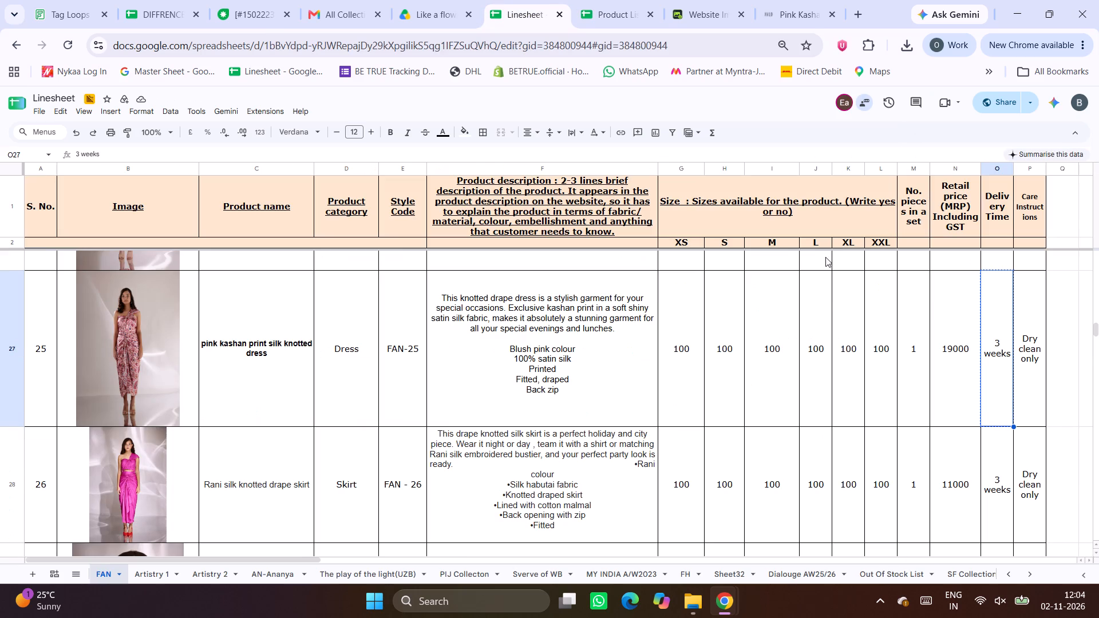
{"action": "left_click", "coordinate": [617, 335]}
{"action": "key", "text": "ctrl+c"}
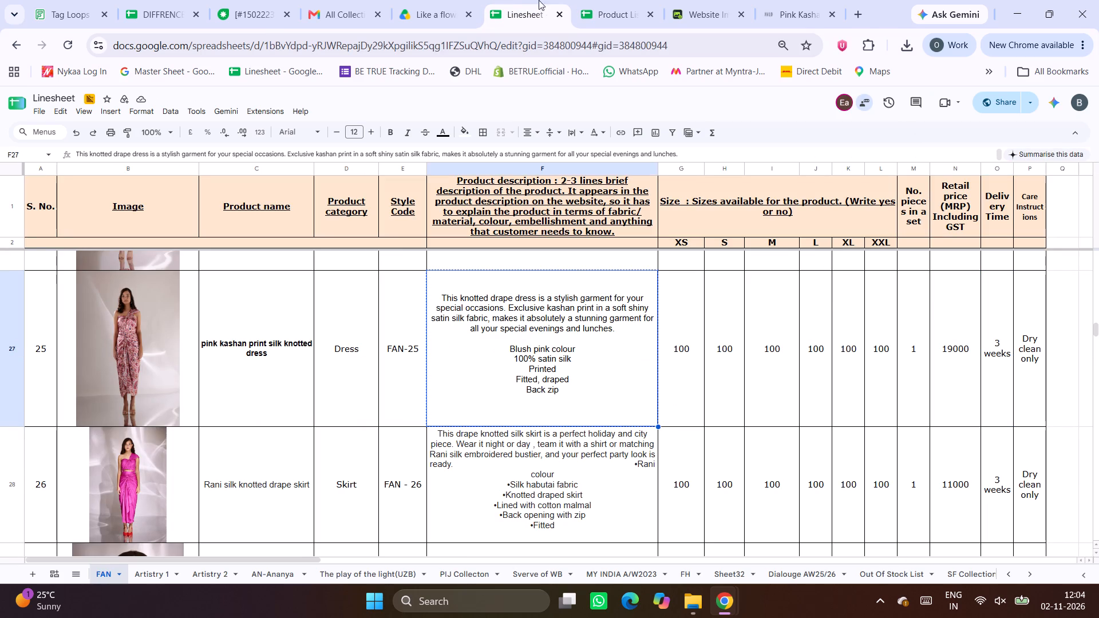
{"action": "left_click", "coordinate": [572, 0]}
{"action": "left_click", "coordinate": [604, 0]}
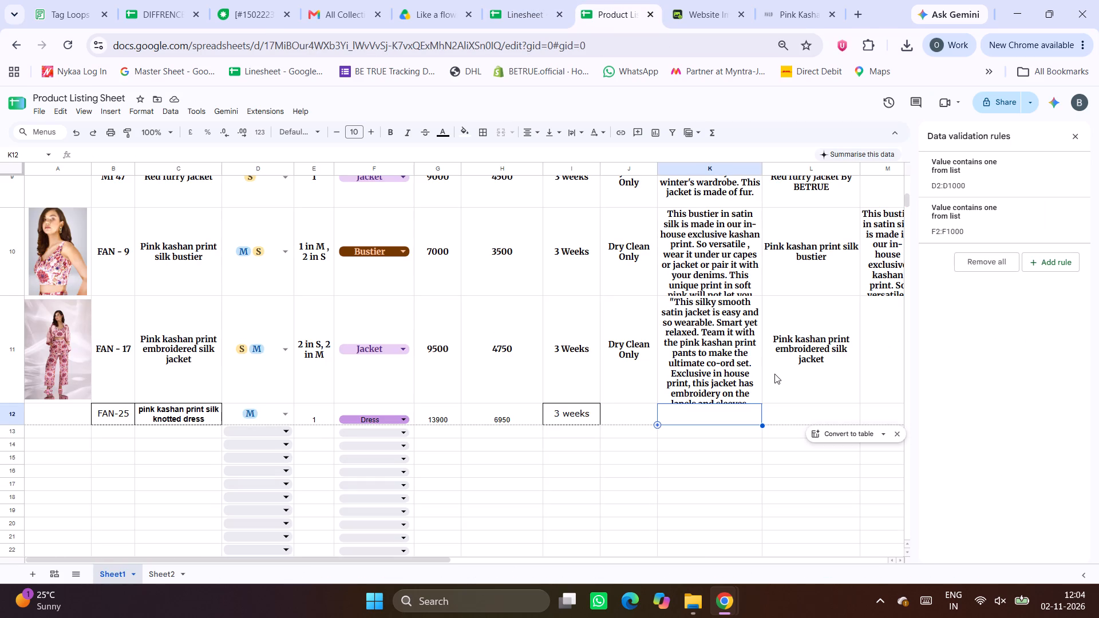
{"action": "key", "text": "ctrl+v"}
Copy the product name pink kashan print silk knotted dress from C12 into cells L12 and O12.
{"action": "left_click", "coordinate": [796, 464]}
{"action": "scroll", "coordinate": [796, 464], "scroll_direction": "left", "scroll_amount": 1}
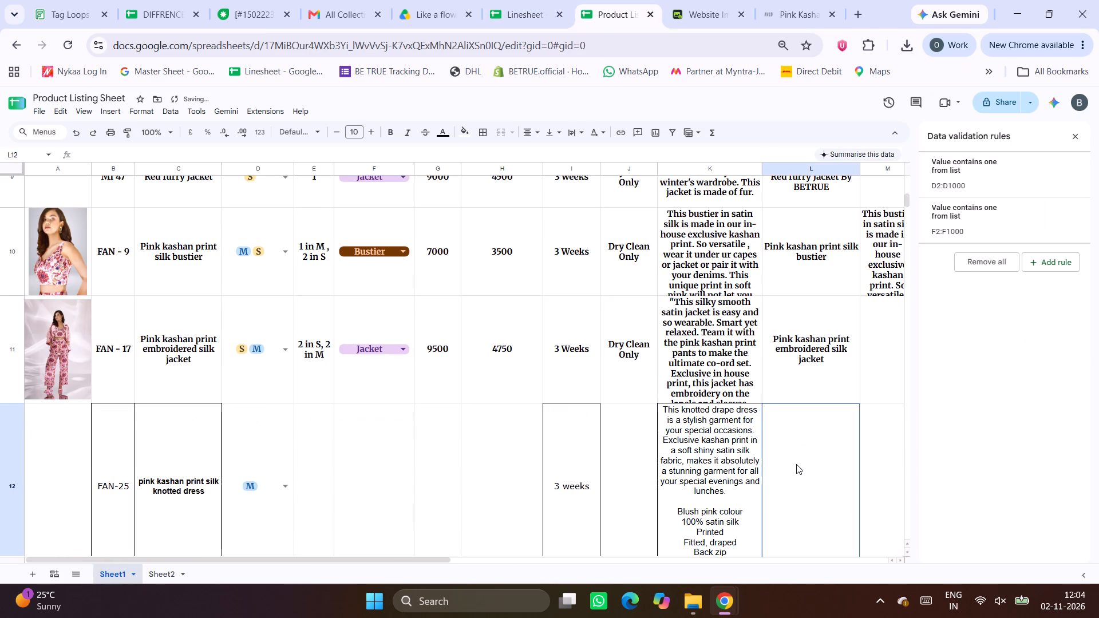
{"action": "scroll", "coordinate": [796, 464], "scroll_direction": "left", "scroll_amount": 1}
{"action": "scroll", "coordinate": [352, 462], "scroll_direction": "right", "scroll_amount": 2}
{"action": "left_click", "coordinate": [182, 454]}
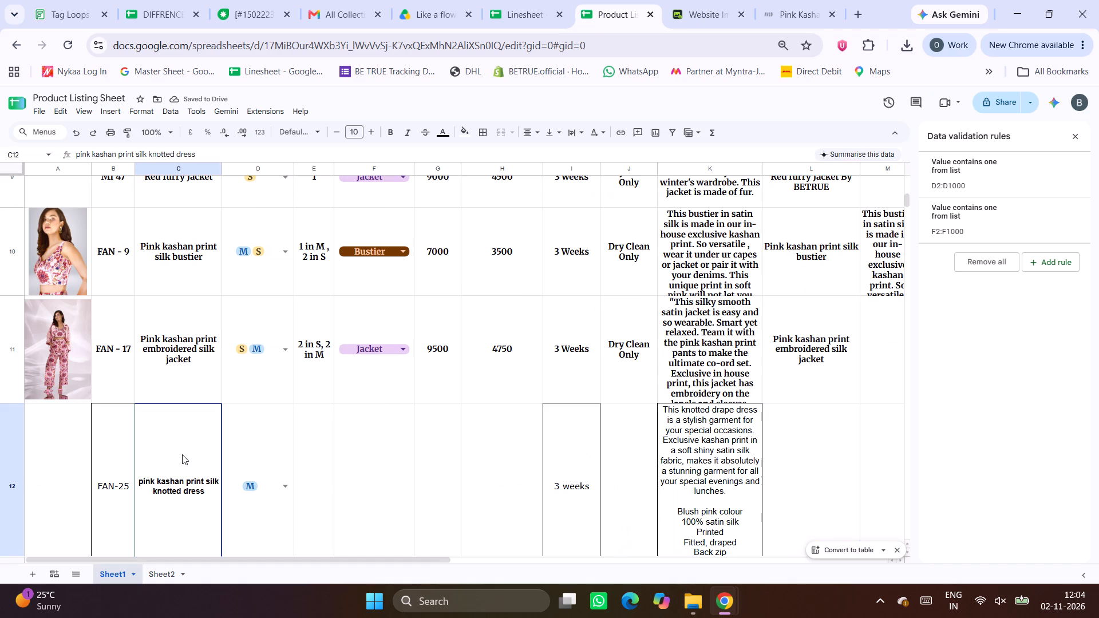
{"action": "key", "text": "ctrl+c"}
{"action": "scroll", "coordinate": [407, 459], "scroll_direction": "left", "scroll_amount": 4}
{"action": "left_click", "coordinate": [472, 457]}
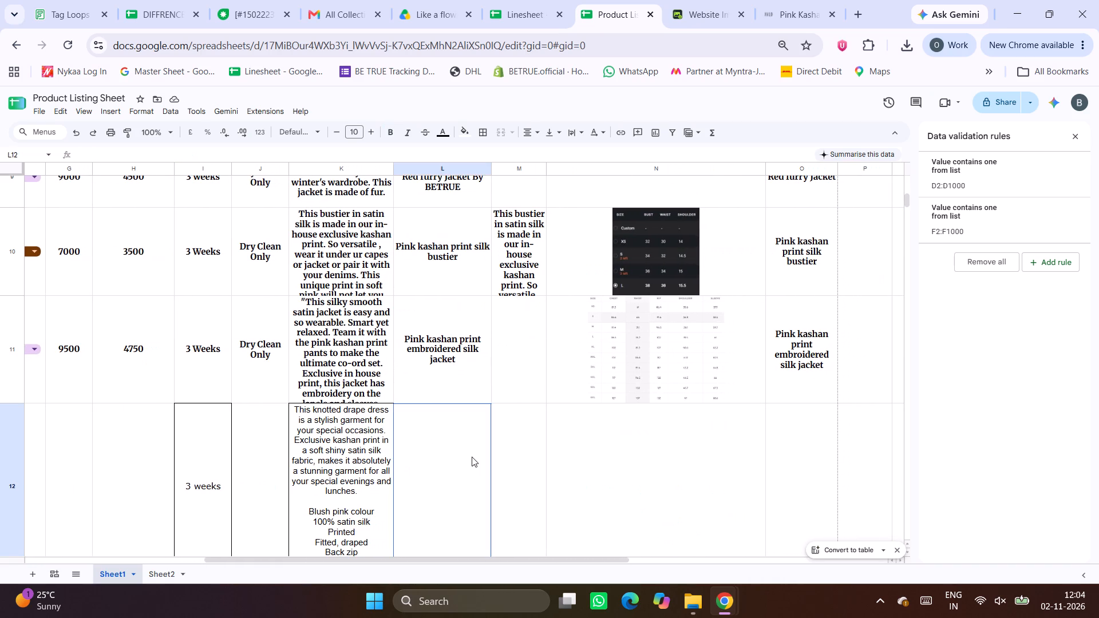
{"action": "key", "text": "ctrl+v"}
{"action": "left_click", "coordinate": [525, 465]}
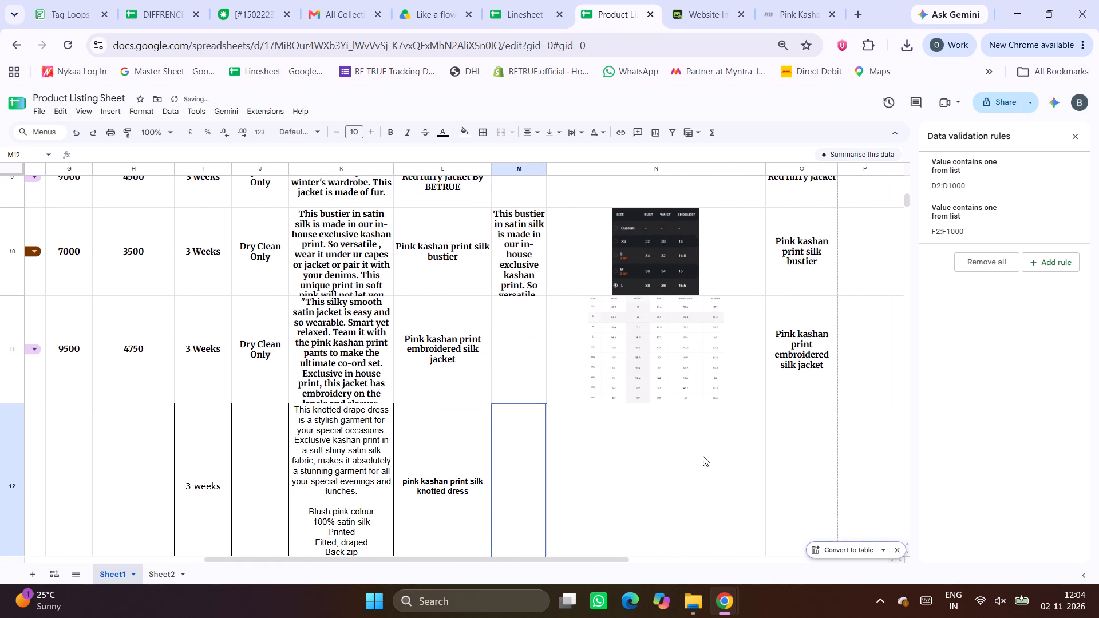
{"action": "left_click", "coordinate": [816, 448]}
{"action": "key", "text": "ctrl+v"}
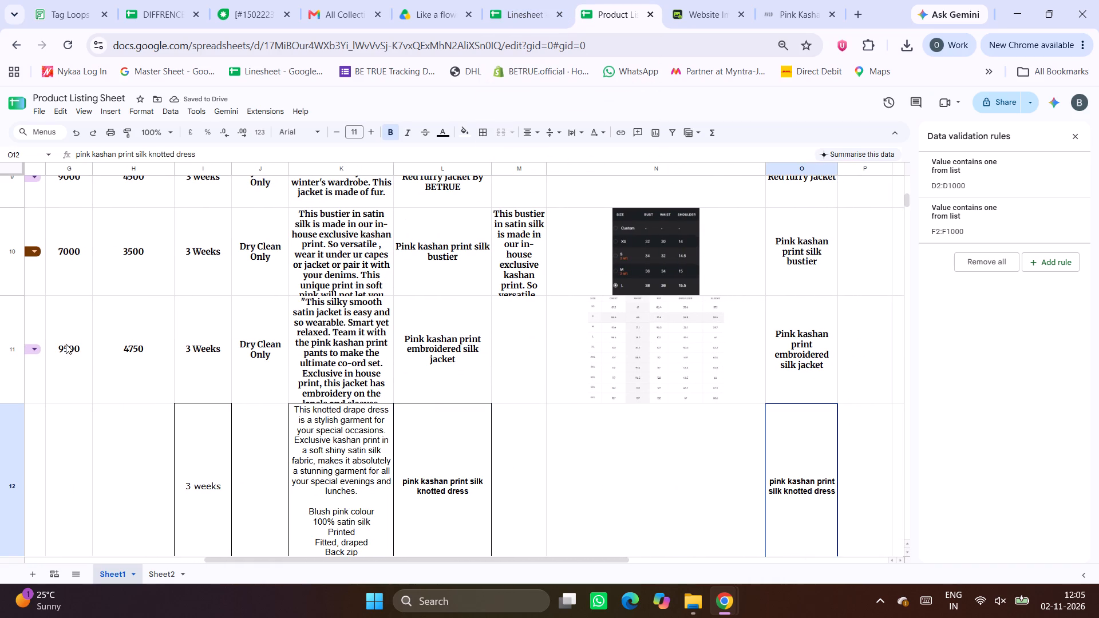
Copy the formatting of price cell H11 onto the whole FAN-25 row 12.
{"action": "left_click", "coordinate": [131, 332]}
{"action": "left_click", "coordinate": [120, 136]}
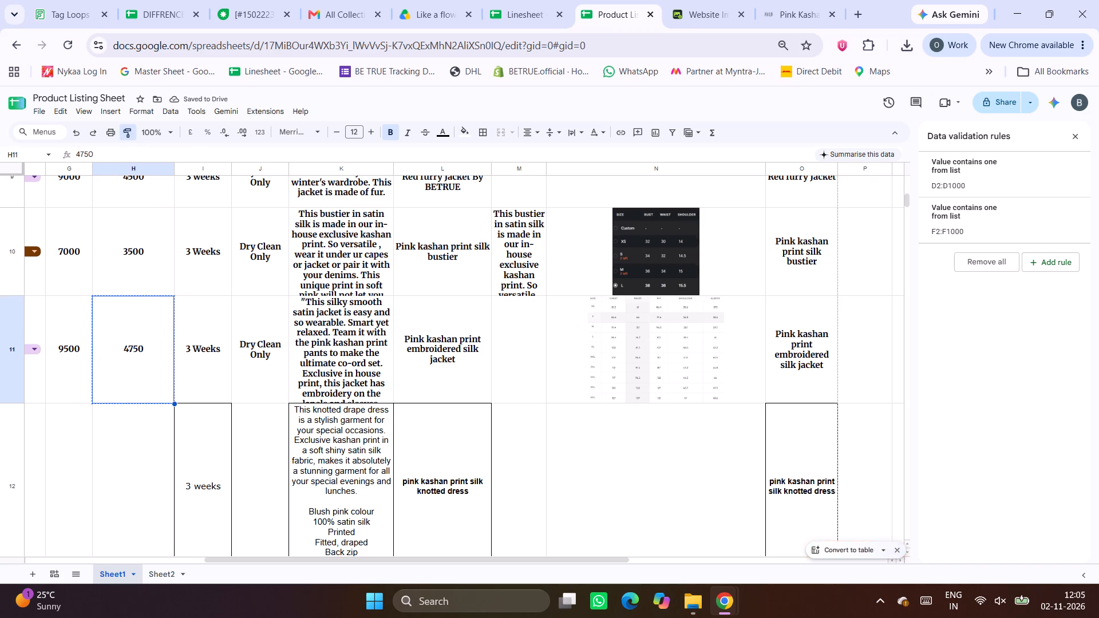
{"action": "left_click", "coordinate": [11, 450]}
{"action": "scroll", "coordinate": [411, 479], "scroll_direction": "right", "scroll_amount": 6}
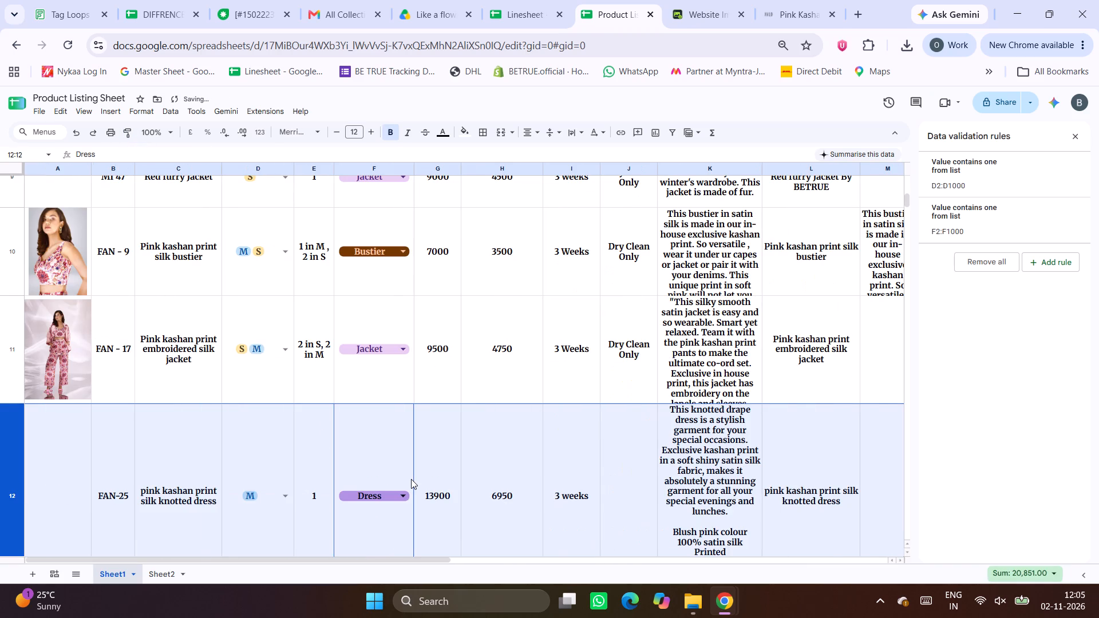
Reduce the height of row 12 to about that of the FAN - 9 row.
{"action": "scroll", "coordinate": [295, 481], "scroll_direction": "down", "scroll_amount": 2}
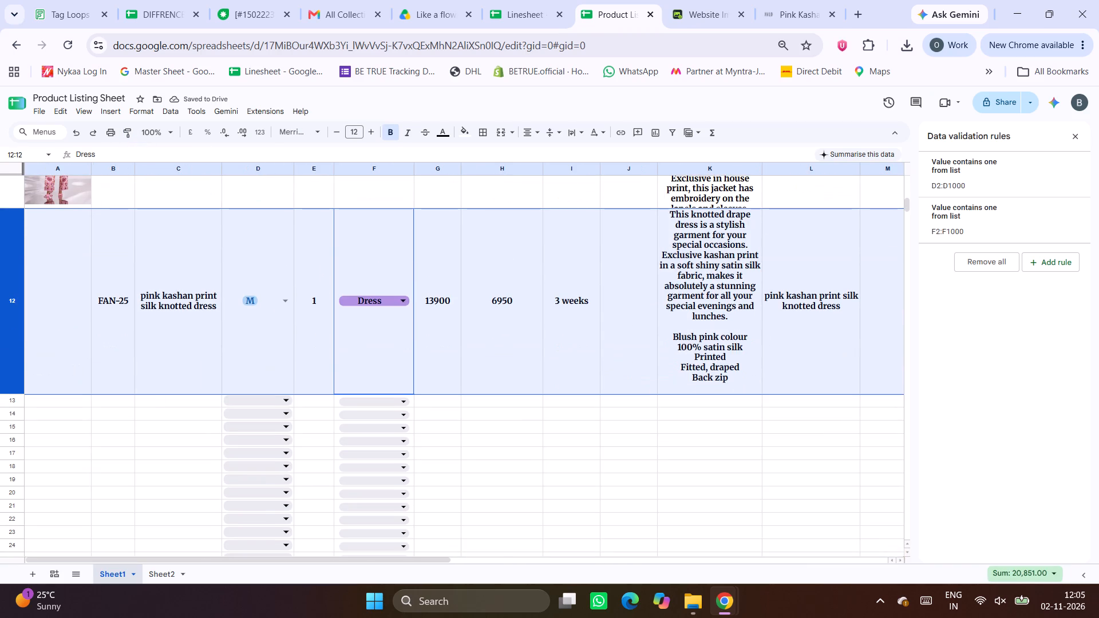
{"action": "left_click_drag", "start_coordinate": [13, 395], "coordinate": [37, 298]}
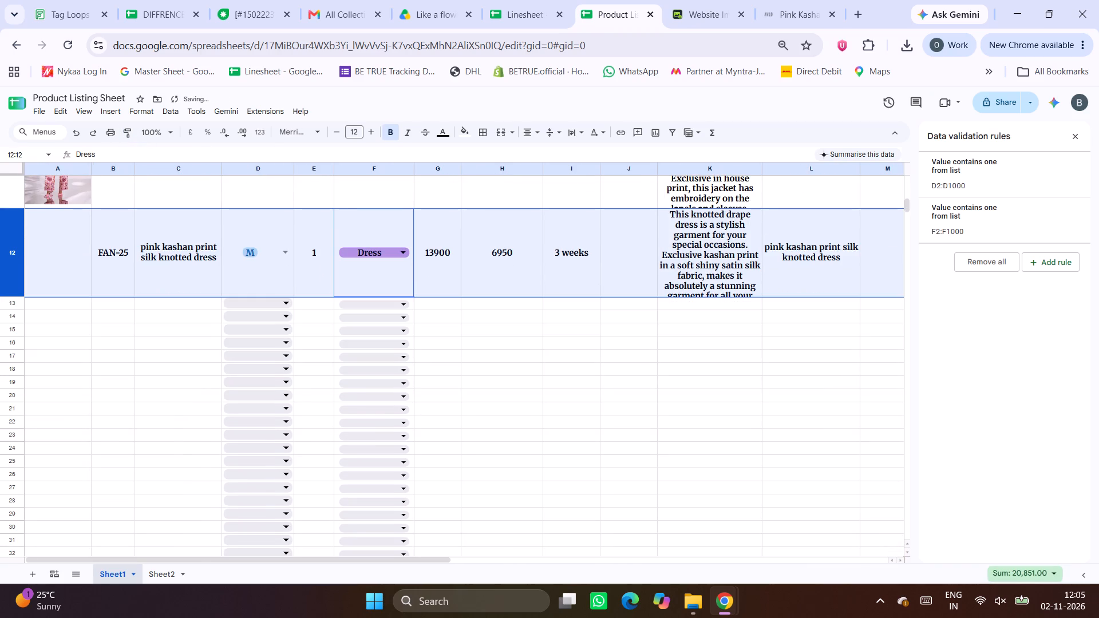
{"action": "left_click", "coordinate": [465, 369]}
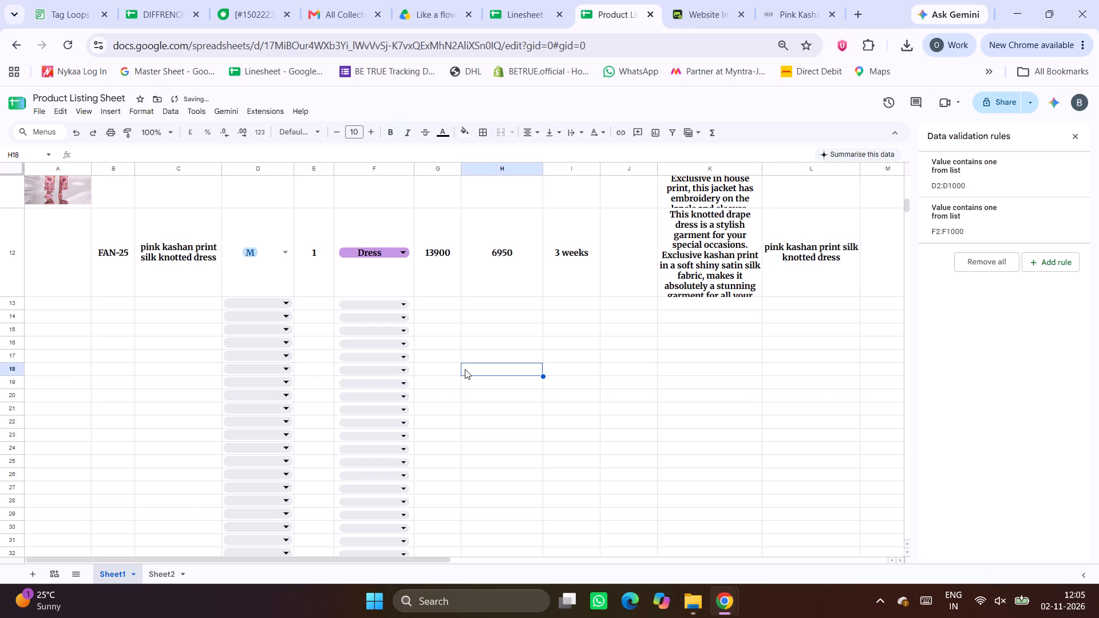
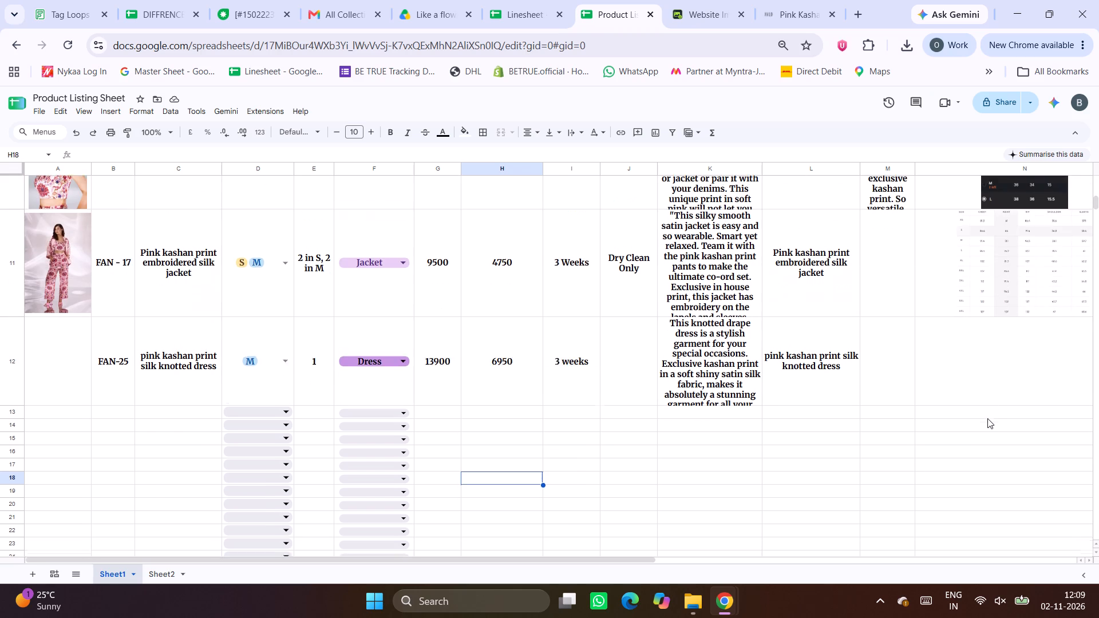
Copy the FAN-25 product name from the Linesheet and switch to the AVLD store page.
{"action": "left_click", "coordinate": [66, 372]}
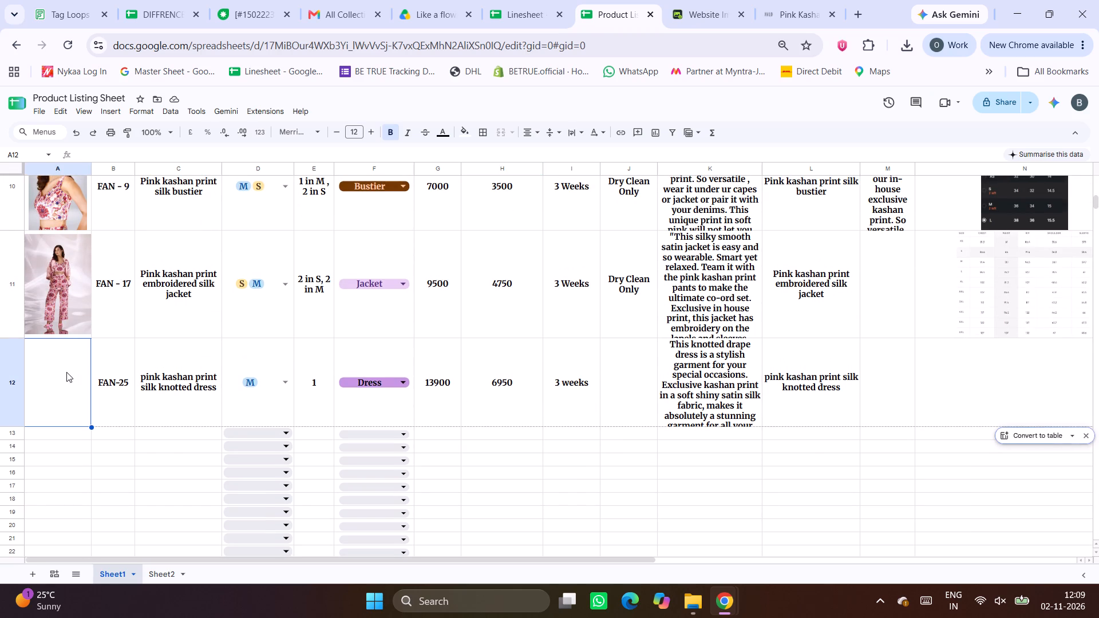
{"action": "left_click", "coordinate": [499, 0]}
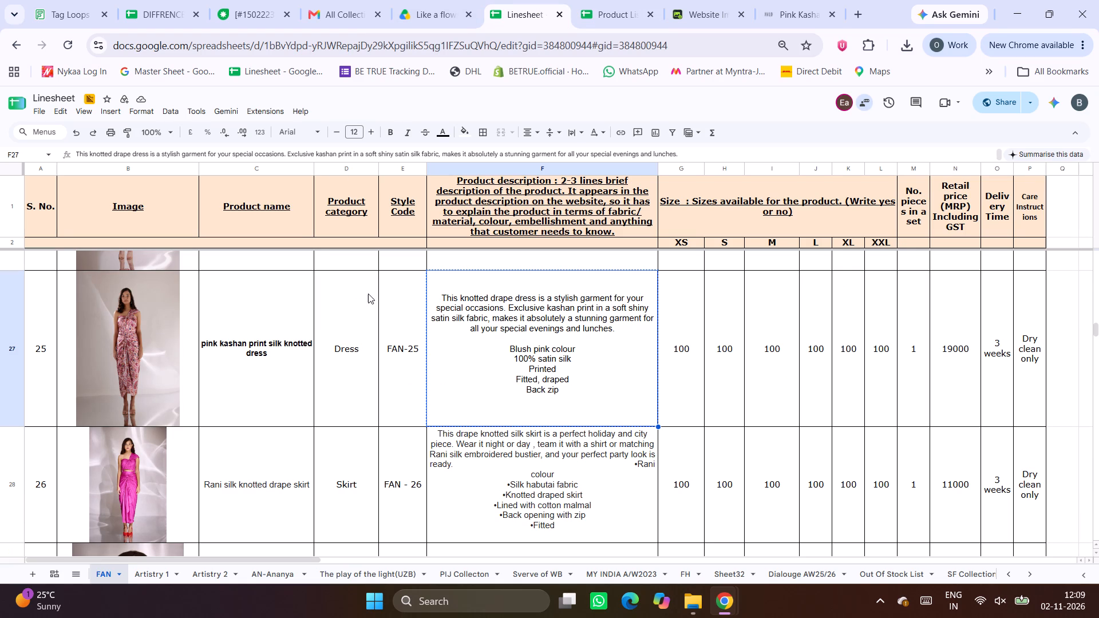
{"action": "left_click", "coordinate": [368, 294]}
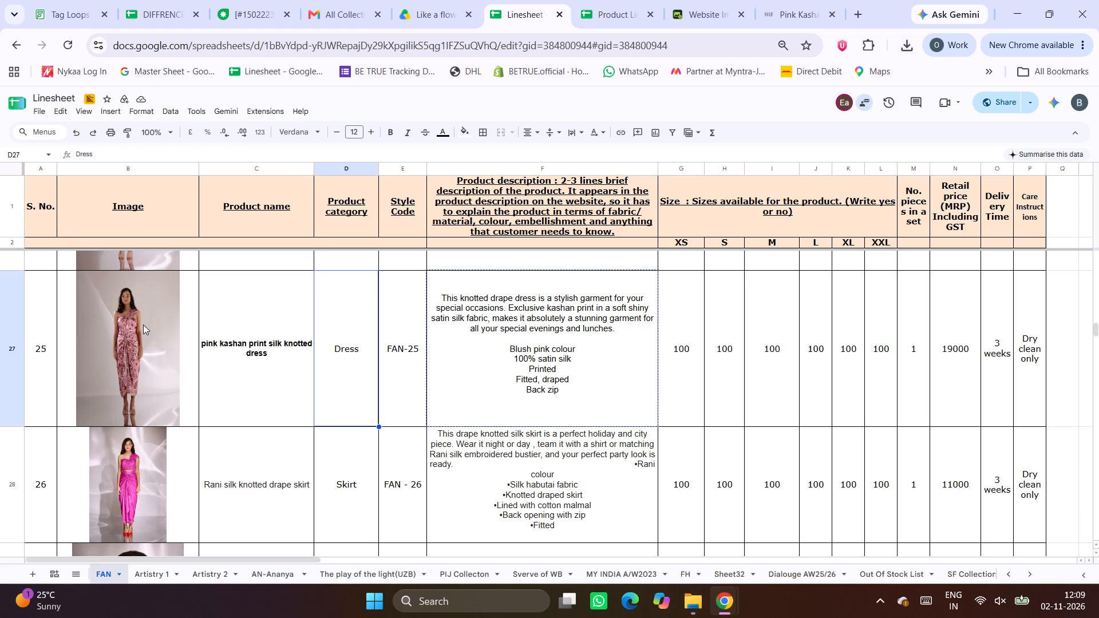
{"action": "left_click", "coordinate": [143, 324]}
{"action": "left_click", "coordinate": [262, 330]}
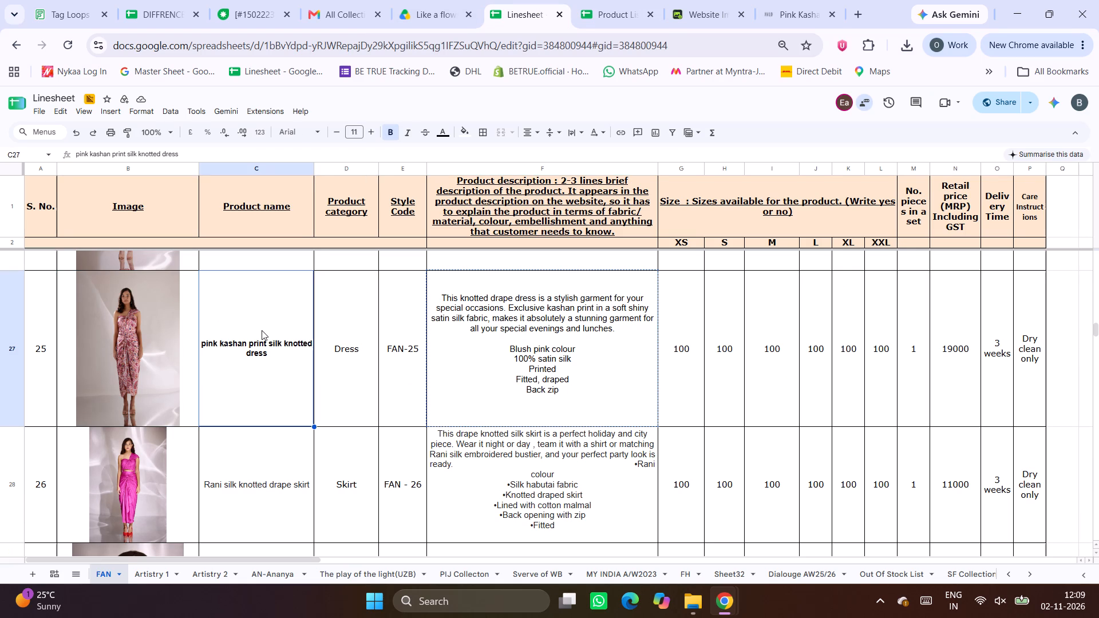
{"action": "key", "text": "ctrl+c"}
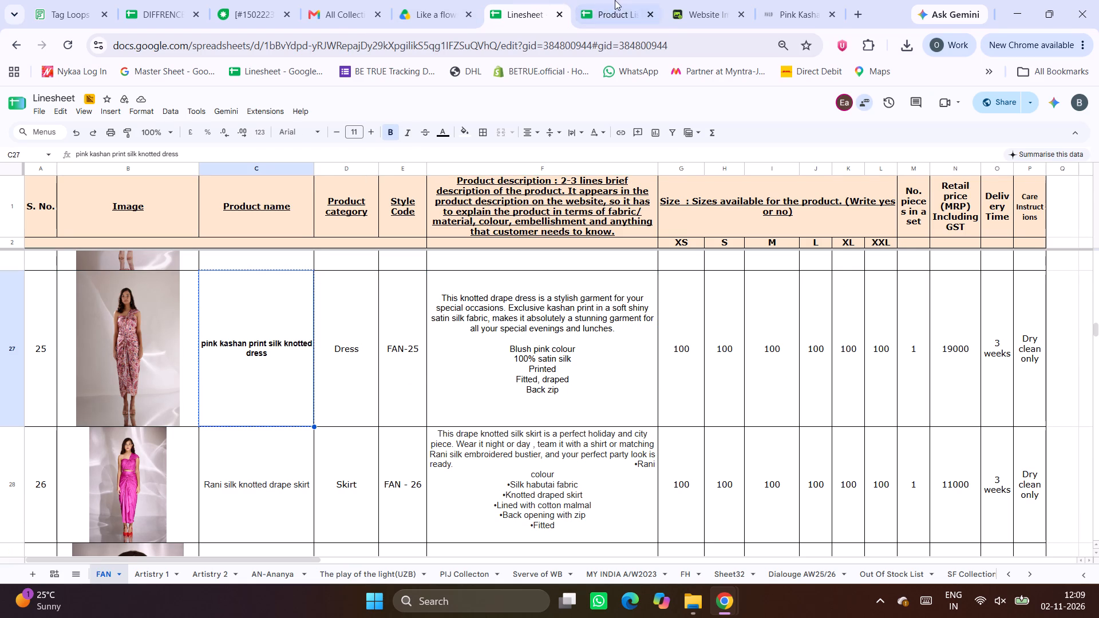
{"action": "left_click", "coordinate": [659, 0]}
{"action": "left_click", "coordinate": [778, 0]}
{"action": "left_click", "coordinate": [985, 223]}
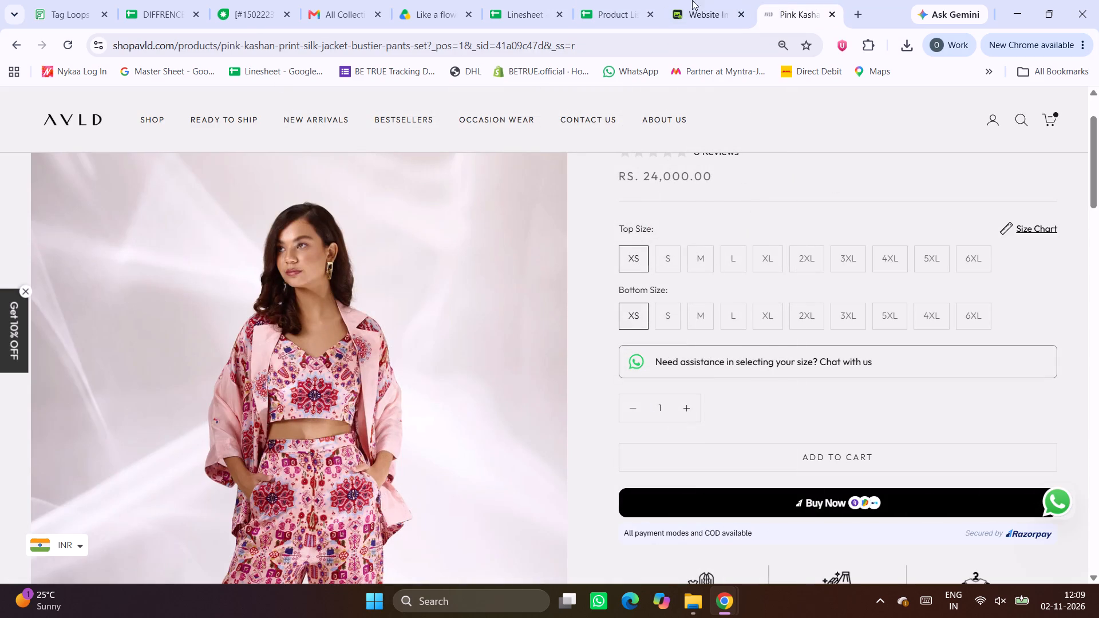
Search the AVLD store for the product name copied from C12 of the Product Listing Sheet and compare the results with the Linesheet's FAN-25 photo.
{"action": "left_click", "coordinate": [614, 0]}
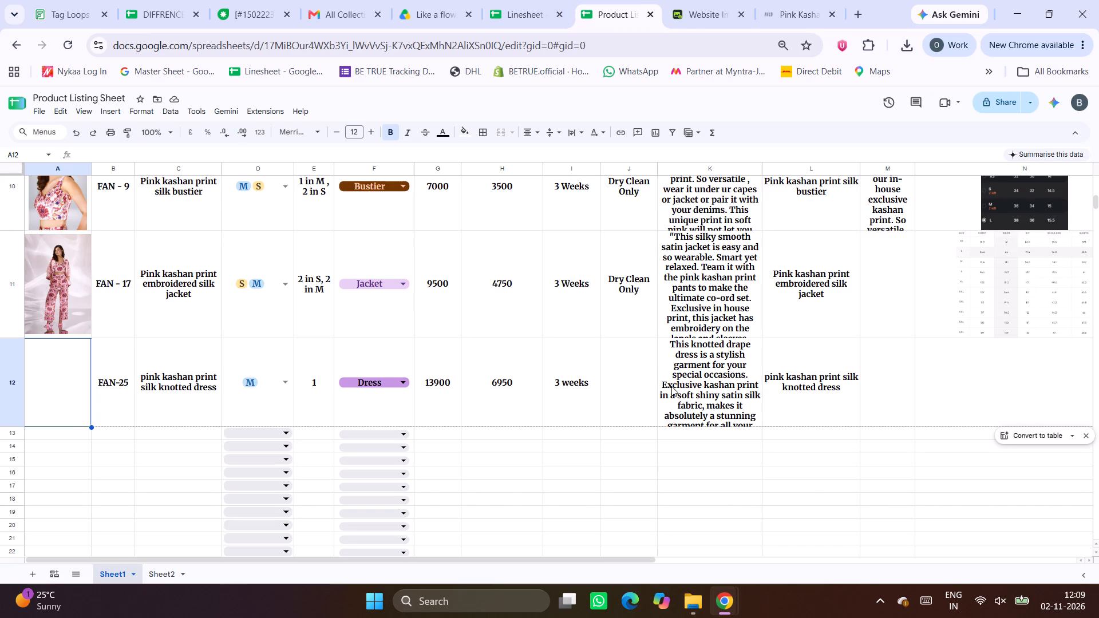
{"action": "scroll", "coordinate": [671, 386], "scroll_direction": "left", "scroll_amount": 2}
{"action": "left_click", "coordinate": [197, 386]}
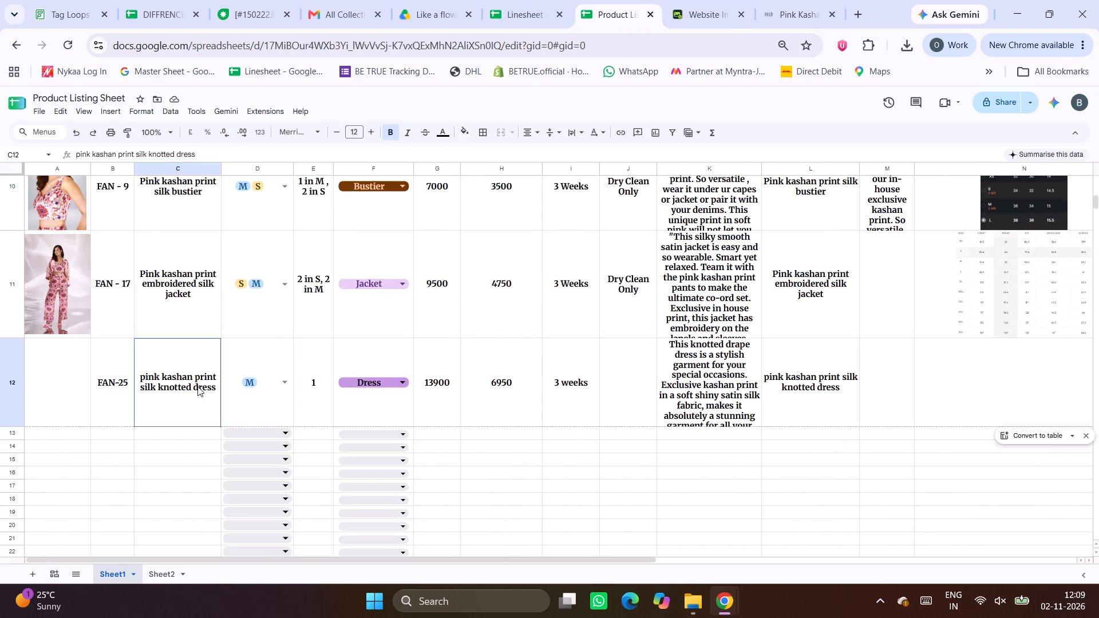
{"action": "key", "text": "ctrl+c"}
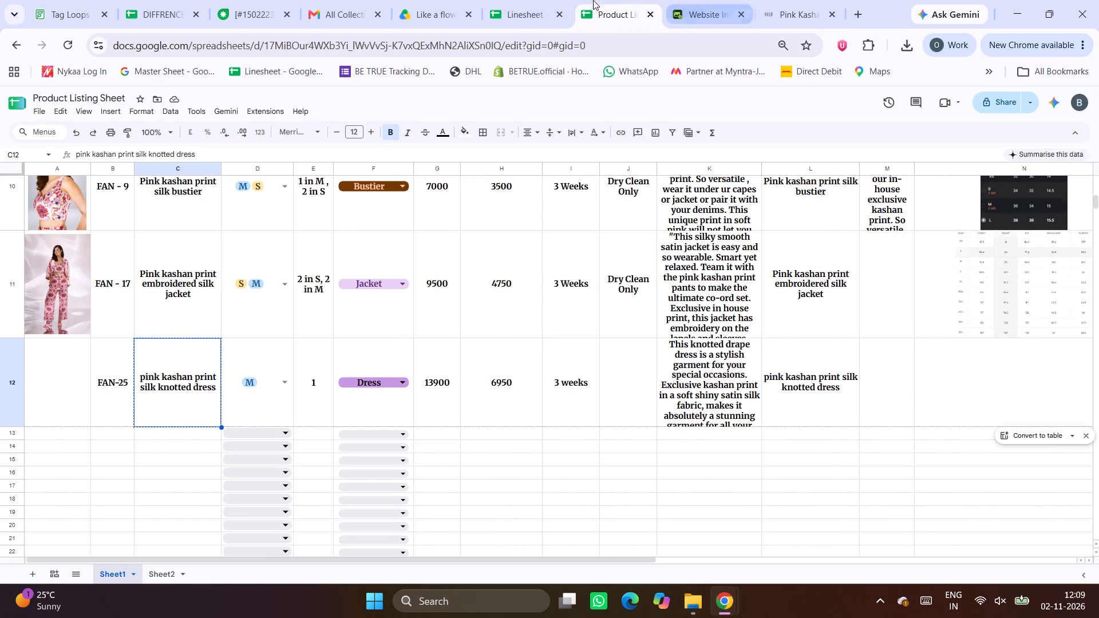
{"action": "left_click", "coordinate": [720, 0]}
{"action": "left_click", "coordinate": [799, 0]}
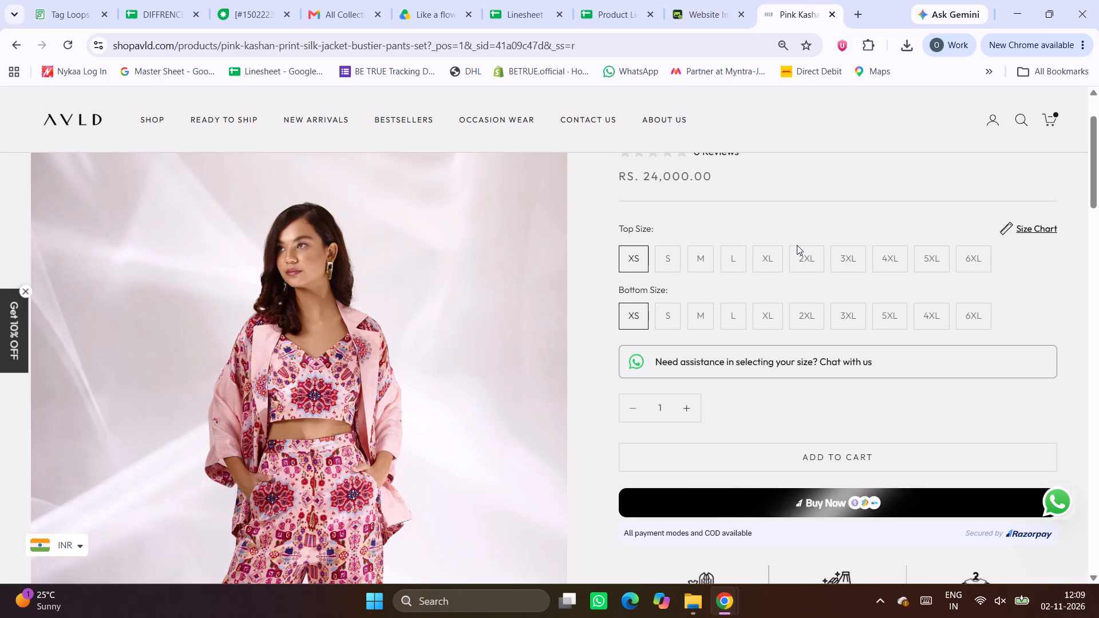
{"action": "scroll", "coordinate": [797, 245], "scroll_direction": "up", "scroll_amount": 6}
{"action": "left_click", "coordinate": [1025, 145]}
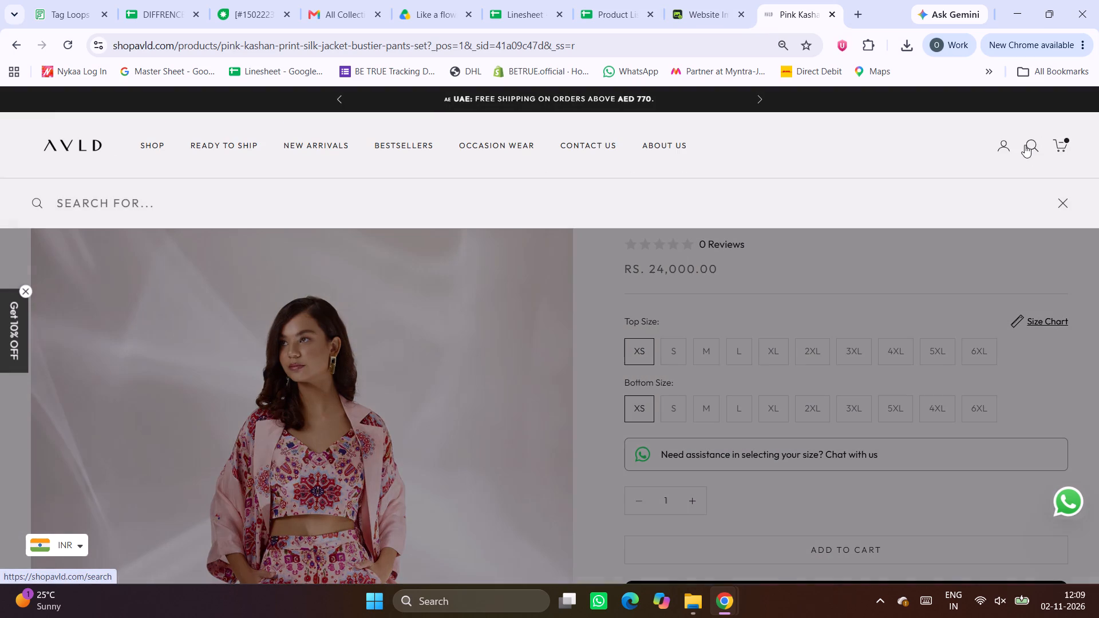
{"action": "key", "text": "ctrl+v"}
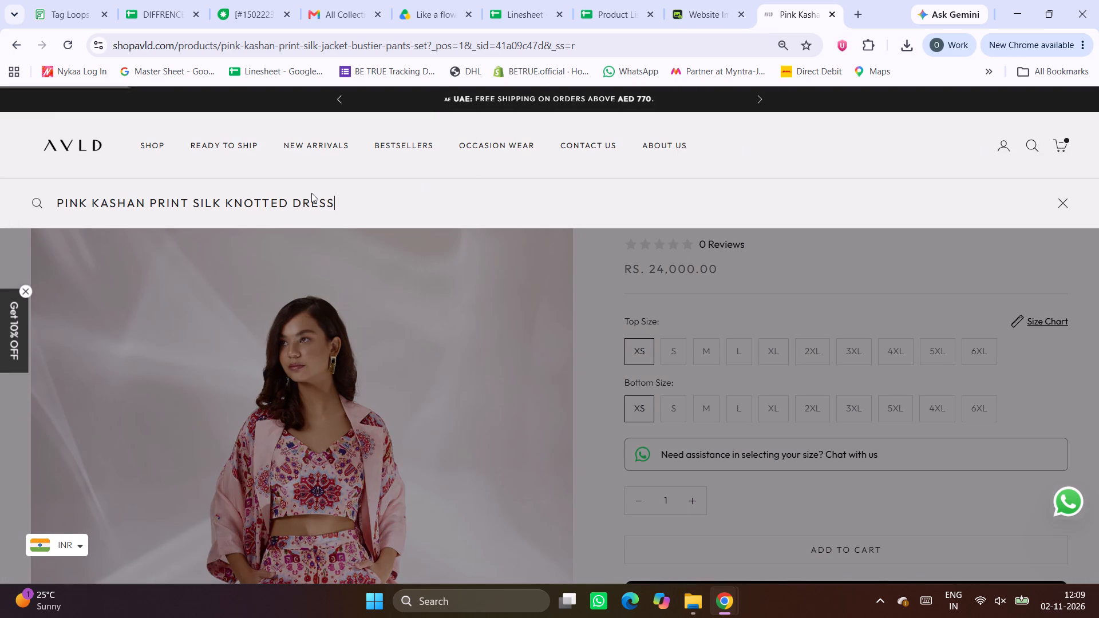
{"action": "scroll", "coordinate": [448, 199], "scroll_direction": "down", "scroll_amount": 3}
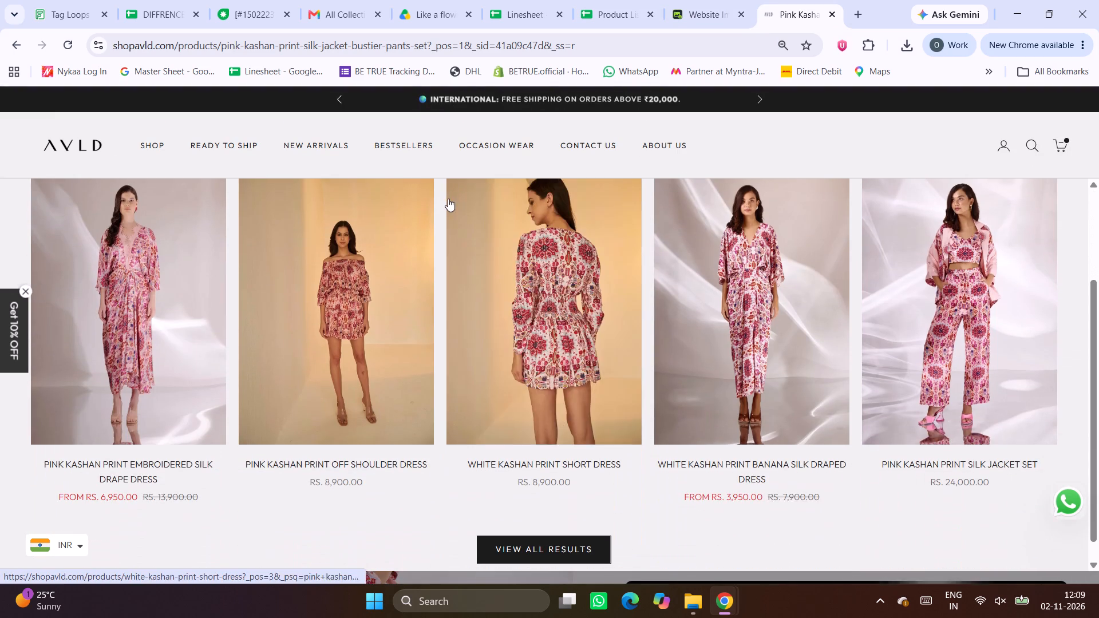
{"action": "scroll", "coordinate": [354, 552], "scroll_direction": "up", "scroll_amount": 3}
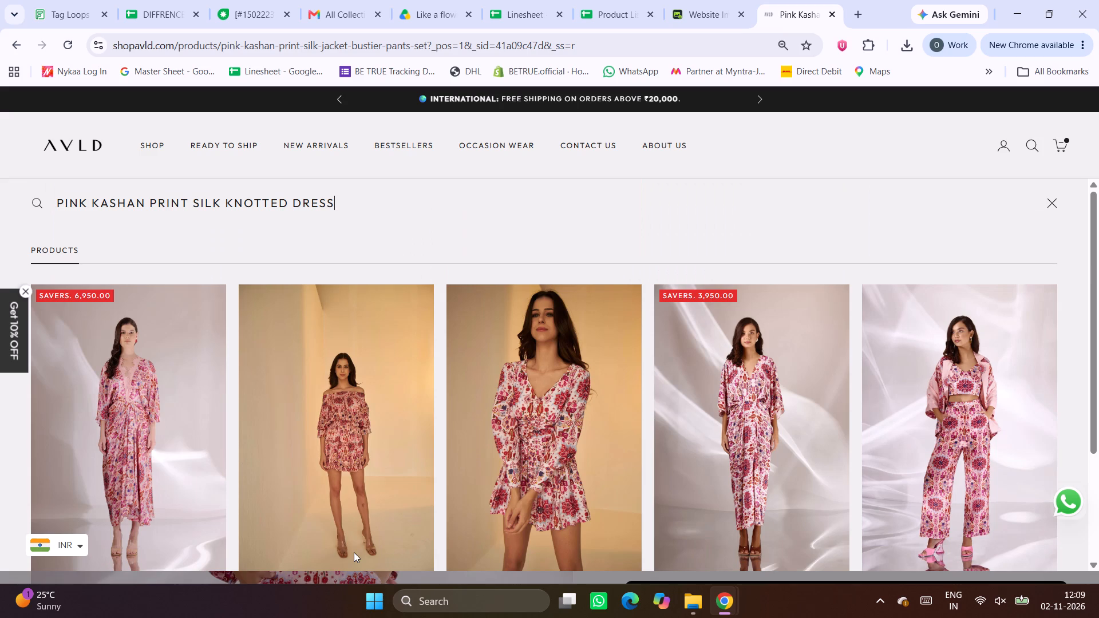
{"action": "scroll", "coordinate": [424, 429], "scroll_direction": "down", "scroll_amount": 4}
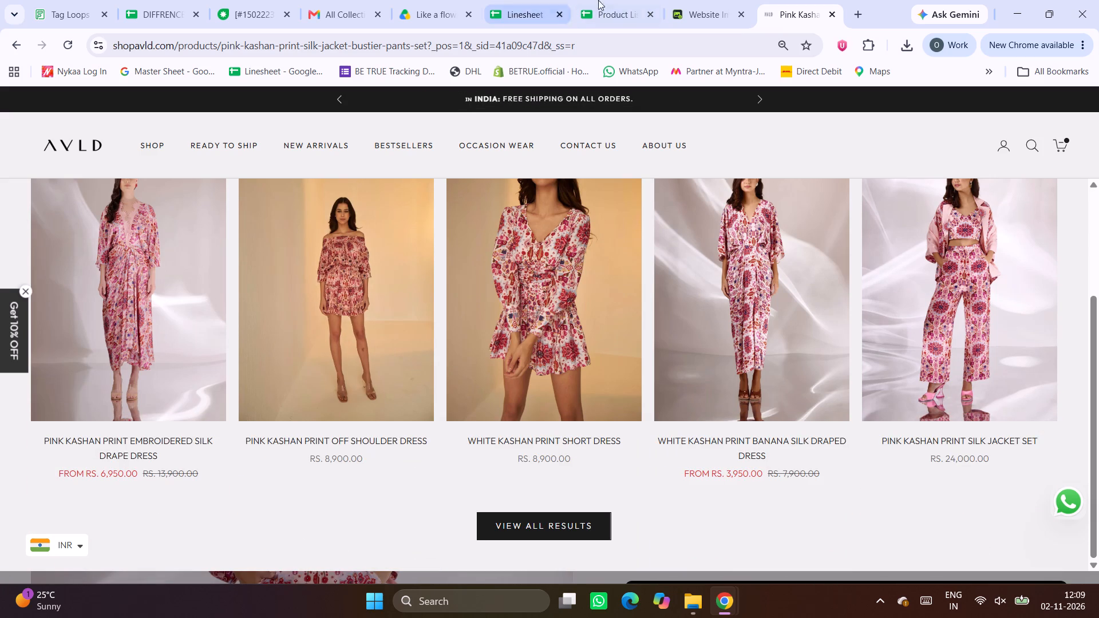
{"action": "left_click", "coordinate": [535, 0]}
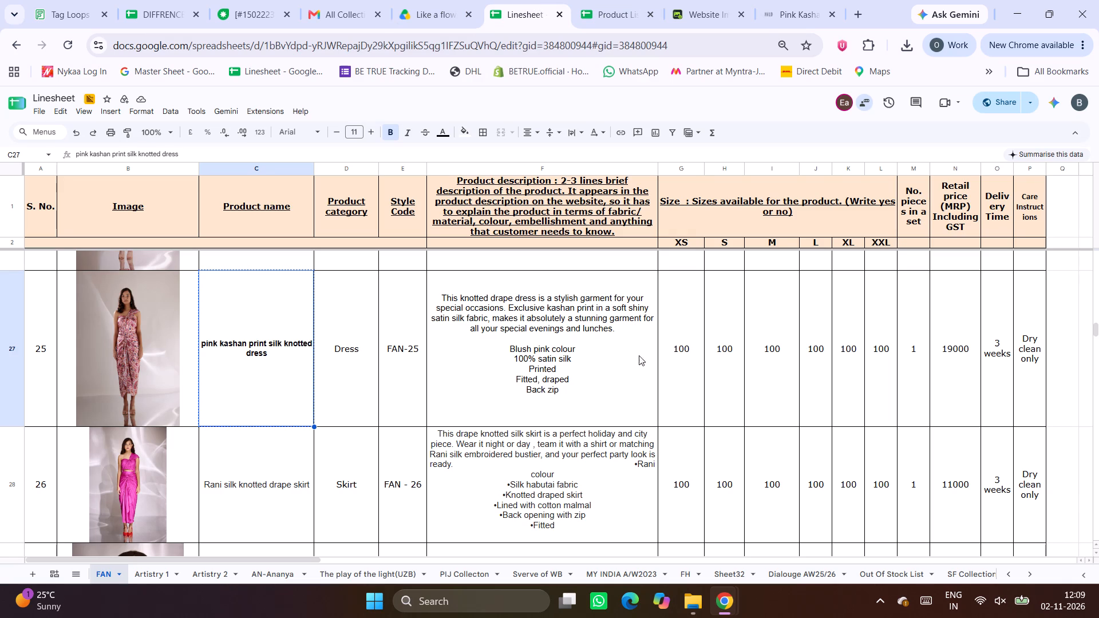
{"action": "left_click", "coordinate": [779, 0]}
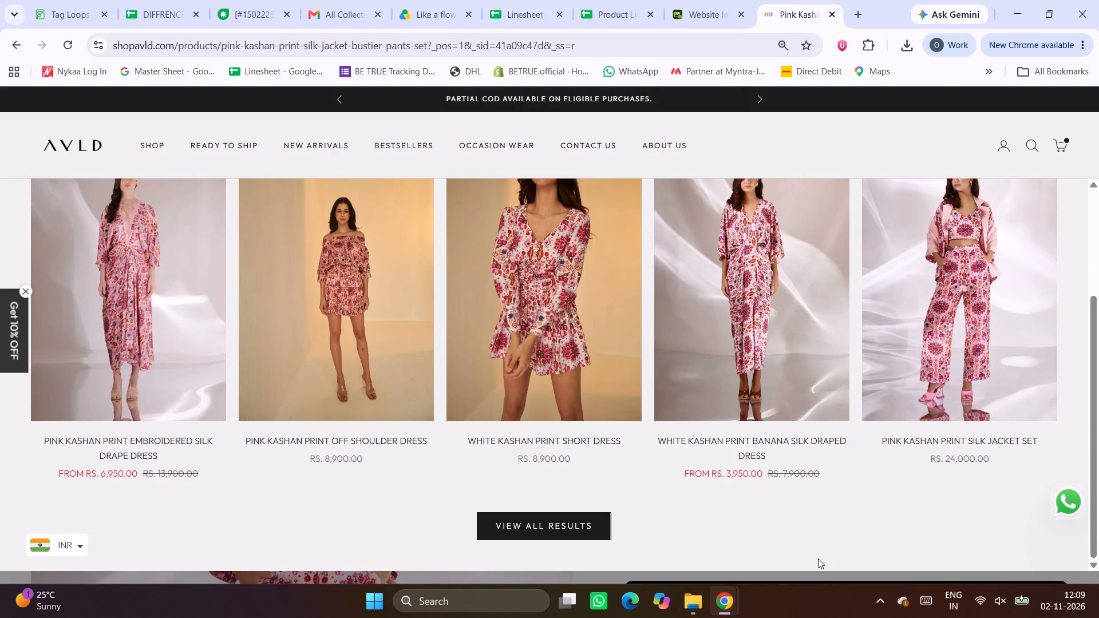
Search Google in a new browser tab for pink kashan print silk knotted dress and look through the results.
{"action": "left_click", "coordinate": [849, 7]}
{"action": "key", "text": "ctrl+v"}
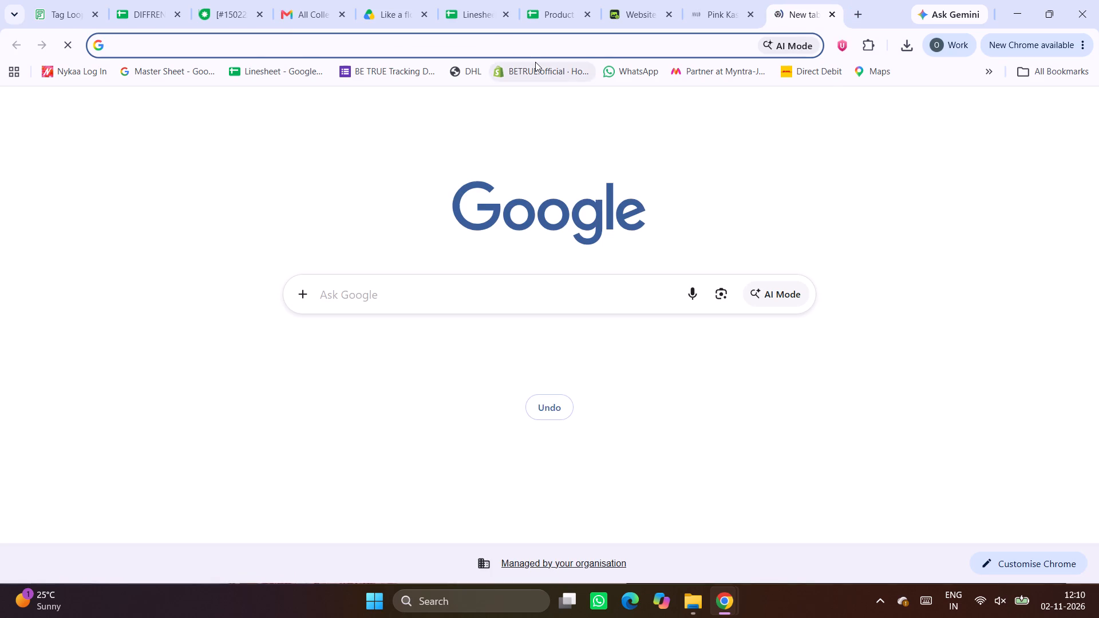
{"action": "key", "text": "Return"}
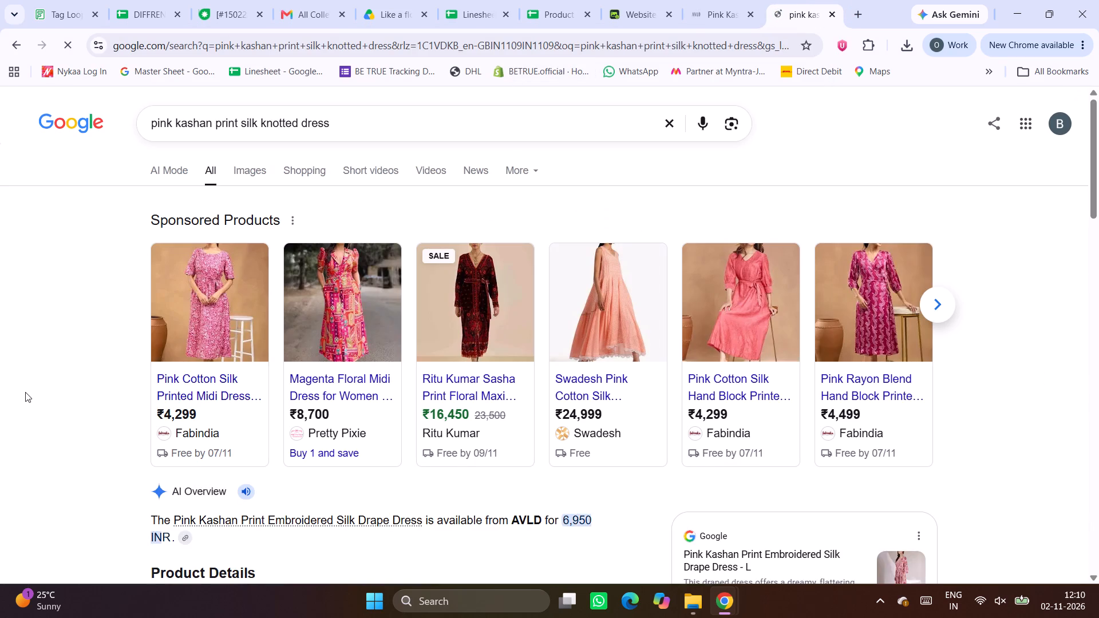
{"action": "scroll", "coordinate": [25, 392], "scroll_direction": "down", "scroll_amount": 5}
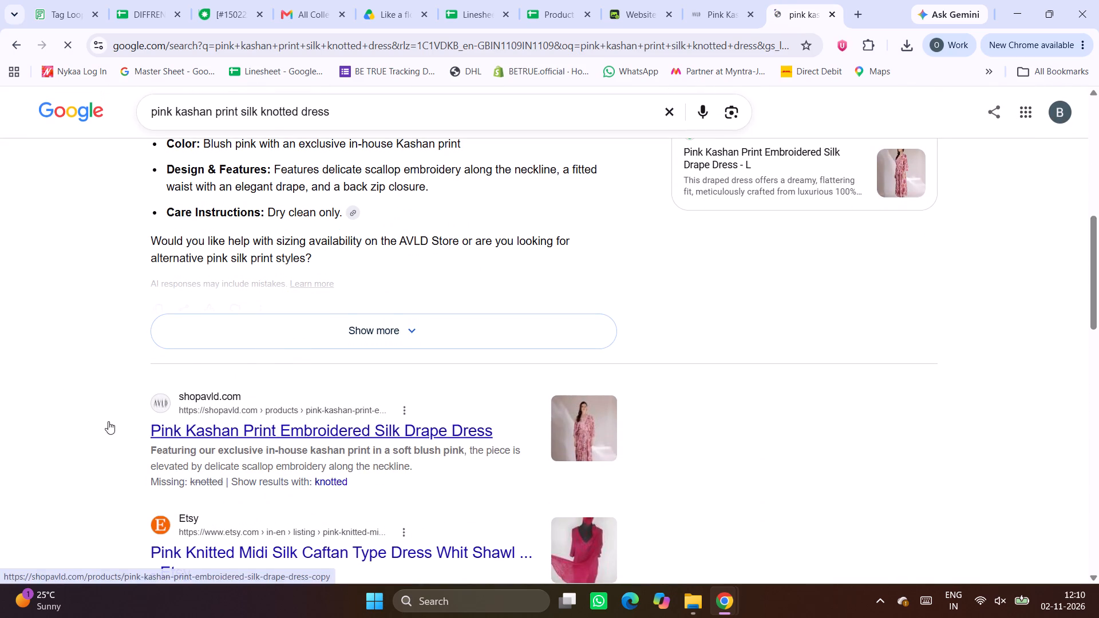
{"action": "scroll", "coordinate": [52, 426], "scroll_direction": "down", "scroll_amount": 1}
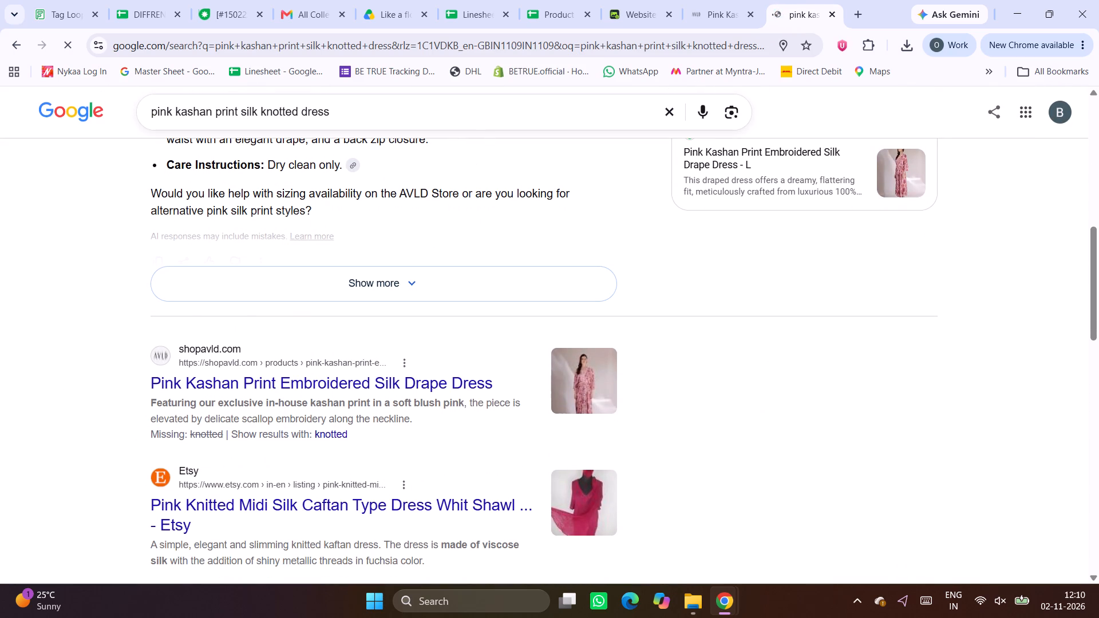
Refine the Google search to pink kashan print silk knotted dress betrue and check the results and images for the FAN-25 dress.
{"action": "left_click", "coordinate": [354, 124]}
{"action": "key", "text": "space"}
{"action": "type", "text": "betrue"}
{"action": "key", "text": "Return"}
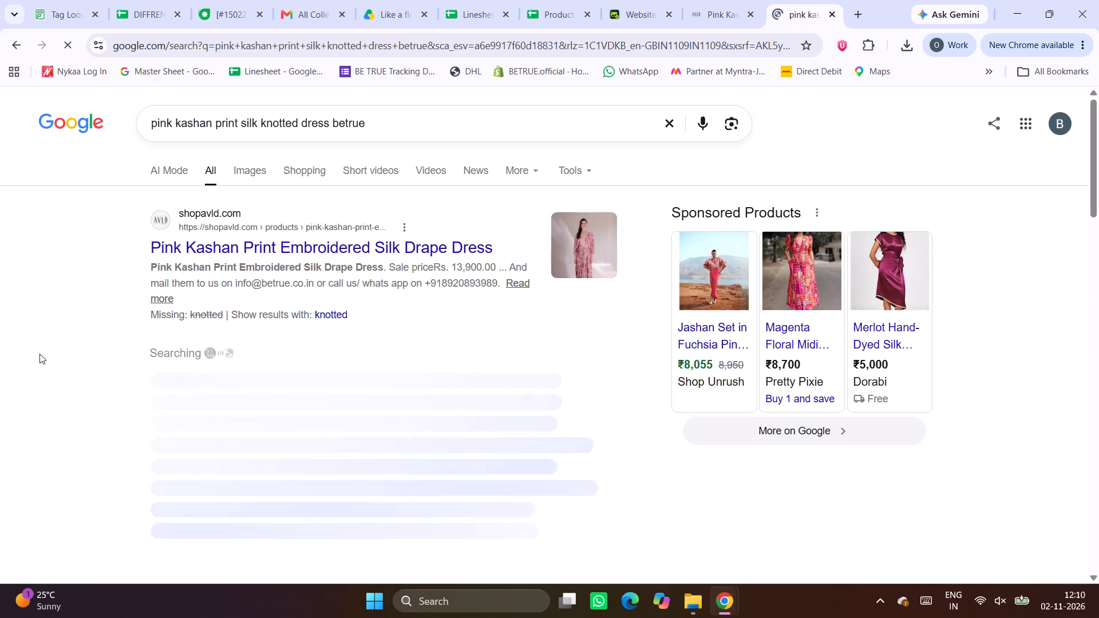
{"action": "scroll", "coordinate": [39, 354], "scroll_direction": "down", "scroll_amount": 1}
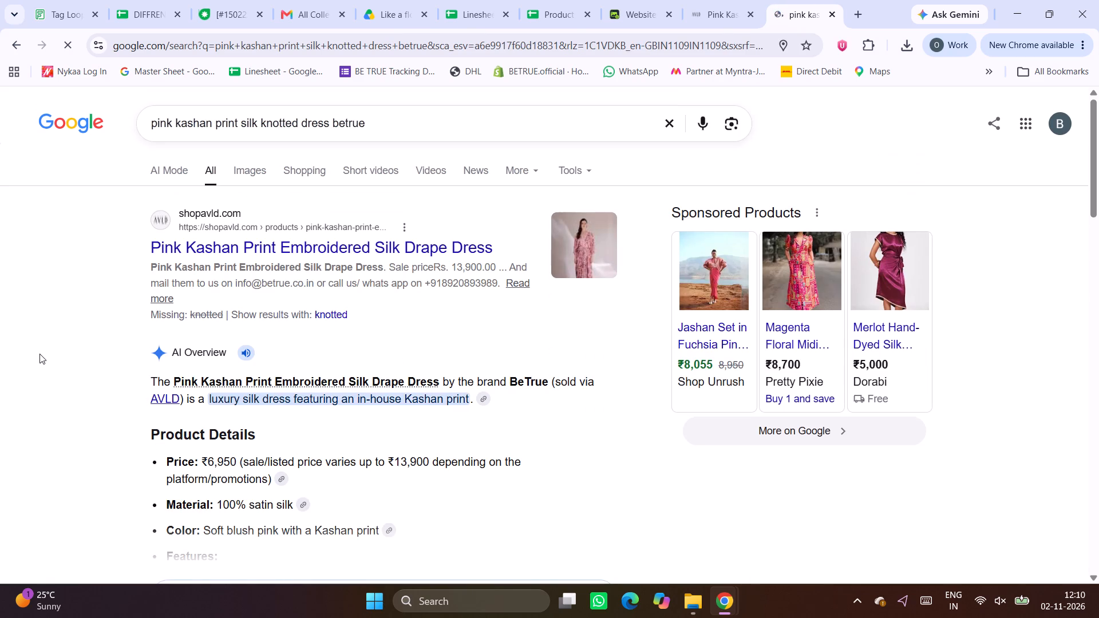
{"action": "scroll", "coordinate": [39, 354], "scroll_direction": "down", "scroll_amount": 5}
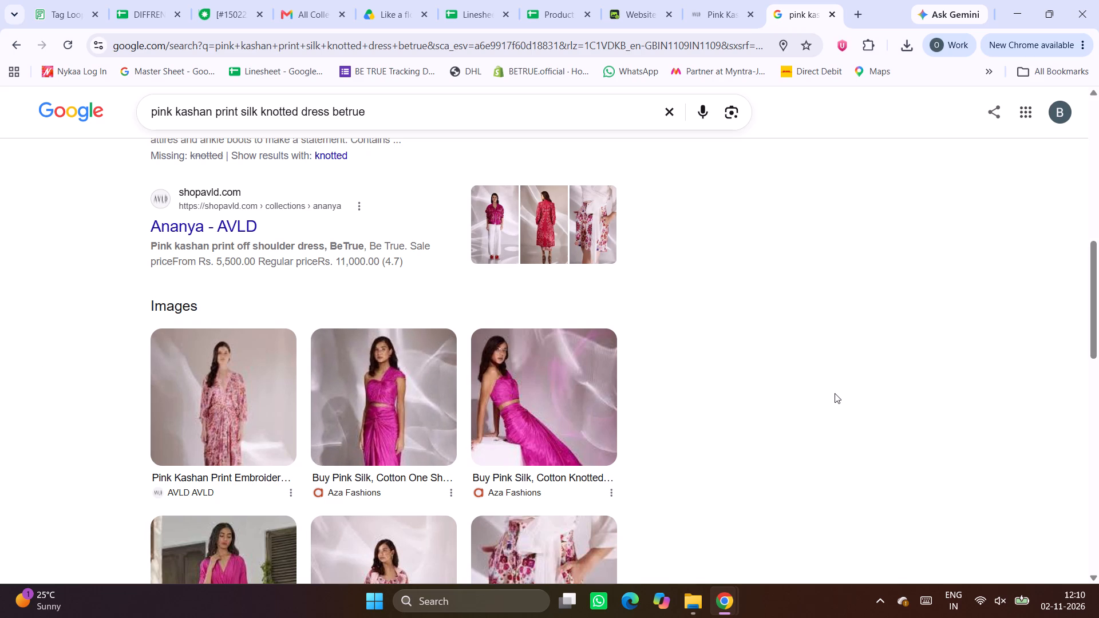
{"action": "scroll", "coordinate": [835, 393], "scroll_direction": "up", "scroll_amount": 6}
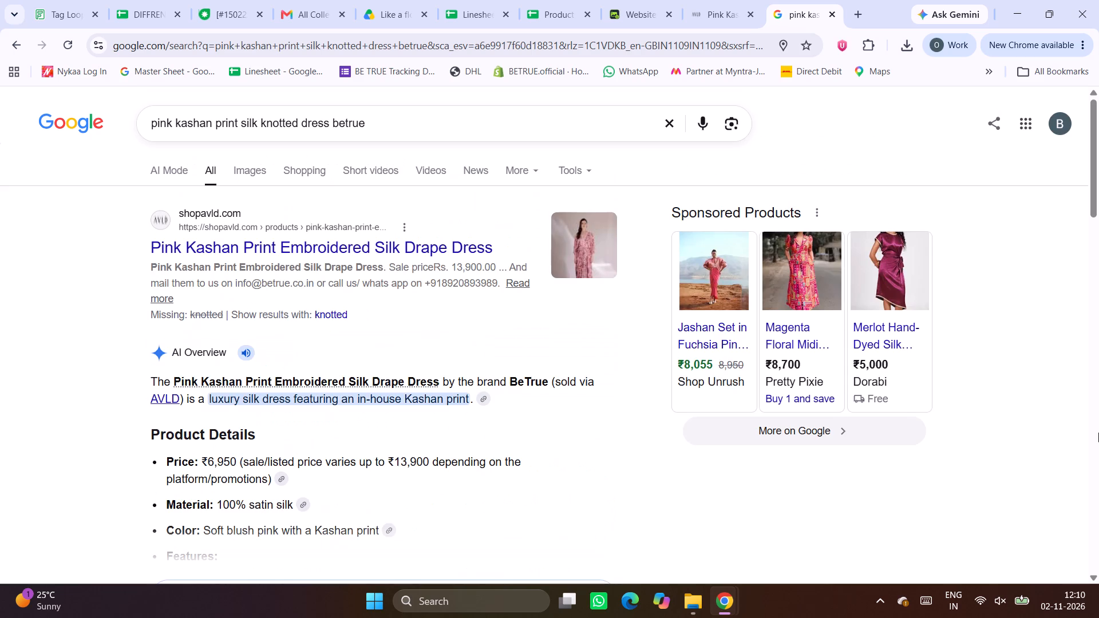
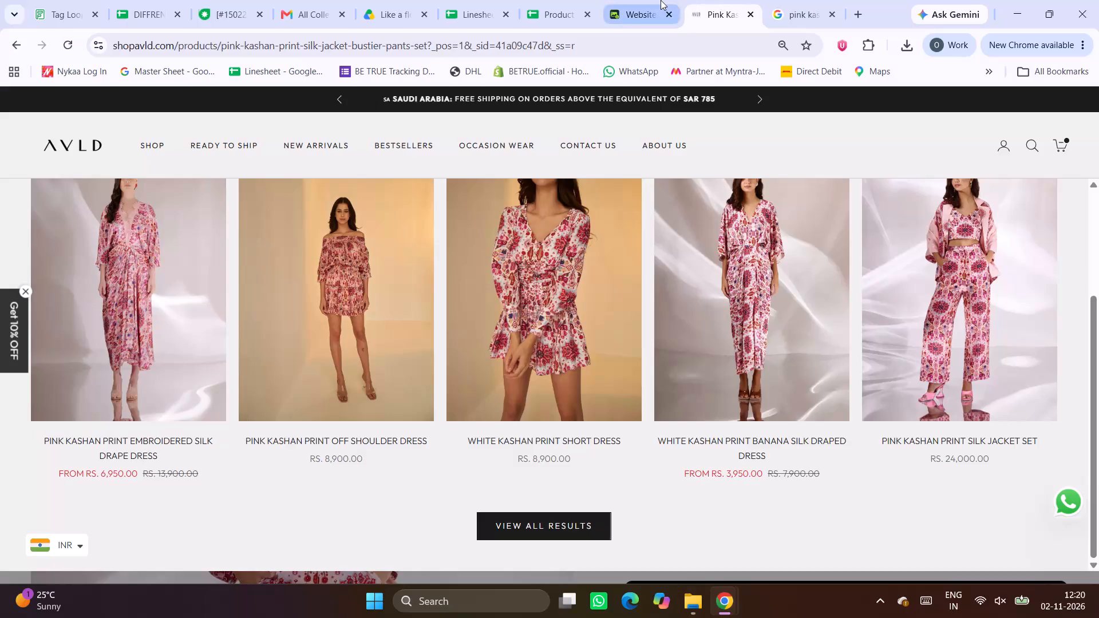
Select the FAN-25 image cell A12 in the Product Listing Sheet and return to the Google results for the knotted dress.
{"action": "double_click", "coordinate": [661, 0]}
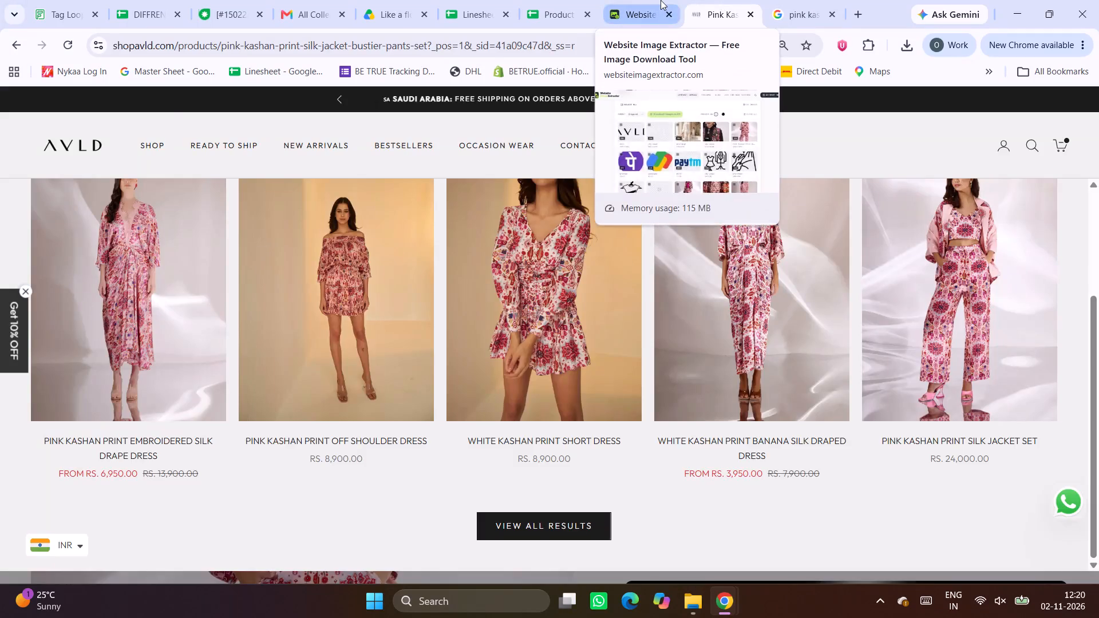
{"action": "left_click", "coordinate": [551, 0]}
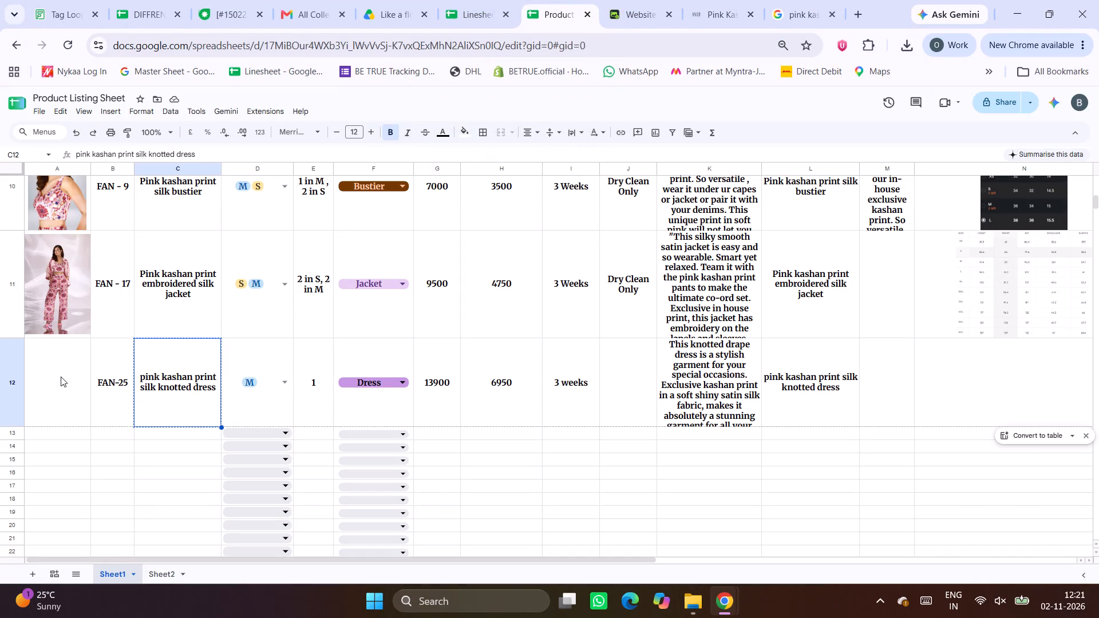
{"action": "left_click", "coordinate": [61, 377]}
{"action": "left_click", "coordinate": [635, 7]}
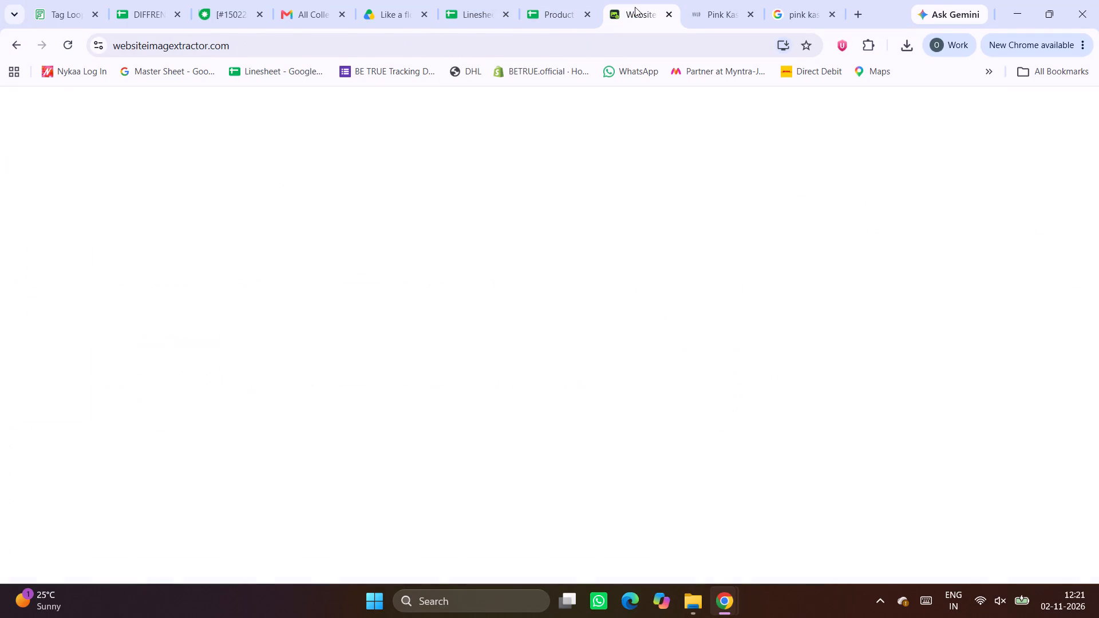
{"action": "left_click", "coordinate": [803, 0]}
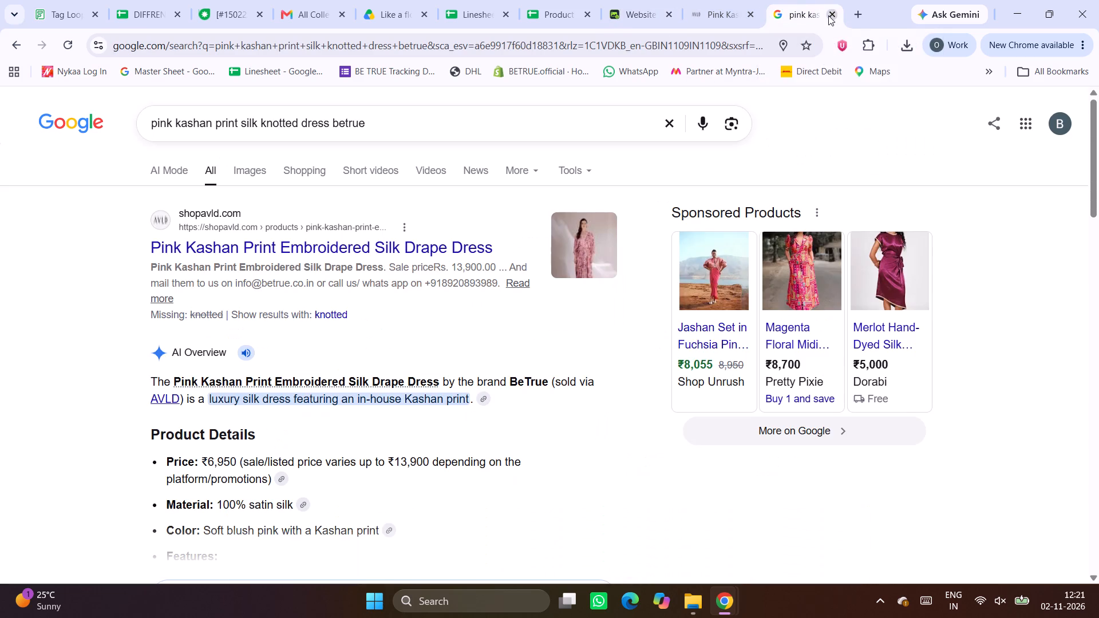
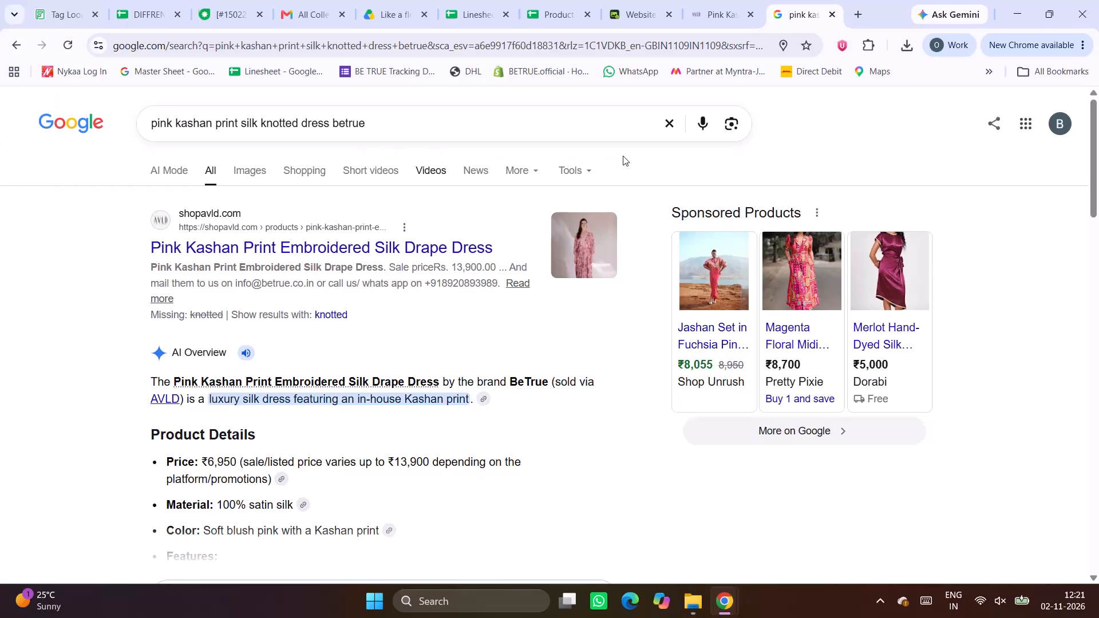
Check the open pages and Drive's Shared with me folder for a knotted dress image, and close the Drive page.
{"action": "left_click", "coordinate": [709, 0]}
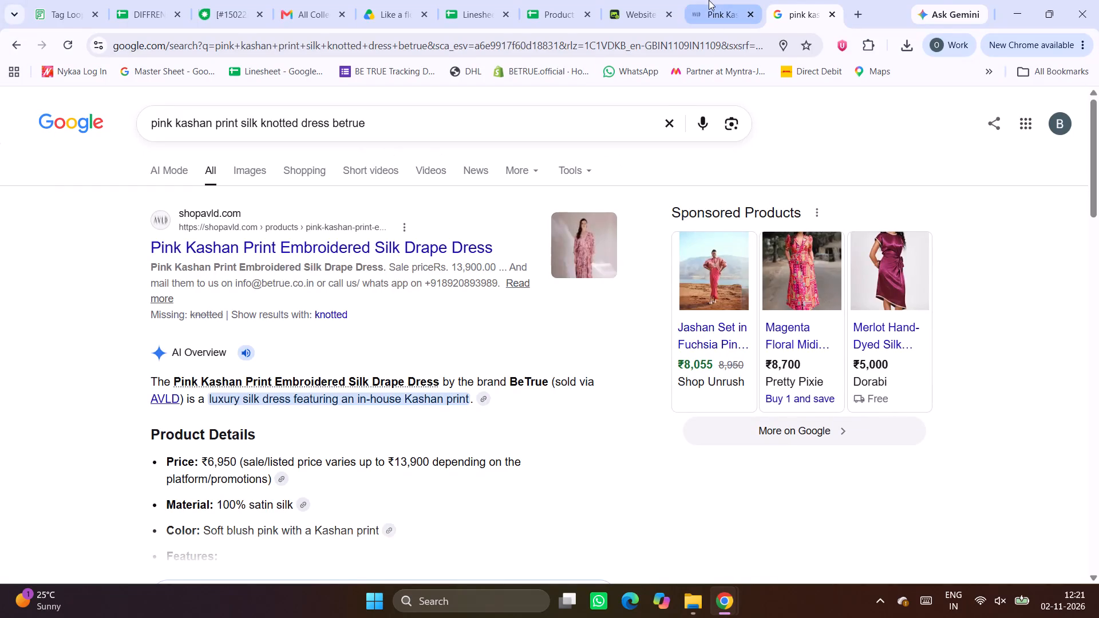
{"action": "left_click", "coordinate": [658, 0]}
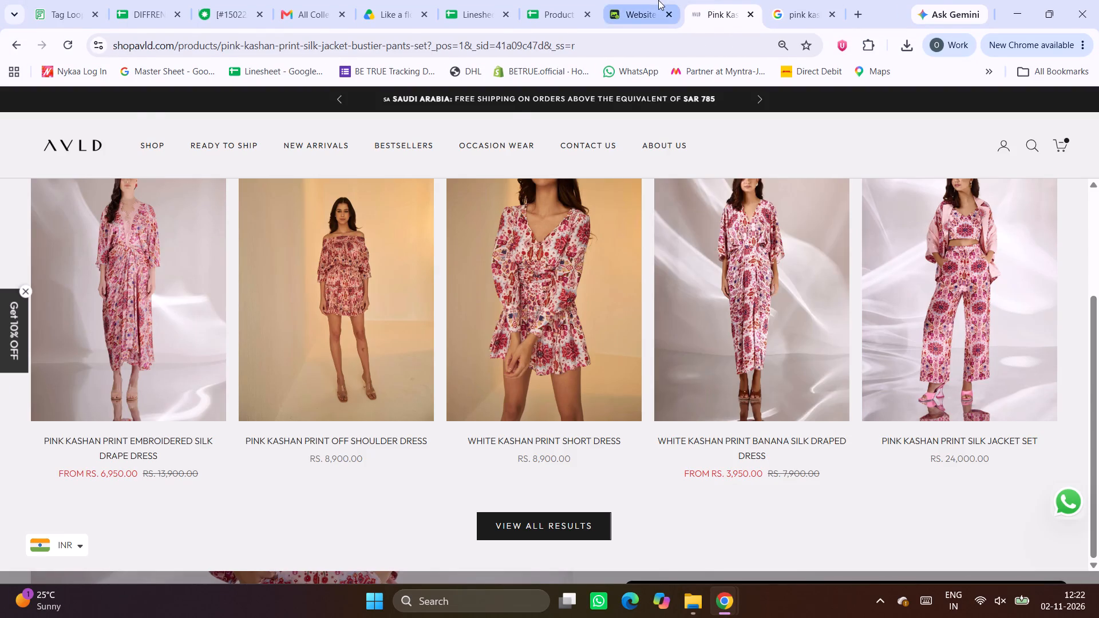
{"action": "left_click", "coordinate": [520, 0]}
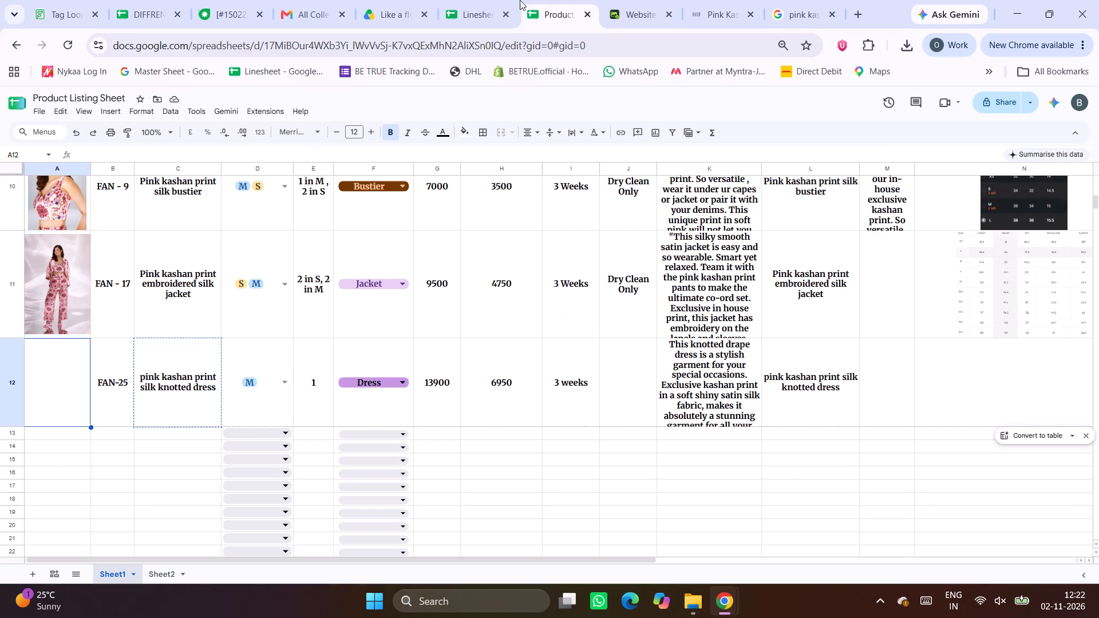
{"action": "left_click", "coordinate": [493, 0]}
{"action": "left_click", "coordinate": [407, 0]}
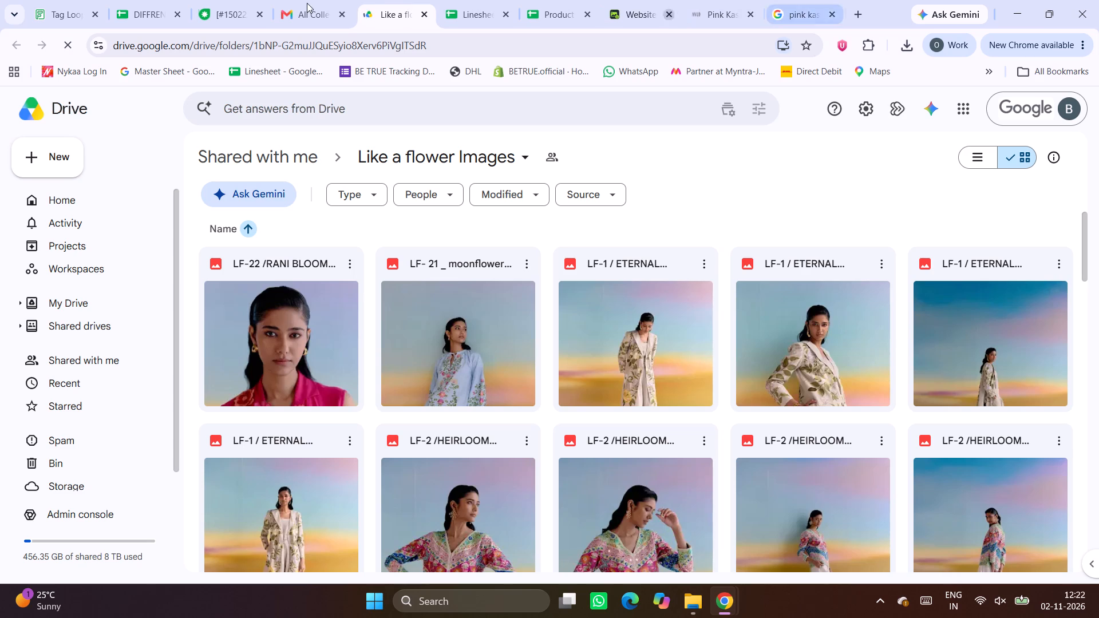
{"action": "double_click", "coordinate": [288, 148]}
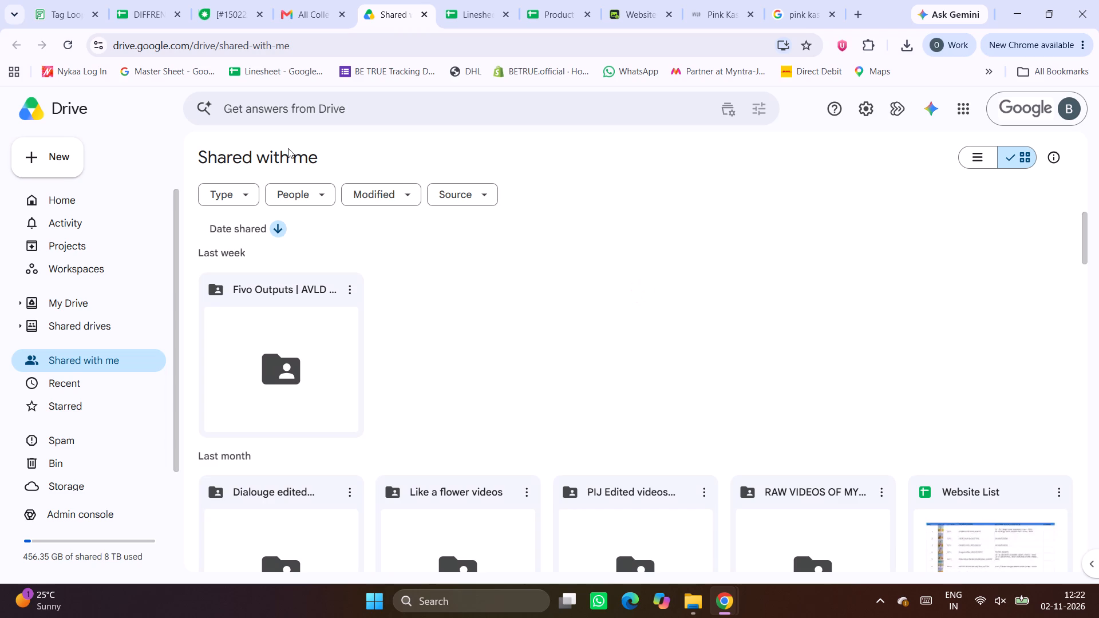
{"action": "left_click", "coordinate": [422, 13]}
Copy the FAN-25 product name from C12 of the Product Listing Sheet and search Google for "pink kashan print silk knotted dress".
{"action": "left_click", "coordinate": [467, 0]}
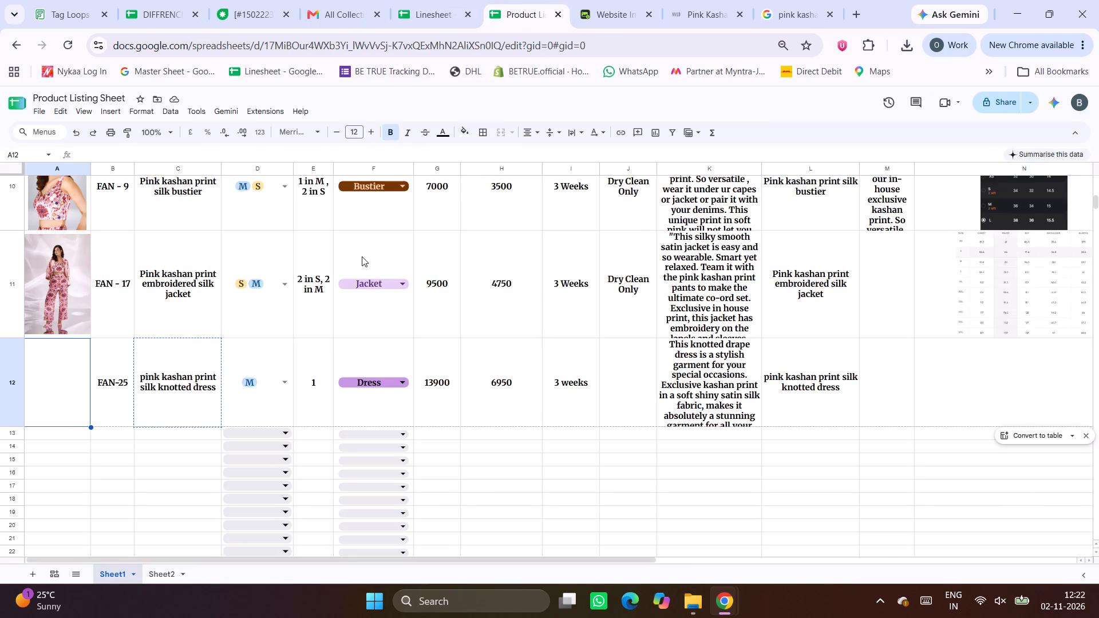
{"action": "left_click", "coordinate": [185, 403]}
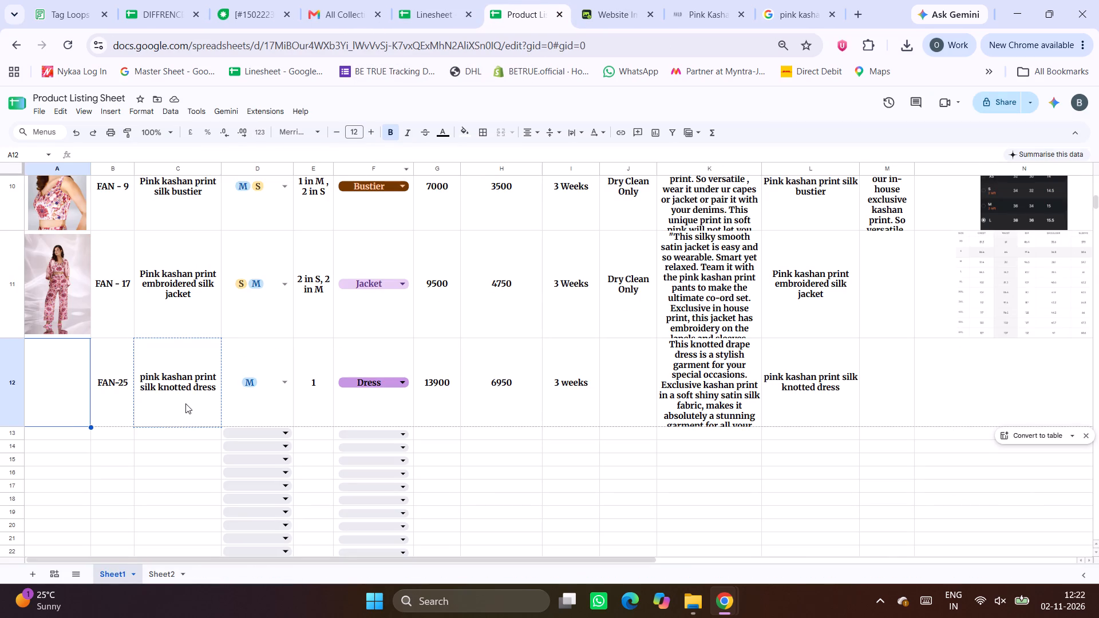
{"action": "key", "text": "ctrl+c"}
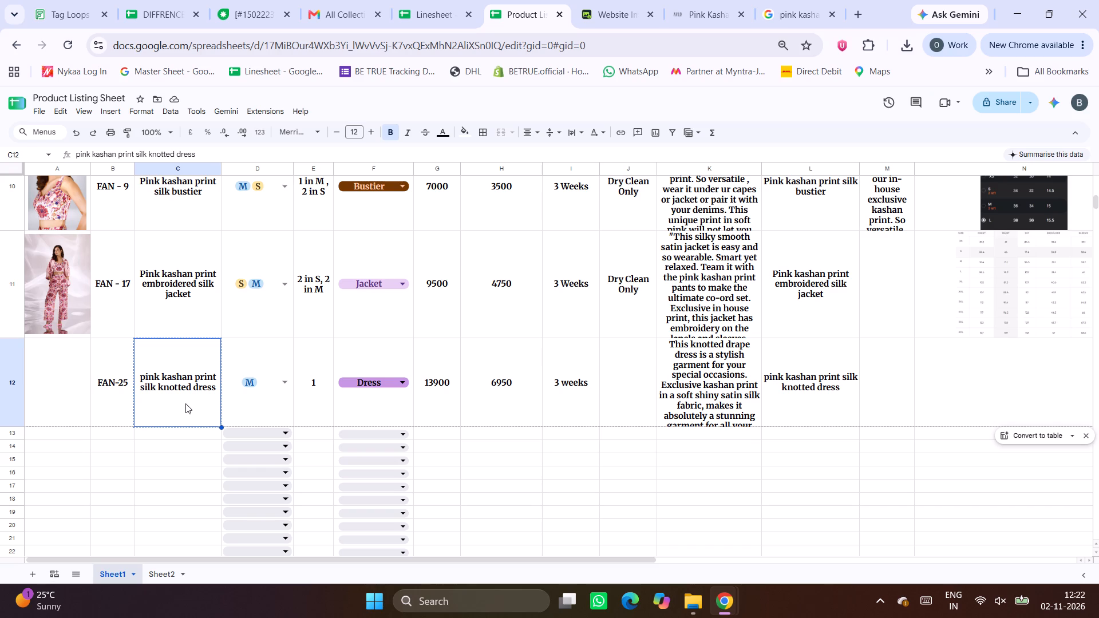
{"action": "left_click", "coordinate": [634, 0]}
{"action": "left_click", "coordinate": [725, 0]}
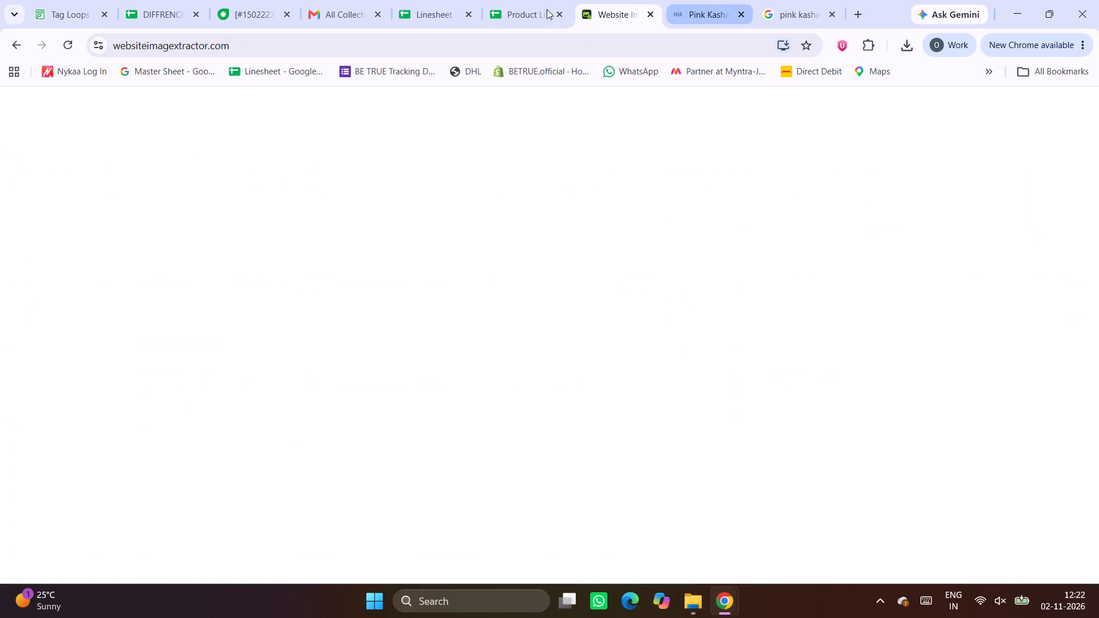
{"action": "left_click", "coordinate": [410, 43]}
{"action": "key", "text": "ctrl+v"}
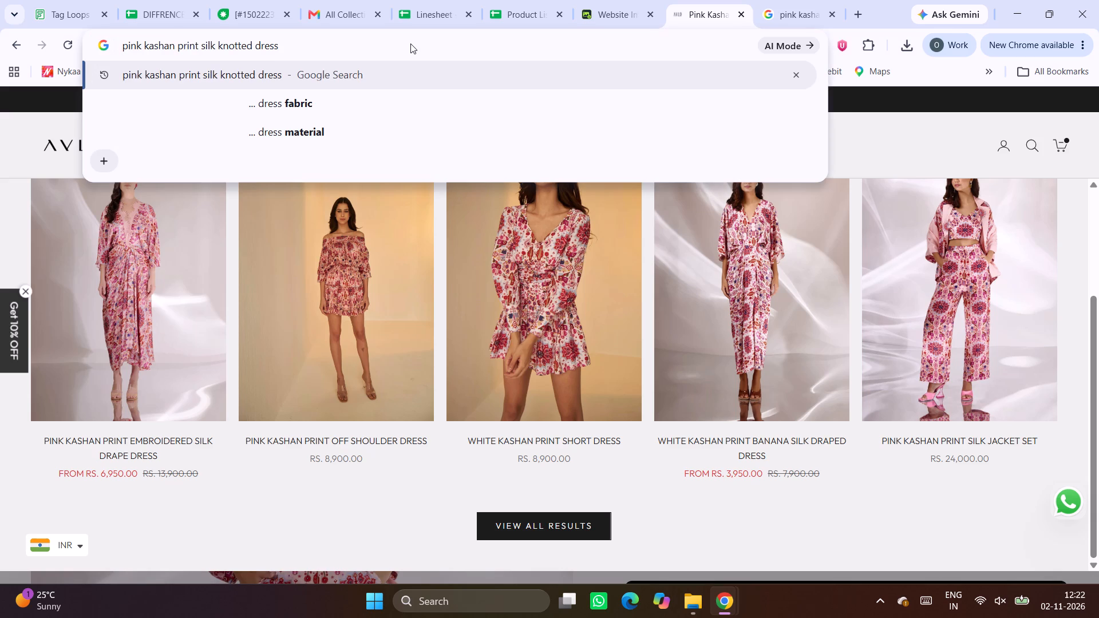
{"action": "key", "text": "Return"}
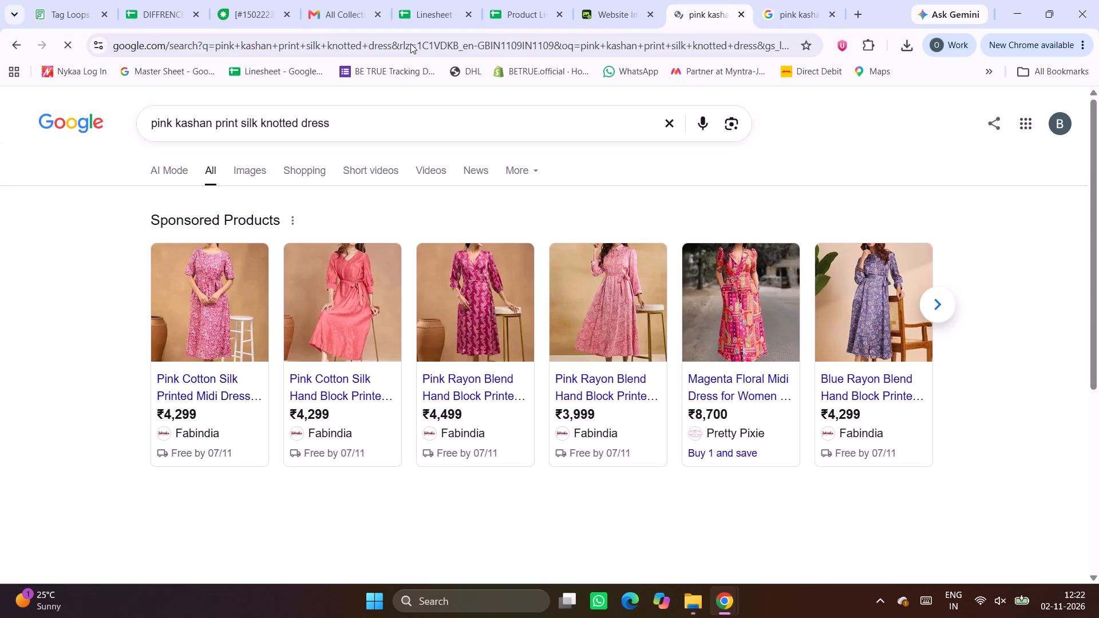
Open the AVLD product page for the Pink Kashan Print Embroidered Silk Drape Dress from the search results.
{"action": "scroll", "coordinate": [0, 252], "scroll_direction": "down", "scroll_amount": 1}
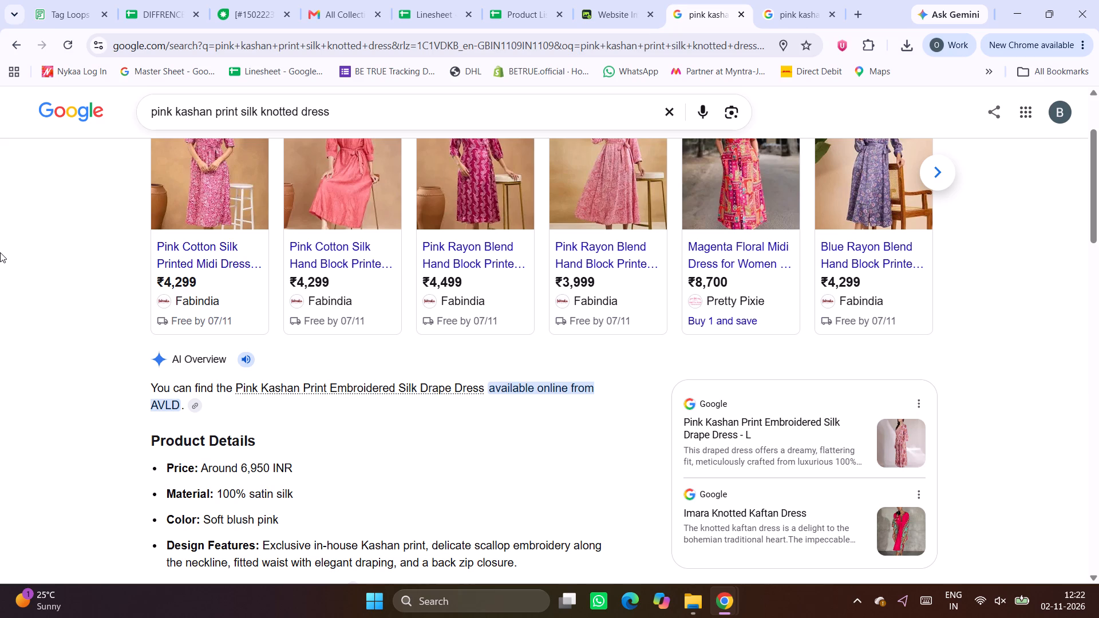
{"action": "left_click_drag", "start_coordinate": [0, 252], "coordinate": [400, 330]}
{"action": "scroll", "coordinate": [596, 398], "scroll_direction": "down", "scroll_amount": 1}
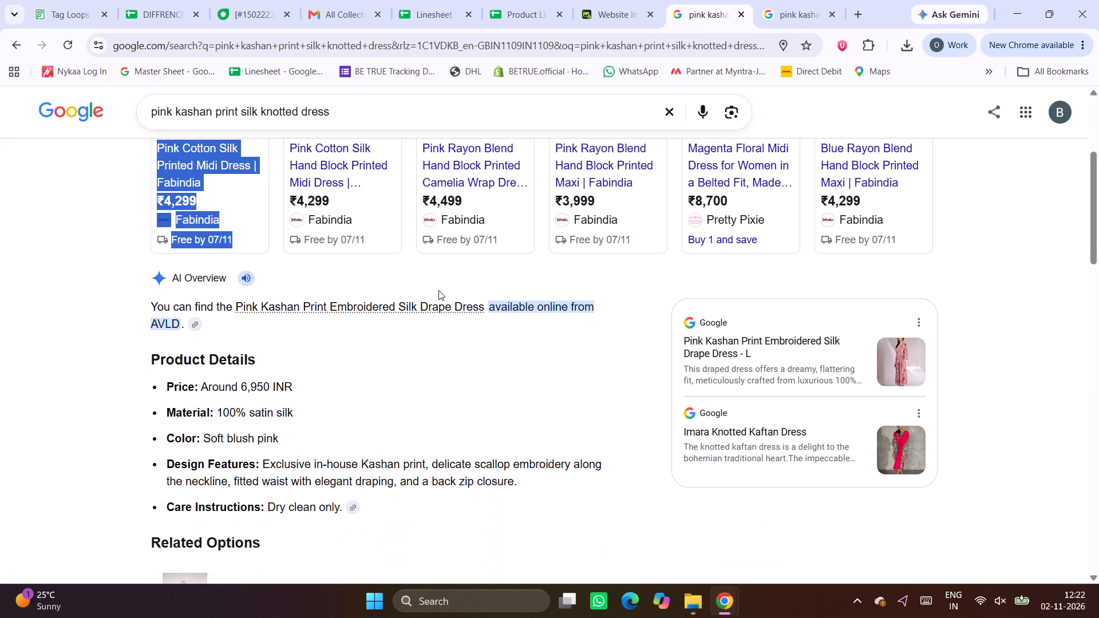
{"action": "left_click", "coordinate": [394, 308]}
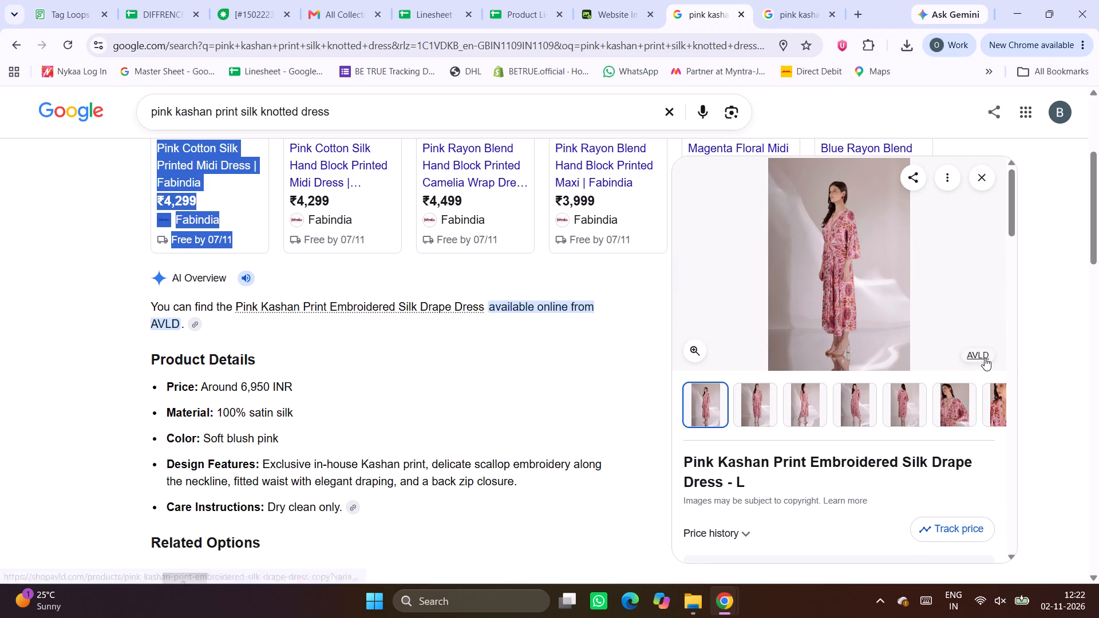
{"action": "left_click", "coordinate": [985, 358]}
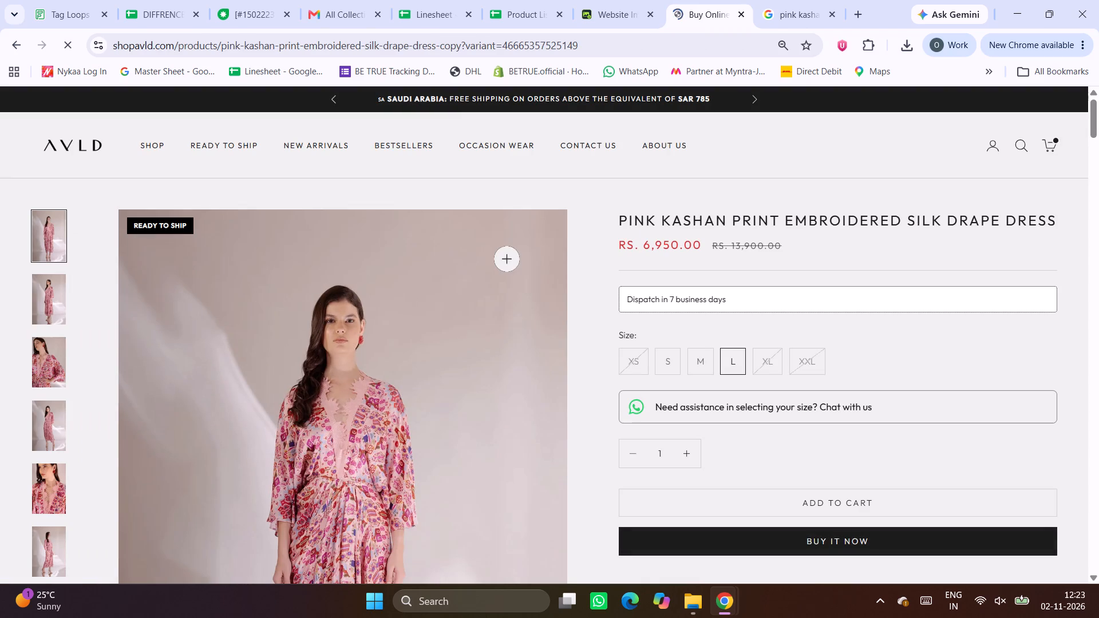
Snip the FAN-25 dress image together with its product name cell from row 27 of the Linesheet.
{"action": "left_click", "coordinate": [497, 0]}
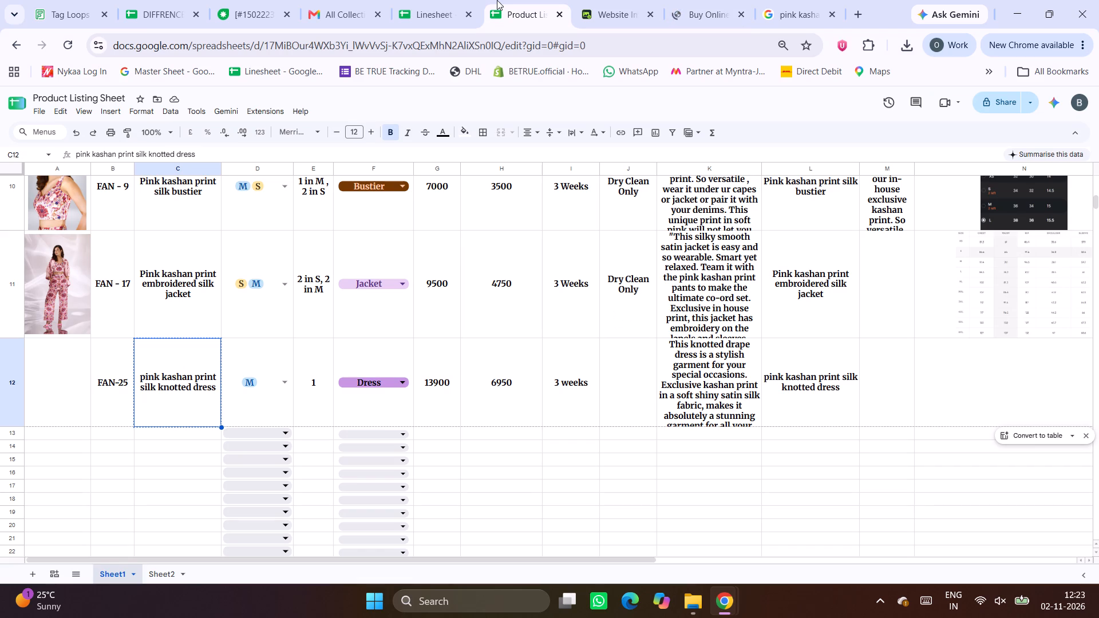
{"action": "left_click", "coordinate": [405, 0]}
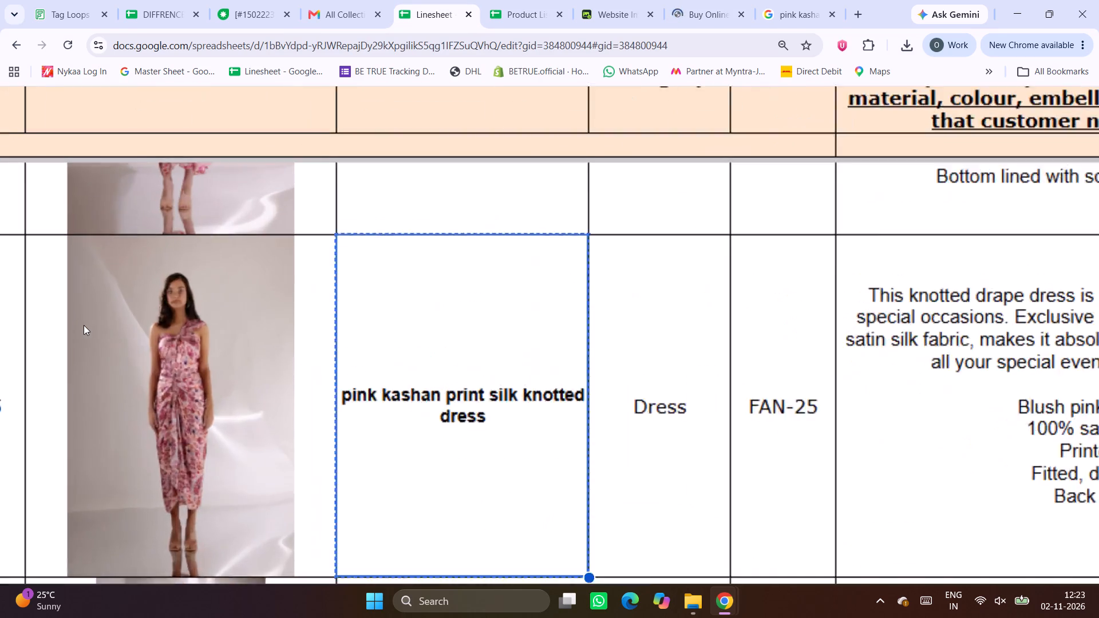
{"action": "scroll", "coordinate": [247, 389], "scroll_direction": "down", "scroll_amount": 2}
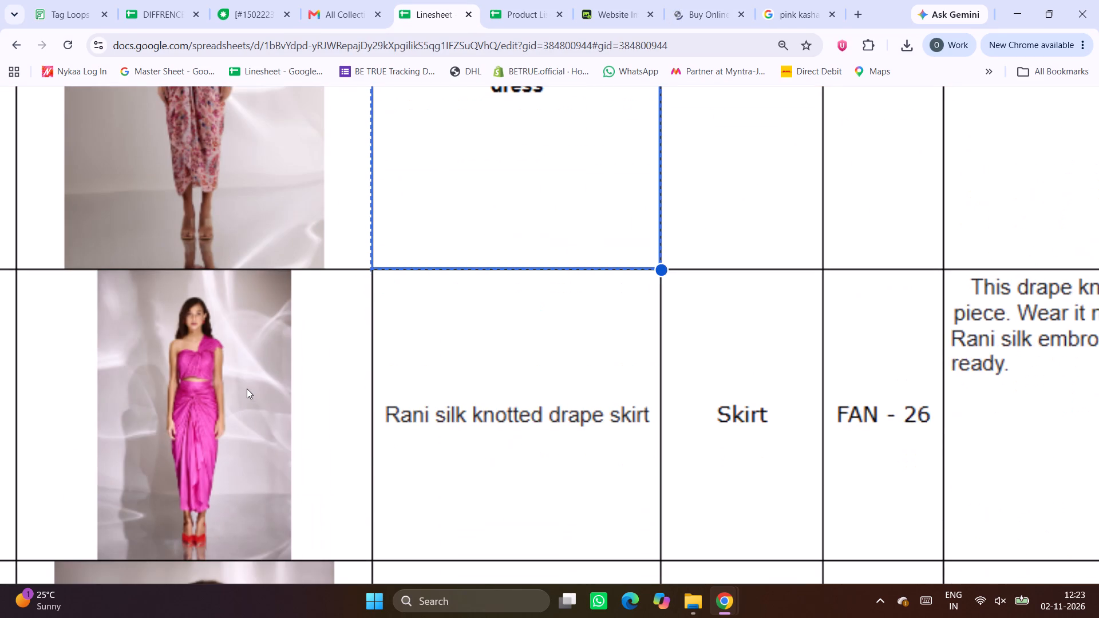
{"action": "scroll", "coordinate": [344, 362], "scroll_direction": "up", "scroll_amount": 1}
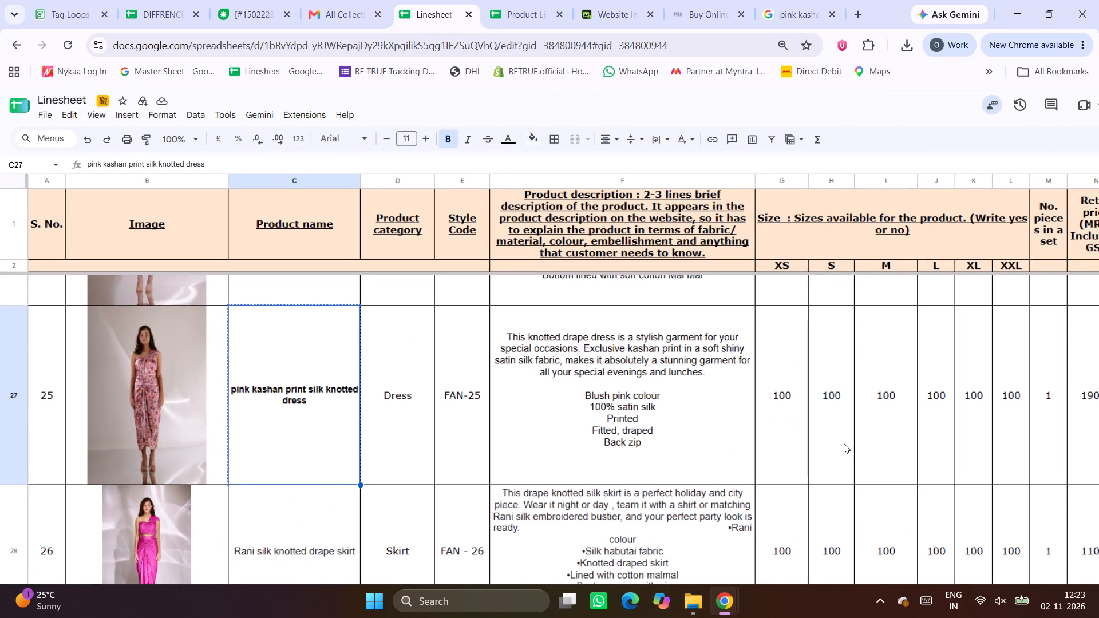
{"action": "key", "text": "Print"}
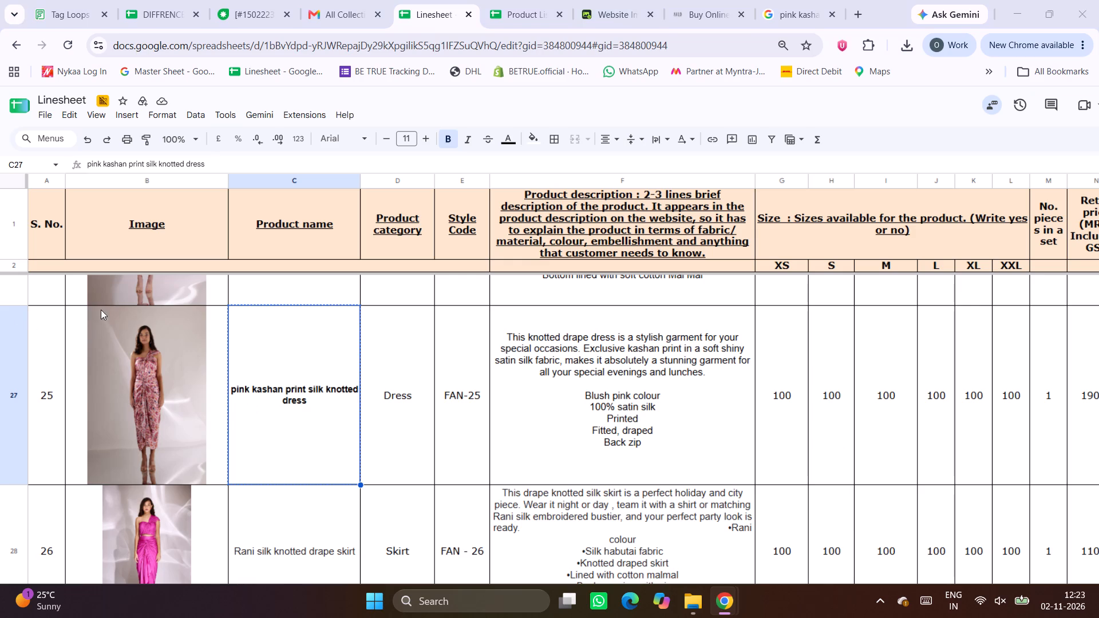
{"action": "left_click_drag", "start_coordinate": [65, 303], "coordinate": [373, 485]}
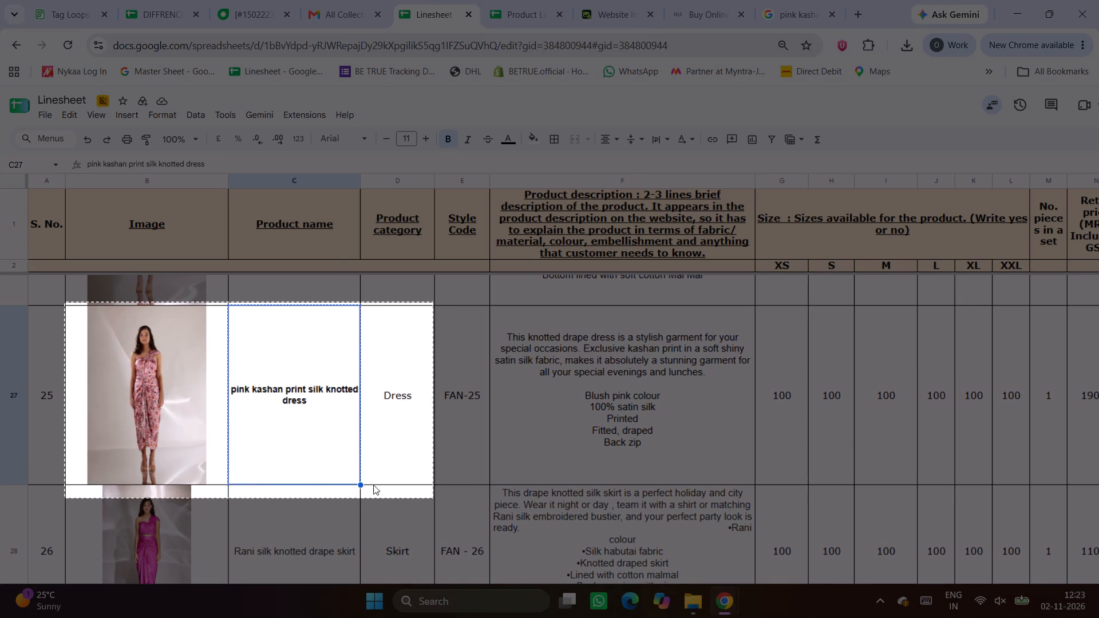
{"action": "left_click_drag", "start_coordinate": [373, 485], "coordinate": [360, 485]}
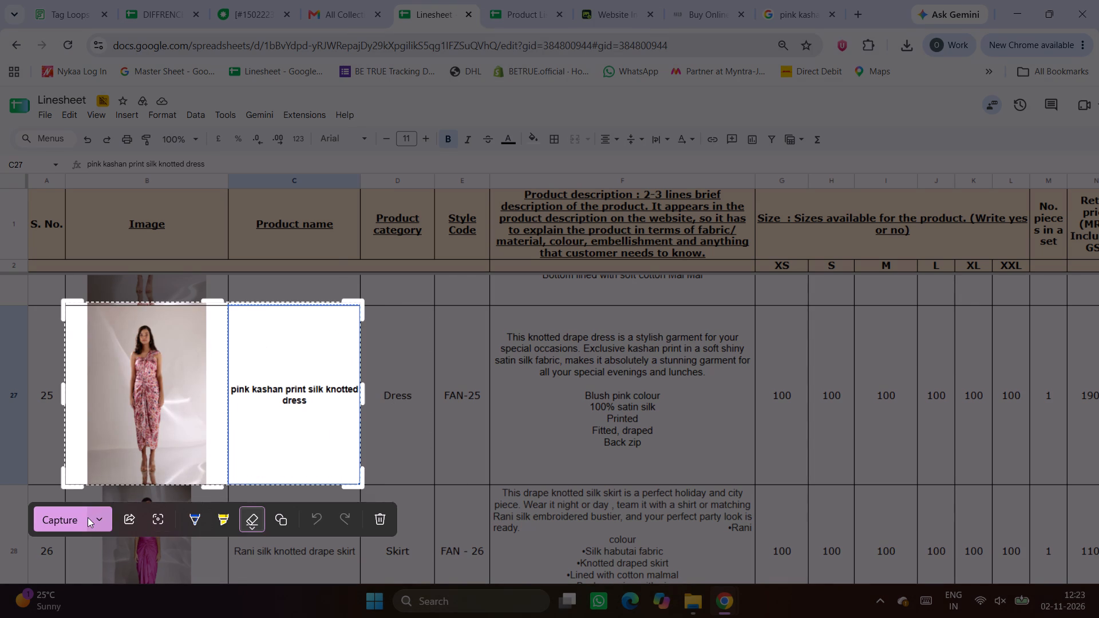
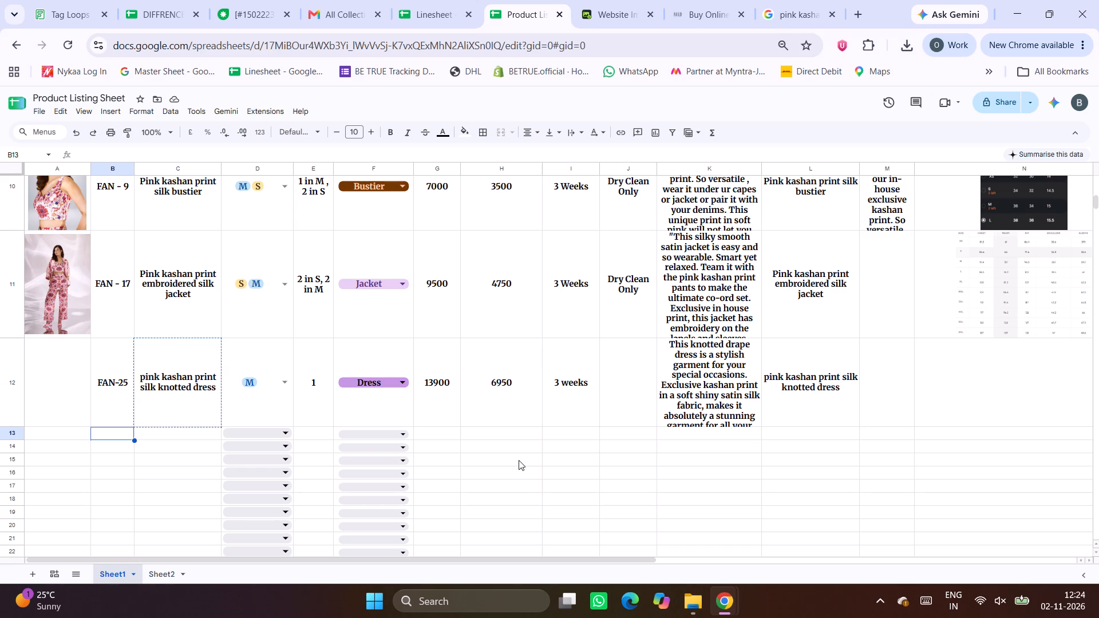
Copy the Rani Knotted Bustier name from Linesheet row 29, search the AVLD site for it, and open the matching bustier and drape skirt set.
{"action": "left_click", "coordinate": [425, 0]}
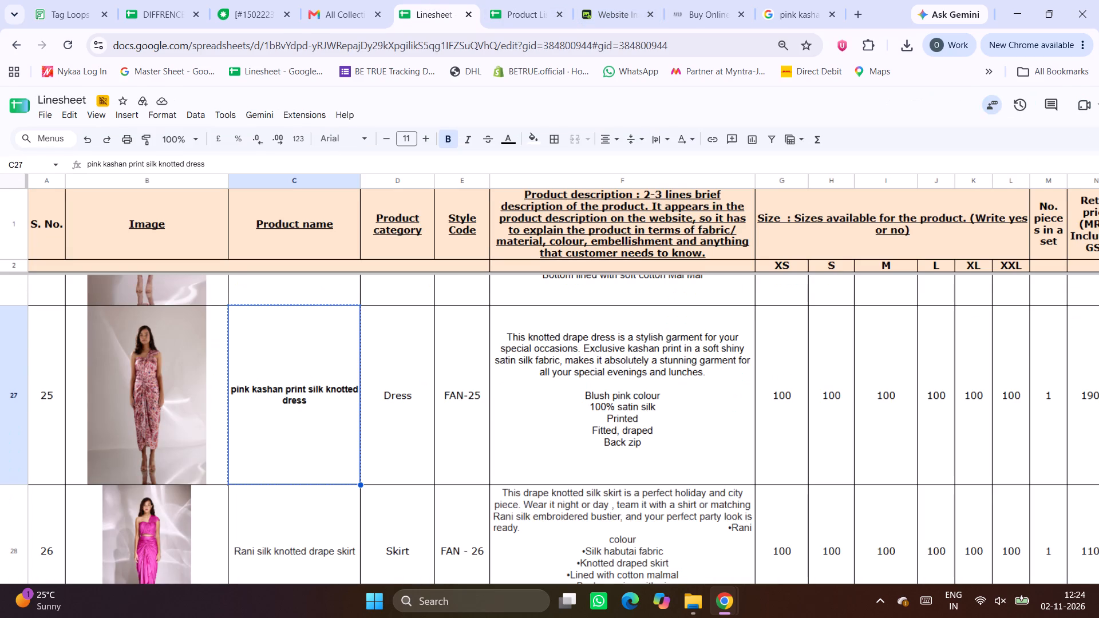
{"action": "scroll", "coordinate": [380, 487], "scroll_direction": "down", "scroll_amount": 4}
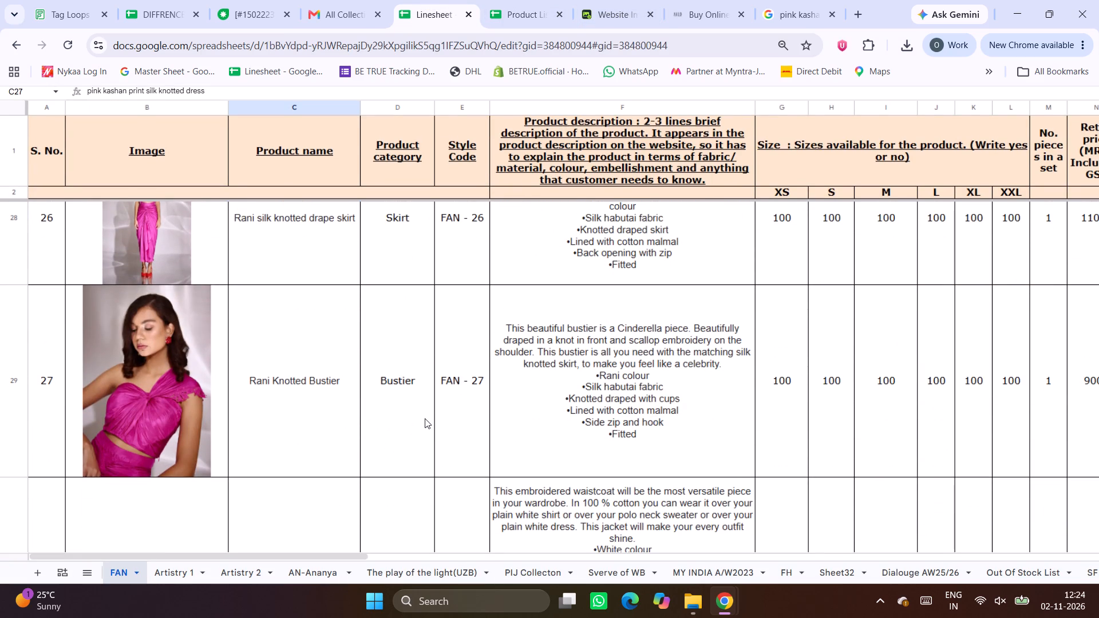
{"action": "left_click", "coordinate": [307, 393]}
{"action": "key", "text": "ctrl+c"}
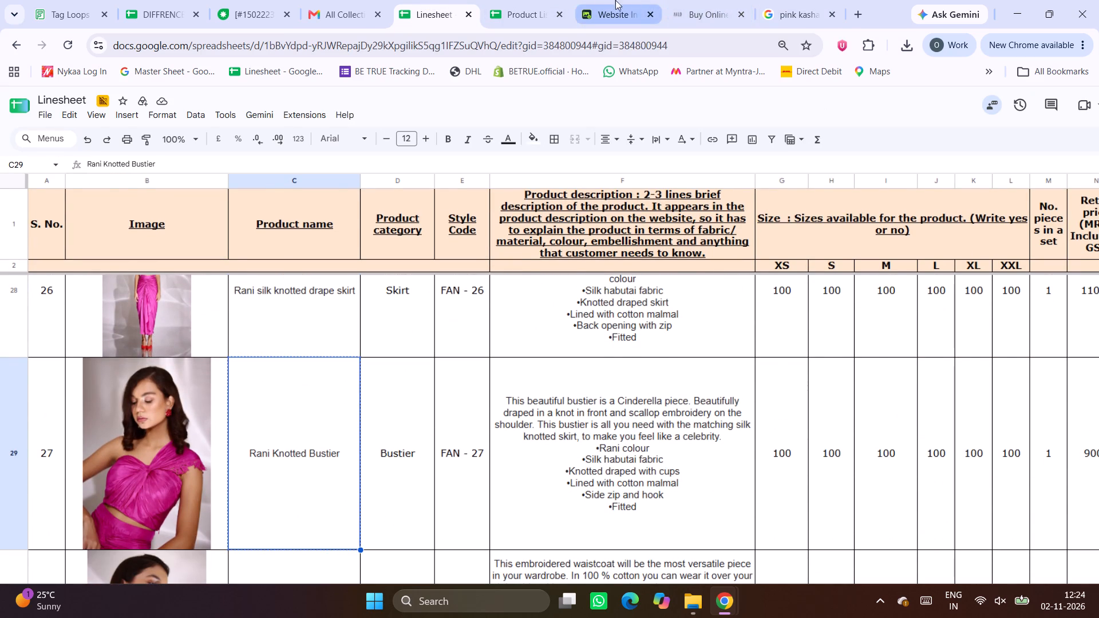
{"action": "left_click", "coordinate": [702, 0]}
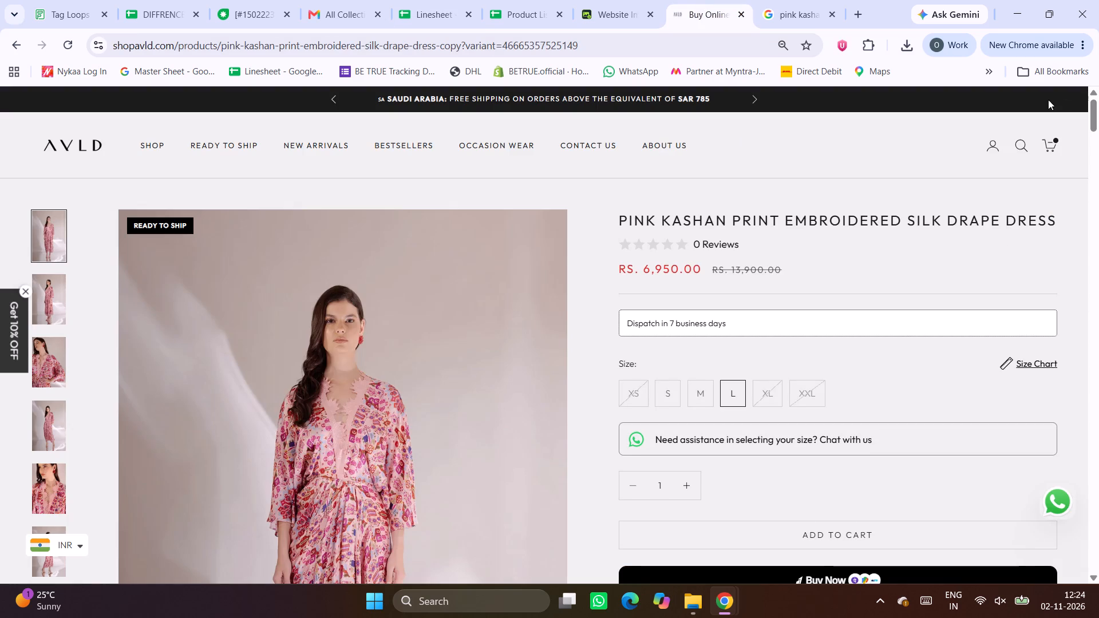
{"action": "left_click", "coordinate": [1025, 145]}
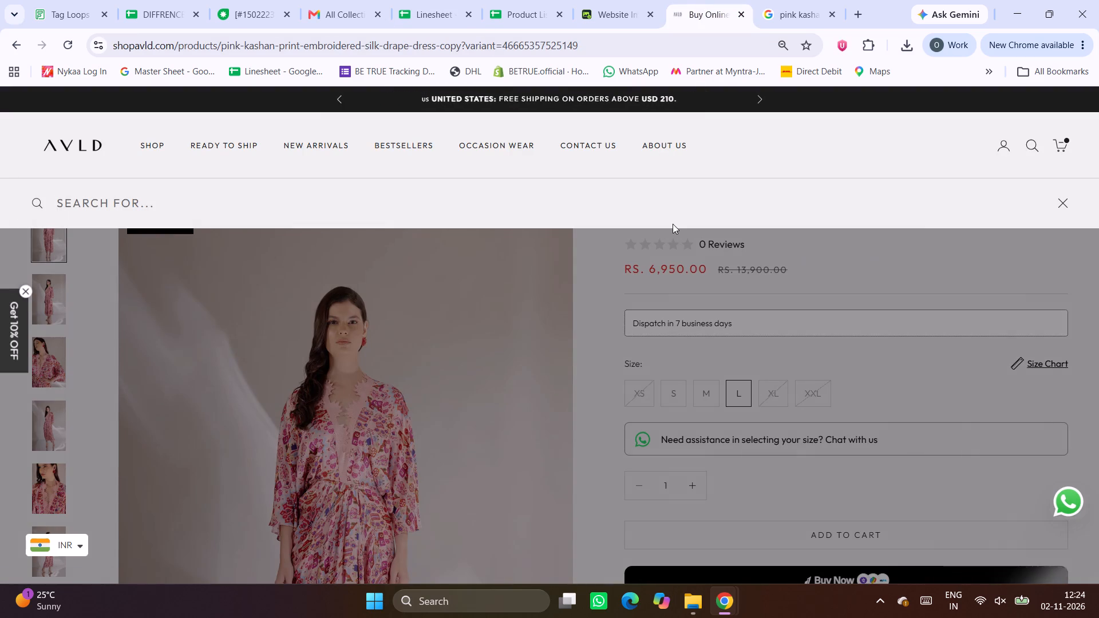
{"action": "key", "text": "ctrl+v"}
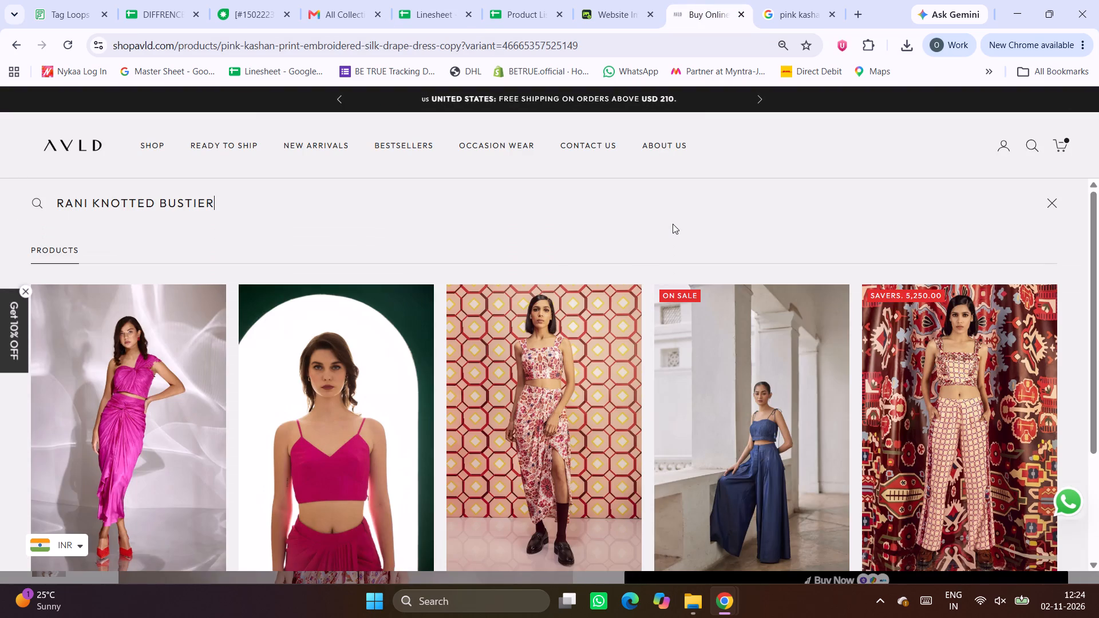
{"action": "scroll", "coordinate": [608, 437], "scroll_direction": "down", "scroll_amount": 2}
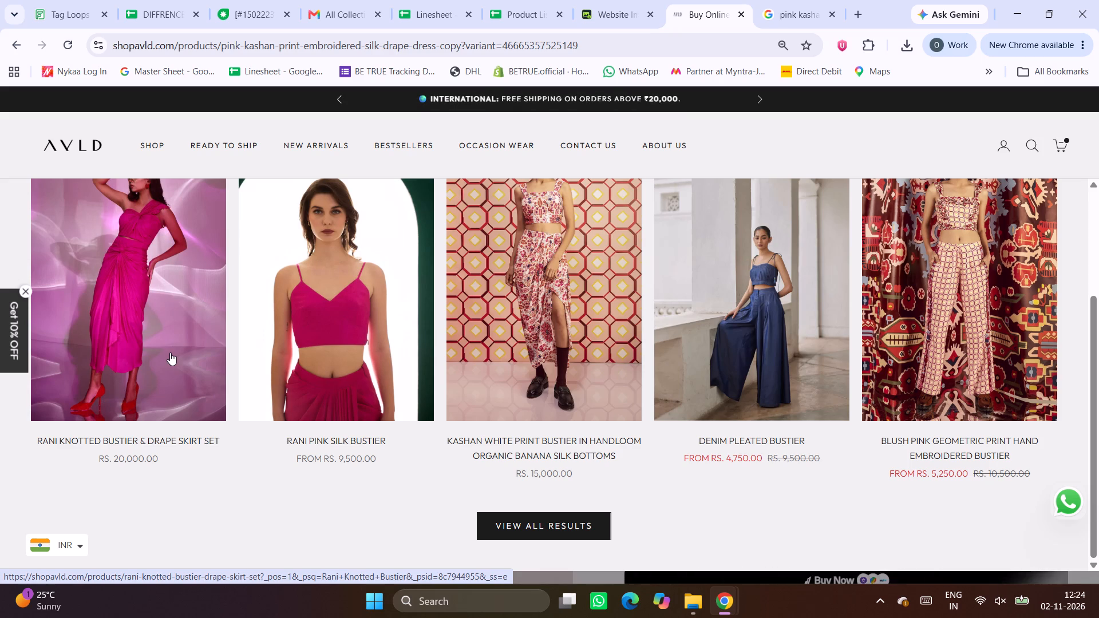
{"action": "left_click", "coordinate": [170, 352]}
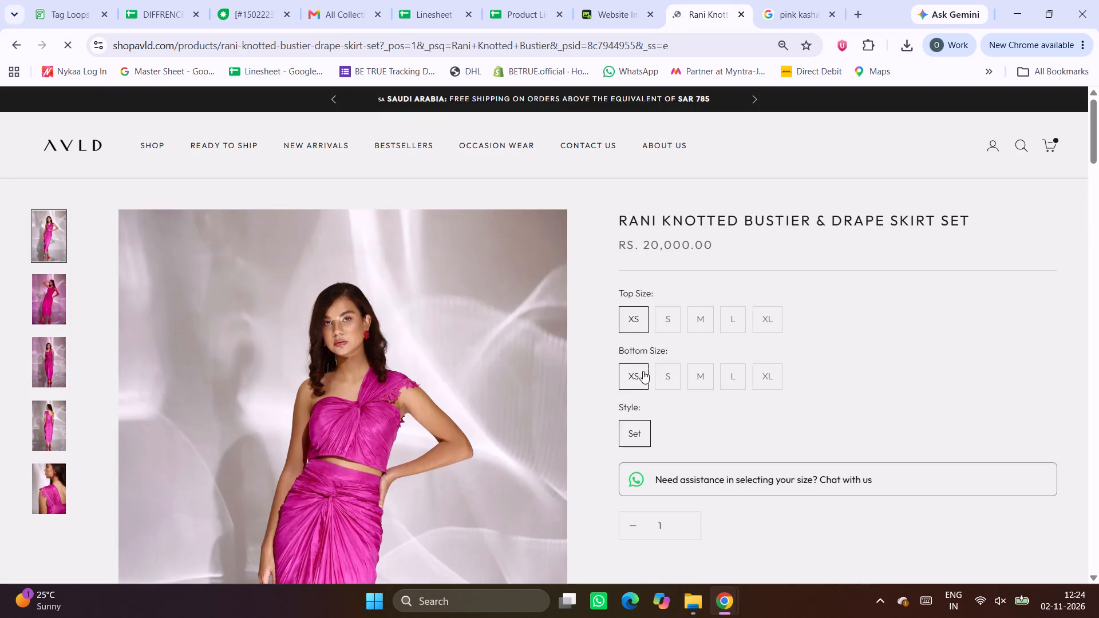
{"action": "scroll", "coordinate": [616, 347], "scroll_direction": "down", "scroll_amount": 1}
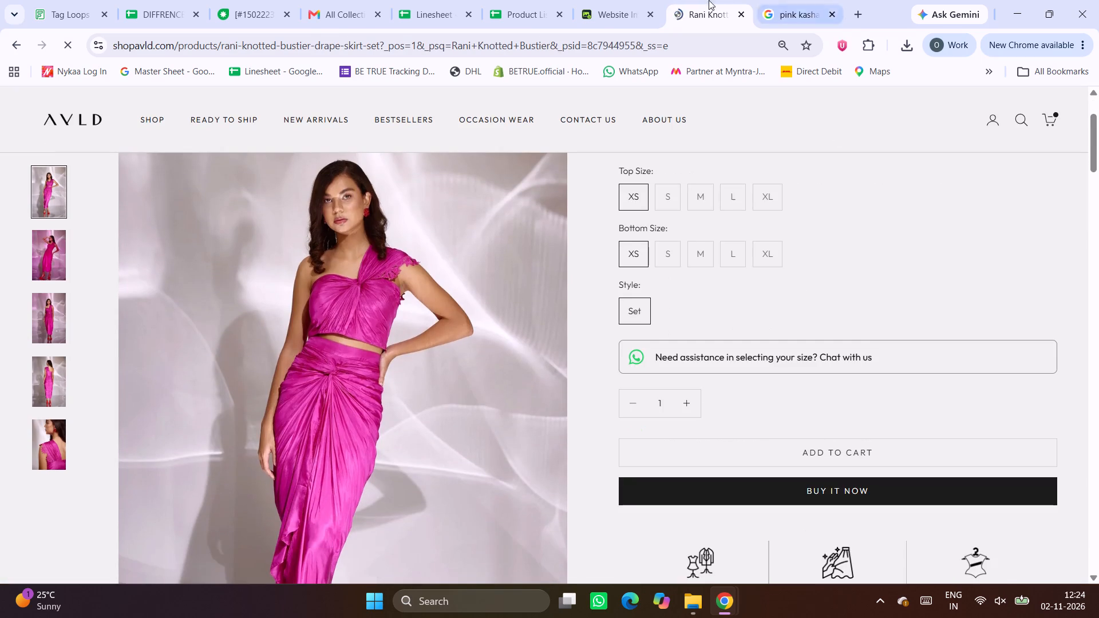
Copy the style code FAN - 27 from the Linesheet into B13 of the Product Listing Sheet.
{"action": "left_click", "coordinate": [531, 0]}
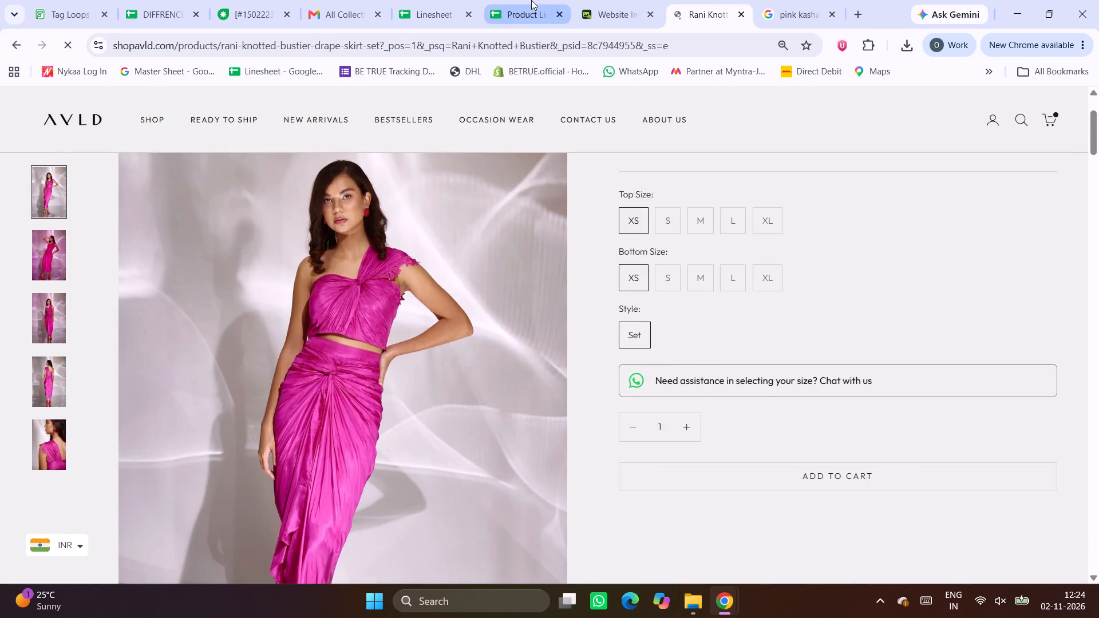
{"action": "left_click", "coordinate": [428, 0]}
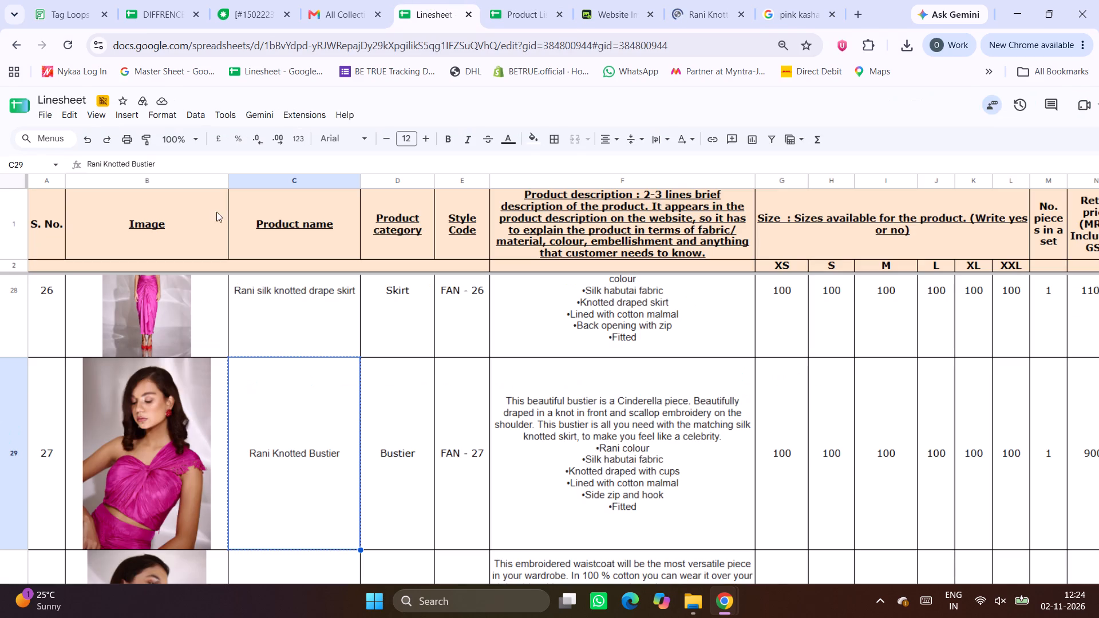
{"action": "left_click", "coordinate": [477, 470]}
{"action": "key", "text": "ctrl+c"}
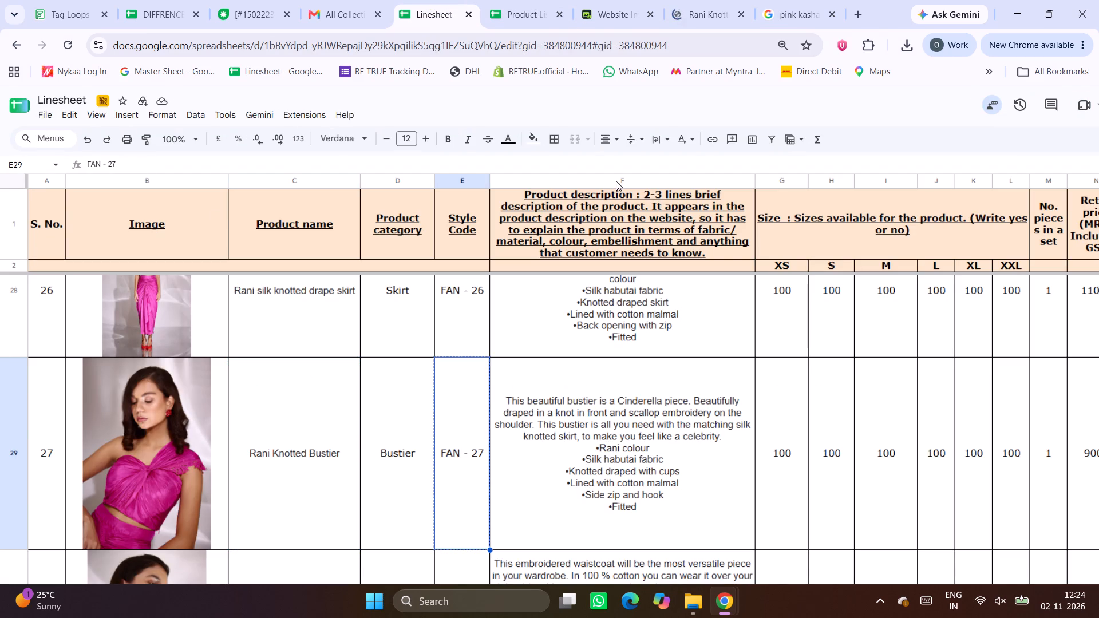
{"action": "left_click", "coordinate": [561, 0]}
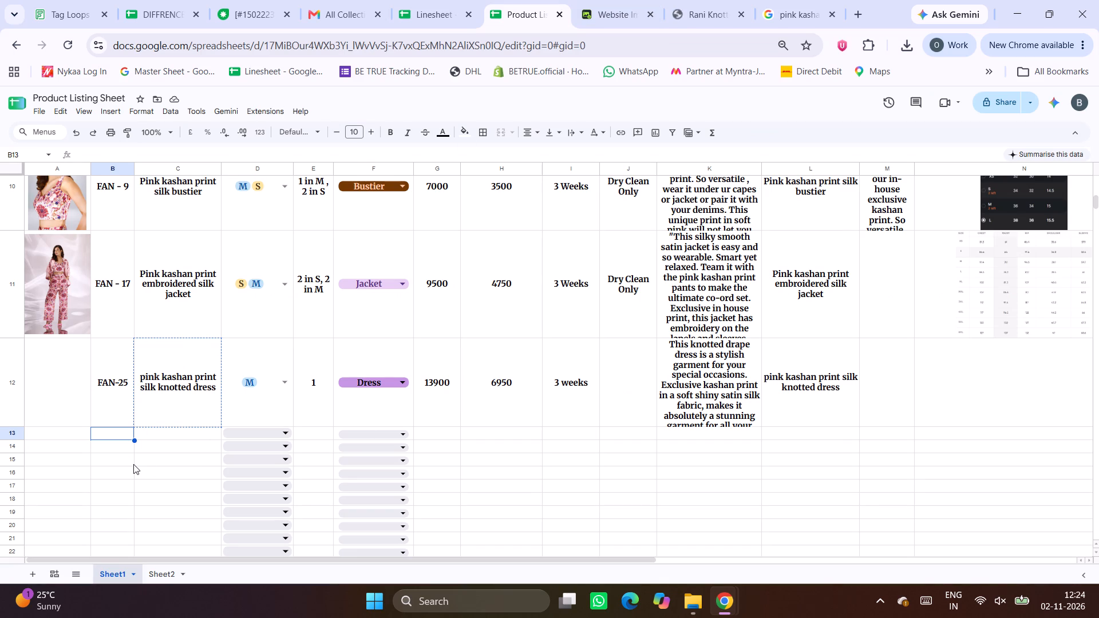
{"action": "key", "text": "ctrl+v"}
Copy the product name Rani Knotted Bustier from the Linesheet into C13 of the Product Listing Sheet.
{"action": "left_click", "coordinate": [180, 433]}
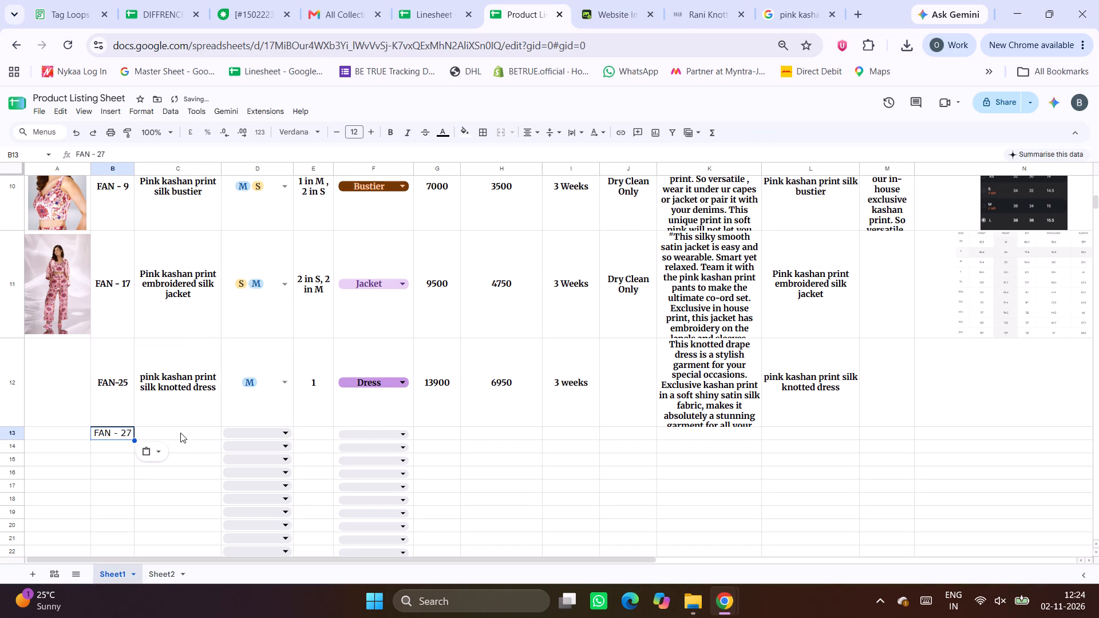
{"action": "scroll", "coordinate": [180, 433], "scroll_direction": "down", "scroll_amount": 1}
{"action": "left_click", "coordinate": [426, 0]}
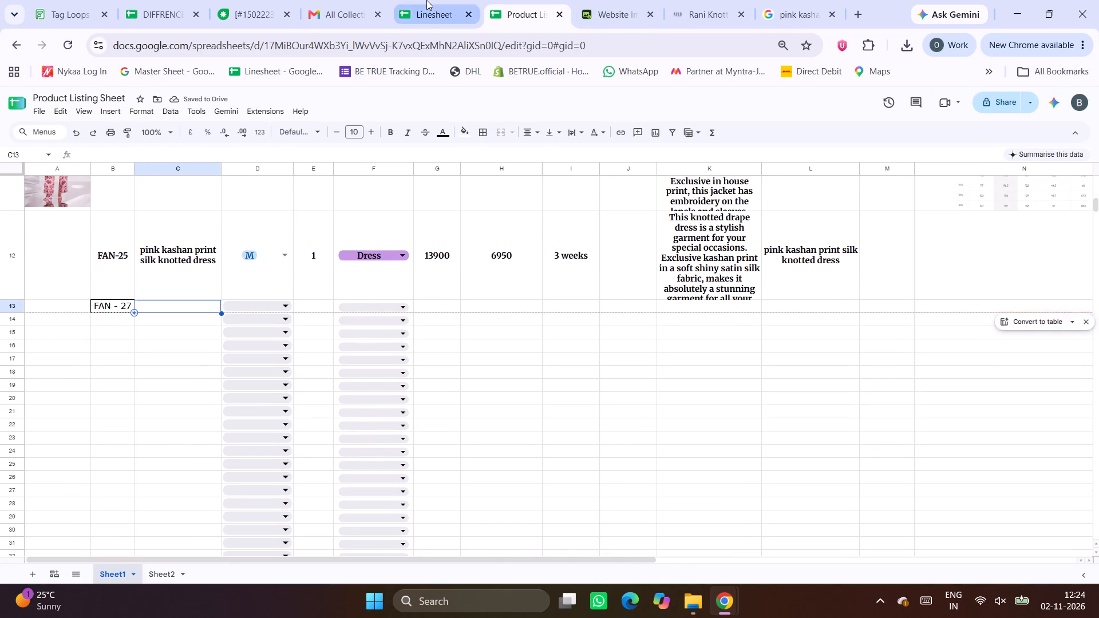
{"action": "left_click", "coordinate": [332, 468]}
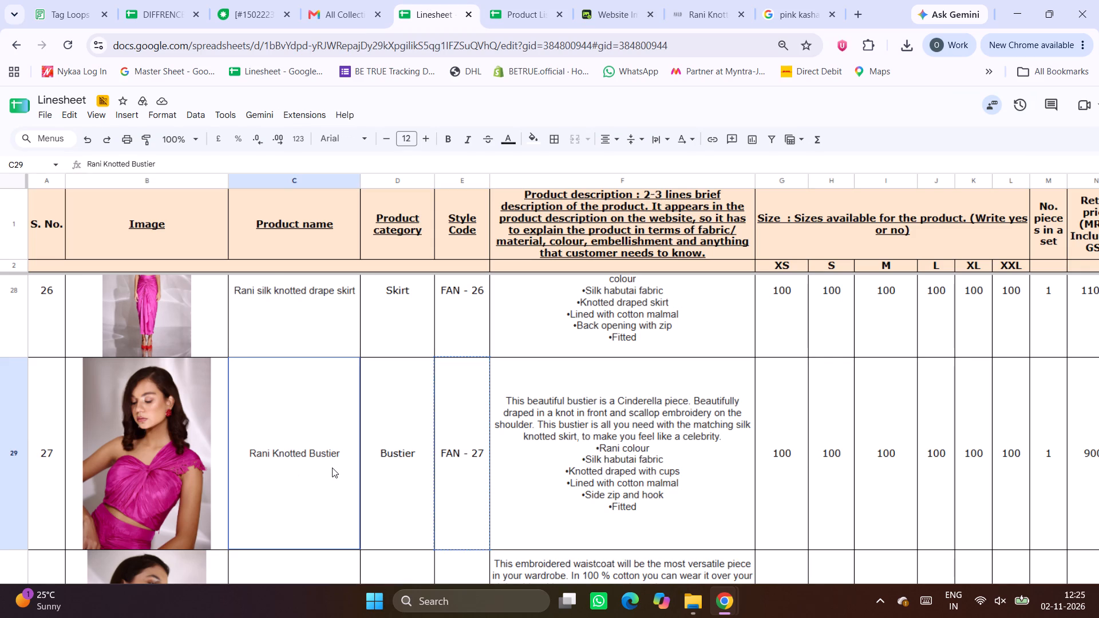
{"action": "key", "text": "ctrl+c"}
{"action": "left_click", "coordinate": [633, 0]}
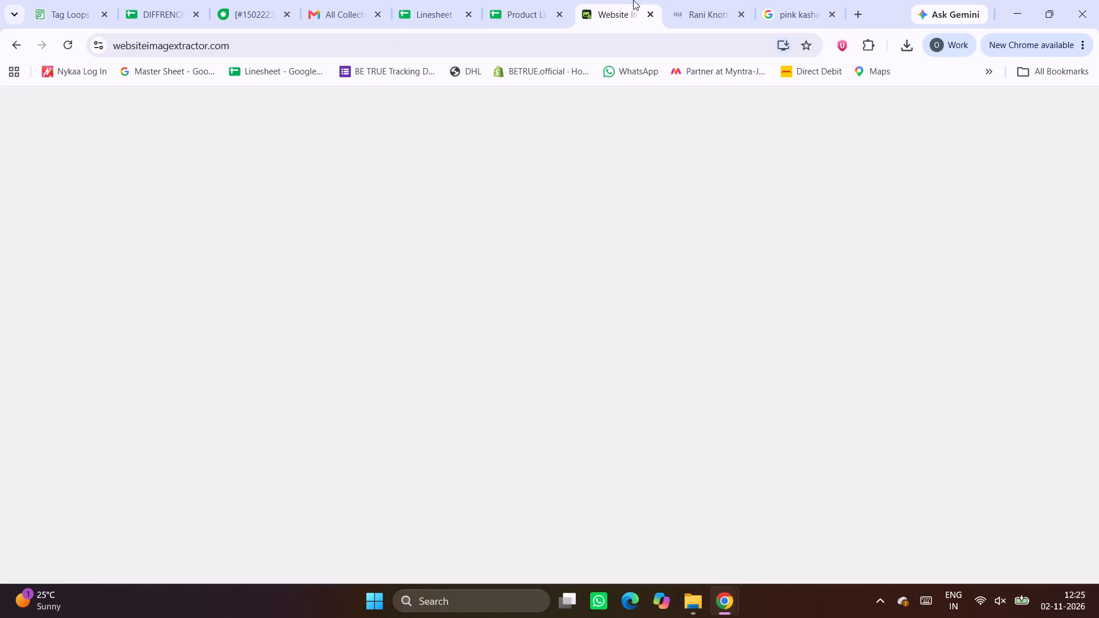
{"action": "left_click", "coordinate": [536, 0]}
{"action": "key", "text": "ctrl+v"}
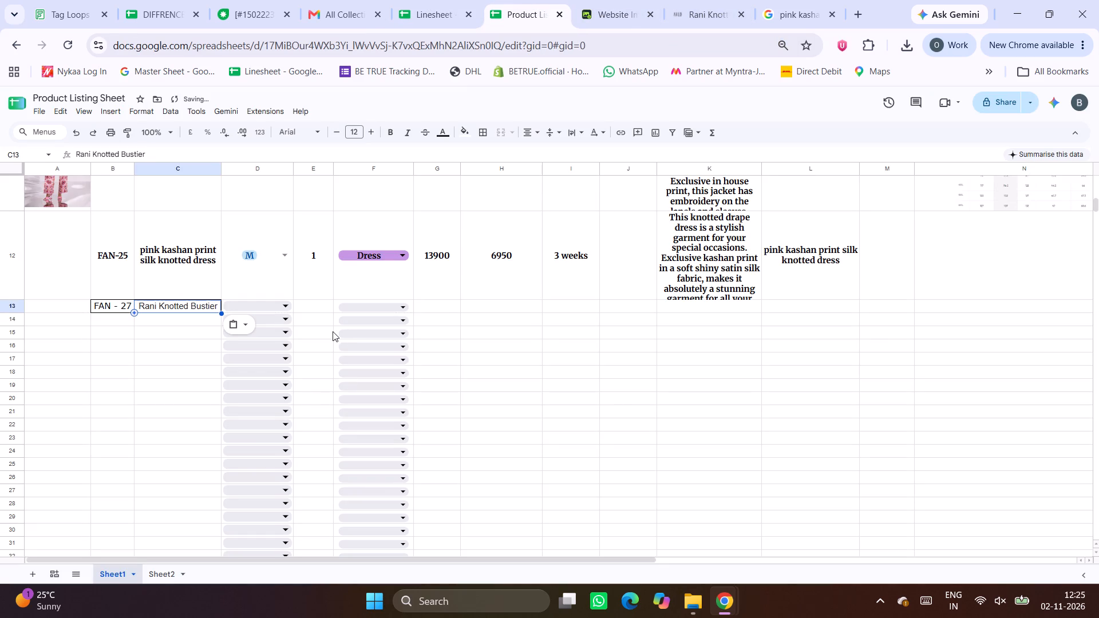
For the FAN - 27 row, set the size to S, the quantity to 1 and the category to Bustier.
{"action": "left_click", "coordinate": [271, 306]}
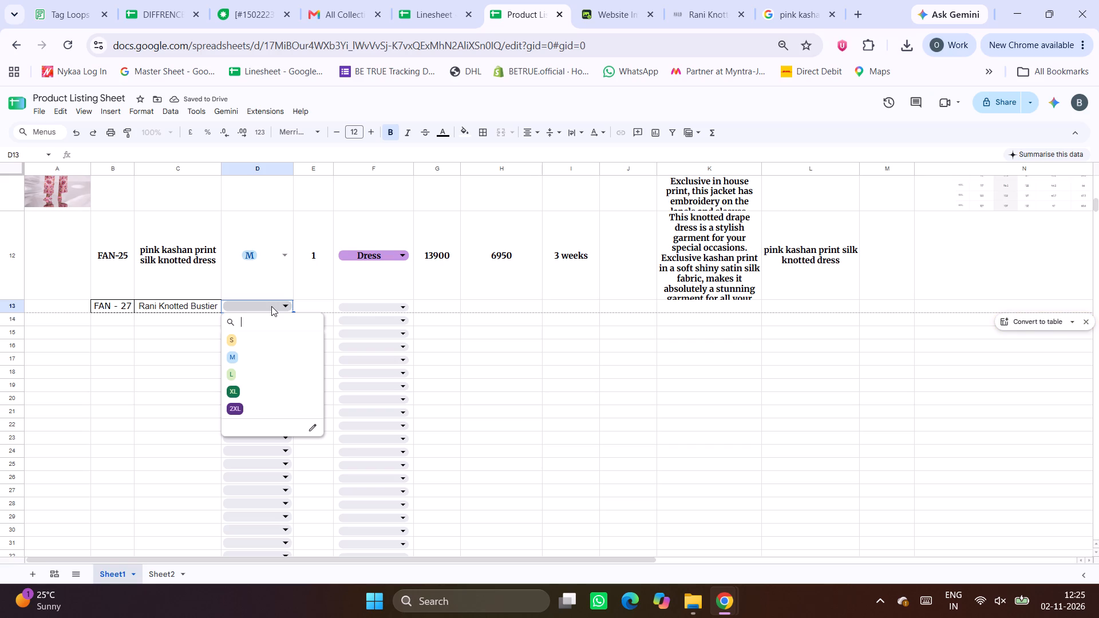
{"action": "left_click", "coordinate": [270, 337]}
{"action": "left_click", "coordinate": [322, 312]}
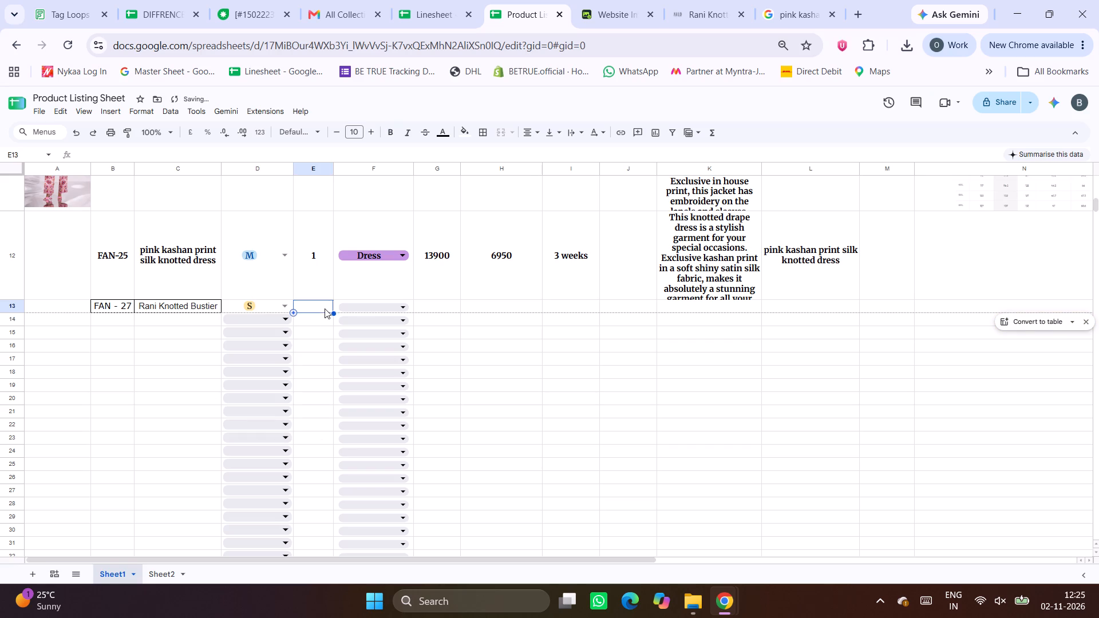
{"action": "key", "text": "1"}
{"action": "key", "text": "Tab"}
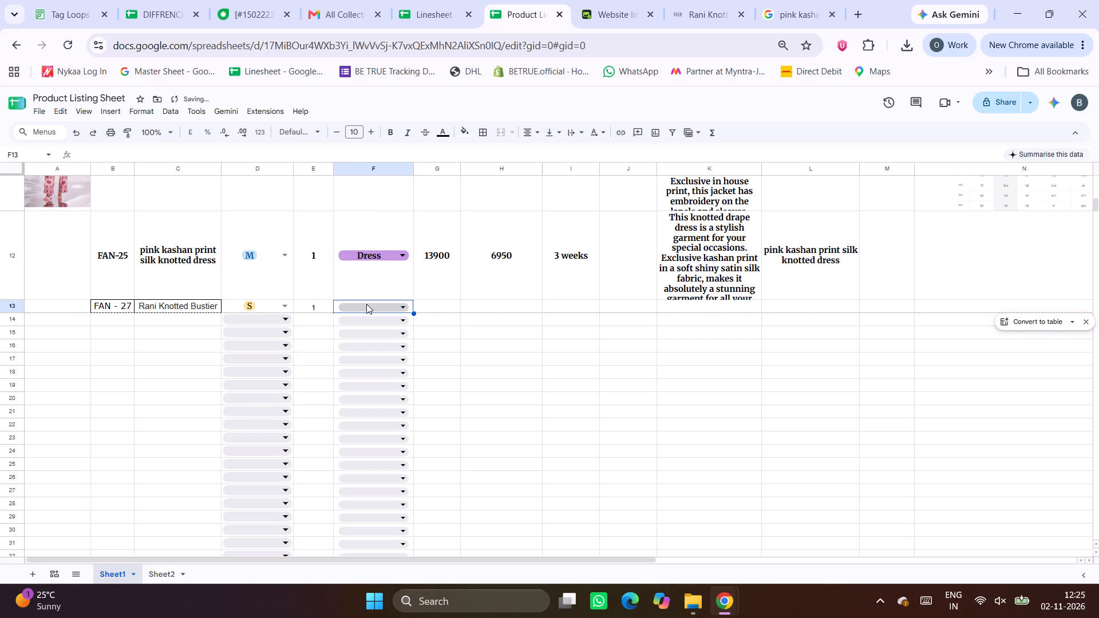
{"action": "left_click", "coordinate": [366, 305]}
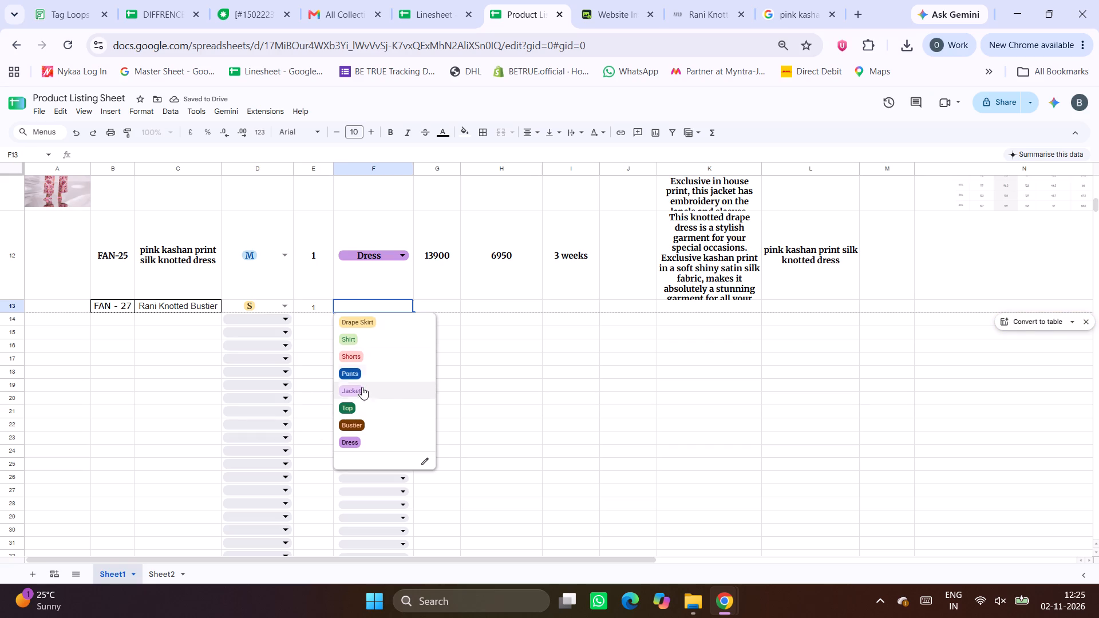
{"action": "left_click", "coordinate": [365, 423]}
Enter the FAN - 27 prices as 9500 in G13 and 4750 in H13.
{"action": "left_click", "coordinate": [426, 304]}
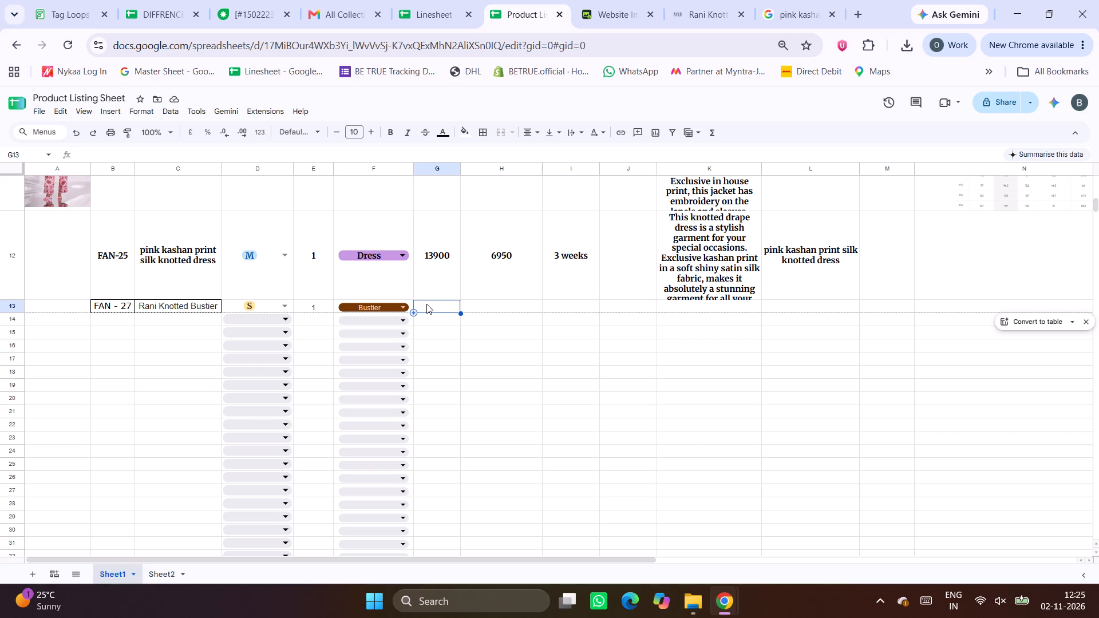
{"action": "type", "text": "9500"}
{"action": "key", "text": "Tab"}
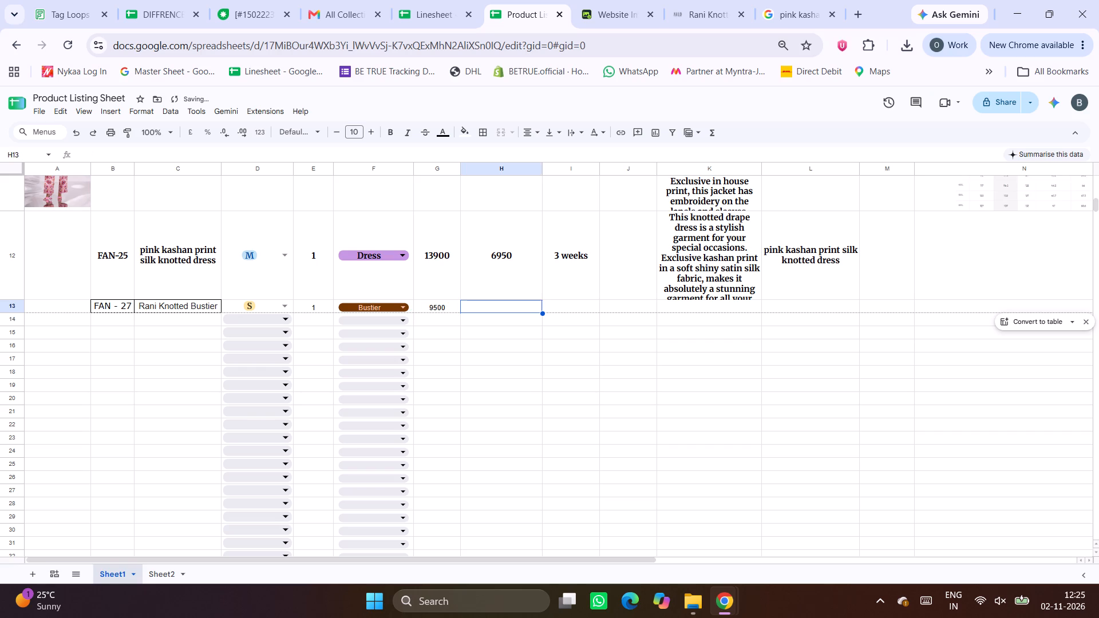
{"action": "type", "text": "4750"}
{"action": "key", "text": "Tab"}
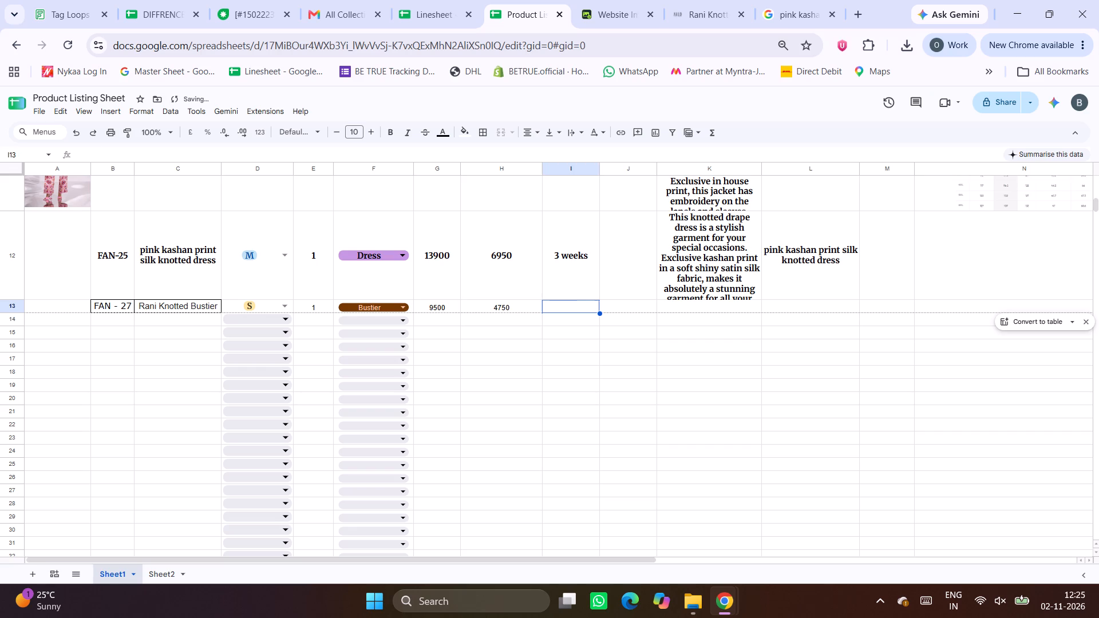
Copy the FAN - 27 product description from F29 of the Linesheet into K13 of the Product Listing Sheet.
{"action": "left_click", "coordinate": [436, 0]}
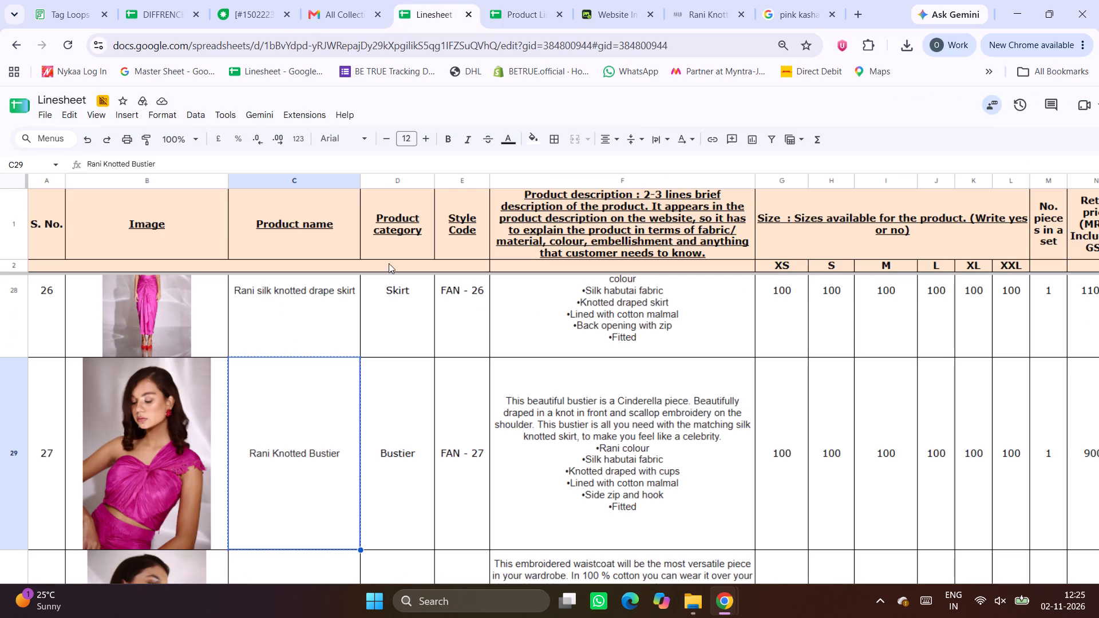
{"action": "scroll", "coordinate": [932, 494], "scroll_direction": "left", "scroll_amount": 2}
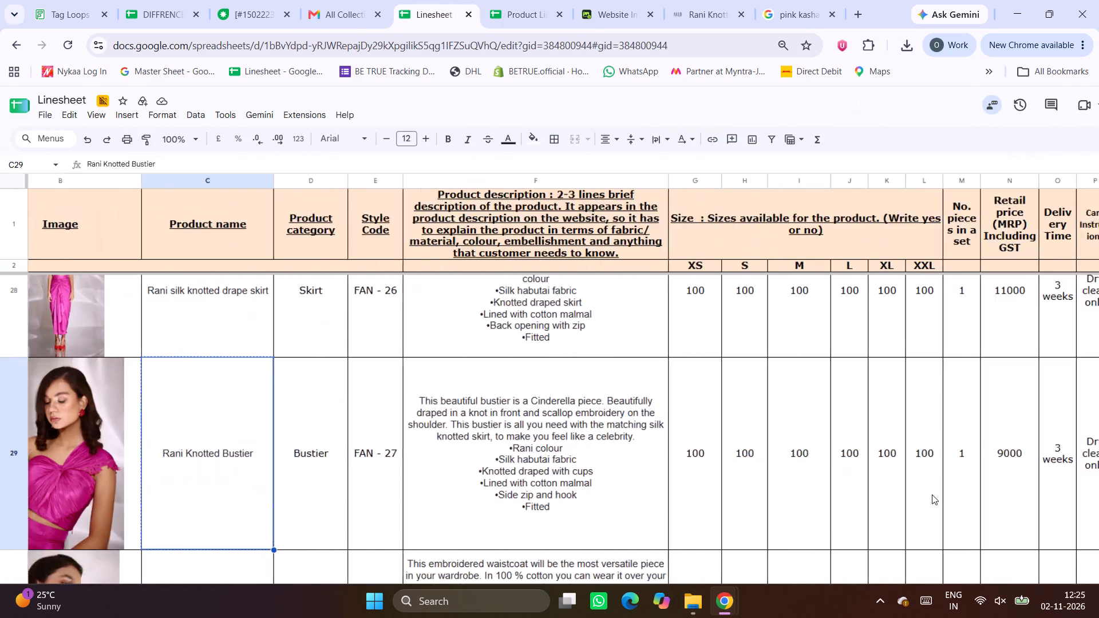
{"action": "left_click", "coordinate": [654, 385]}
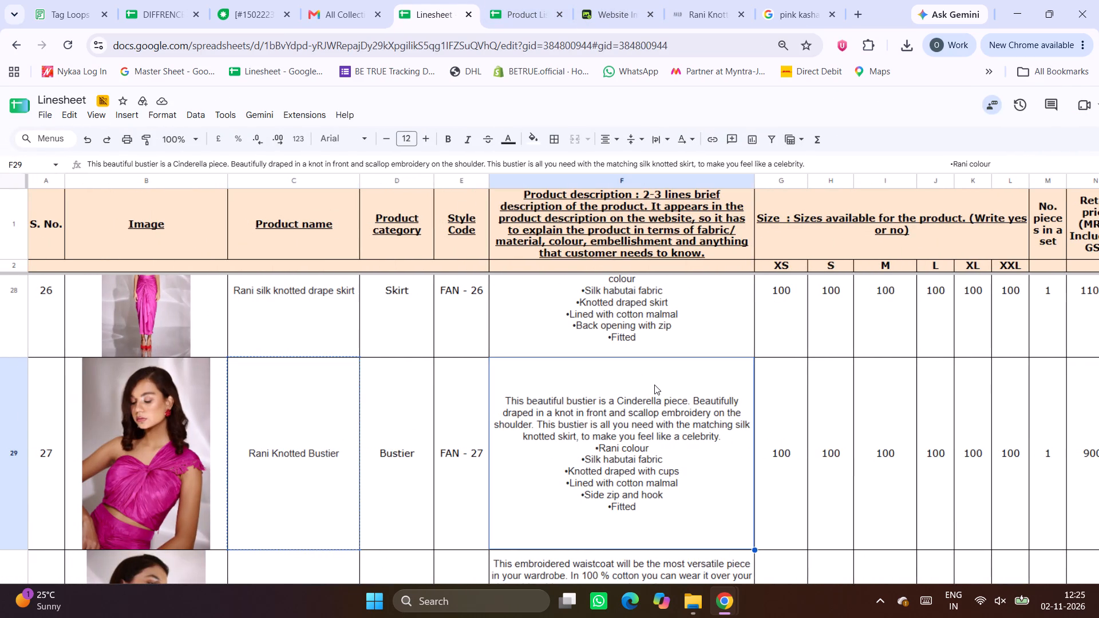
{"action": "key", "text": "ctrl+c"}
{"action": "left_click", "coordinate": [500, 0]}
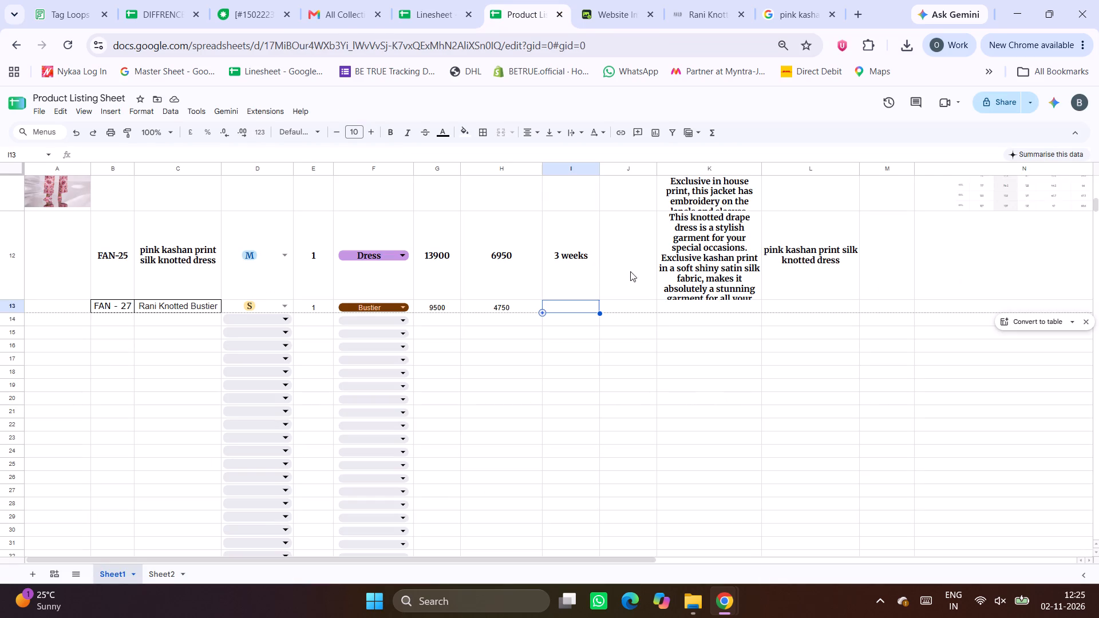
{"action": "left_click", "coordinate": [695, 305]}
{"action": "key", "text": "ctrl+v"}
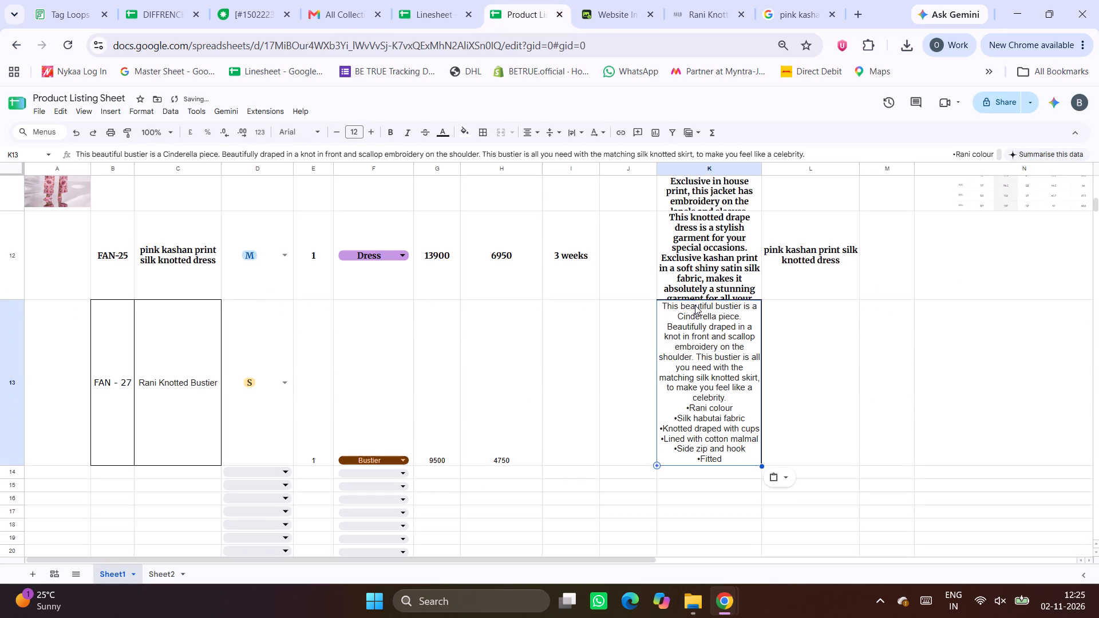
Copy 3 Weeks and Dry Clean Only from I11:J11 into columns I and J of the FAN-25 and FAN - 27 rows.
{"action": "scroll", "coordinate": [566, 267], "scroll_direction": "up", "scroll_amount": 1}
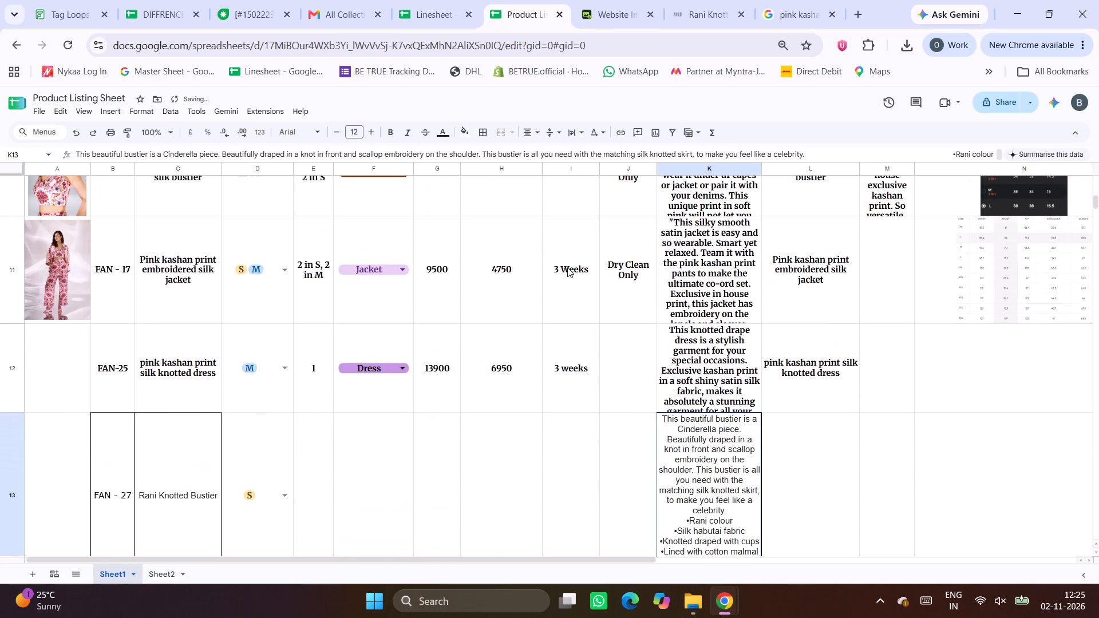
{"action": "left_click_drag", "start_coordinate": [572, 270], "coordinate": [618, 274]}
{"action": "key", "text": "ctrl+c"}
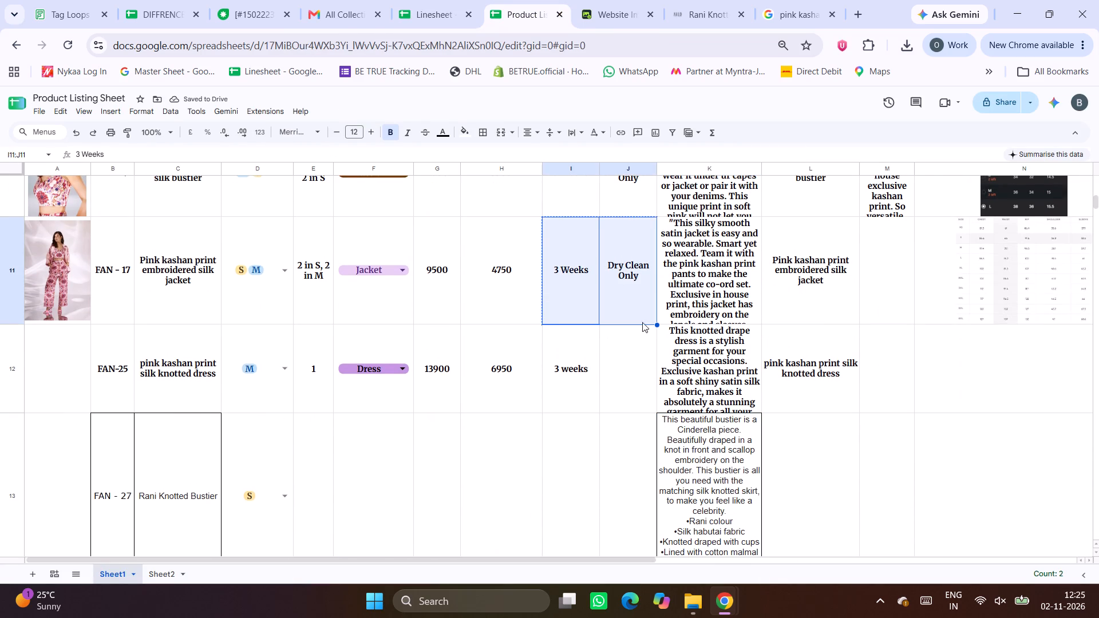
{"action": "left_click_drag", "start_coordinate": [657, 324], "coordinate": [638, 482]}
{"action": "scroll", "coordinate": [638, 482], "scroll_direction": "down", "scroll_amount": 1}
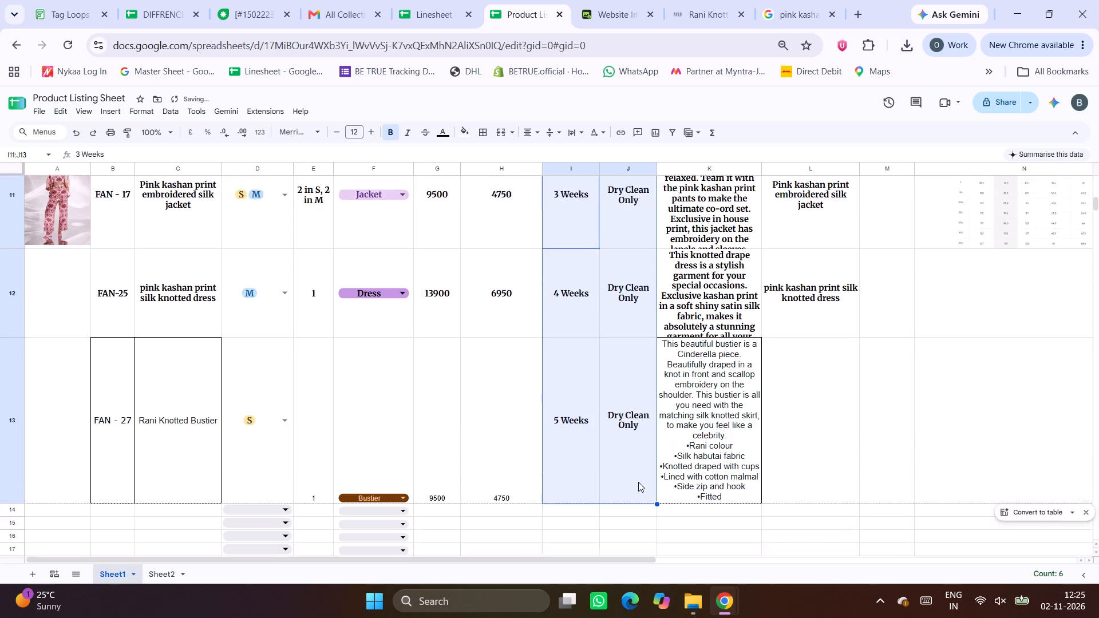
{"action": "scroll", "coordinate": [638, 482], "scroll_direction": "down", "scroll_amount": 1}
{"action": "left_click", "coordinate": [582, 246]}
{"action": "key", "text": "ctrl+v"}
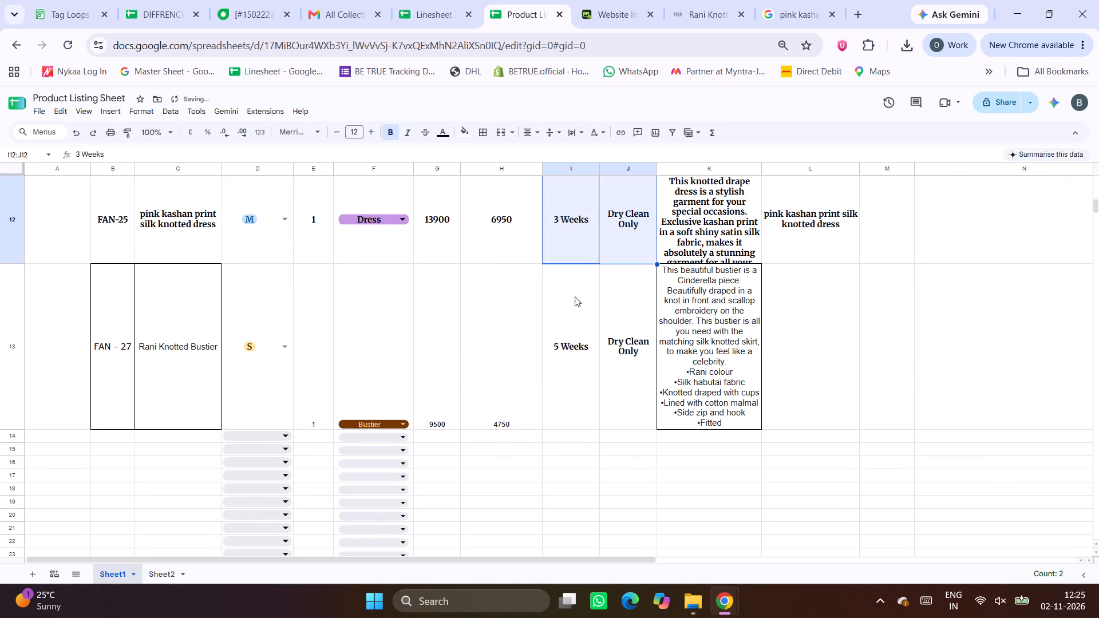
{"action": "left_click", "coordinate": [572, 306]}
{"action": "key", "text": "ctrl+v"}
Copy the product name Rani Knotted Bustier from C13 into L13 and O13.
{"action": "left_click", "coordinate": [828, 324]}
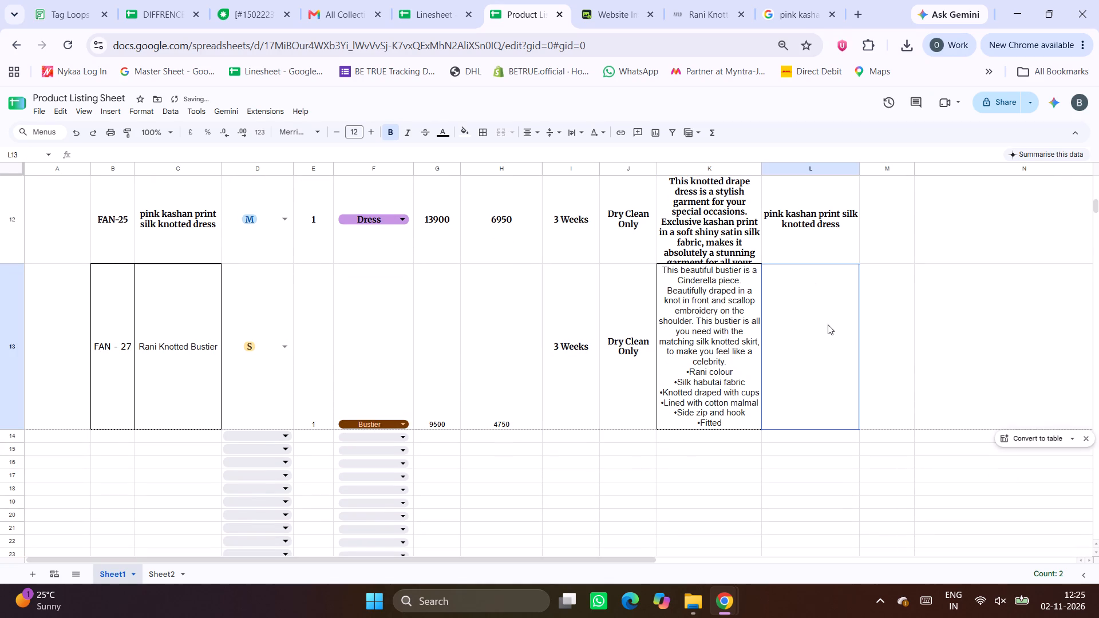
{"action": "left_click", "coordinate": [188, 347]}
{"action": "key", "text": "ctrl+c"}
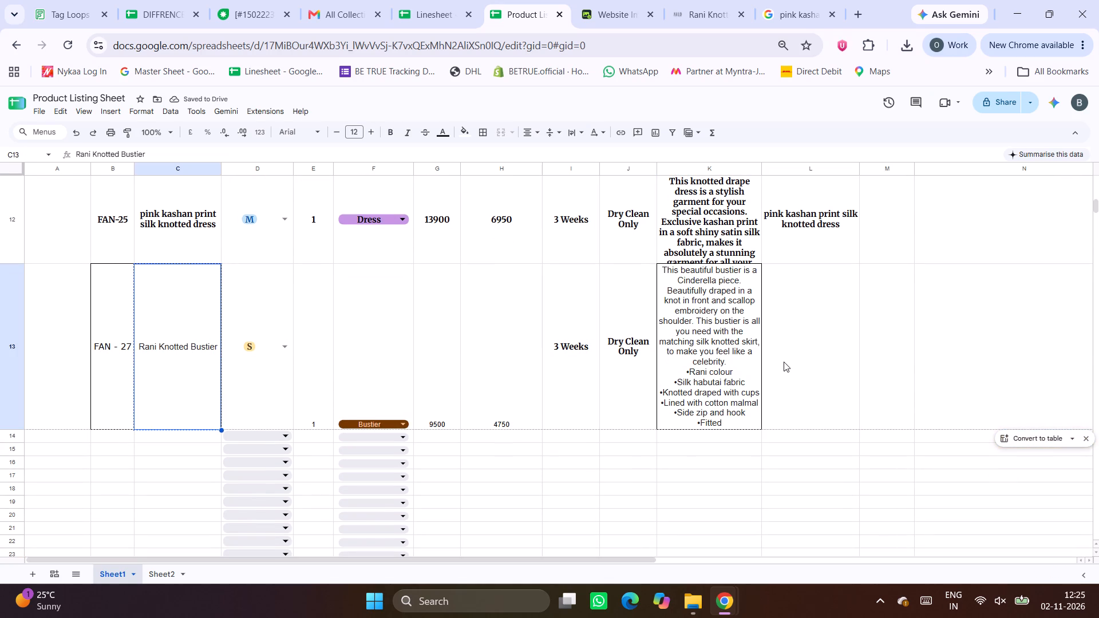
{"action": "left_click", "coordinate": [784, 362]}
{"action": "key", "text": "ctrl+v"}
{"action": "scroll", "coordinate": [784, 362], "scroll_direction": "left", "scroll_amount": 4}
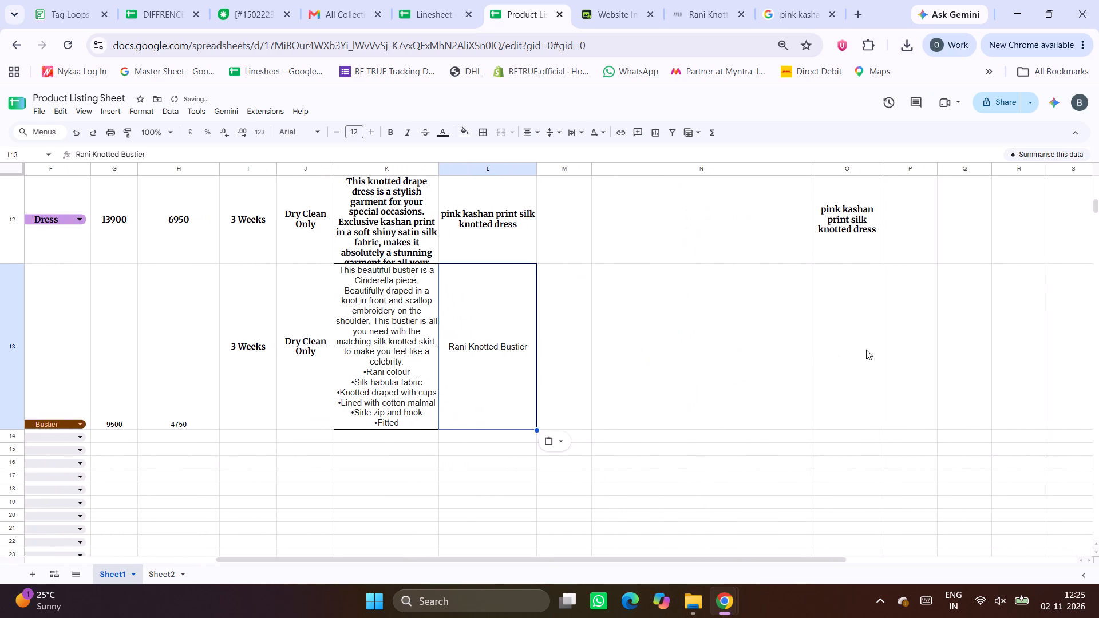
{"action": "left_click", "coordinate": [866, 350]}
{"action": "key", "text": "ctrl+v"}
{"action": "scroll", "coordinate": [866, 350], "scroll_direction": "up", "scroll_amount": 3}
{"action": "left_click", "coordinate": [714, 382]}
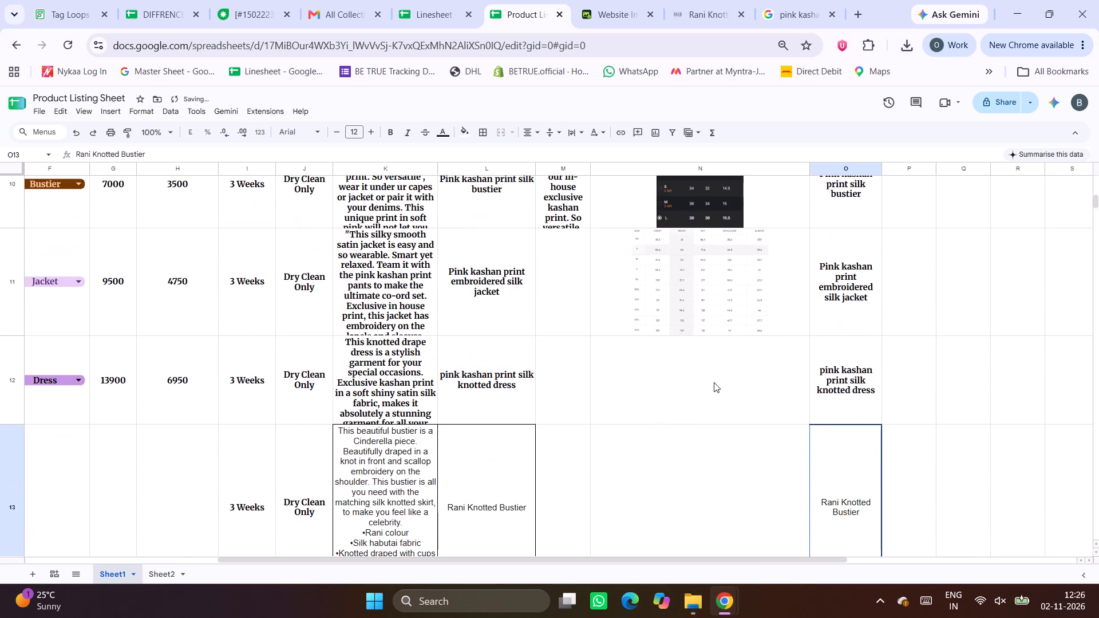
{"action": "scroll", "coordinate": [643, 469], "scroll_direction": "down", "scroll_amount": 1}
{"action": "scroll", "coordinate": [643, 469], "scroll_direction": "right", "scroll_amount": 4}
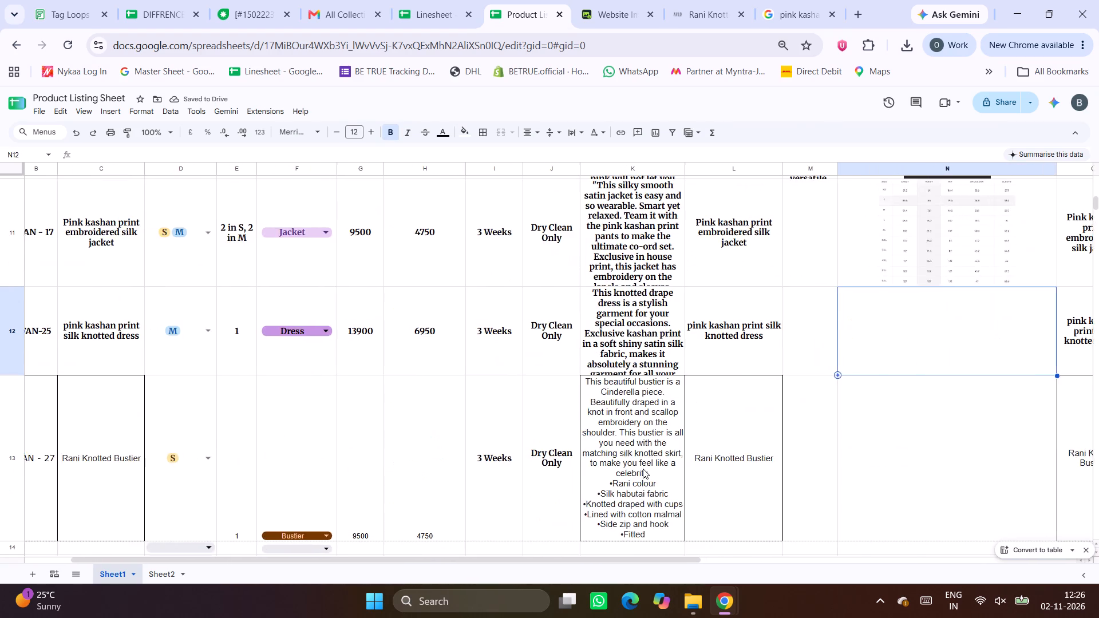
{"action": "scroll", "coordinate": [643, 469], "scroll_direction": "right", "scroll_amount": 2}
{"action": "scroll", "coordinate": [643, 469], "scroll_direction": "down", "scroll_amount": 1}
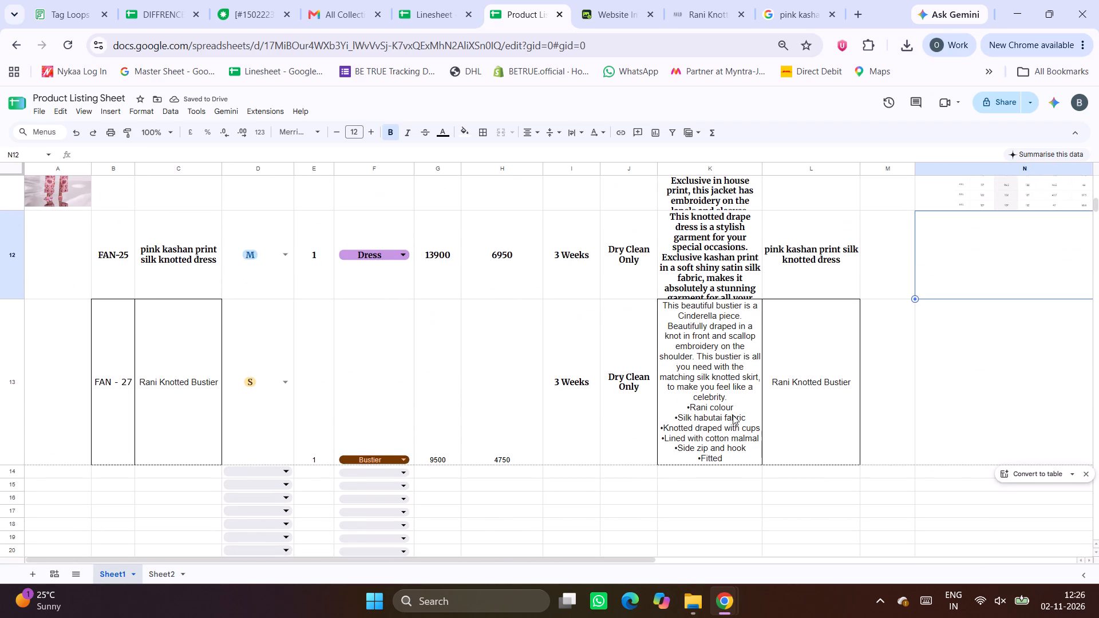
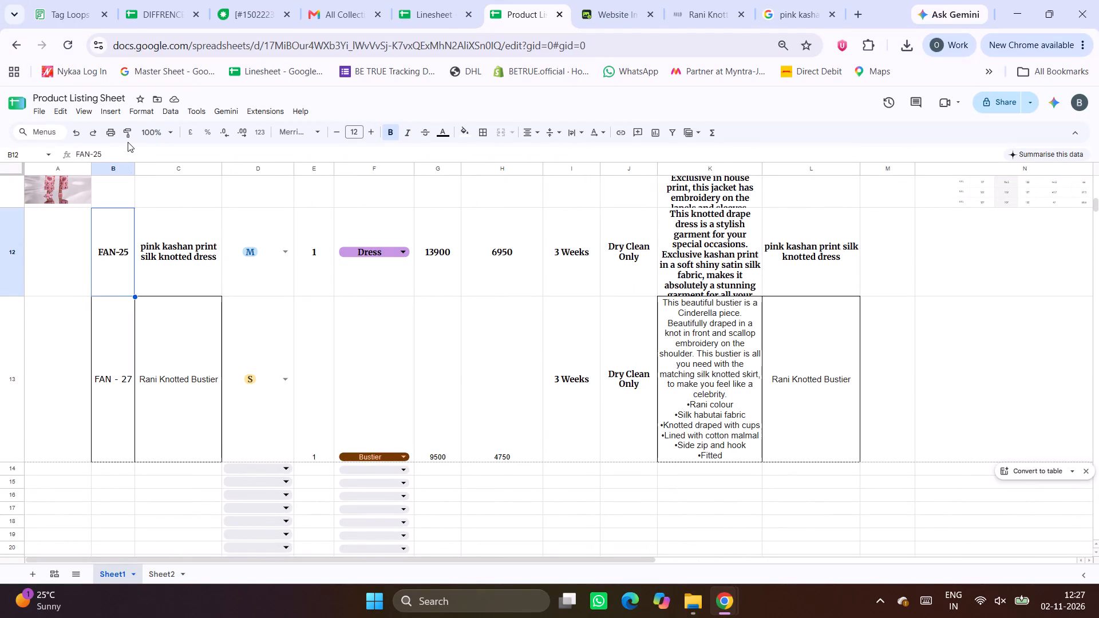
Copy the cell formatting of the FAN-25 SKU cell B12 onto the whole FAN - 27 row 13.
{"action": "left_click", "coordinate": [128, 142]}
{"action": "left_click", "coordinate": [129, 136]}
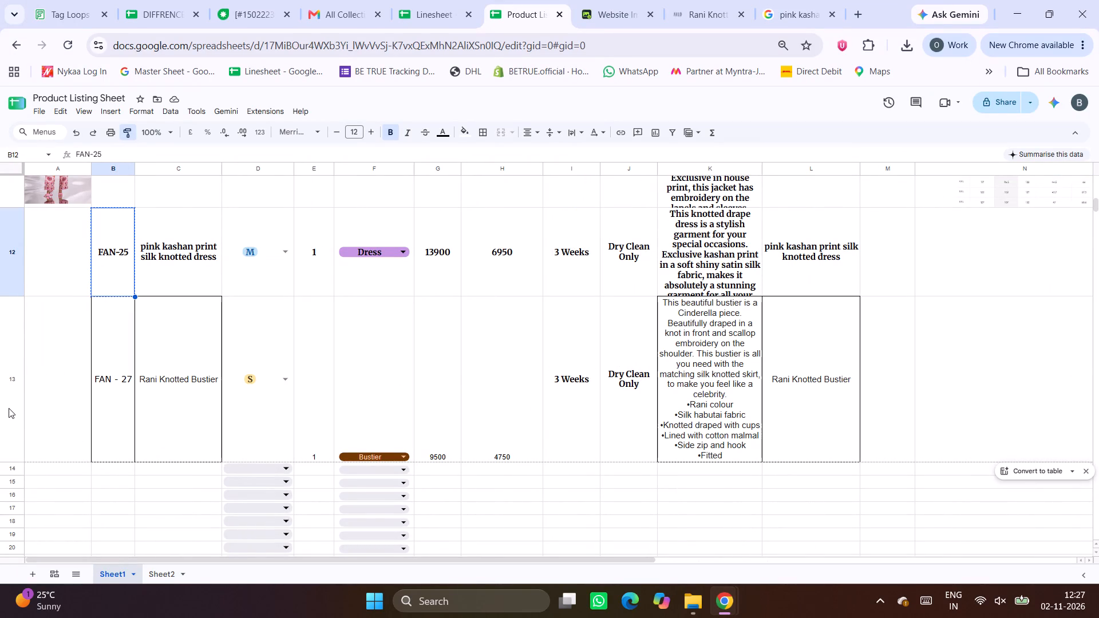
{"action": "left_click", "coordinate": [9, 408]}
{"action": "left_click", "coordinate": [896, 468]}
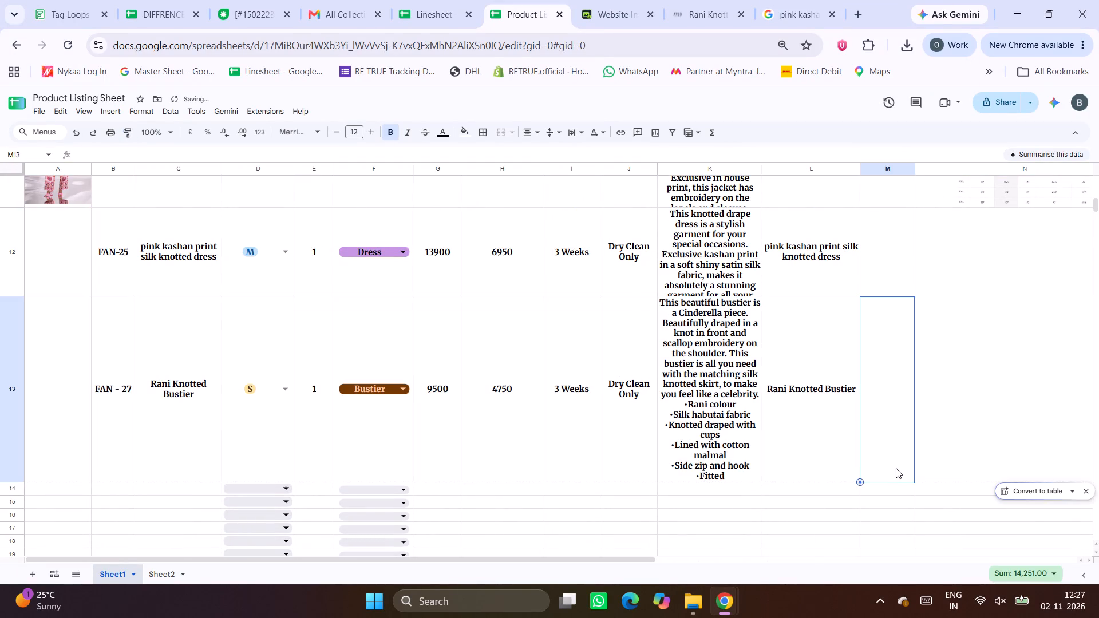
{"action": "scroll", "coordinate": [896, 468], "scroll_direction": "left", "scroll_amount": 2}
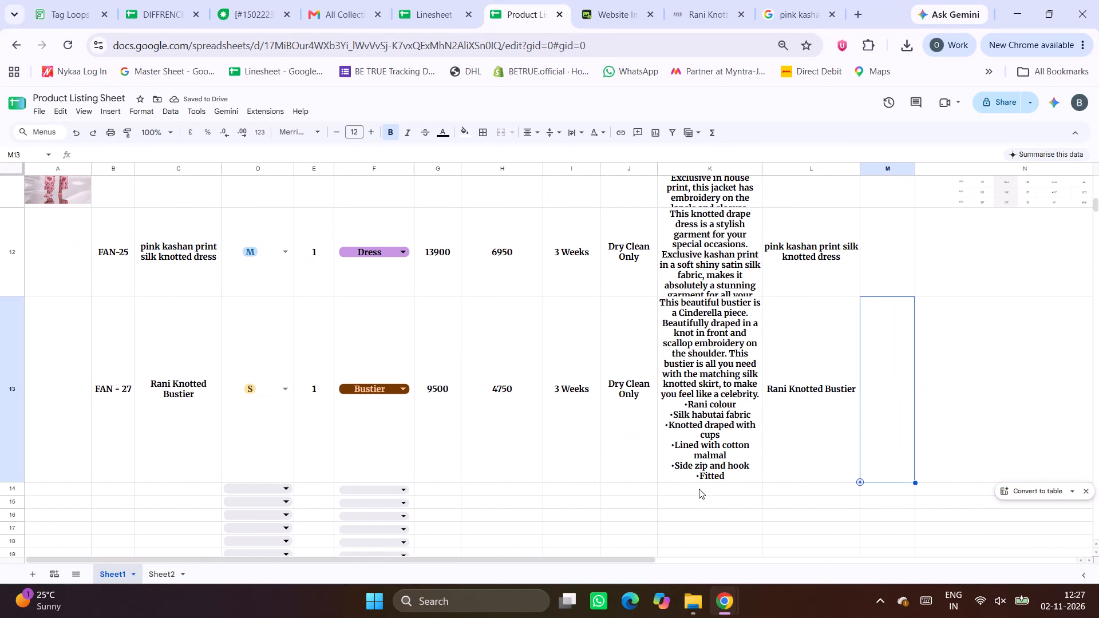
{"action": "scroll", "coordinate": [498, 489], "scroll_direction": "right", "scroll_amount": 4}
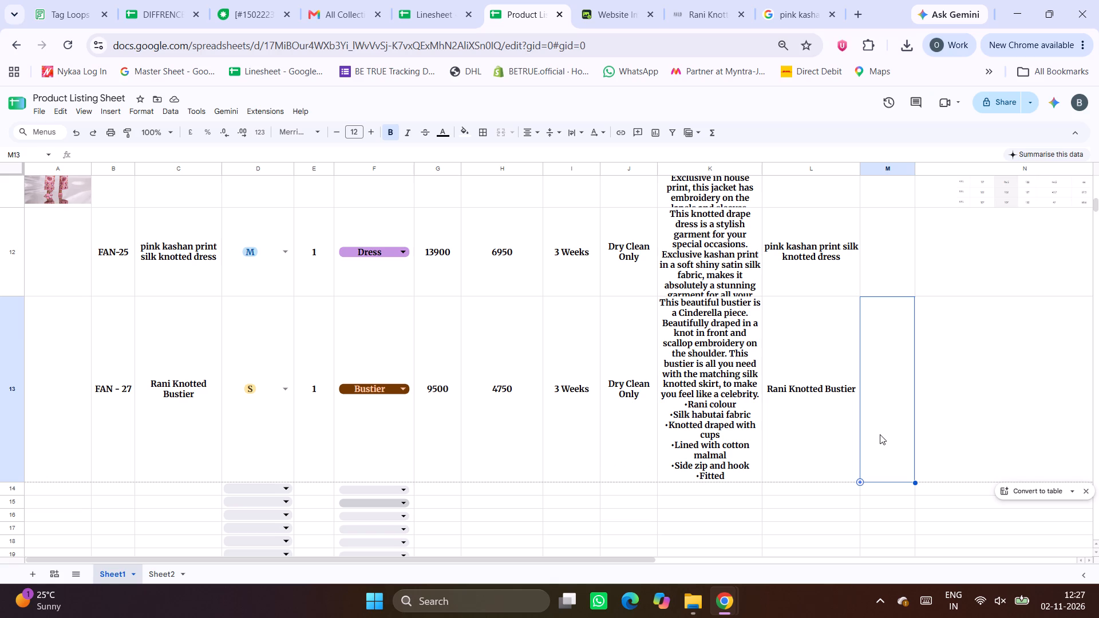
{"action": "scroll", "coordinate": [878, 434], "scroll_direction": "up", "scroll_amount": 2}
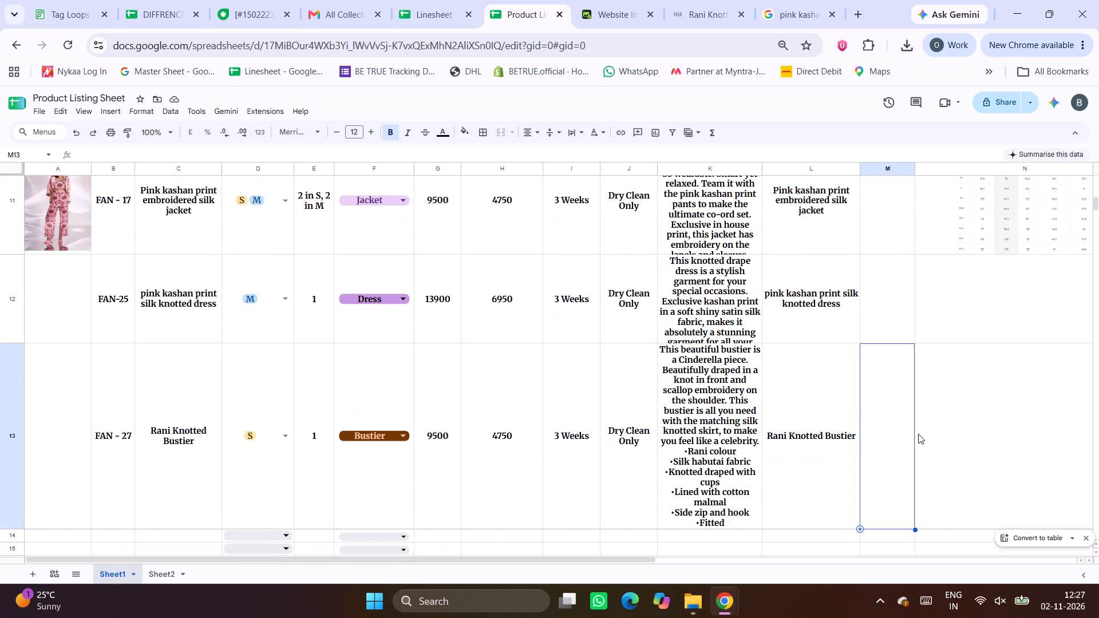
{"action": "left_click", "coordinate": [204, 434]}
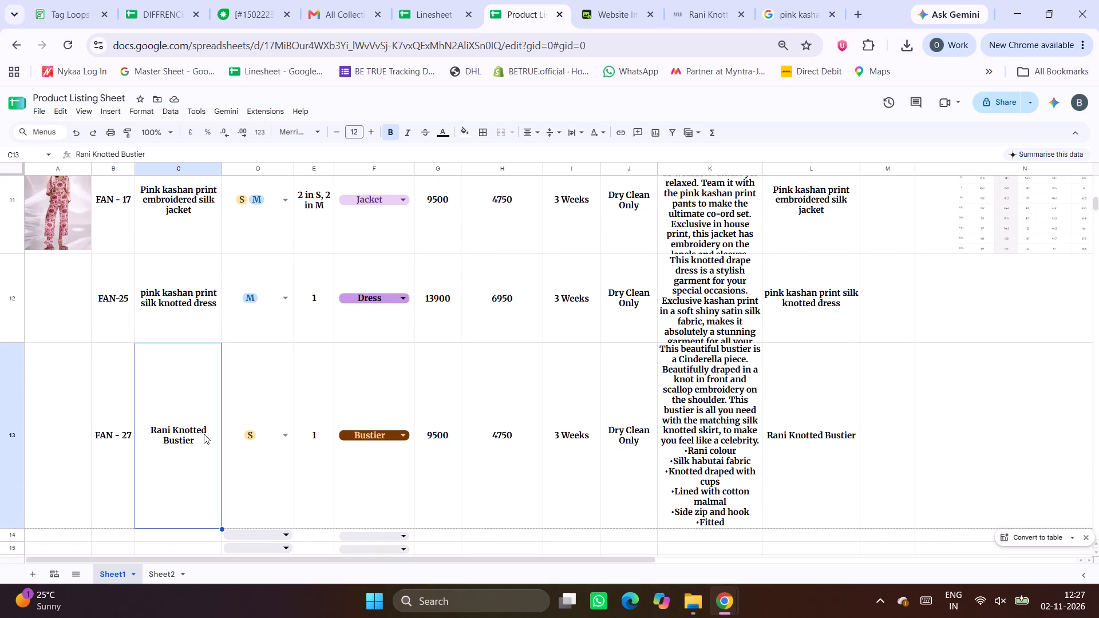
{"action": "left_click", "coordinate": [669, 0]}
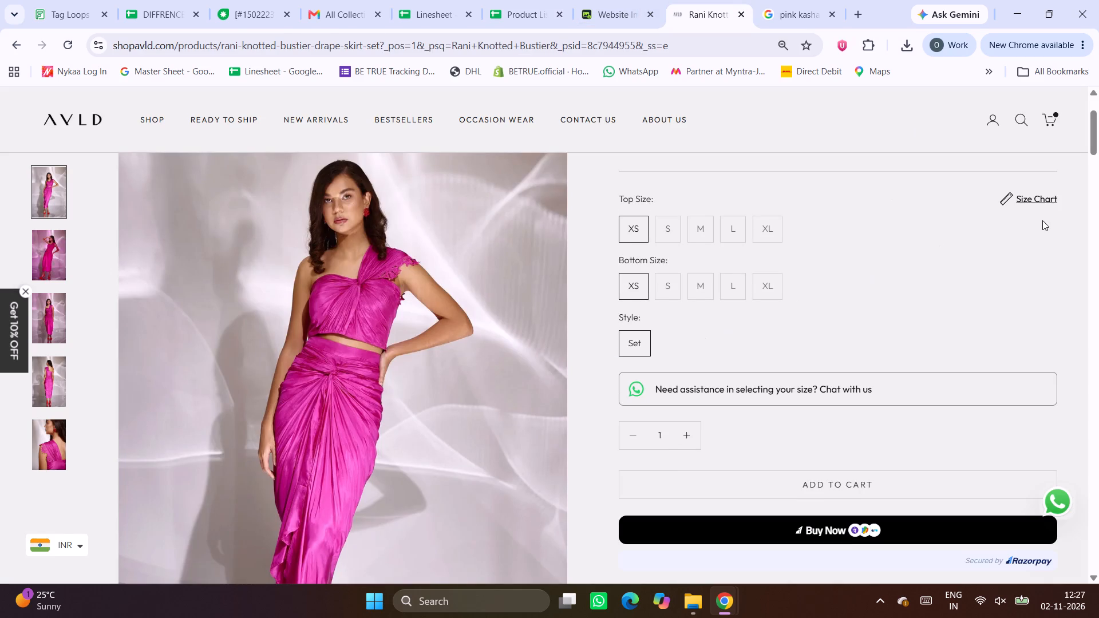
{"action": "left_click", "coordinate": [1034, 202]}
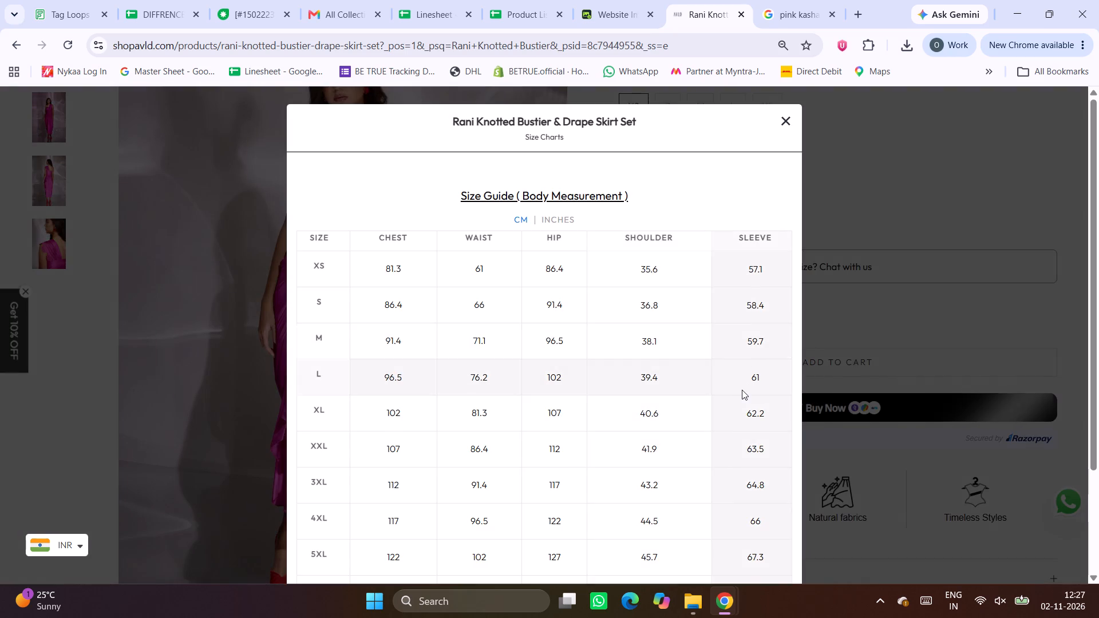
{"action": "scroll", "coordinate": [742, 390], "scroll_direction": "down", "scroll_amount": 1}
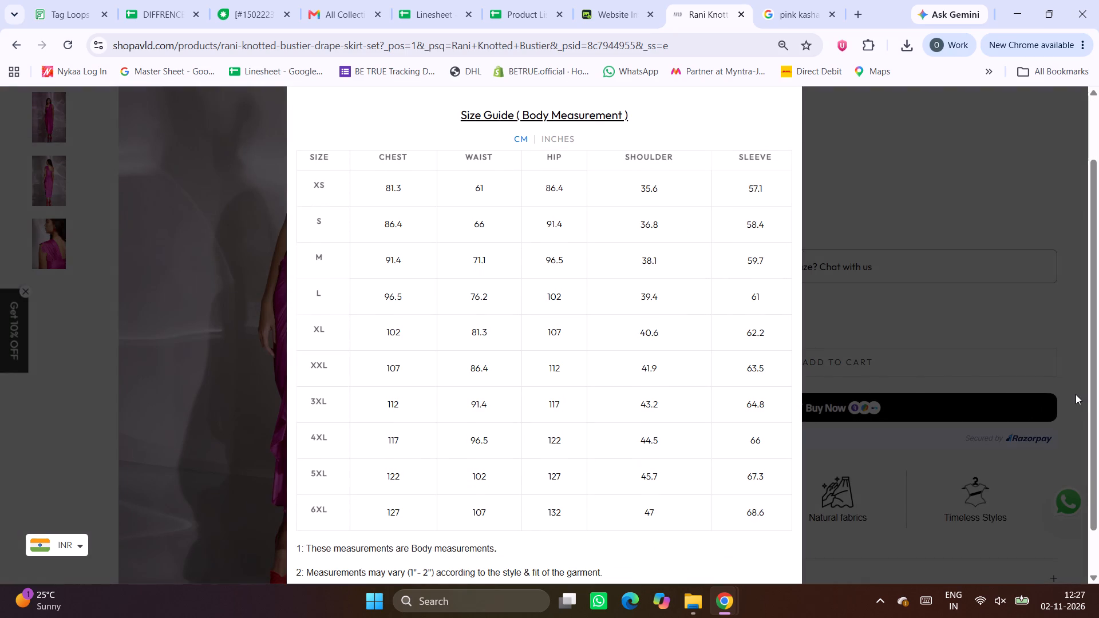
{"action": "key", "text": "Print"}
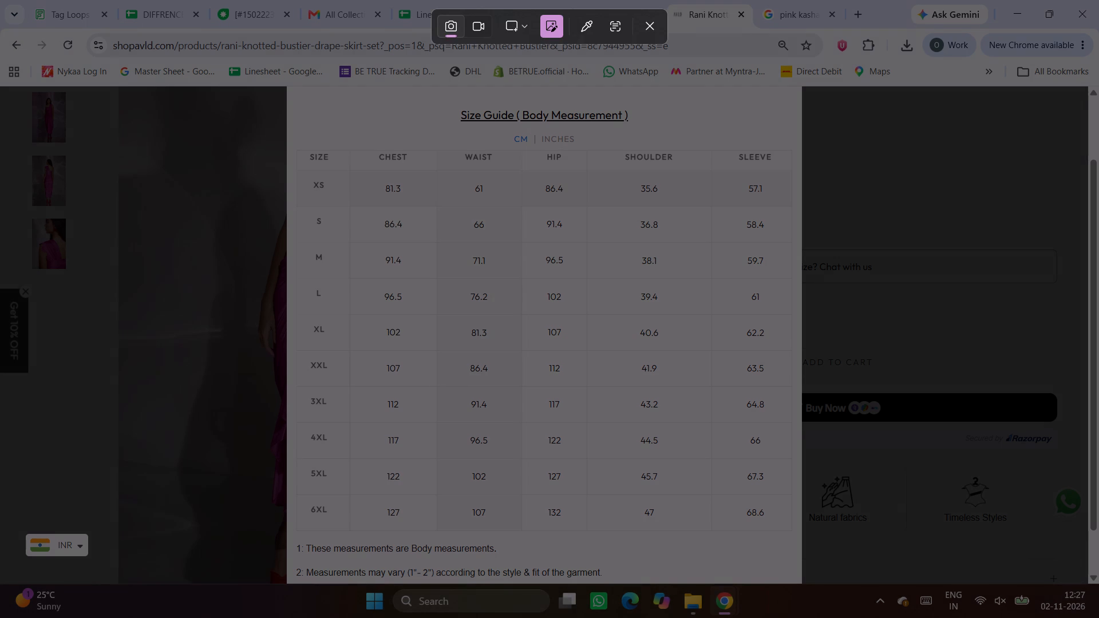
{"action": "left_click_drag", "start_coordinate": [298, 149], "coordinate": [767, 490]}
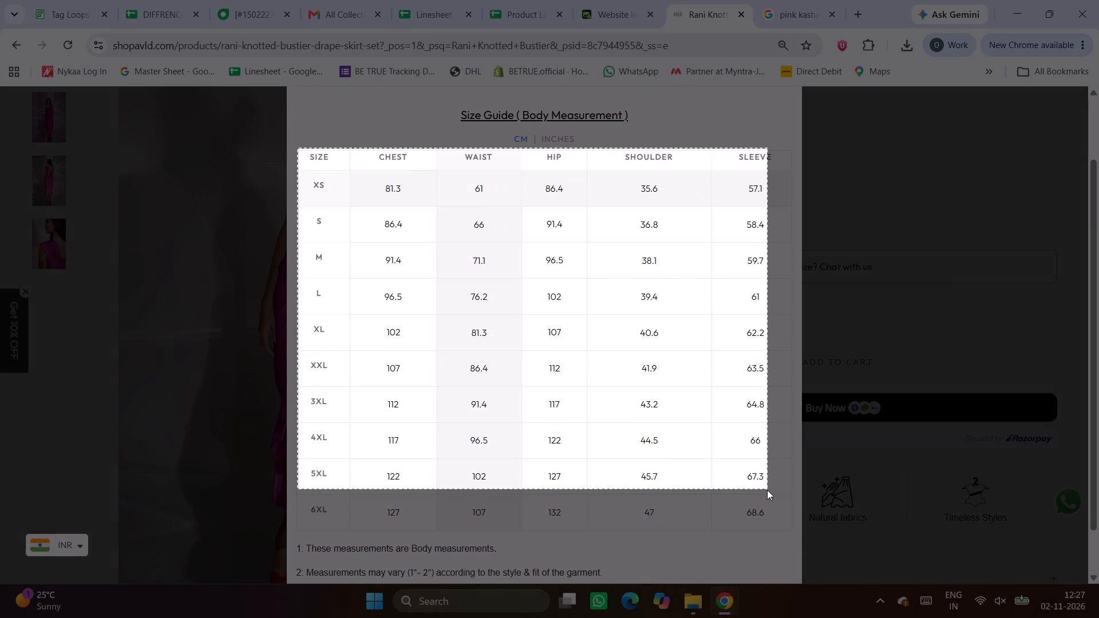
{"action": "left_click_drag", "start_coordinate": [767, 490], "coordinate": [793, 534]}
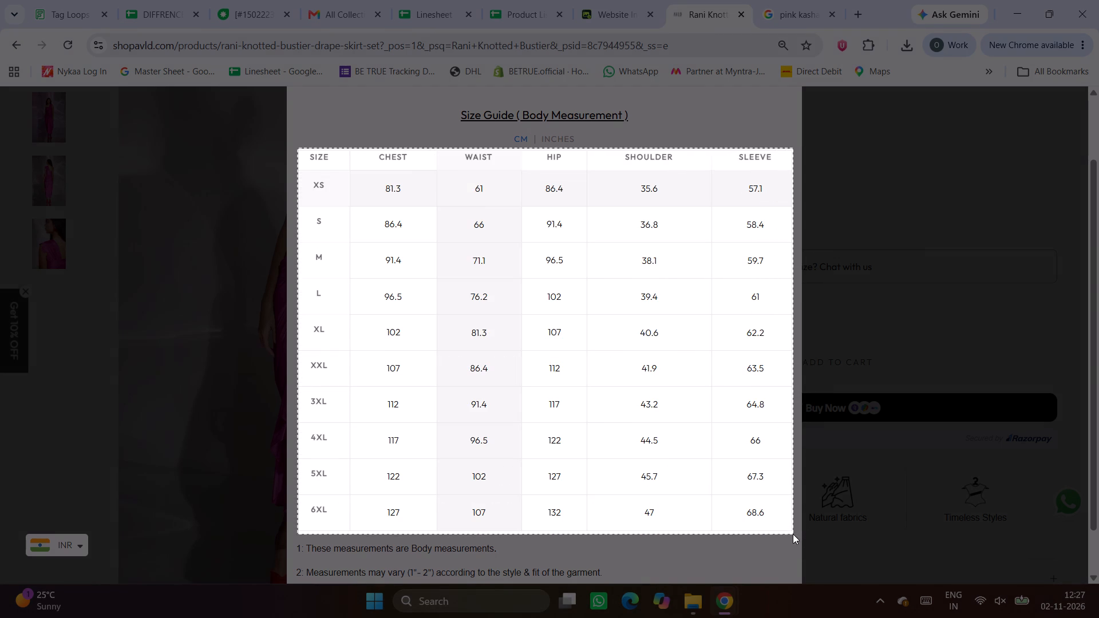
{"action": "left_click_drag", "start_coordinate": [793, 534], "coordinate": [792, 530]}
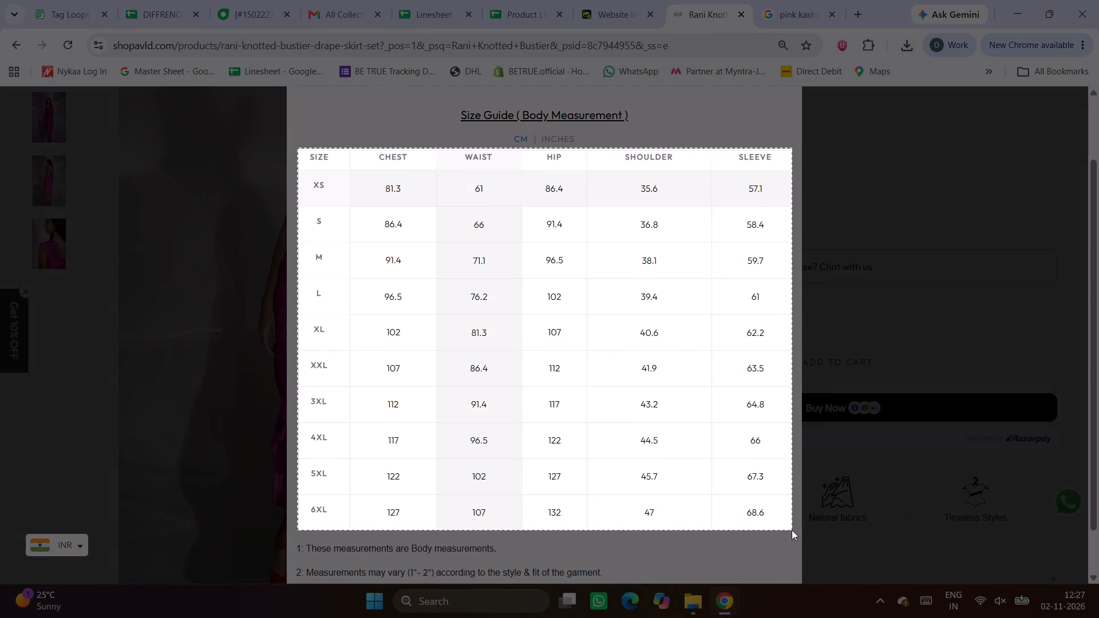
{"action": "left_click", "coordinate": [440, 558]}
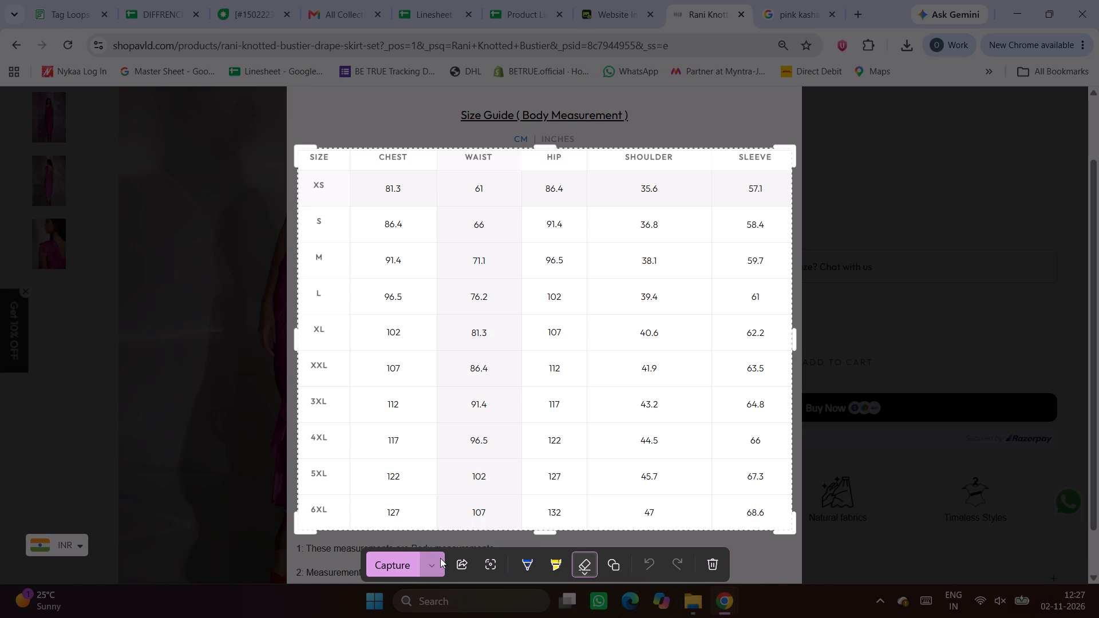
{"action": "left_click", "coordinate": [418, 506]}
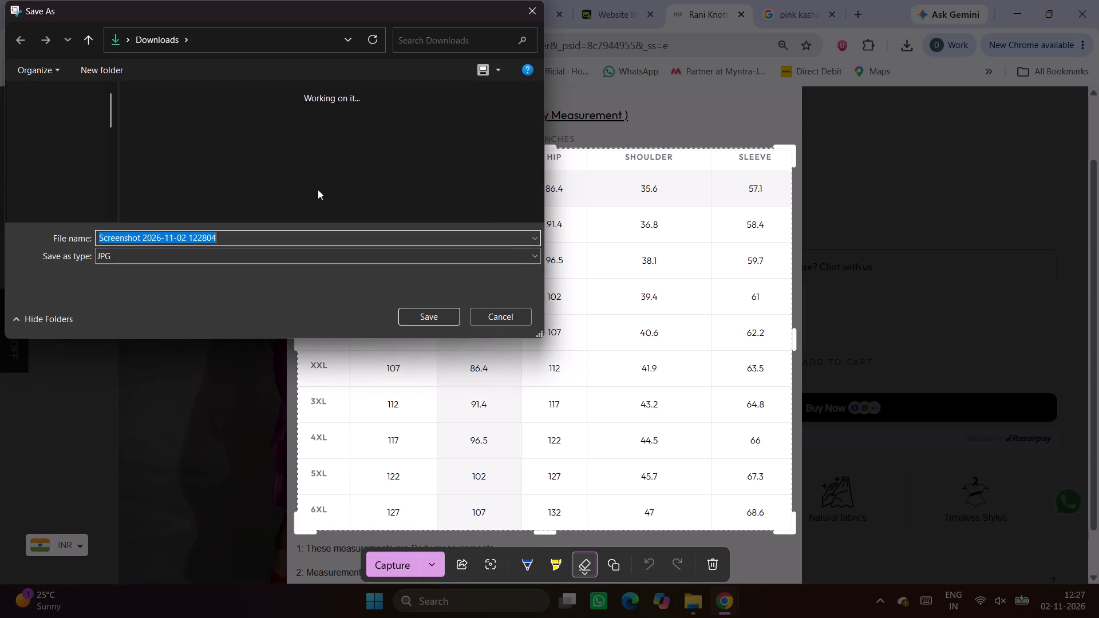
{"action": "left_click", "coordinate": [193, 126]}
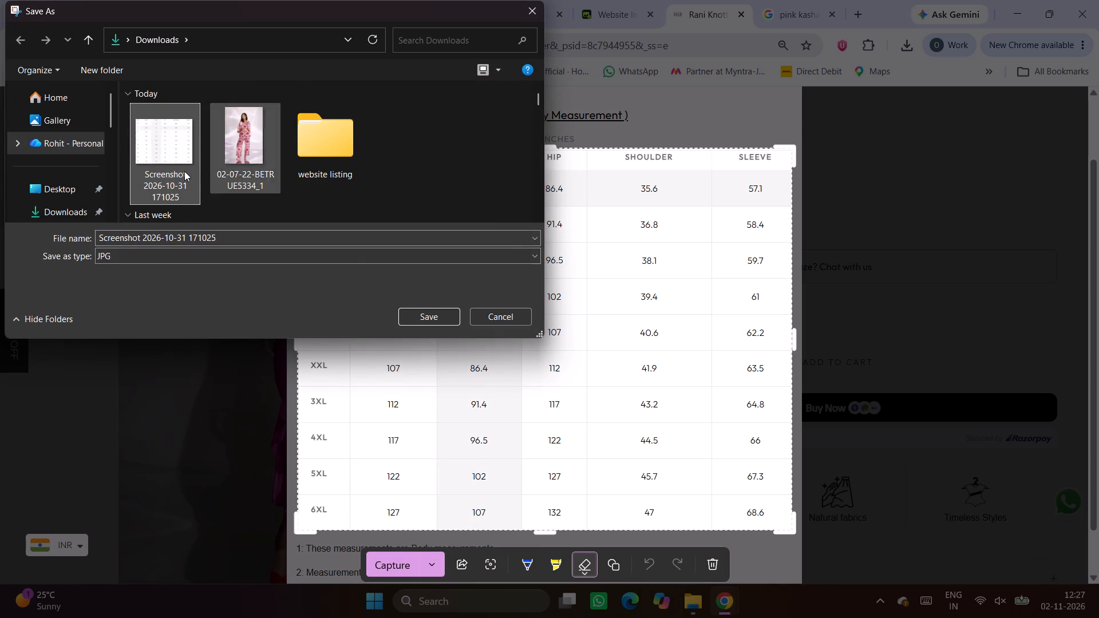
{"action": "left_click", "coordinate": [177, 171]}
{"action": "left_click", "coordinate": [424, 315]}
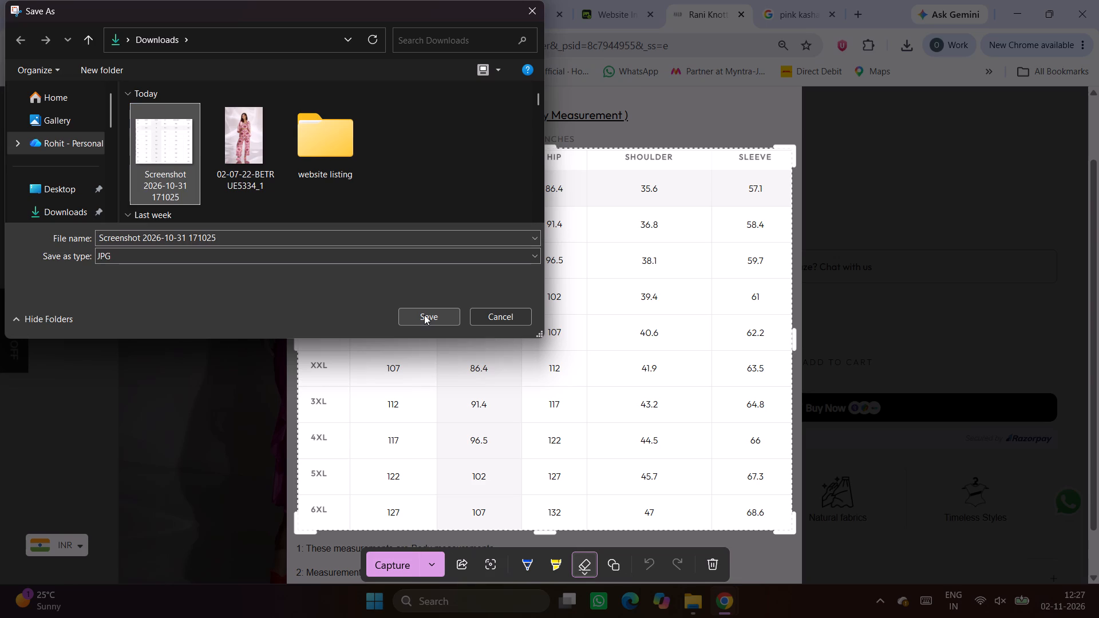
{"action": "left_click", "coordinate": [424, 315]}
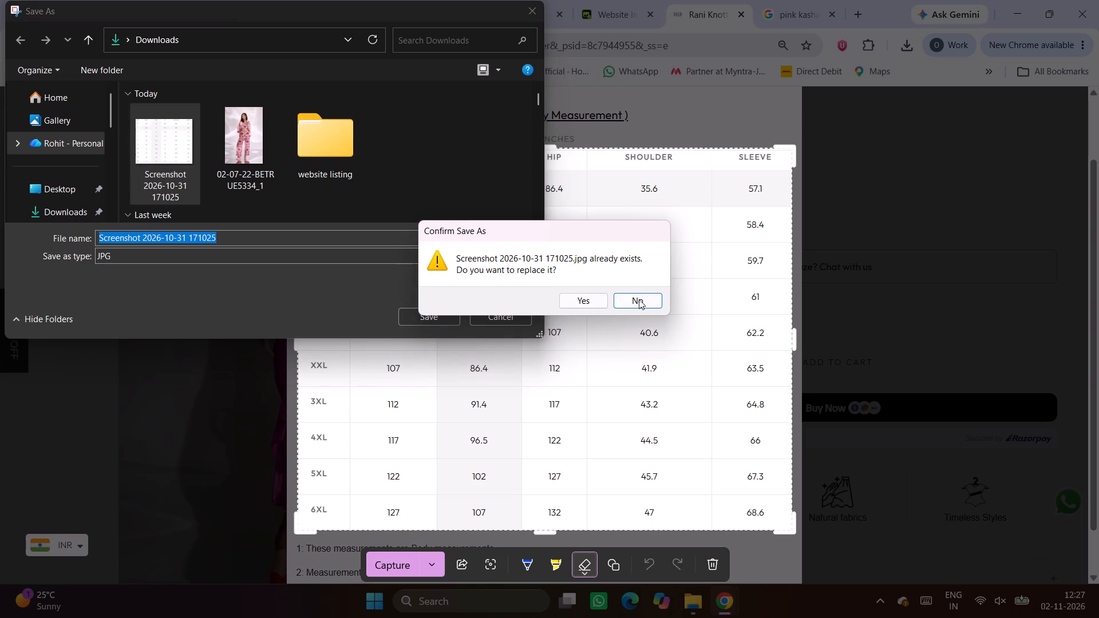
{"action": "left_click", "coordinate": [600, 303]}
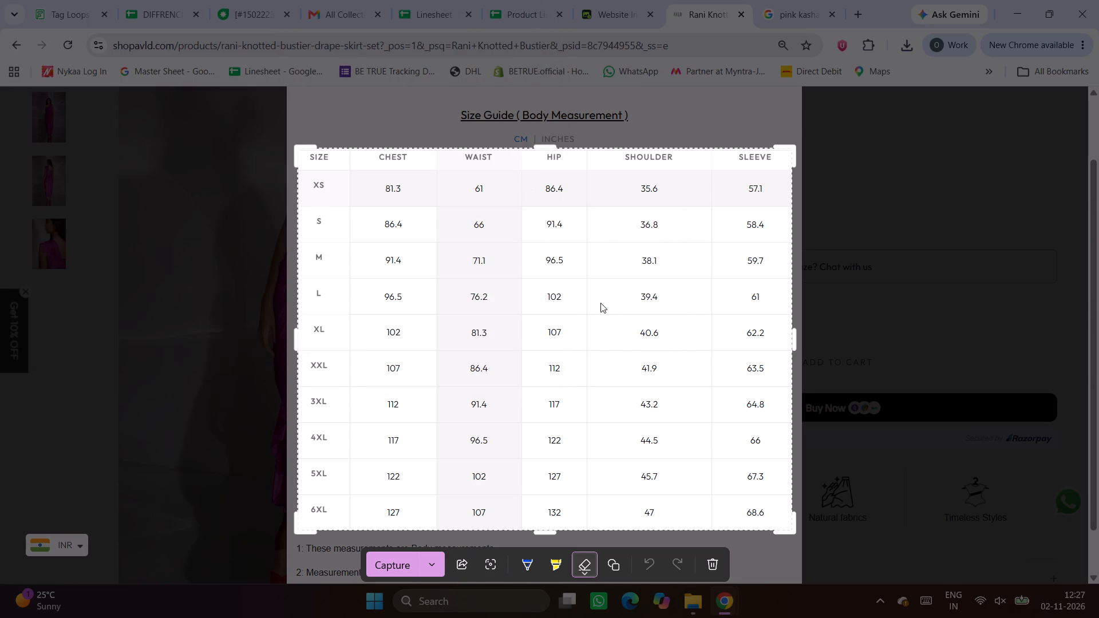
Insert the saved size chart screenshot from Downloads as an in-cell image in N13 of the Product Listing Sheet.
{"action": "left_click", "coordinate": [517, 0]}
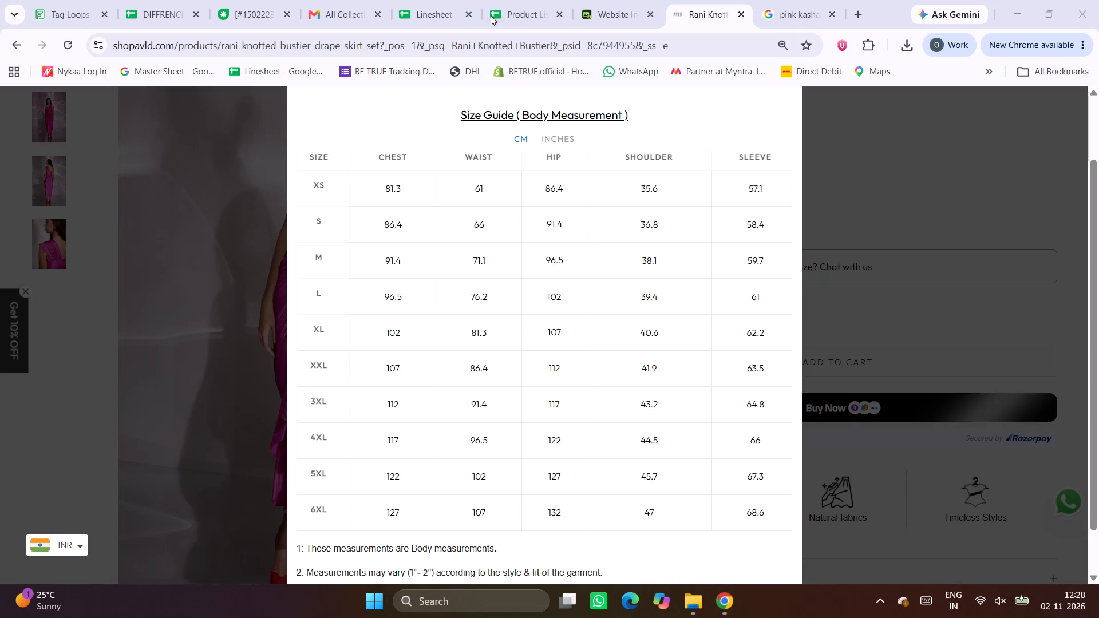
{"action": "left_click", "coordinate": [490, 15]}
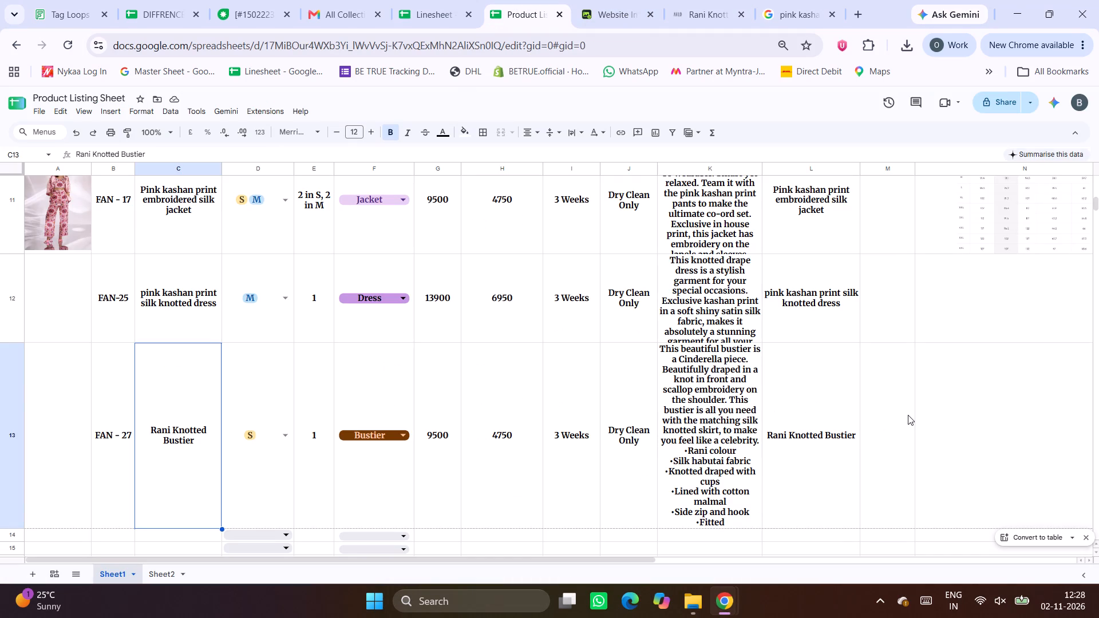
{"action": "left_click", "coordinate": [966, 412]}
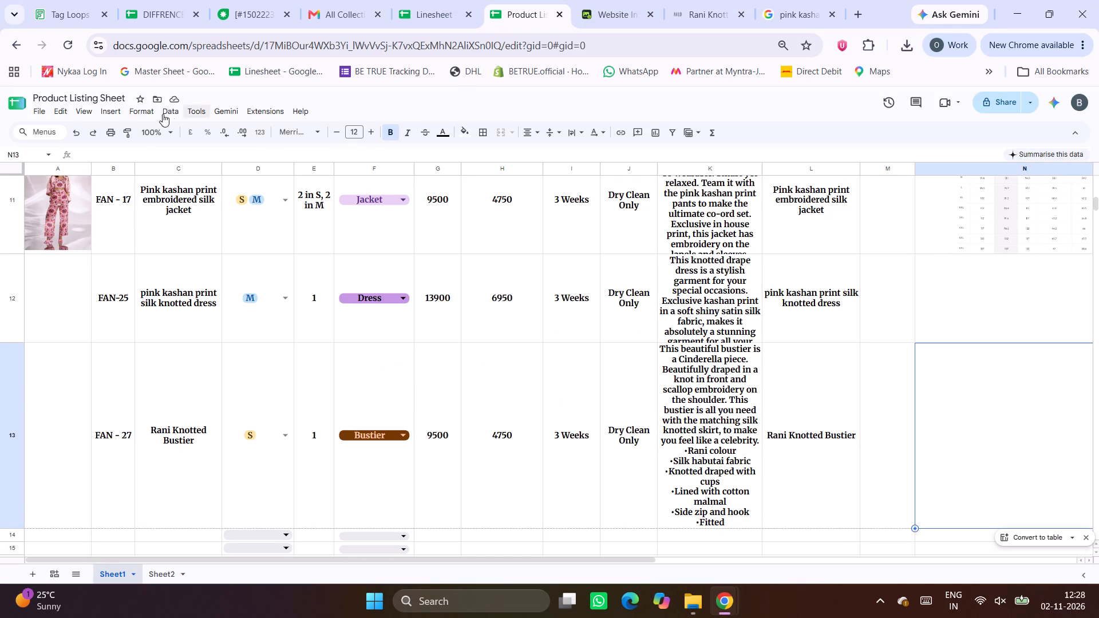
{"action": "left_click", "coordinate": [102, 113]}
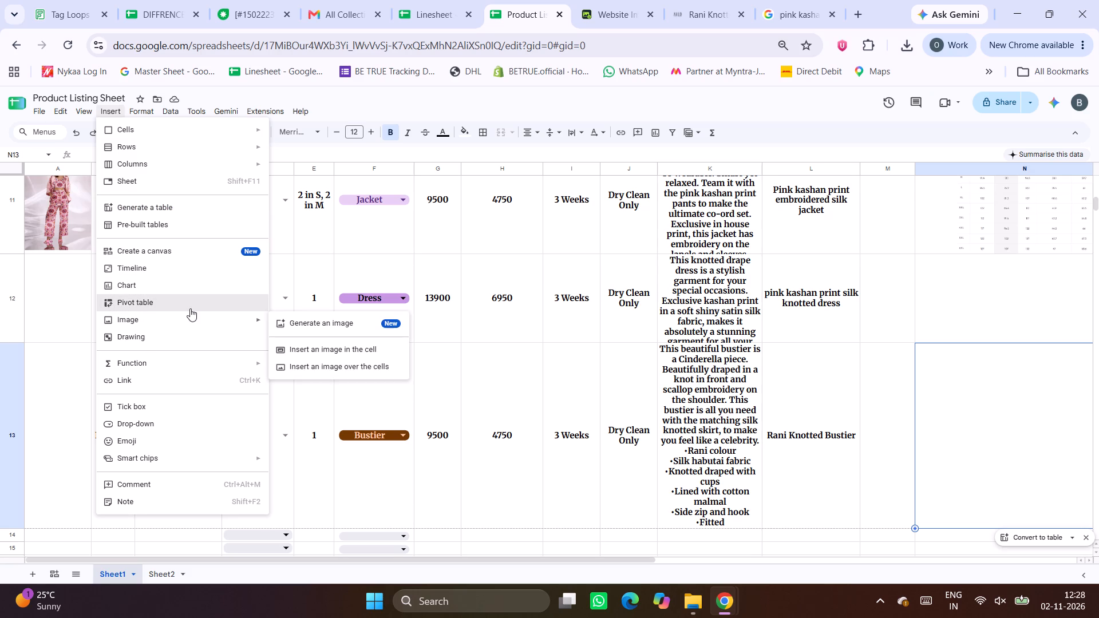
{"action": "left_click", "coordinate": [369, 346]}
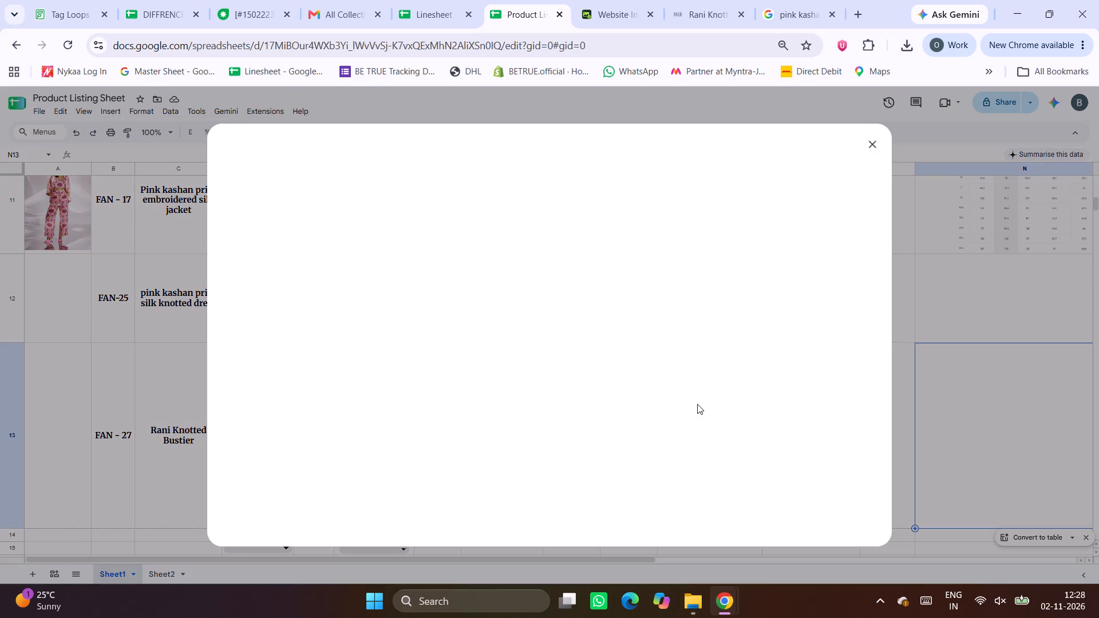
{"action": "left_click", "coordinate": [427, 189]}
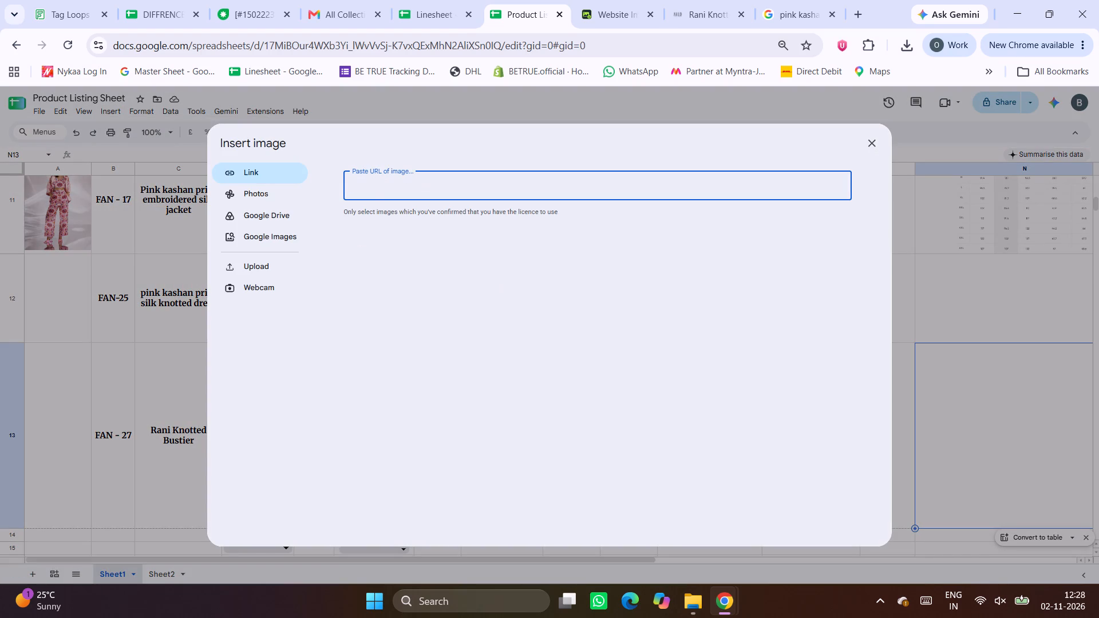
{"action": "left_click", "coordinate": [271, 266]}
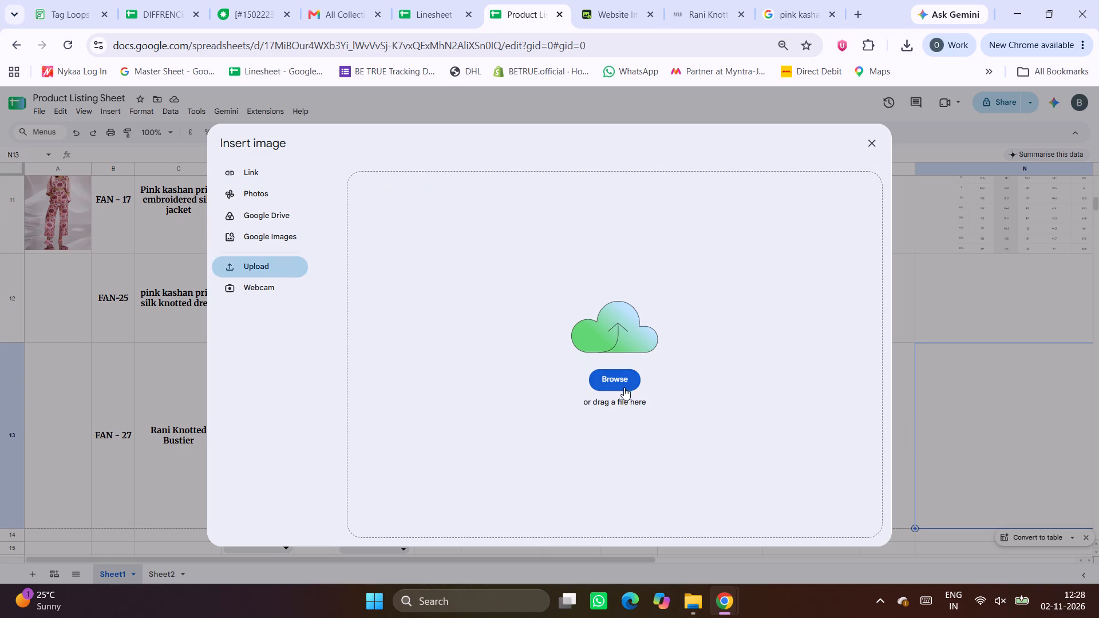
{"action": "left_click", "coordinate": [622, 386]}
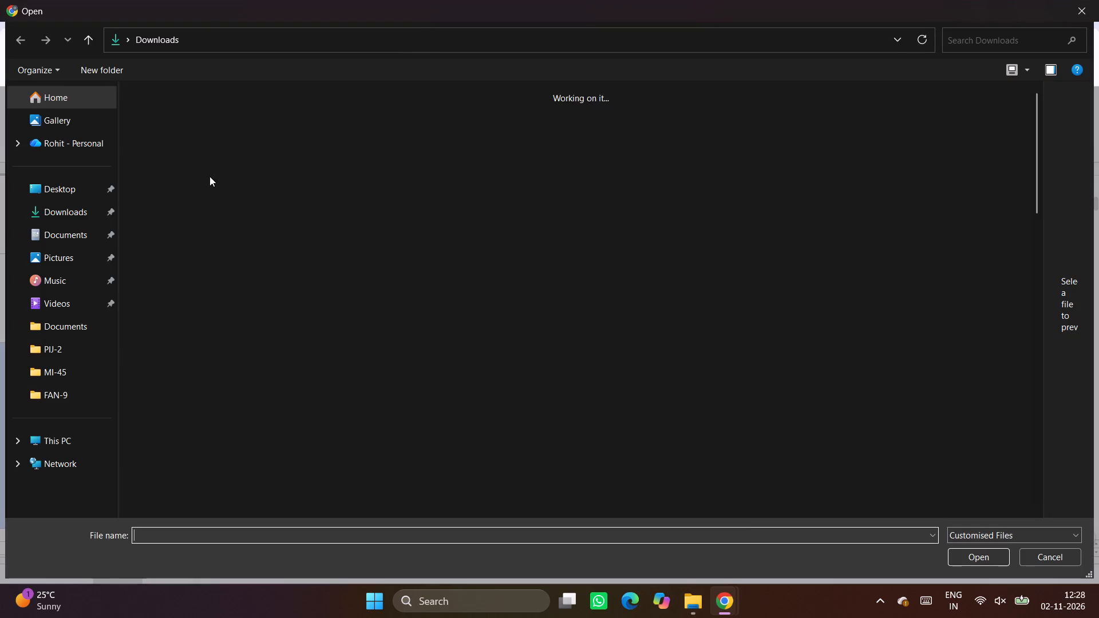
{"action": "double_click", "coordinate": [163, 132]}
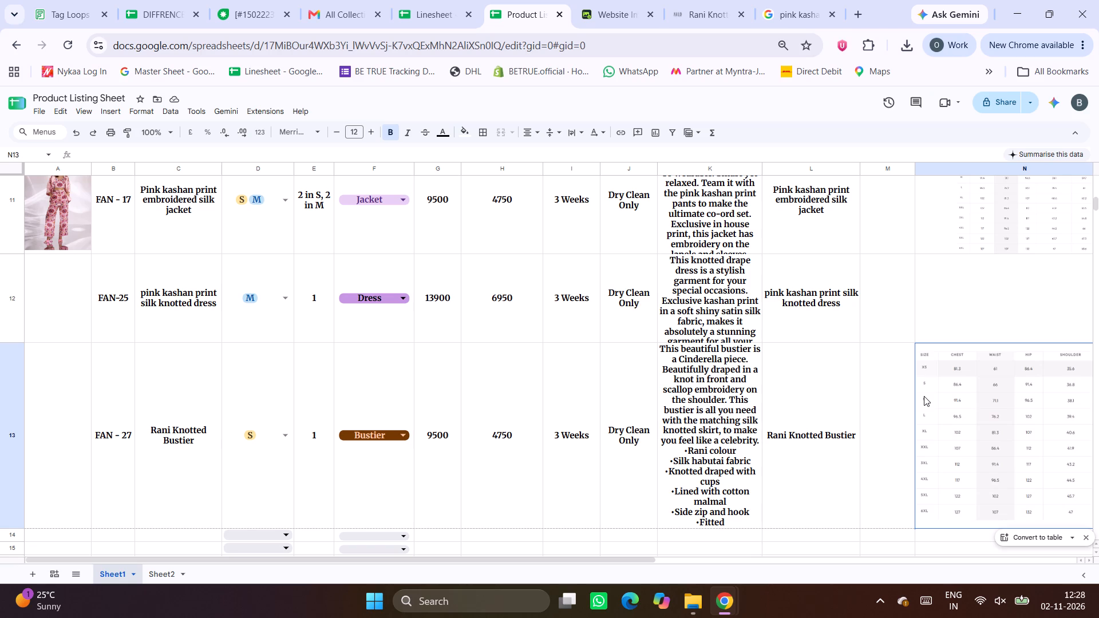
Review the Product Listing Sheet rows from PIJ-2 to FAN - 27 for filled-in images, details and size charts.
{"action": "scroll", "coordinate": [830, 437], "scroll_direction": "left", "scroll_amount": 1}
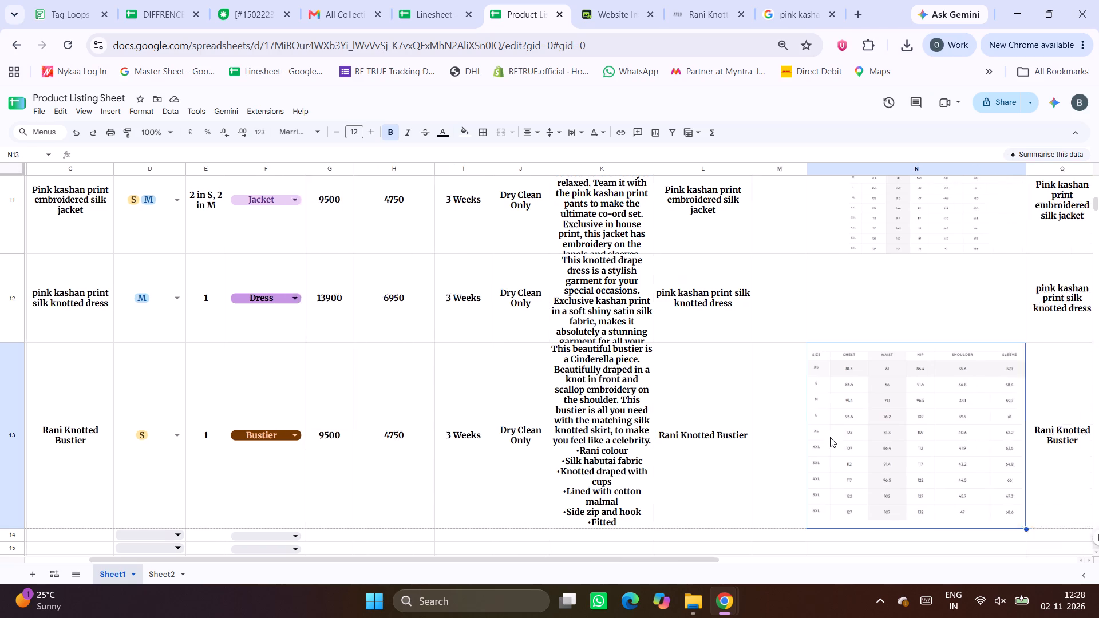
{"action": "scroll", "coordinate": [830, 437], "scroll_direction": "left", "scroll_amount": 1}
{"action": "scroll", "coordinate": [830, 437], "scroll_direction": "up", "scroll_amount": 3}
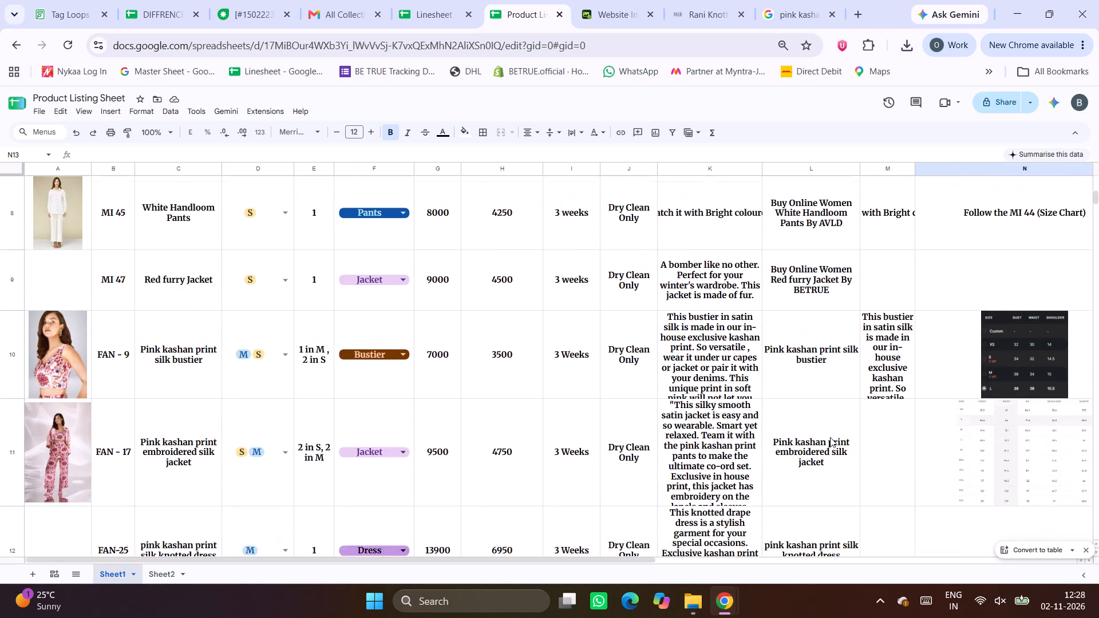
{"action": "scroll", "coordinate": [830, 437], "scroll_direction": "up", "scroll_amount": 3}
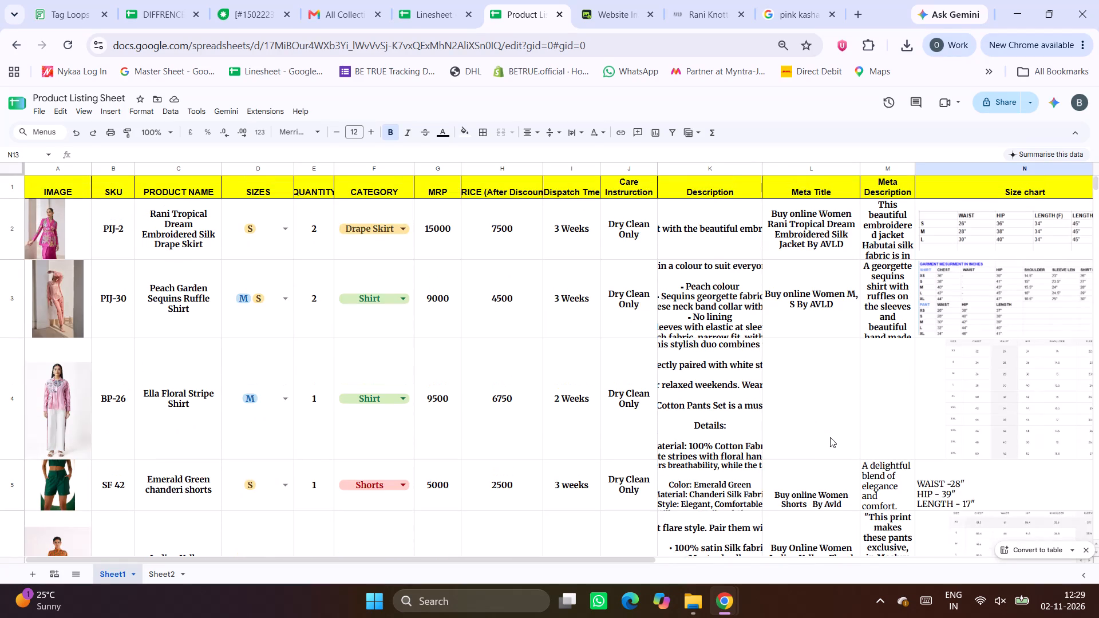
{"action": "scroll", "coordinate": [830, 437], "scroll_direction": "down", "scroll_amount": 1}
{"action": "scroll", "coordinate": [830, 437], "scroll_direction": "right", "scroll_amount": 5}
{"action": "scroll", "coordinate": [830, 437], "scroll_direction": "down", "scroll_amount": 5}
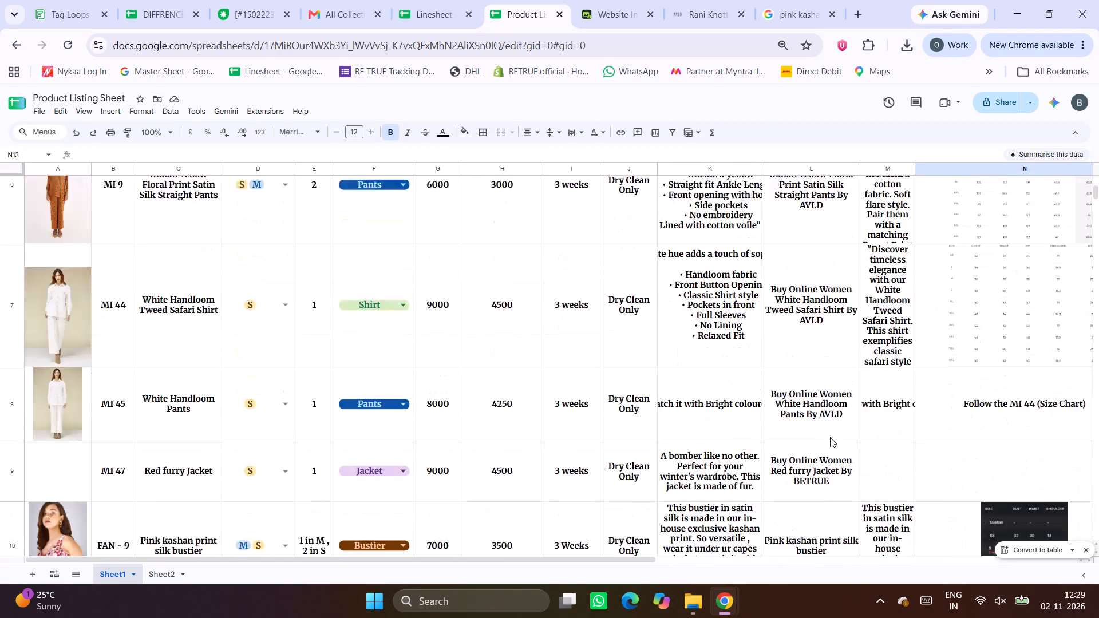
{"action": "scroll", "coordinate": [830, 437], "scroll_direction": "down", "scroll_amount": 4}
{"action": "scroll", "coordinate": [699, 425], "scroll_direction": "up", "scroll_amount": 2}
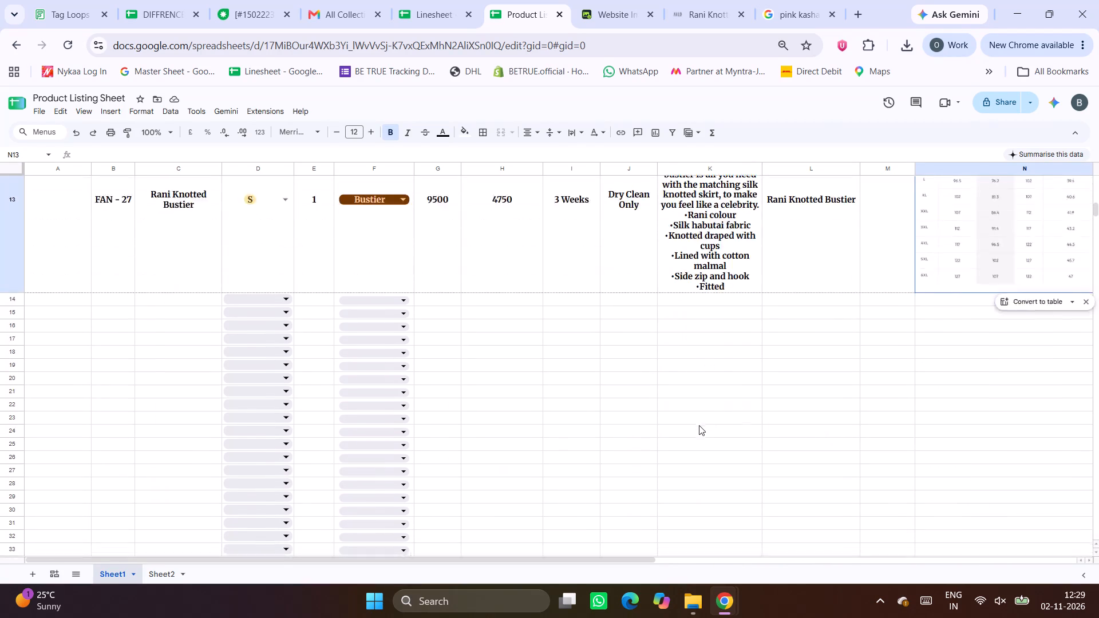
{"action": "scroll", "coordinate": [699, 425], "scroll_direction": "up", "scroll_amount": 3}
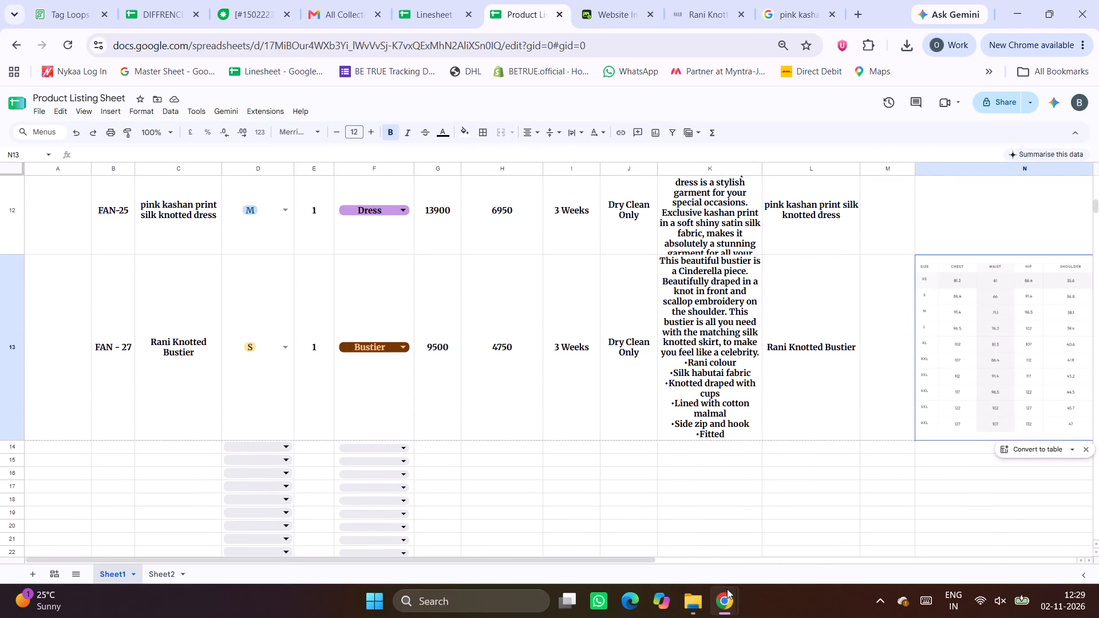
Create a new folder named FAN-27 inside the website listing folder in Downloads.
{"action": "left_click", "coordinate": [678, 537]}
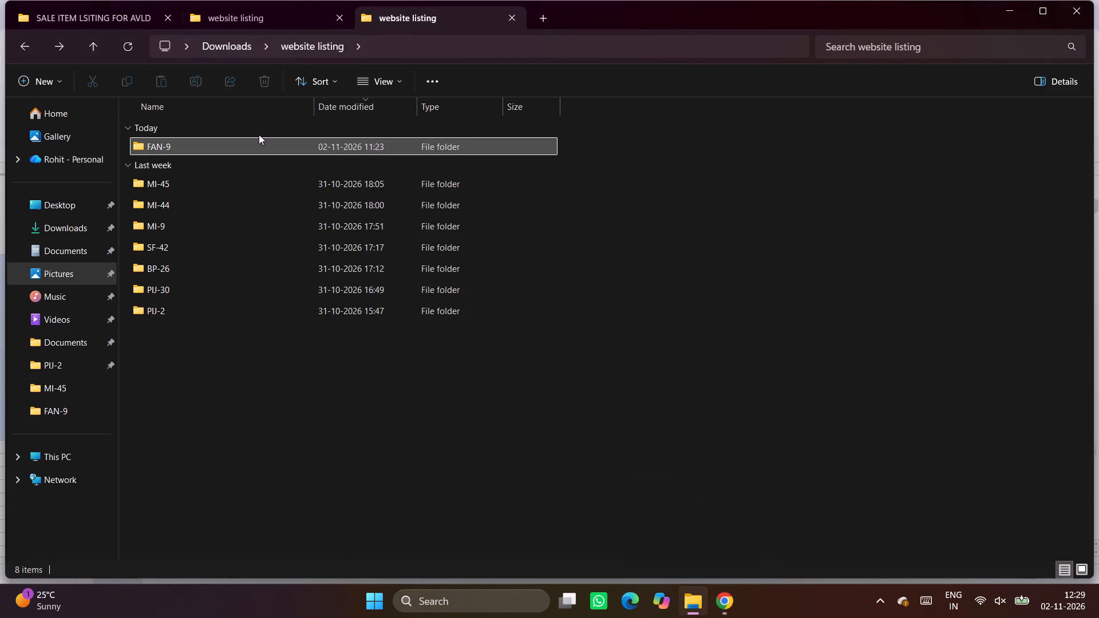
{"action": "left_click", "coordinate": [42, 82]}
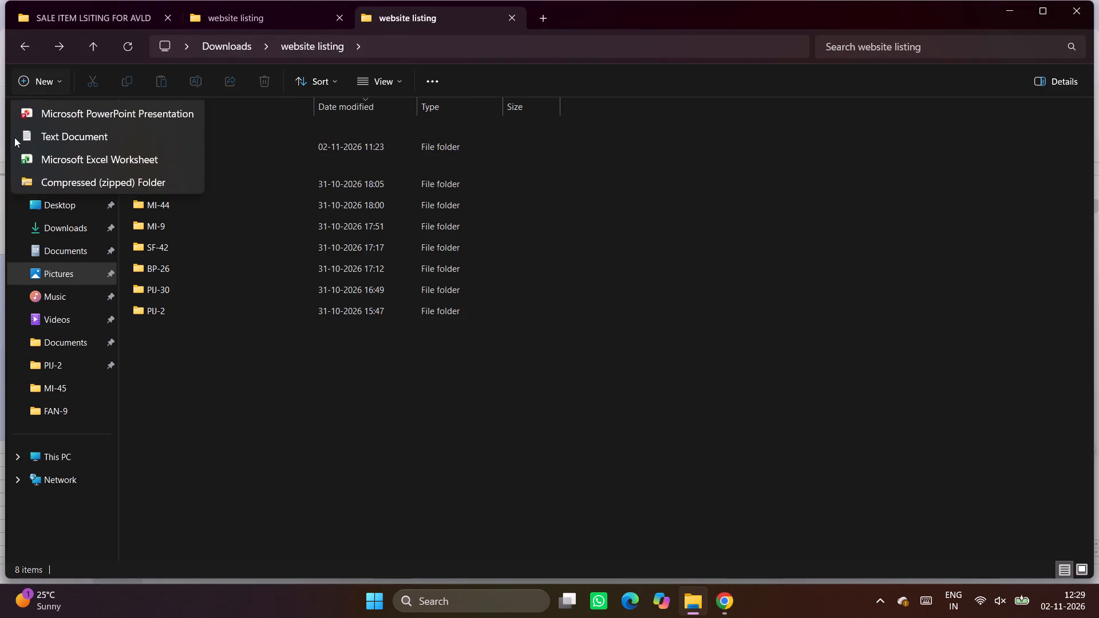
{"action": "left_click", "coordinate": [101, 123]}
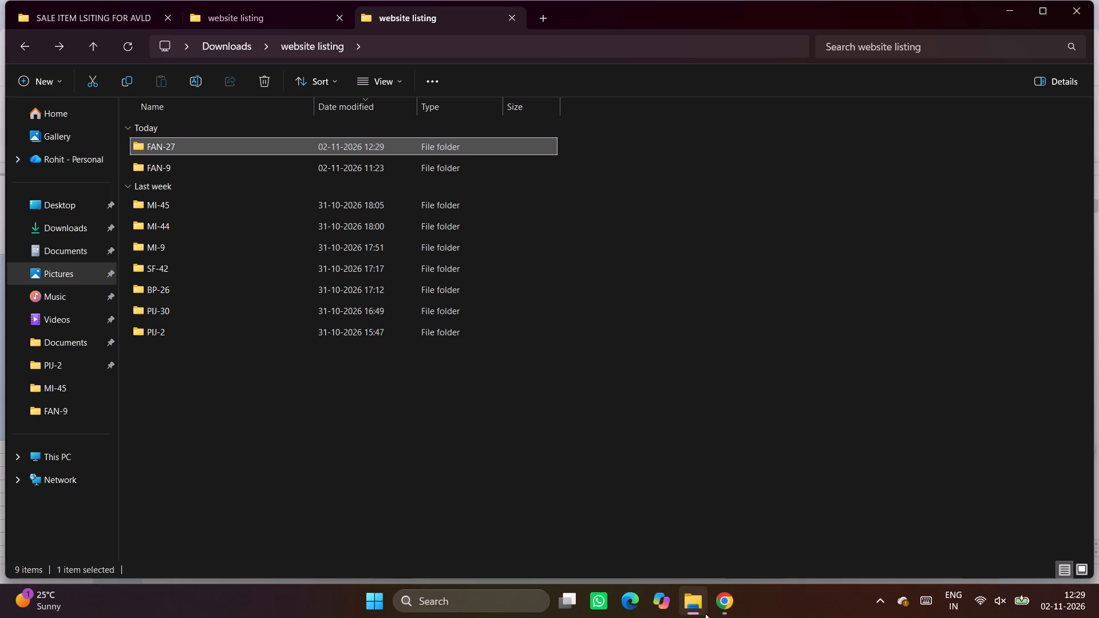
Switch back to Chrome and close the pink kashan Google search page.
{"action": "left_click", "coordinate": [718, 601]}
{"action": "left_click", "coordinate": [663, 530]}
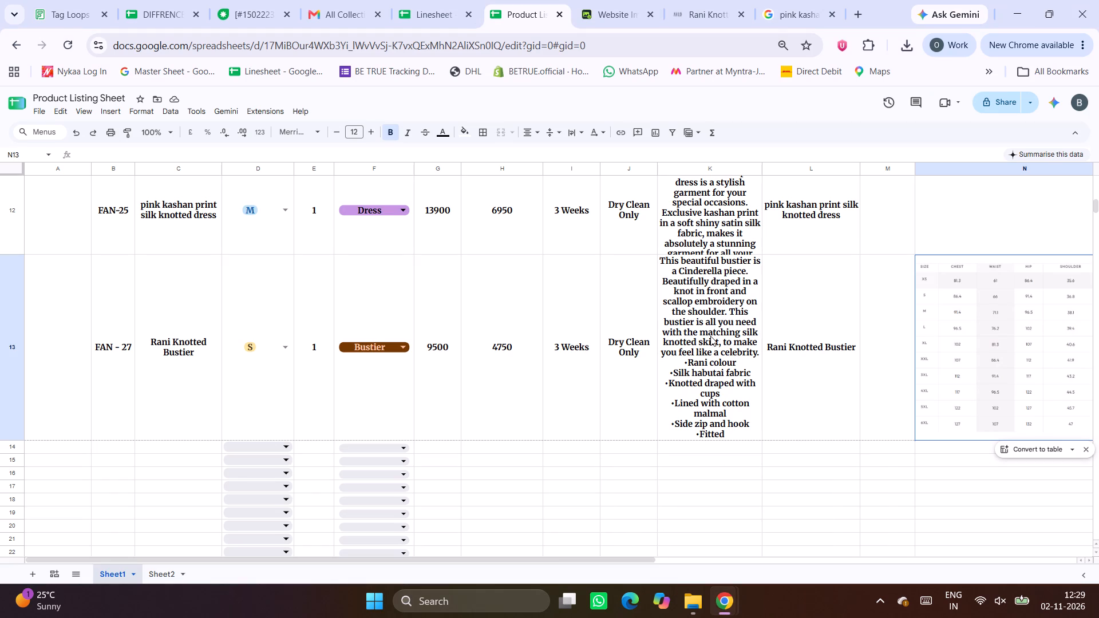
{"action": "left_click", "coordinate": [835, 18]}
Take the Rani Knotted Bustier product page's URL and put it in place of the pink kashan address in Website Image Extractor.
{"action": "left_click", "coordinate": [739, 0]}
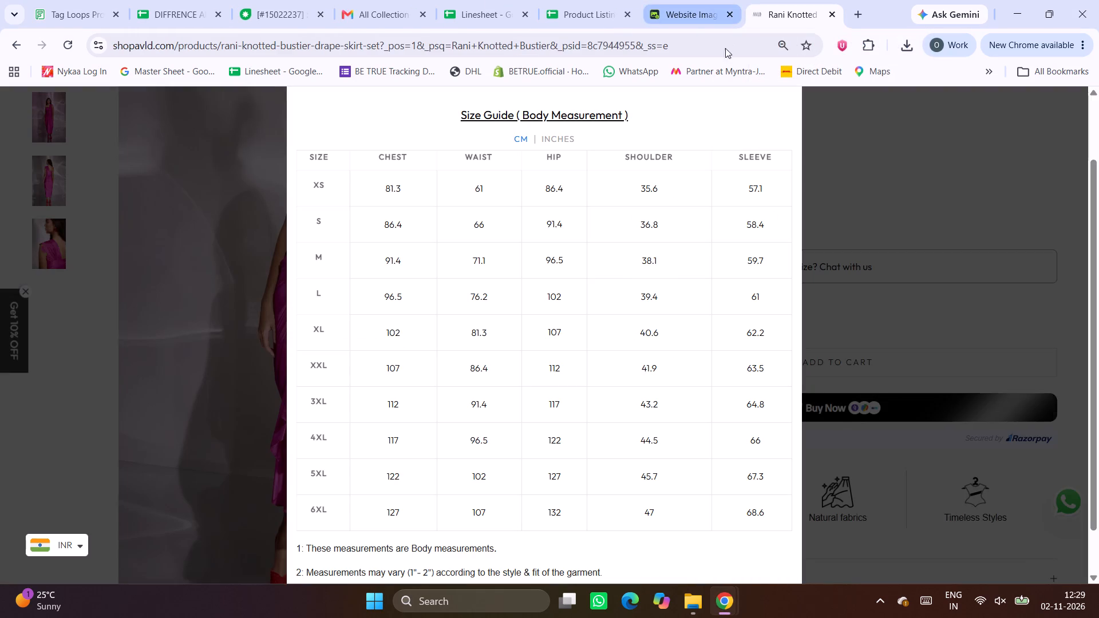
{"action": "left_click", "coordinate": [493, 43]}
{"action": "key", "text": "ctrl+x"}
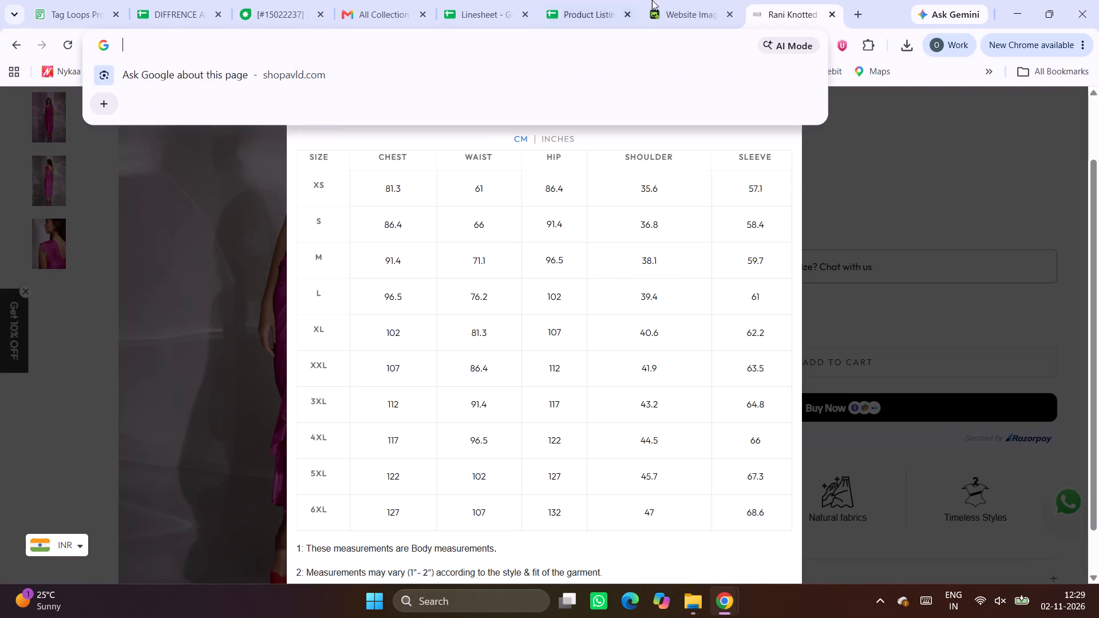
{"action": "left_click", "coordinate": [670, 0]}
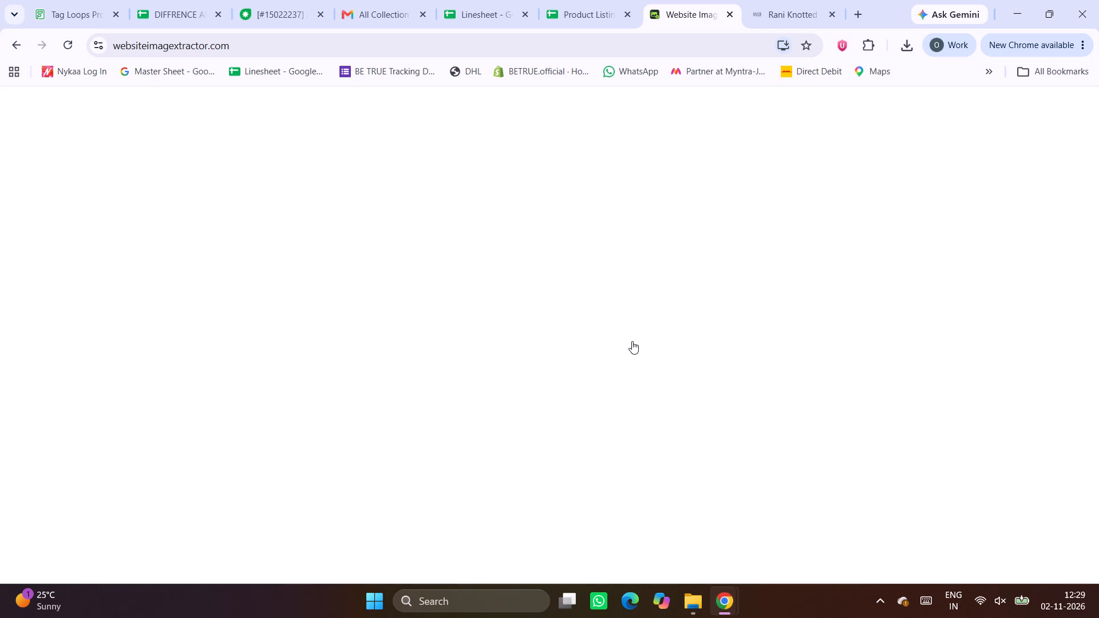
{"action": "scroll", "coordinate": [452, 297], "scroll_direction": "up", "scroll_amount": 6}
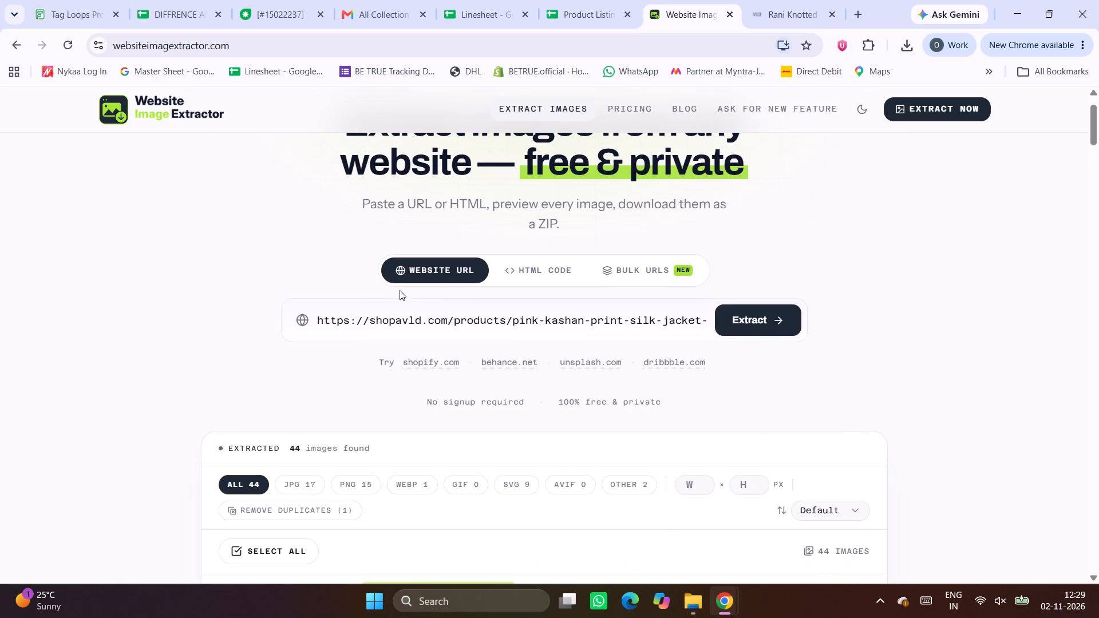
{"action": "triple_click", "coordinate": [474, 316]}
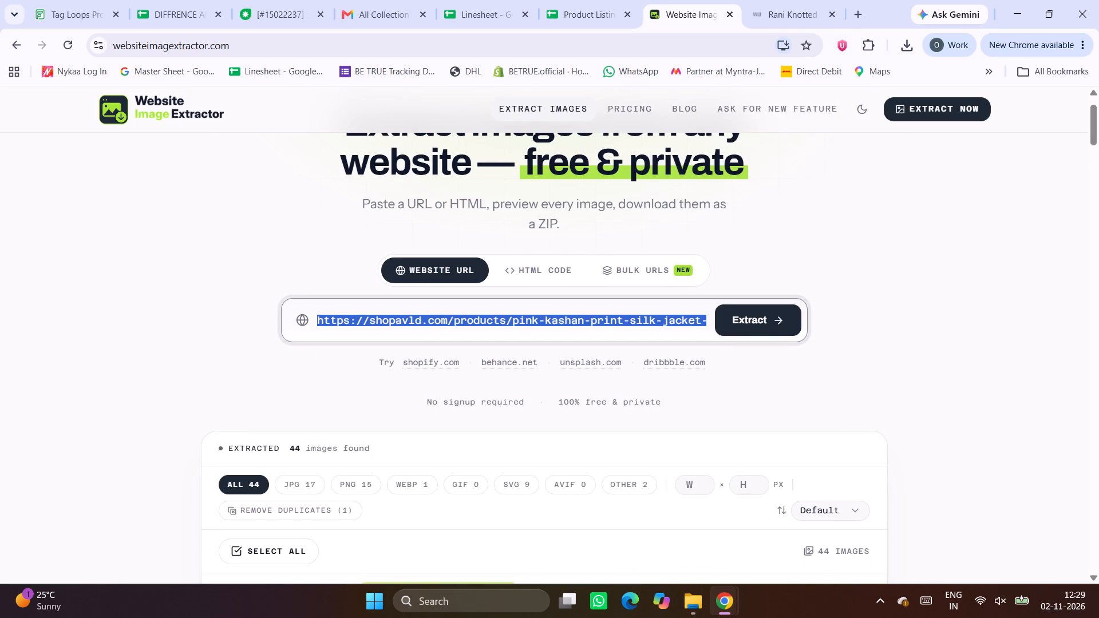
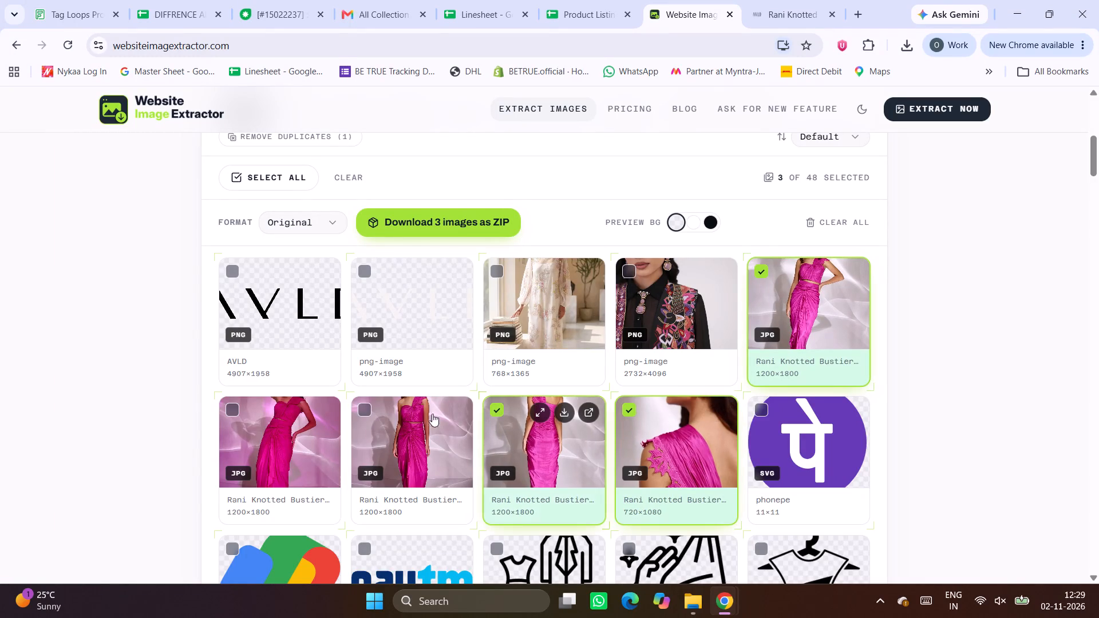
Add the last two Rani Knotted Bustier images to the selection and download all five as the ZIP images_2026-11-02.
{"action": "left_click", "coordinate": [365, 410]}
{"action": "left_click", "coordinate": [229, 403]}
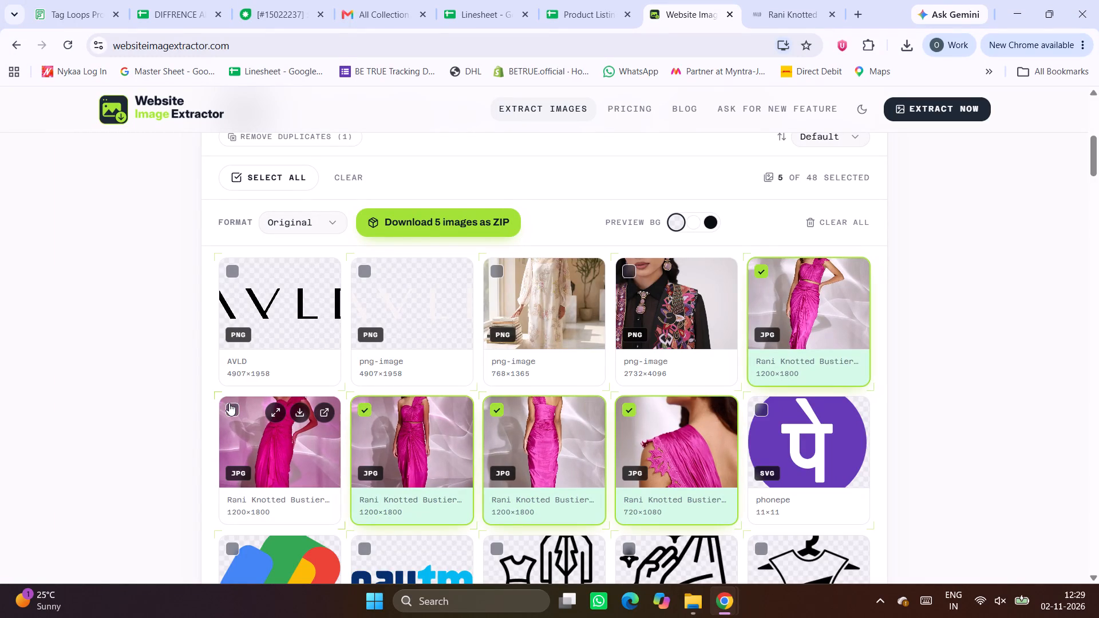
{"action": "left_click", "coordinate": [448, 232]}
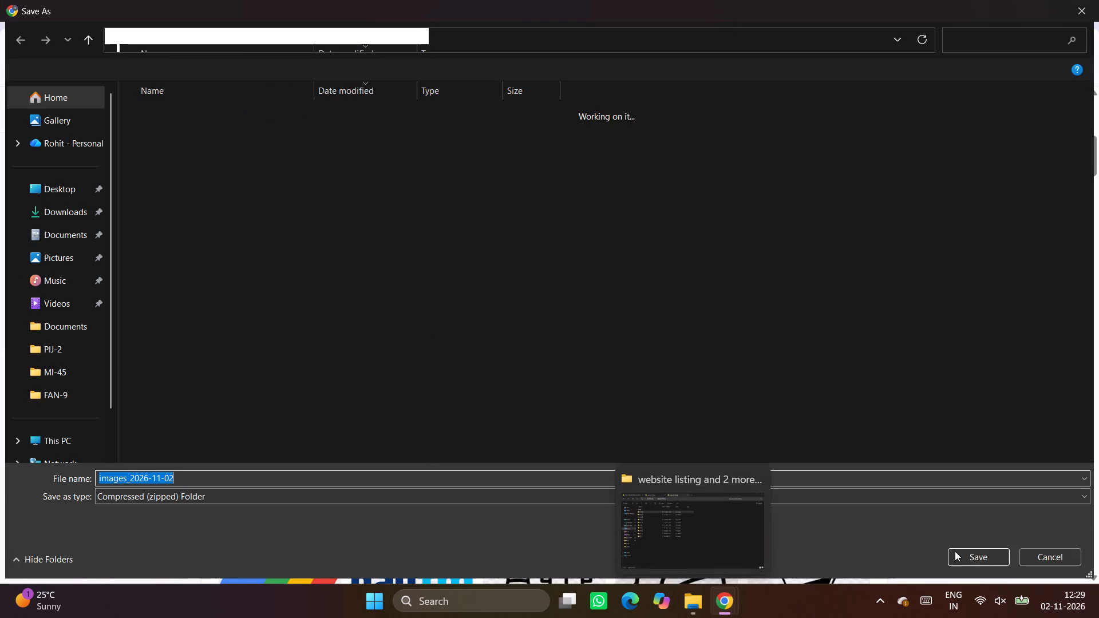
{"action": "left_click", "coordinate": [985, 553]}
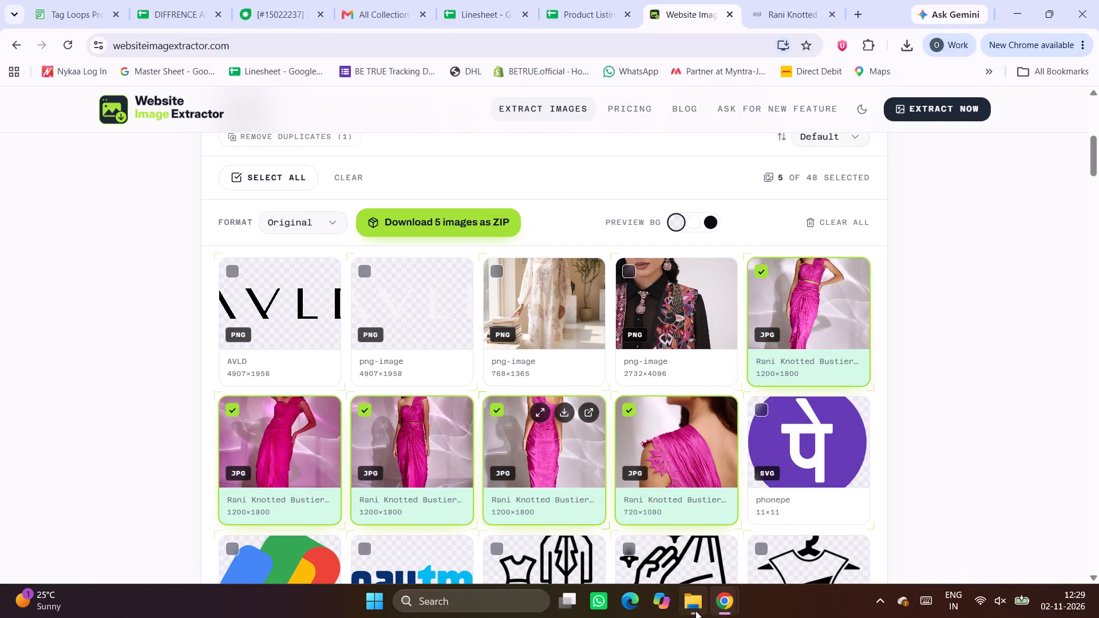
Extract the images_2026-11-02 archive inside the website listing folder in File Explorer, and delete the zipped file.
{"action": "left_click", "coordinate": [695, 611]}
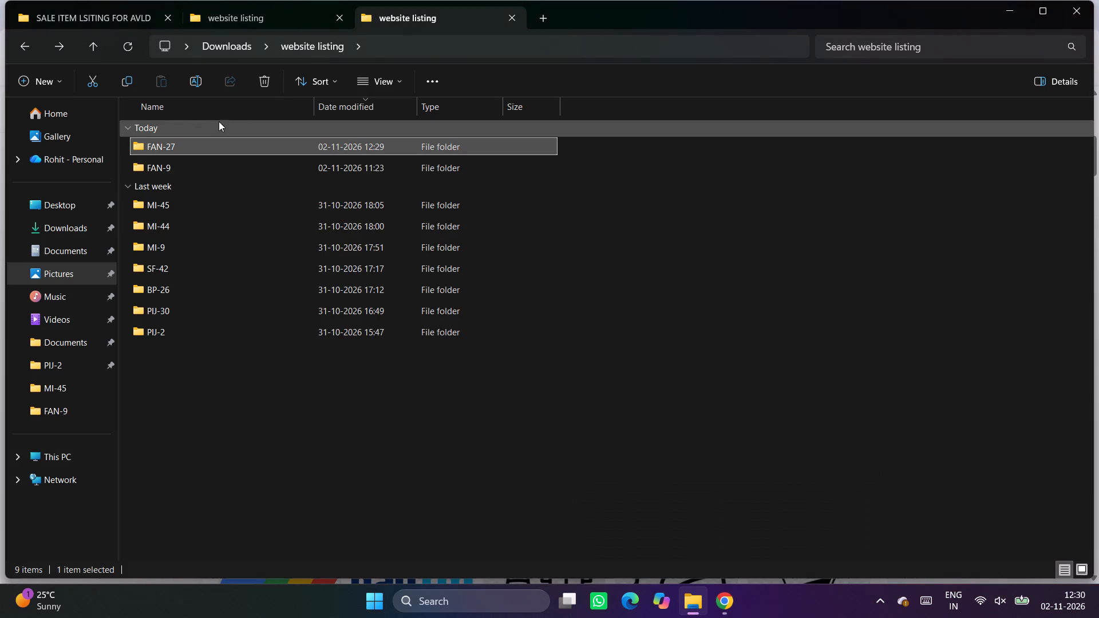
{"action": "key", "text": "ctrl+r"}
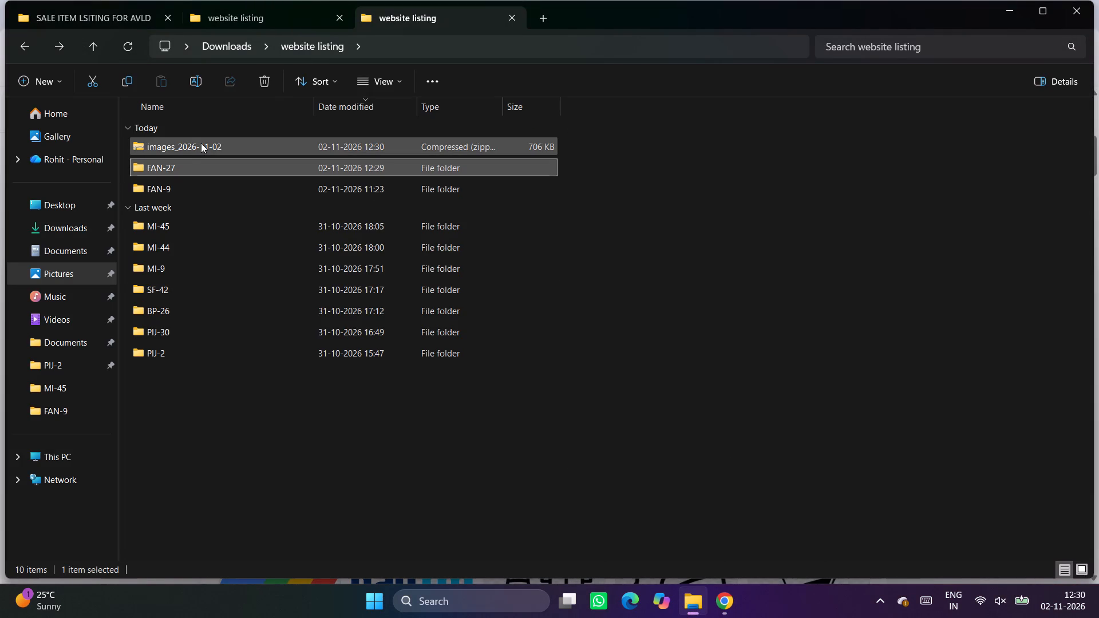
{"action": "left_click", "coordinate": [201, 143]}
{"action": "left_click", "coordinate": [445, 80]}
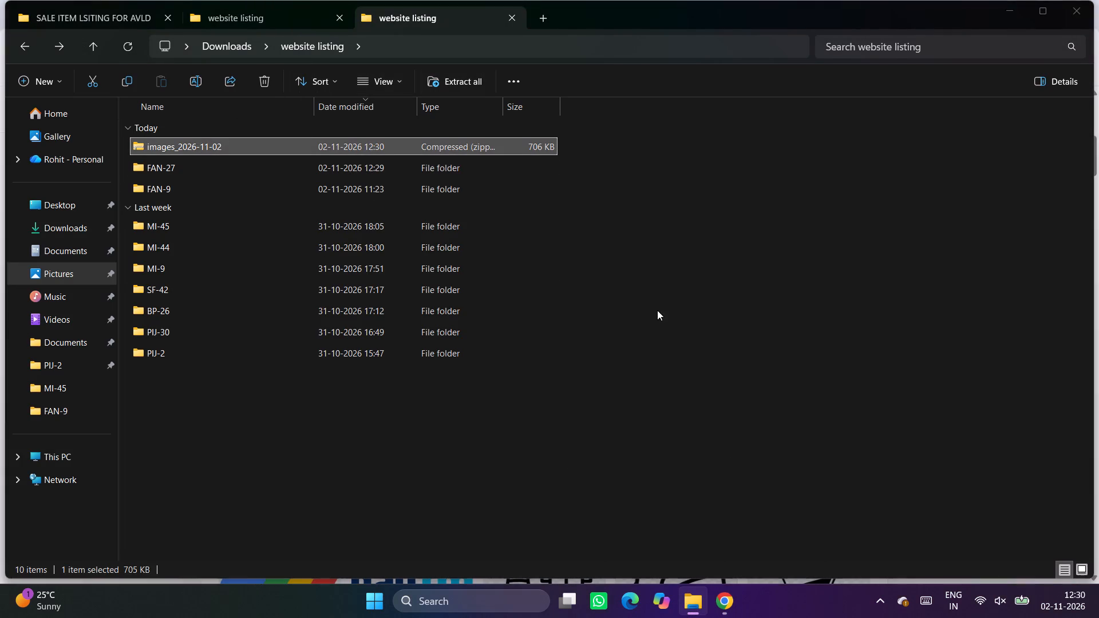
{"action": "left_click", "coordinate": [680, 439]}
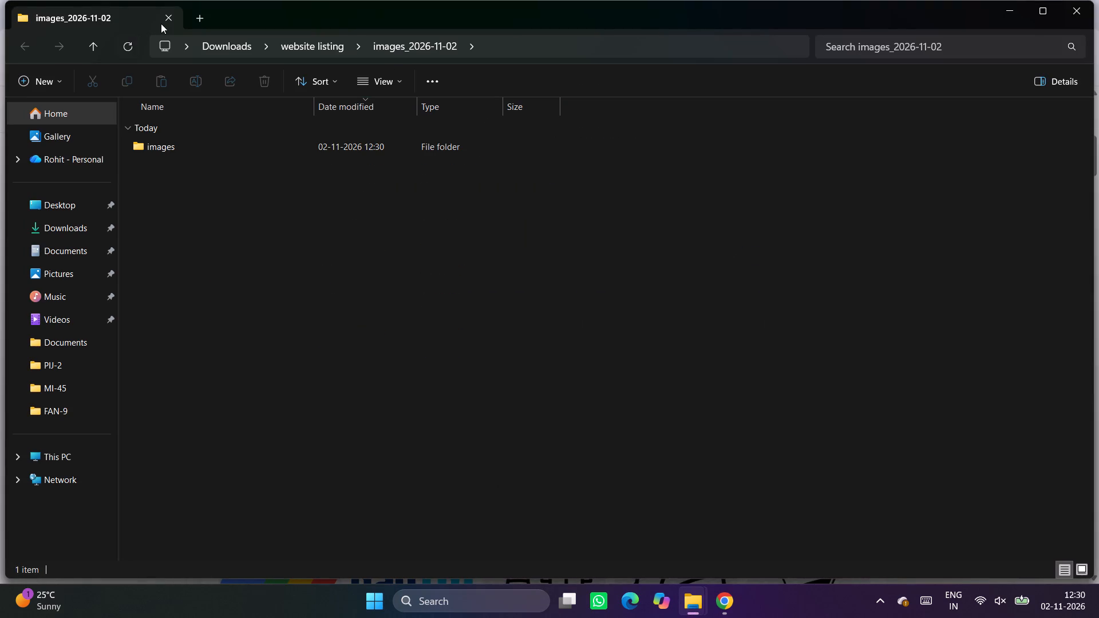
{"action": "left_click", "coordinate": [167, 18]}
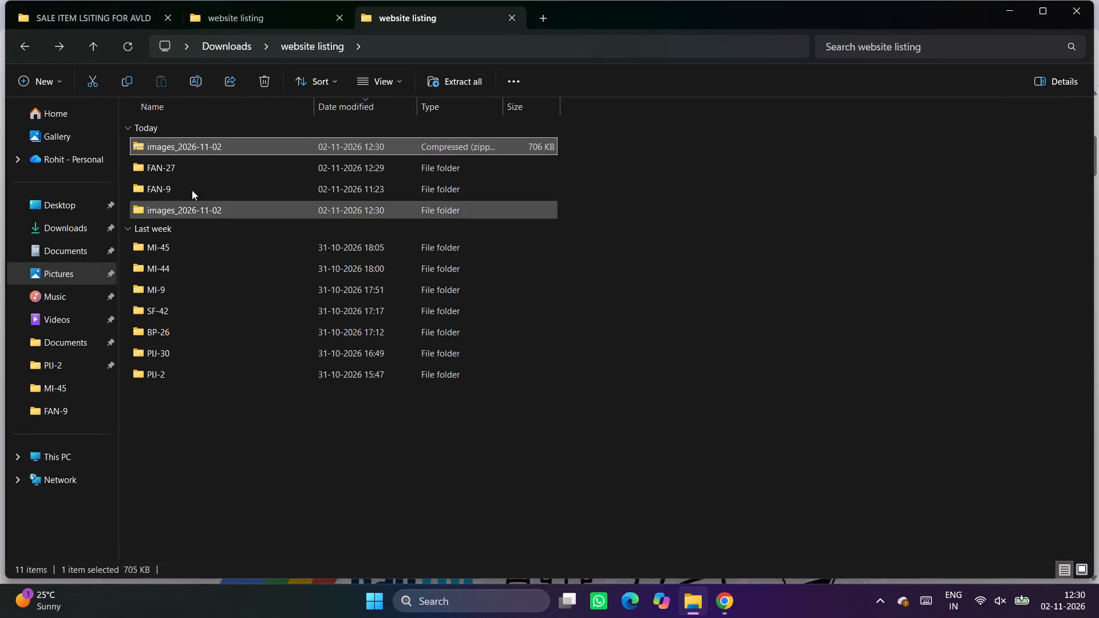
{"action": "left_click", "coordinate": [265, 78]}
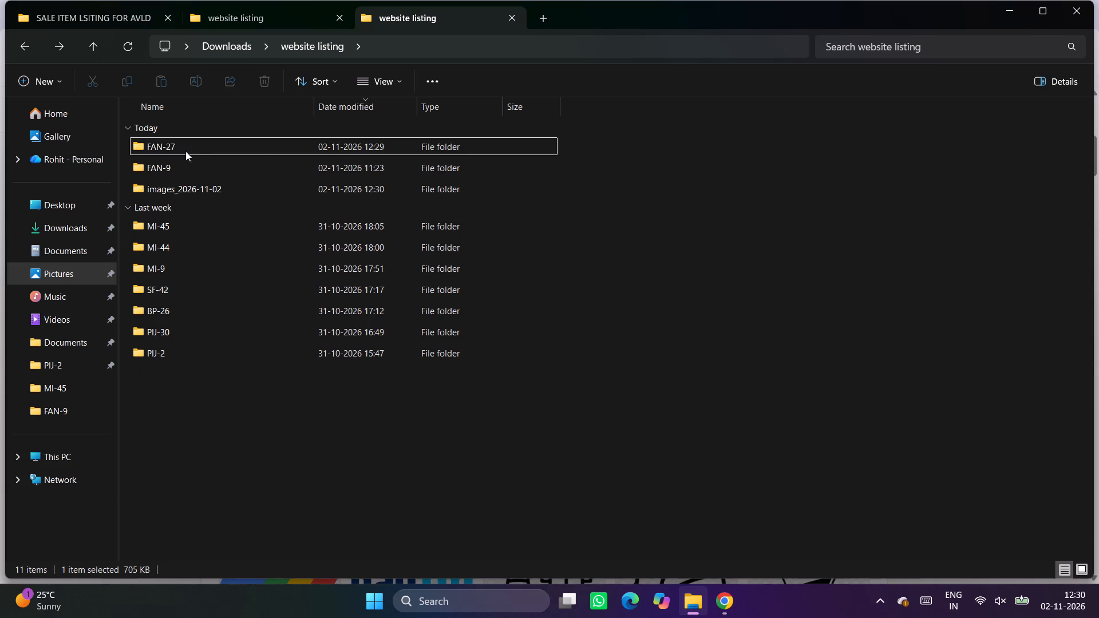
Move the five extracted JPG images from the images subfolder into the FAN-27 folder and show them as large icons.
{"action": "left_click", "coordinate": [197, 199]}
{"action": "double_click", "coordinate": [241, 147]}
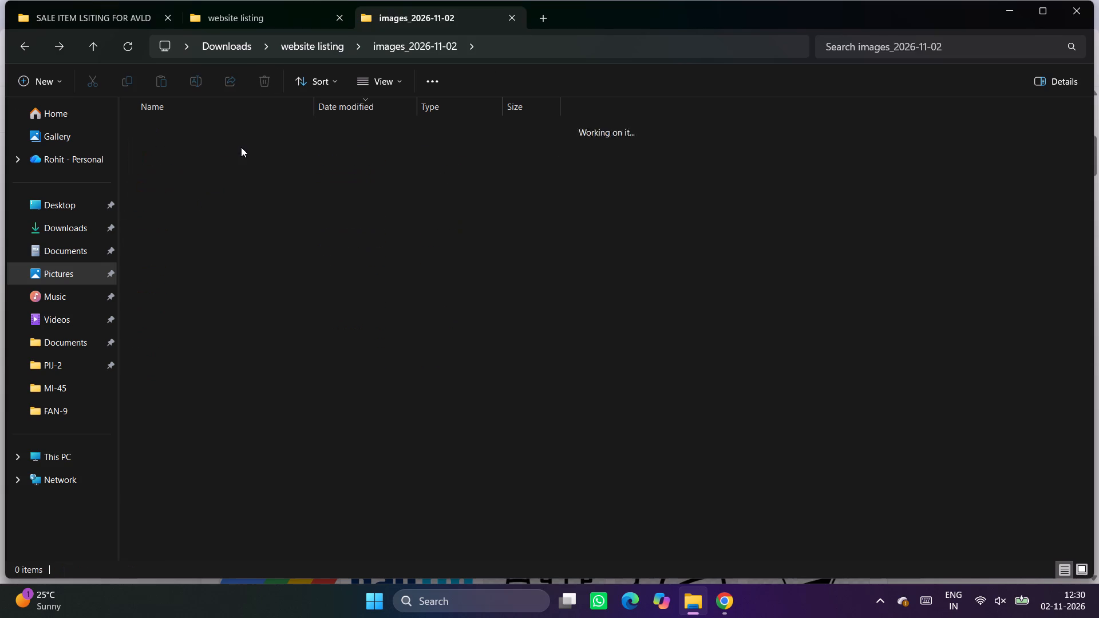
{"action": "double_click", "coordinate": [349, 154]}
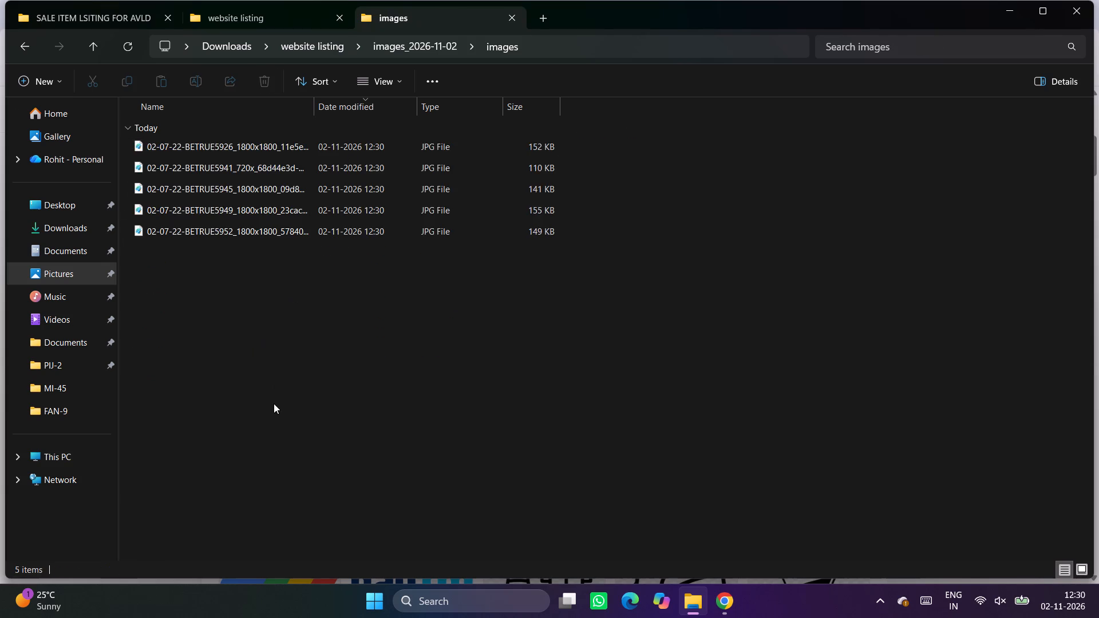
{"action": "left_click_drag", "start_coordinate": [274, 403], "coordinate": [591, 144]}
{"action": "key", "text": "ctrl+x"}
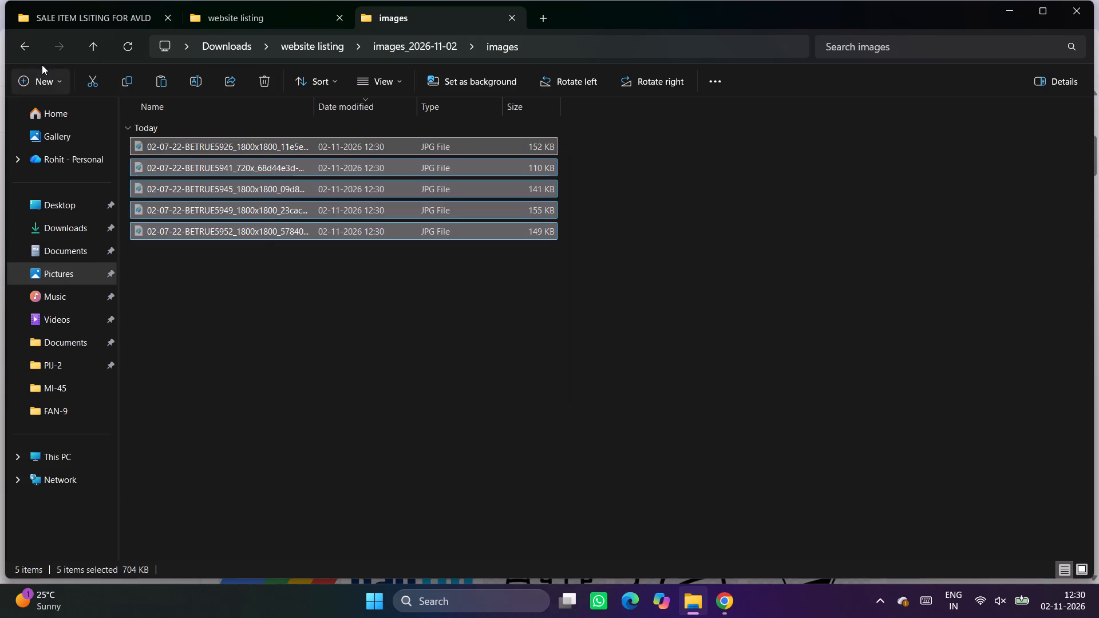
{"action": "left_click", "coordinate": [26, 51]}
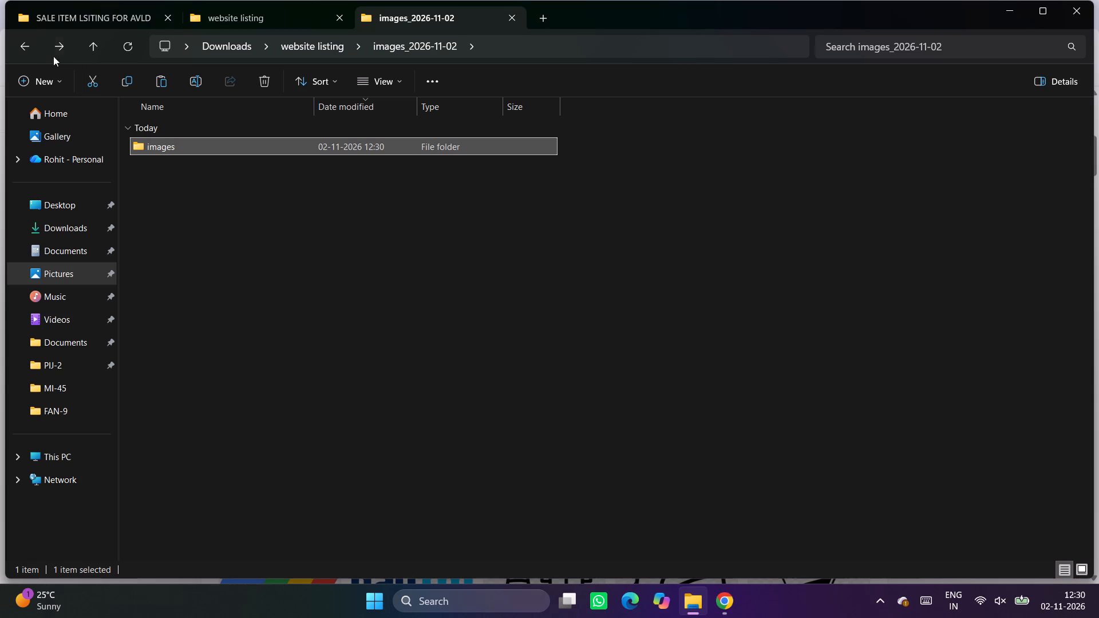
{"action": "left_click", "coordinate": [17, 46]}
{"action": "double_click", "coordinate": [204, 167]}
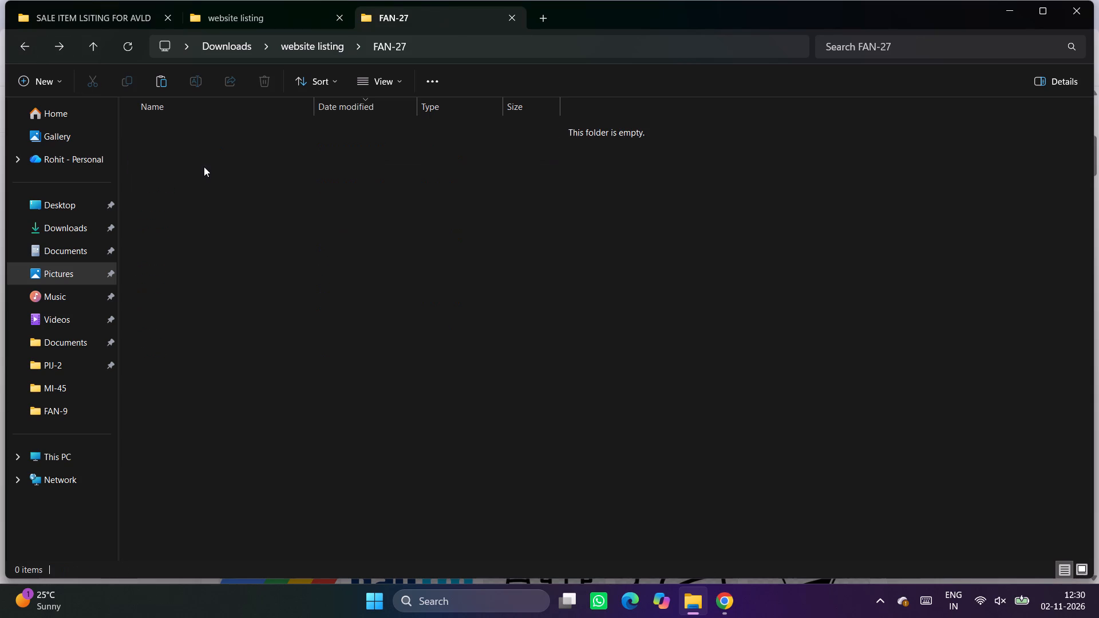
{"action": "key", "text": "ctrl+v"}
{"action": "left_click", "coordinate": [393, 88]}
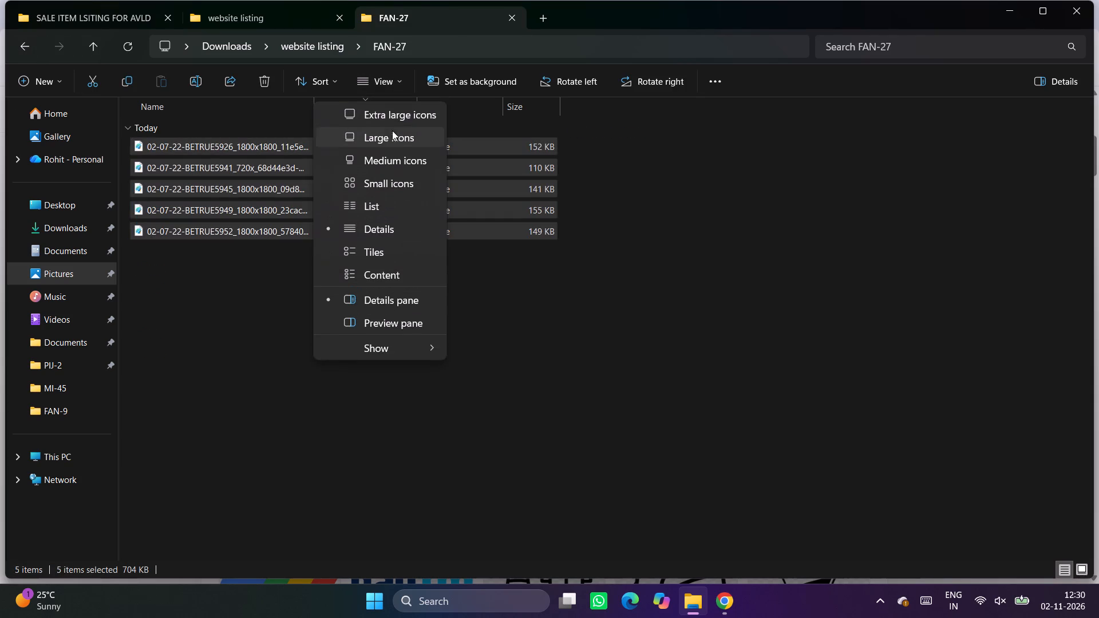
{"action": "left_click", "coordinate": [390, 137]}
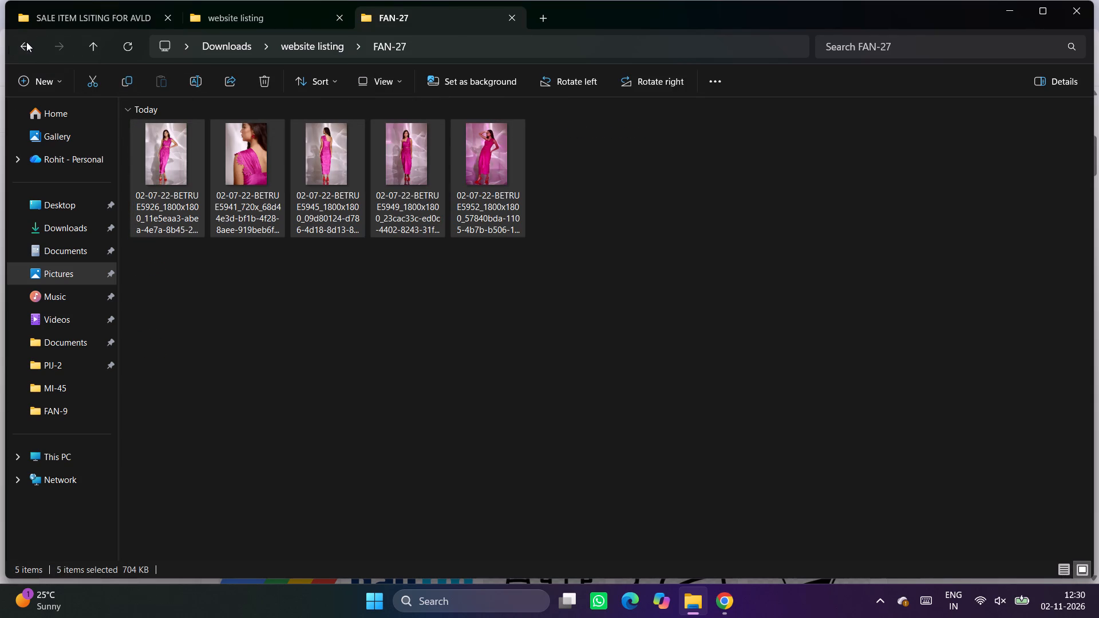
Delete the emptied images_2026-11-02 folder from the website listing folder.
{"action": "left_click", "coordinate": [31, 42]}
{"action": "left_click", "coordinate": [31, 42]}
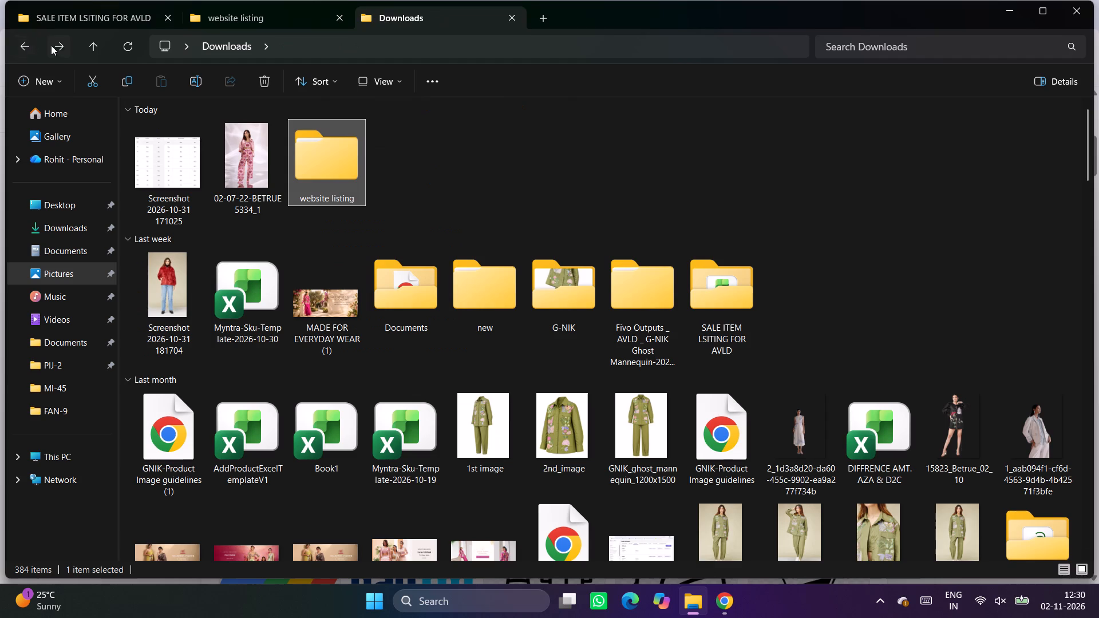
{"action": "left_click", "coordinate": [57, 47]}
{"action": "left_click", "coordinate": [162, 168]}
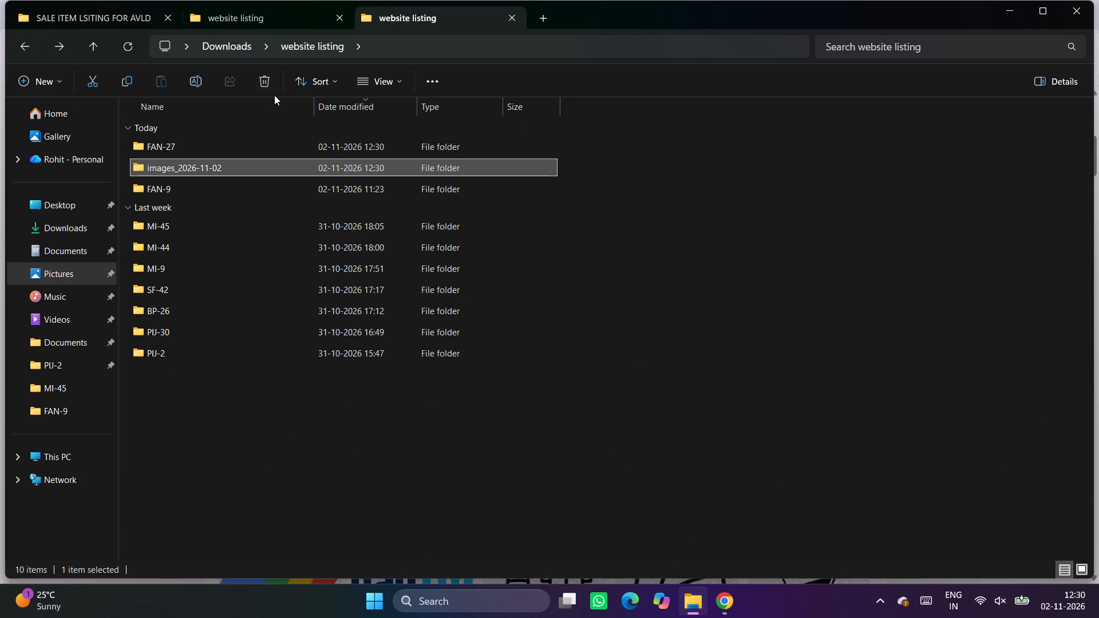
{"action": "left_click", "coordinate": [261, 80]}
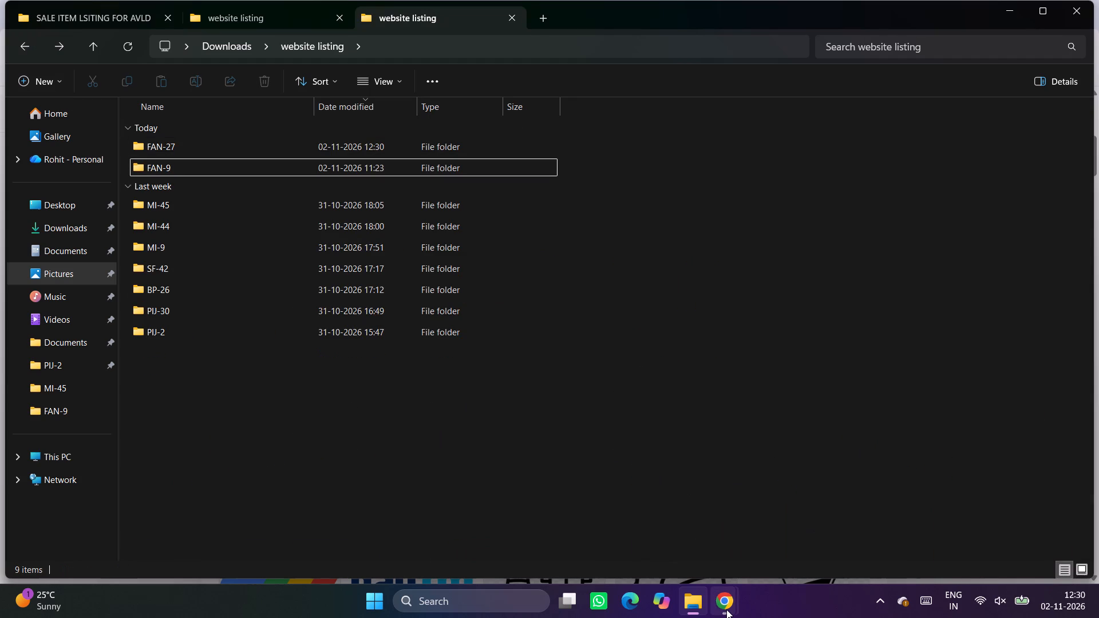
Switch back to Chrome, go to the Linesheet spreadsheet and reload it.
{"action": "left_click", "coordinate": [726, 609]}
{"action": "left_click", "coordinate": [666, 540]}
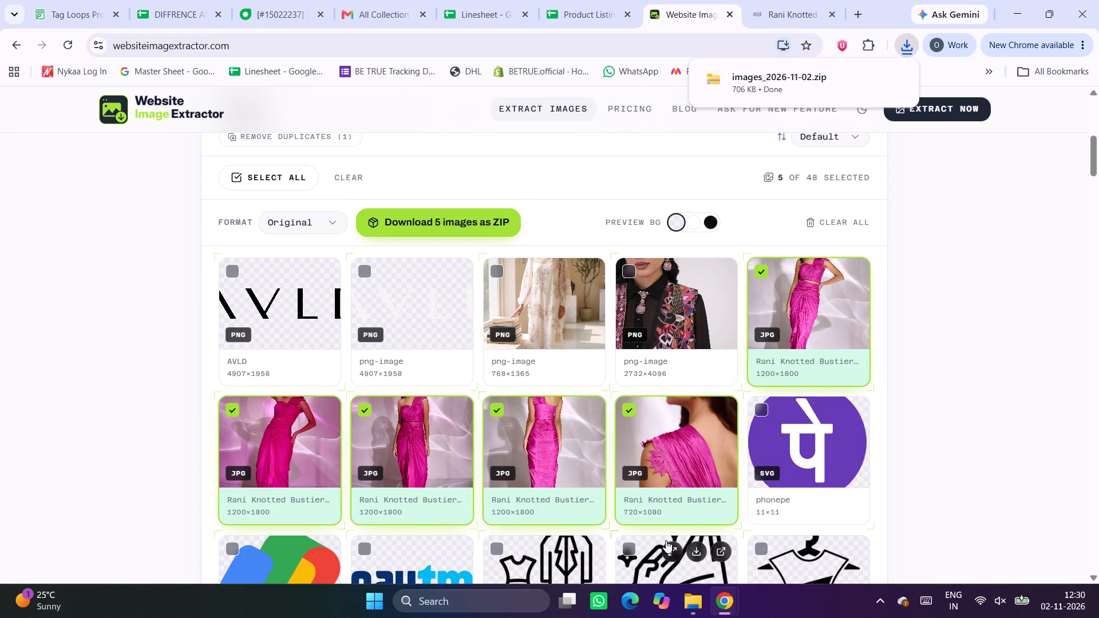
{"action": "left_click", "coordinate": [511, 0]}
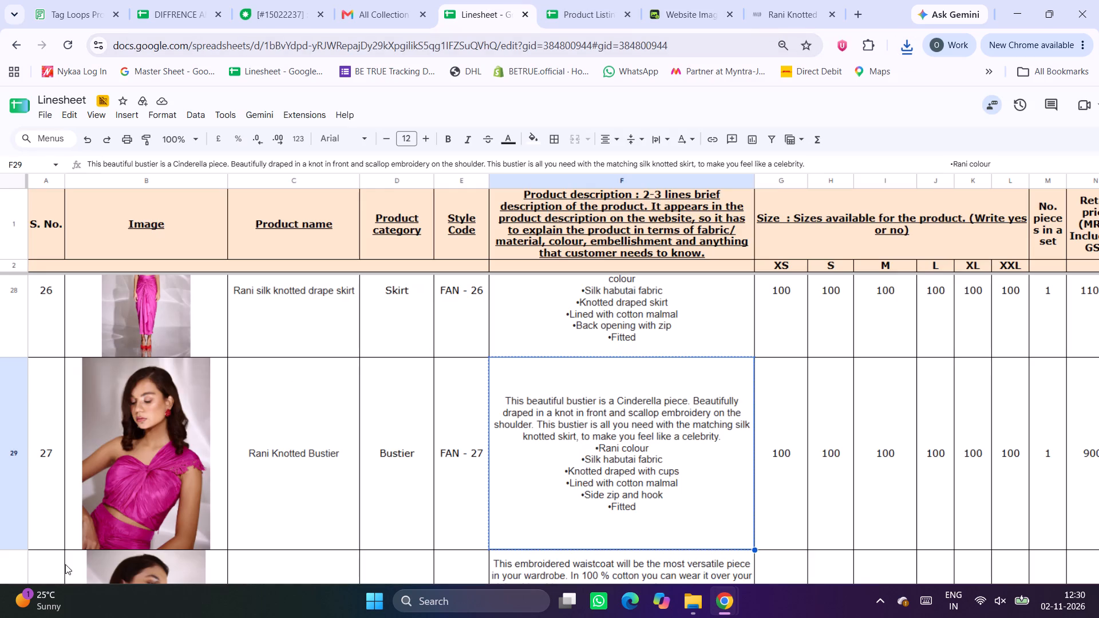
{"action": "key", "text": "ctrl+minus"}
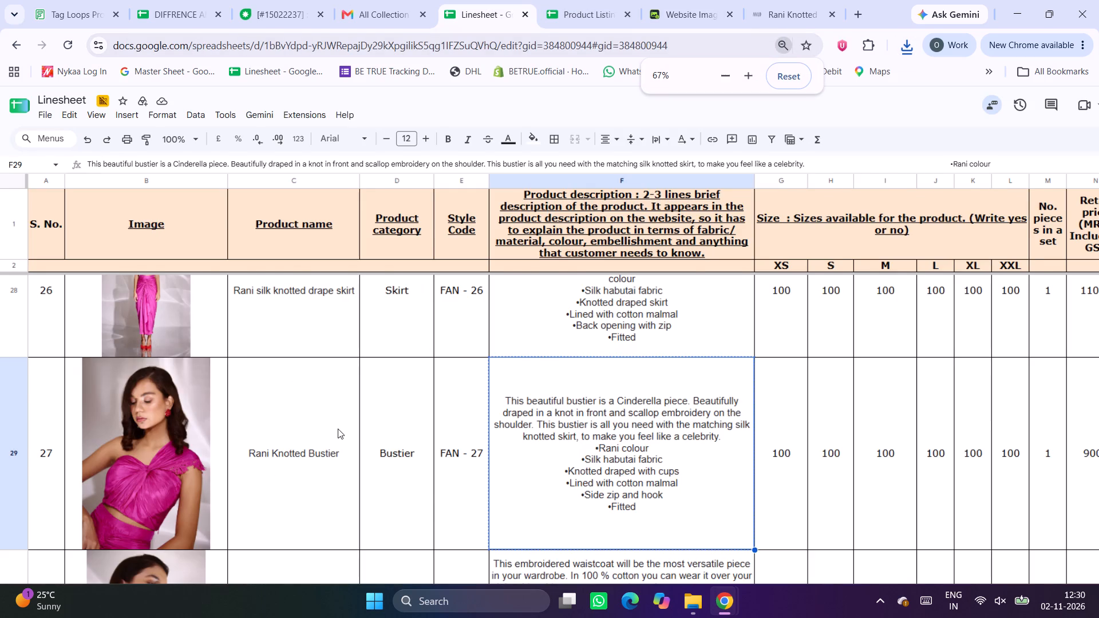
{"action": "left_click", "coordinate": [195, 443]}
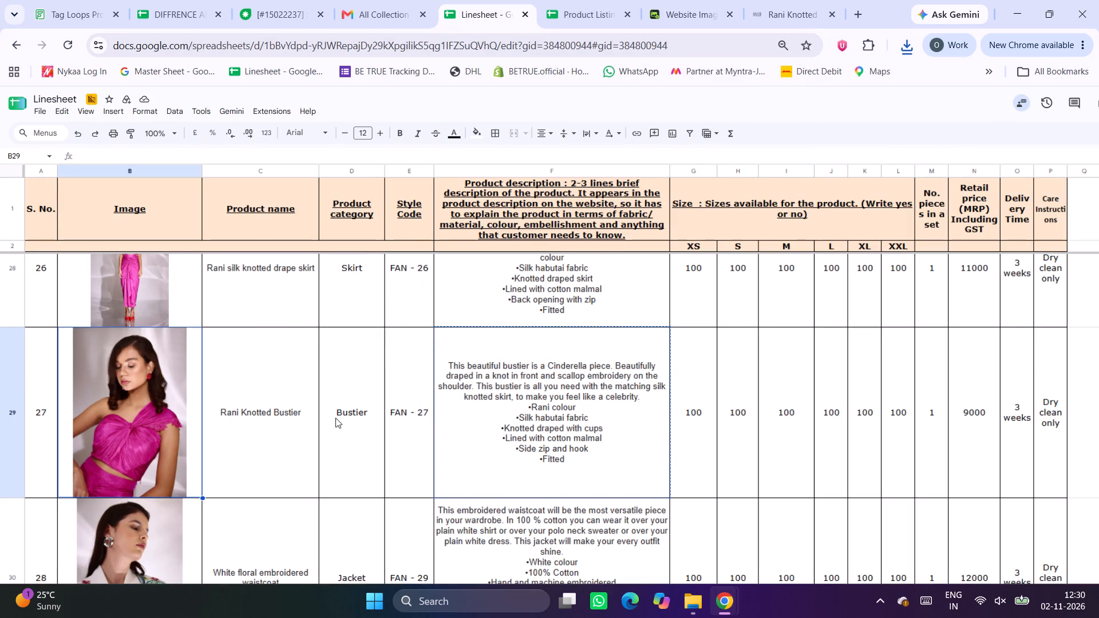
{"action": "scroll", "coordinate": [335, 418], "scroll_direction": "up", "scroll_amount": 20}
{"action": "scroll", "coordinate": [335, 418], "scroll_direction": "up", "scroll_amount": 8}
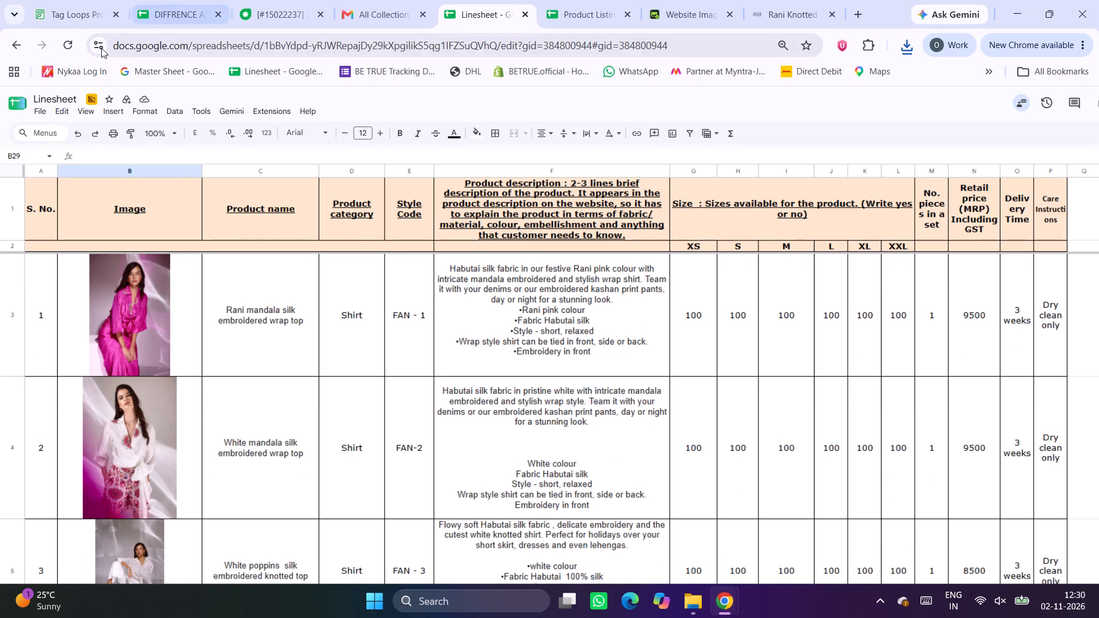
{"action": "left_click", "coordinate": [64, 41]}
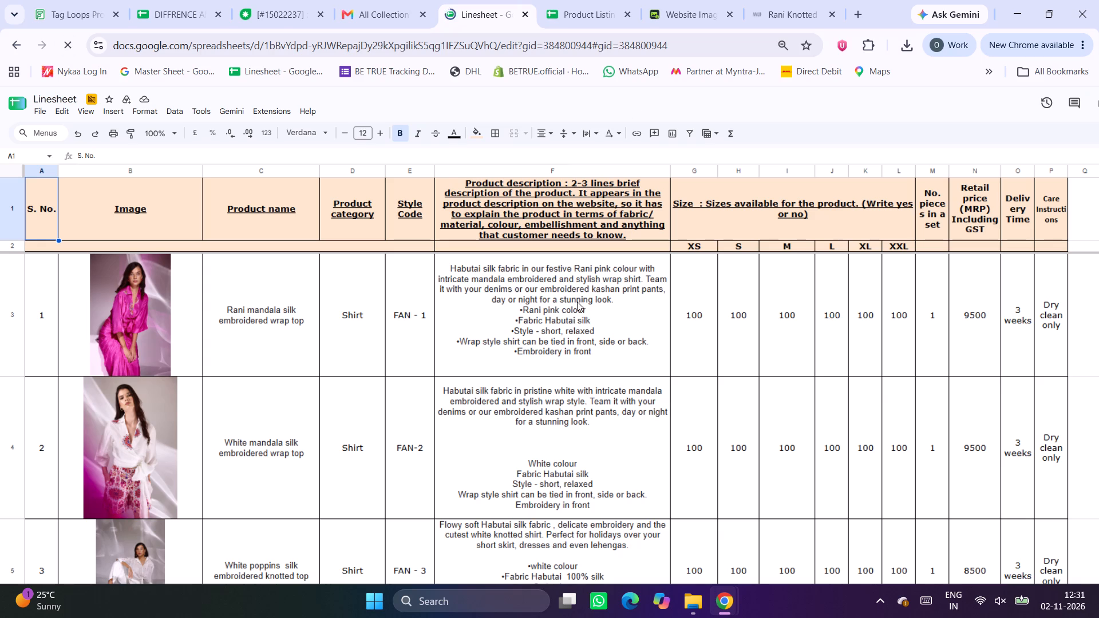
Open the ANA - 2 (FAN) sheet of the Linesheet and look through the list of all its sheets.
{"action": "scroll", "coordinate": [384, 326], "scroll_direction": "down", "scroll_amount": 6}
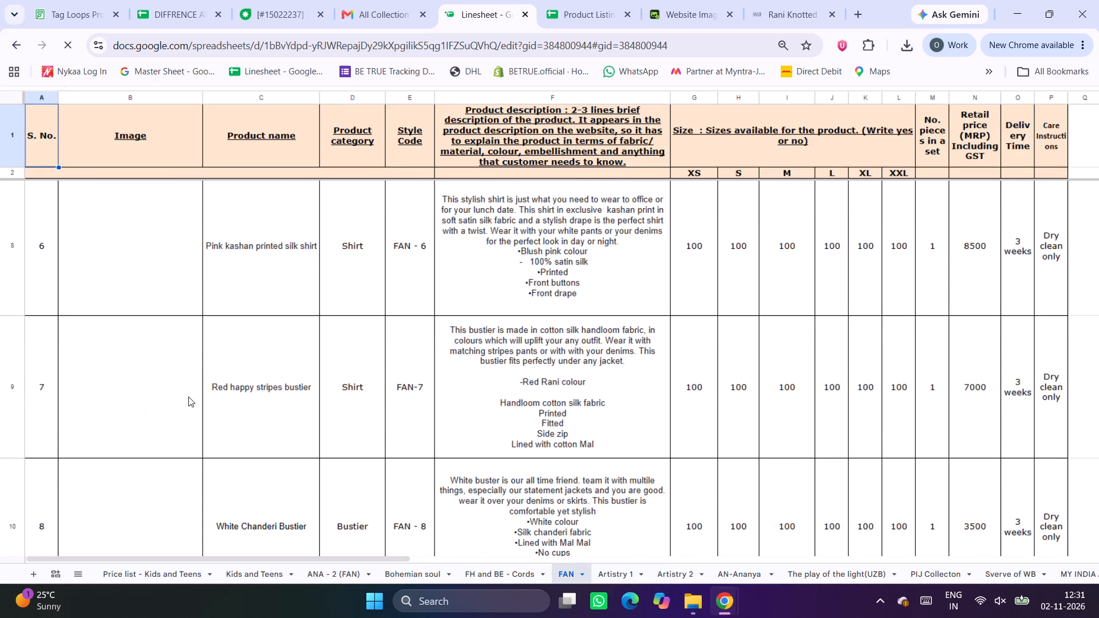
{"action": "left_click", "coordinate": [313, 573]}
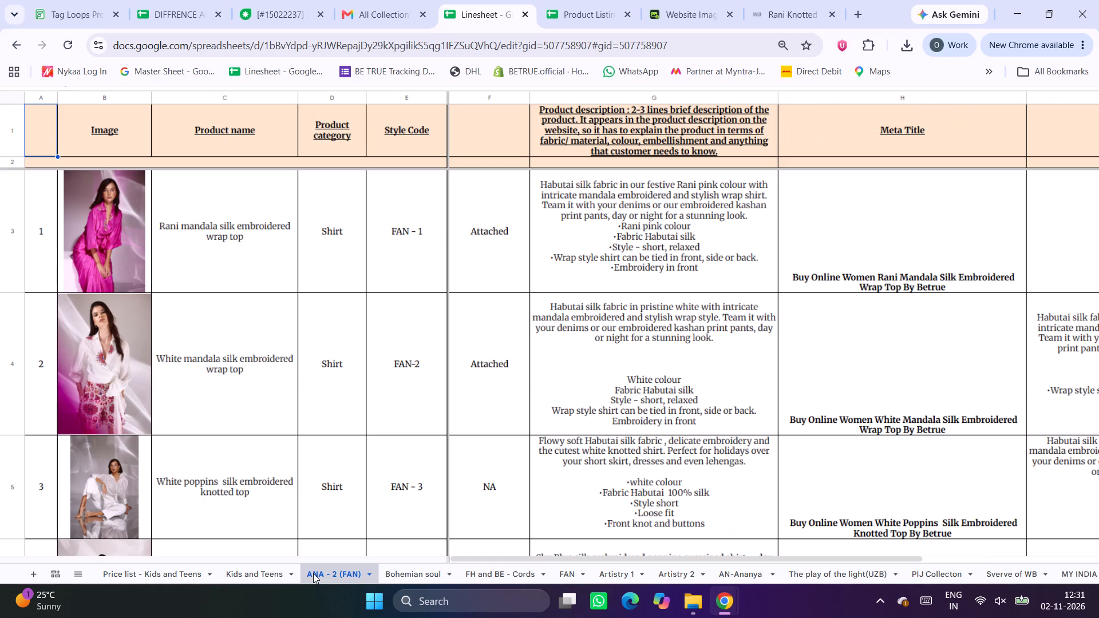
{"action": "left_click", "coordinate": [82, 576]}
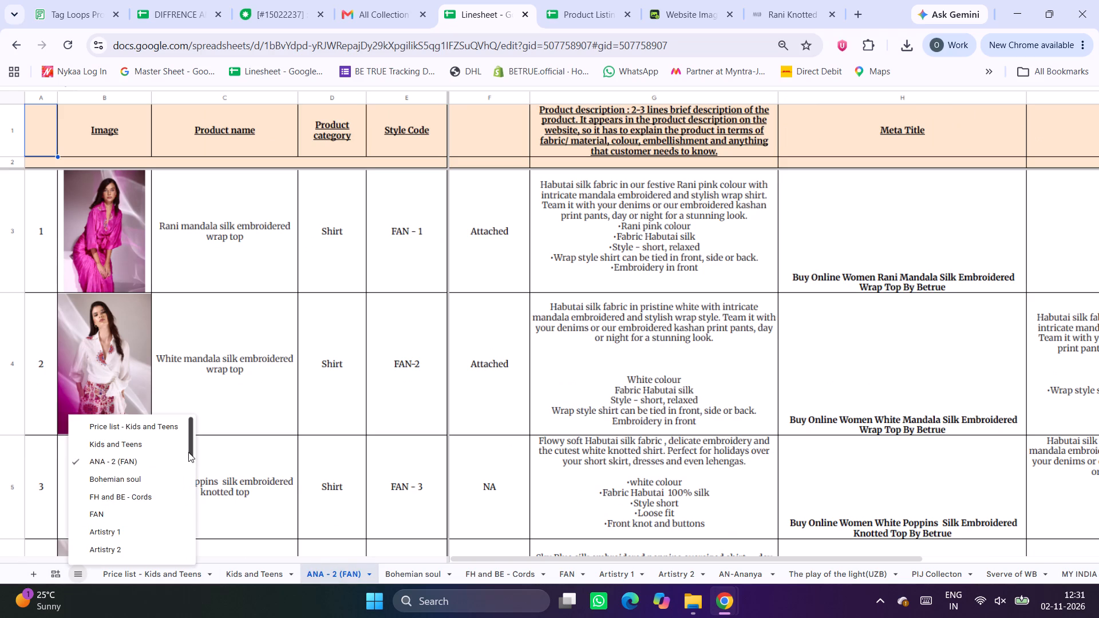
{"action": "left_click_drag", "start_coordinate": [189, 452], "coordinate": [177, 539]}
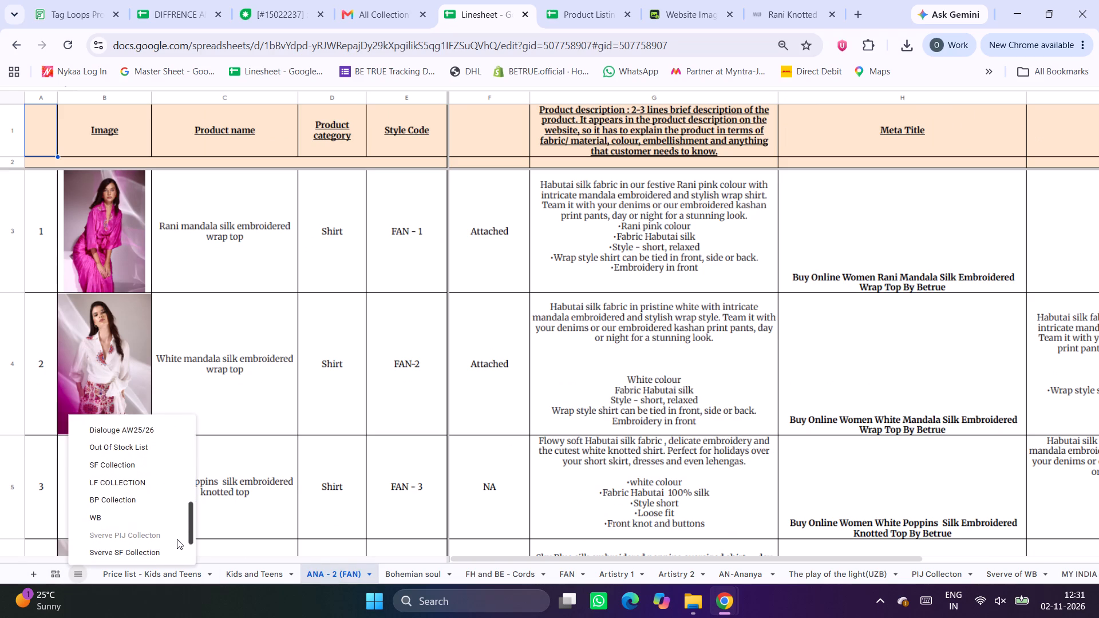
{"action": "left_click_drag", "start_coordinate": [177, 539], "coordinate": [176, 564]}
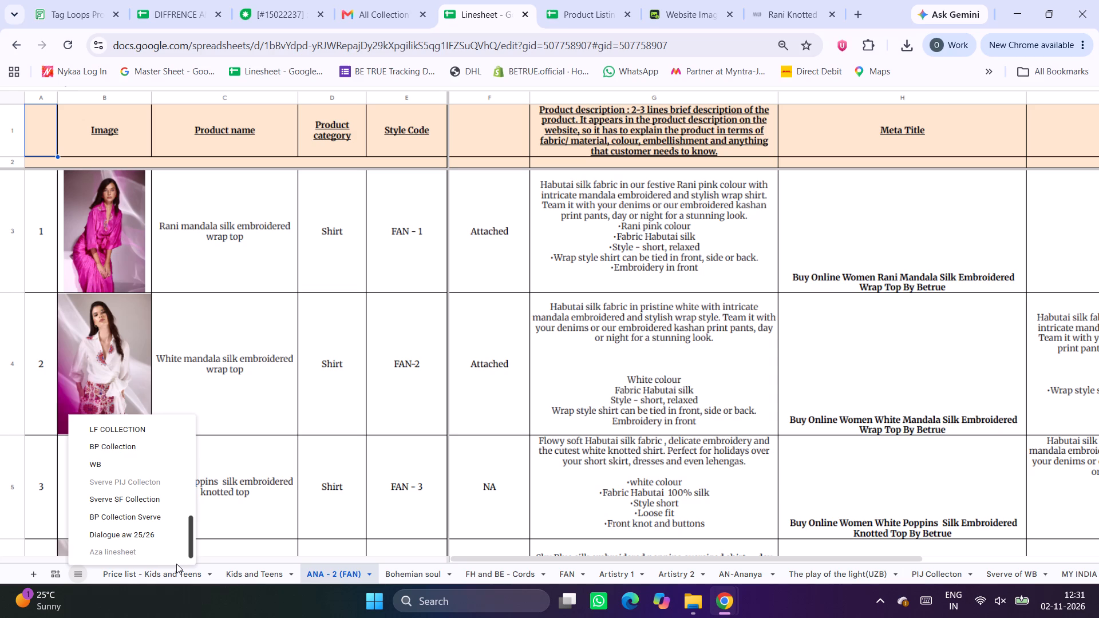
{"action": "left_click_drag", "start_coordinate": [176, 564], "coordinate": [182, 513]}
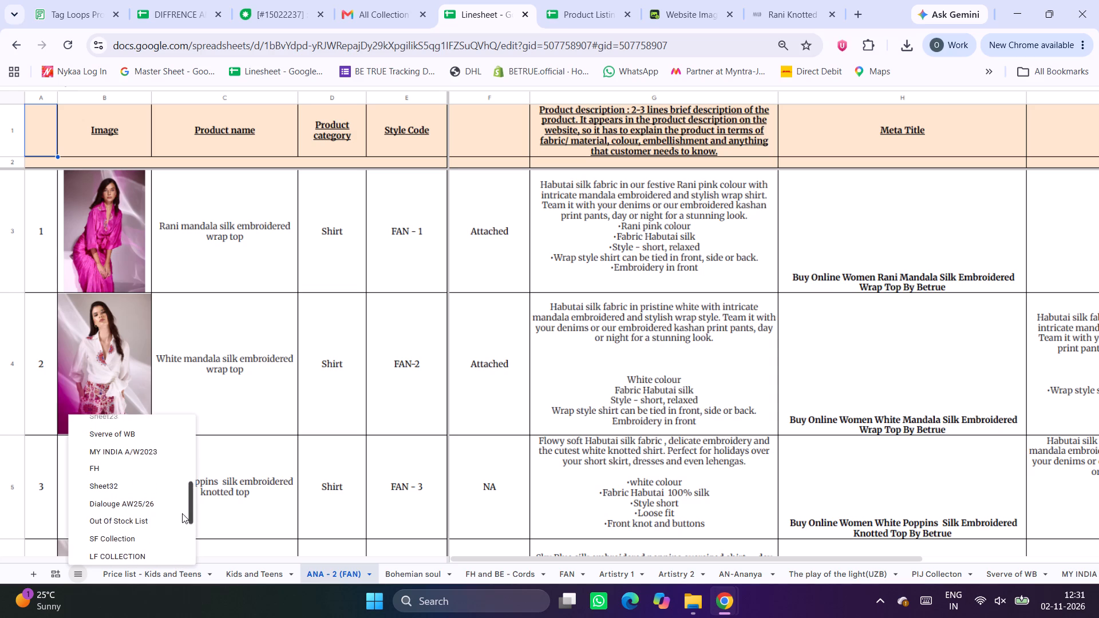
{"action": "left_click_drag", "start_coordinate": [182, 513], "coordinate": [186, 476]}
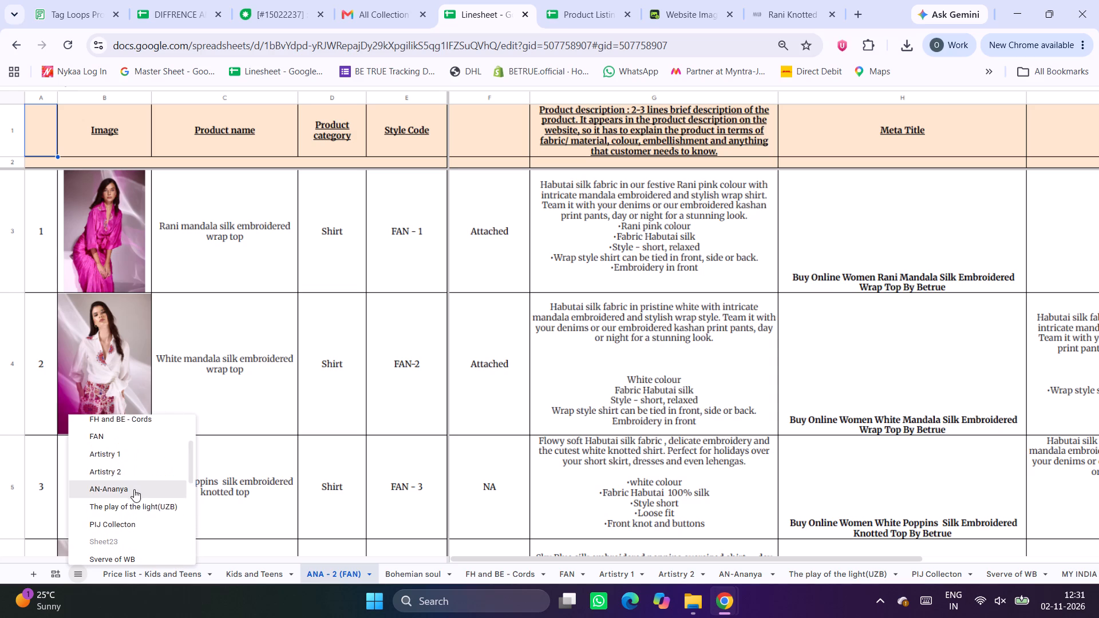
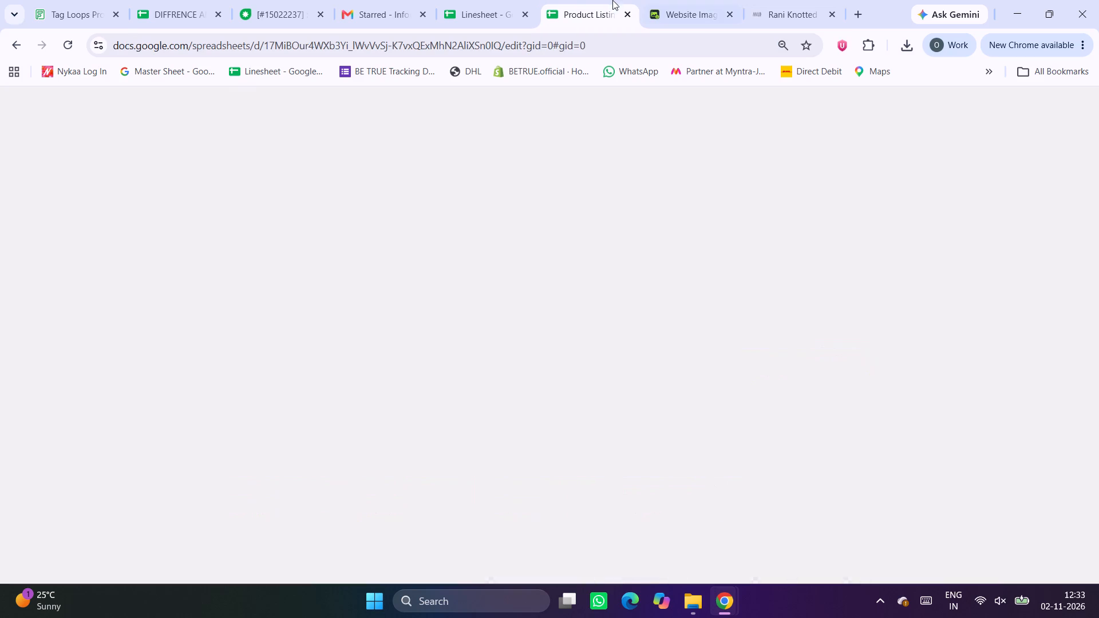
Return to the Rani Knotted Bustier Drape Skirt Set product page on the AVLD website.
{"action": "left_click", "coordinate": [780, 0]}
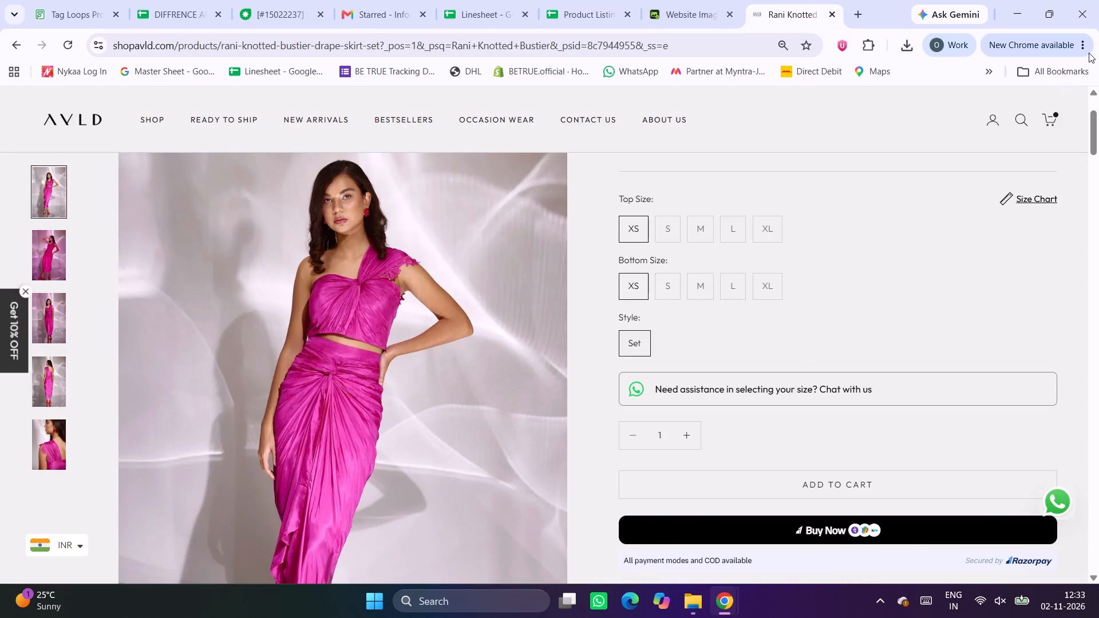
{"action": "left_click", "coordinate": [1089, 53]}
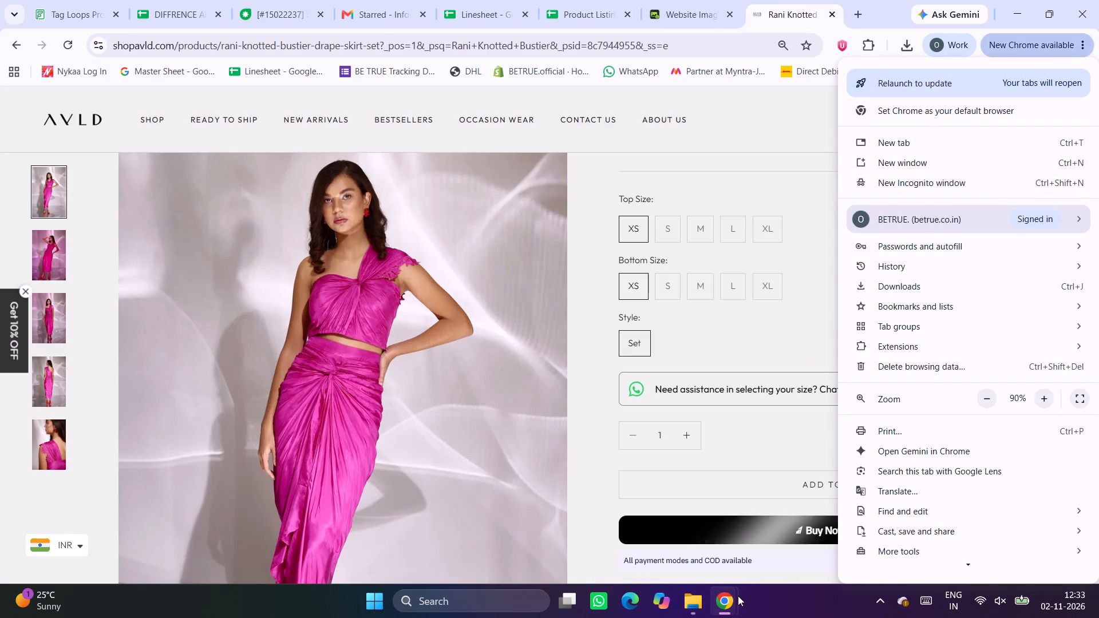
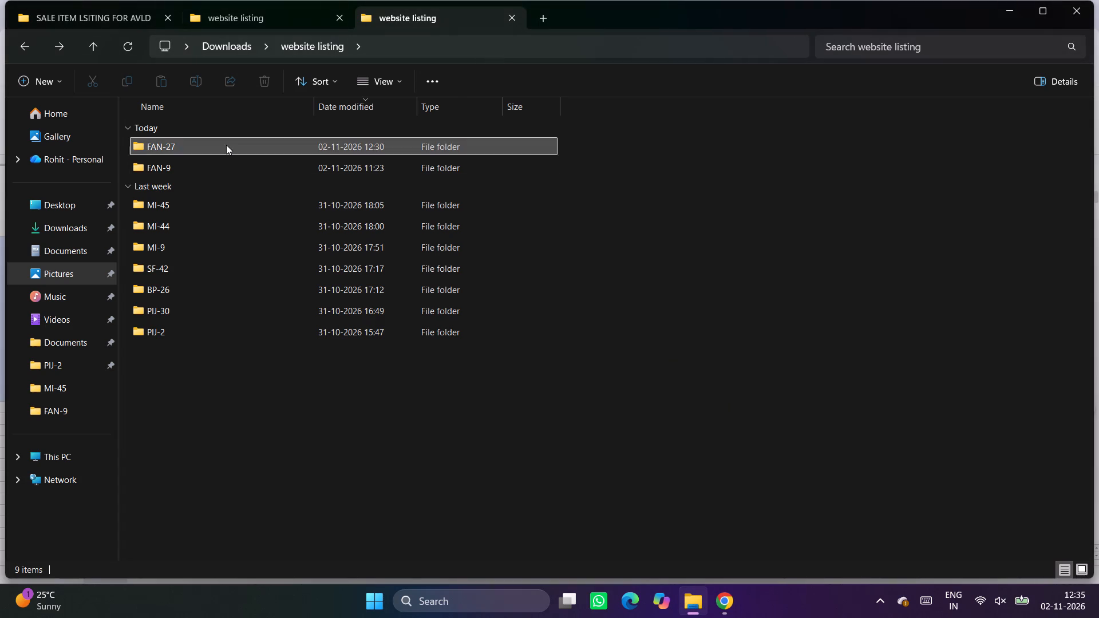
Switch to the Product Listing Sheet in Chrome and insert the first image from the FAN-27 folder into cell A13 of the Rani Knotted Bustier row.
{"action": "left_click", "coordinate": [27, 49]}
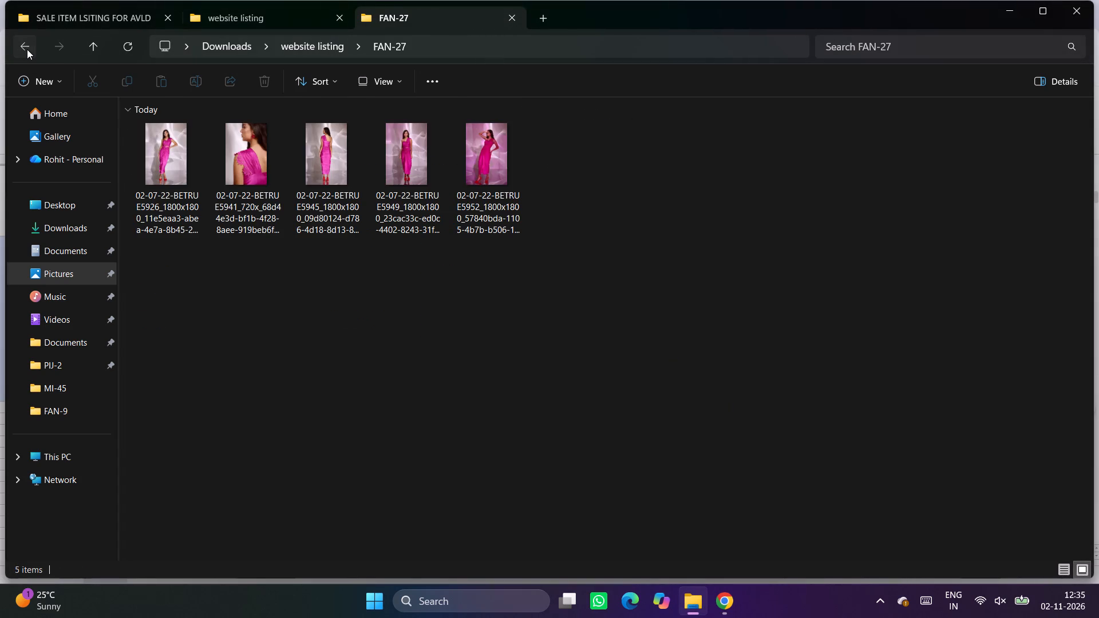
{"action": "left_click", "coordinate": [720, 600]}
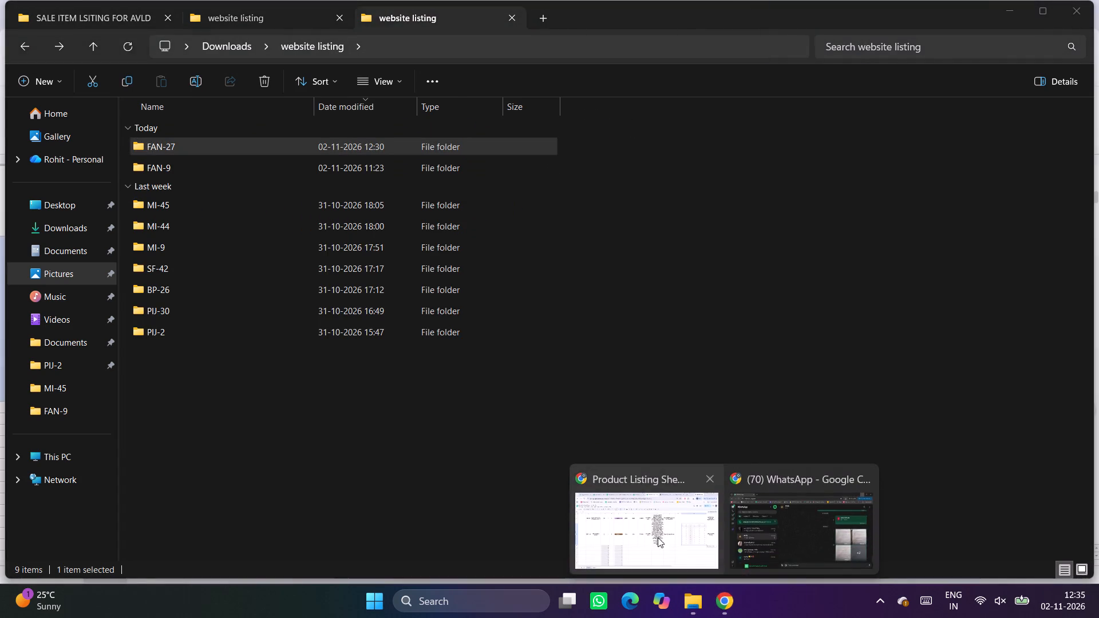
{"action": "left_click", "coordinate": [654, 534]}
{"action": "left_click", "coordinate": [54, 308]}
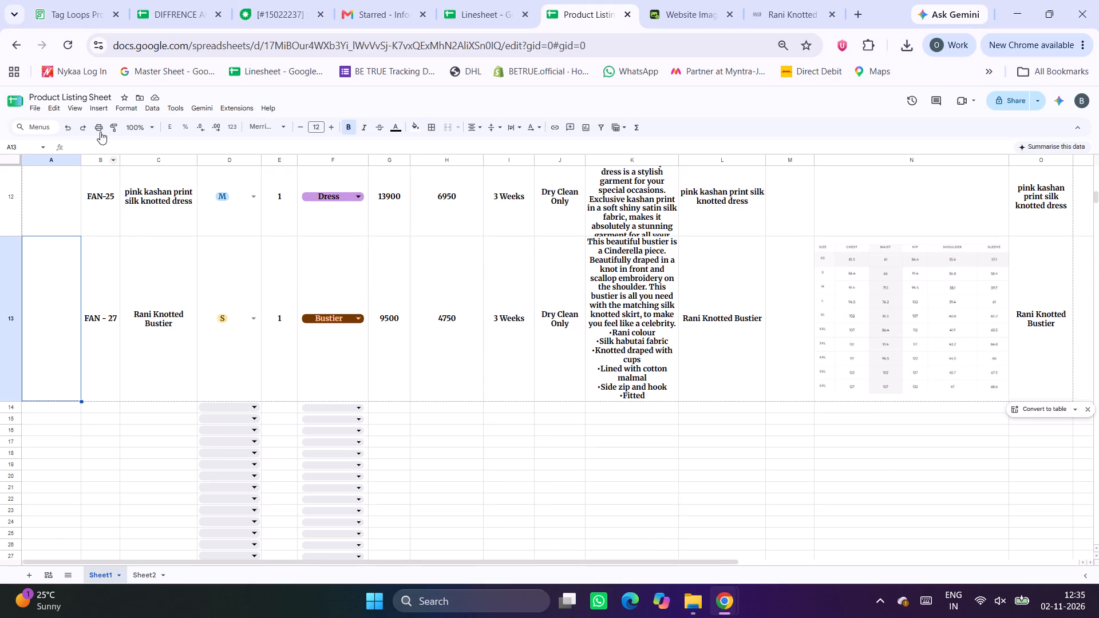
{"action": "left_click", "coordinate": [99, 105]}
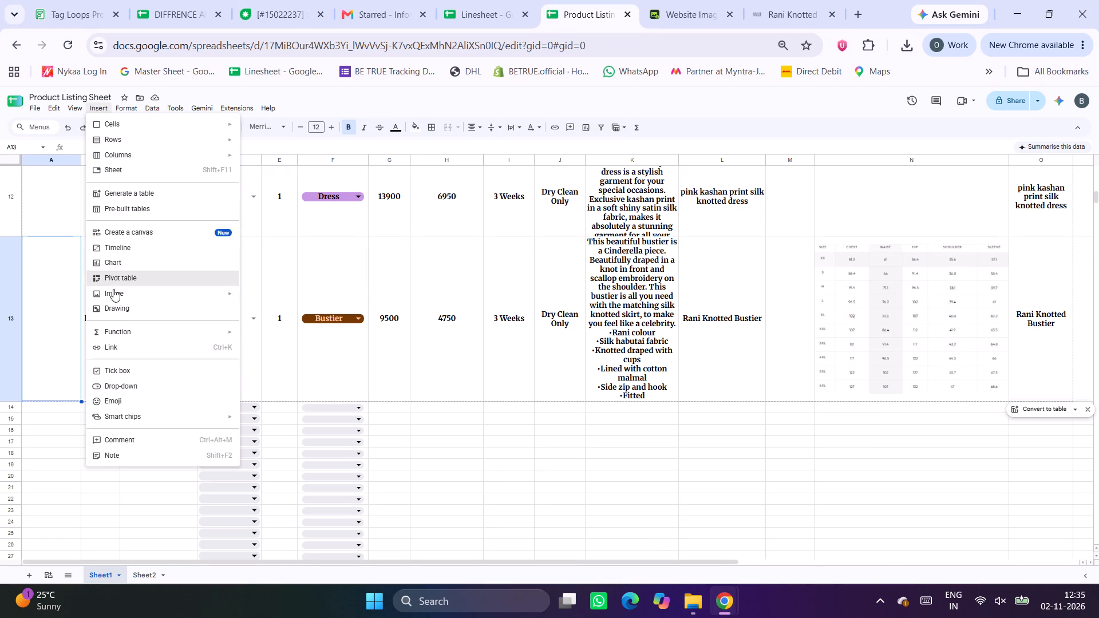
{"action": "left_click", "coordinate": [319, 320]}
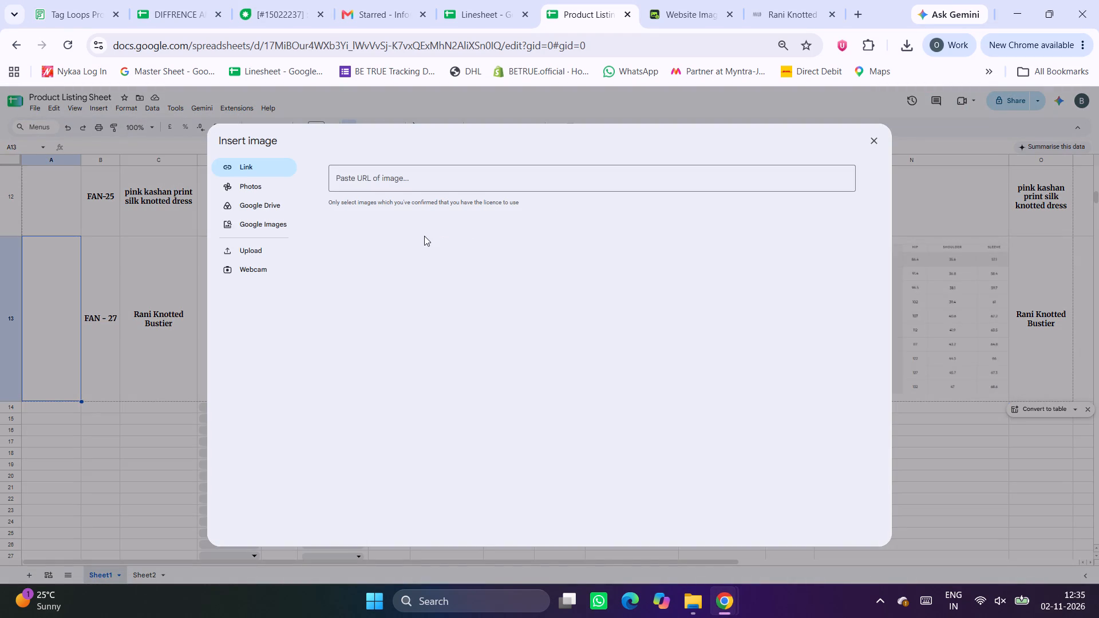
{"action": "left_click", "coordinate": [264, 253]}
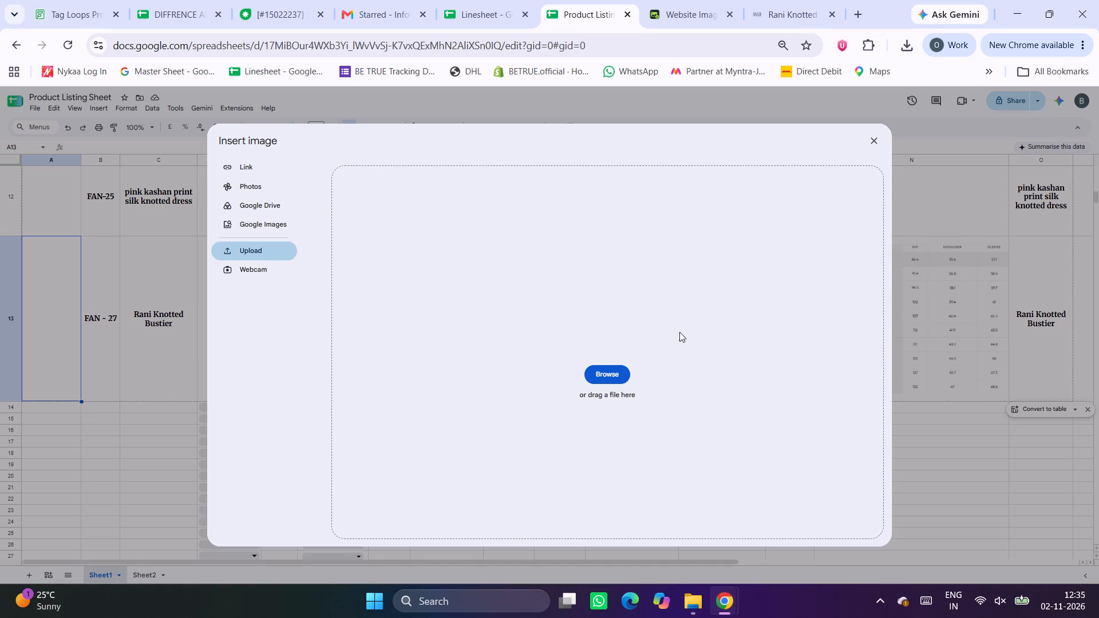
{"action": "left_click", "coordinate": [601, 378]}
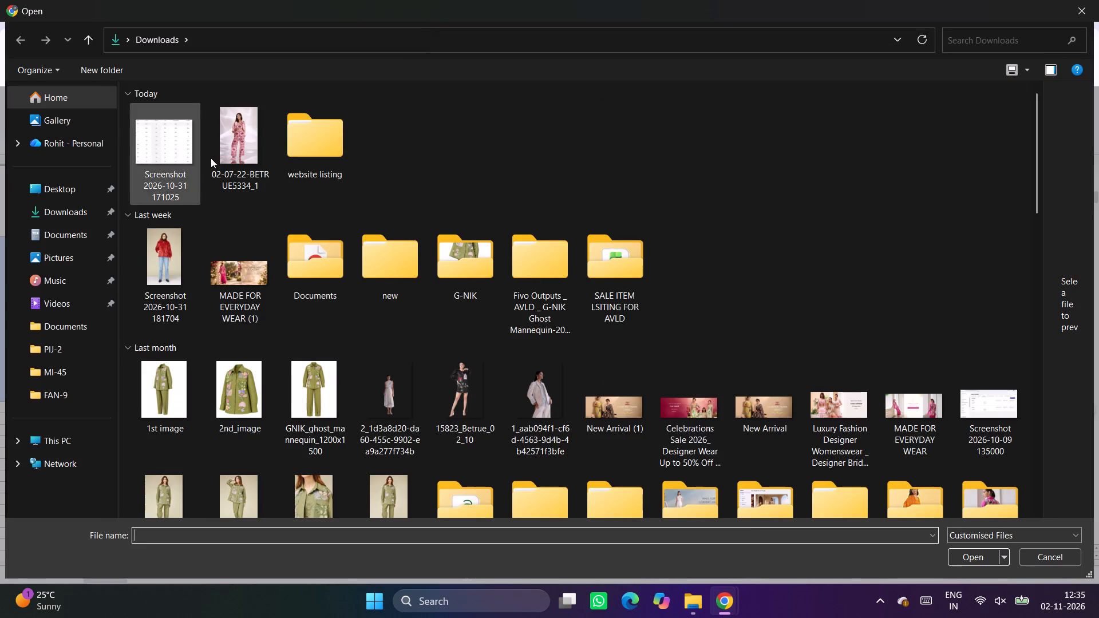
{"action": "double_click", "coordinate": [308, 169]}
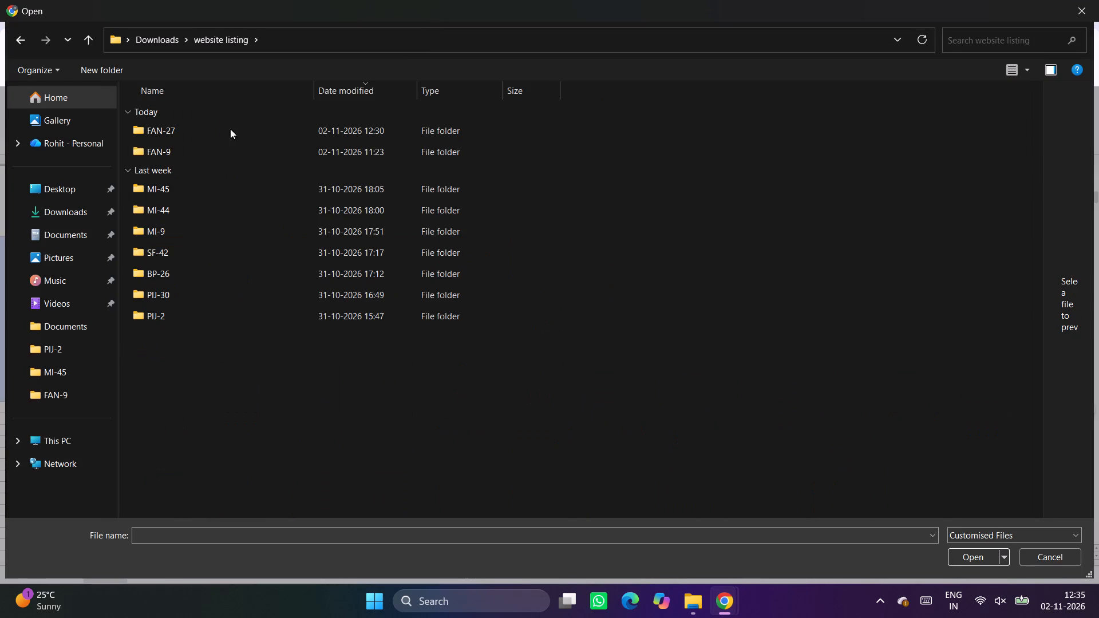
{"action": "double_click", "coordinate": [219, 129]}
{"action": "double_click", "coordinate": [184, 132]}
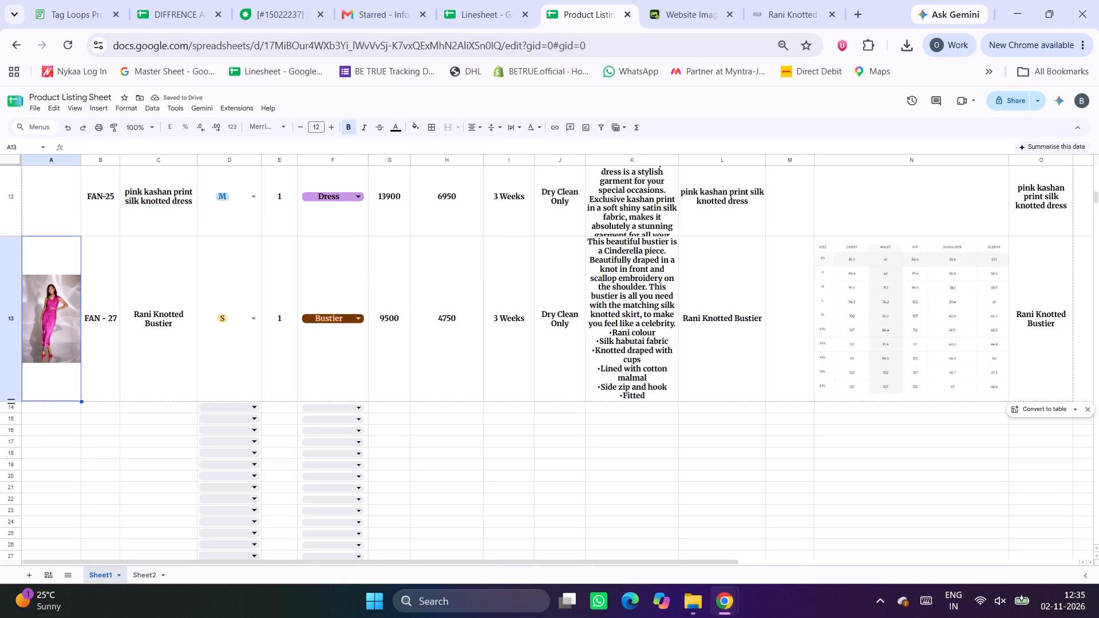
Reduce the height of row 13 so it fits closely around the inserted product image.
{"action": "left_click_drag", "start_coordinate": [11, 401], "coordinate": [19, 334]}
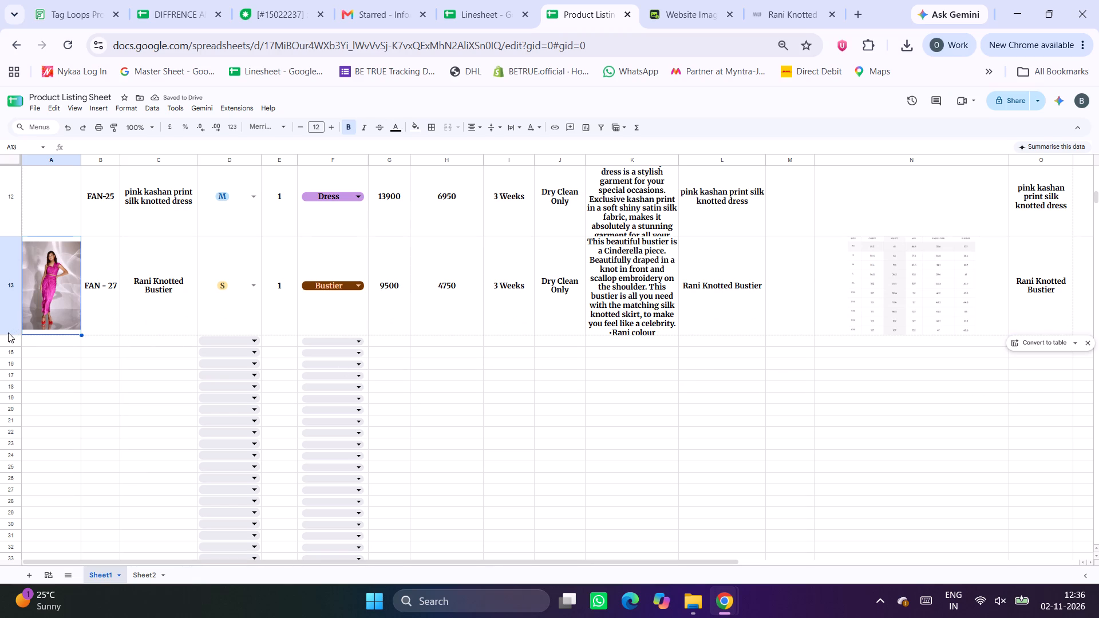
{"action": "left_click_drag", "start_coordinate": [9, 335], "coordinate": [10, 334]}
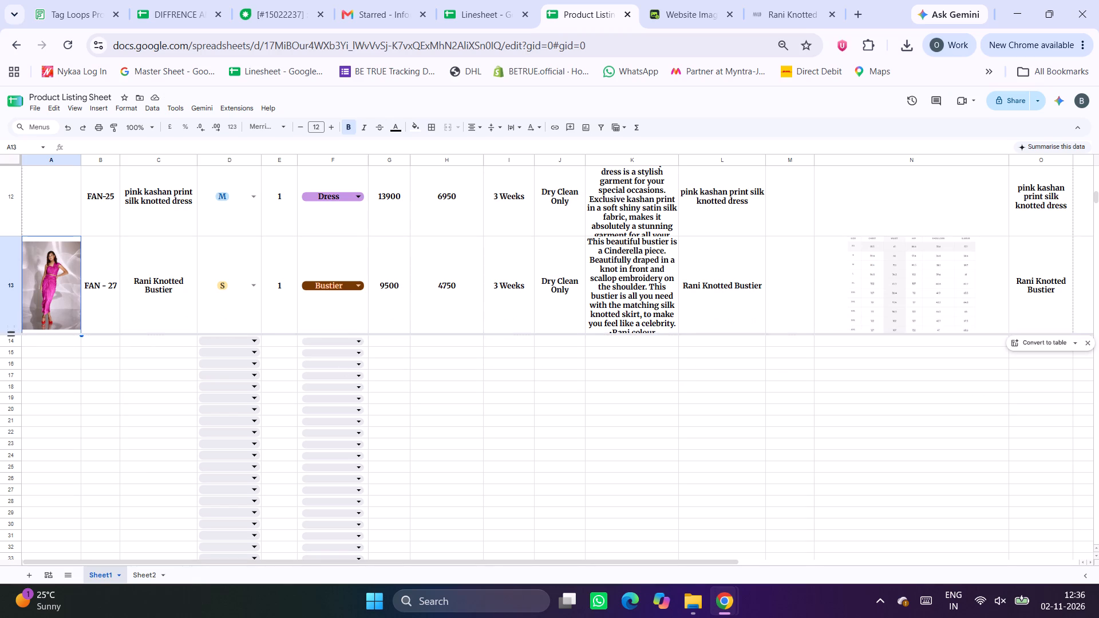
{"action": "left_click_drag", "start_coordinate": [10, 334], "coordinate": [10, 330]}
{"action": "left_click", "coordinate": [56, 338]}
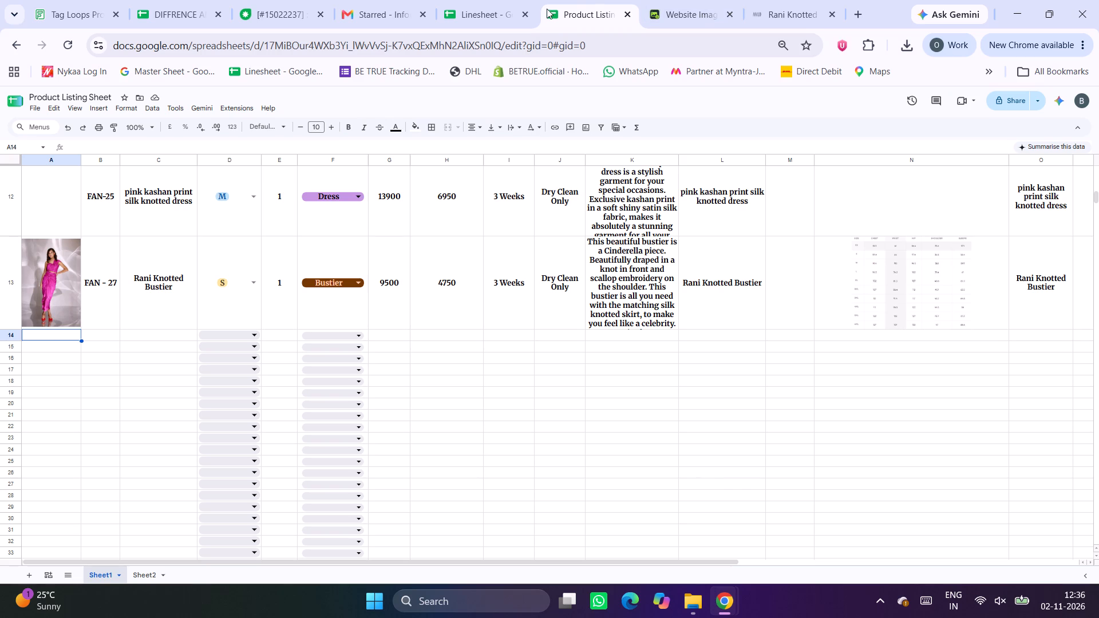
Go to the Linesheet spreadsheet and look through the product names and vendor codes on the AN-Ananya sheet.
{"action": "left_click", "coordinate": [491, 0]}
{"action": "scroll", "coordinate": [428, 493], "scroll_direction": "down", "scroll_amount": 1}
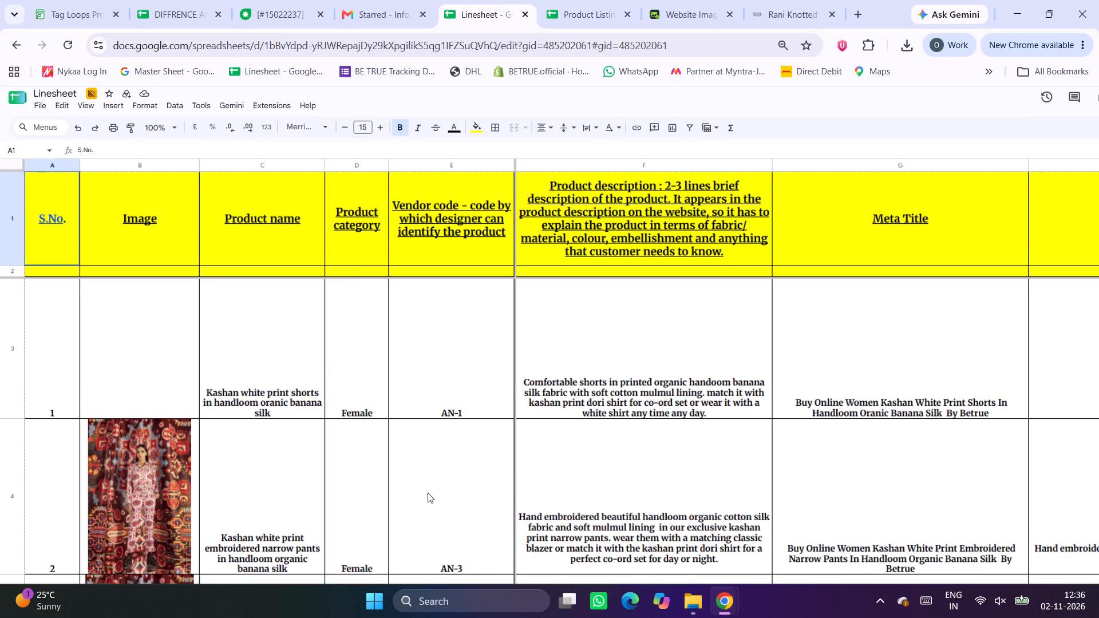
{"action": "scroll", "coordinate": [428, 493], "scroll_direction": "down", "scroll_amount": 4}
{"action": "left_click", "coordinate": [272, 282]}
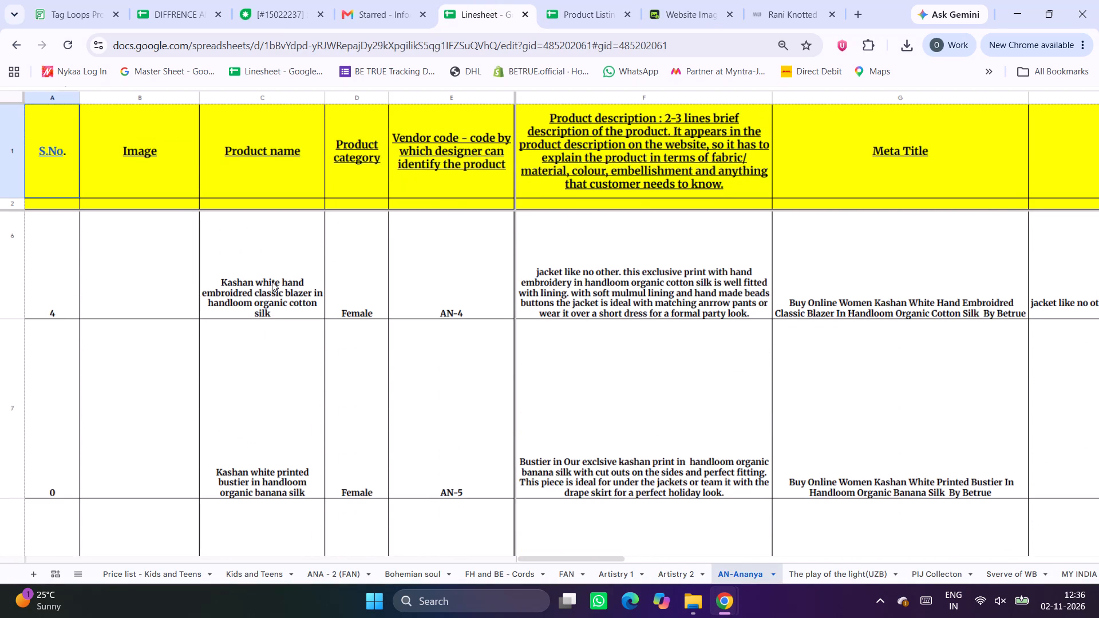
{"action": "left_click", "coordinate": [434, 296]}
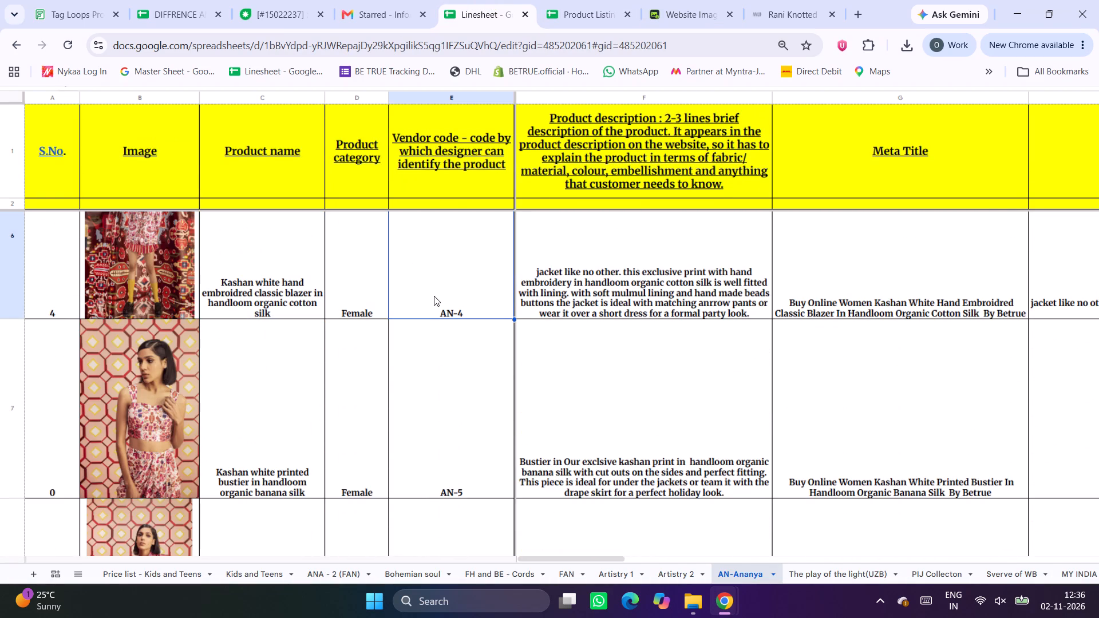
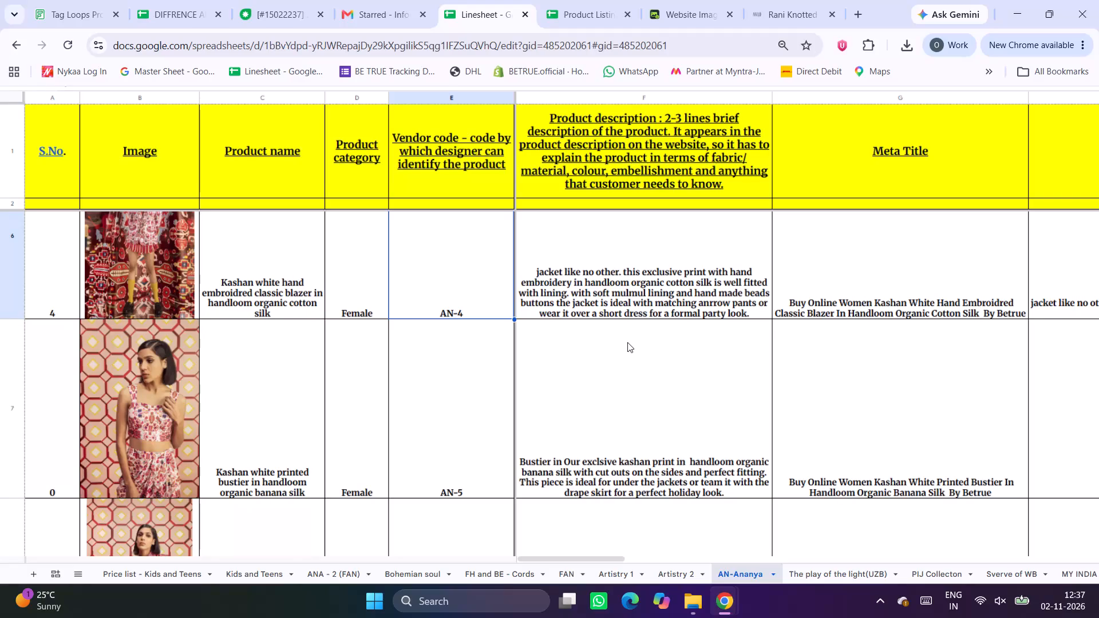
Copy vendor code AN-4 from the Linesheet into SKU cell B14 of the Product Listing Sheet.
{"action": "scroll", "coordinate": [627, 342], "scroll_direction": "up", "scroll_amount": 1}
{"action": "key", "text": "ctrl+c"}
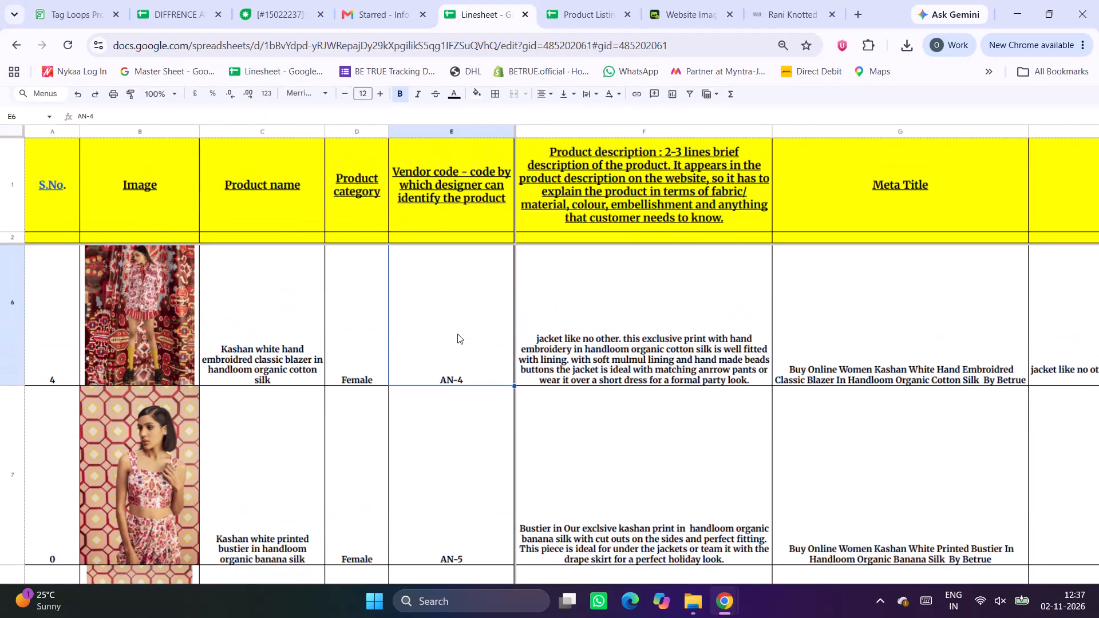
{"action": "left_click", "coordinate": [564, 0]}
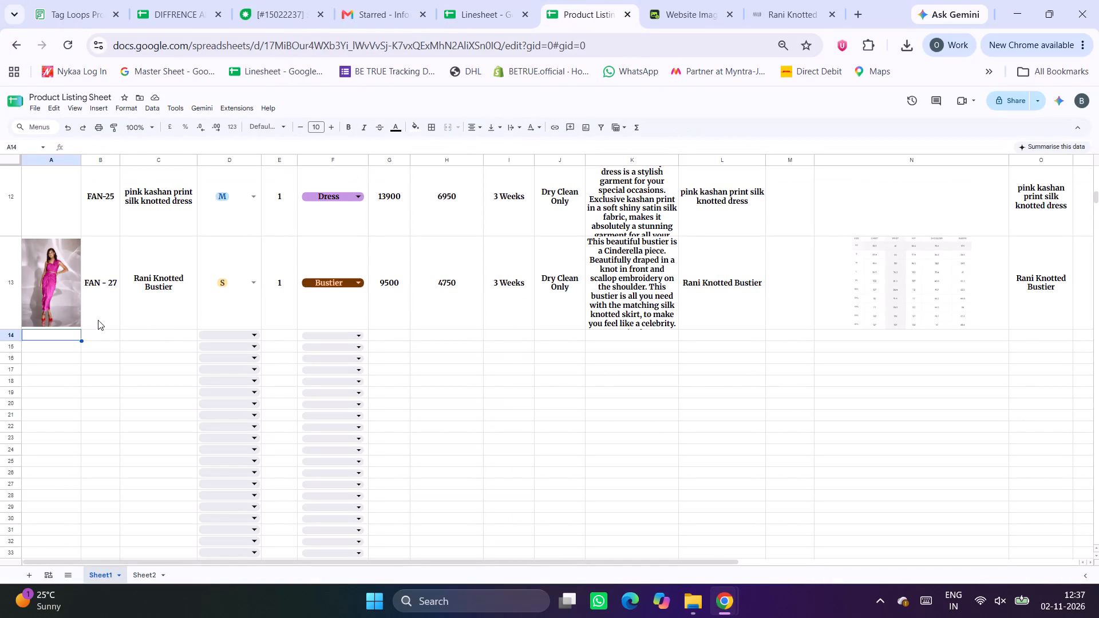
{"action": "left_click", "coordinate": [117, 333]}
{"action": "key", "text": "ctrl+v"}
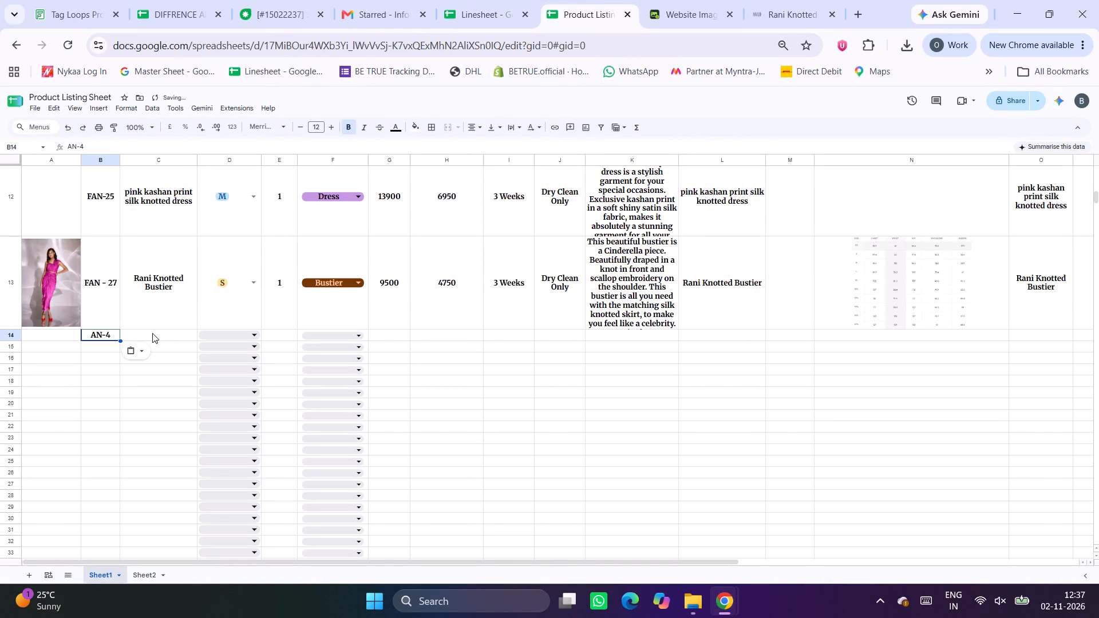
Copy the AN-4 product name, Kashan white hand embroidred classic blazer in handloom organic cotton silk, from the Linesheet into cell C14.
{"action": "left_click", "coordinate": [152, 333]}
{"action": "left_click", "coordinate": [446, 0]}
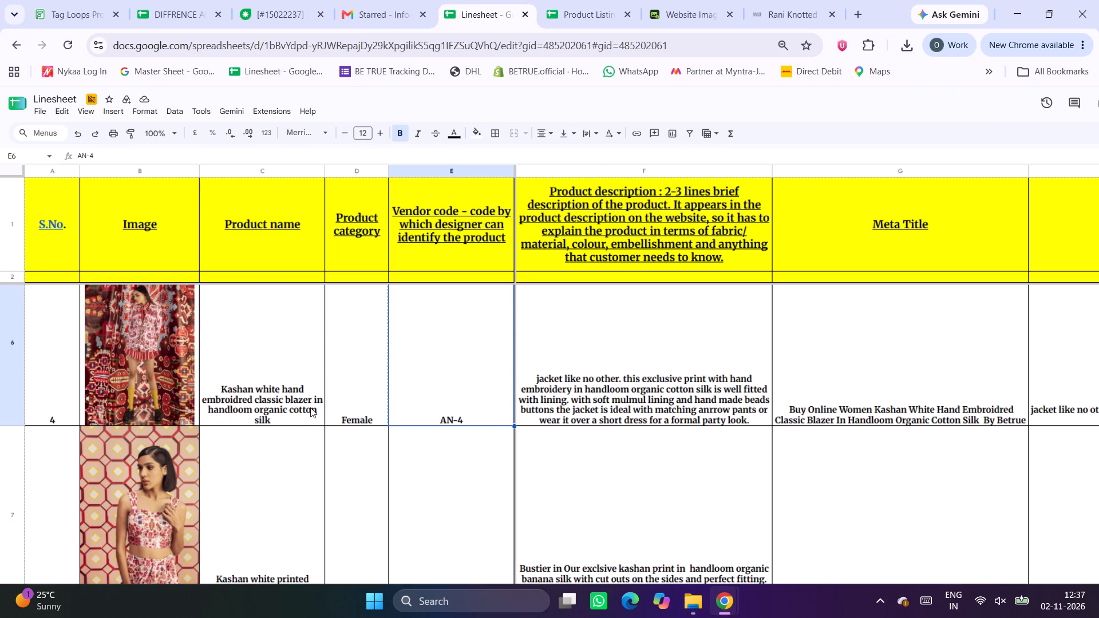
{"action": "left_click", "coordinate": [265, 374]}
{"action": "key", "text": "ctrl+c"}
{"action": "left_click", "coordinate": [564, 0]}
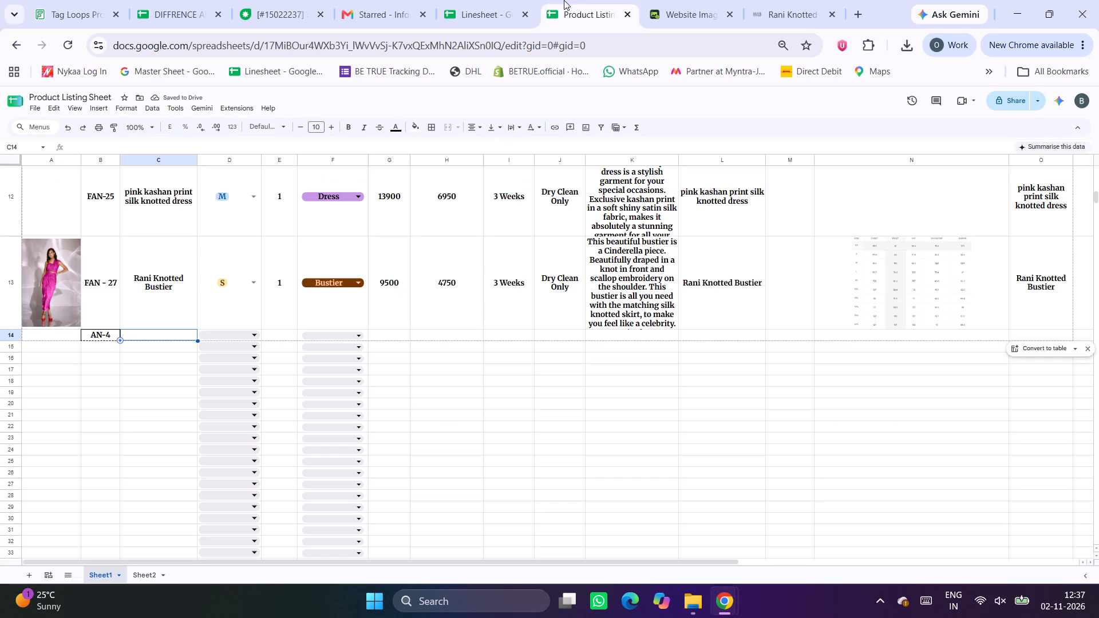
{"action": "key", "text": "ctrl+v"}
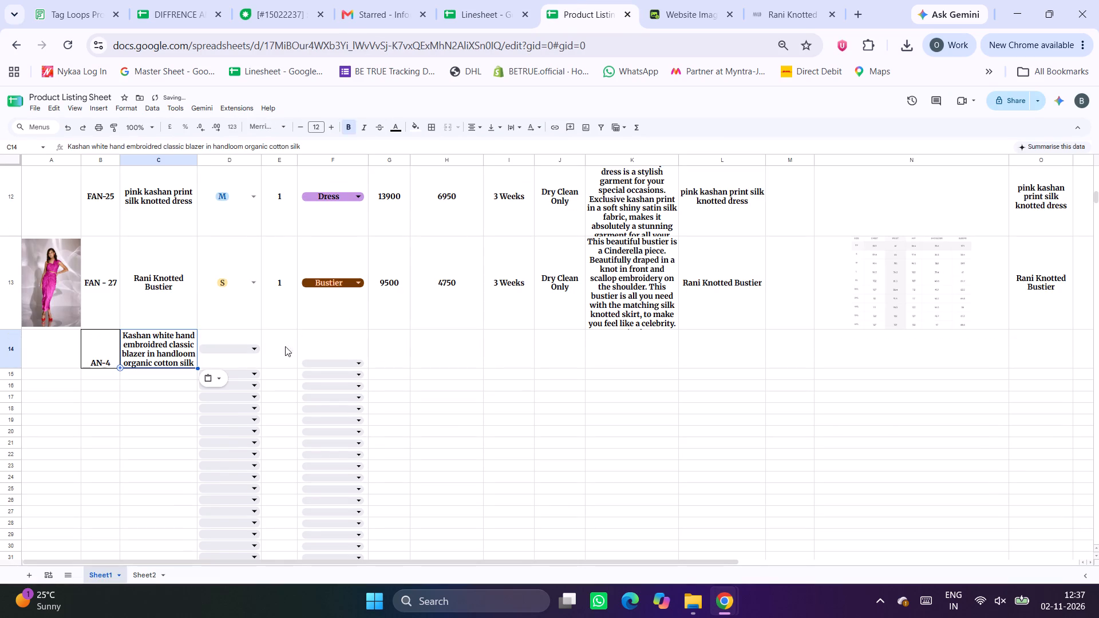
Set the size of the AN-4 row to S and its quantity to 1.
{"action": "left_click", "coordinate": [238, 346]}
{"action": "left_click", "coordinate": [215, 397]}
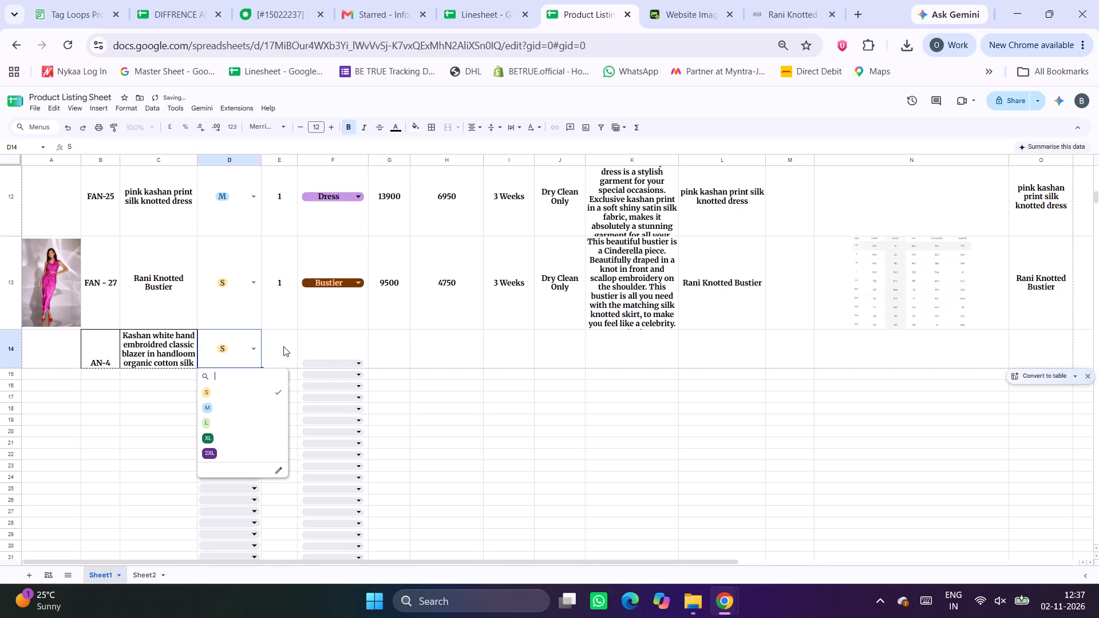
{"action": "left_click", "coordinate": [285, 345]}
{"action": "key", "text": "1"}
{"action": "key", "text": "Tab"}
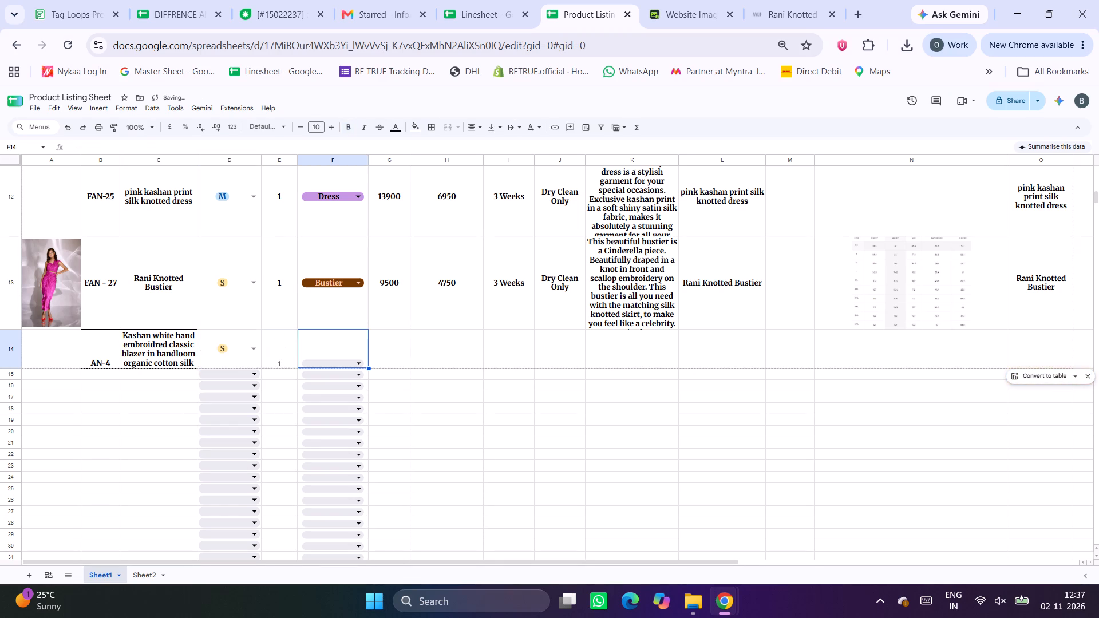
Edit the category drop-down options from cell F14 and change the Dress option's background colour to light green.
{"action": "left_click", "coordinate": [338, 369]}
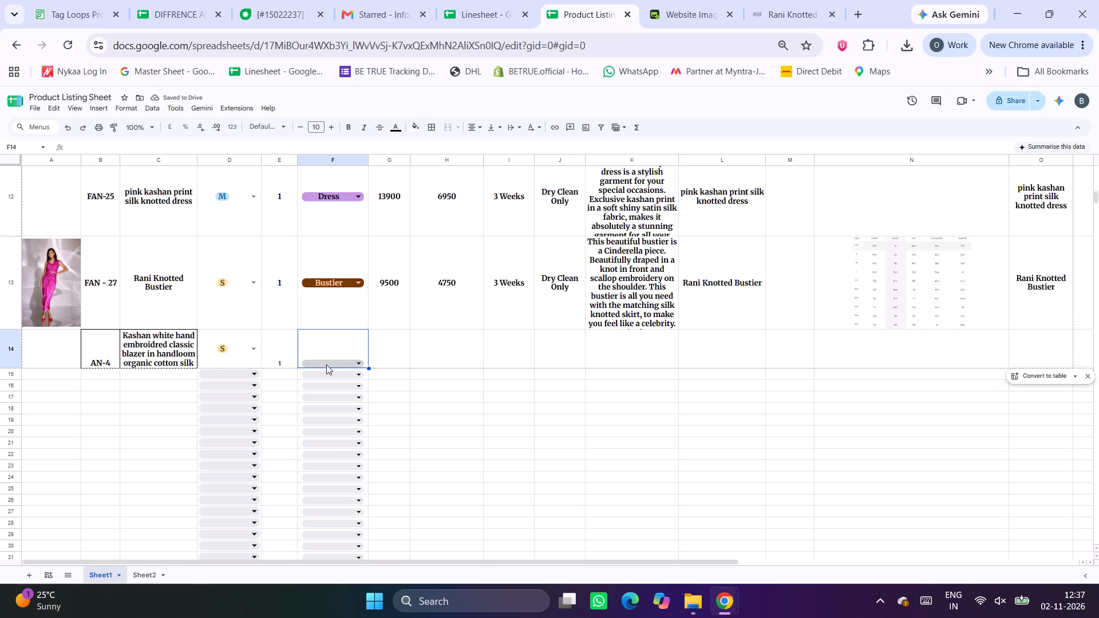
{"action": "left_click", "coordinate": [329, 365]}
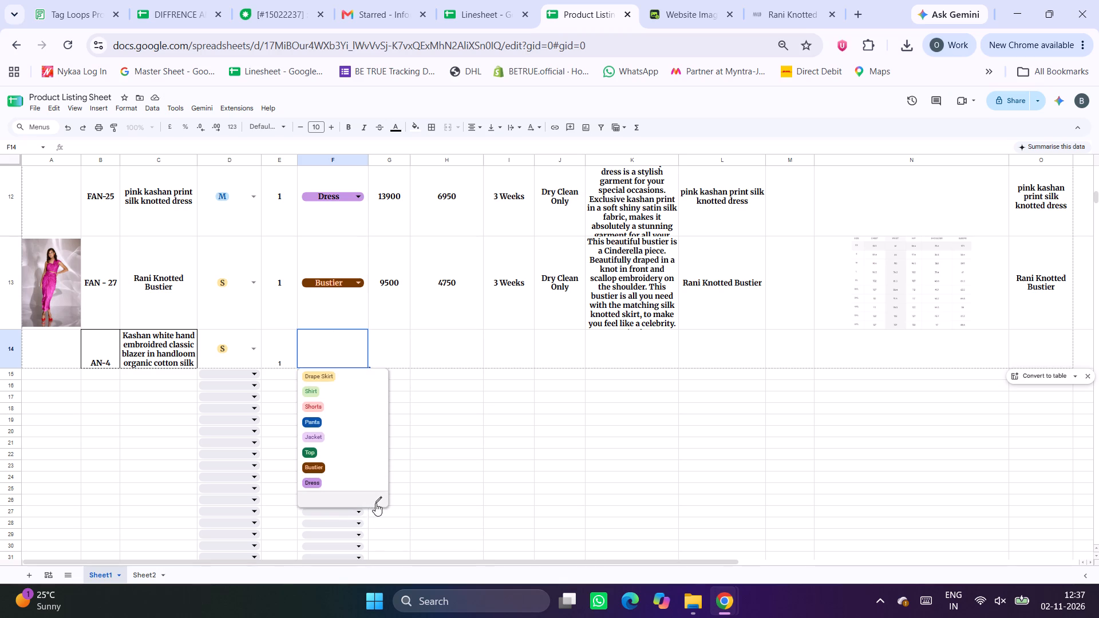
{"action": "left_click", "coordinate": [375, 501]}
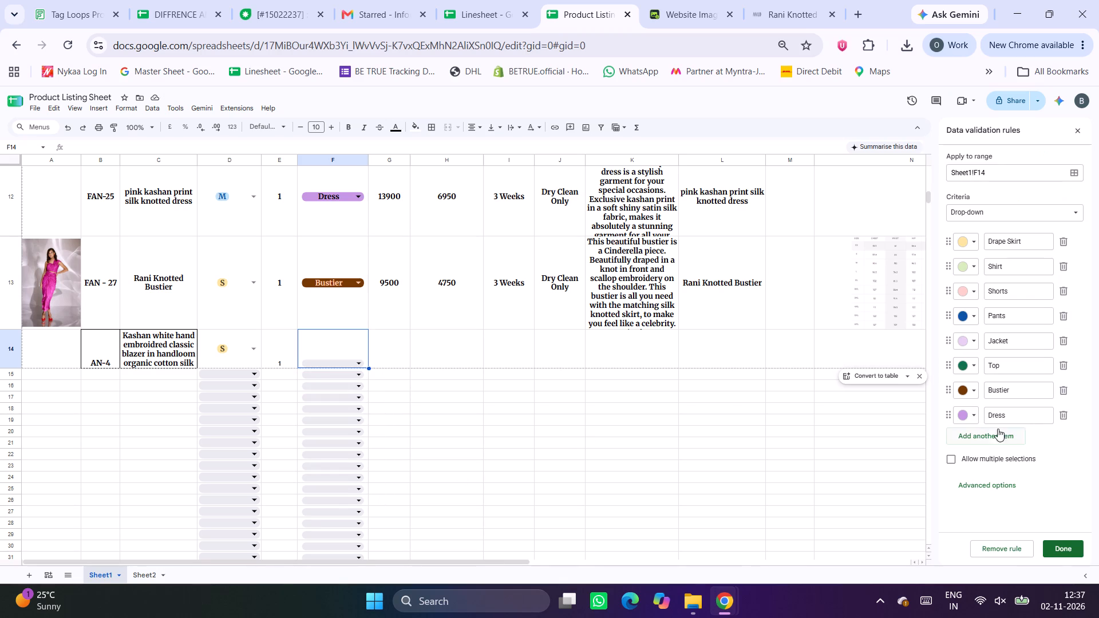
{"action": "left_click", "coordinate": [973, 415]}
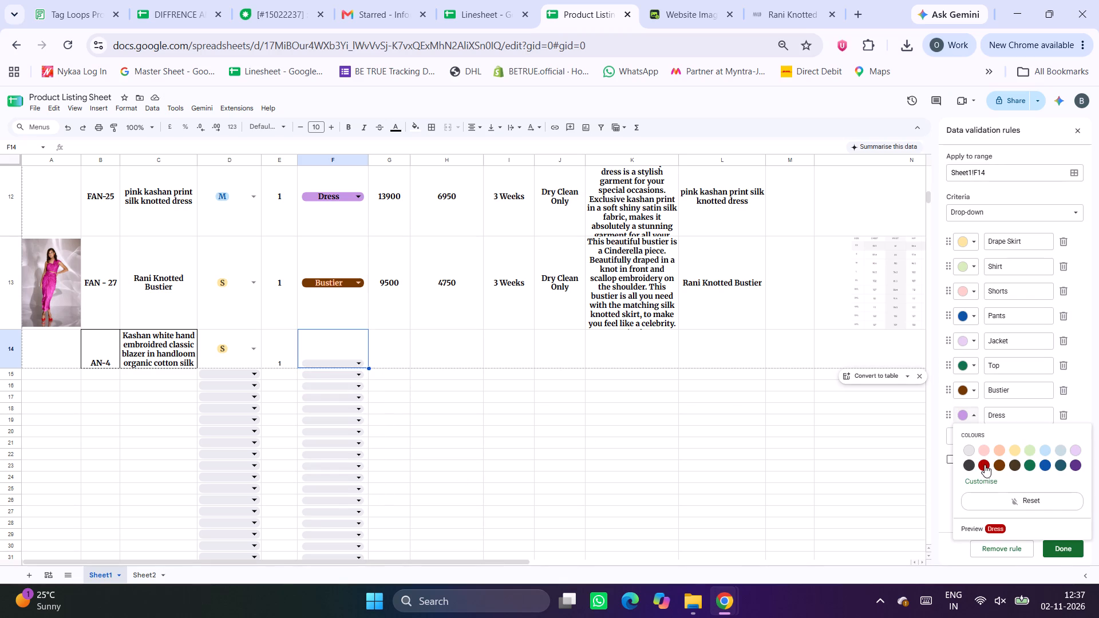
{"action": "left_click", "coordinate": [982, 481]}
{"action": "left_click", "coordinate": [925, 324]}
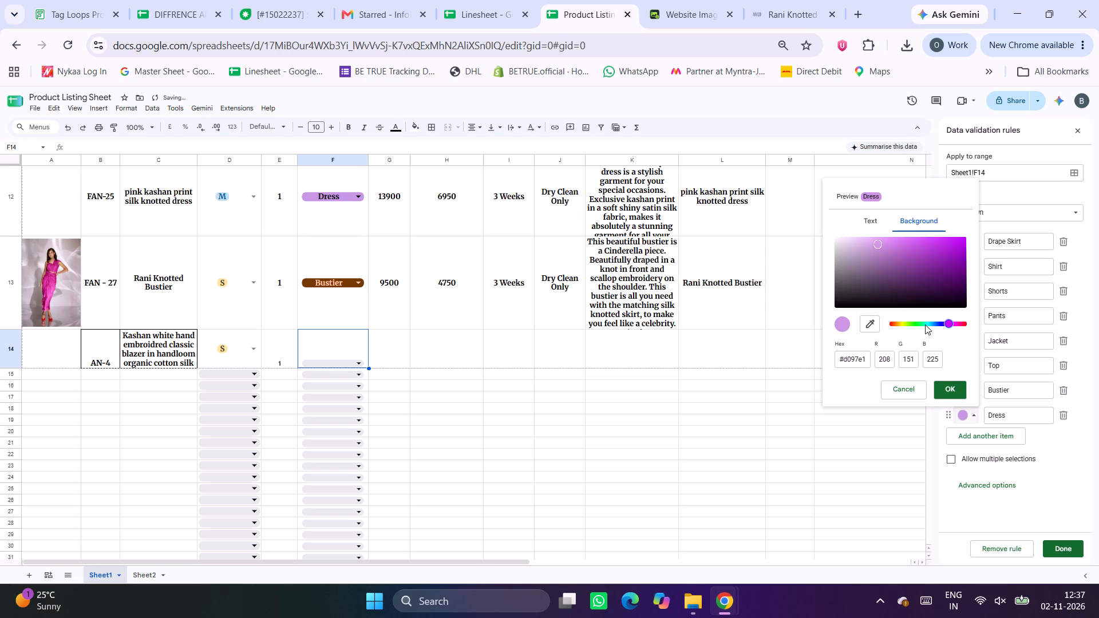
{"action": "left_click", "coordinate": [916, 323]}
{"action": "triple_click", "coordinate": [909, 321]}
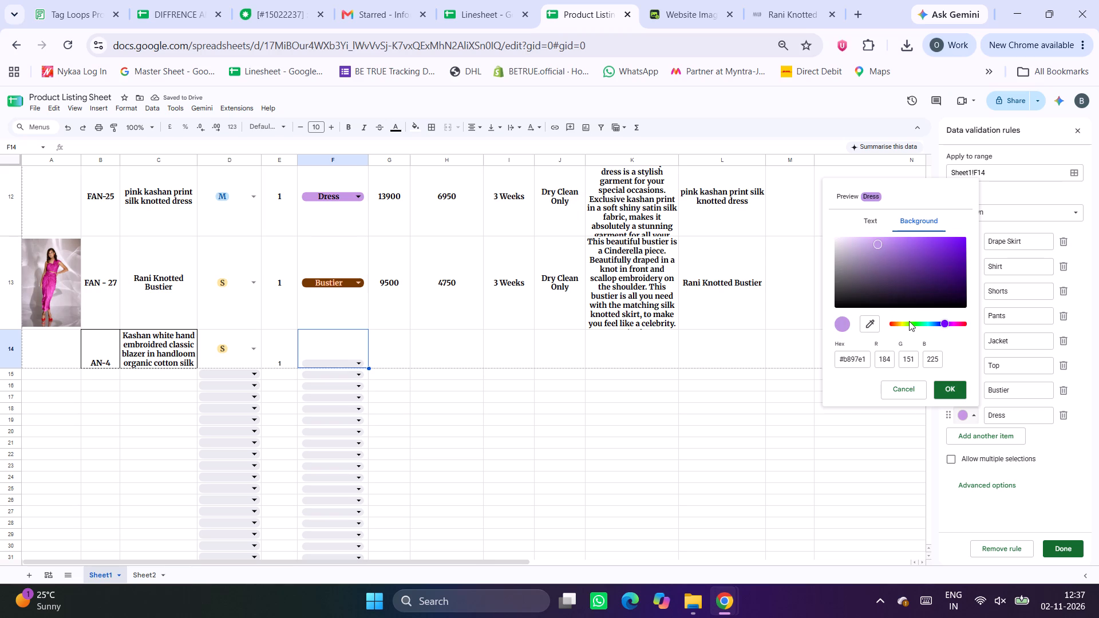
{"action": "left_click", "coordinate": [909, 321]}
{"action": "left_click_drag", "start_coordinate": [909, 321], "coordinate": [946, 322]}
{"action": "left_click_drag", "start_coordinate": [946, 322], "coordinate": [927, 322]}
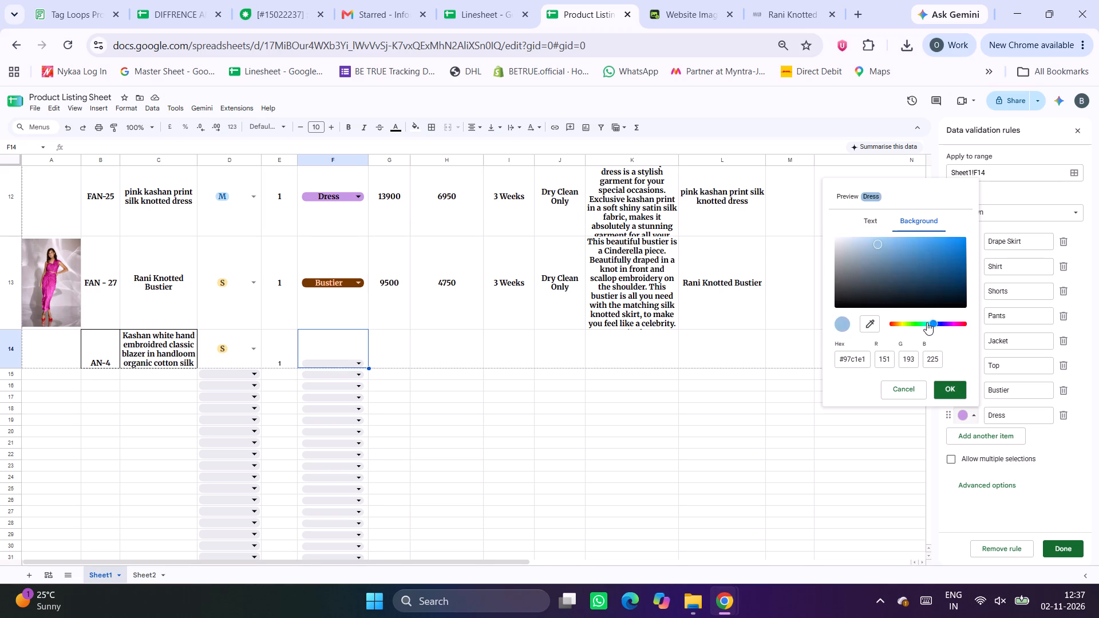
{"action": "left_click_drag", "start_coordinate": [927, 322], "coordinate": [919, 324]}
{"action": "left_click_drag", "start_coordinate": [911, 240], "coordinate": [893, 239]}
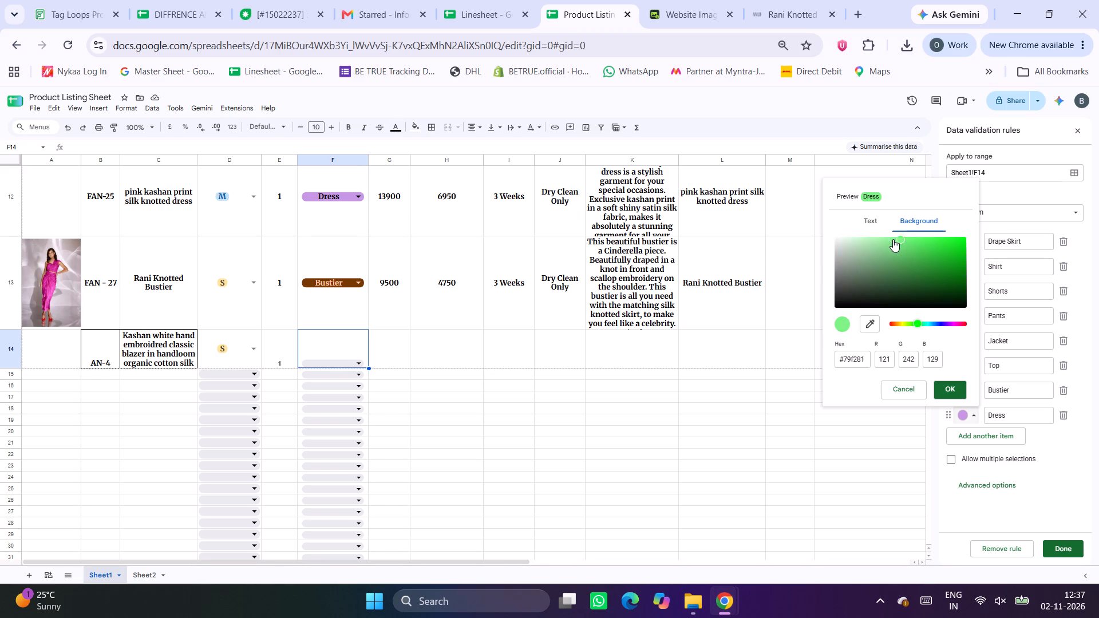
{"action": "left_click_drag", "start_coordinate": [893, 239], "coordinate": [894, 239]}
{"action": "left_click", "coordinate": [959, 391]}
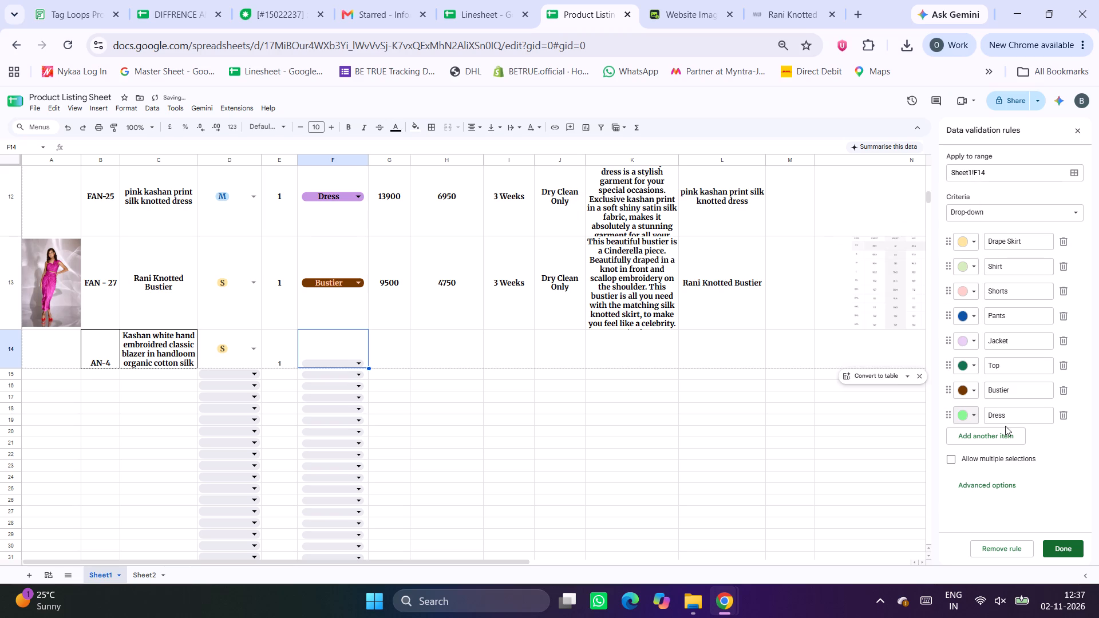
Rename the Dress option to Blazer, apply it to all category drop-downs, and choose Blazer for cell F14.
{"action": "triple_click", "coordinate": [1023, 416]}
{"action": "left_click", "coordinate": [1060, 550]}
{"action": "left_click", "coordinate": [646, 365]}
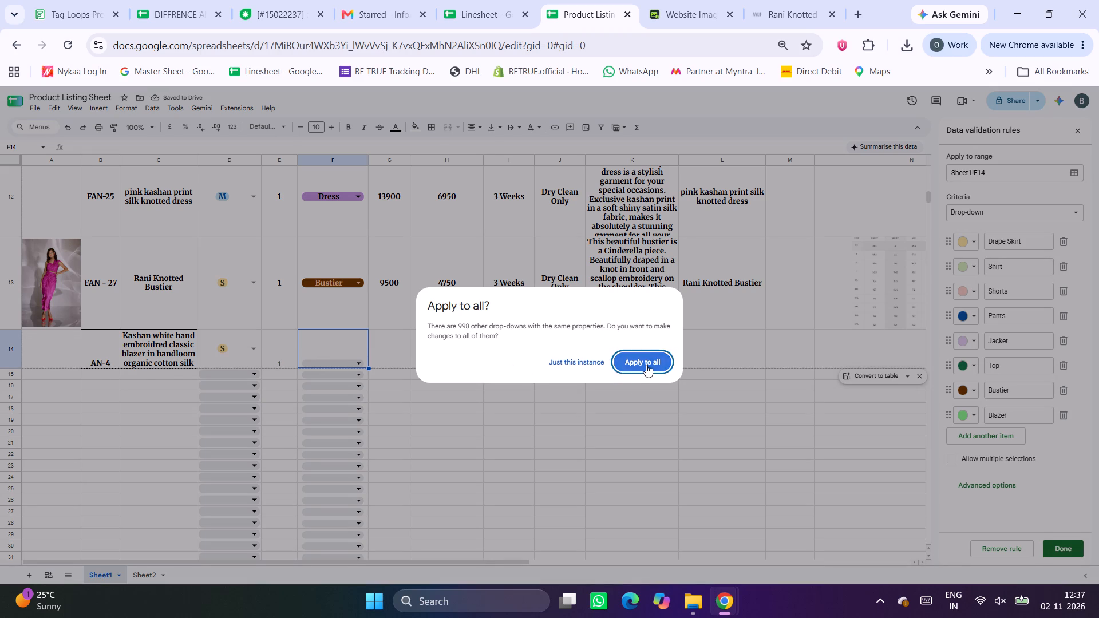
{"action": "left_click", "coordinate": [346, 360]}
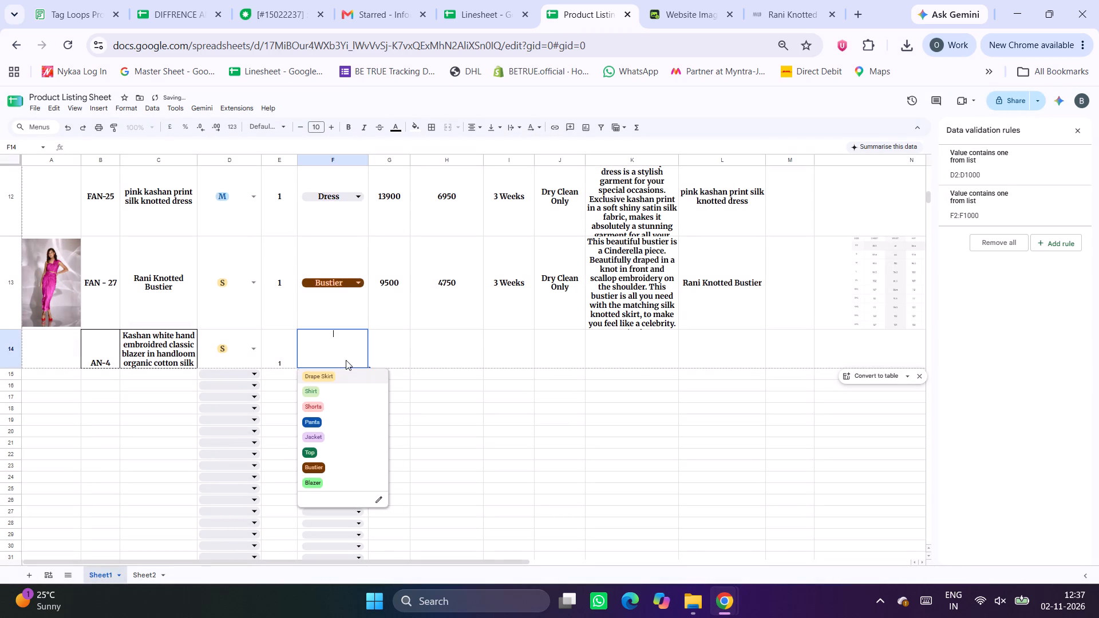
{"action": "left_click", "coordinate": [326, 480]}
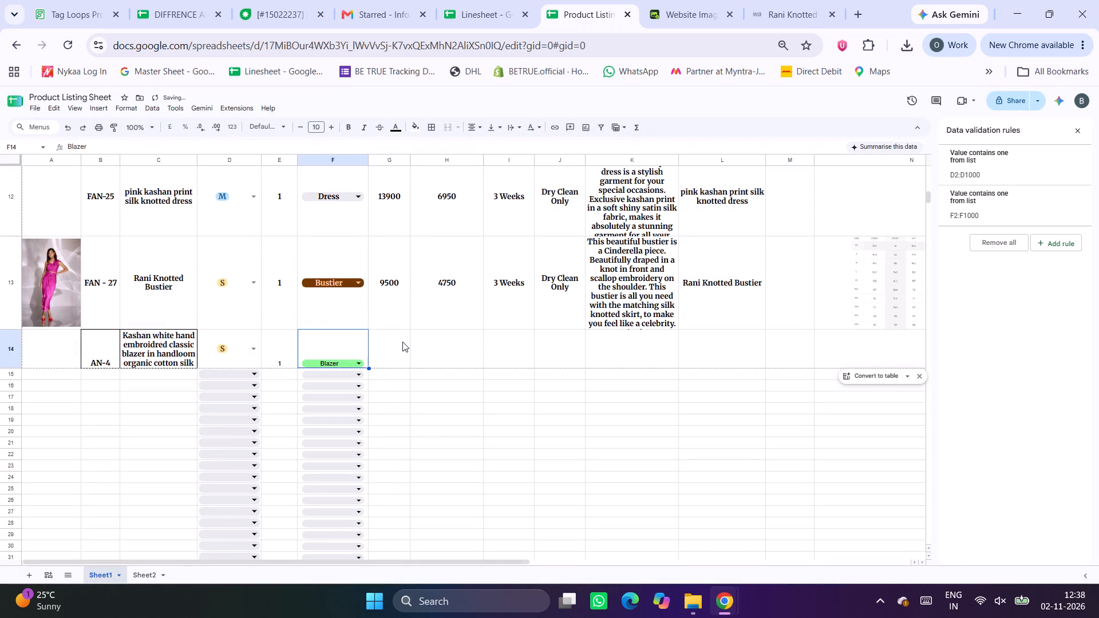
Close the data validation rules and enter MRP 15890 and discounted price 7945 in the AN-4 row.
{"action": "left_click", "coordinate": [402, 342]}
{"action": "scroll", "coordinate": [531, 380], "scroll_direction": "up", "scroll_amount": 3}
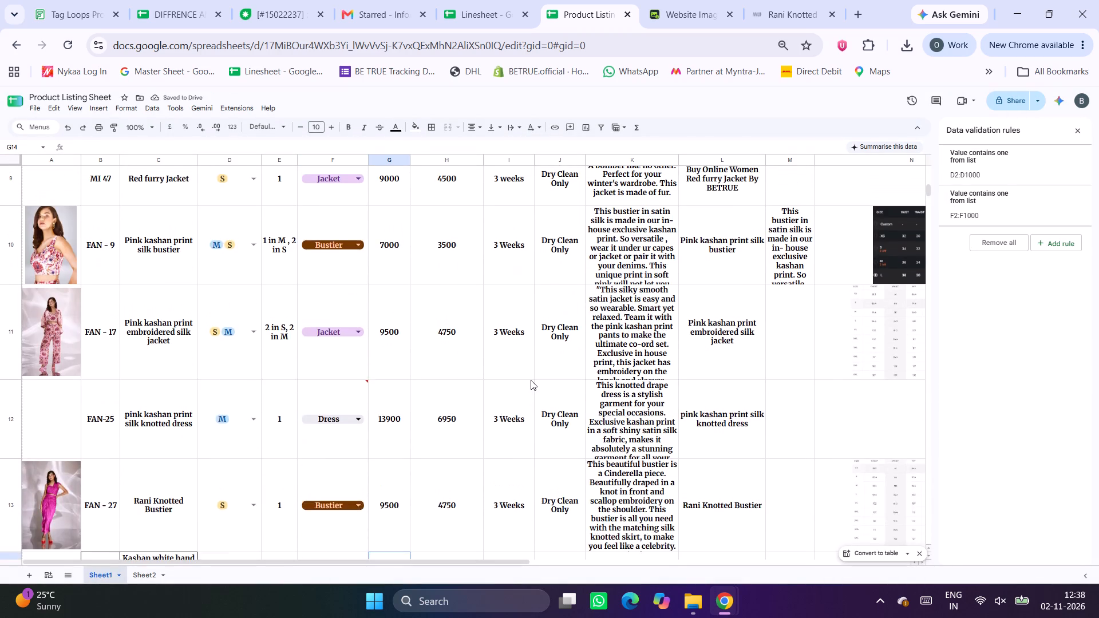
{"action": "scroll", "coordinate": [531, 380], "scroll_direction": "up", "scroll_amount": 9}
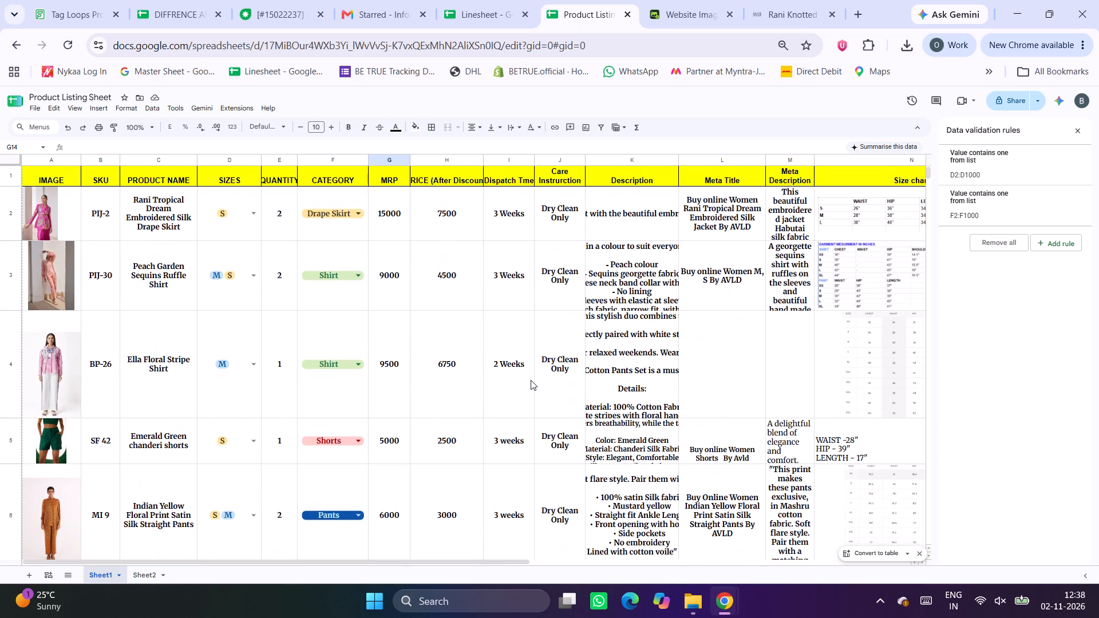
{"action": "left_click", "coordinate": [1074, 129]}
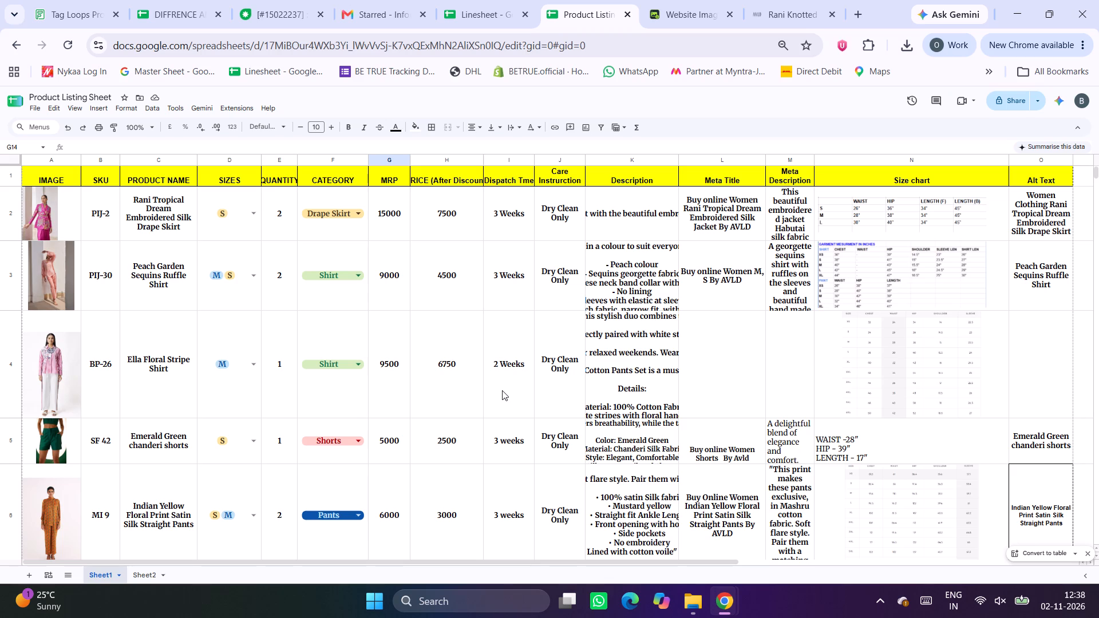
{"action": "scroll", "coordinate": [502, 390], "scroll_direction": "down", "scroll_amount": 5}
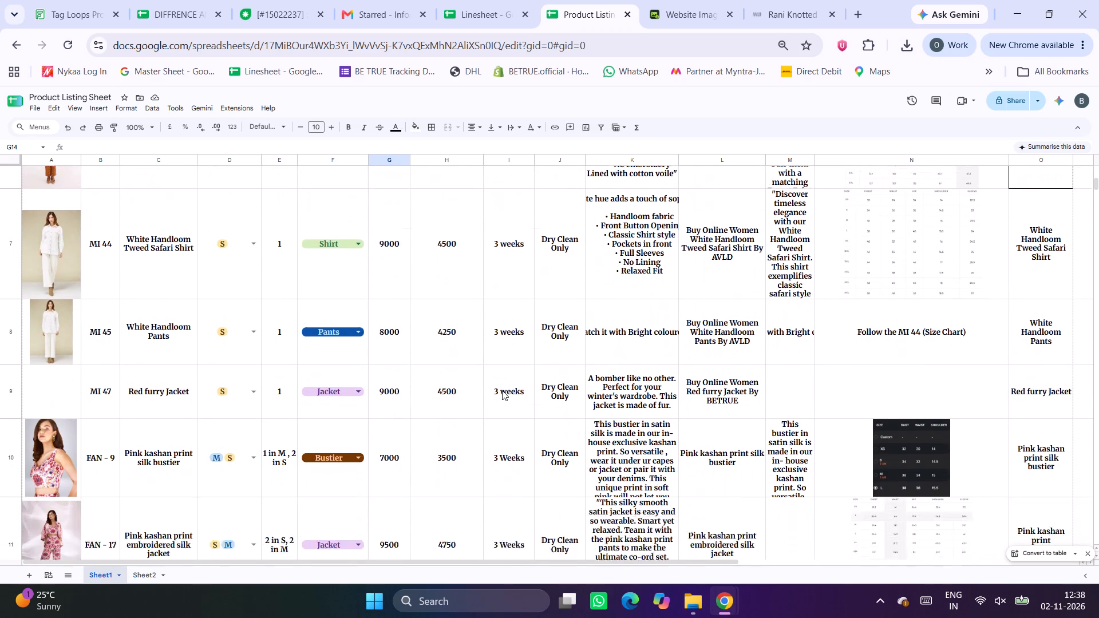
{"action": "scroll", "coordinate": [502, 390], "scroll_direction": "down", "scroll_amount": 4}
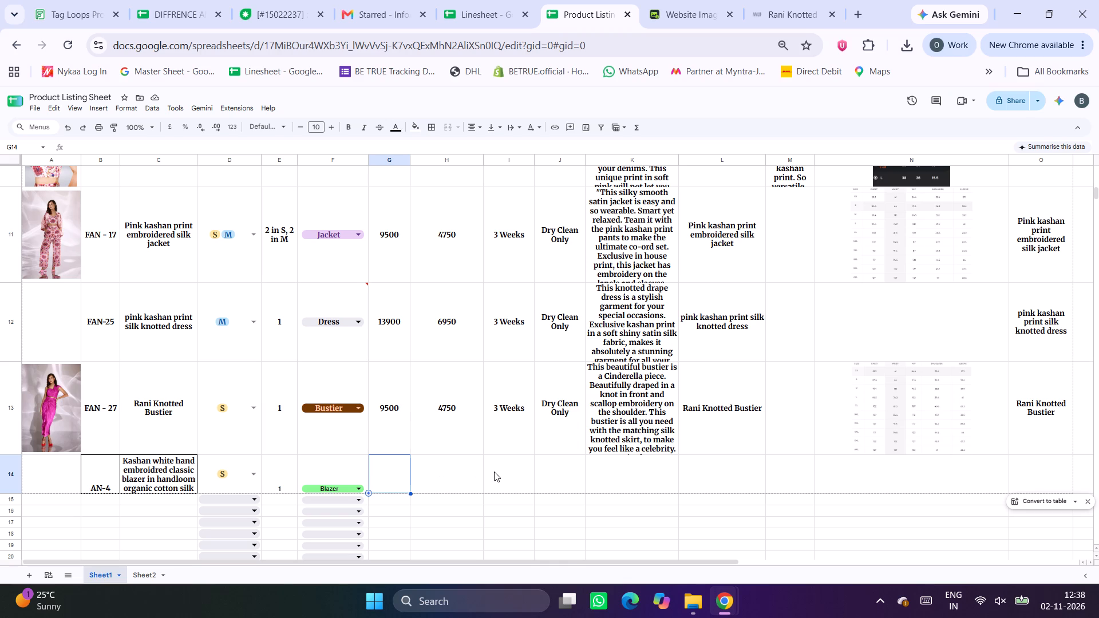
{"action": "type", "text": "15890"}
{"action": "key", "text": "Tab"}
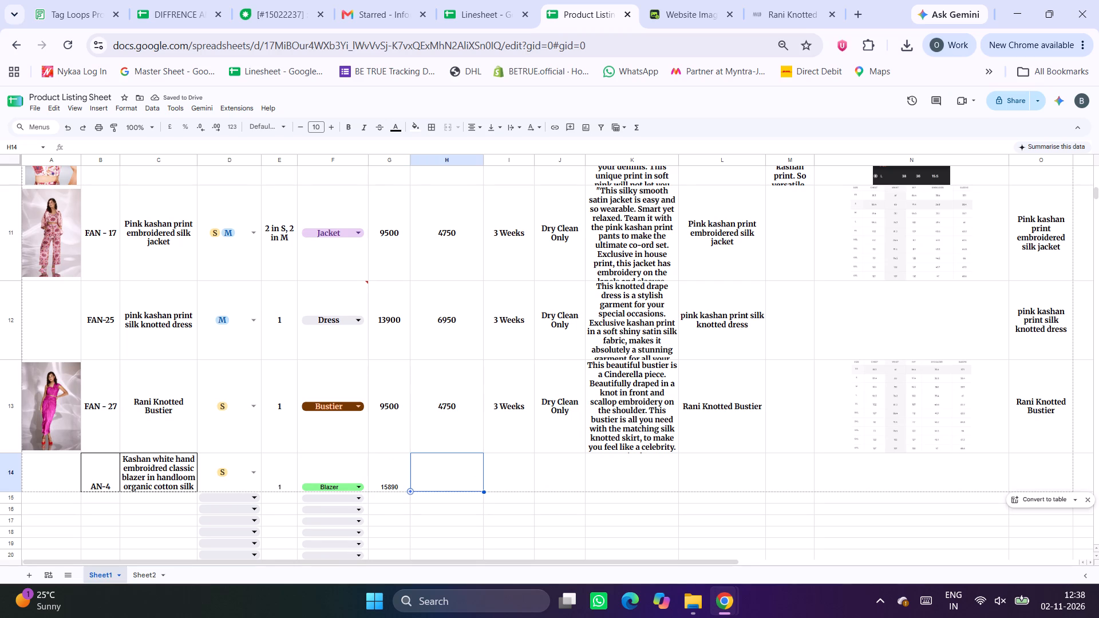
{"action": "type", "text": "7945"}
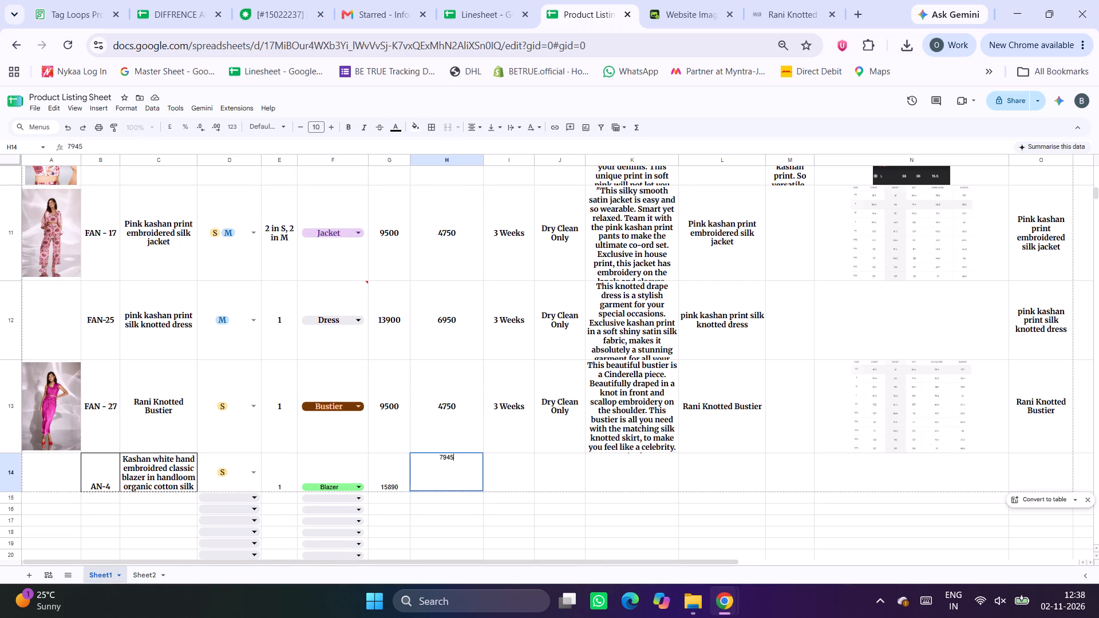
{"action": "key", "text": "Tab"}
Copy the 3 Weeks dispatch time and Dry Clean Only care instruction from row 13 into row 14.
{"action": "left_click_drag", "start_coordinate": [518, 392], "coordinate": [551, 395]}
{"action": "key", "text": "ctrl+c"}
{"action": "left_click", "coordinate": [520, 453]}
{"action": "left_click", "coordinate": [509, 466]}
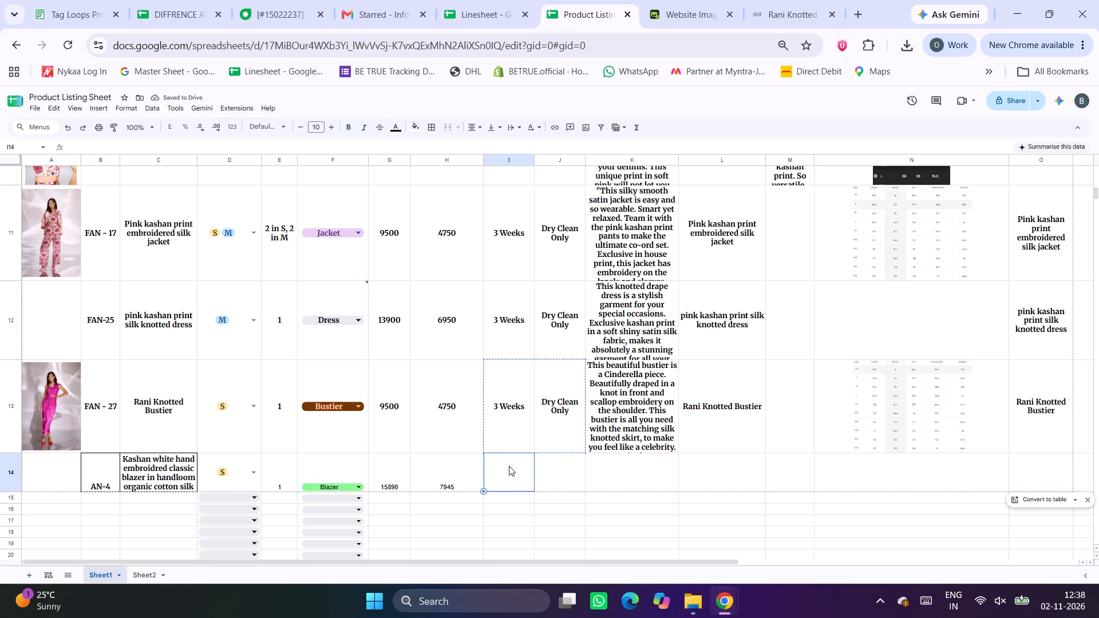
{"action": "key", "text": "ctrl+v"}
Copy the AN-4 product description from the Linesheet into Description cell K14 of the Product Listing Sheet.
{"action": "left_click", "coordinate": [608, 474]}
{"action": "left_click", "coordinate": [487, 0]}
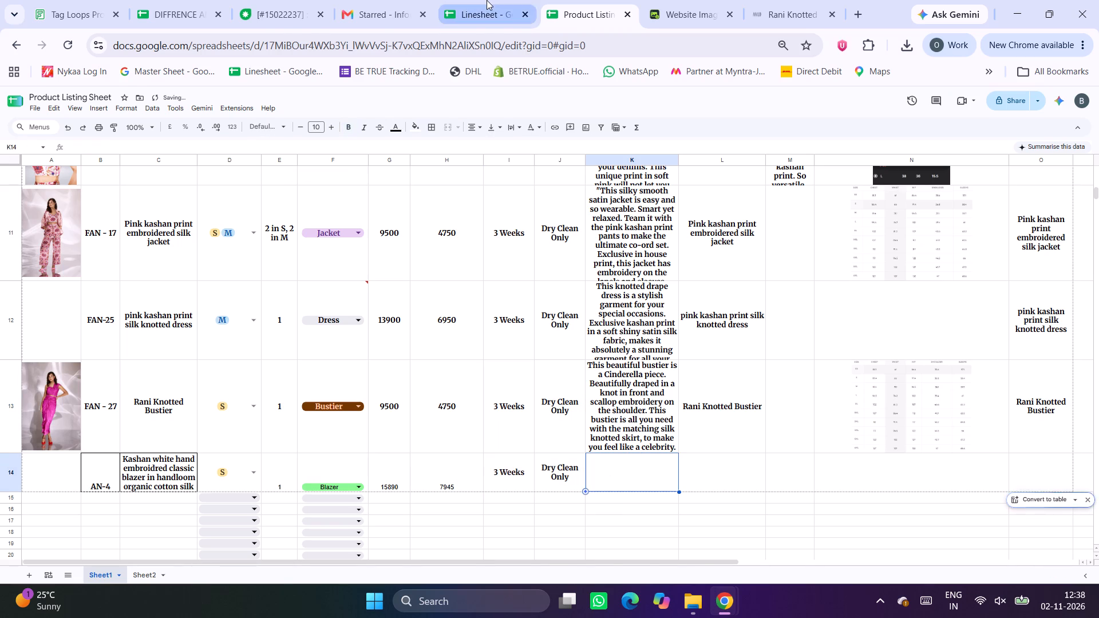
{"action": "left_click", "coordinate": [617, 394]}
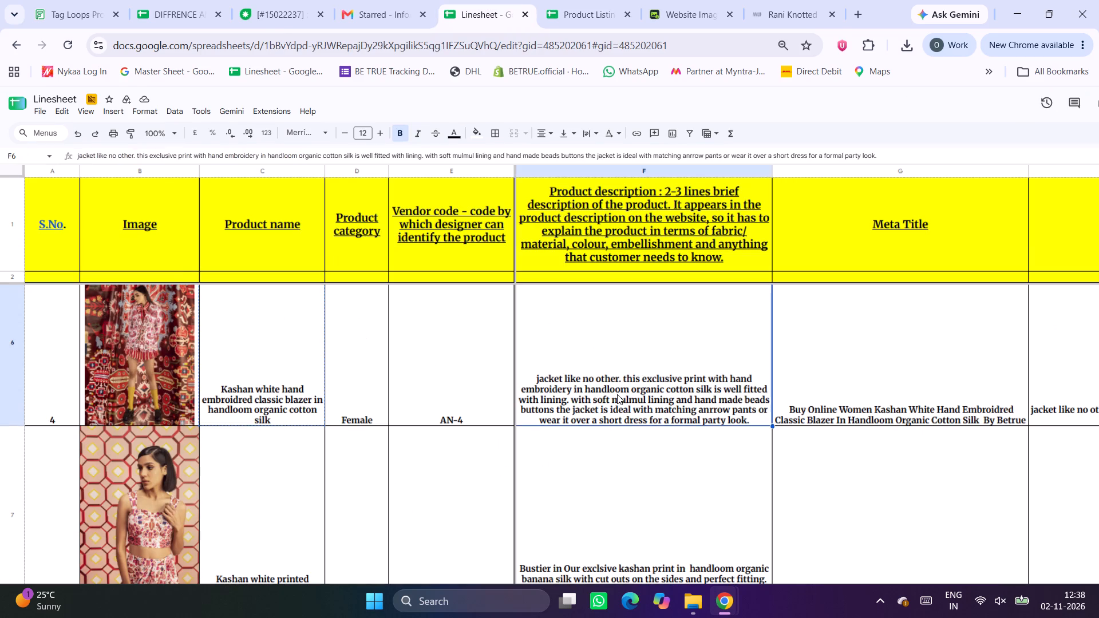
{"action": "key", "text": "ctrl+c"}
{"action": "left_click", "coordinate": [583, 0]}
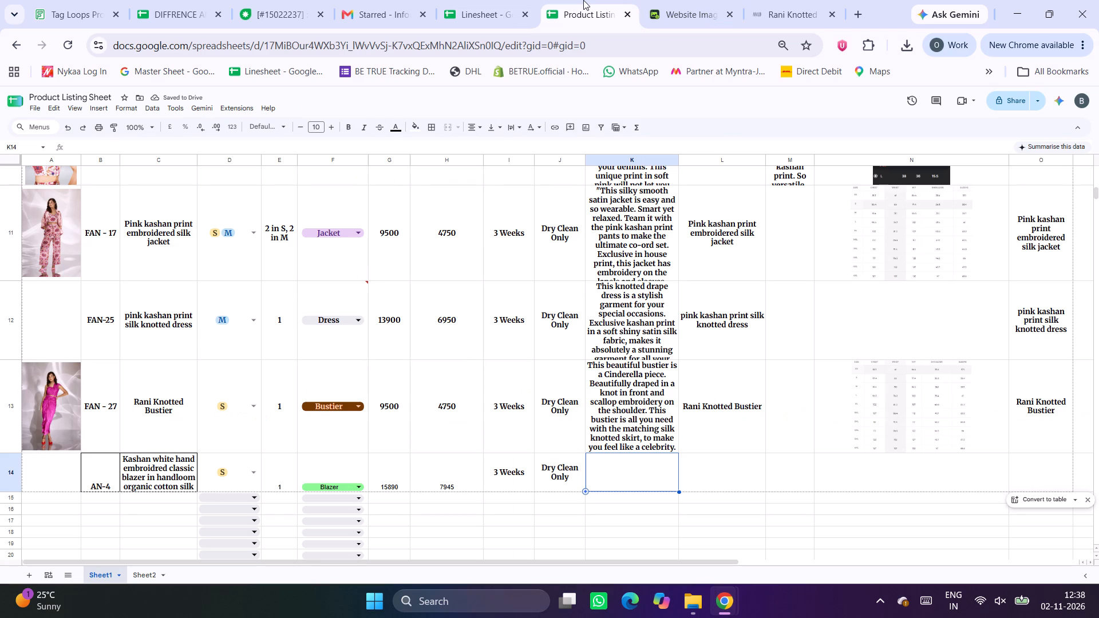
{"action": "key", "text": "ctrl+v"}
Copy the AN-4 Meta Title from the Linesheet into cell L14 of the Product Listing Sheet.
{"action": "left_click", "coordinate": [747, 532]}
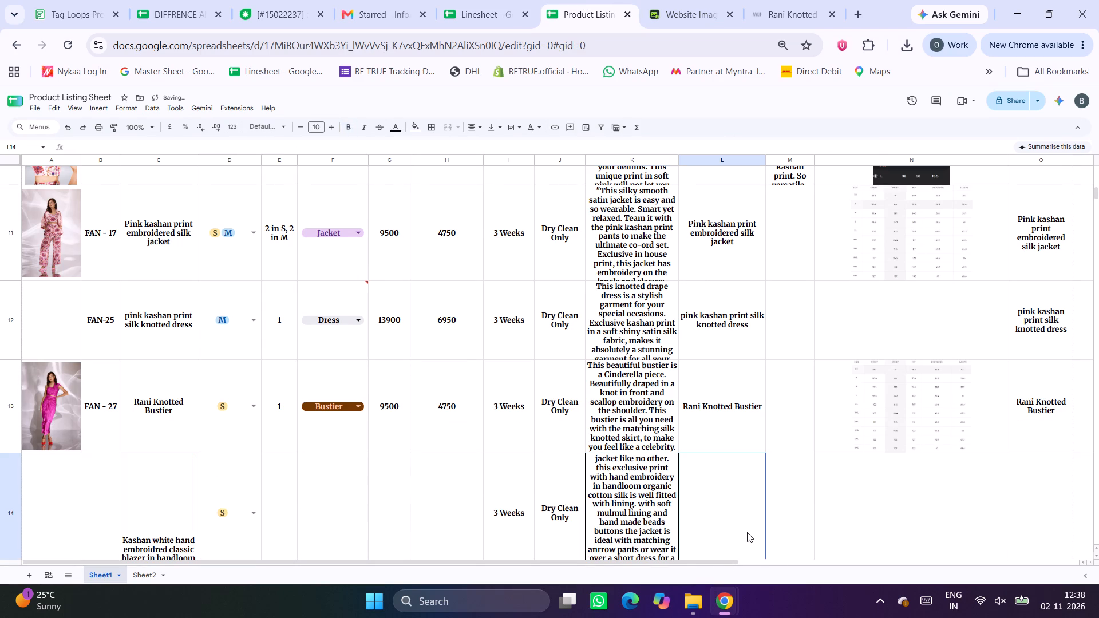
{"action": "left_click", "coordinate": [511, 0]}
{"action": "scroll", "coordinate": [646, 414], "scroll_direction": "left", "scroll_amount": 2}
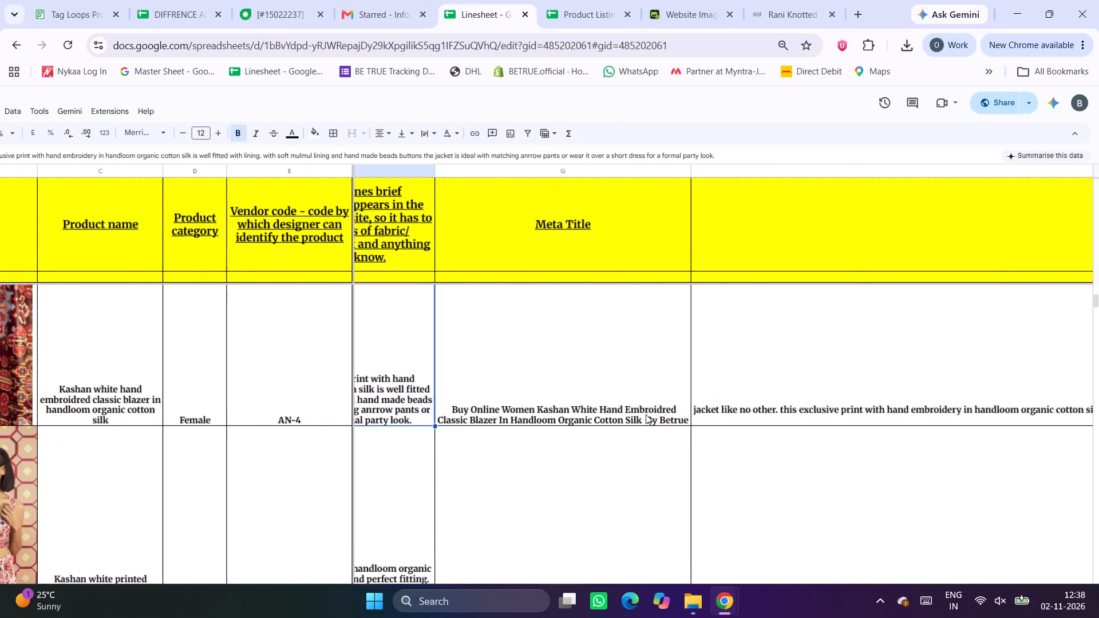
{"action": "scroll", "coordinate": [646, 414], "scroll_direction": "left", "scroll_amount": 1}
{"action": "left_click", "coordinate": [530, 375]}
{"action": "key", "text": "ctrl+c"}
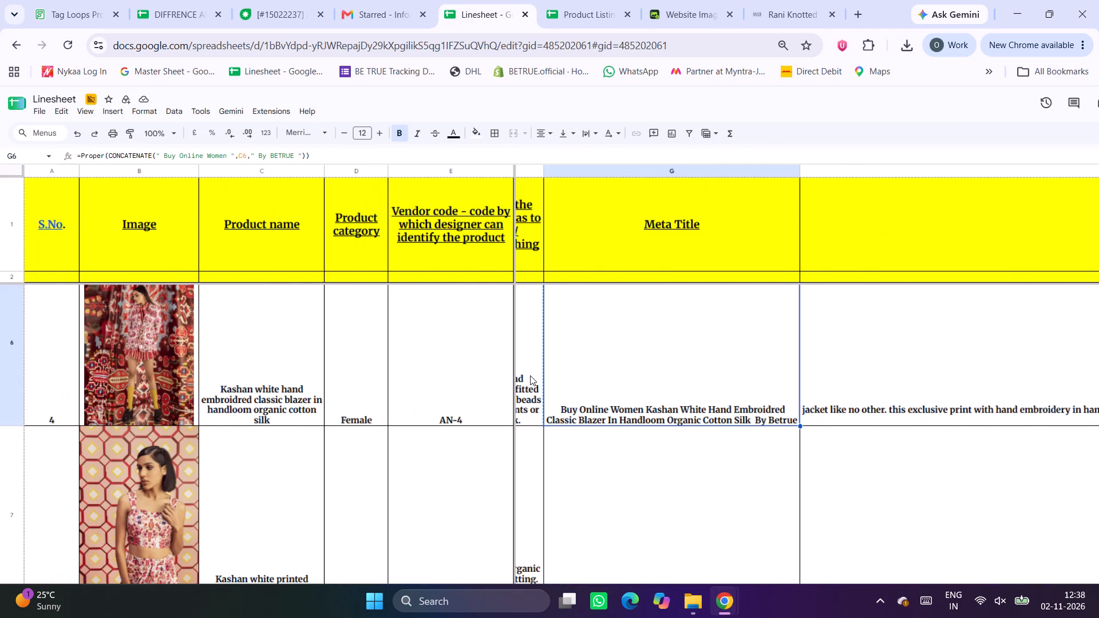
{"action": "left_click", "coordinate": [574, 0]}
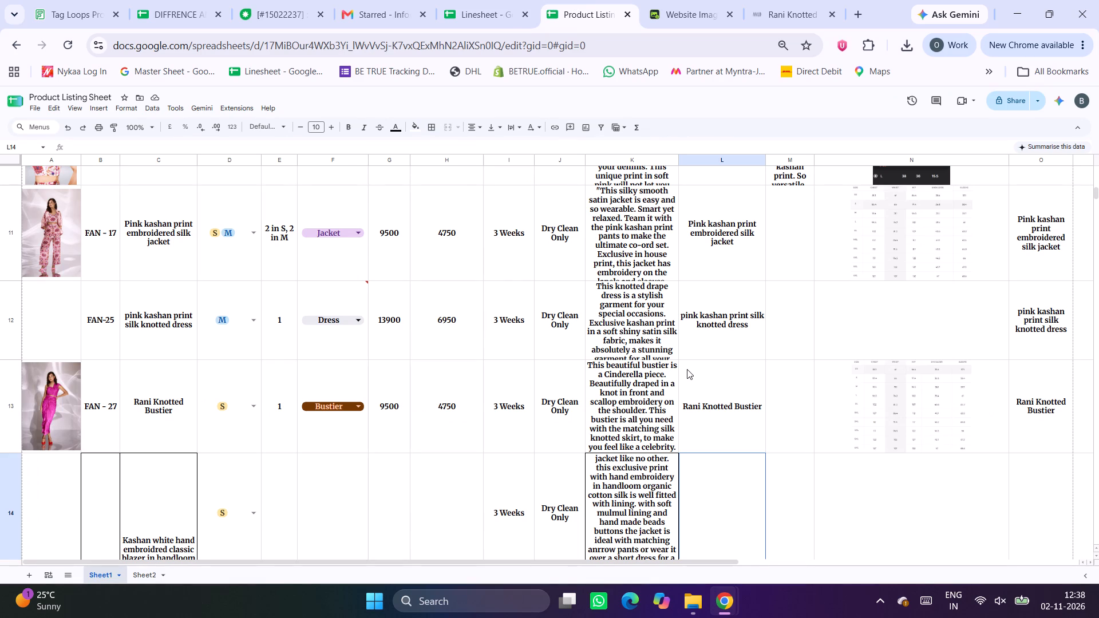
{"action": "key", "text": "ctrl+v"}
Replace the brand name BETRUE with AVLD in the meta title formula in cell L14.
{"action": "double_click", "coordinate": [252, 146]}
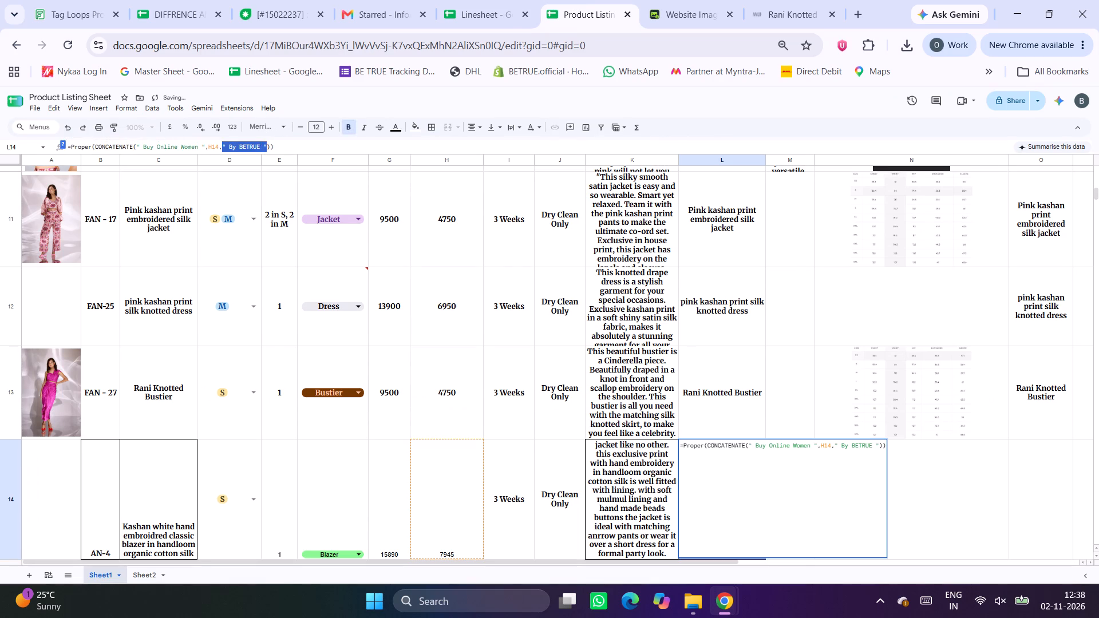
{"action": "left_click", "coordinate": [252, 146]}
{"action": "key", "text": "BackSpace"}
{"action": "key", "text": "Delete"}
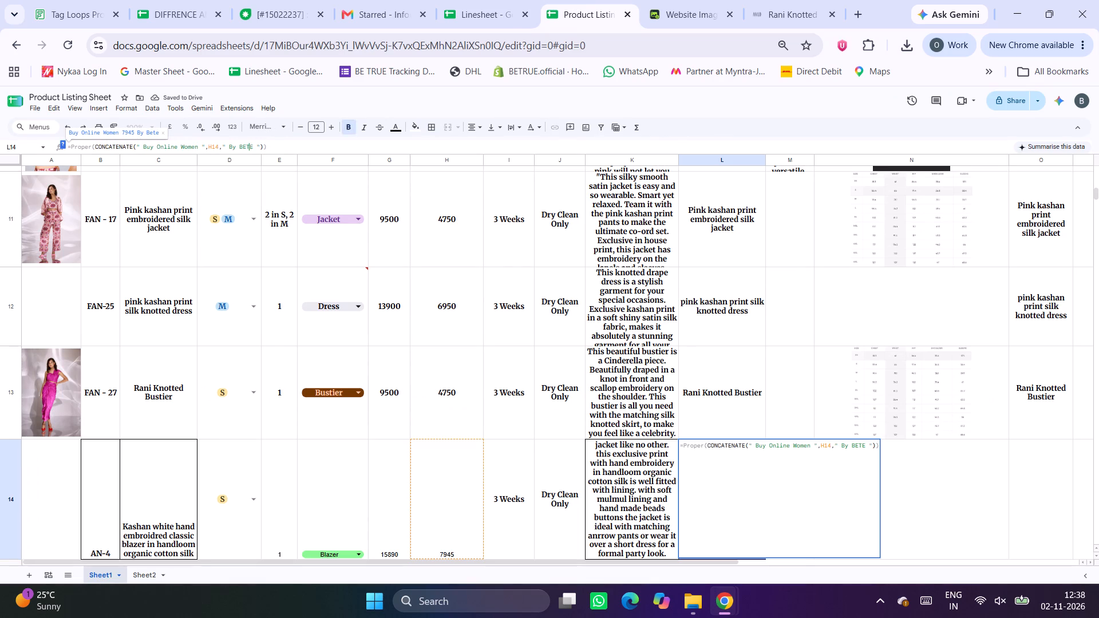
{"action": "key", "text": "BackSpace"}
{"action": "key", "text": "Delete"}
{"action": "key", "text": "BackSpace"}
{"action": "key", "text": "BackSpace"}
{"action": "type", "text": "AVLD"}
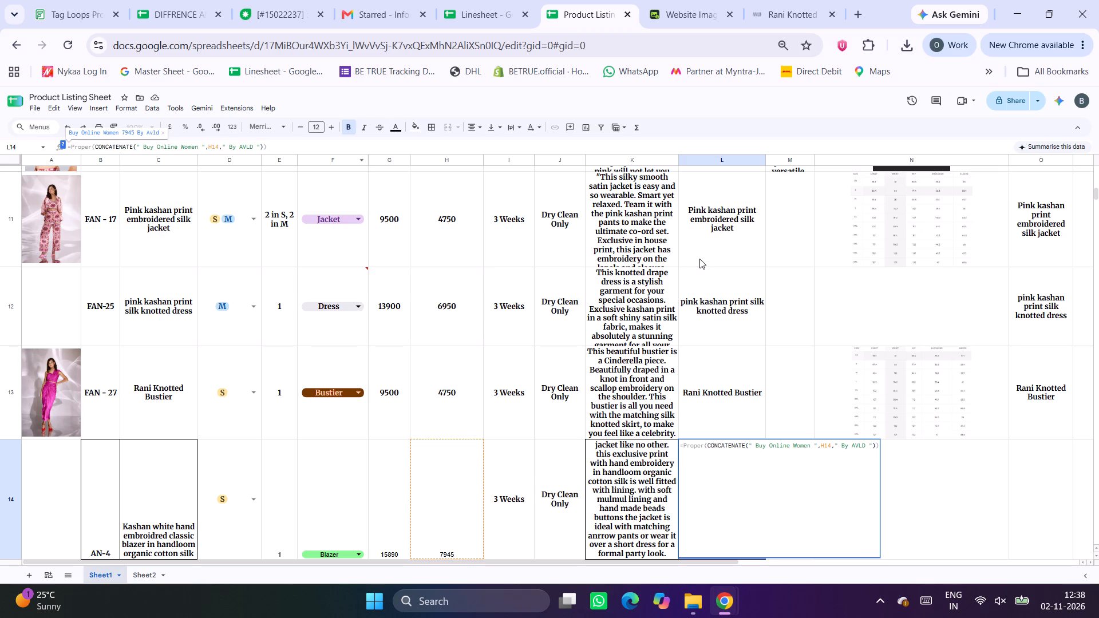
{"action": "left_click", "coordinate": [957, 486]}
Copy the AN-4 Meta Desc from the Linesheet into cell M14 of the Product Listing Sheet.
{"action": "scroll", "coordinate": [847, 486], "scroll_direction": "down", "scroll_amount": 2}
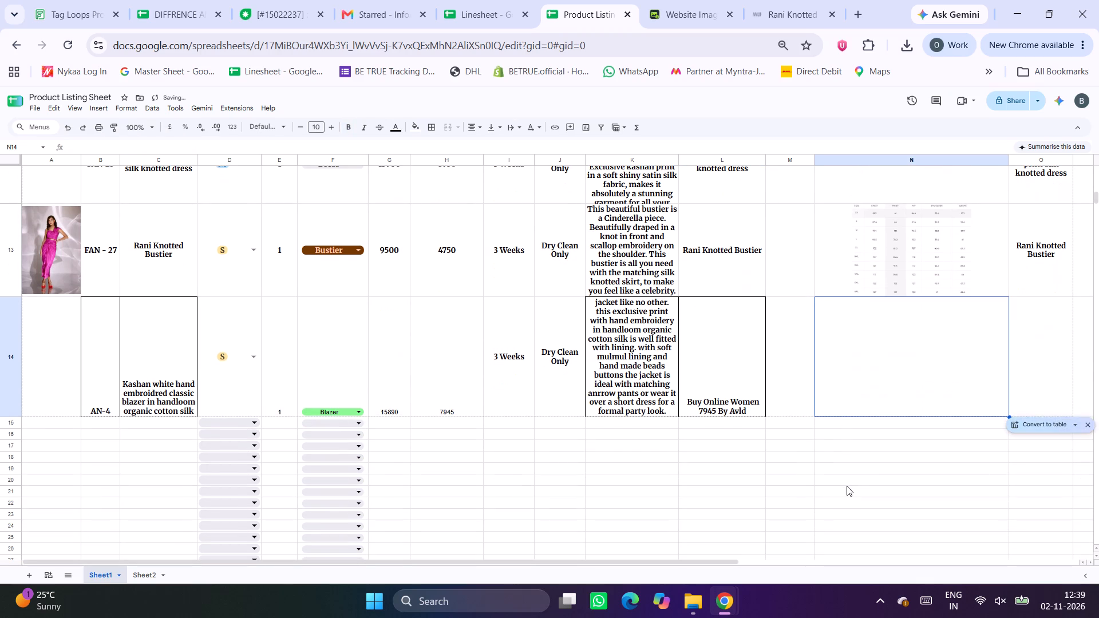
{"action": "left_click", "coordinate": [475, 0]}
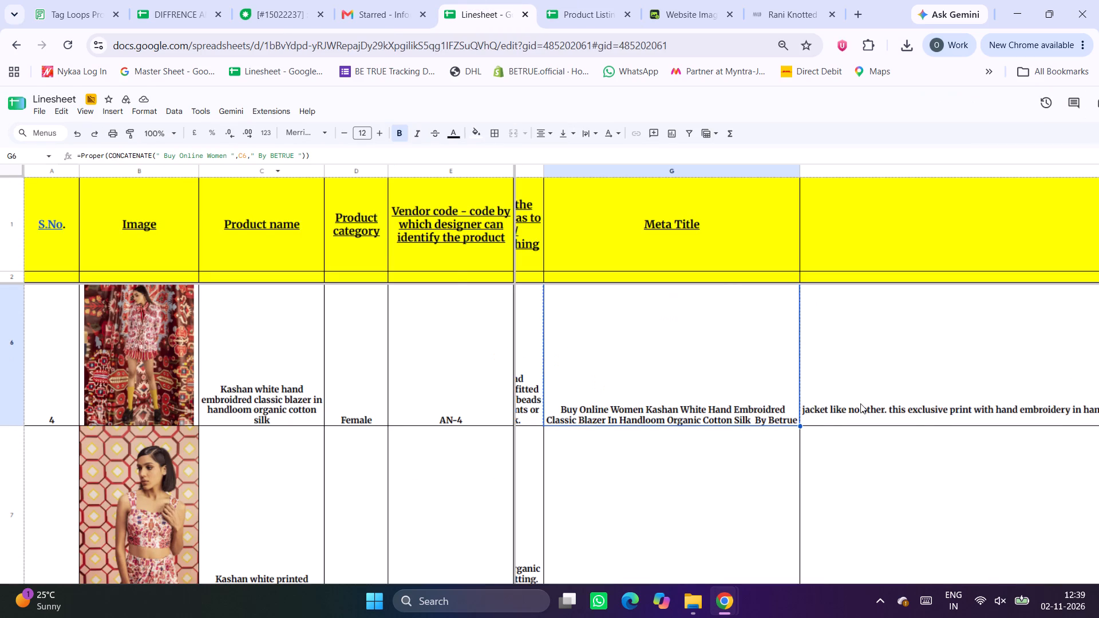
{"action": "scroll", "coordinate": [860, 403], "scroll_direction": "left", "scroll_amount": 3}
{"action": "left_click", "coordinate": [942, 394]}
{"action": "key", "text": "ctrl+c"}
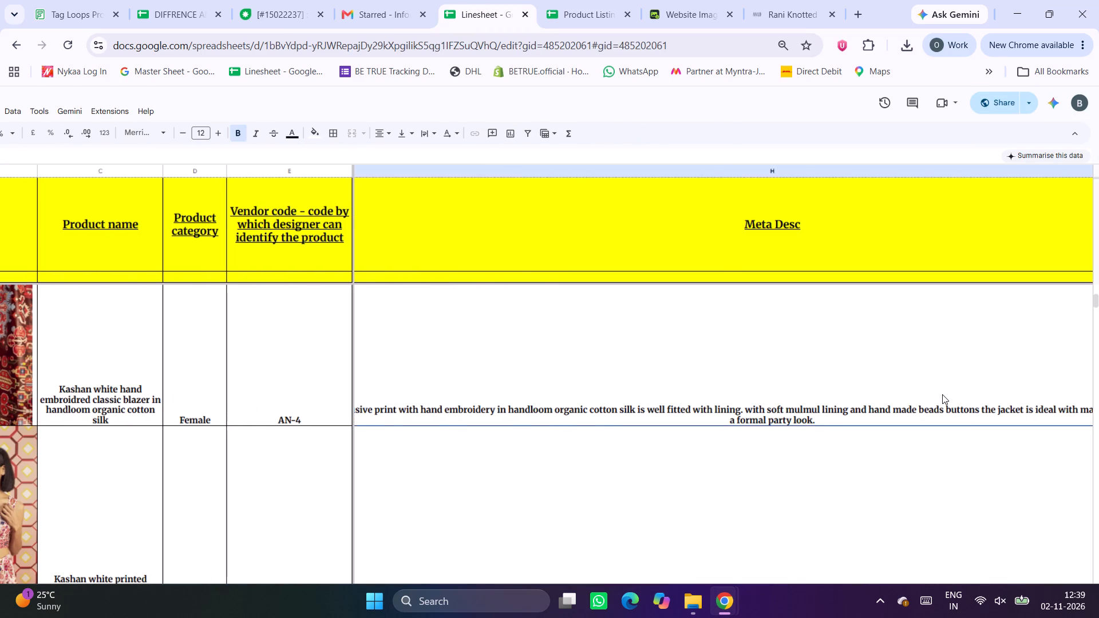
{"action": "left_click", "coordinate": [591, 0]}
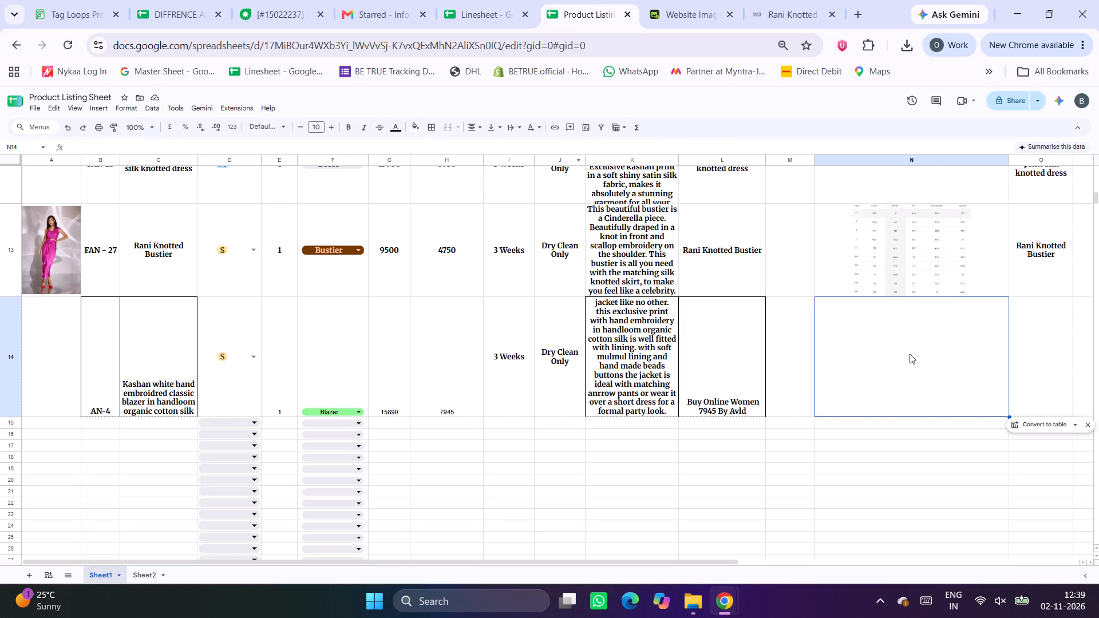
{"action": "left_click", "coordinate": [782, 346]}
{"action": "key", "text": "ctrl+v"}
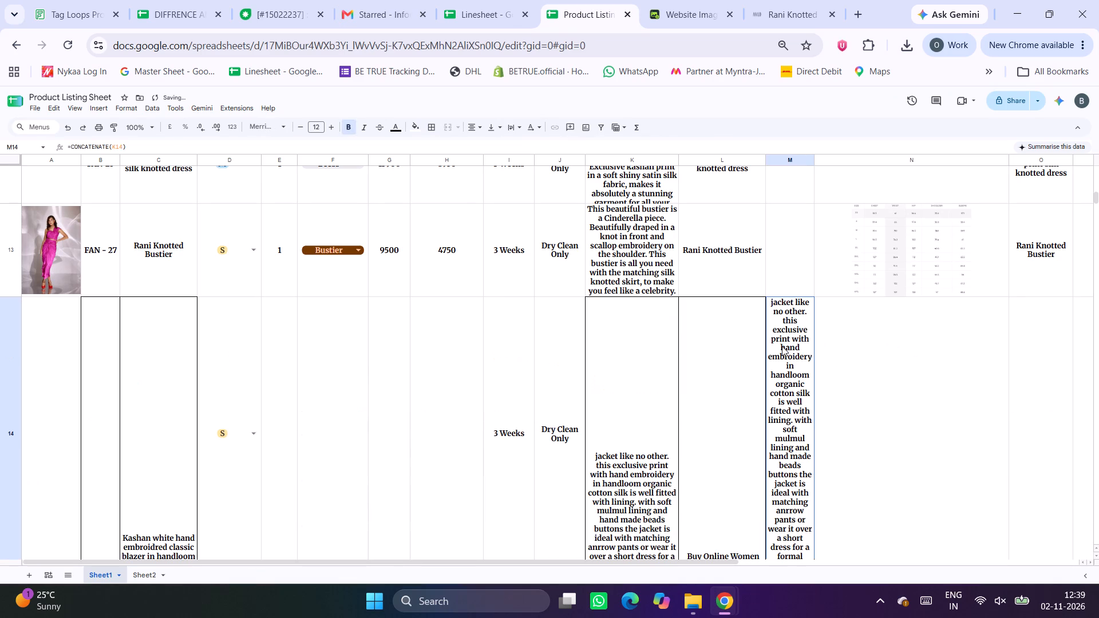
Examine the remaining Linesheet columns of the AN-4 row, from the sizes through to Colour Options, and the sheet's overall layout.
{"action": "scroll", "coordinate": [867, 454], "scroll_direction": "down", "scroll_amount": 2}
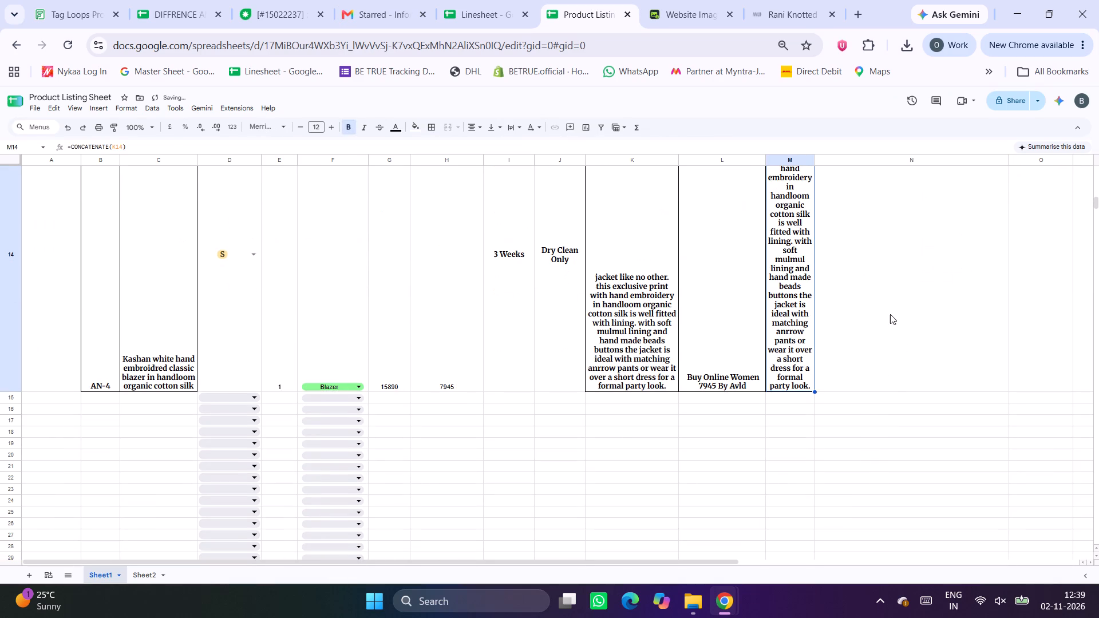
{"action": "scroll", "coordinate": [890, 314], "scroll_direction": "up", "scroll_amount": 2}
{"action": "left_click", "coordinate": [888, 392]}
{"action": "left_click", "coordinate": [492, 0]}
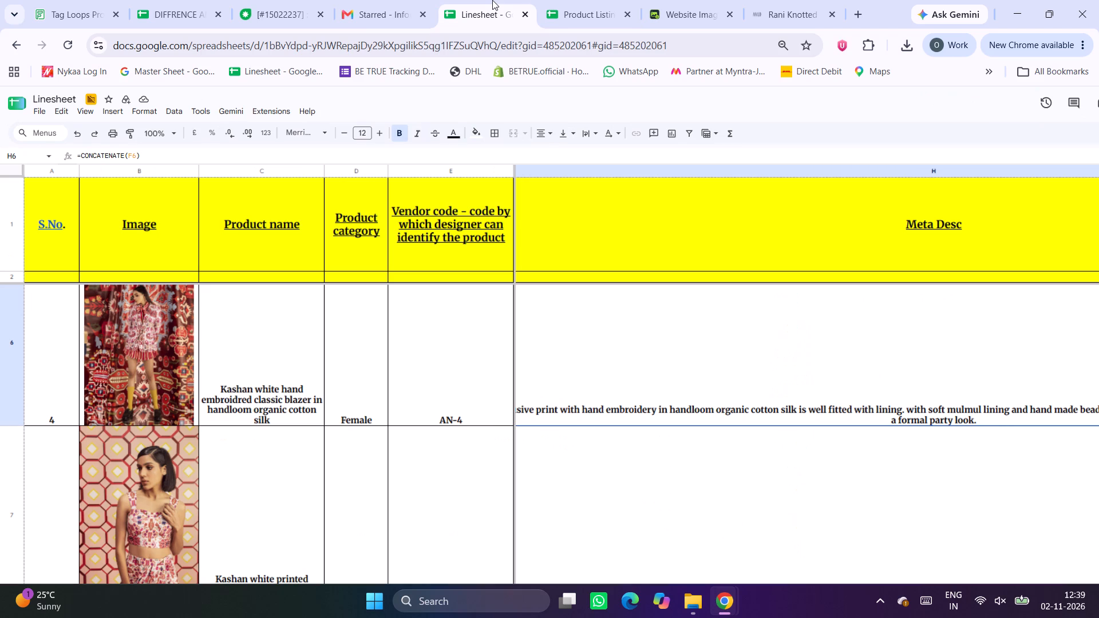
{"action": "scroll", "coordinate": [657, 356], "scroll_direction": "left", "scroll_amount": 9}
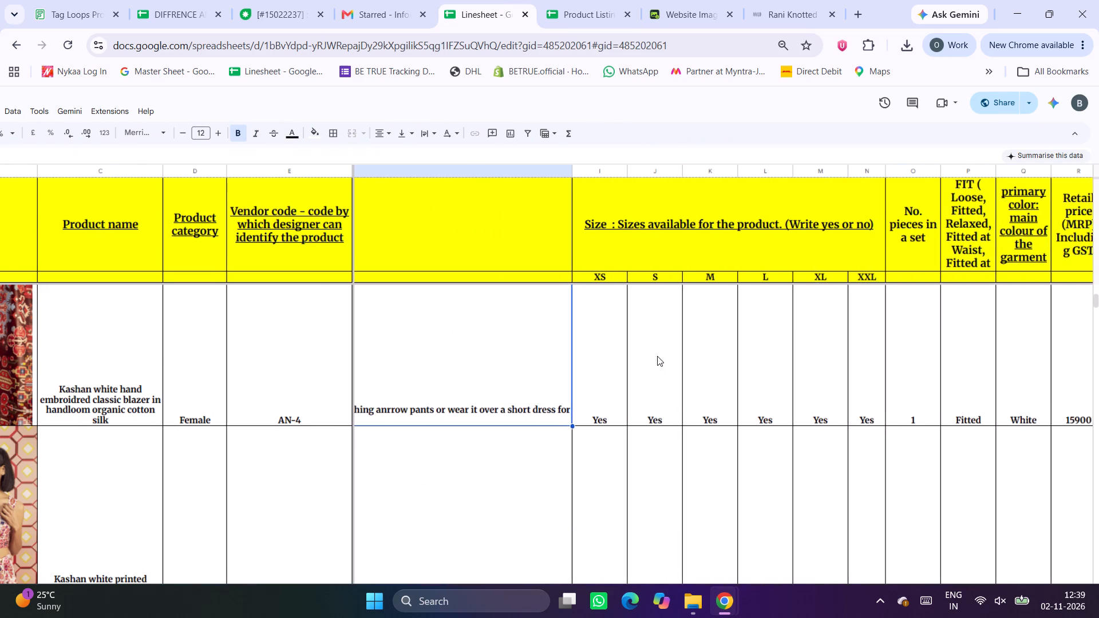
{"action": "scroll", "coordinate": [657, 356], "scroll_direction": "left", "scroll_amount": 3}
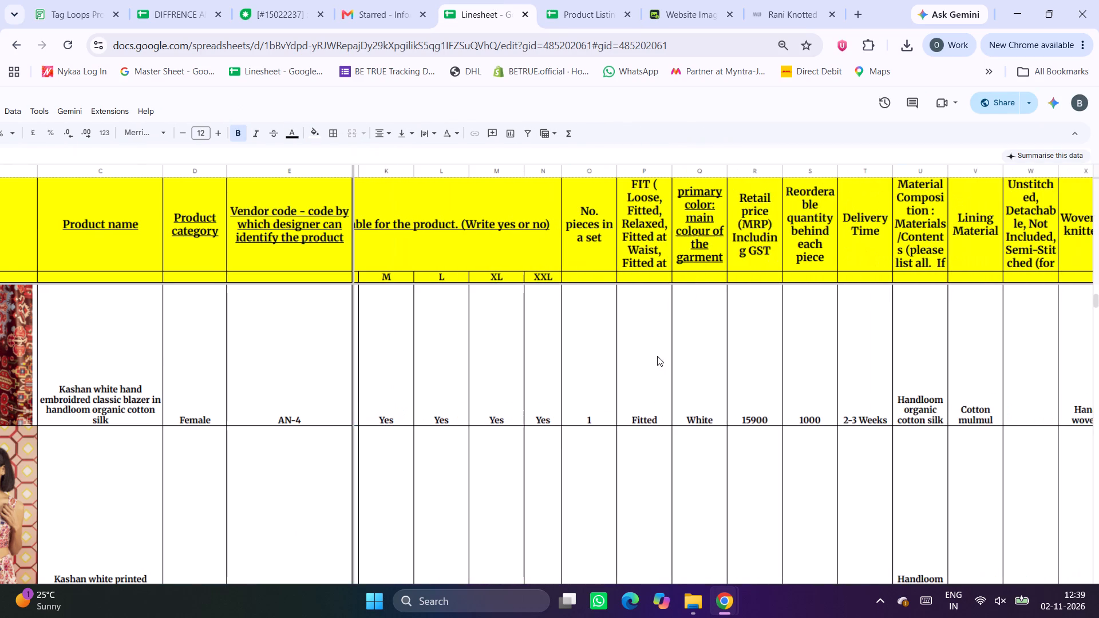
{"action": "scroll", "coordinate": [657, 356], "scroll_direction": "left", "scroll_amount": 3}
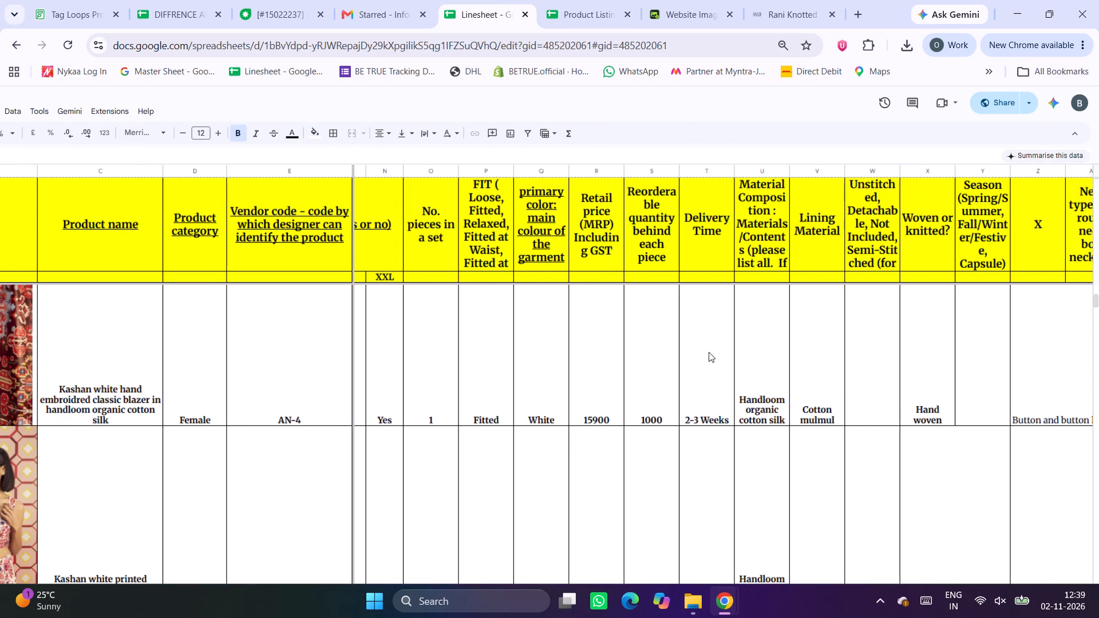
{"action": "scroll", "coordinate": [709, 352], "scroll_direction": "left", "scroll_amount": 3}
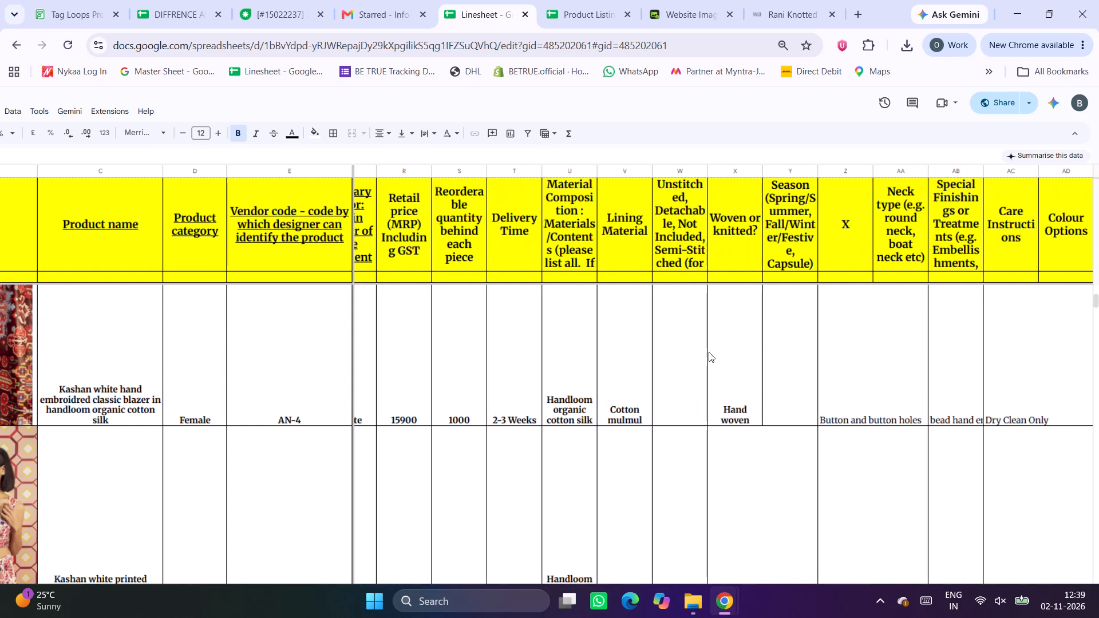
{"action": "scroll", "coordinate": [709, 352], "scroll_direction": "left", "scroll_amount": 2}
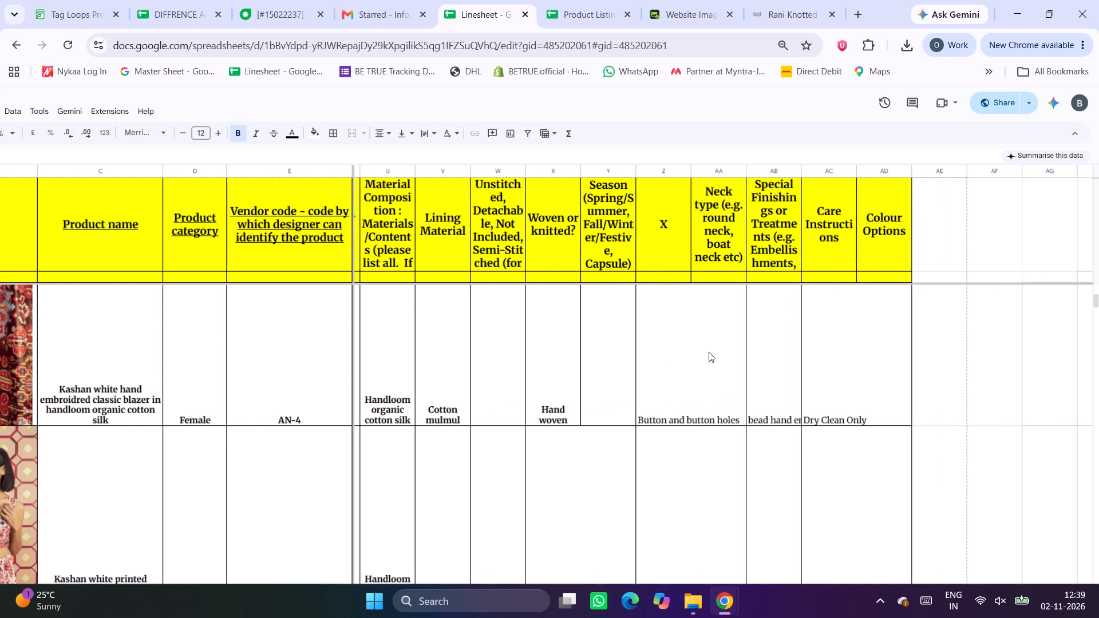
{"action": "scroll", "coordinate": [709, 352], "scroll_direction": "right", "scroll_amount": 2}
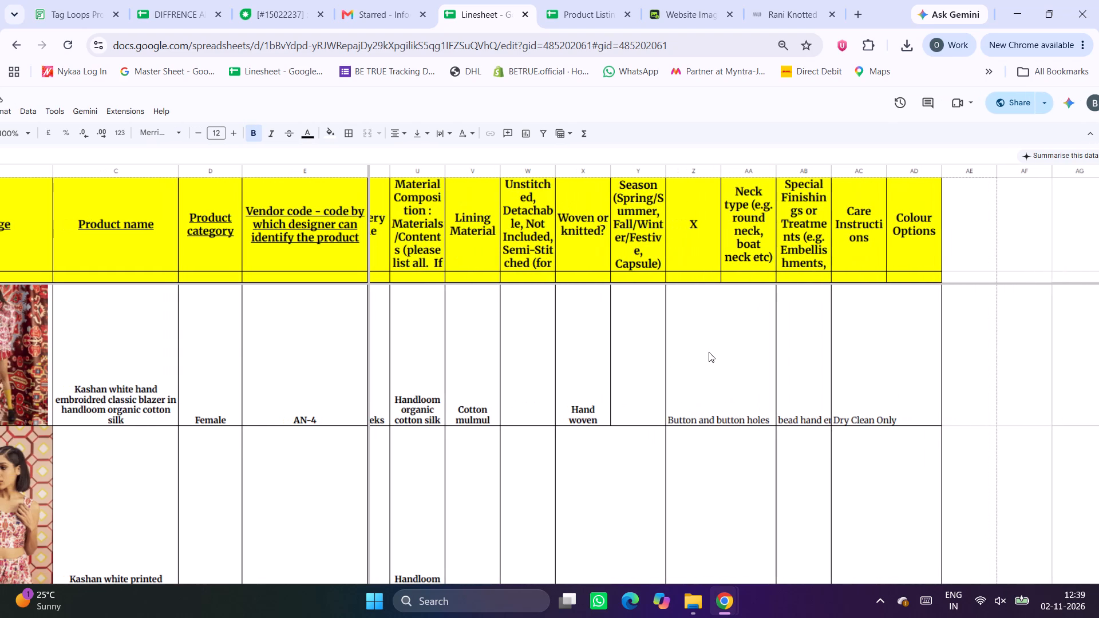
{"action": "scroll", "coordinate": [709, 352], "scroll_direction": "right", "scroll_amount": 19}
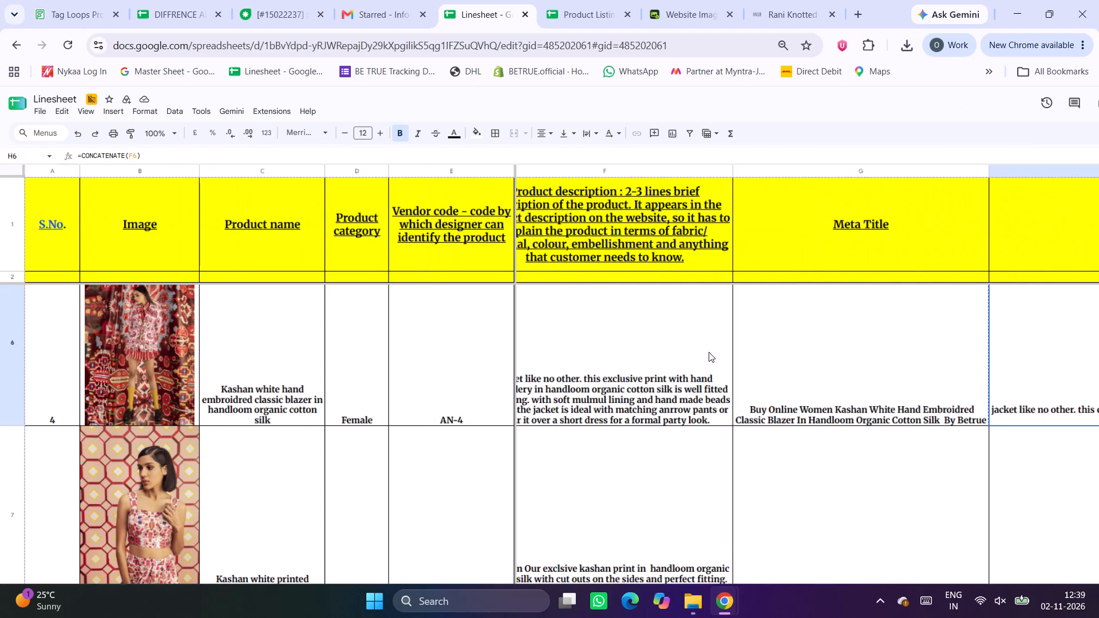
{"action": "key", "text": "ctrl+minus"}
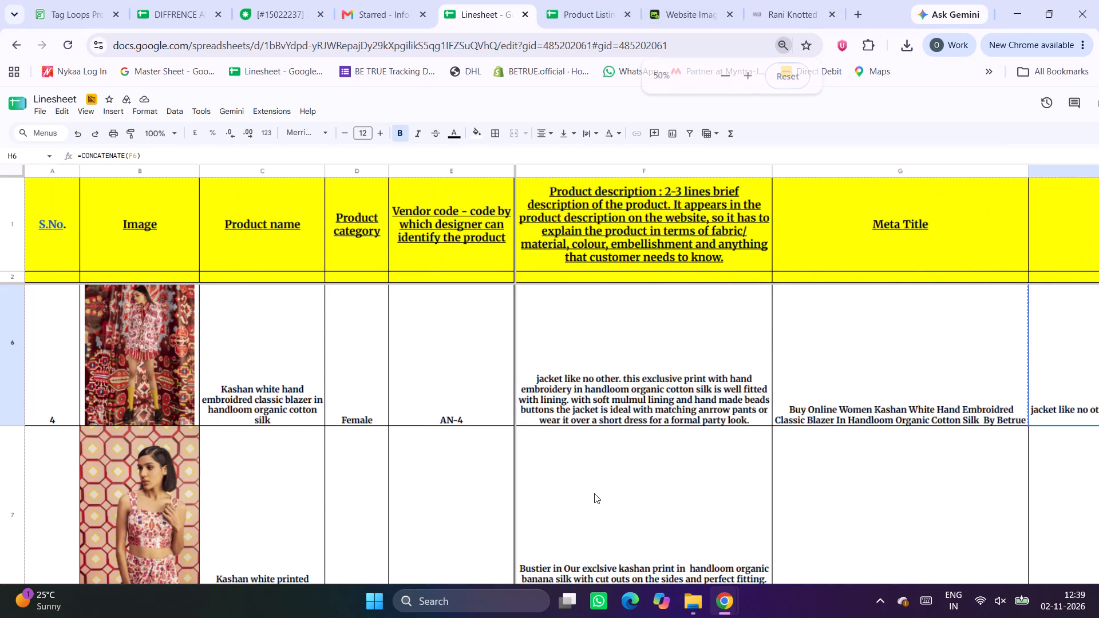
{"action": "key", "text": "ctrl+minus"}
{"action": "key", "text": "ctrl+minus"}
{"action": "key", "text": "ctrl+minus"}
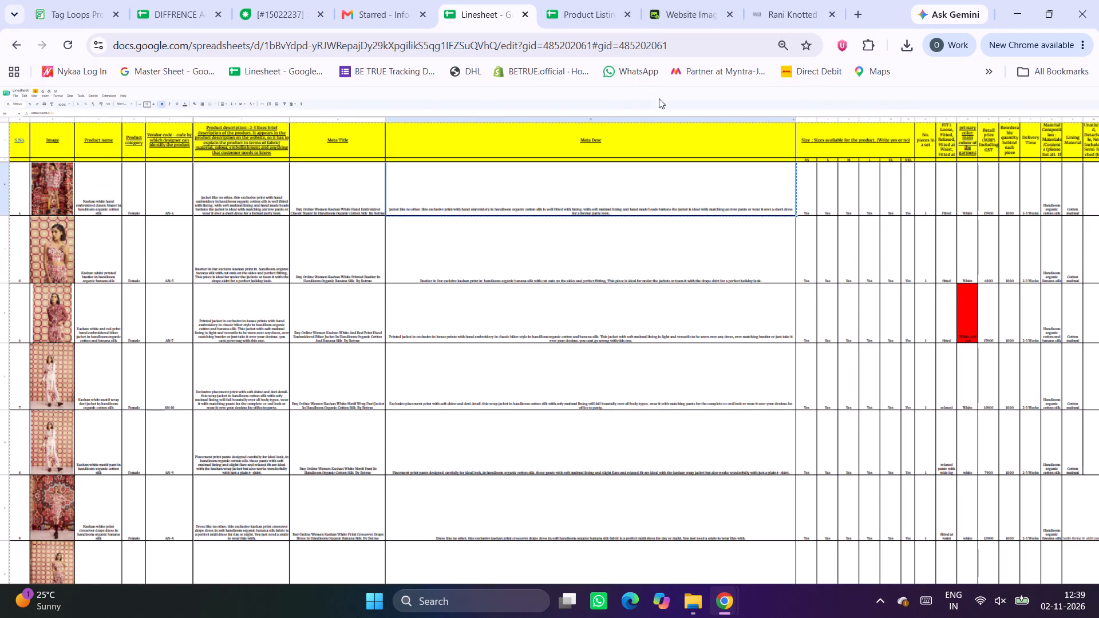
{"action": "left_click", "coordinate": [781, 37]}
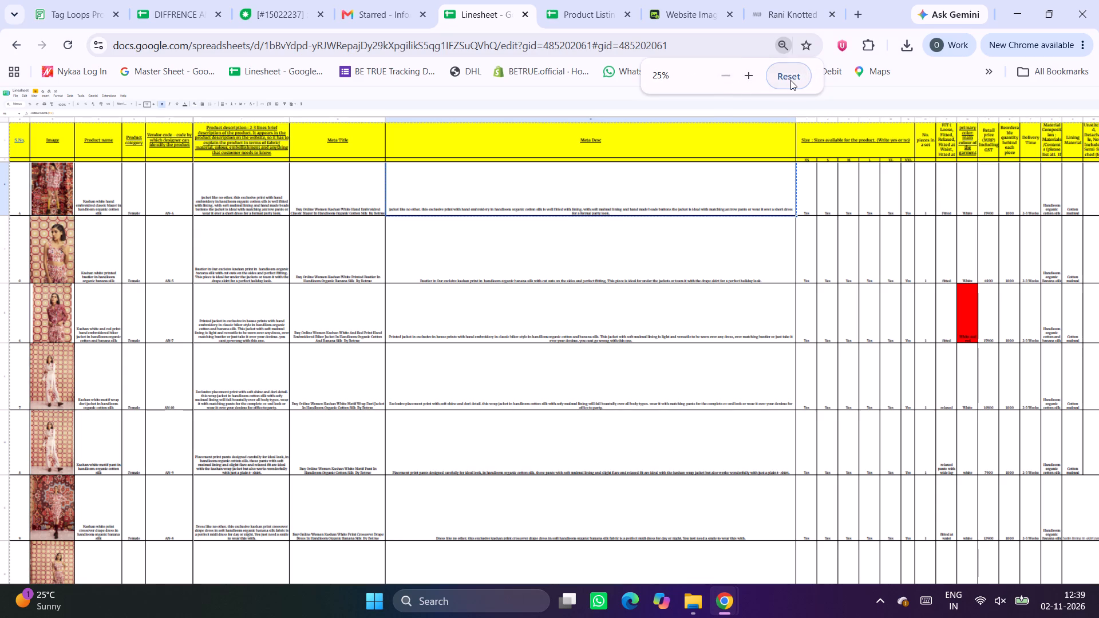
{"action": "left_click", "coordinate": [790, 80]}
Reduce the height of row 14 in the Product Listing Sheet to roughly match row 13.
{"action": "left_click", "coordinate": [559, 0]}
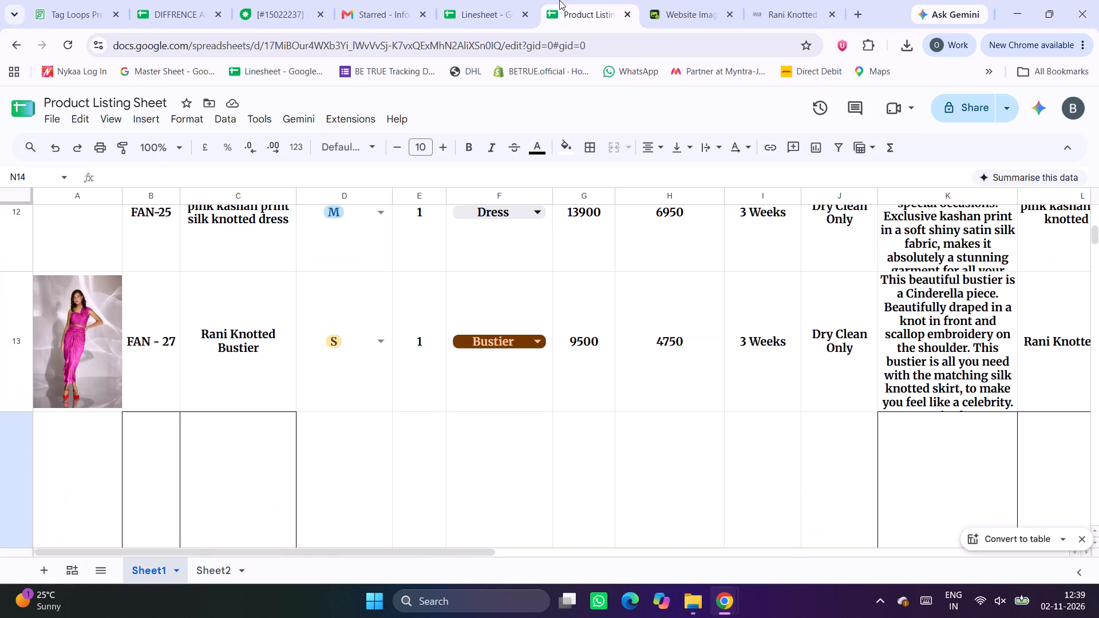
{"action": "scroll", "coordinate": [691, 468], "scroll_direction": "down", "scroll_amount": 4}
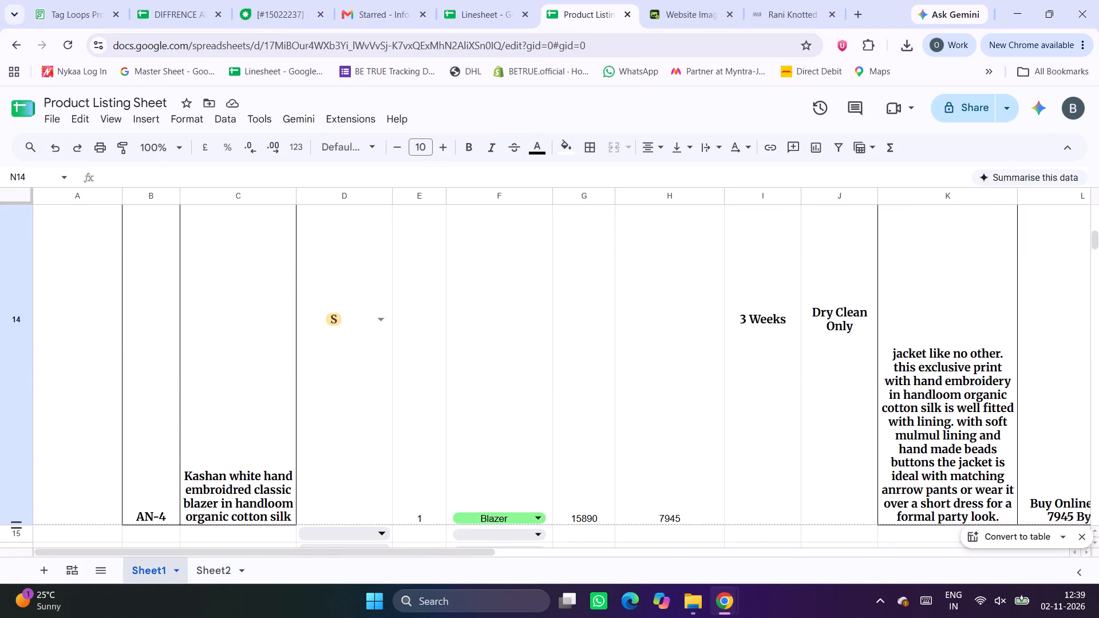
{"action": "left_click_drag", "start_coordinate": [15, 525], "coordinate": [46, 258]}
{"action": "scroll", "coordinate": [579, 375], "scroll_direction": "up", "scroll_amount": 2}
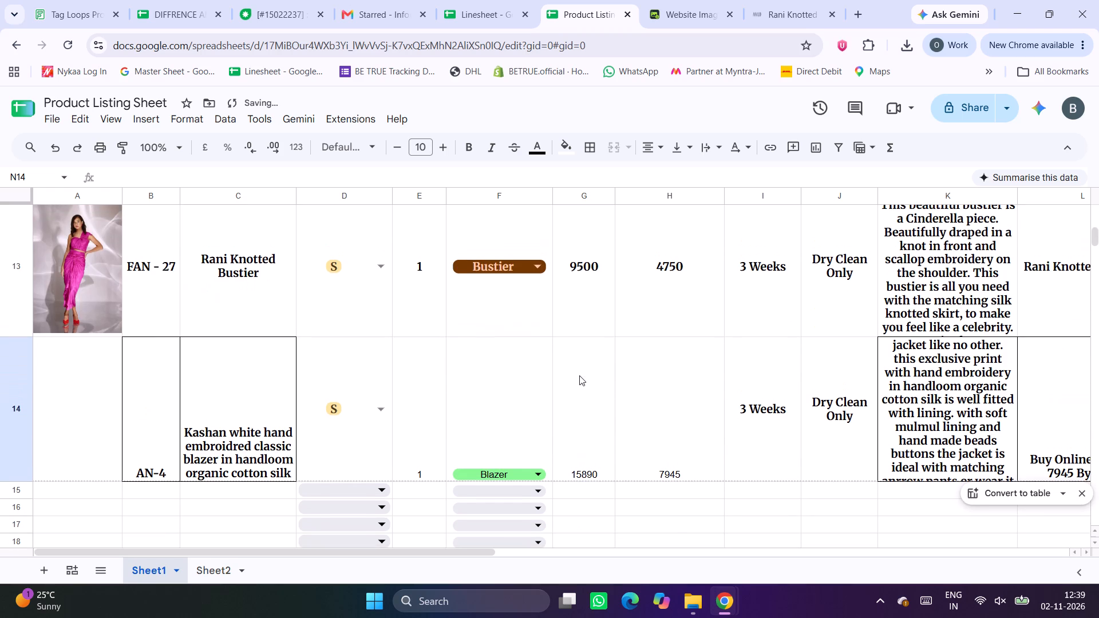
Apply the formatting of product name cell C13 to the whole of row 14.
{"action": "left_click", "coordinate": [22, 262]}
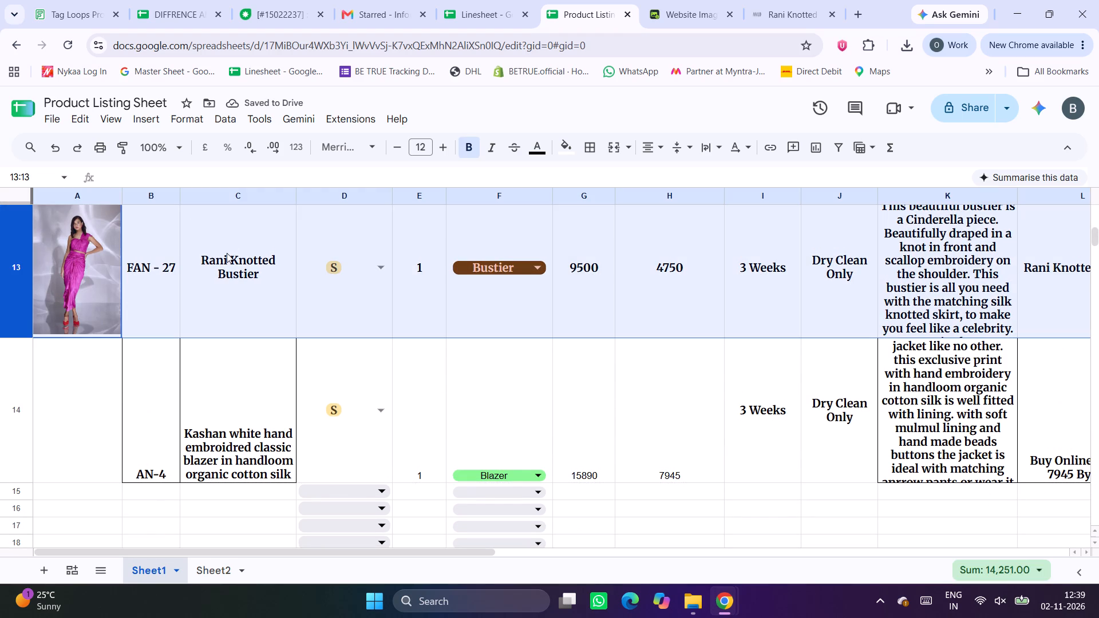
{"action": "left_click", "coordinate": [227, 253]}
{"action": "left_click", "coordinate": [116, 148]}
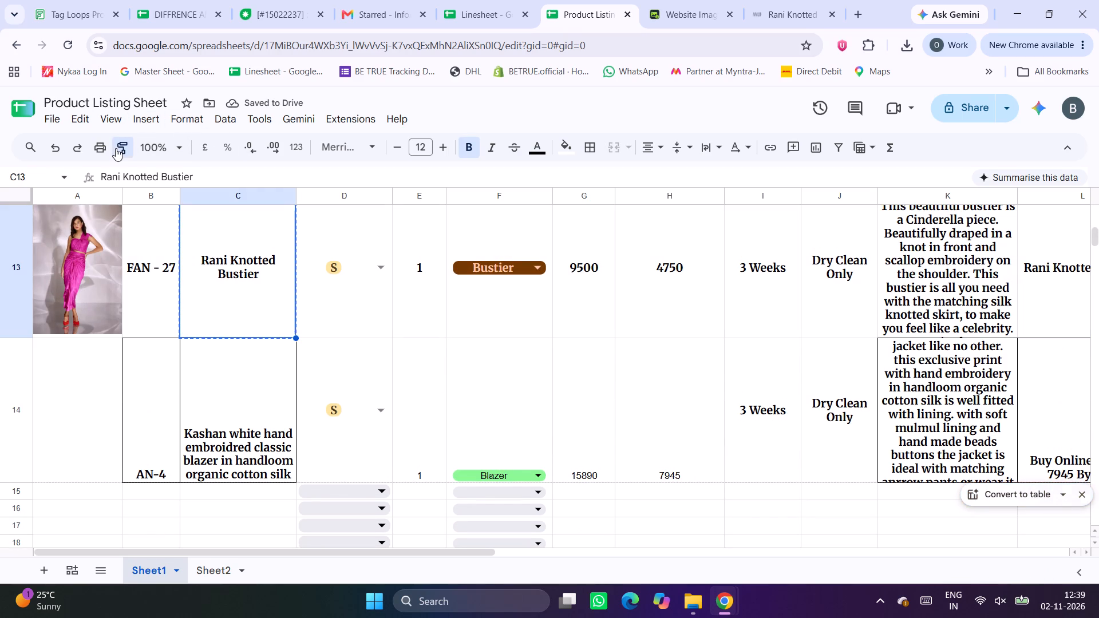
{"action": "left_click", "coordinate": [41, 375]}
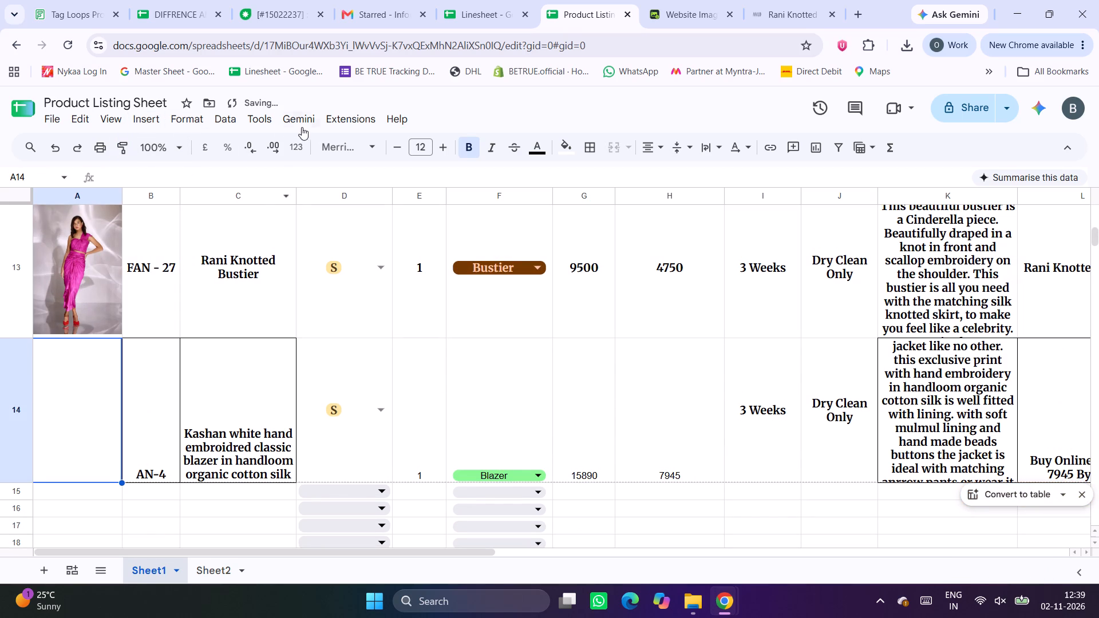
{"action": "left_click", "coordinate": [245, 291]}
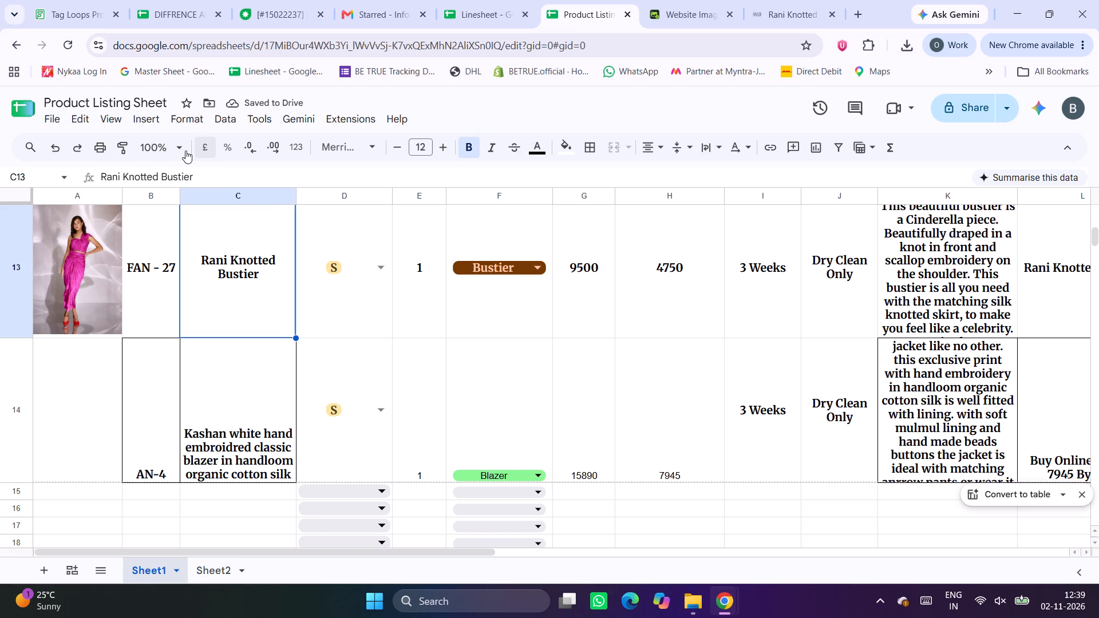
{"action": "left_click", "coordinate": [135, 142]}
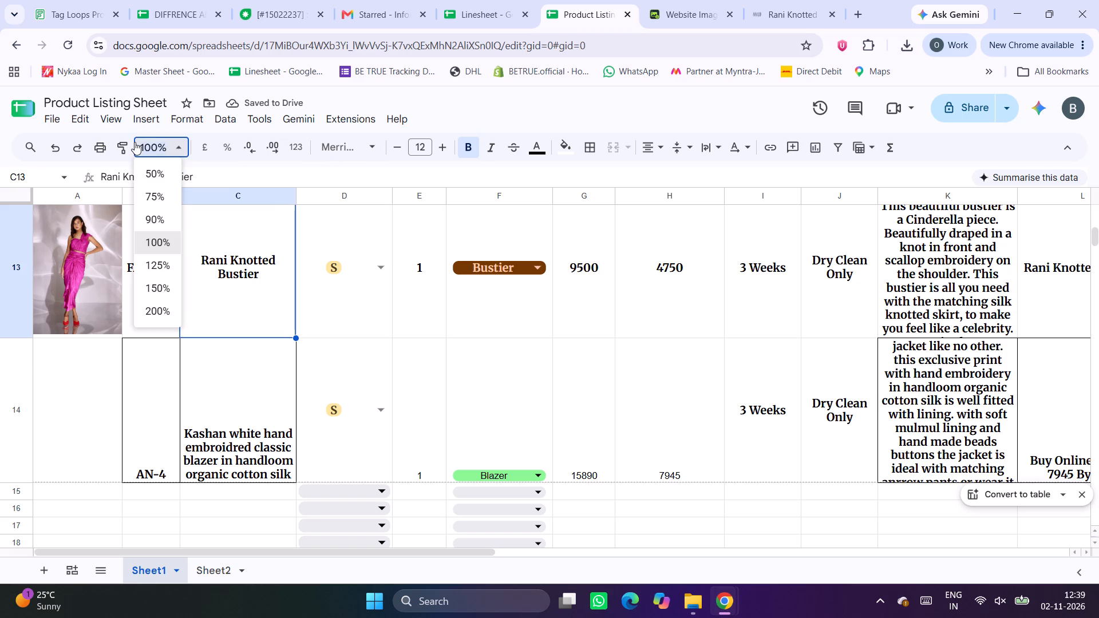
{"action": "left_click", "coordinate": [122, 147]}
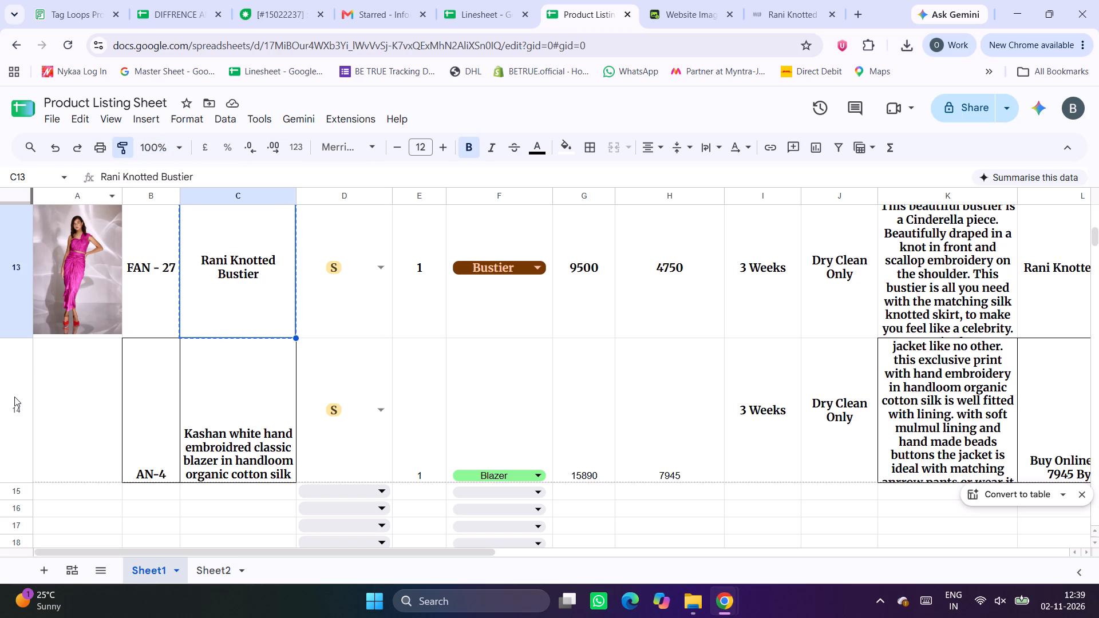
{"action": "left_click", "coordinate": [14, 397]}
Search the AVLD shop website for the product name in cell C14 of the Product Listing Sheet.
{"action": "left_click", "coordinate": [858, 432]}
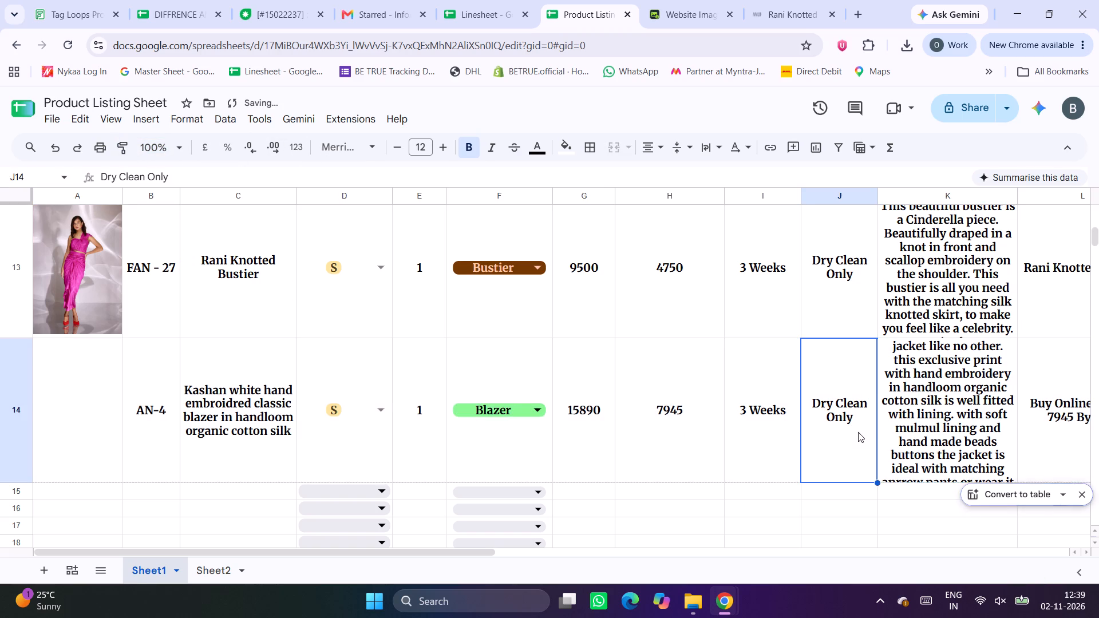
{"action": "scroll", "coordinate": [858, 432], "scroll_direction": "left", "scroll_amount": 6}
{"action": "left_click", "coordinate": [663, 433]}
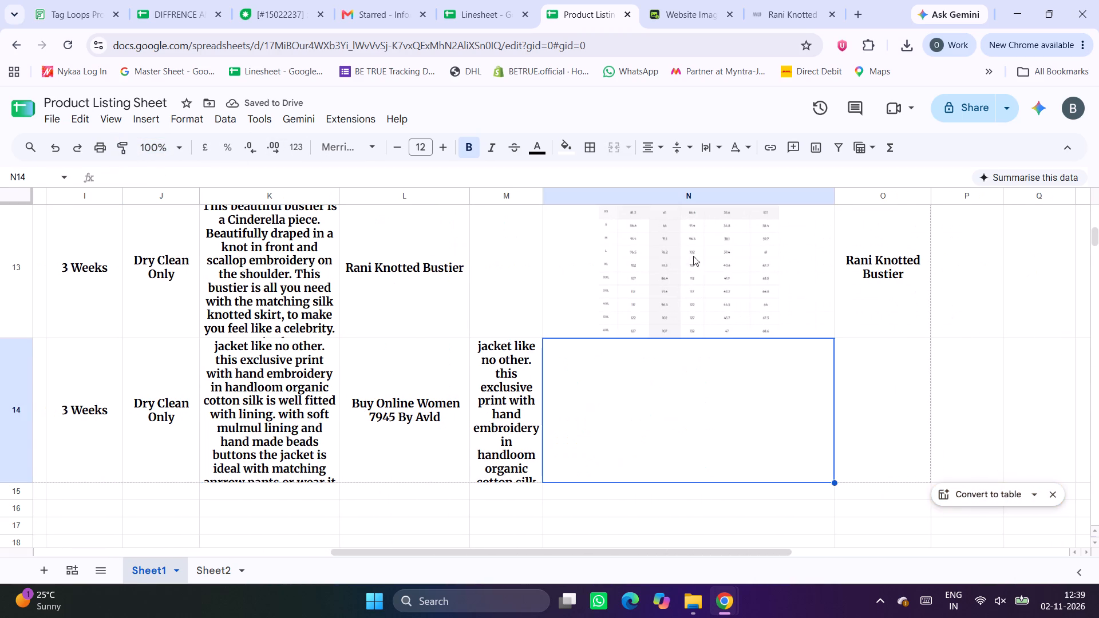
{"action": "scroll", "coordinate": [477, 371], "scroll_direction": "right", "scroll_amount": 7}
{"action": "left_click", "coordinate": [208, 408]}
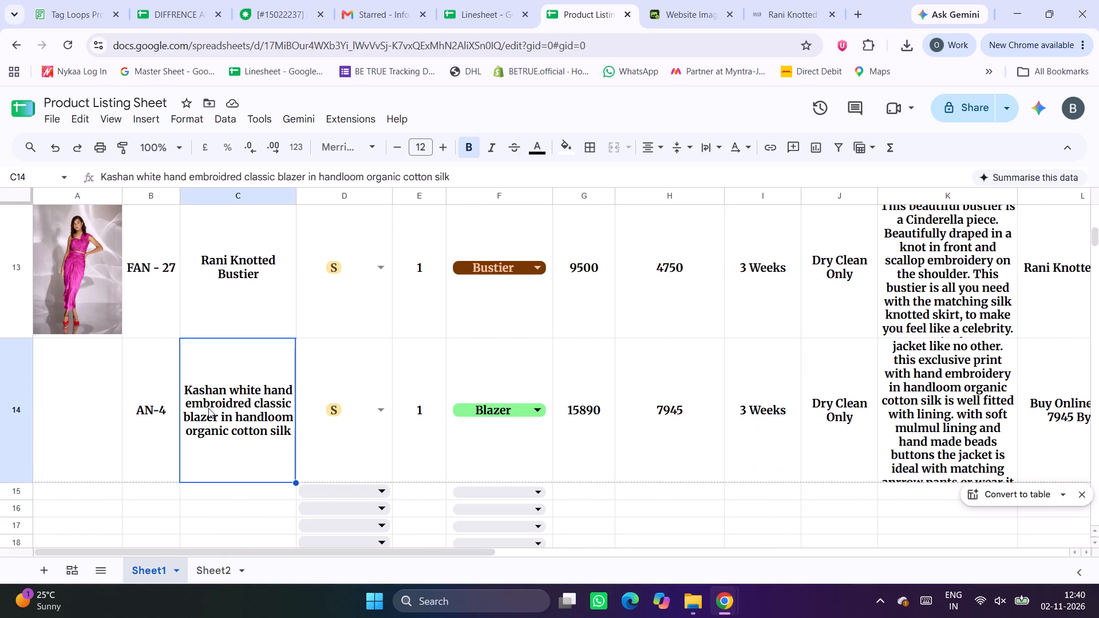
{"action": "key", "text": "ctrl+c"}
{"action": "left_click", "coordinate": [805, 0]}
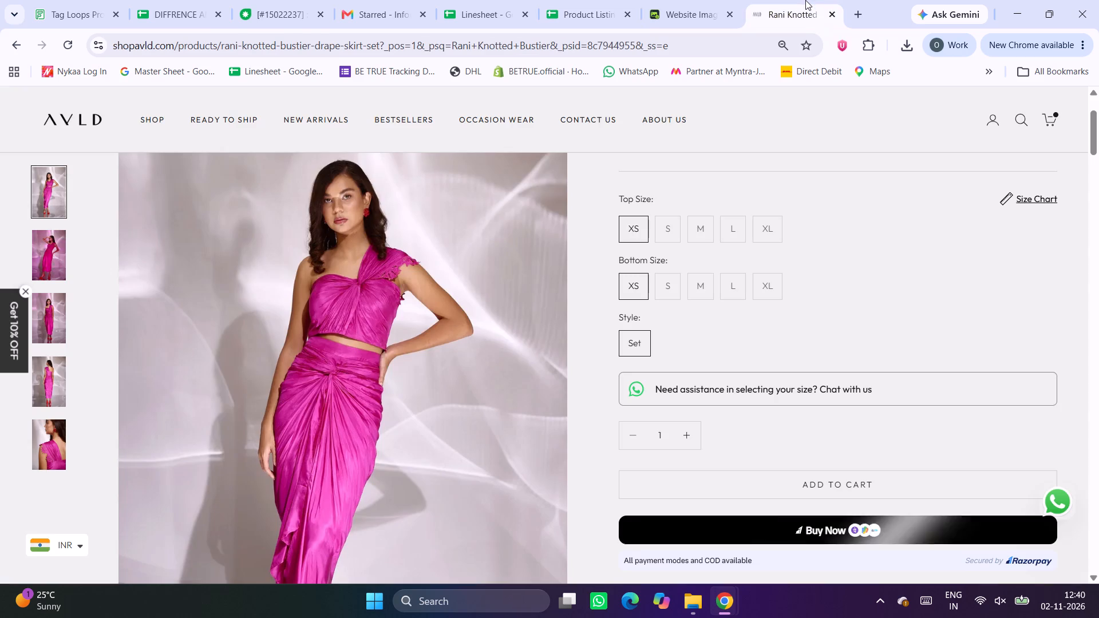
{"action": "left_click", "coordinate": [1018, 122]}
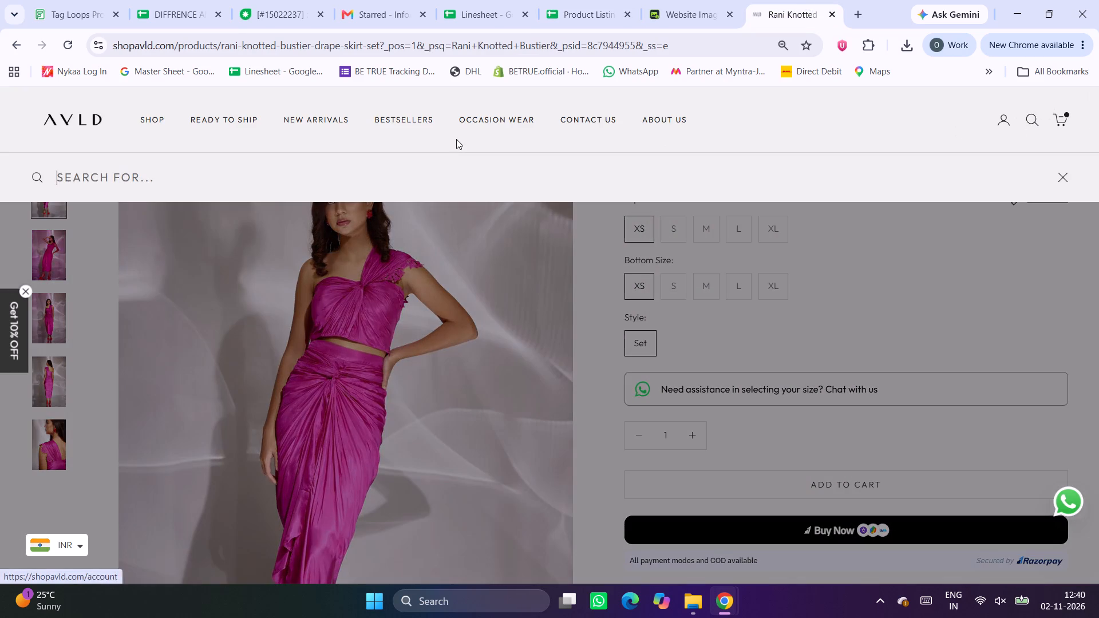
{"action": "key", "text": "ctrl+v"}
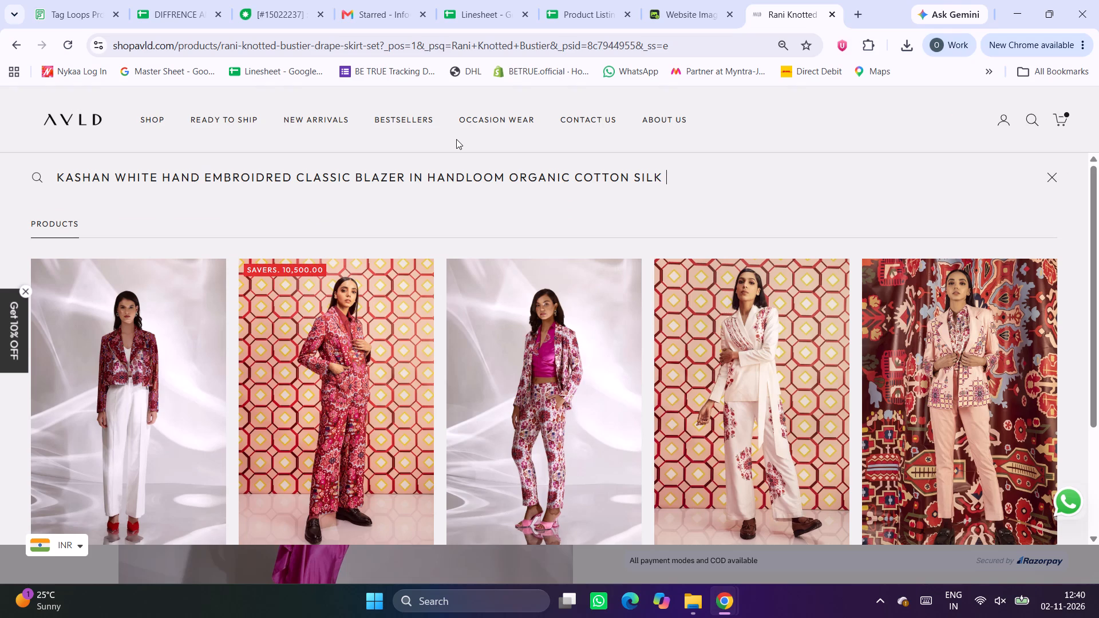
{"action": "scroll", "coordinate": [433, 248], "scroll_direction": "down", "scroll_amount": 3}
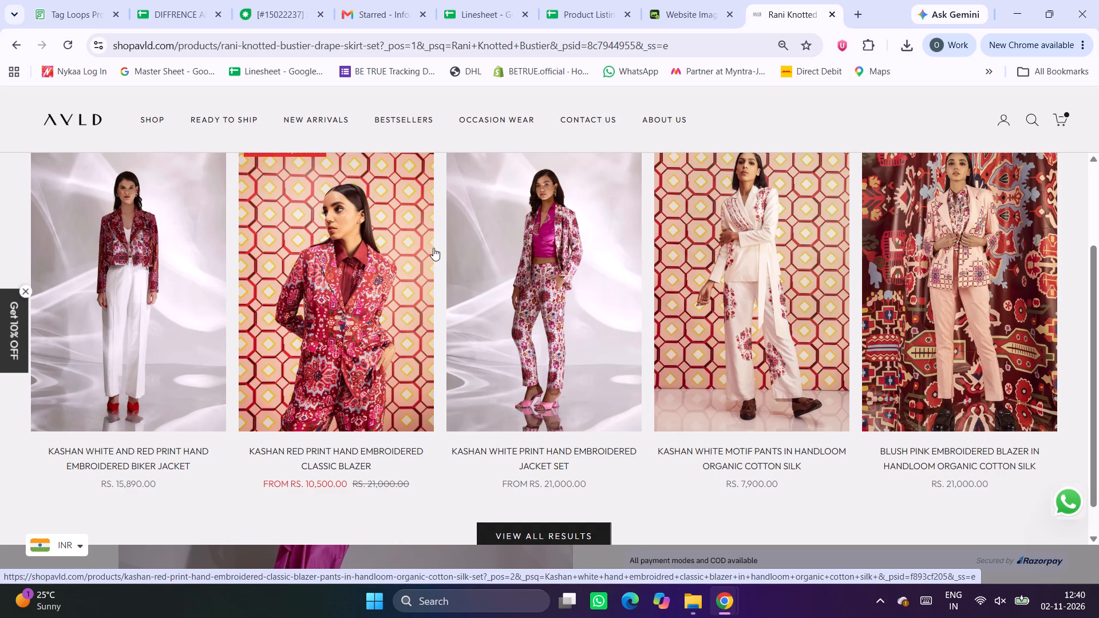
Compare the blazer products found on the shop website with the AN-4 product image in the Linesheet.
{"action": "left_click", "coordinate": [717, 0]}
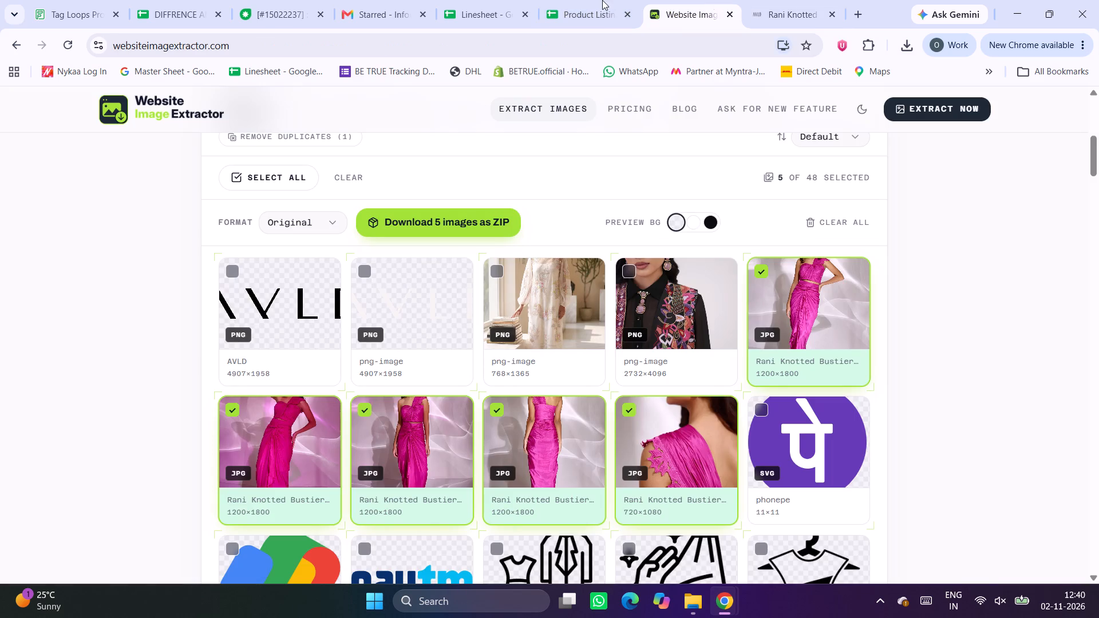
{"action": "left_click", "coordinate": [602, 0]}
{"action": "left_click", "coordinate": [491, 0]}
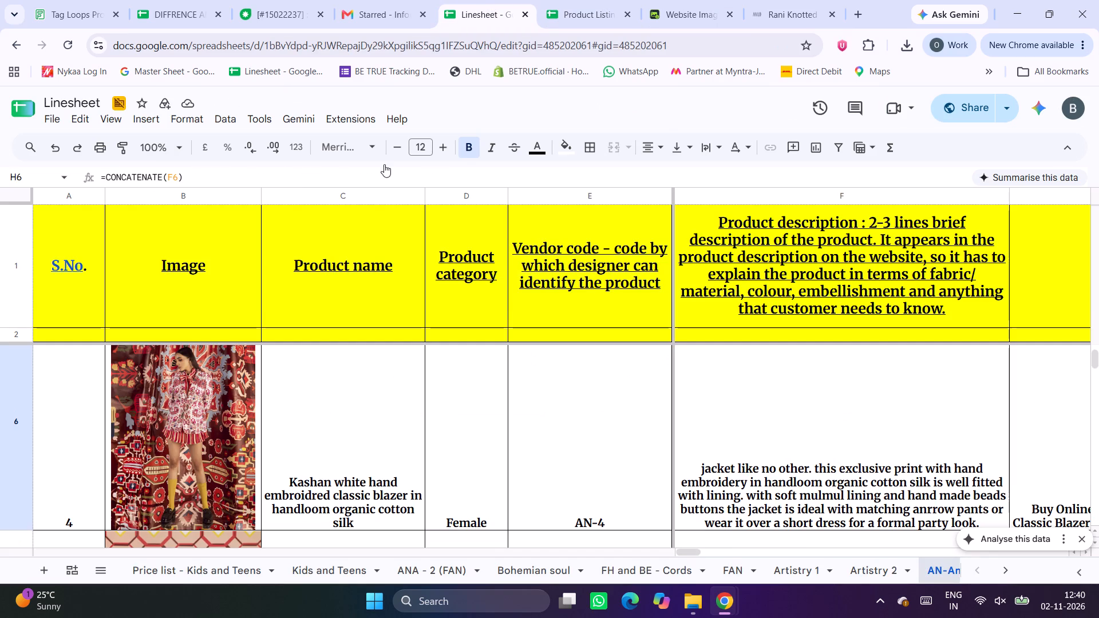
{"action": "left_click", "coordinate": [793, 0]}
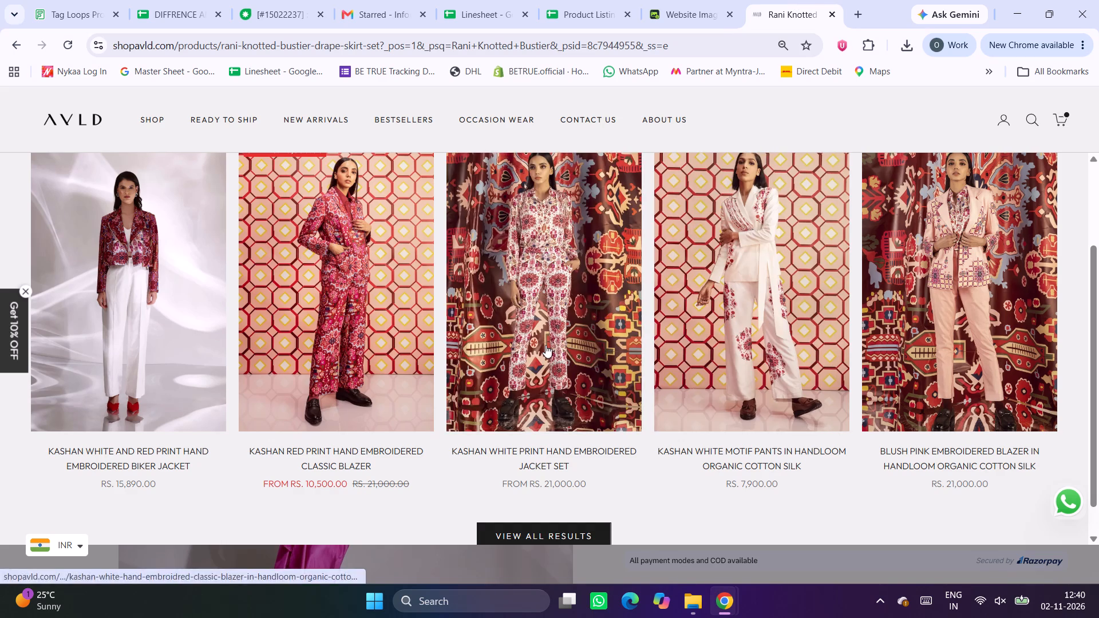
{"action": "left_click", "coordinate": [651, 0]}
{"action": "left_click", "coordinate": [579, 0]}
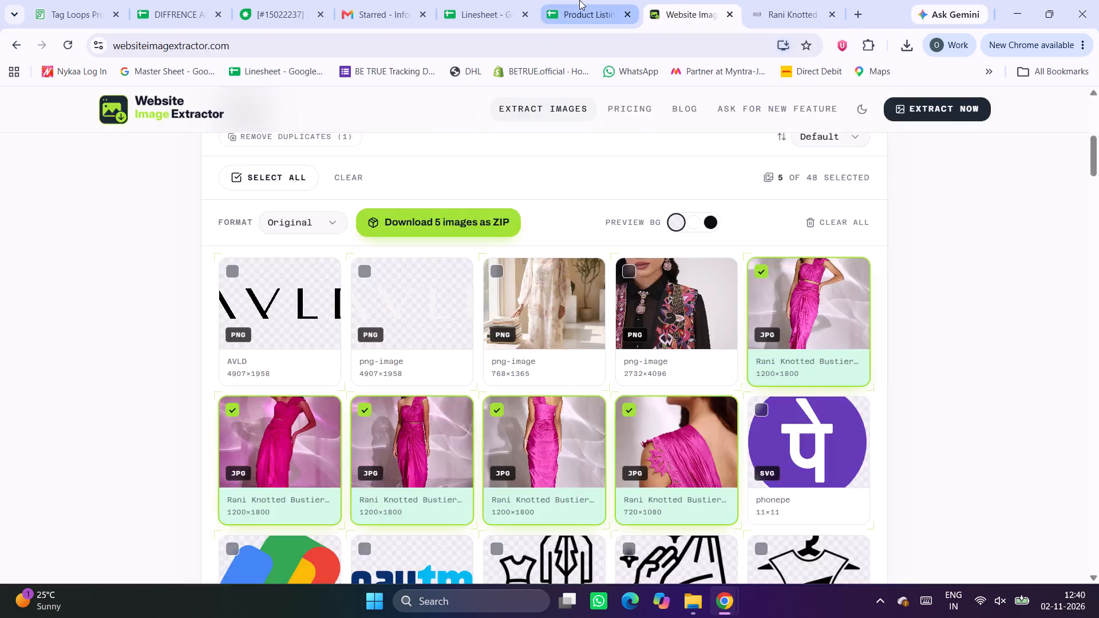
{"action": "left_click", "coordinate": [698, 0]}
{"action": "left_click", "coordinate": [768, 0]}
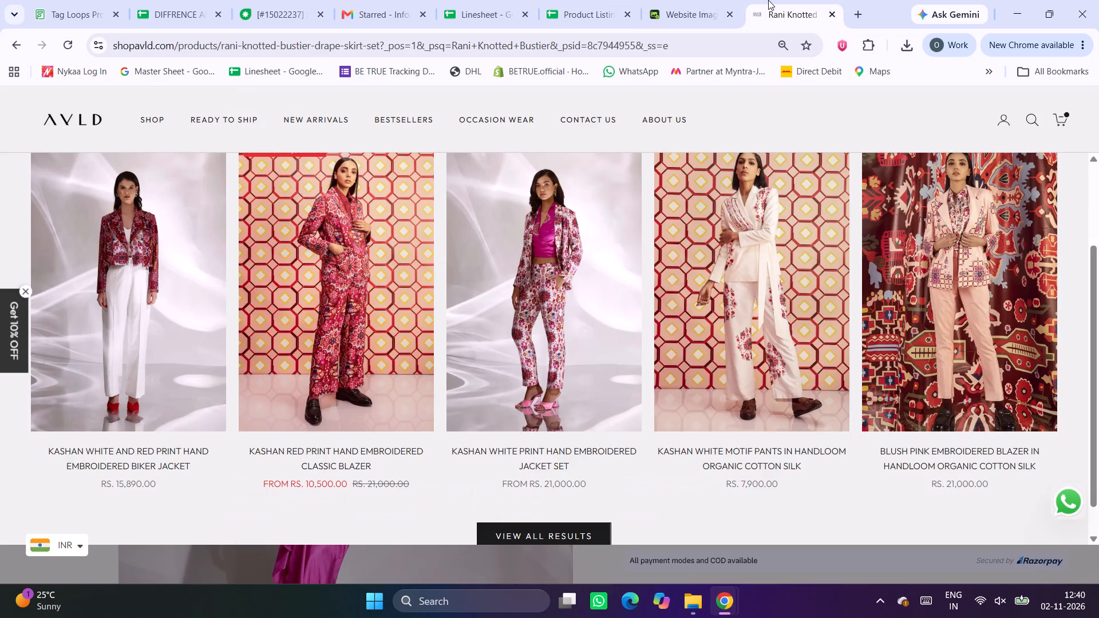
Copy the AN-4 product name from cell C14 of the Product Listing Sheet into cell O14.
{"action": "left_click", "coordinate": [546, 0]}
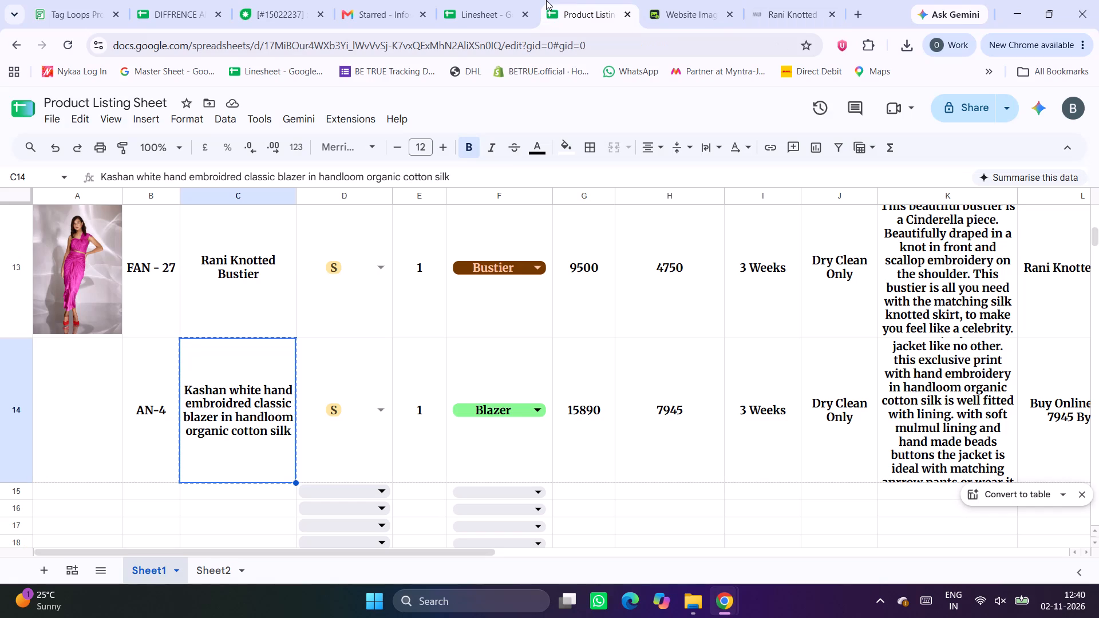
{"action": "scroll", "coordinate": [659, 470], "scroll_direction": "left", "scroll_amount": 8}
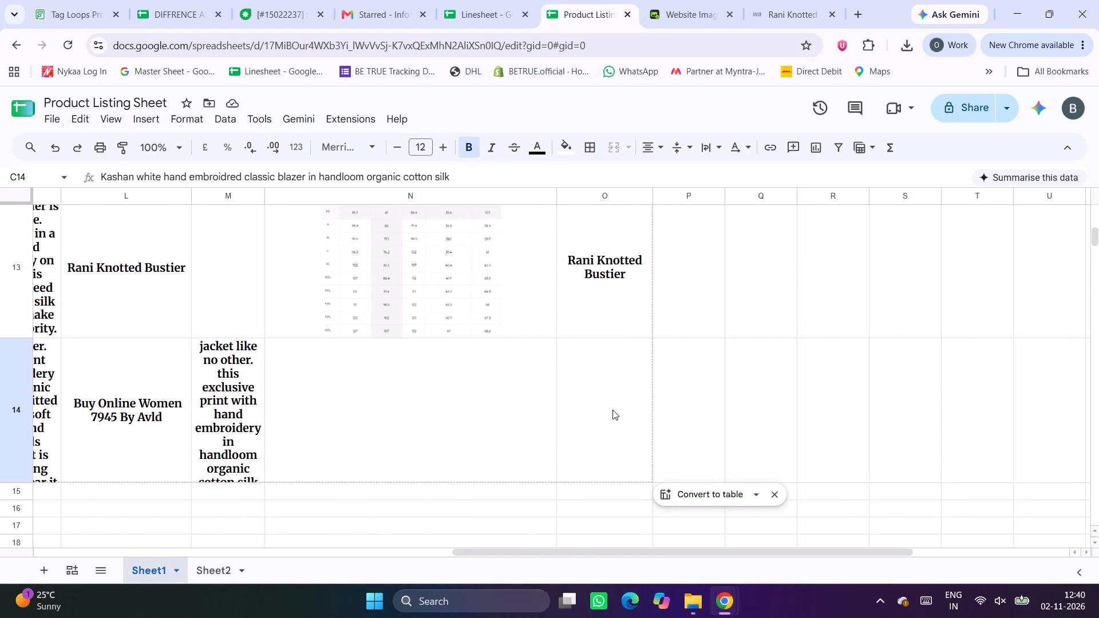
{"action": "left_click", "coordinate": [607, 407]}
{"action": "scroll", "coordinate": [274, 405], "scroll_direction": "right", "scroll_amount": 9}
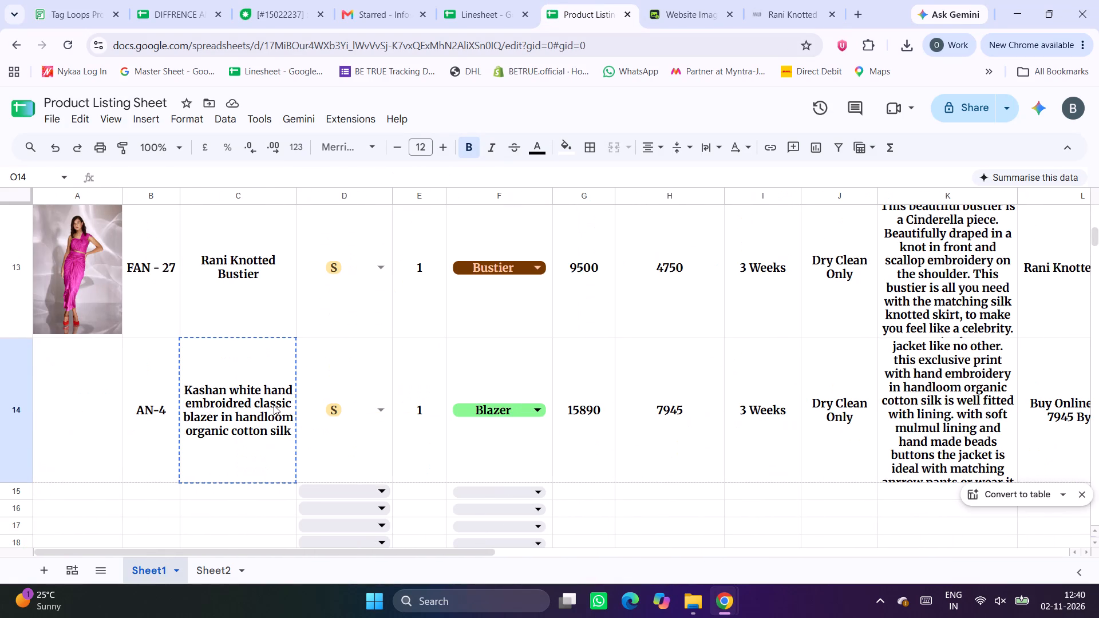
{"action": "left_click", "coordinate": [217, 405]}
{"action": "key", "text": "ctrl+c"}
{"action": "scroll", "coordinate": [217, 405], "scroll_direction": "left", "scroll_amount": 3}
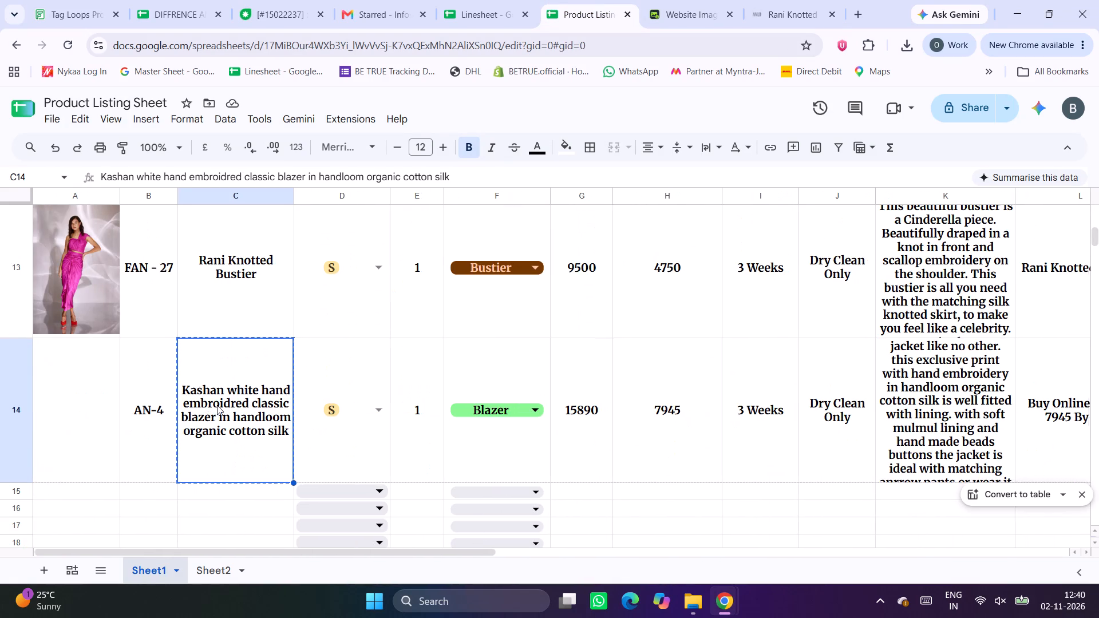
{"action": "scroll", "coordinate": [217, 405], "scroll_direction": "left", "scroll_amount": 3}
{"action": "left_click", "coordinate": [778, 399]}
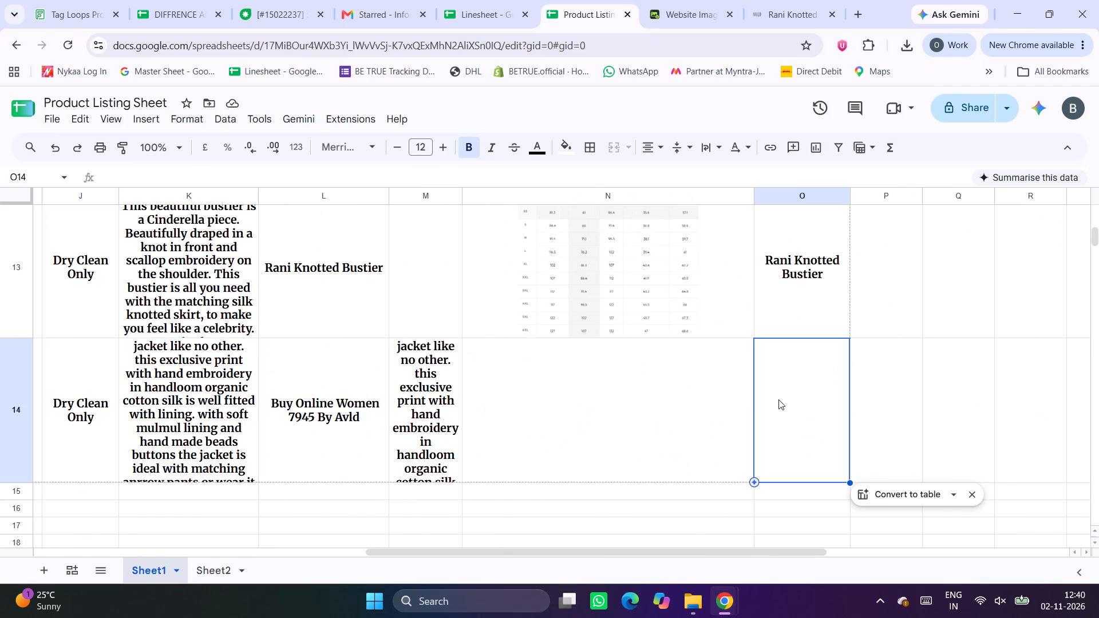
{"action": "key", "text": "ctrl+v"}
{"action": "scroll", "coordinate": [331, 423], "scroll_direction": "right", "scroll_amount": 4}
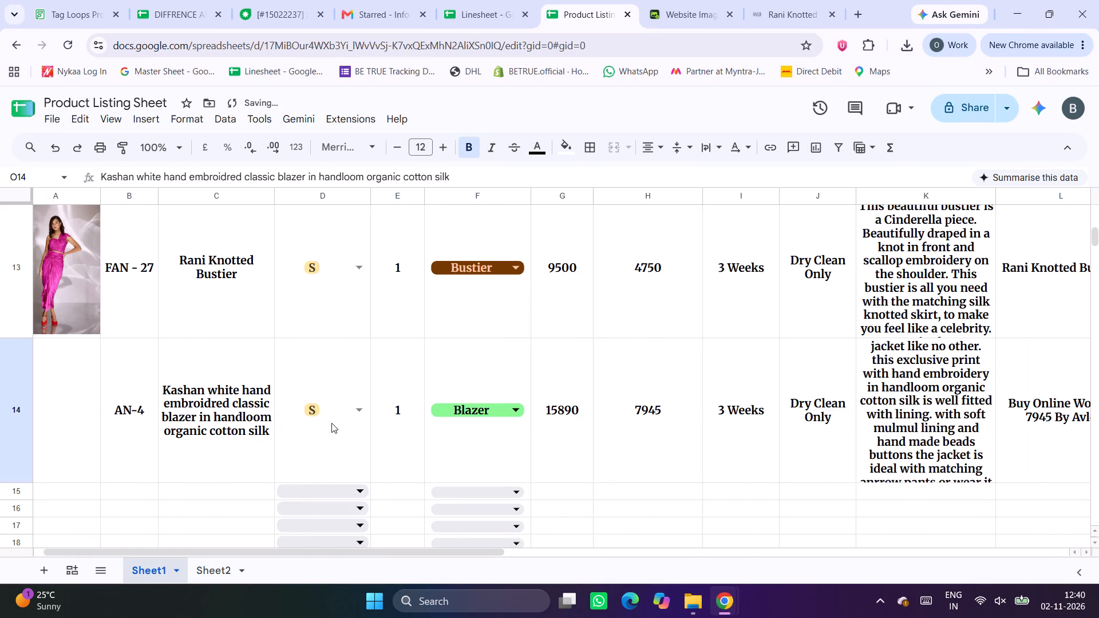
Capture an enlarged screenshot of the AN-4 product image in Linesheet cell B6 and save it as a JPG in Downloads.
{"action": "left_click", "coordinate": [37, 391]}
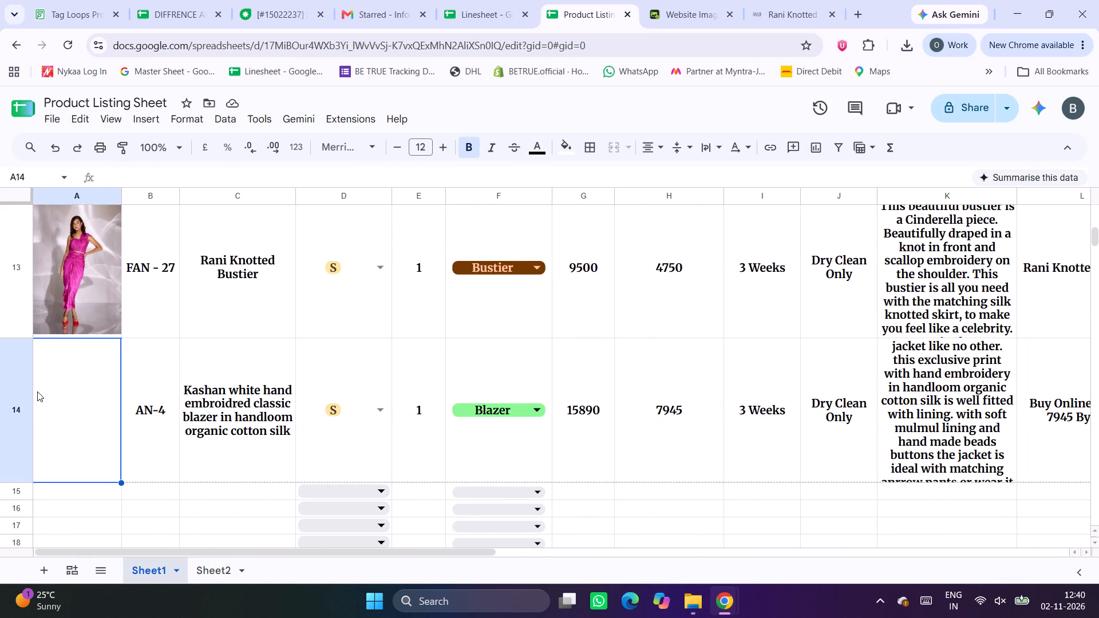
{"action": "left_click", "coordinate": [642, 0]}
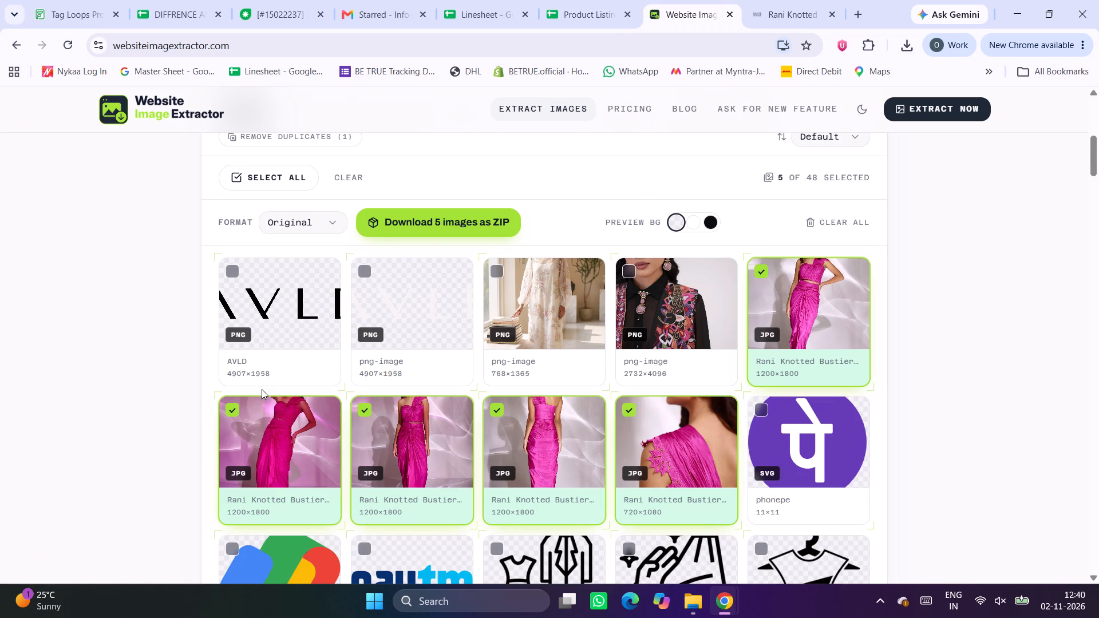
{"action": "left_click", "coordinate": [465, 0]}
{"action": "left_click", "coordinate": [205, 487]}
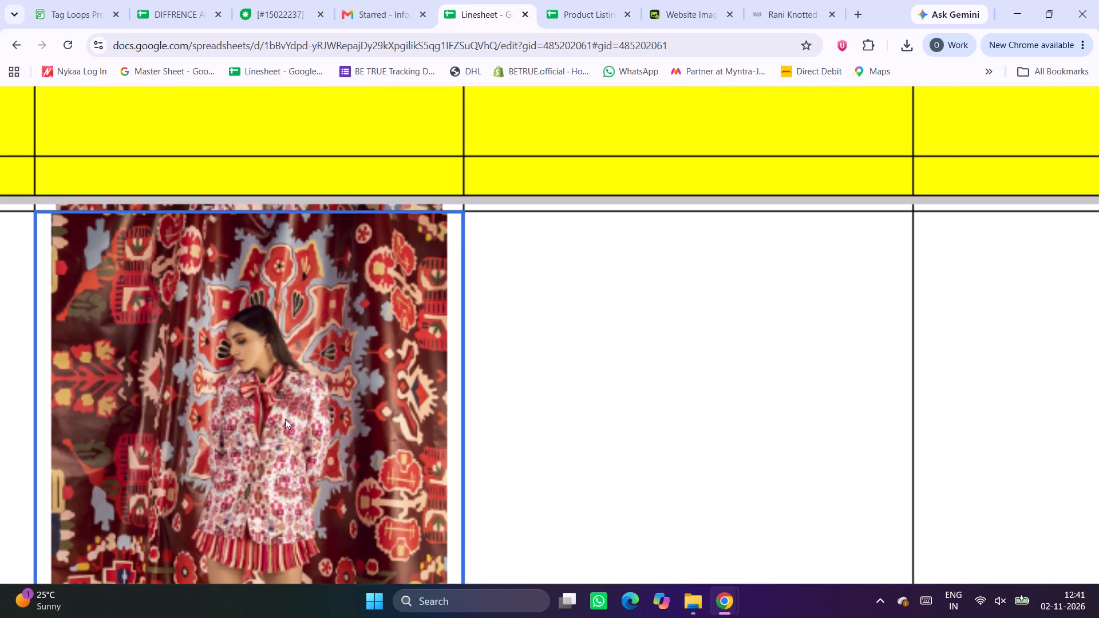
{"action": "scroll", "coordinate": [300, 419], "scroll_direction": "down", "scroll_amount": 1}
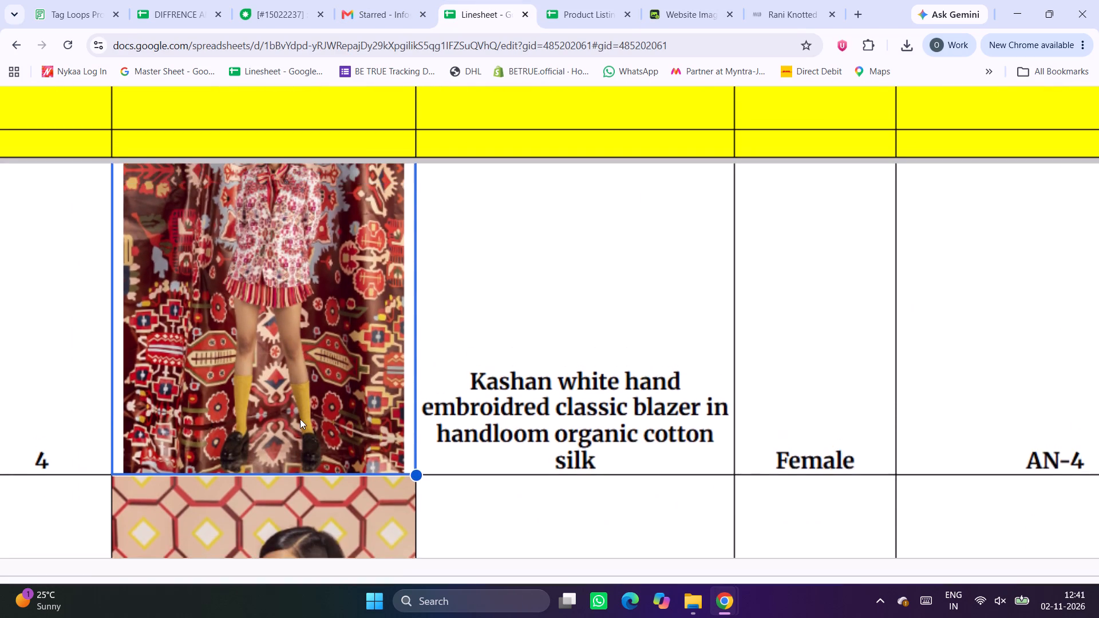
{"action": "scroll", "coordinate": [300, 419], "scroll_direction": "down", "scroll_amount": 1}
{"action": "scroll", "coordinate": [525, 381], "scroll_direction": "up", "scroll_amount": 1}
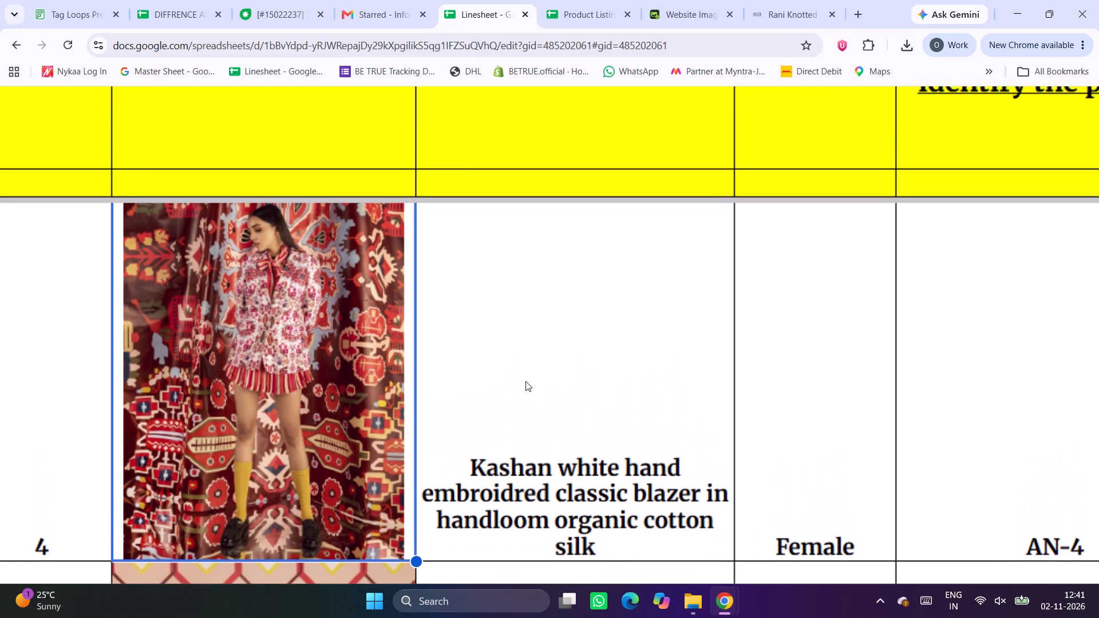
{"action": "scroll", "coordinate": [525, 381], "scroll_direction": "up", "scroll_amount": 2}
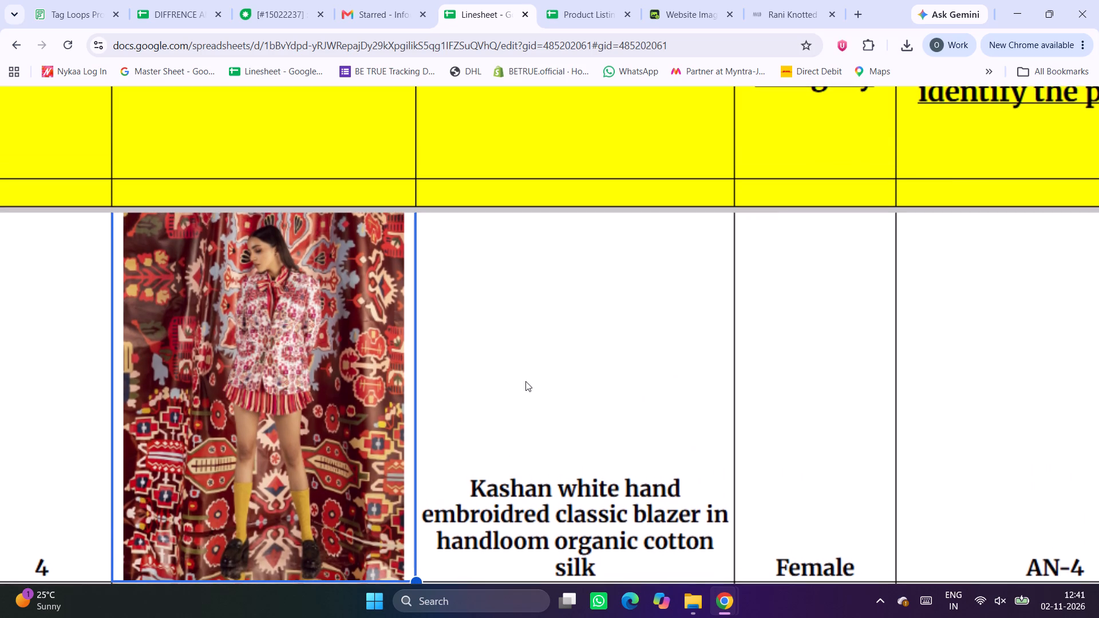
{"action": "key", "text": "Print"}
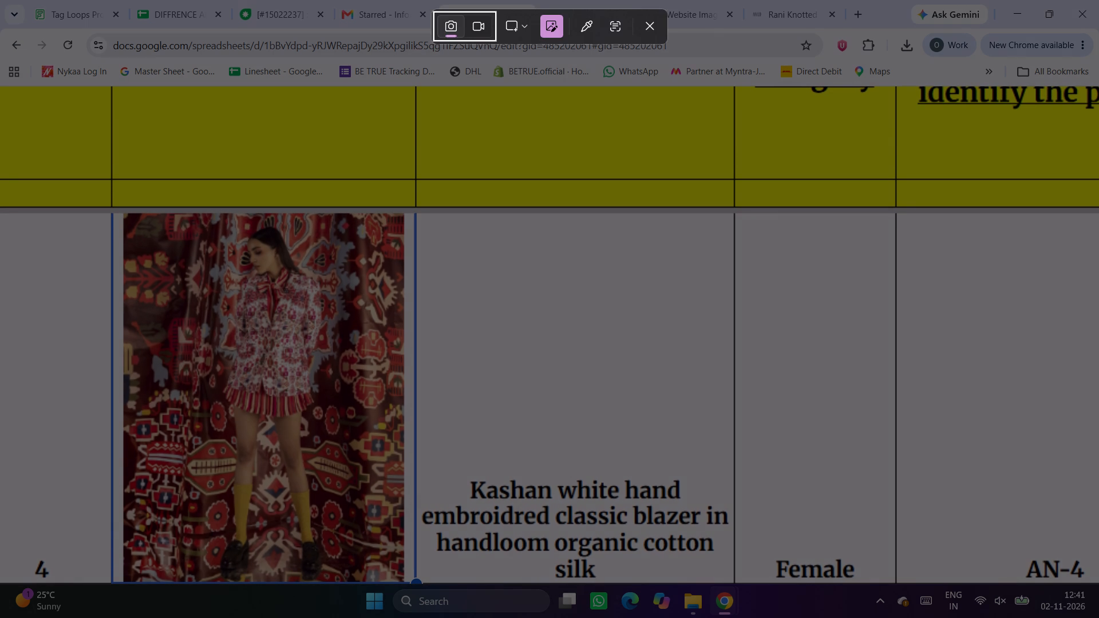
{"action": "left_click_drag", "start_coordinate": [124, 212], "coordinate": [393, 581]}
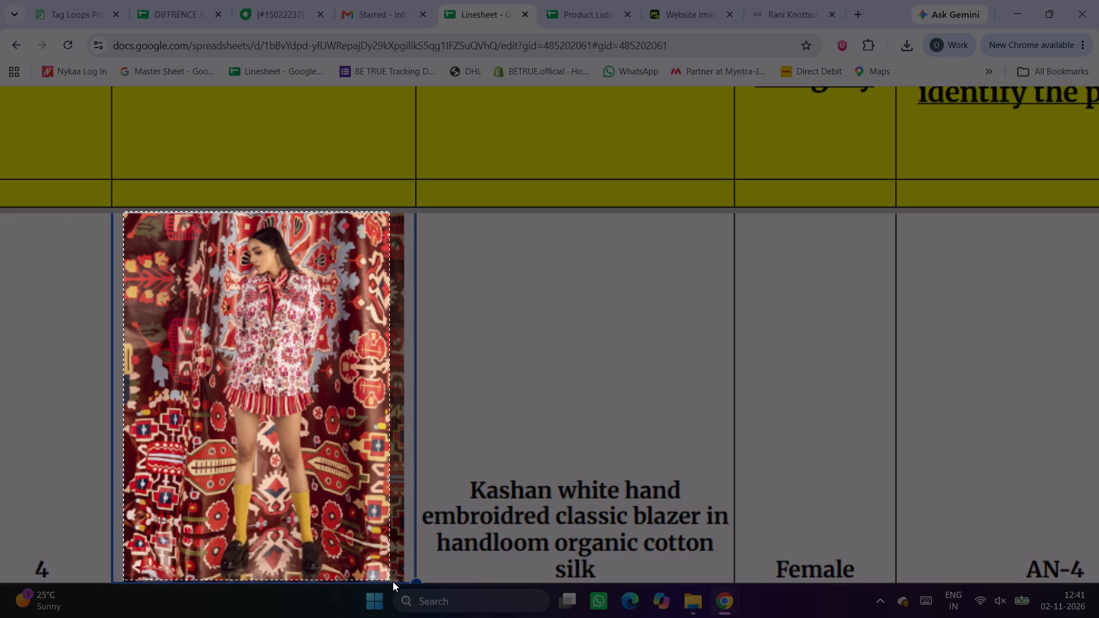
{"action": "left_click_drag", "start_coordinate": [393, 581], "coordinate": [401, 580]}
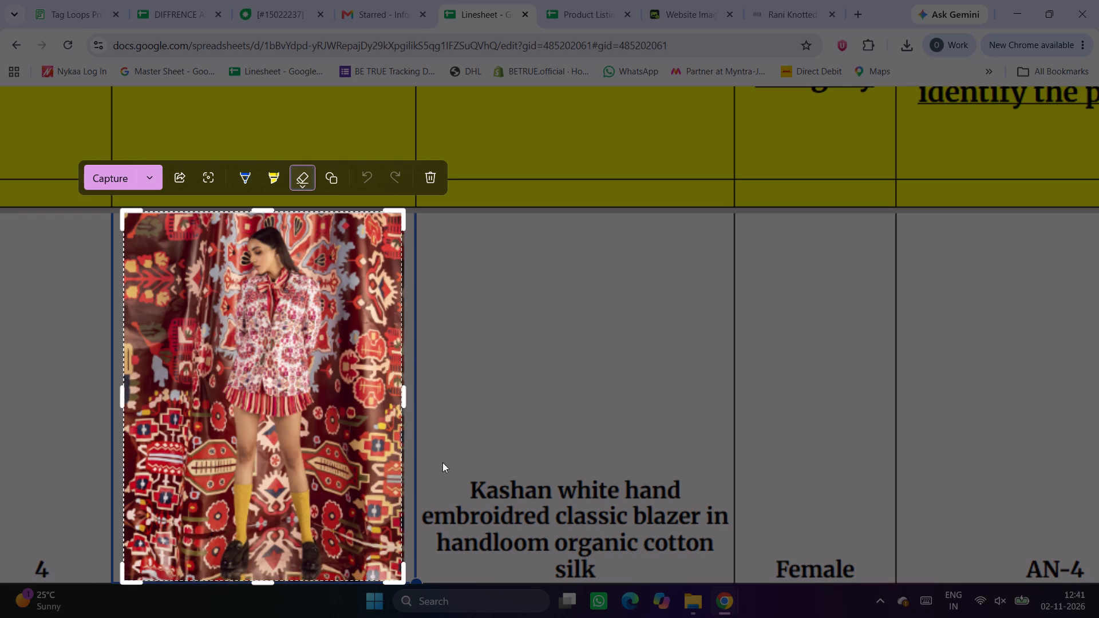
{"action": "left_click", "coordinate": [156, 176]}
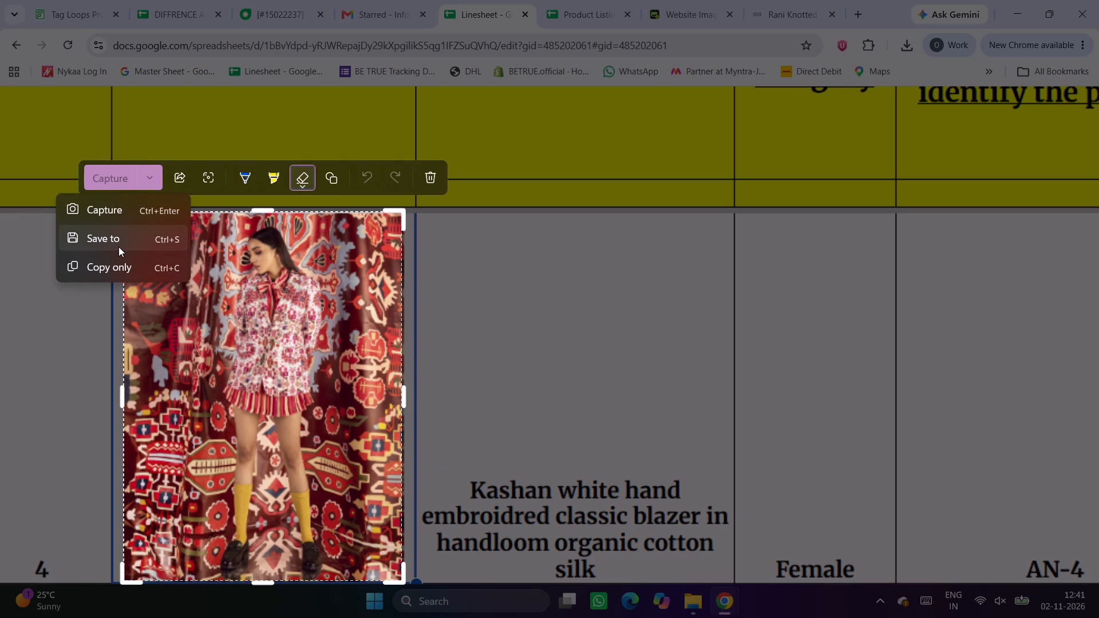
{"action": "left_click", "coordinate": [118, 247]}
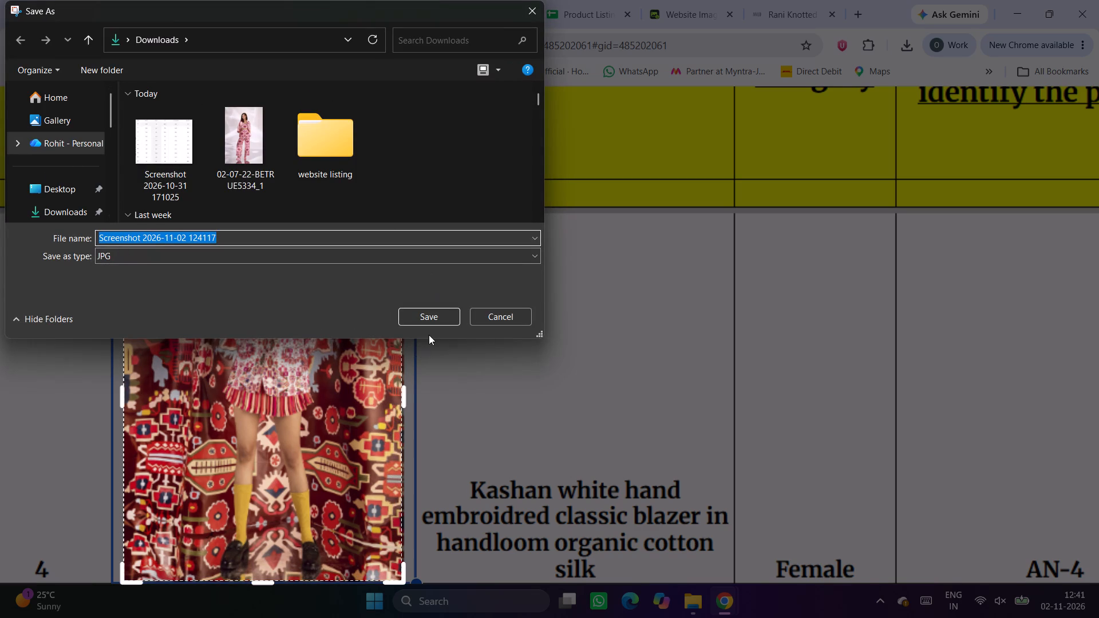
{"action": "left_click", "coordinate": [438, 317]}
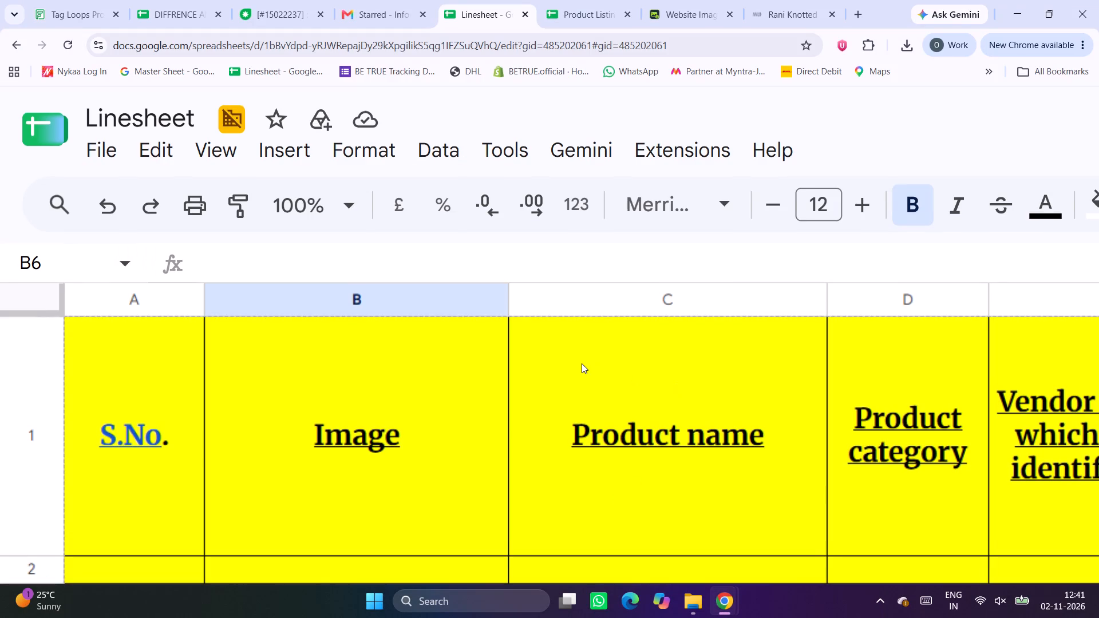
Zoom the enlarged Linesheet page back out and reload it.
{"action": "left_click", "coordinate": [769, 39]}
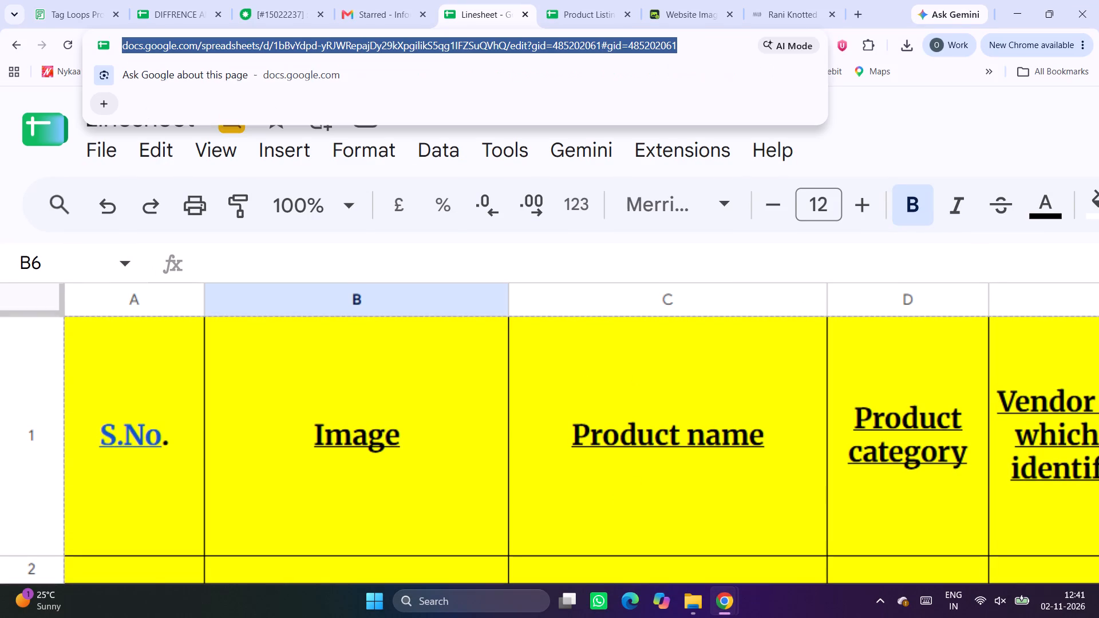
{"action": "left_click", "coordinate": [714, 44]}
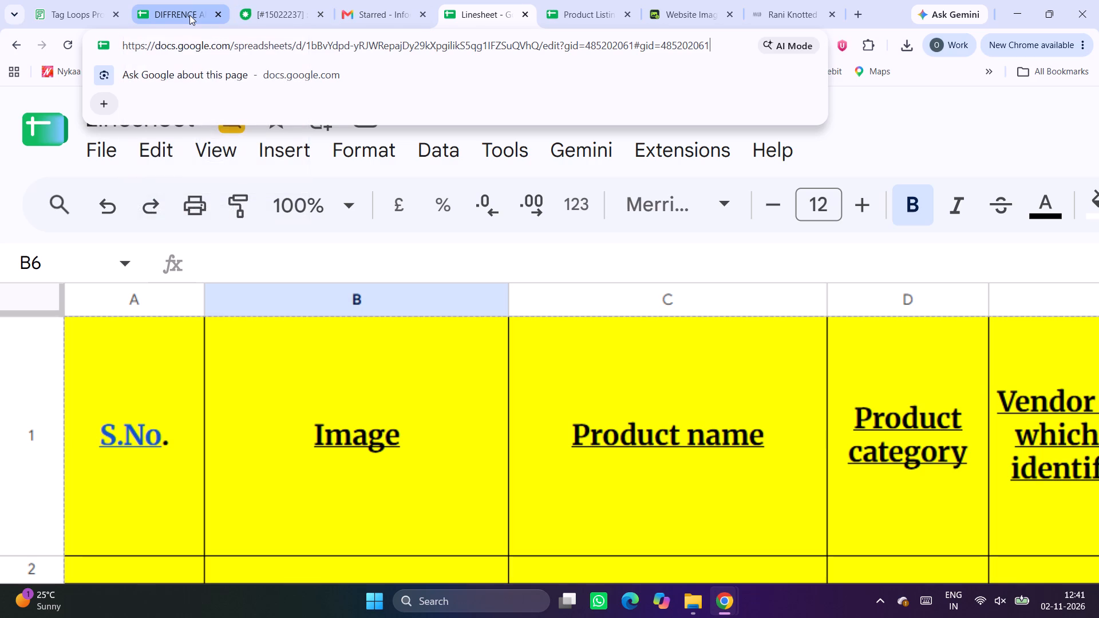
{"action": "key", "text": "ctrl+minus"}
{"action": "key", "text": "ctrl+minus"}
{"action": "key", "text": "ctrl+minus"}
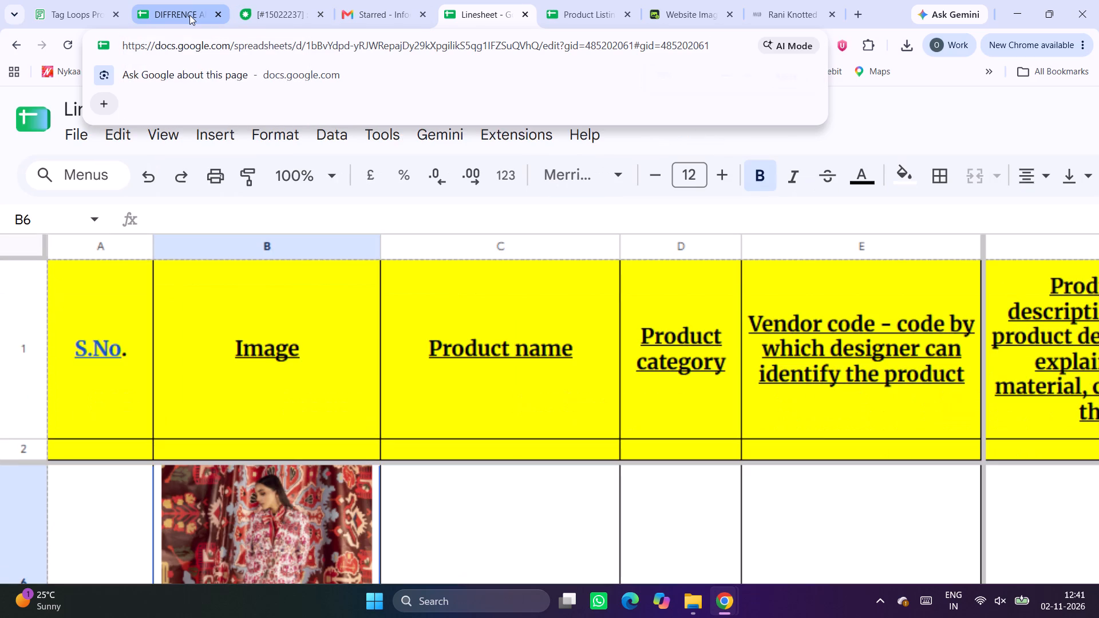
{"action": "left_click", "coordinate": [835, 104]}
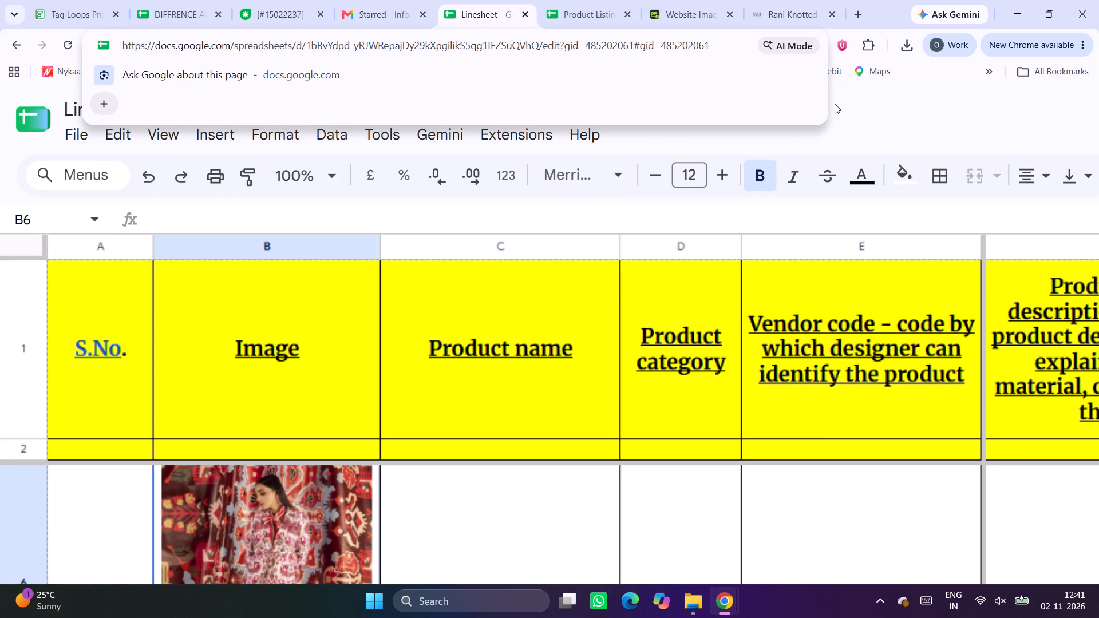
{"action": "left_click", "coordinate": [837, 130]}
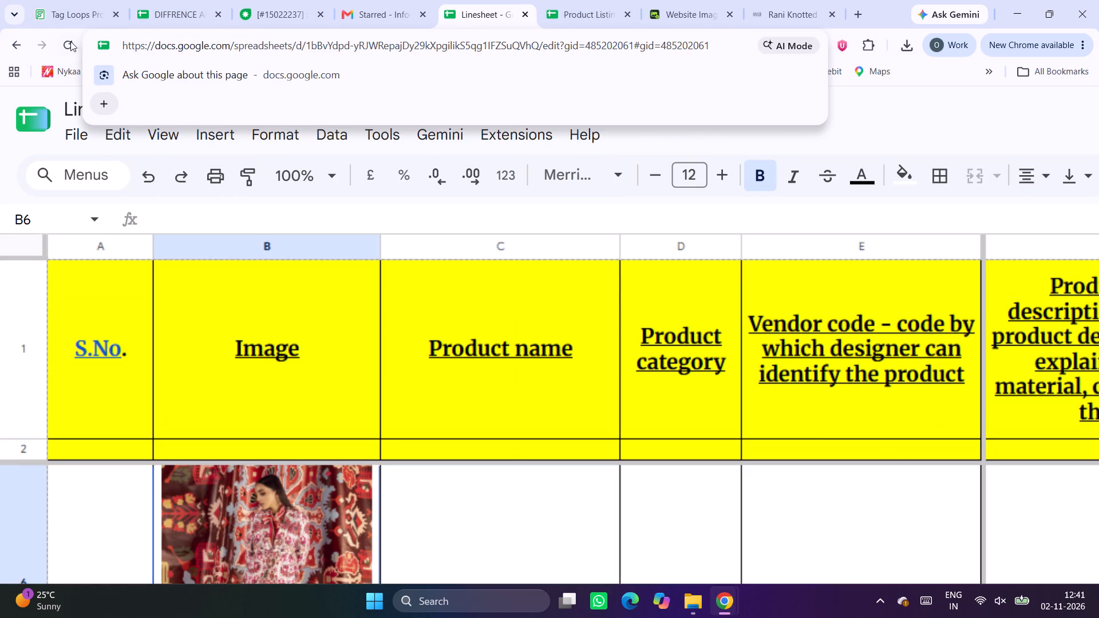
{"action": "left_click", "coordinate": [57, 45]}
{"action": "left_click", "coordinate": [793, 3]}
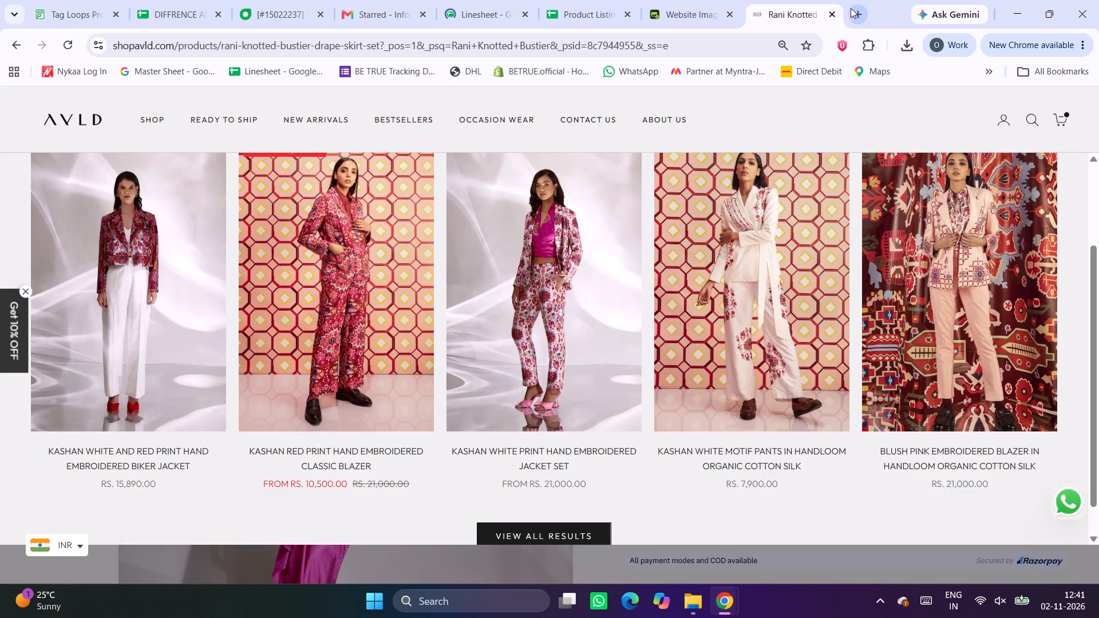
{"action": "left_click", "coordinate": [851, 8]}
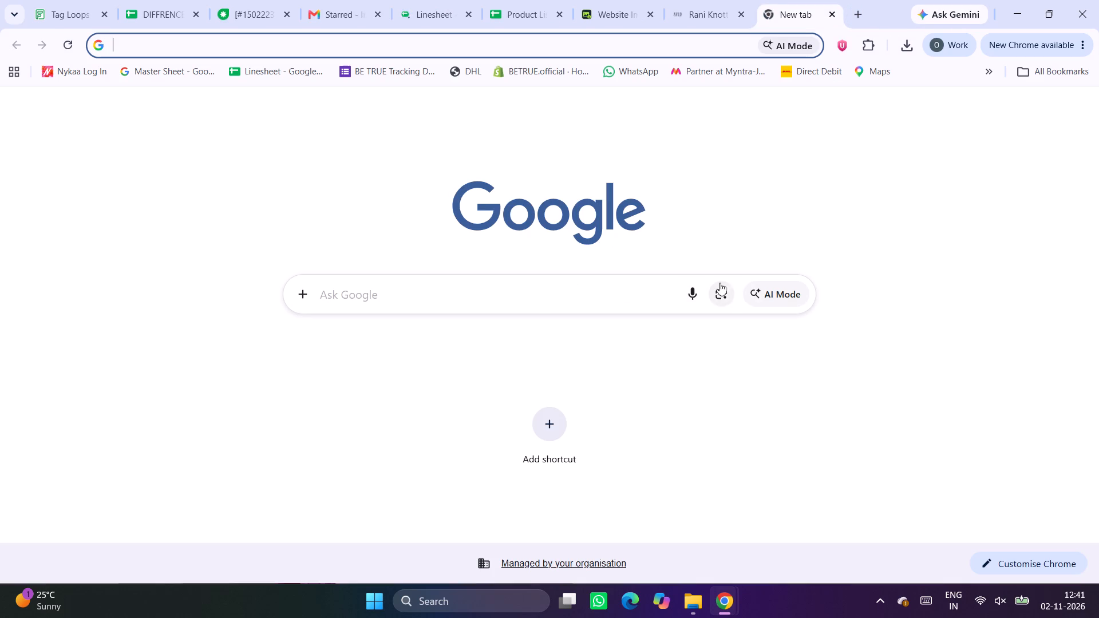
{"action": "left_click", "coordinate": [726, 292]}
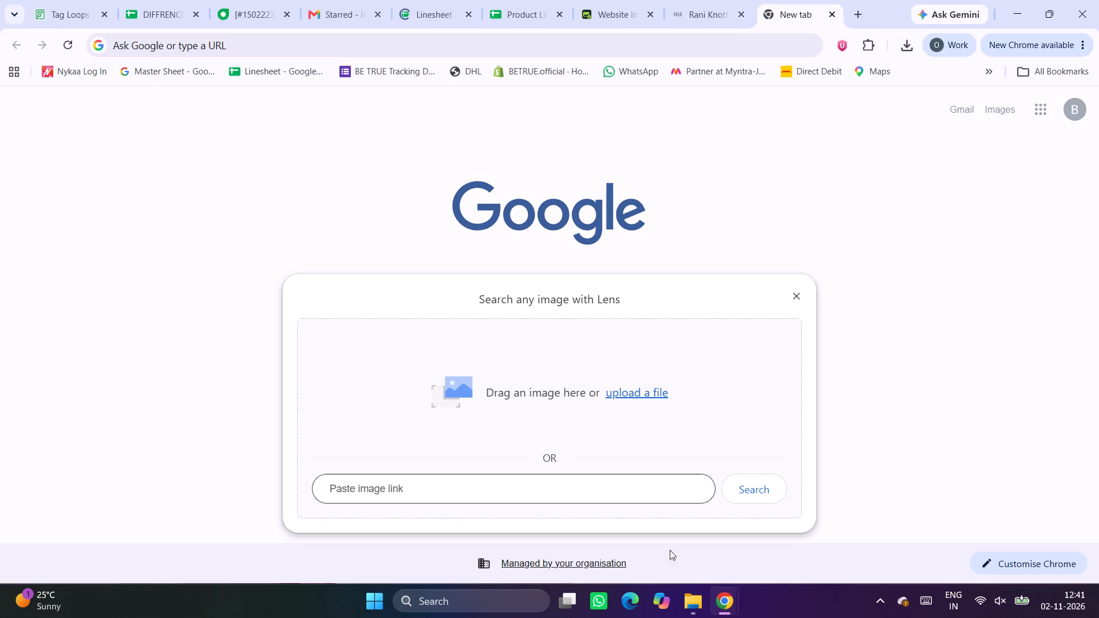
{"action": "left_click", "coordinate": [630, 394]}
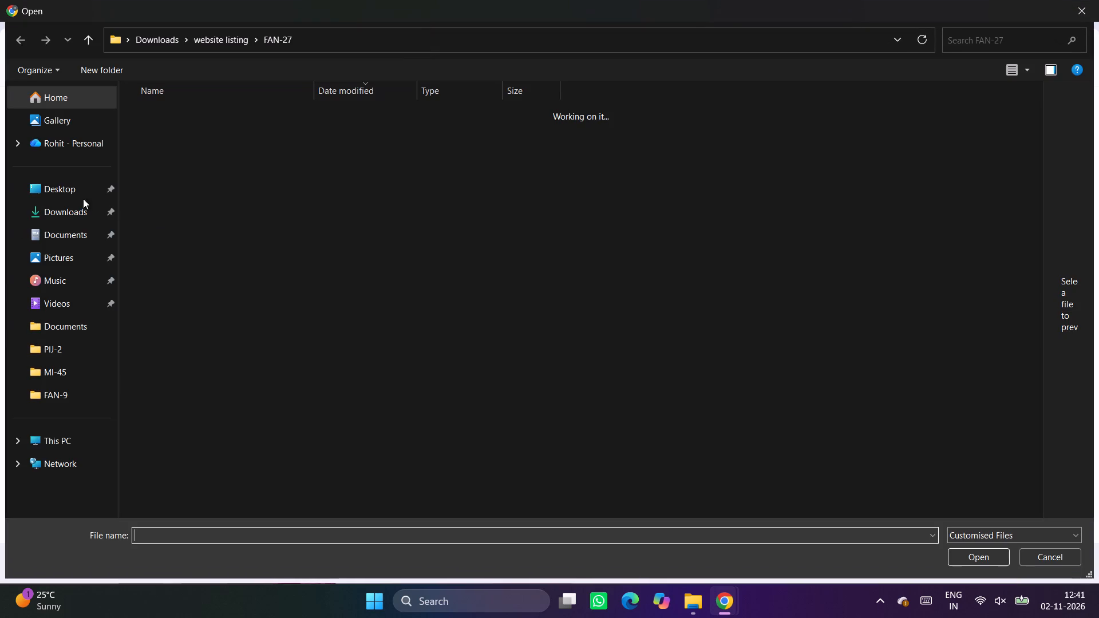
{"action": "left_click", "coordinate": [56, 217]}
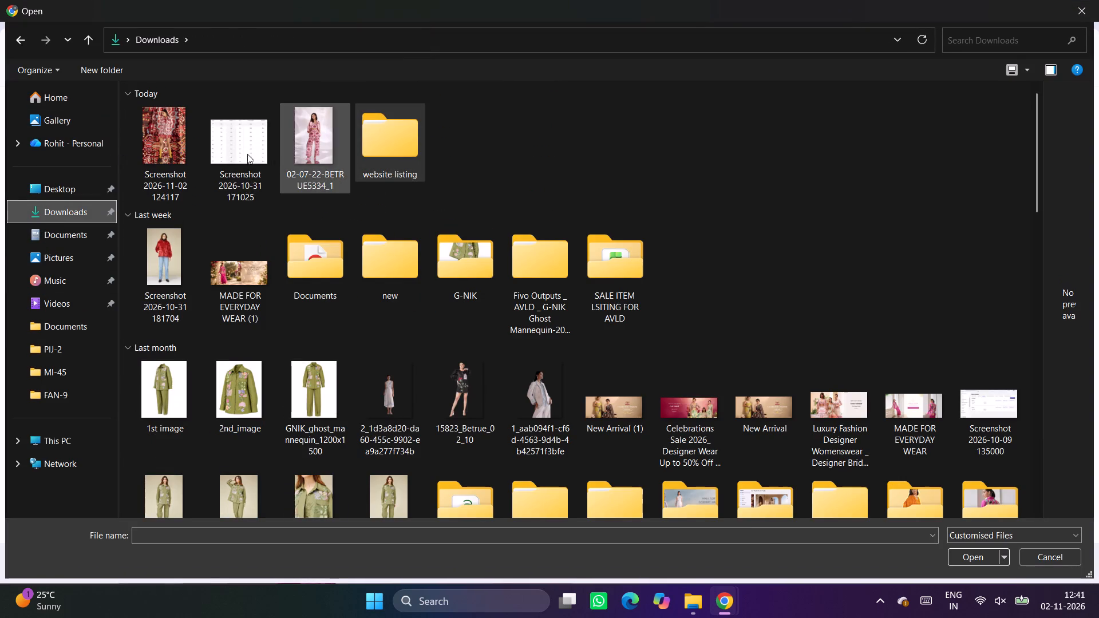
{"action": "double_click", "coordinate": [145, 135]}
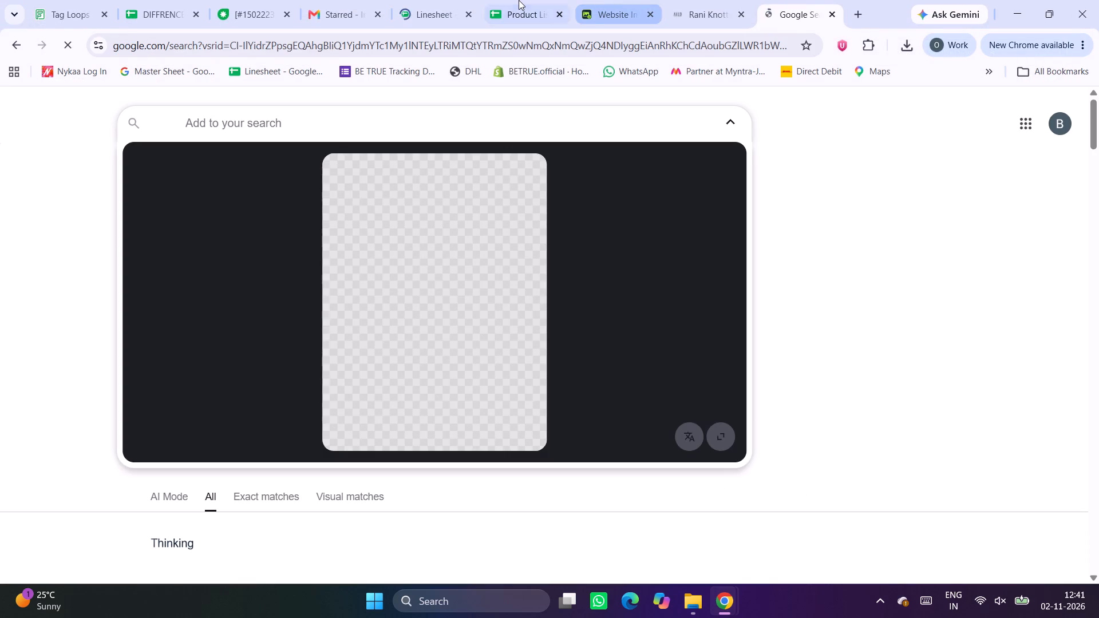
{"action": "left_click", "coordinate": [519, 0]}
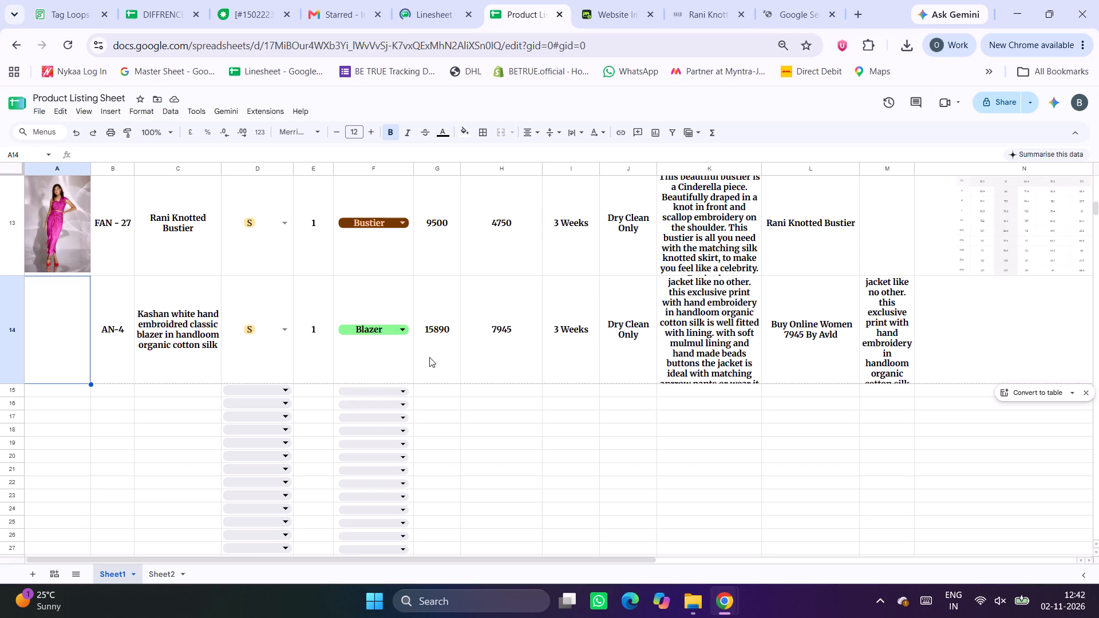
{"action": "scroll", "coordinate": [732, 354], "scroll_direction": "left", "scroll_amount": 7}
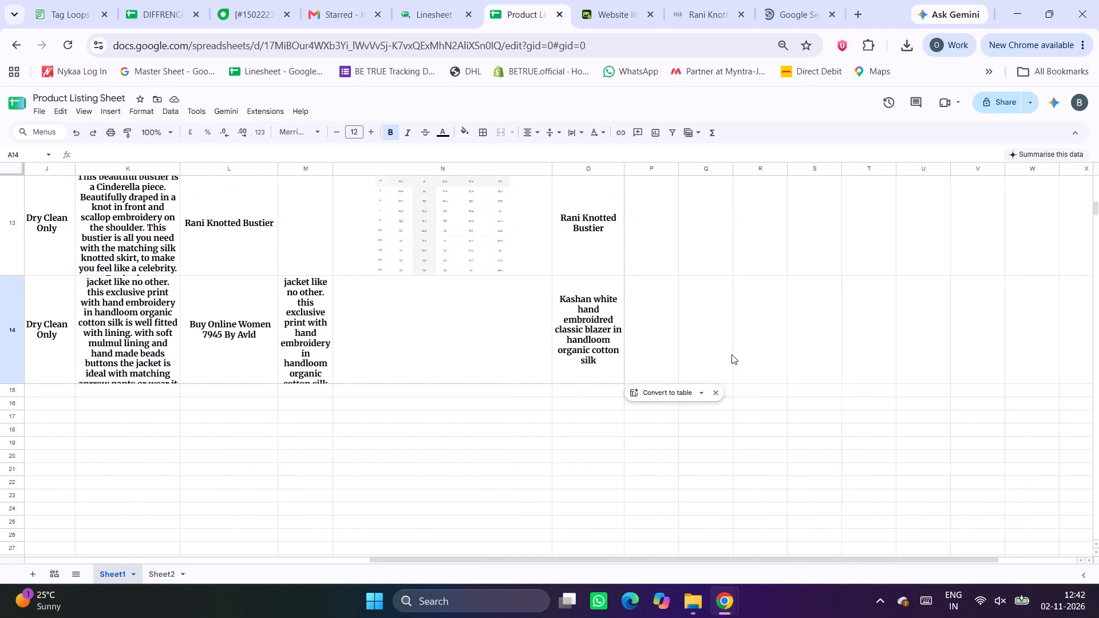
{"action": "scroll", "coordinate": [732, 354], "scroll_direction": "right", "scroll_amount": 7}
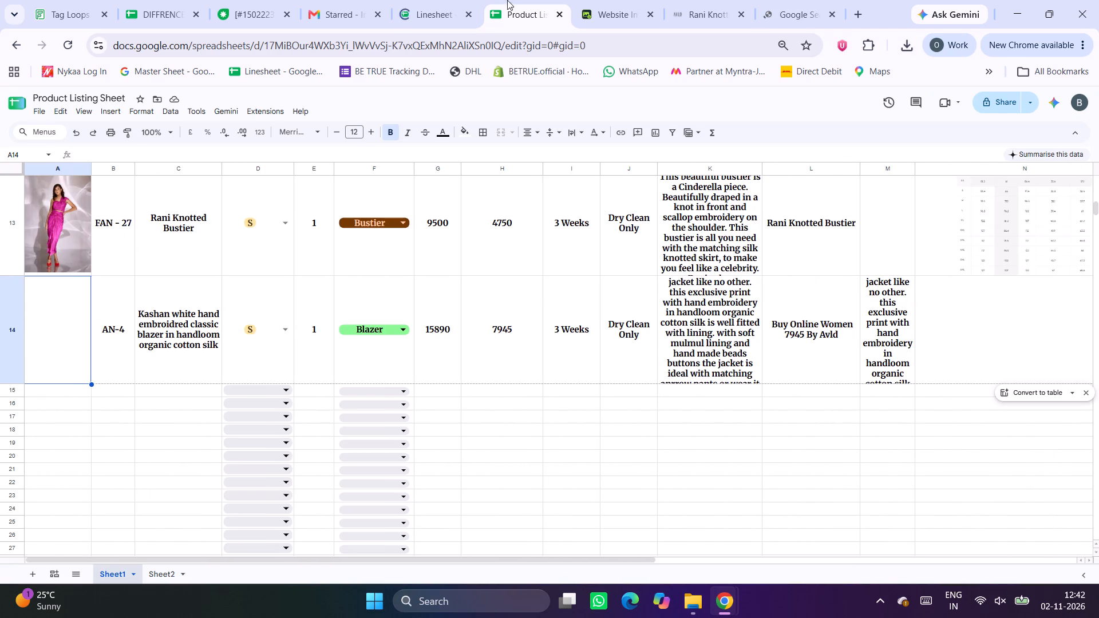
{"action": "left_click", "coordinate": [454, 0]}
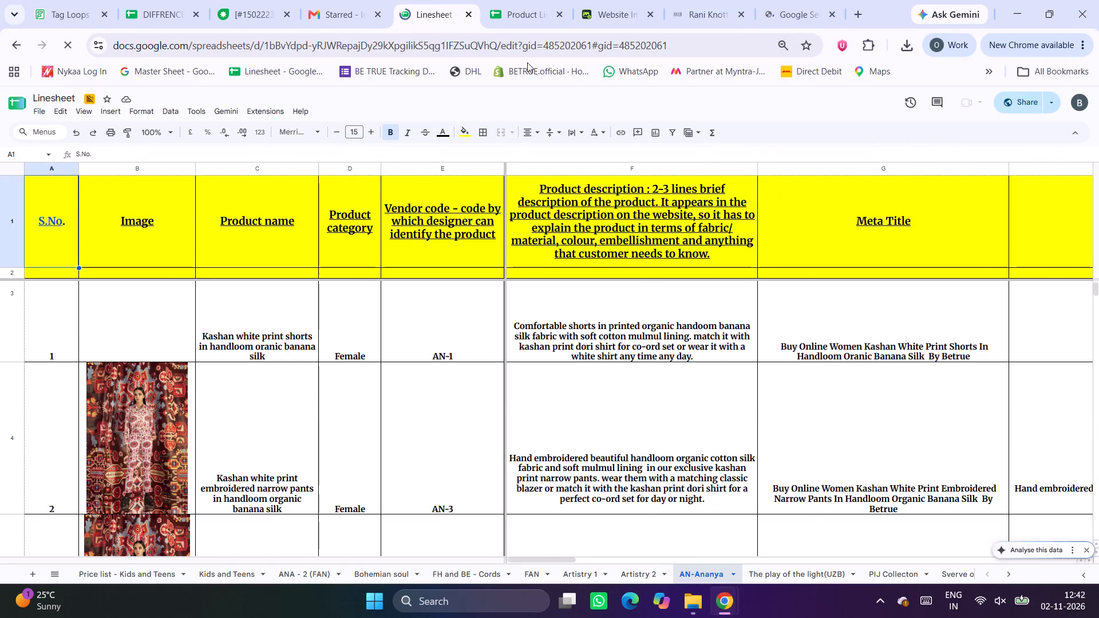
Review the image-search matches and open the Nykaa Fashion listing for the BETRUE Kashan White Hand Embroidered Classic Blazer.
{"action": "left_click", "coordinate": [819, 0]}
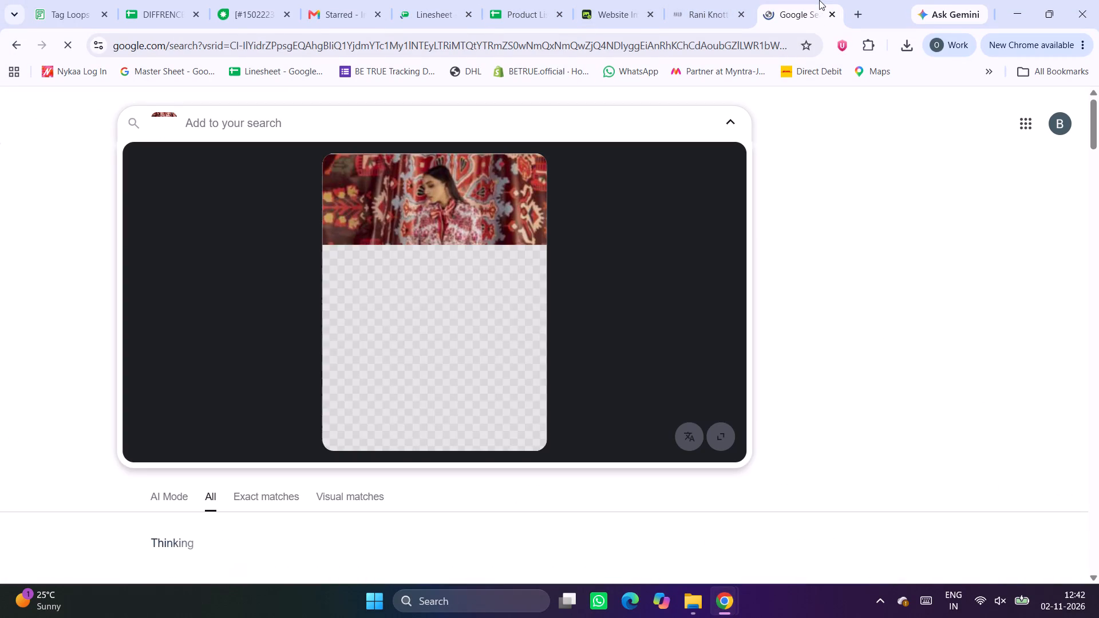
{"action": "scroll", "coordinate": [899, 391], "scroll_direction": "down", "scroll_amount": 9}
{"action": "scroll", "coordinate": [74, 343], "scroll_direction": "up", "scroll_amount": 2}
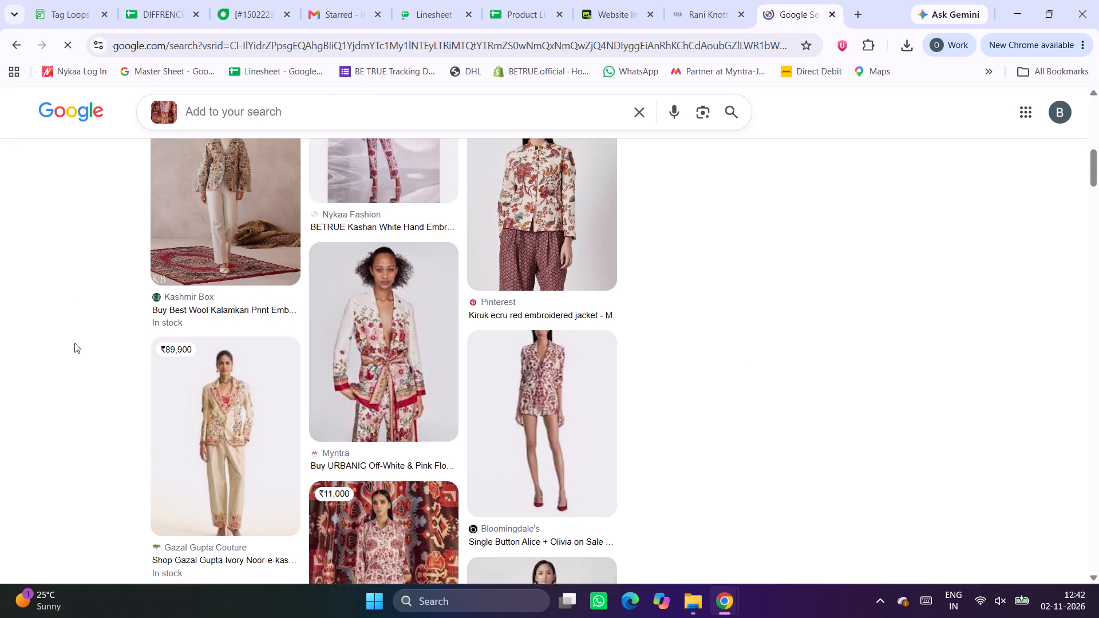
{"action": "scroll", "coordinate": [74, 343], "scroll_direction": "up", "scroll_amount": 4}
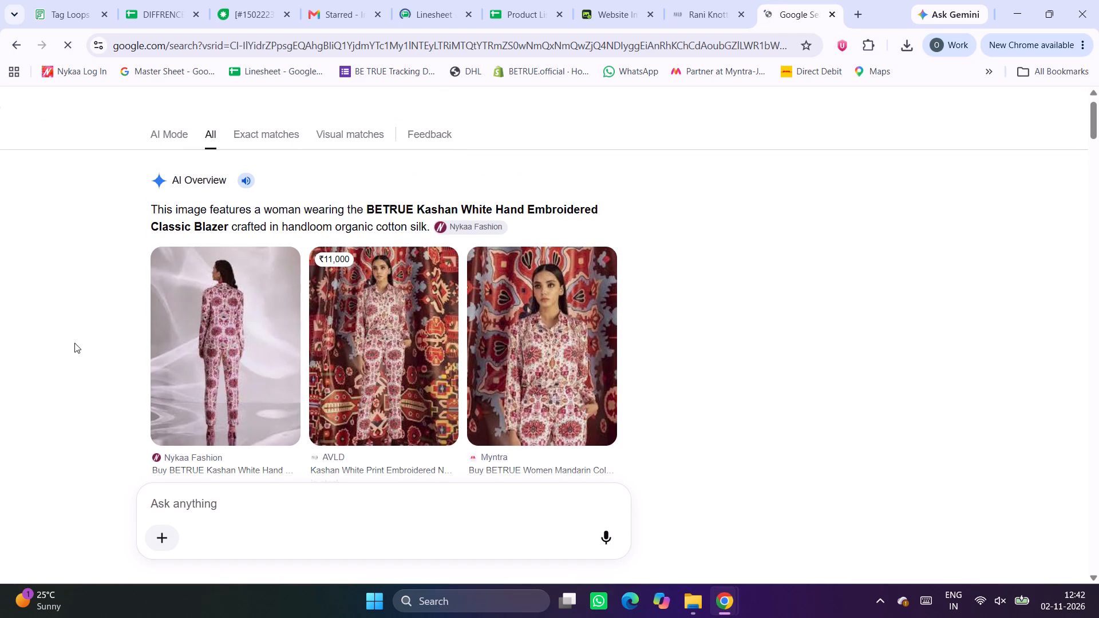
{"action": "scroll", "coordinate": [74, 343], "scroll_direction": "right", "scroll_amount": 2}
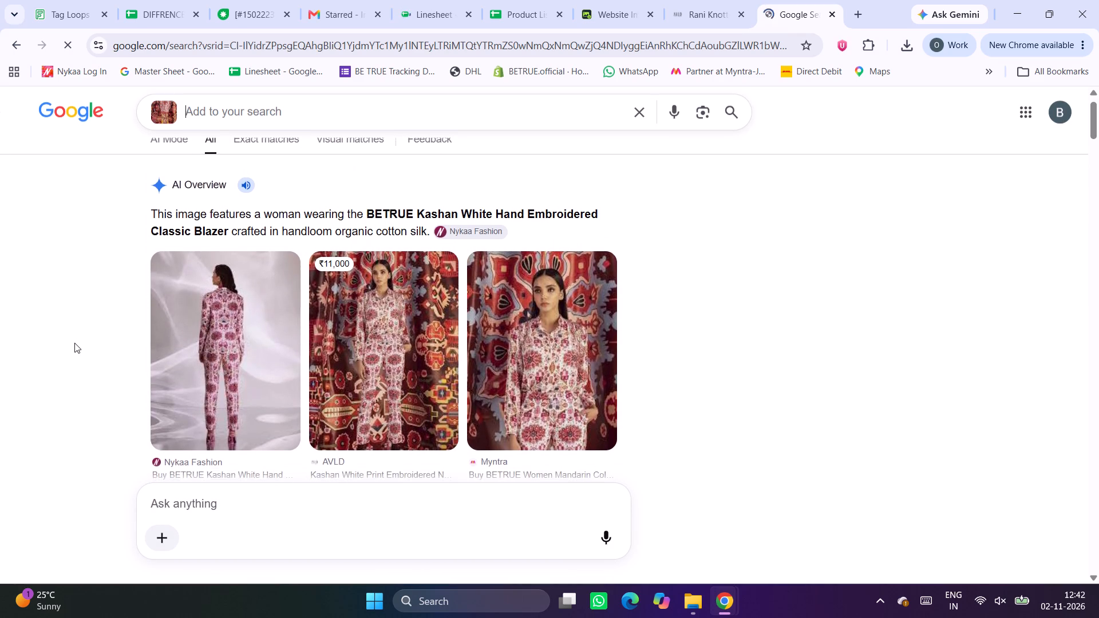
{"action": "scroll", "coordinate": [74, 343], "scroll_direction": "right", "scroll_amount": 1}
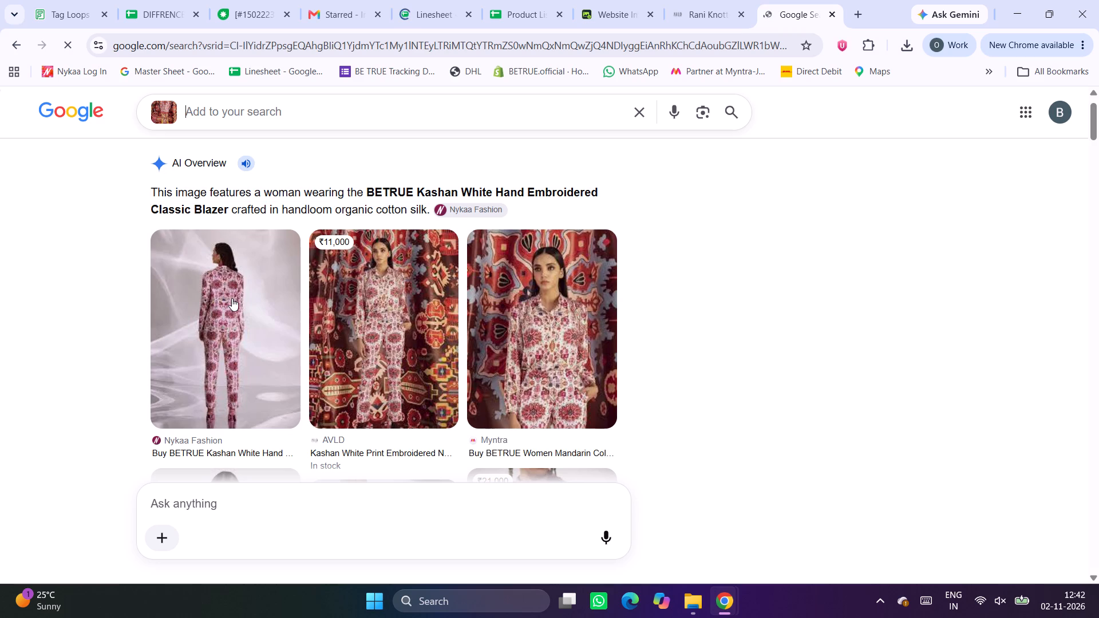
{"action": "left_click", "coordinate": [236, 297]}
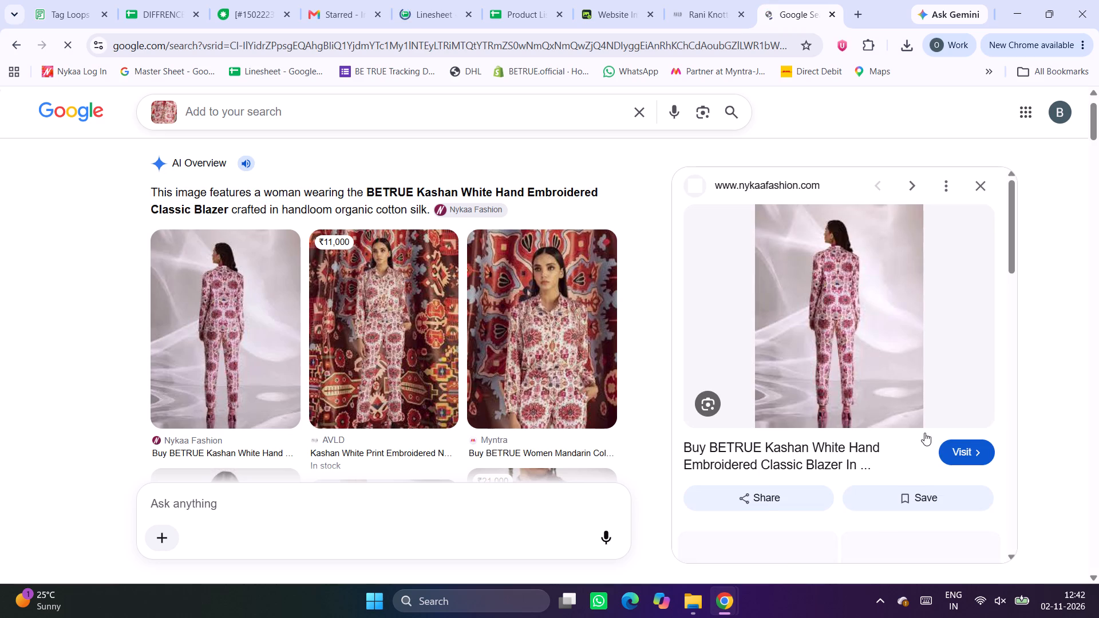
{"action": "left_click", "coordinate": [979, 452]}
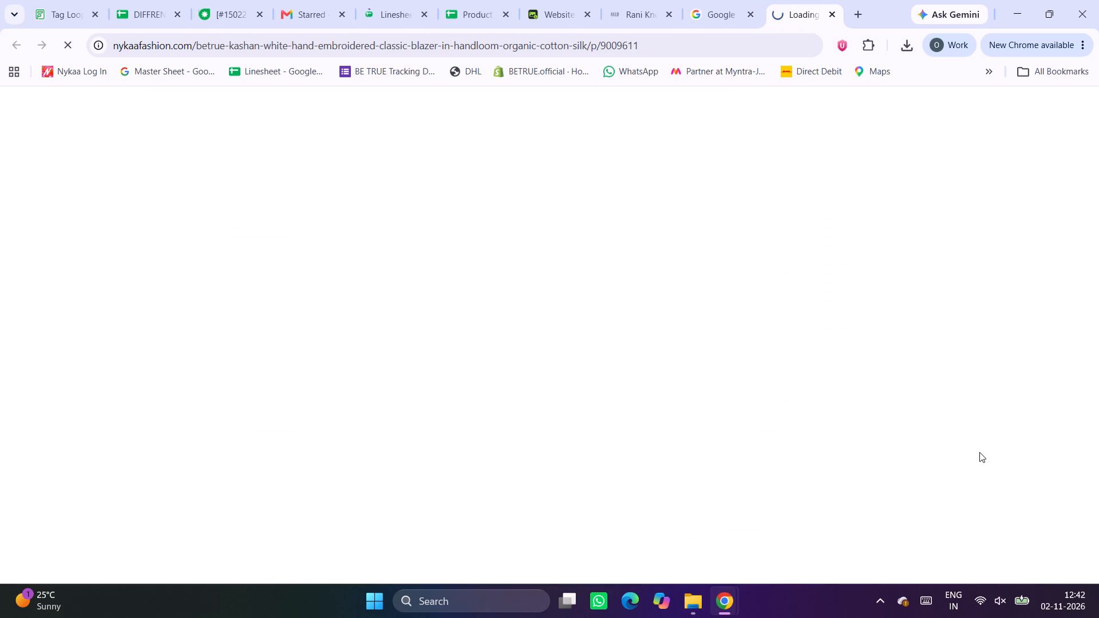
Compare the Nykaa Fashion blazer's gallery photos with the AN-4 product image in the Linesheet.
{"action": "left_click", "coordinate": [480, 0]}
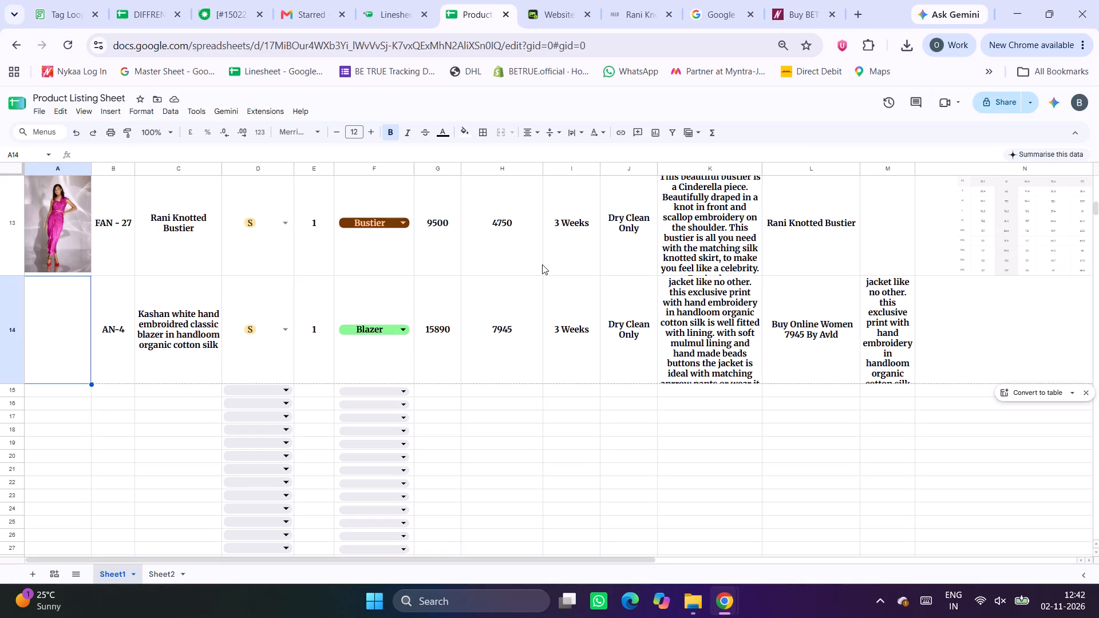
{"action": "left_click", "coordinate": [802, 0]}
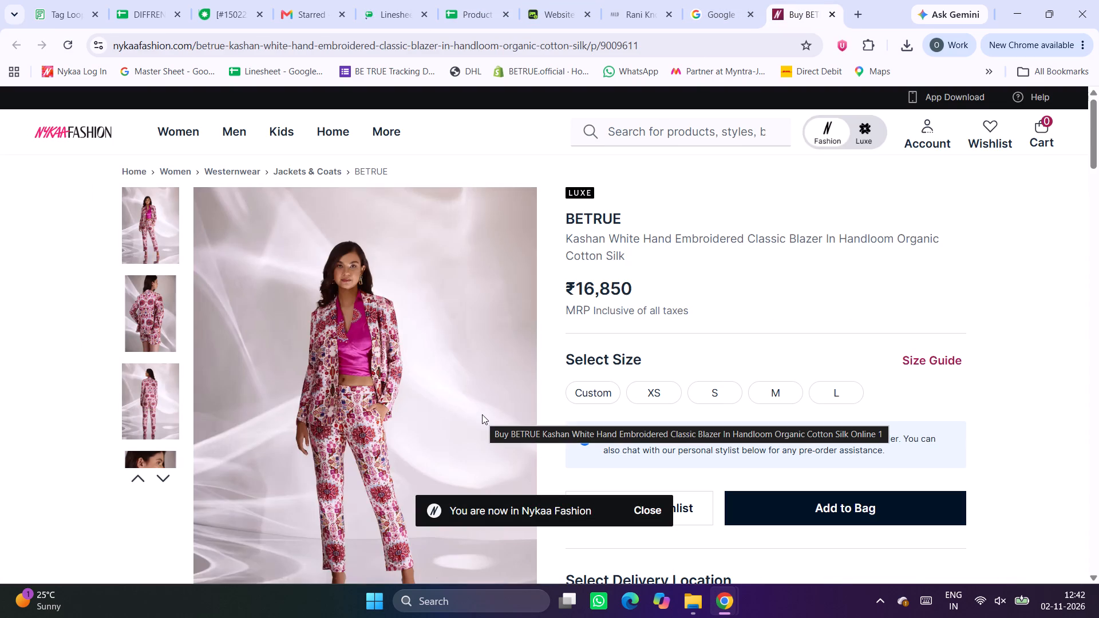
{"action": "left_click", "coordinate": [384, 0]}
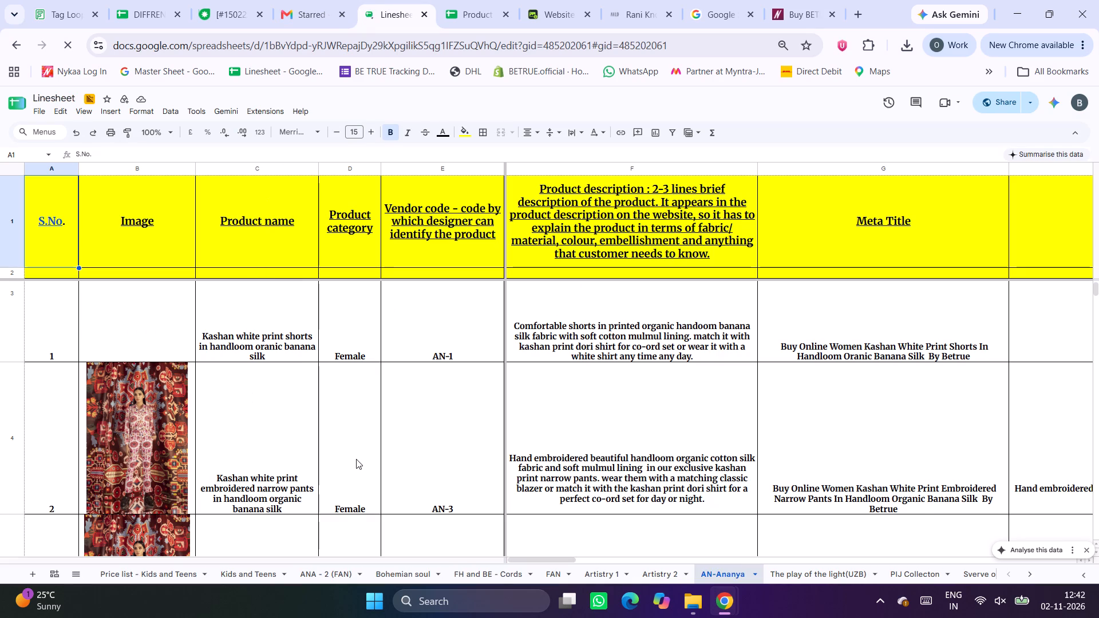
{"action": "scroll", "coordinate": [356, 459], "scroll_direction": "down", "scroll_amount": 4}
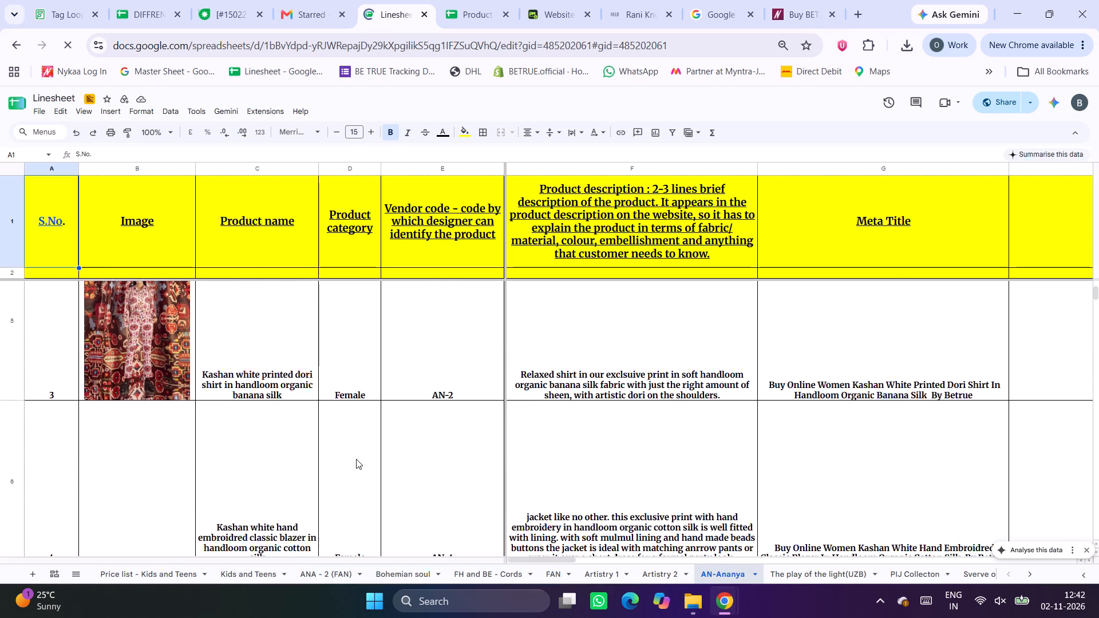
{"action": "scroll", "coordinate": [356, 459], "scroll_direction": "down", "scroll_amount": 1}
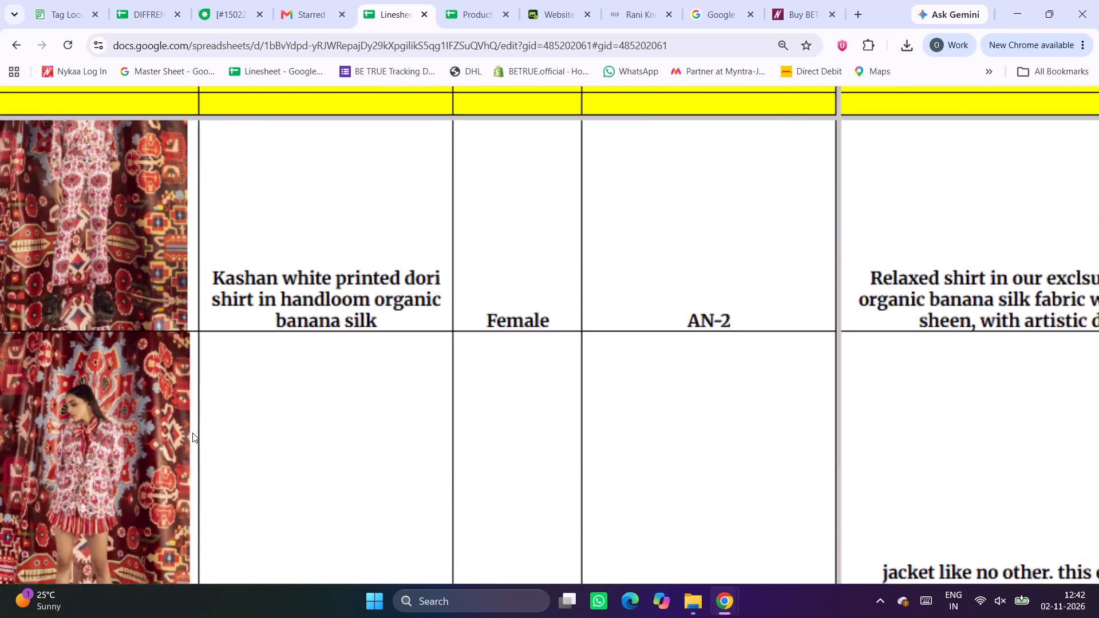
{"action": "scroll", "coordinate": [367, 539], "scroll_direction": "down", "scroll_amount": 1}
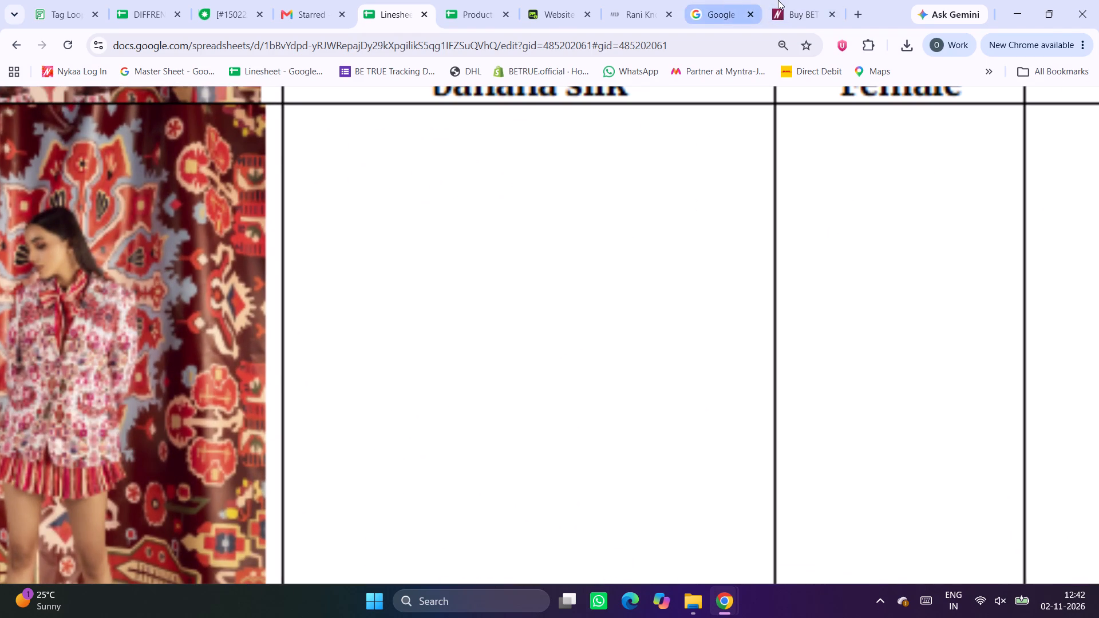
{"action": "left_click", "coordinate": [784, 0]}
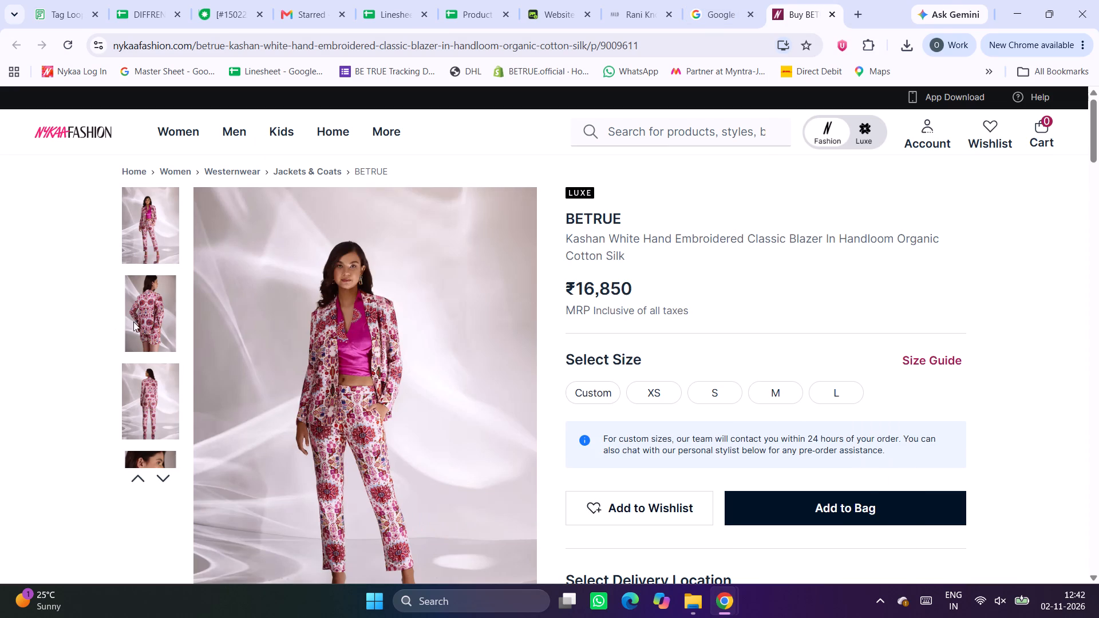
{"action": "left_click", "coordinate": [159, 319]}
{"action": "left_click", "coordinate": [142, 397]}
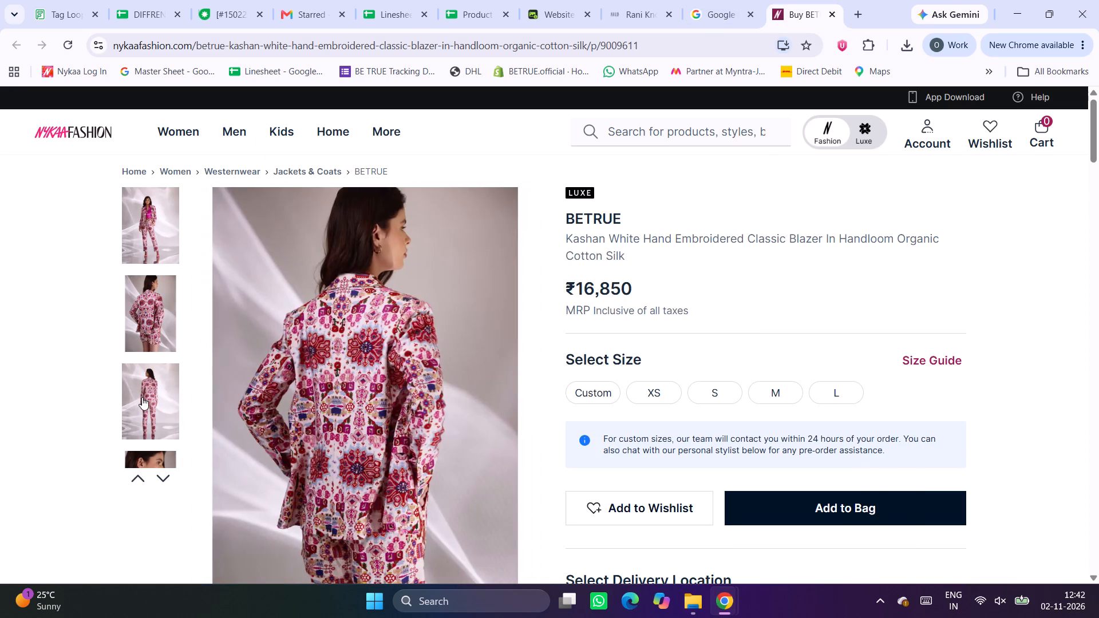
{"action": "scroll", "coordinate": [141, 451], "scroll_direction": "down", "scroll_amount": 3}
{"action": "left_click", "coordinate": [160, 471]}
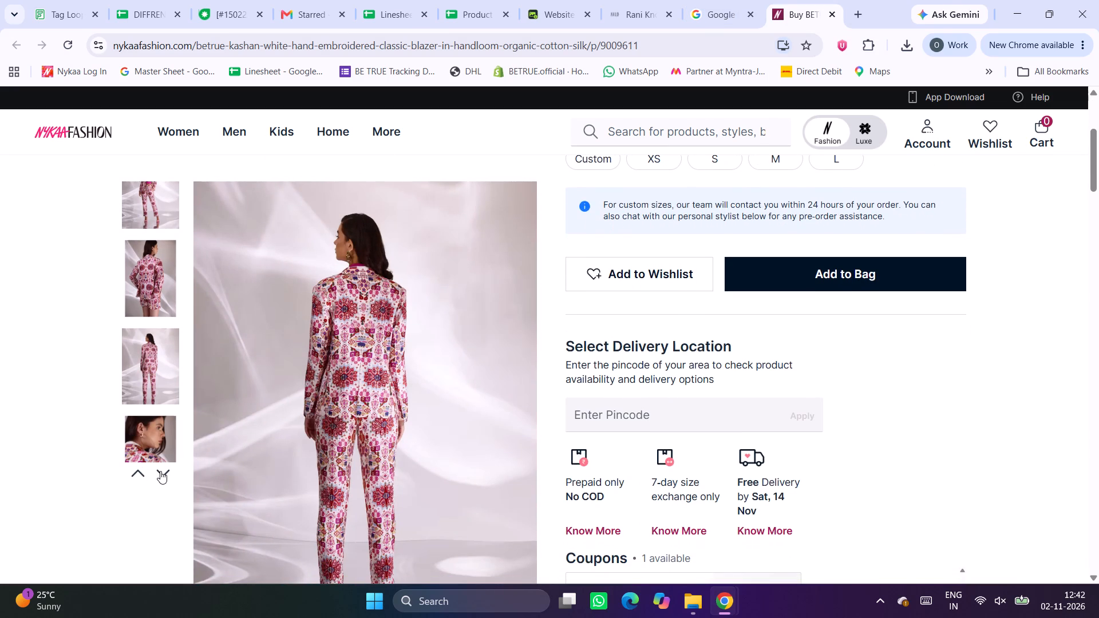
{"action": "triple_click", "coordinate": [160, 471]}
{"action": "left_click", "coordinate": [151, 383]}
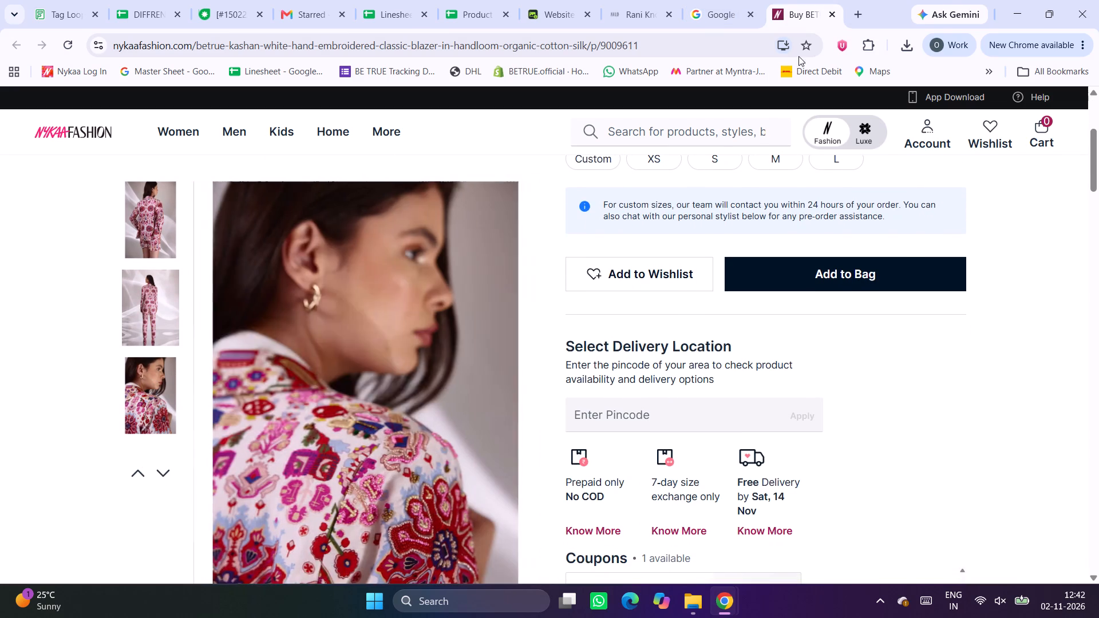
Return to the Google Lens results and look through the matches, previewing the AVLD Kashan White Print Embroidered Narrow Pants.
{"action": "left_click", "coordinate": [737, 0]}
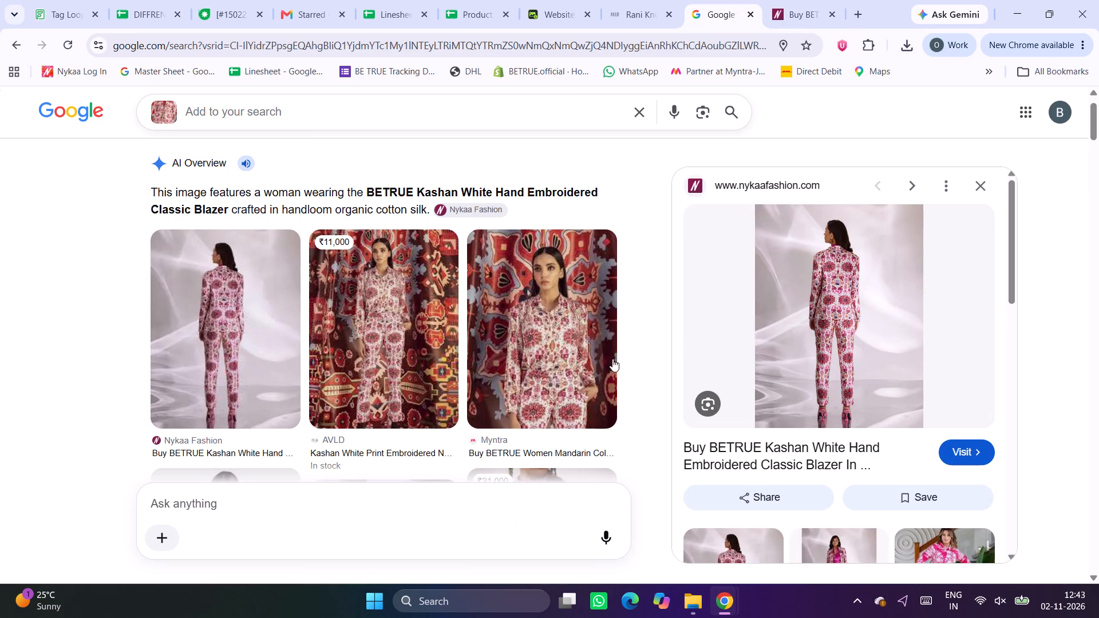
{"action": "scroll", "coordinate": [398, 351], "scroll_direction": "down", "scroll_amount": 2}
{"action": "left_click", "coordinate": [398, 351]}
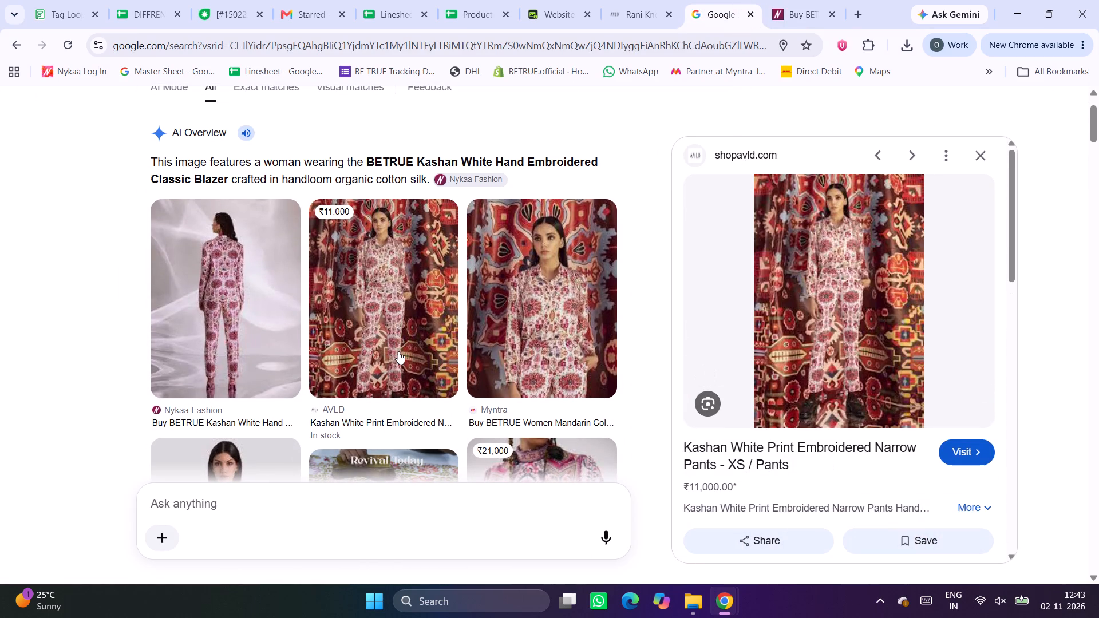
{"action": "scroll", "coordinate": [440, 352], "scroll_direction": "down", "scroll_amount": 3}
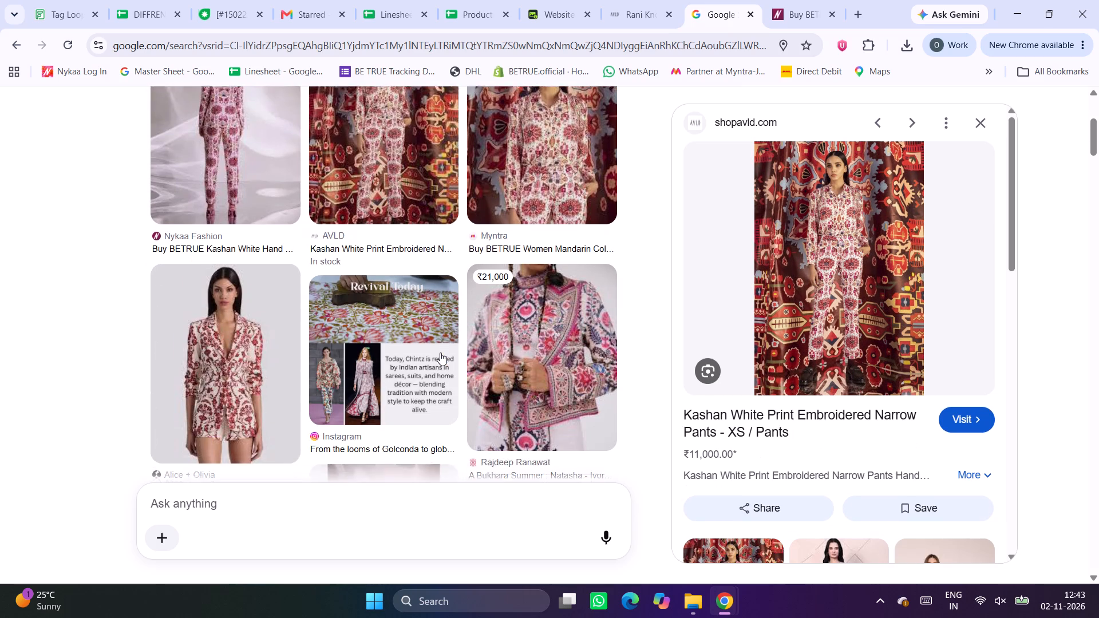
{"action": "scroll", "coordinate": [440, 352], "scroll_direction": "down", "scroll_amount": 5}
{"action": "scroll", "coordinate": [440, 352], "scroll_direction": "right", "scroll_amount": 1}
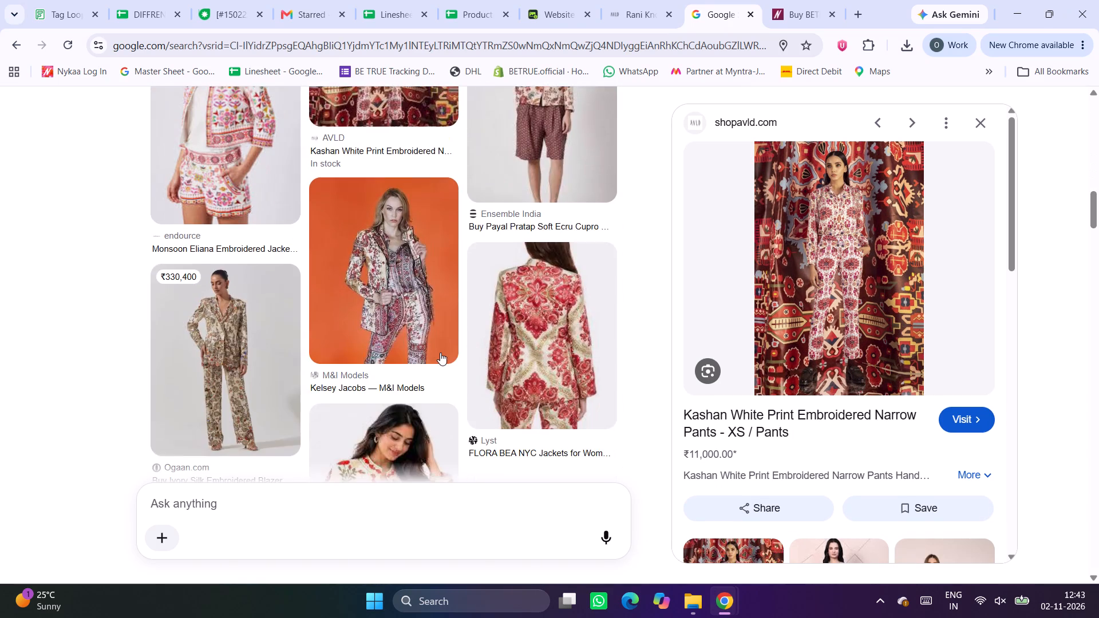
{"action": "scroll", "coordinate": [440, 352], "scroll_direction": "right", "scroll_amount": 1}
Preview the BETRUE Kashan White Hand Embroidered Classic Blazer match from intl.nykaafashion.com and open its product page.
{"action": "left_click", "coordinate": [400, 362]}
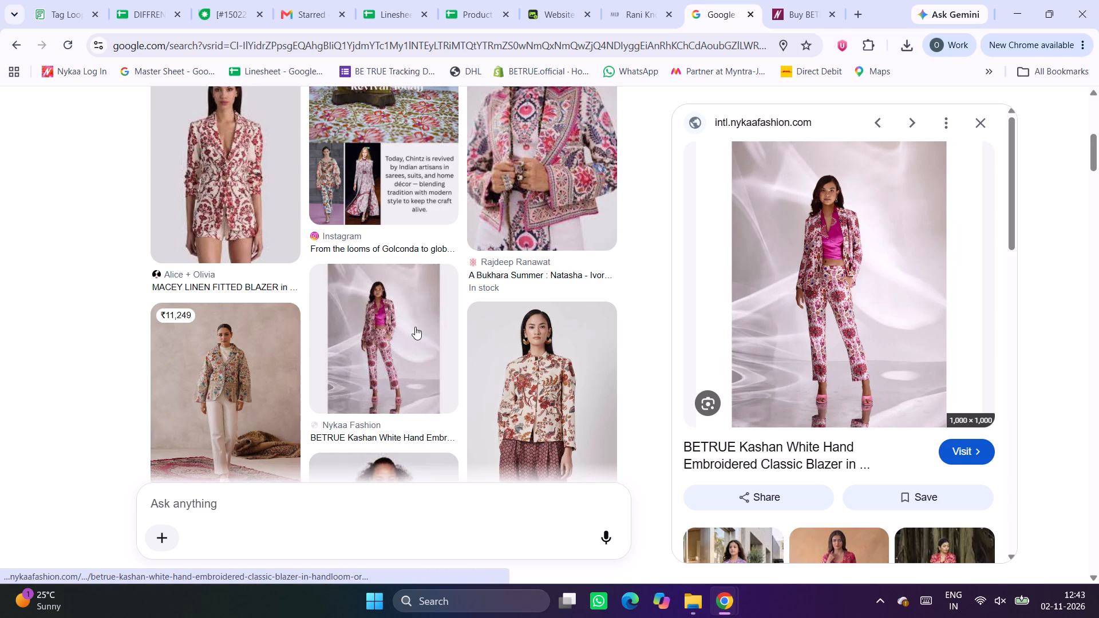
{"action": "scroll", "coordinate": [415, 327], "scroll_direction": "up", "scroll_amount": 5}
{"action": "scroll", "coordinate": [415, 327], "scroll_direction": "down", "scroll_amount": 4}
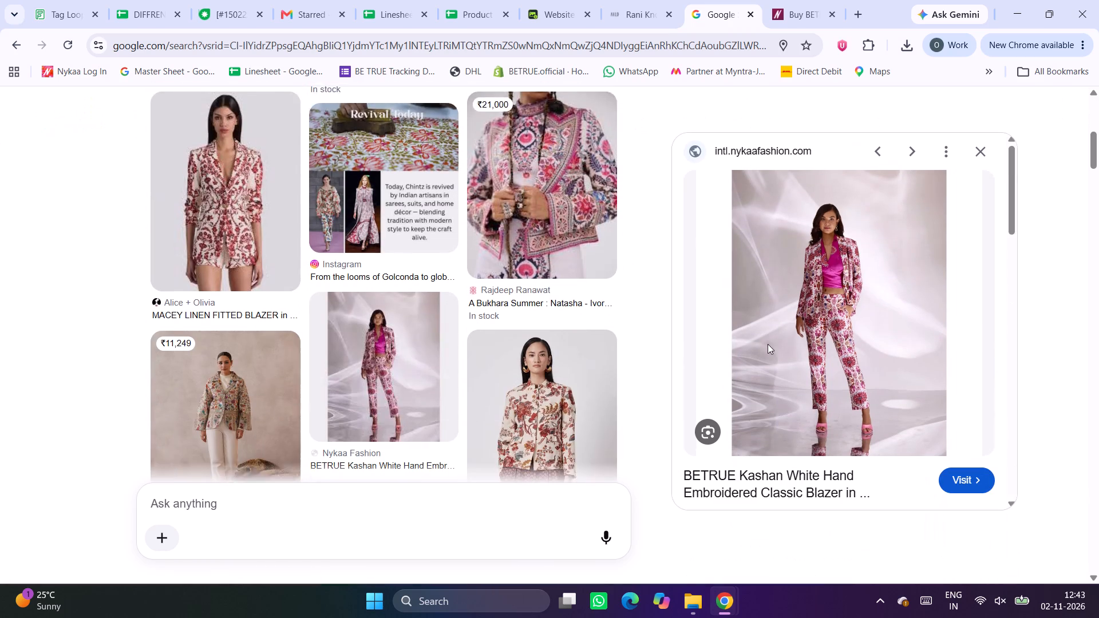
{"action": "left_click", "coordinate": [970, 509]}
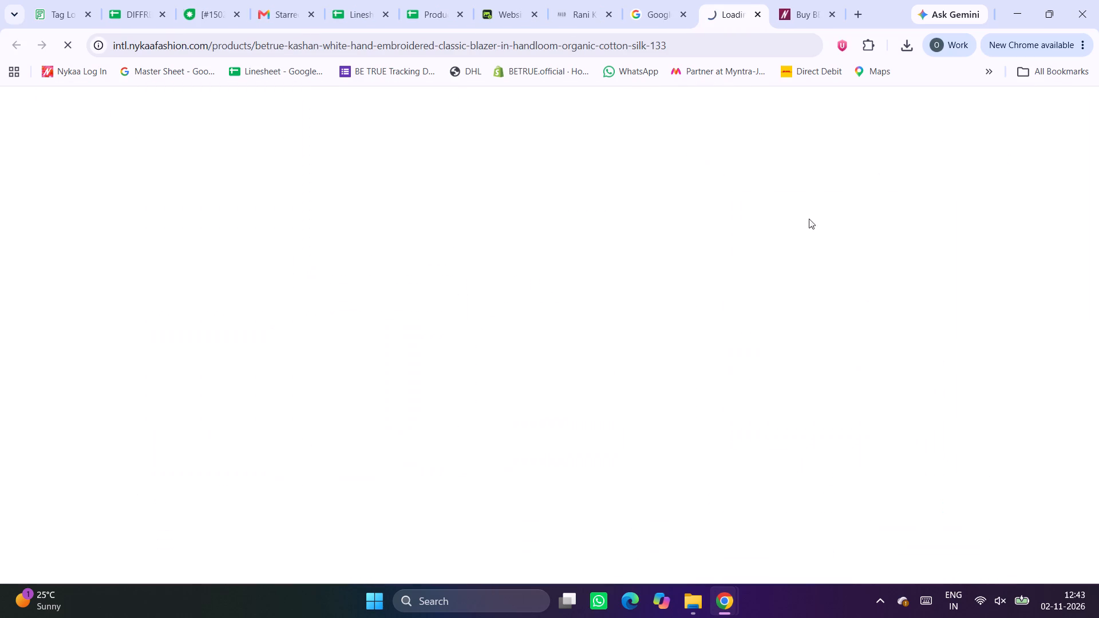
Close the Google Lens results and the earlier Nykaa Fashion blazer listing, keeping the international listing open.
{"action": "left_click", "coordinate": [686, 15]}
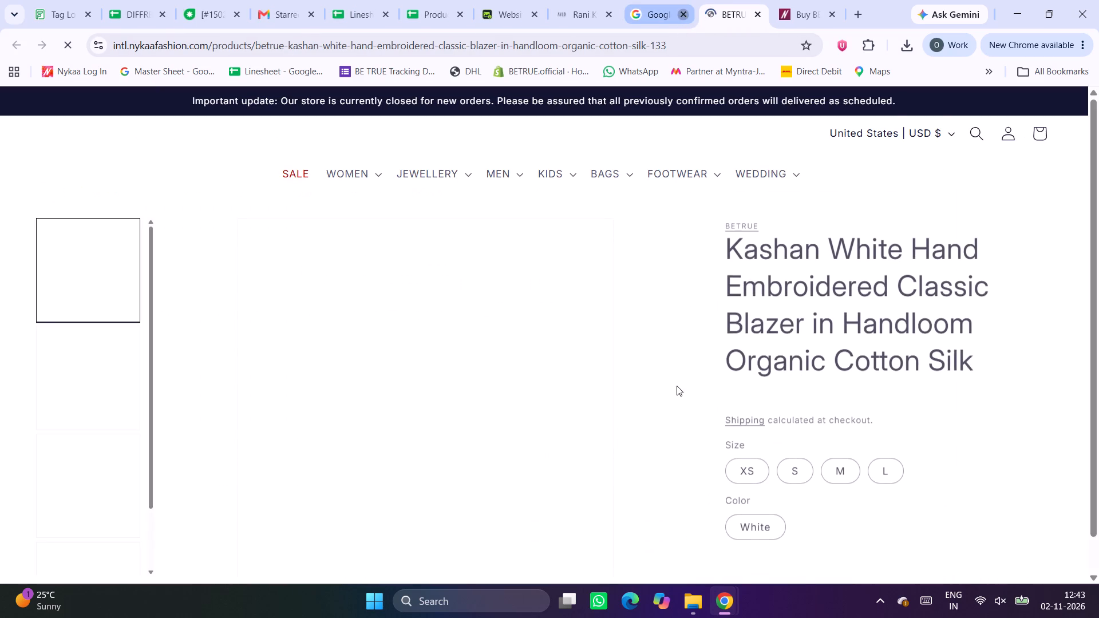
{"action": "left_click", "coordinate": [828, 15]}
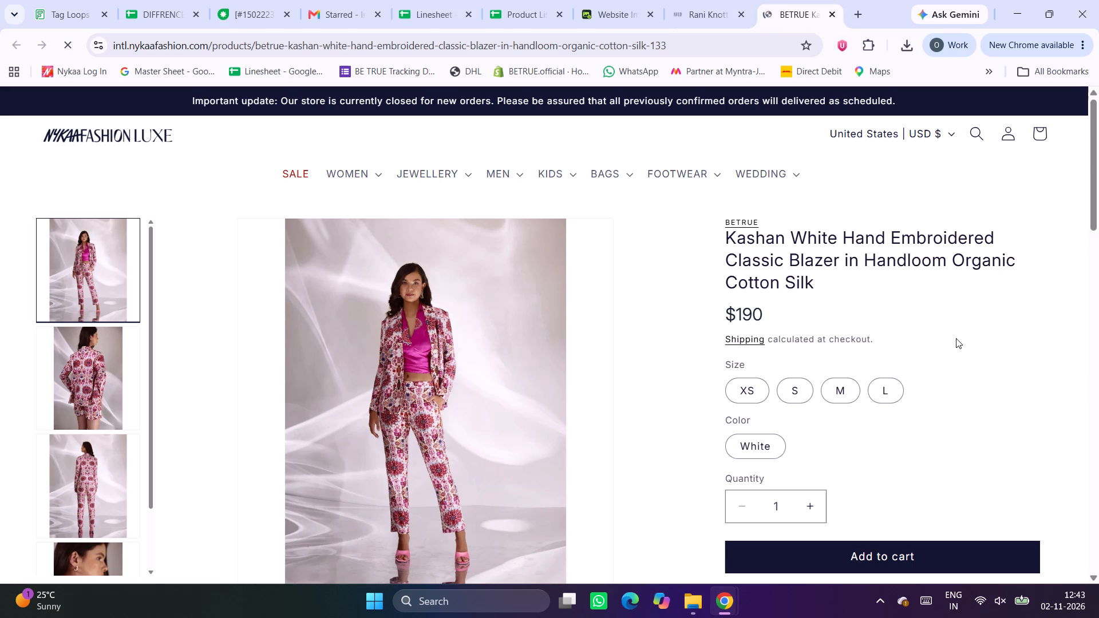
Take the international Nykaa Fashion blazer page's URL and run an image extraction on it in Website Image Extractor.
{"action": "left_click", "coordinate": [440, 44]}
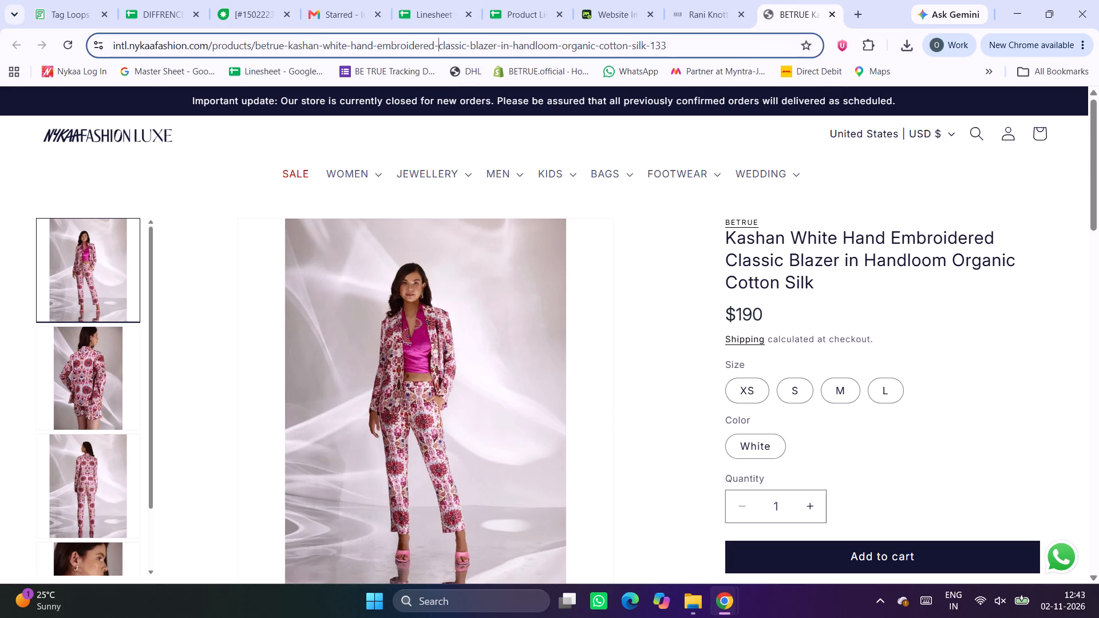
{"action": "key", "text": "ctrl+x"}
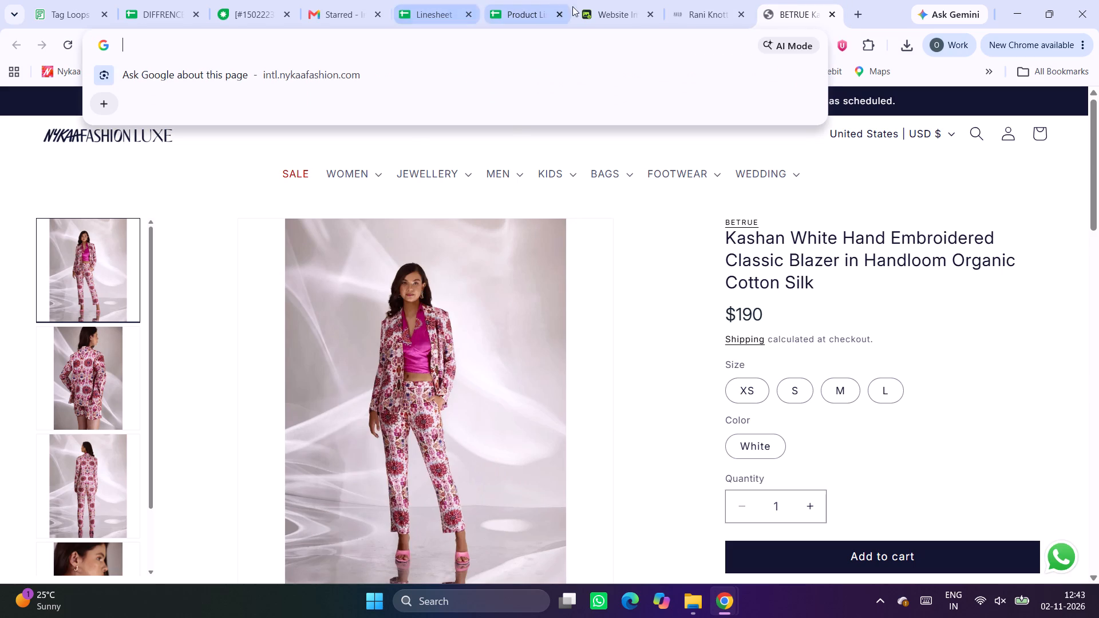
{"action": "left_click", "coordinate": [622, 6]}
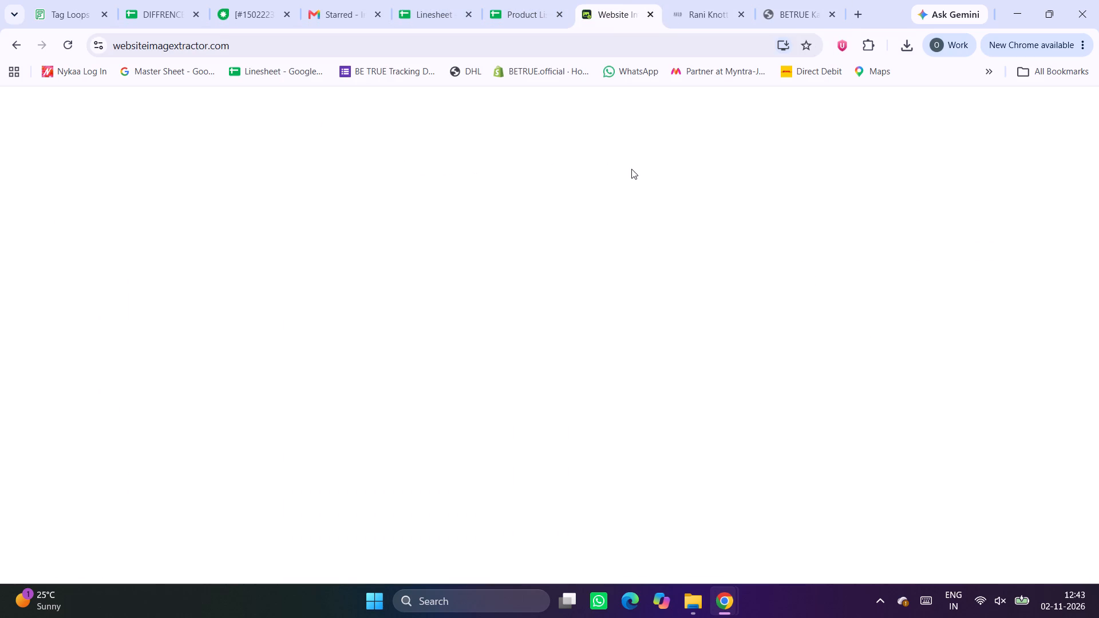
{"action": "scroll", "coordinate": [430, 237], "scroll_direction": "up", "scroll_amount": 6}
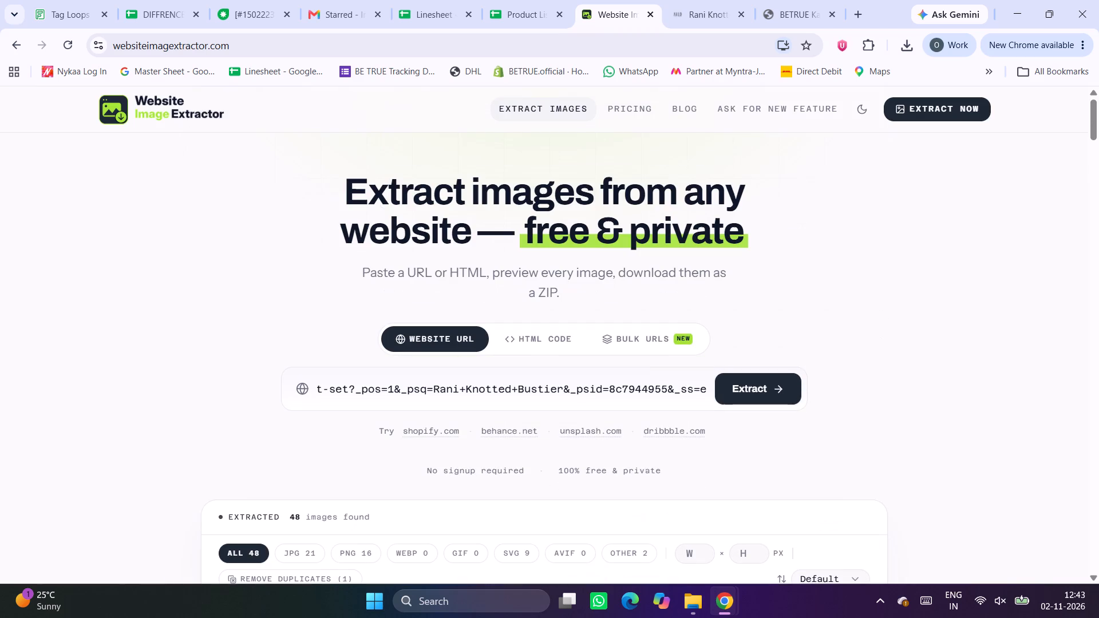
{"action": "left_click", "coordinate": [391, 387]}
{"action": "key", "text": "ctrl+a"}
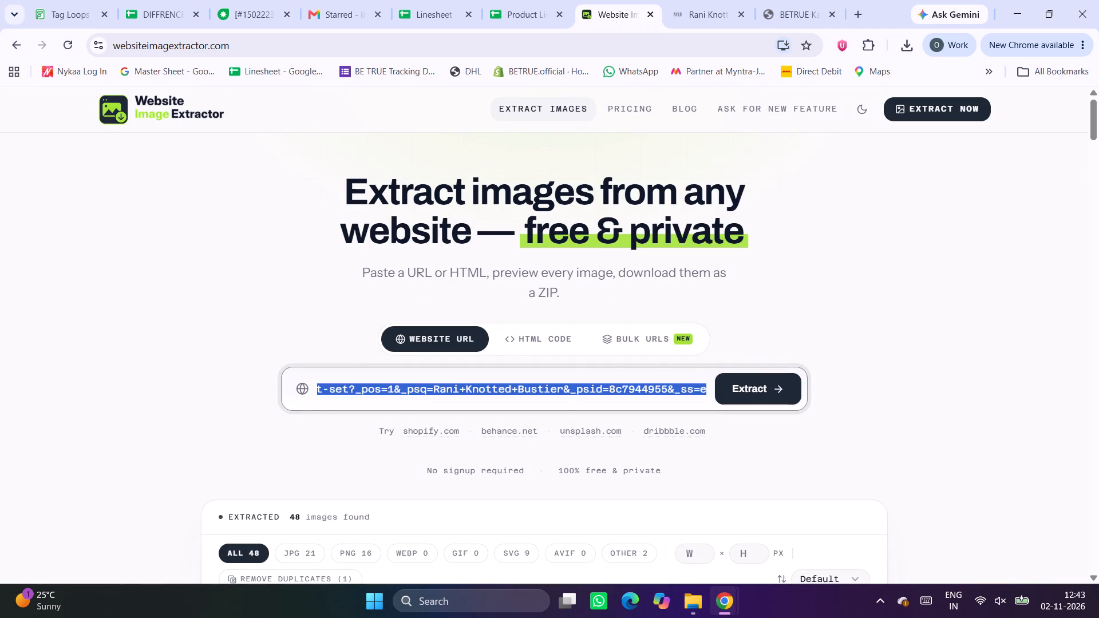
{"action": "key", "text": "ctrl+v"}
{"action": "key", "text": "Return"}
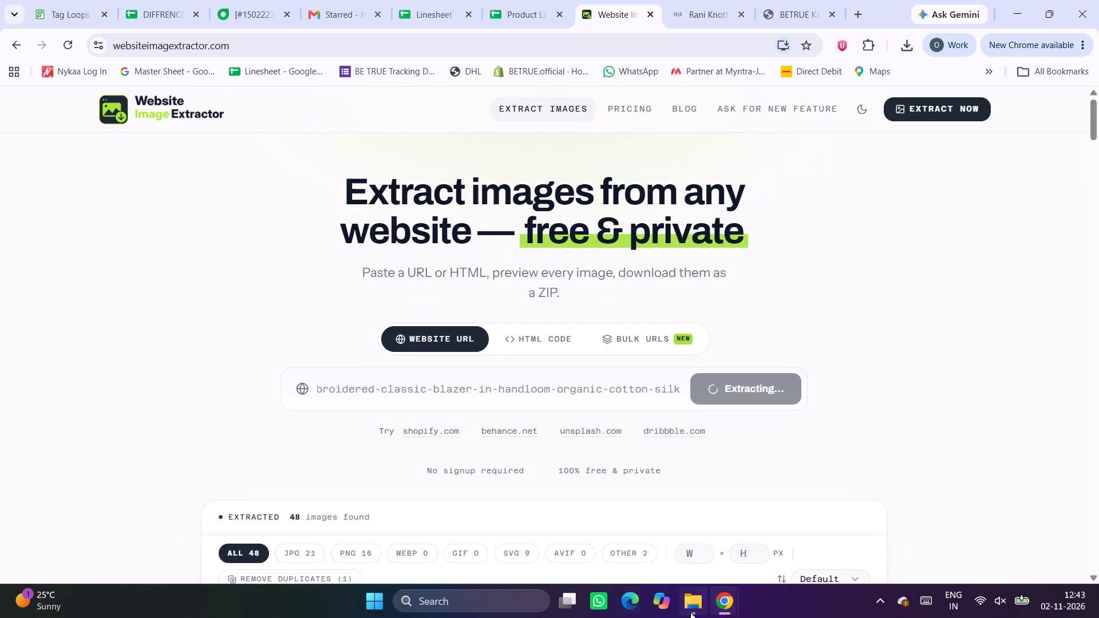
{"action": "left_click", "coordinate": [690, 612]}
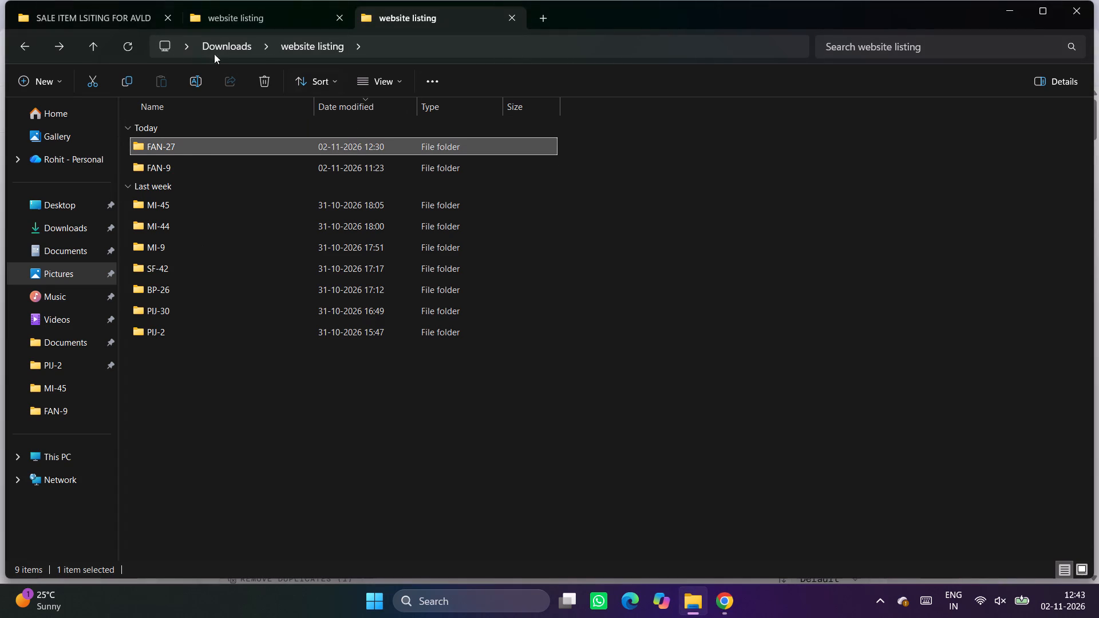
{"action": "left_click", "coordinate": [96, 11]}
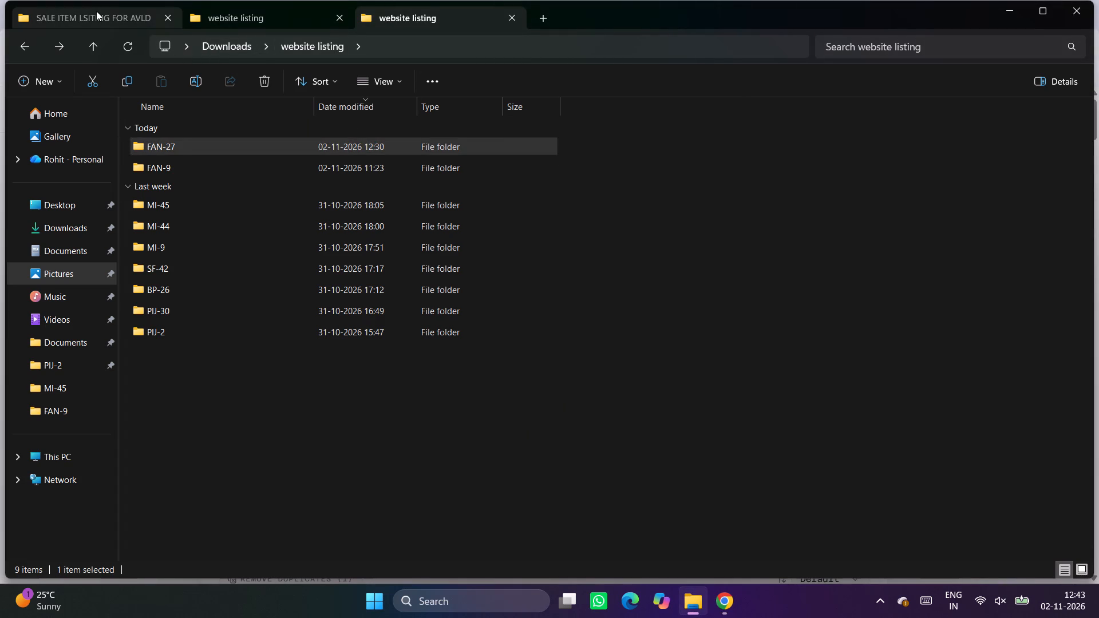
{"action": "left_click", "coordinate": [42, 232]}
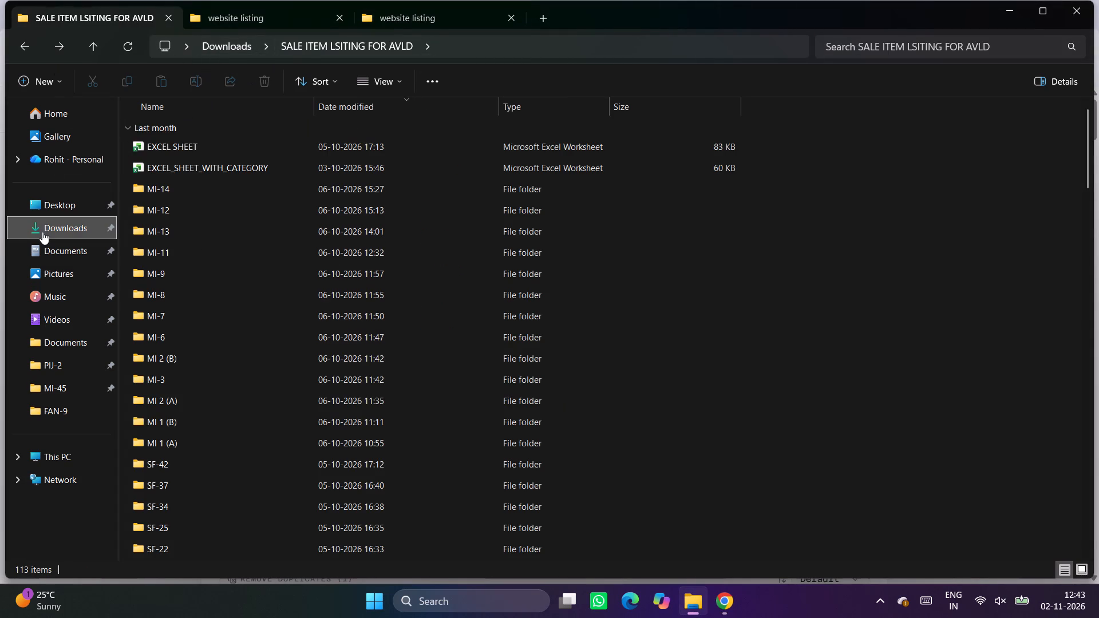
{"action": "left_click", "coordinate": [339, 170]}
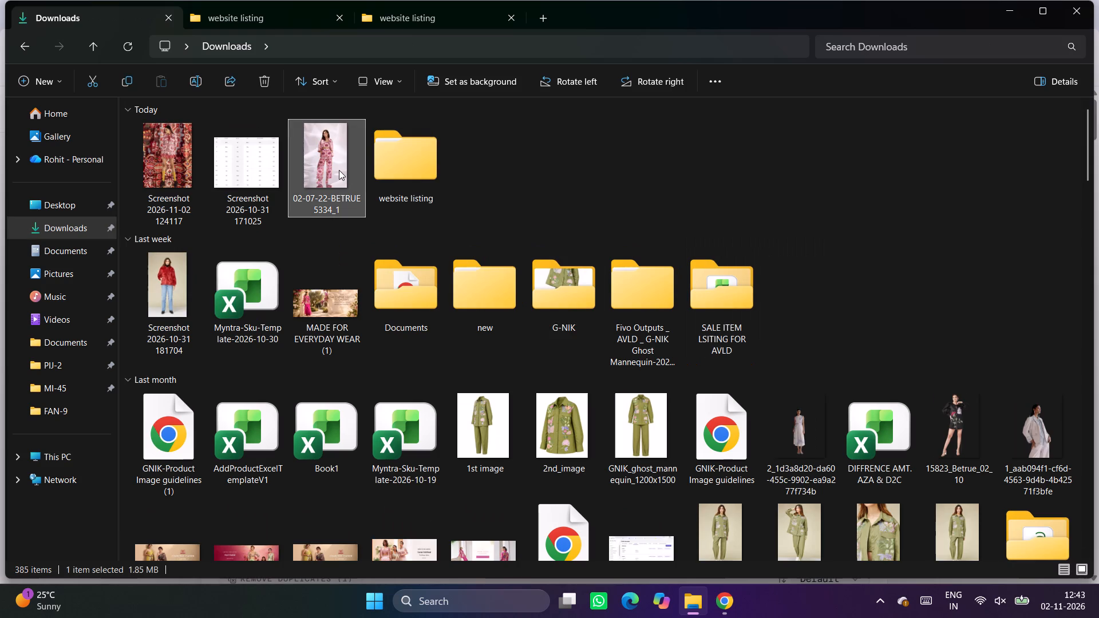
{"action": "left_click", "coordinate": [173, 184], "text": "ctrl"}
{"action": "key", "text": "Delete"}
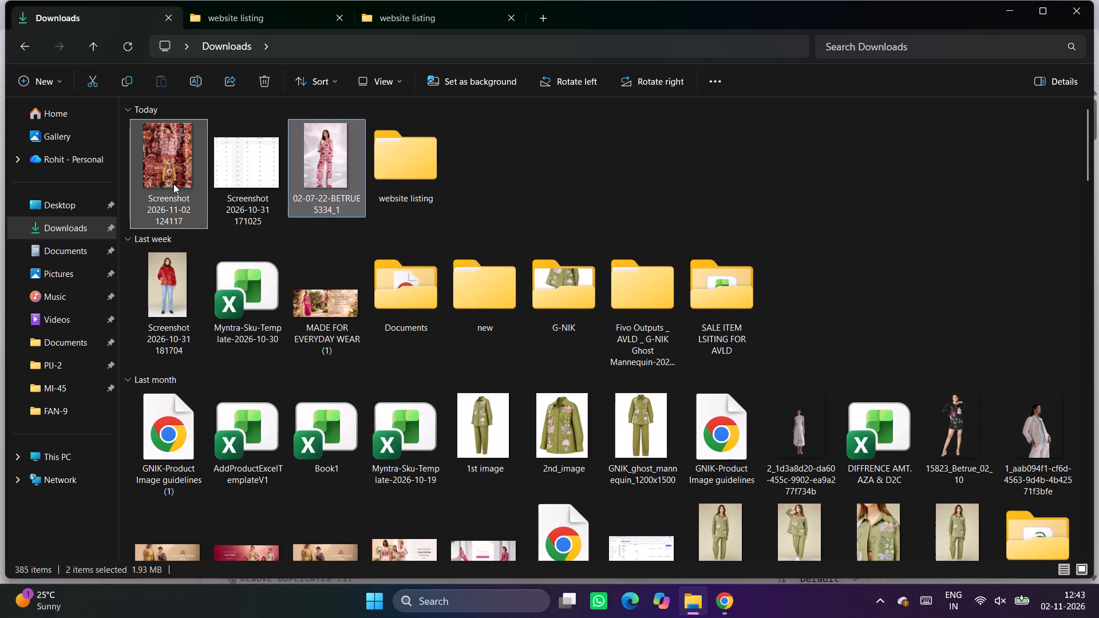
{"action": "left_click", "coordinate": [725, 592]}
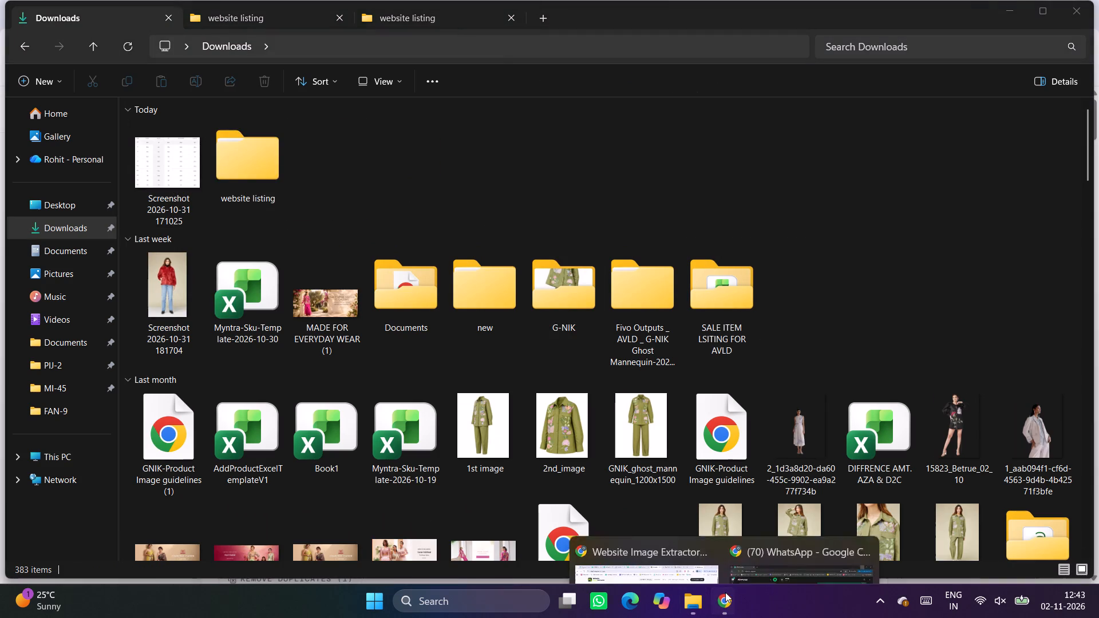
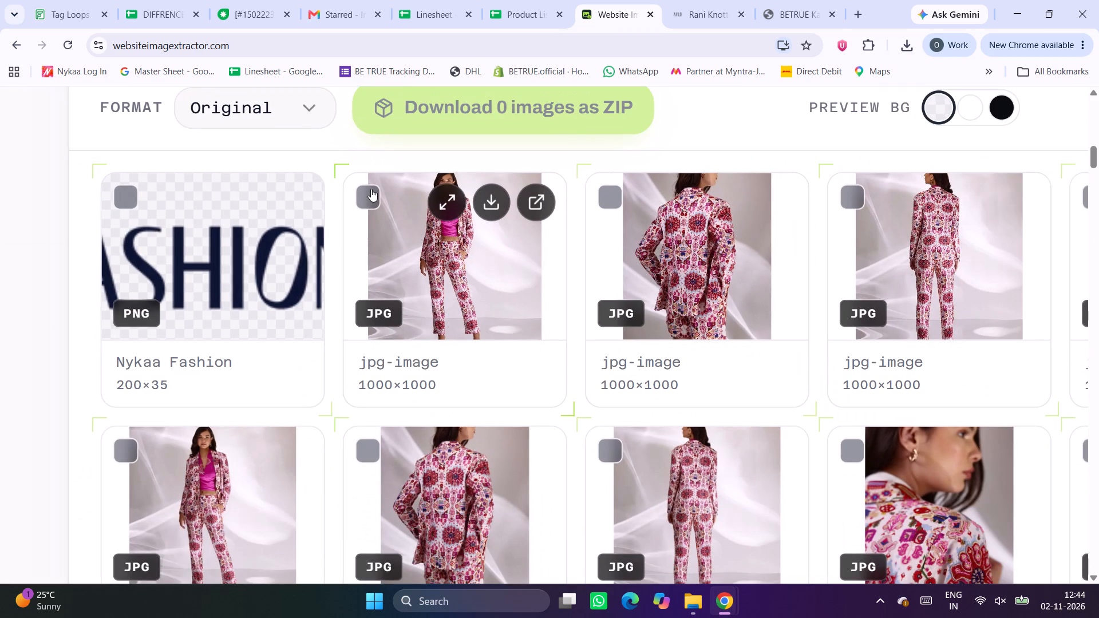
Select the four 1000×1000 Kashan white blazer images and download them as a ZIP into the website listing folder.
{"action": "left_click", "coordinate": [371, 189]}
{"action": "left_click", "coordinate": [614, 203]}
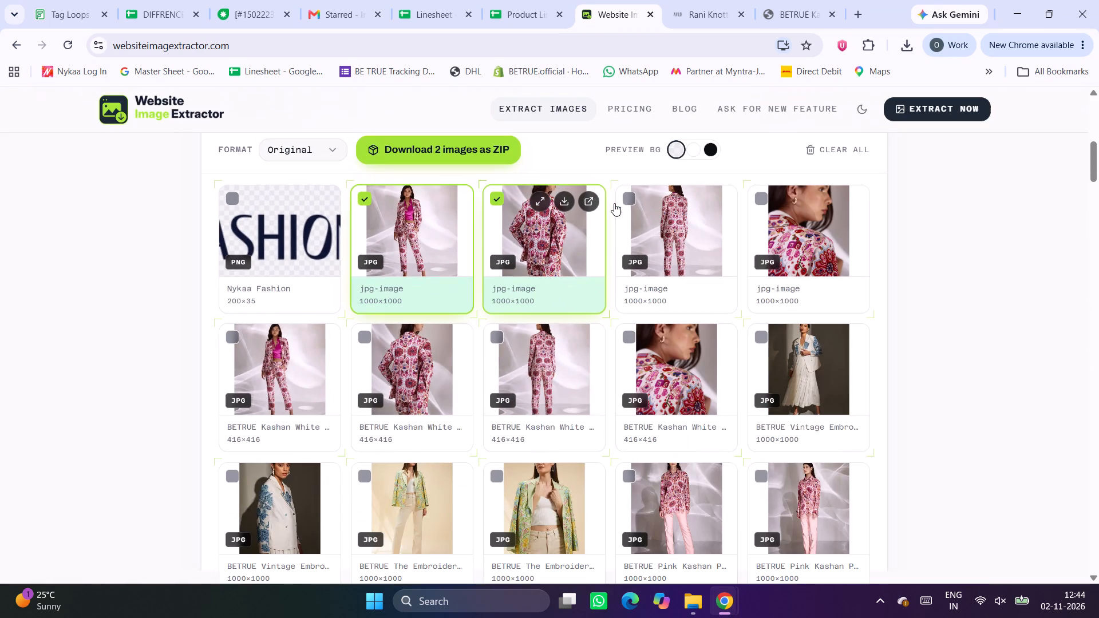
{"action": "left_click", "coordinate": [632, 201]}
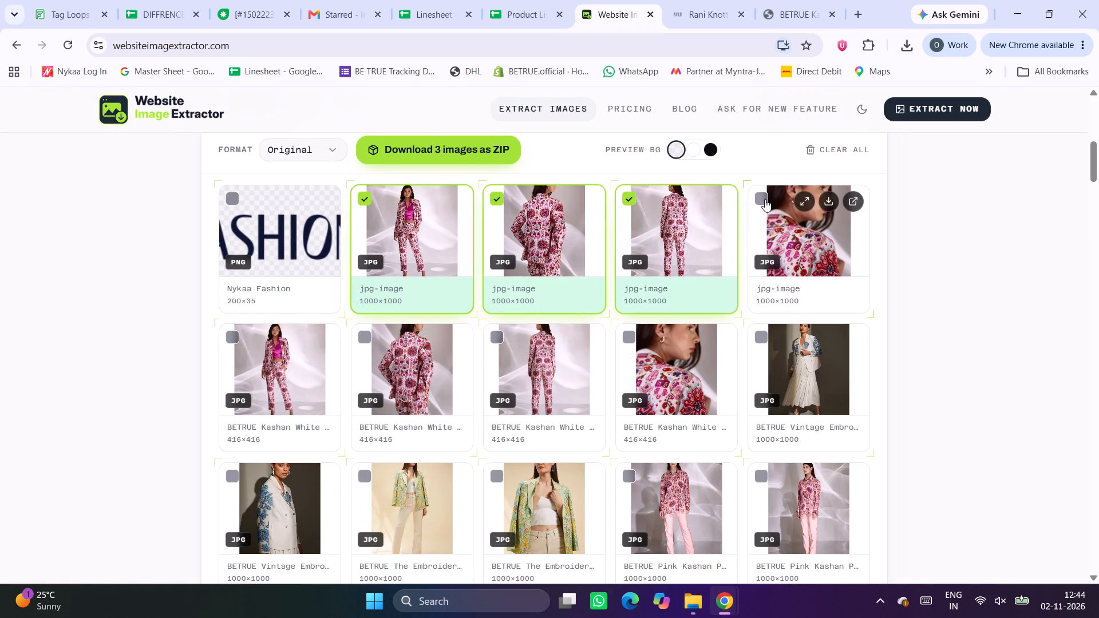
{"action": "left_click", "coordinate": [765, 199]}
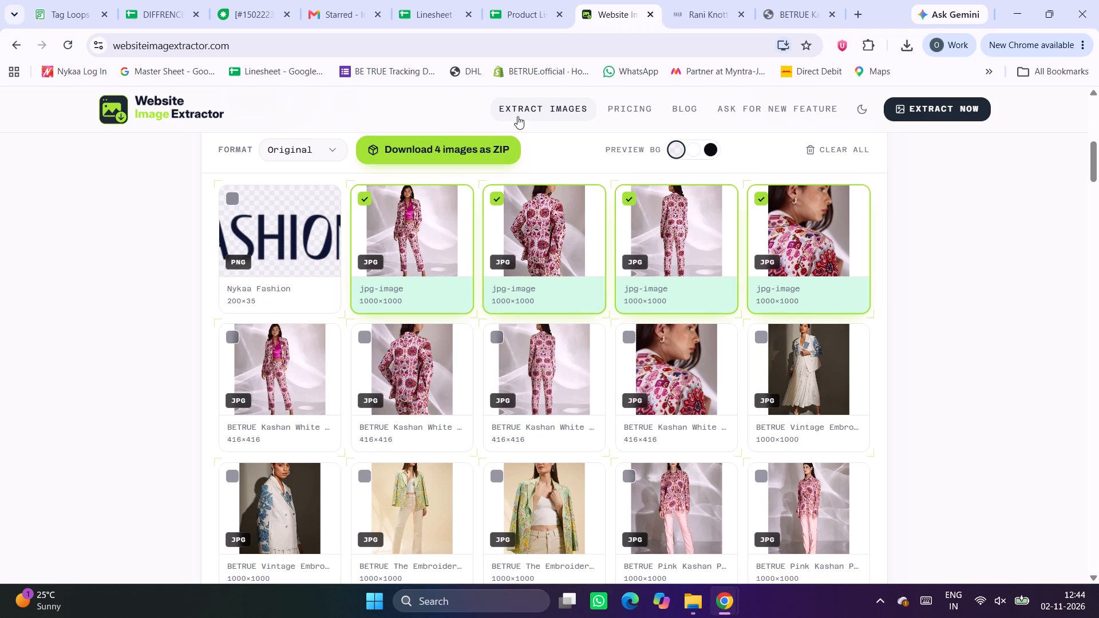
{"action": "left_click", "coordinate": [464, 146]}
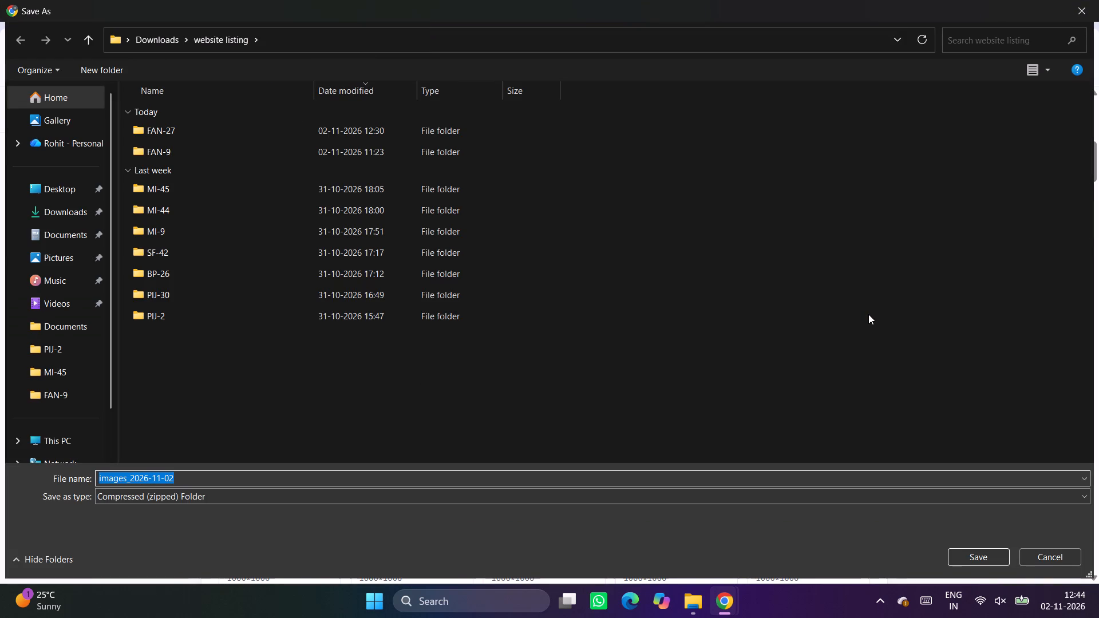
{"action": "left_click", "coordinate": [965, 559]}
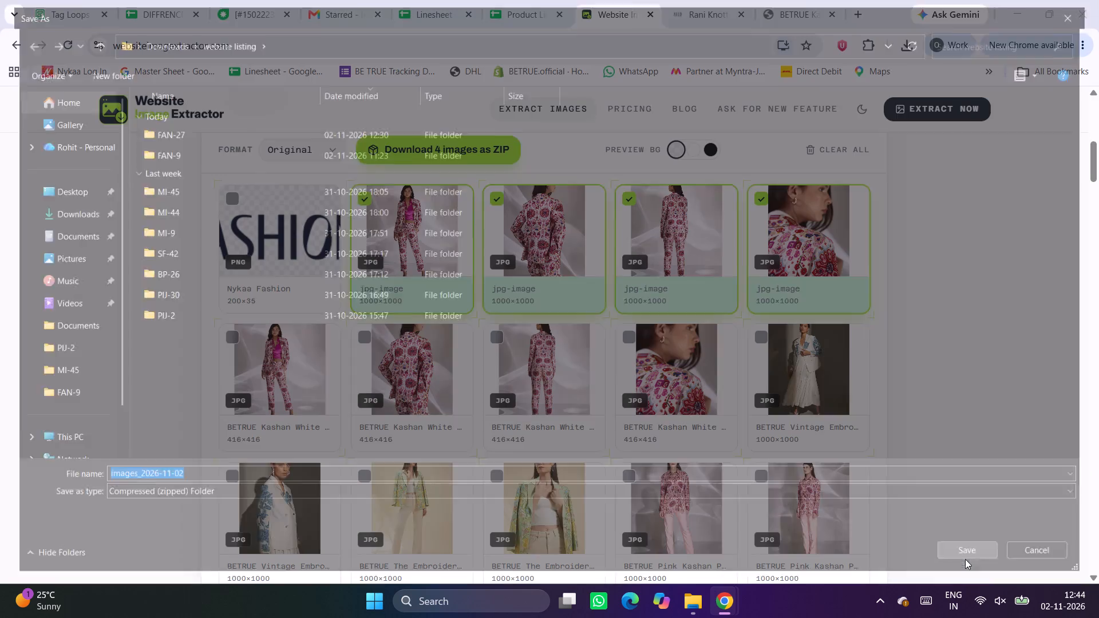
In File Explorer, extract the images_2026-11-02 ZIP within the website listing folder and delete the archive.
{"action": "left_click", "coordinate": [701, 601]}
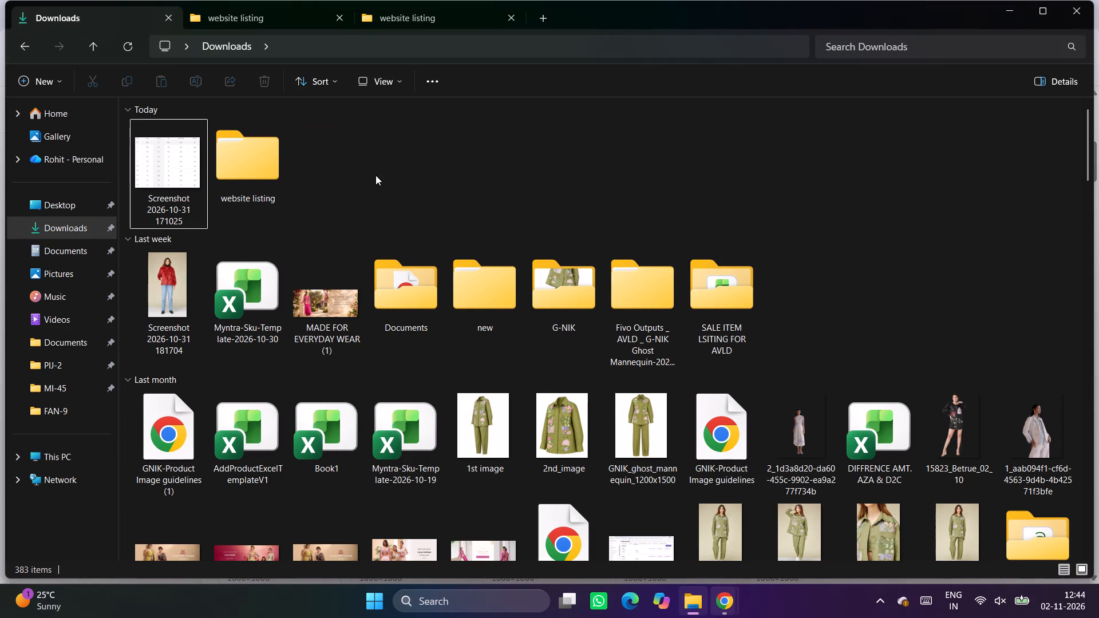
{"action": "double_click", "coordinate": [265, 160]}
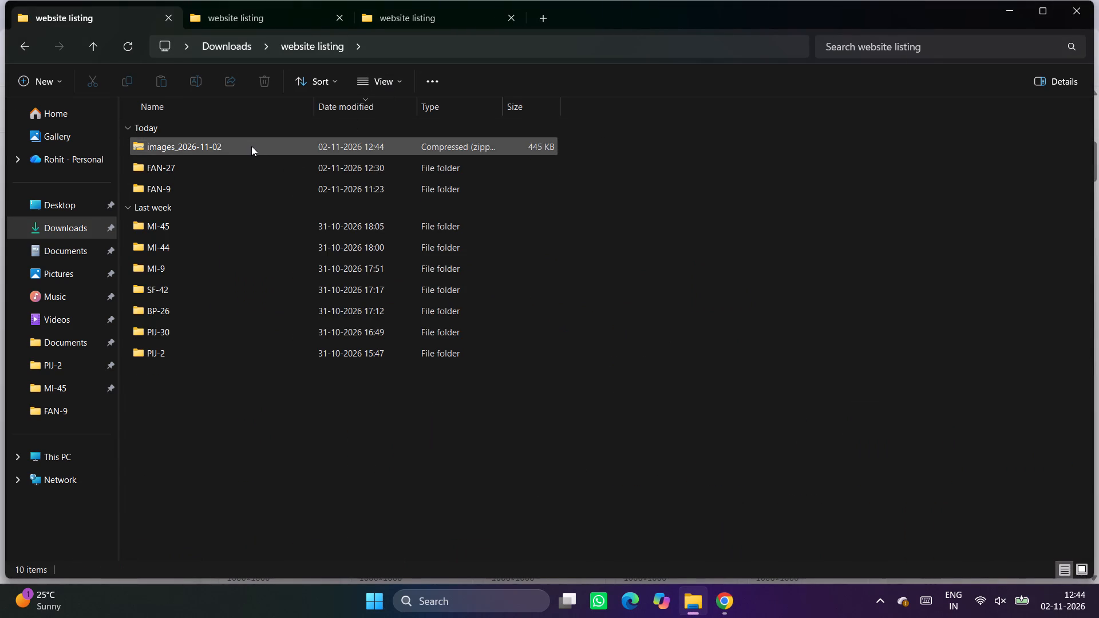
{"action": "left_click", "coordinate": [251, 146]}
{"action": "left_click", "coordinate": [442, 73]}
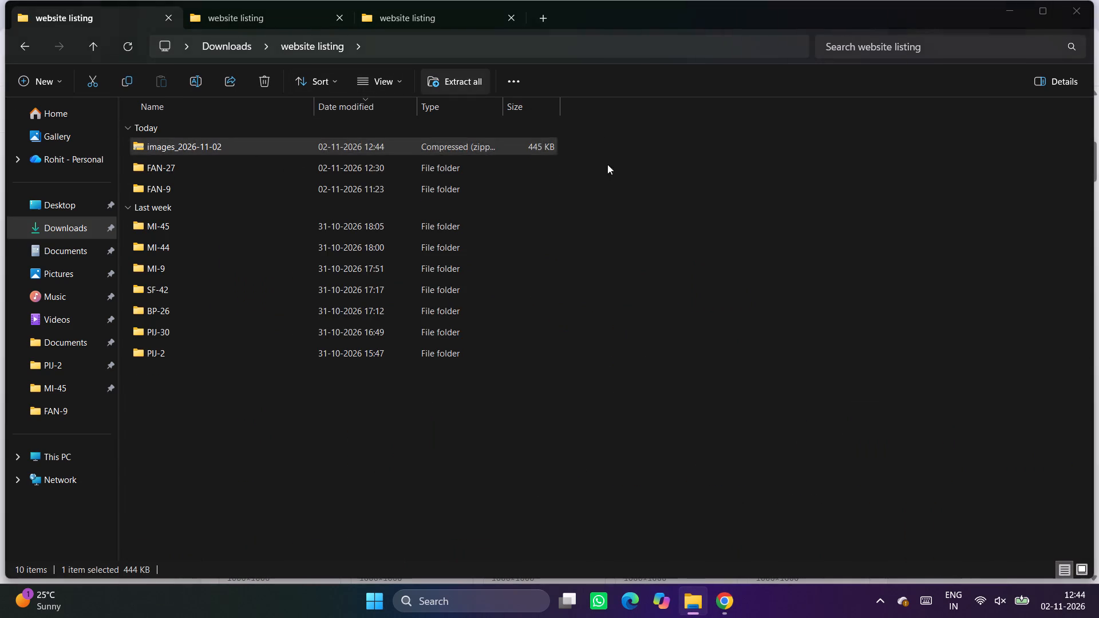
{"action": "left_click", "coordinate": [669, 443]}
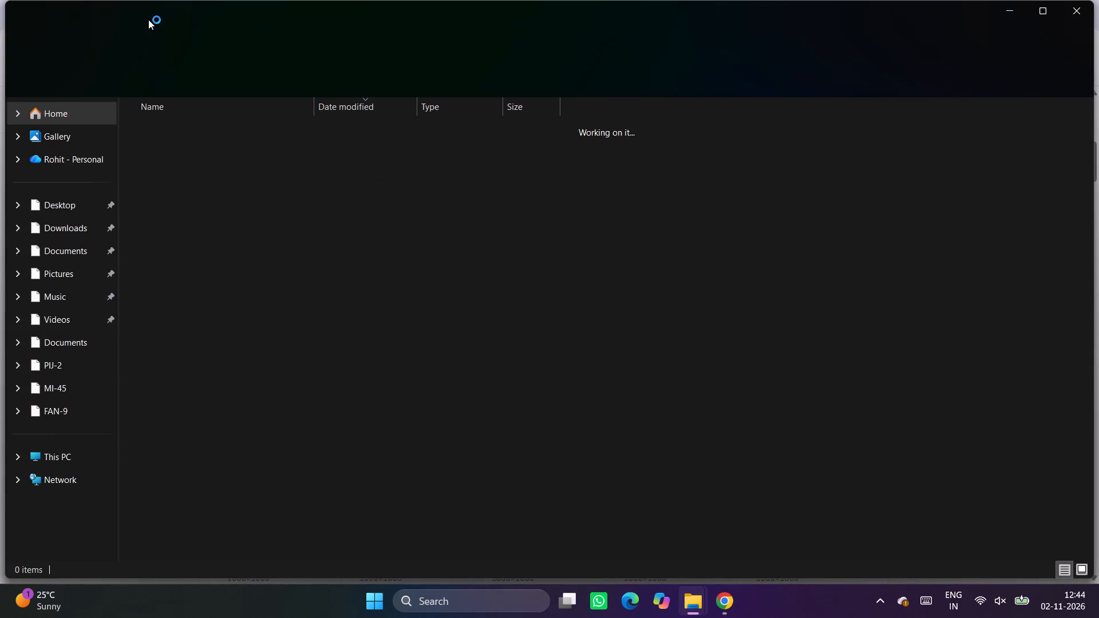
{"action": "left_click", "coordinate": [173, 25]}
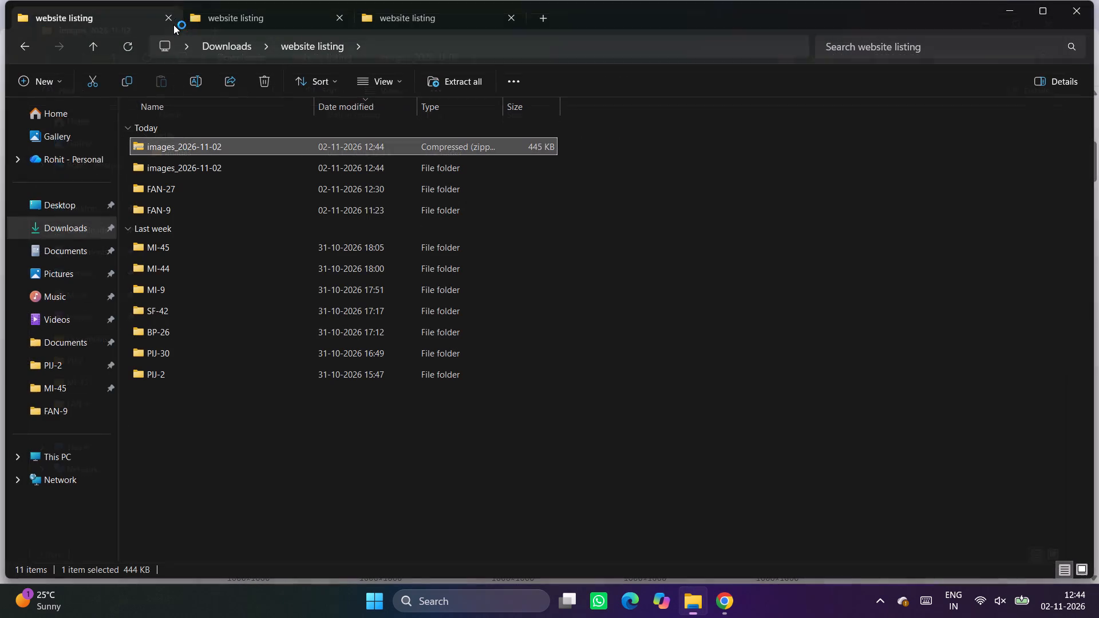
{"action": "left_click", "coordinate": [266, 75]}
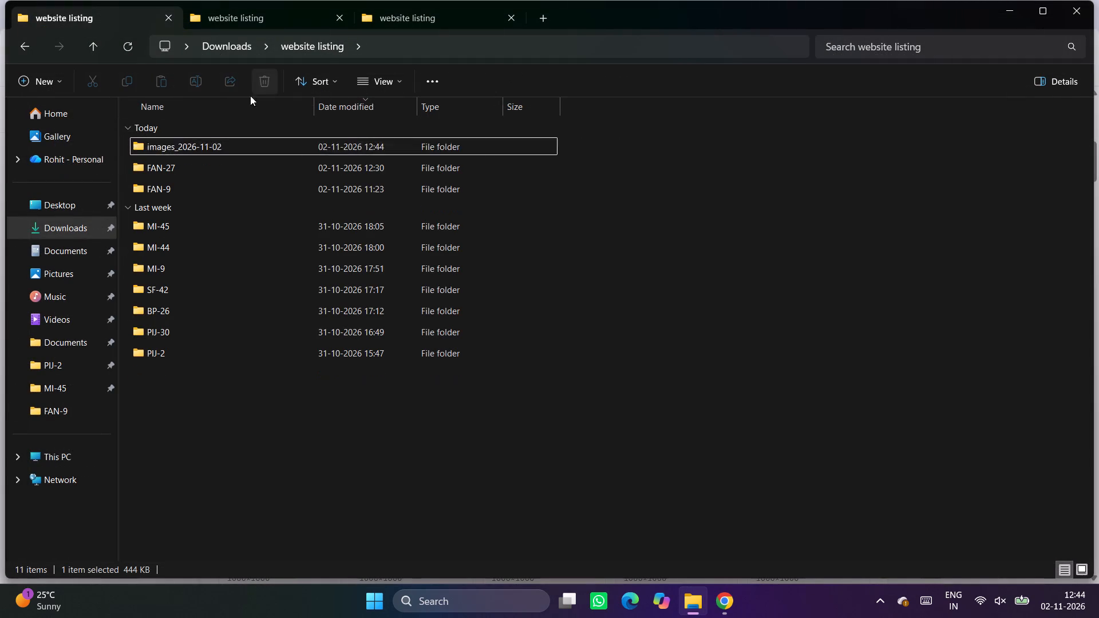
Move the four extracted JPG images into a new folder named AN-4 inside website listing.
{"action": "double_click", "coordinate": [220, 154]}
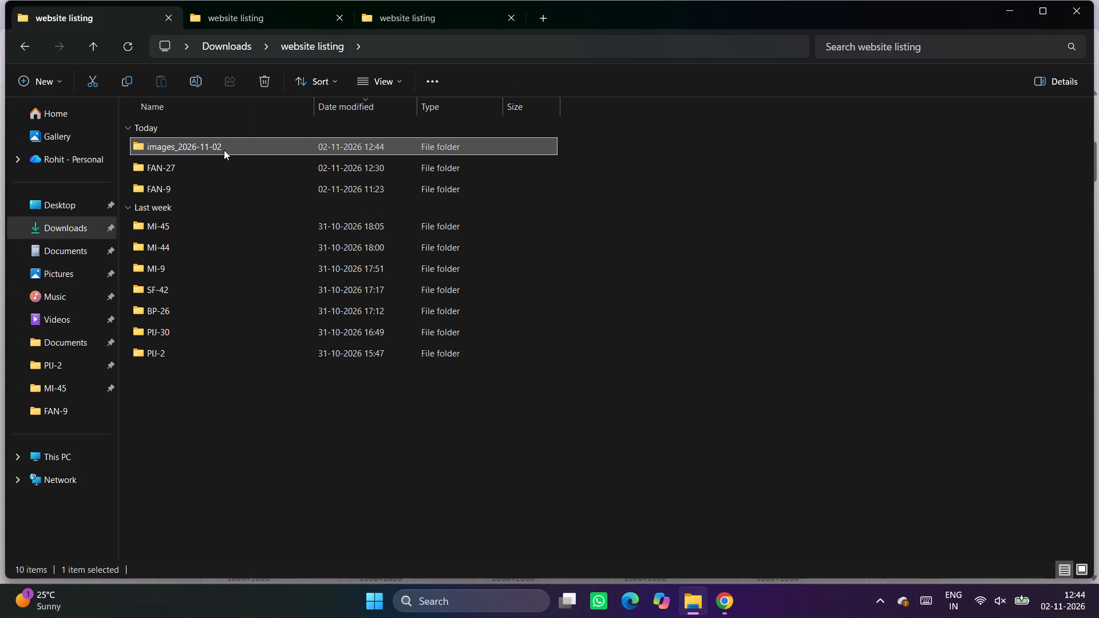
{"action": "double_click", "coordinate": [224, 150]}
{"action": "double_click", "coordinate": [236, 145]}
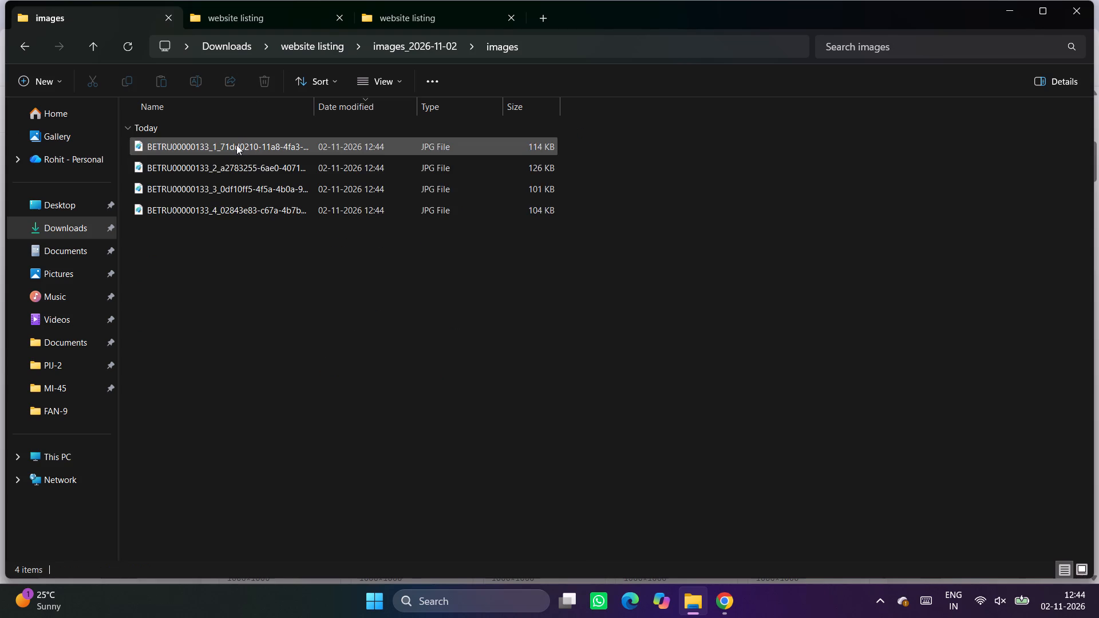
{"action": "key", "text": "ctrl+a"}
{"action": "key", "text": "ctrl+x"}
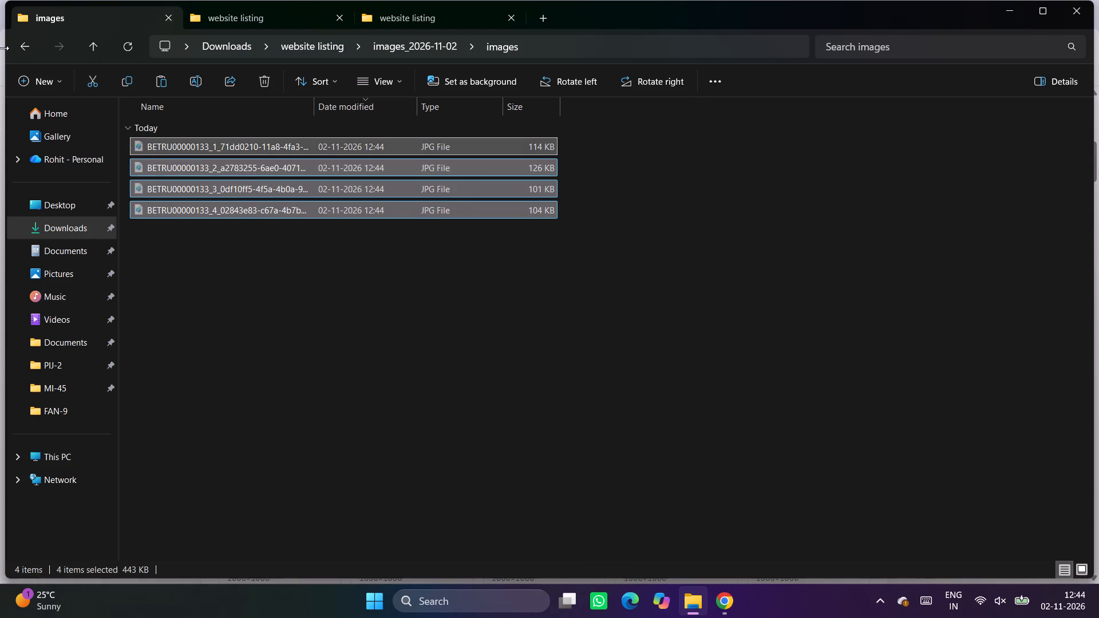
{"action": "left_click", "coordinate": [12, 47]}
{"action": "left_click", "coordinate": [22, 45]}
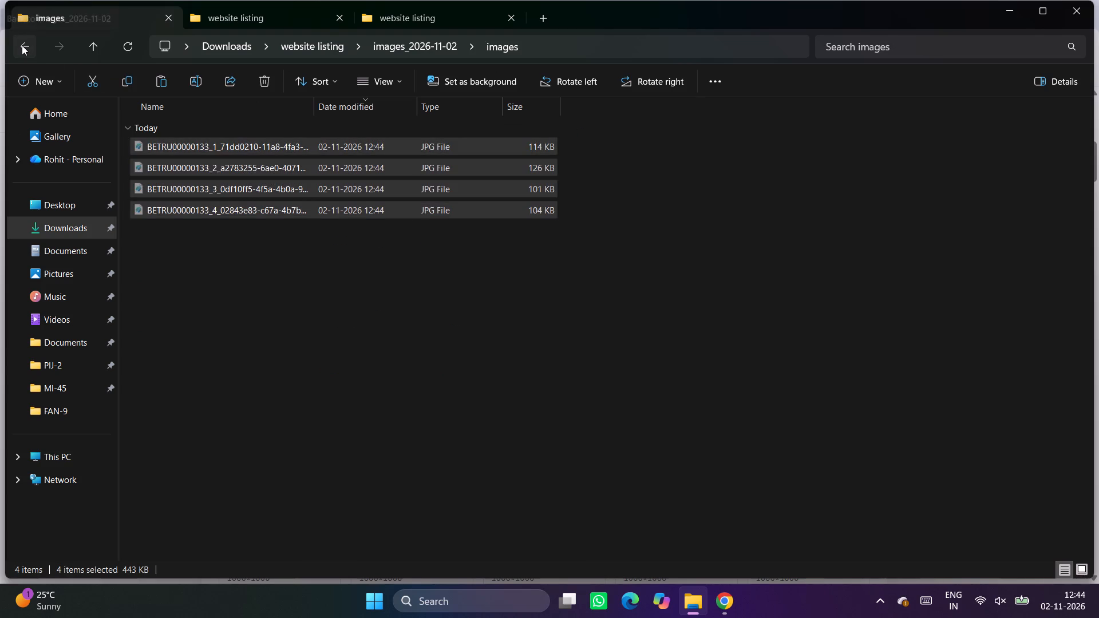
{"action": "left_click", "coordinate": [22, 45]}
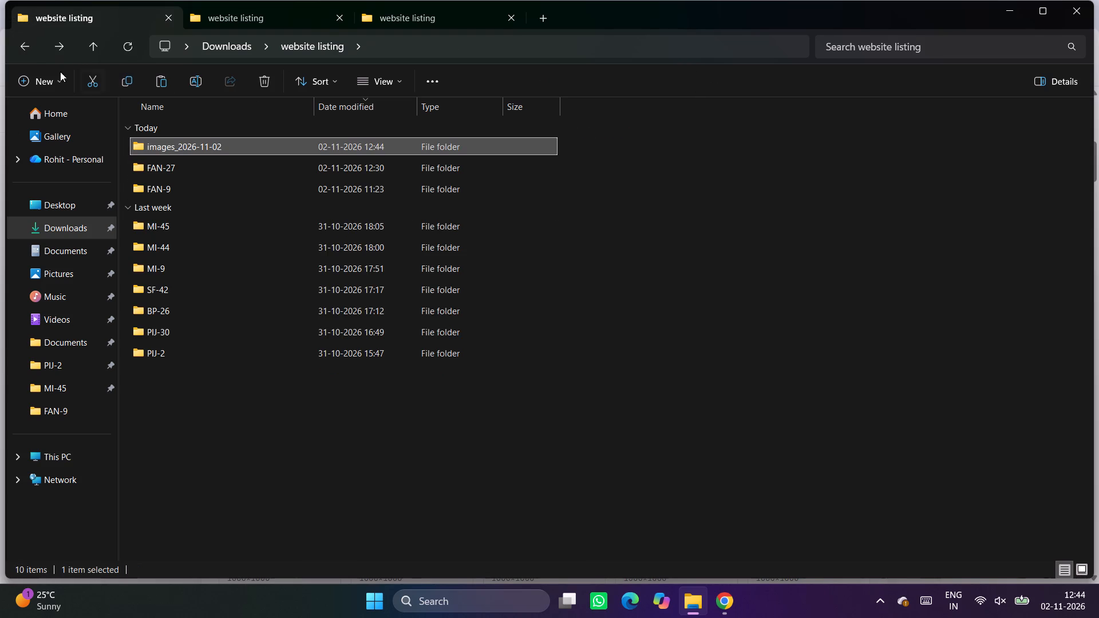
{"action": "left_click", "coordinate": [36, 83]}
{"action": "left_click", "coordinate": [100, 120]}
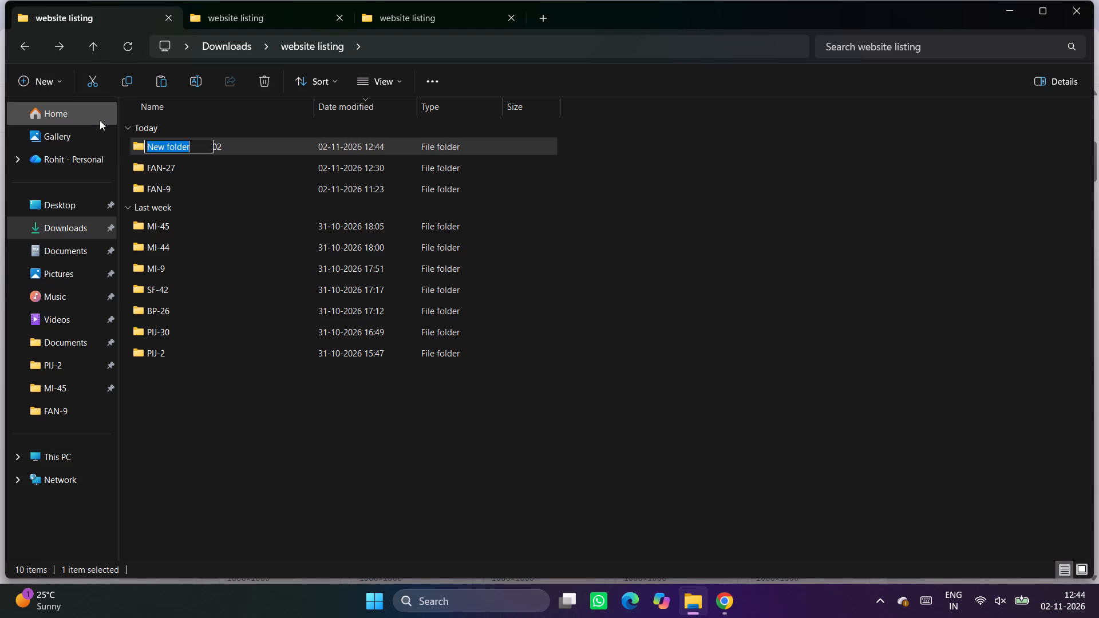
{"action": "type", "text": "AN-4"}
{"action": "key", "text": "Return"}
{"action": "key", "text": "Return"}
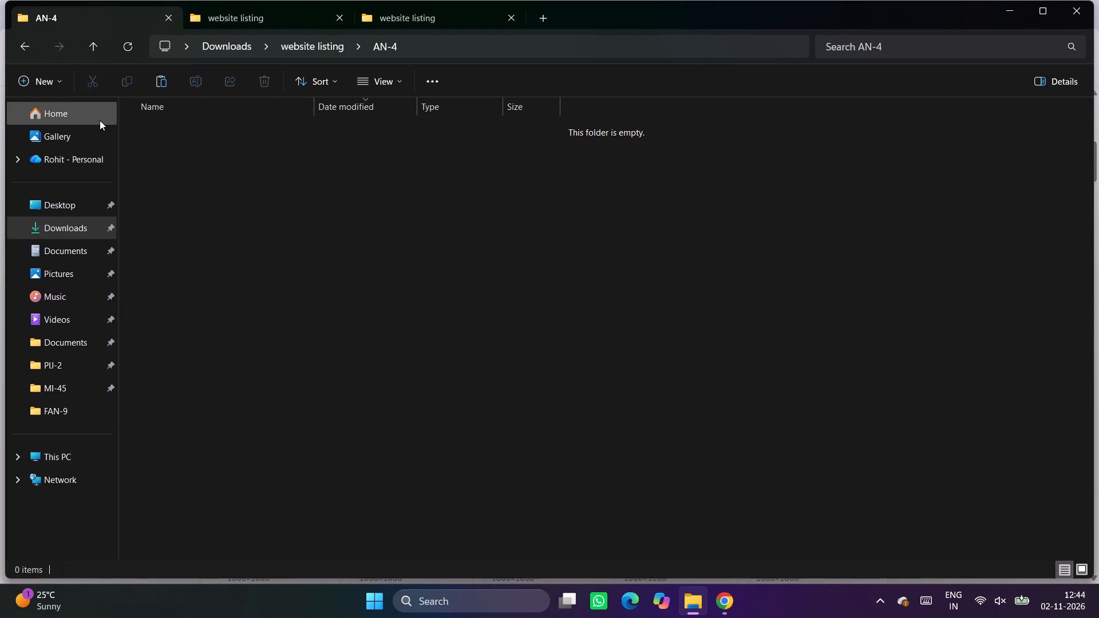
{"action": "key", "text": "ctrl+v"}
Delete the leftover images_2026-11-02 folder from website listing.
{"action": "left_click", "coordinate": [33, 51]}
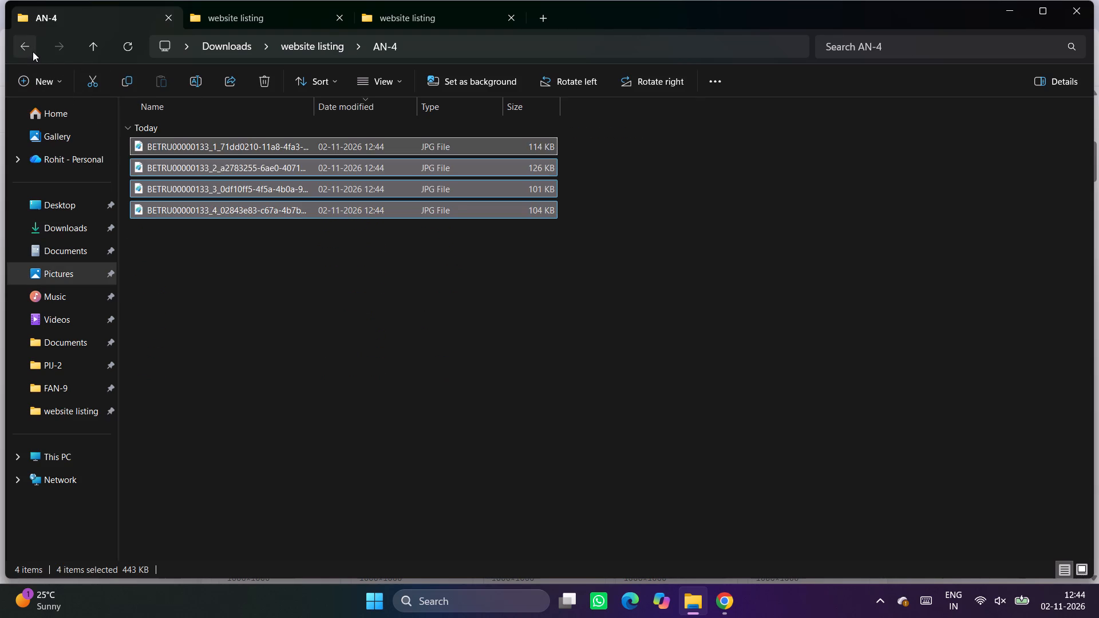
{"action": "left_click", "coordinate": [206, 171]}
{"action": "key", "text": "Delete"}
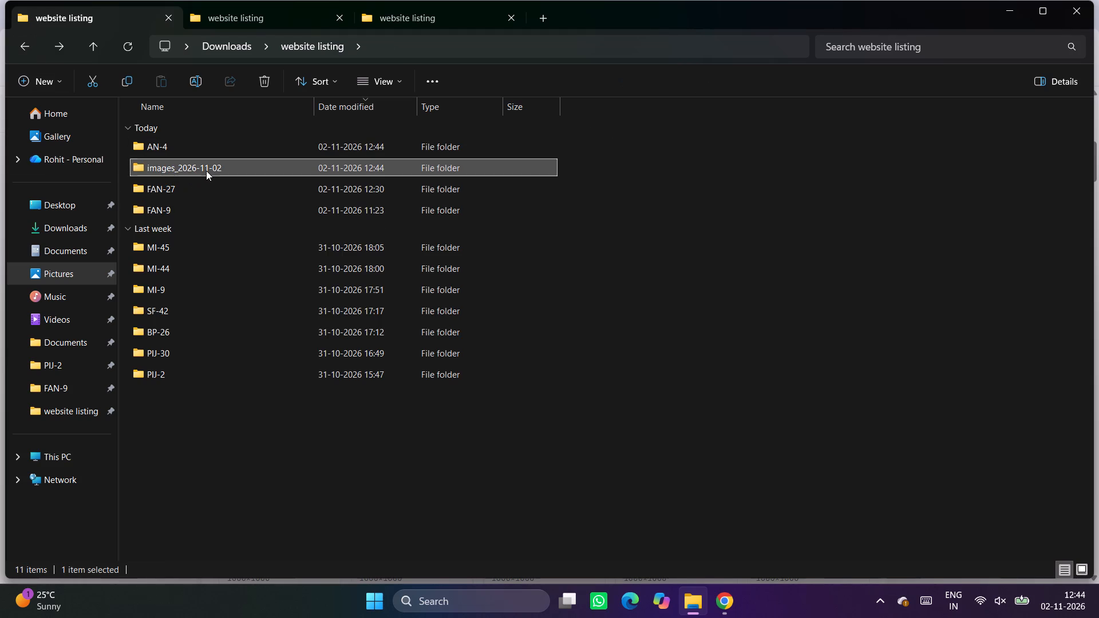
Switch to Chrome and review the AN-4 blazer row across the columns of the Product Listing Sheet.
{"action": "left_click", "coordinate": [730, 600]}
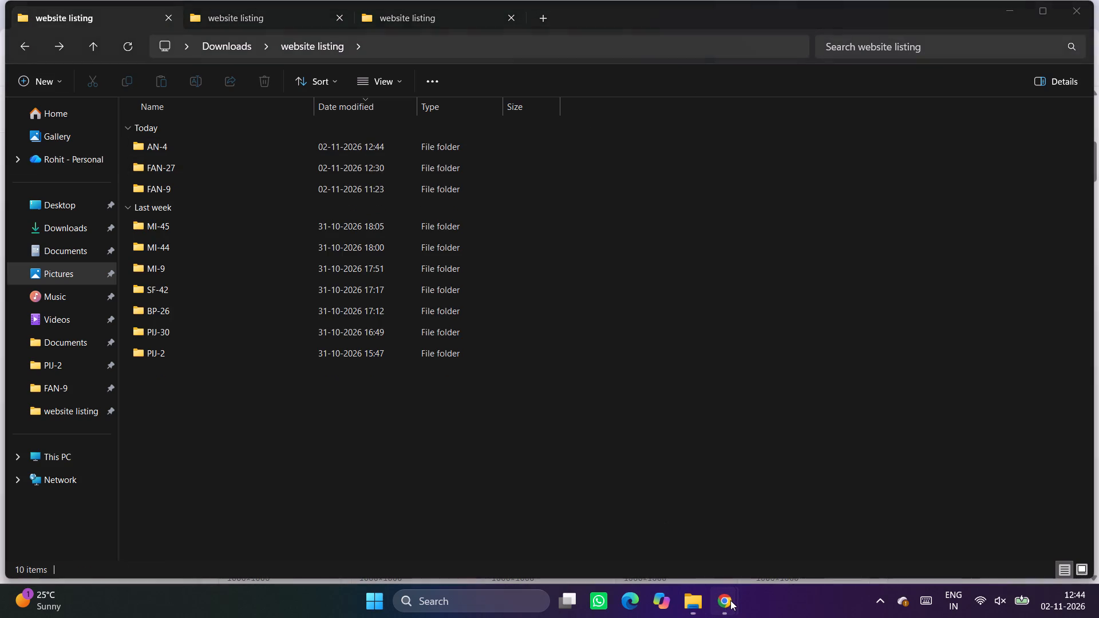
{"action": "left_click", "coordinate": [698, 538]}
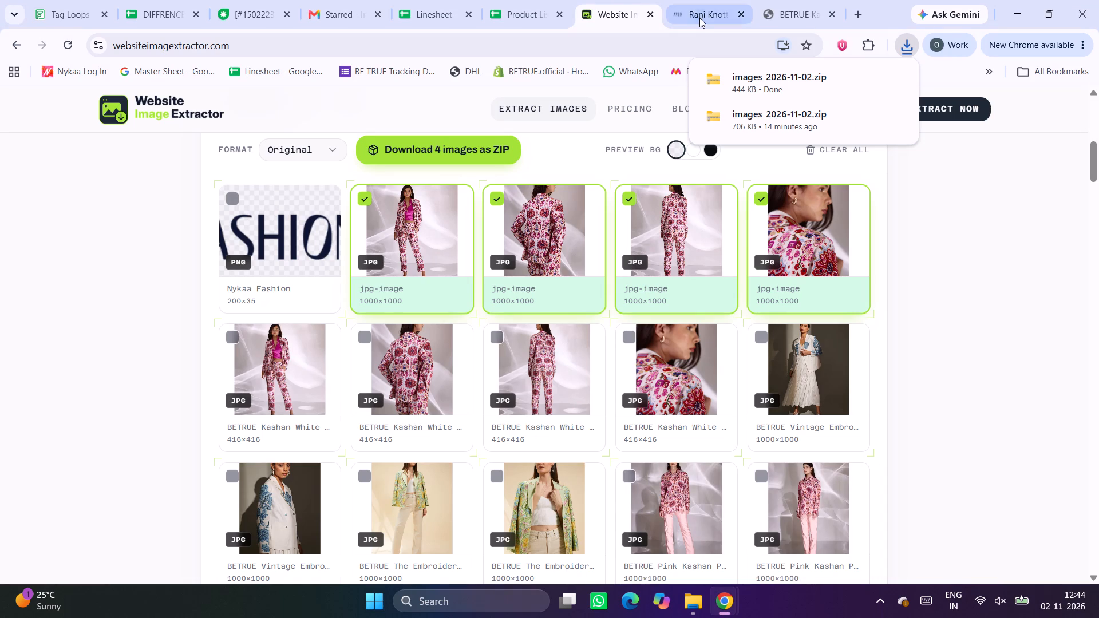
{"action": "left_click", "coordinate": [699, 18]}
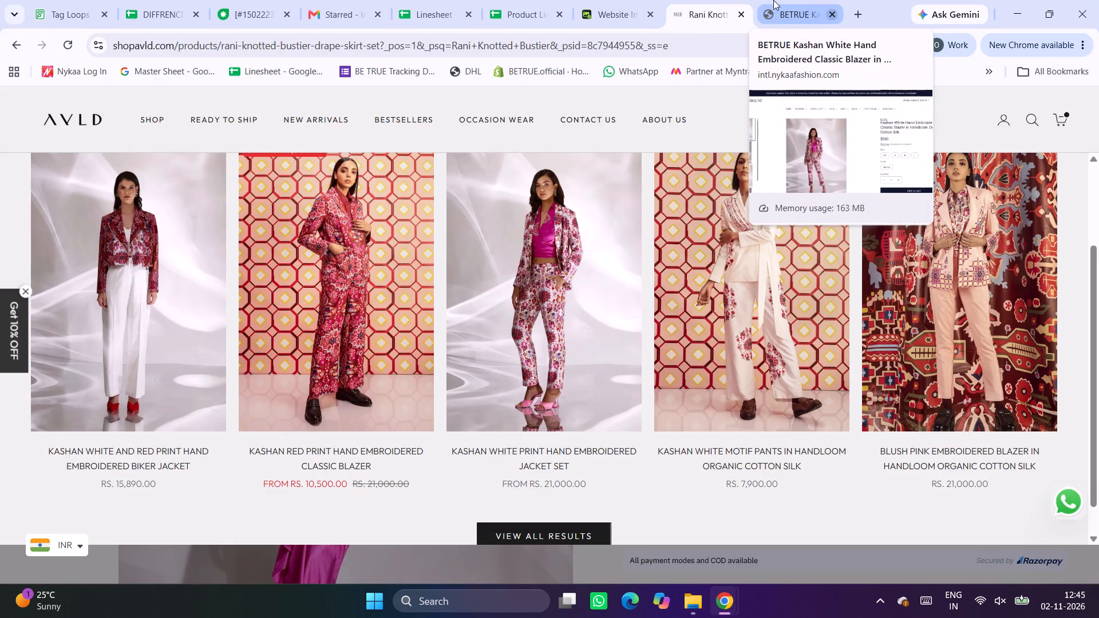
{"action": "left_click", "coordinate": [835, 21]}
{"action": "left_click", "coordinate": [495, 0]}
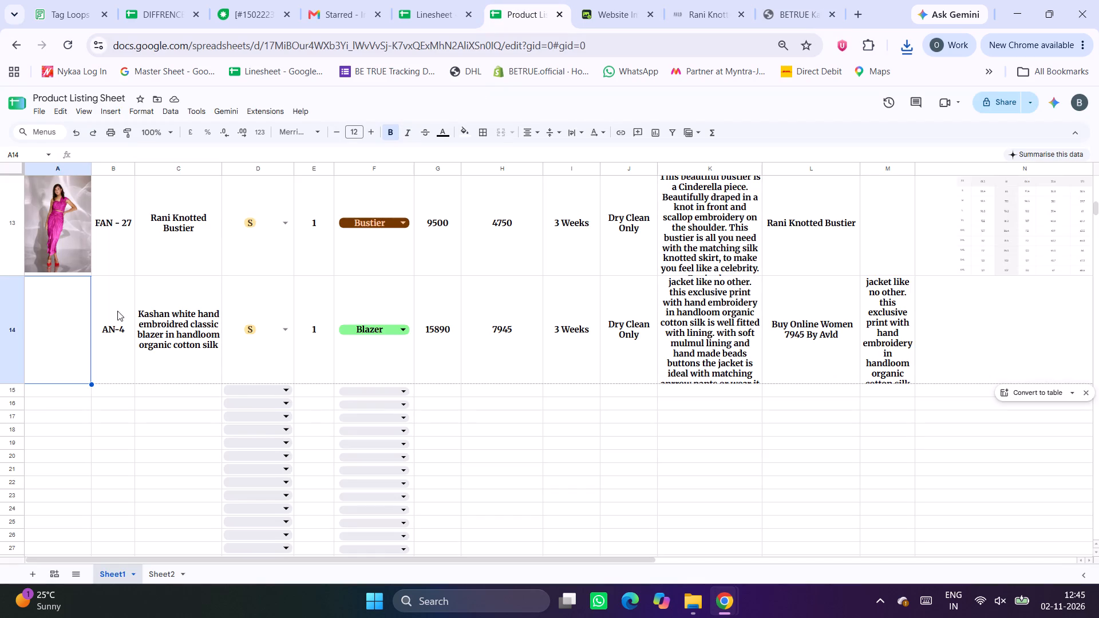
{"action": "scroll", "coordinate": [853, 368], "scroll_direction": "left", "scroll_amount": 3}
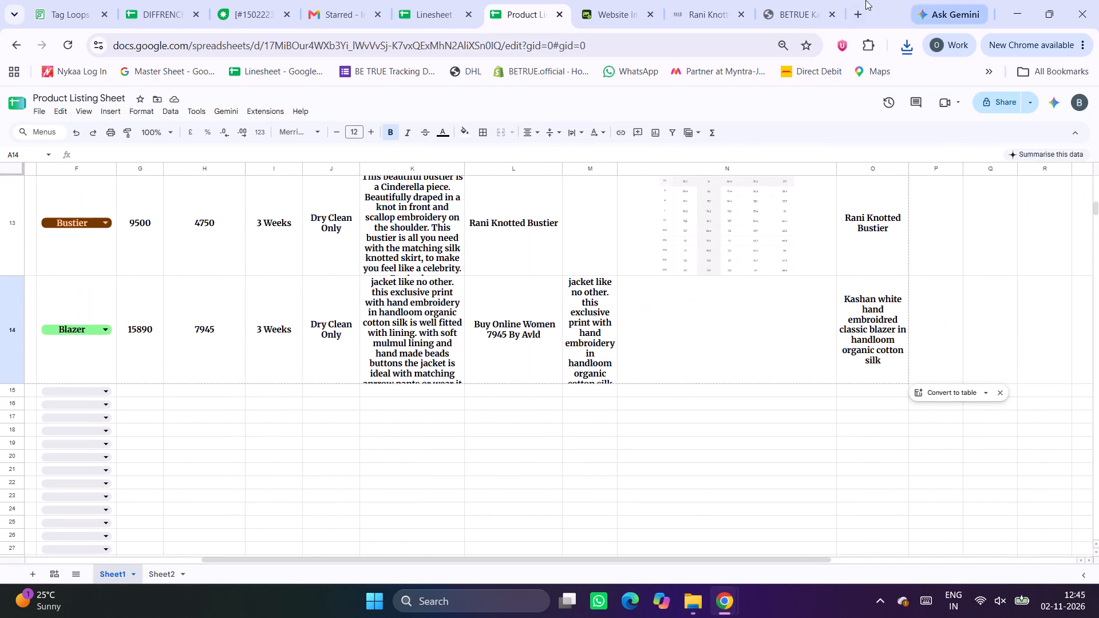
Examine the Kashan White blazer's Nykaa Fashion page, with size XS chosen, through its options, product details and shipping sections.
{"action": "left_click", "coordinate": [812, 0]}
{"action": "left_click", "coordinate": [740, 154]}
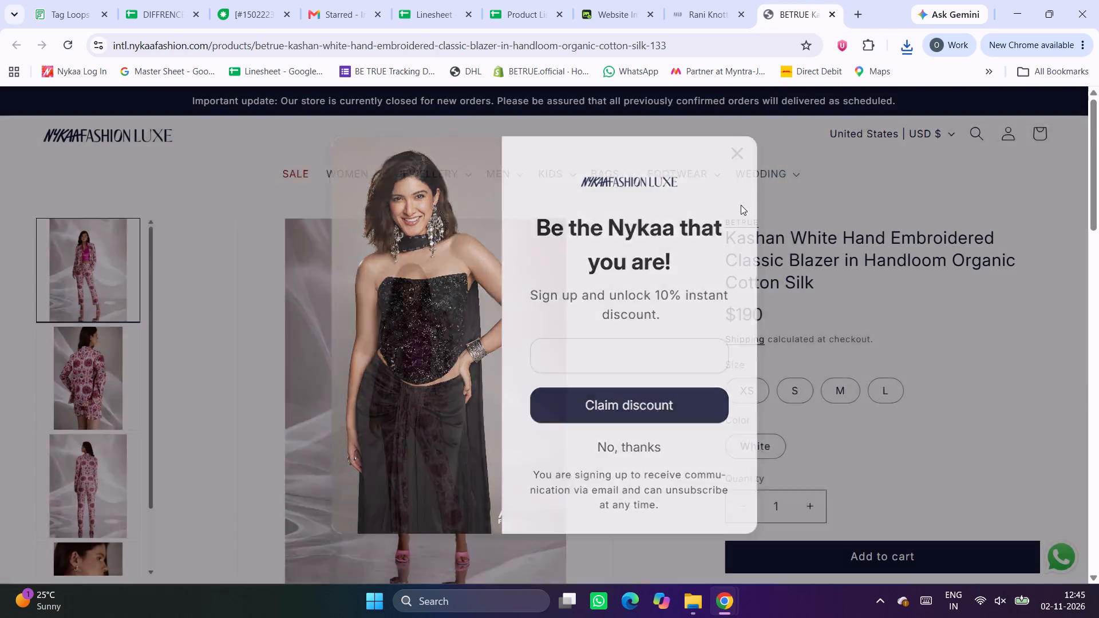
{"action": "scroll", "coordinate": [926, 455], "scroll_direction": "down", "scroll_amount": 2}
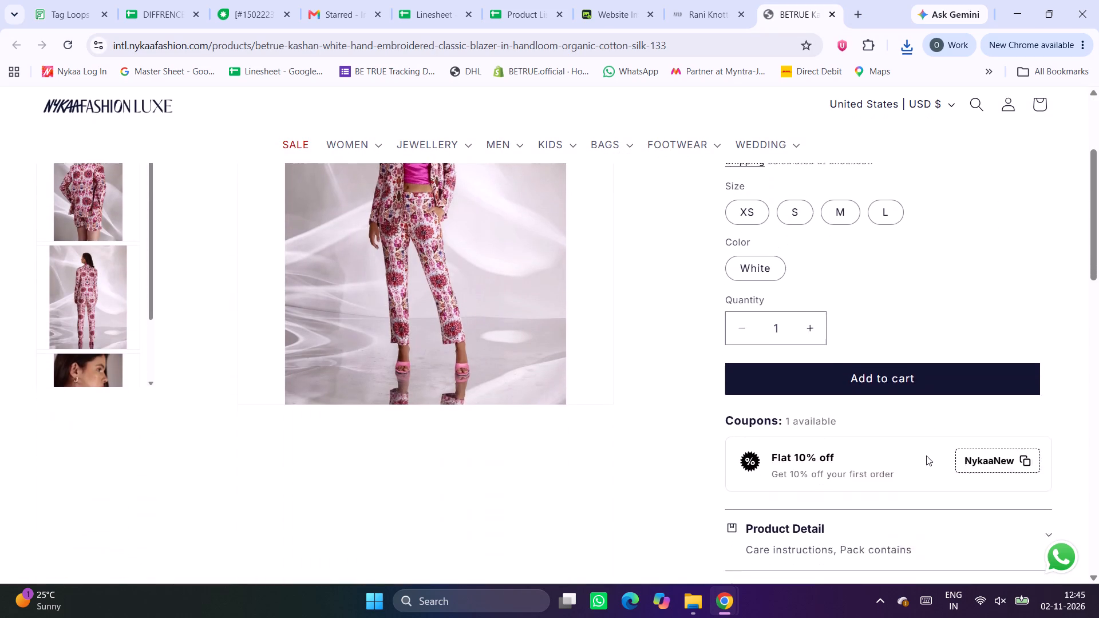
{"action": "scroll", "coordinate": [926, 455], "scroll_direction": "down", "scroll_amount": 1}
{"action": "scroll", "coordinate": [883, 400], "scroll_direction": "up", "scroll_amount": 2}
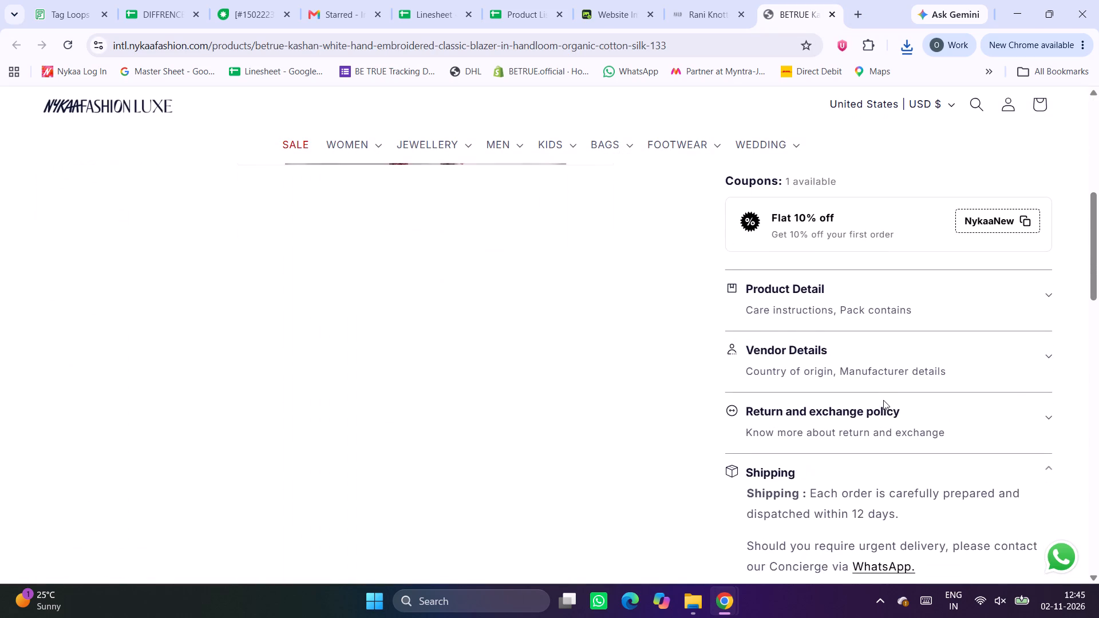
{"action": "scroll", "coordinate": [883, 400], "scroll_direction": "up", "scroll_amount": 1}
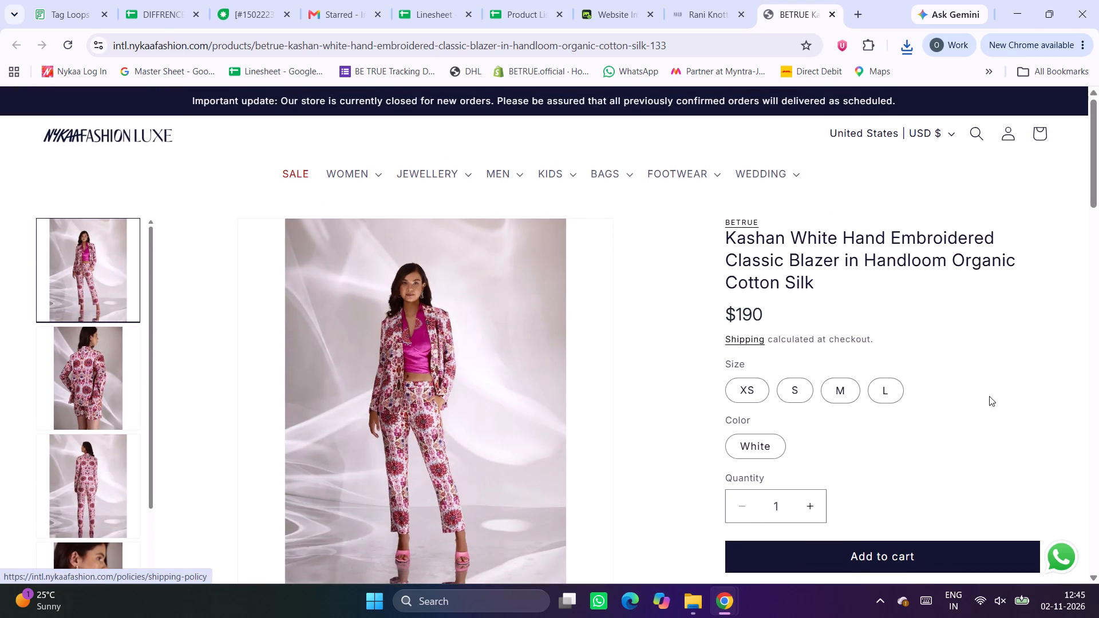
{"action": "scroll", "coordinate": [930, 462], "scroll_direction": "left", "scroll_amount": 2}
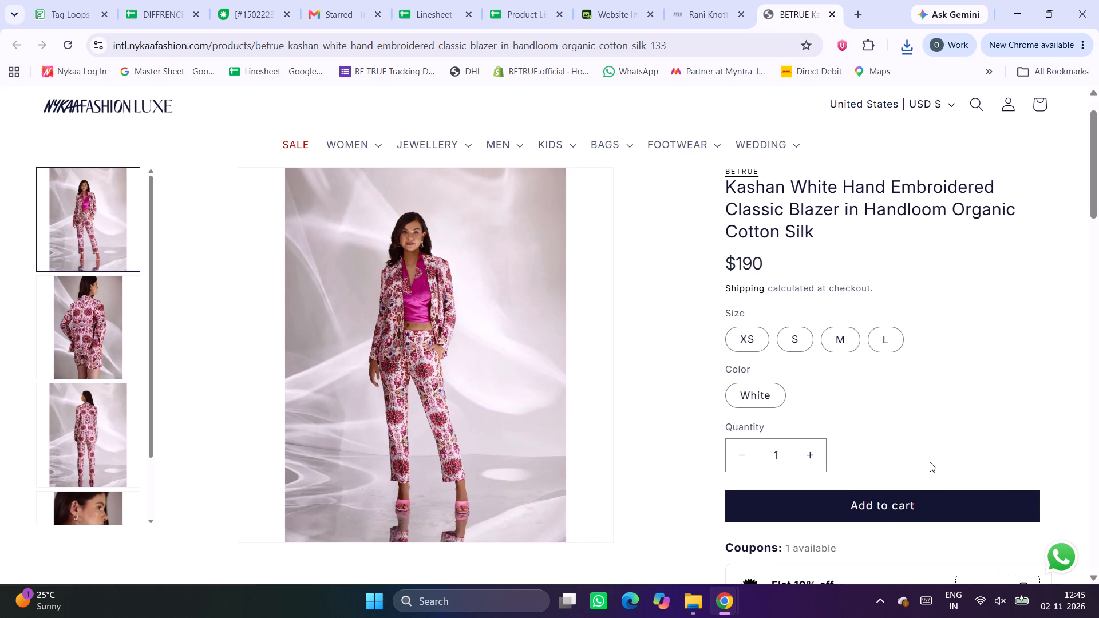
{"action": "left_click", "coordinate": [745, 339]}
{"action": "scroll", "coordinate": [896, 411], "scroll_direction": "down", "scroll_amount": 5}
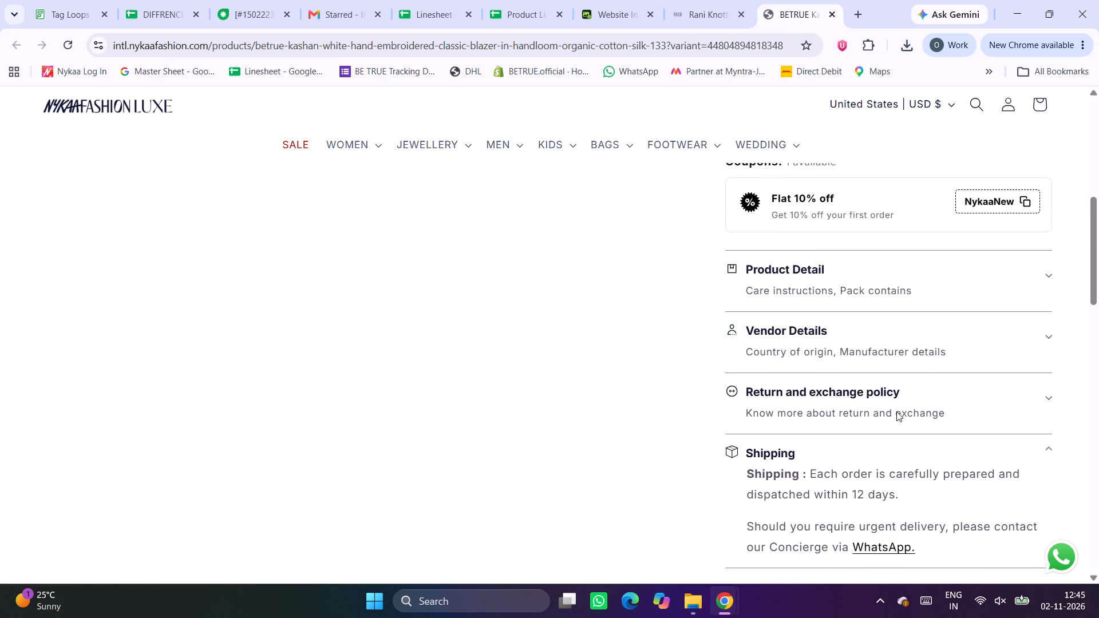
{"action": "scroll", "coordinate": [896, 411], "scroll_direction": "down", "scroll_amount": 3}
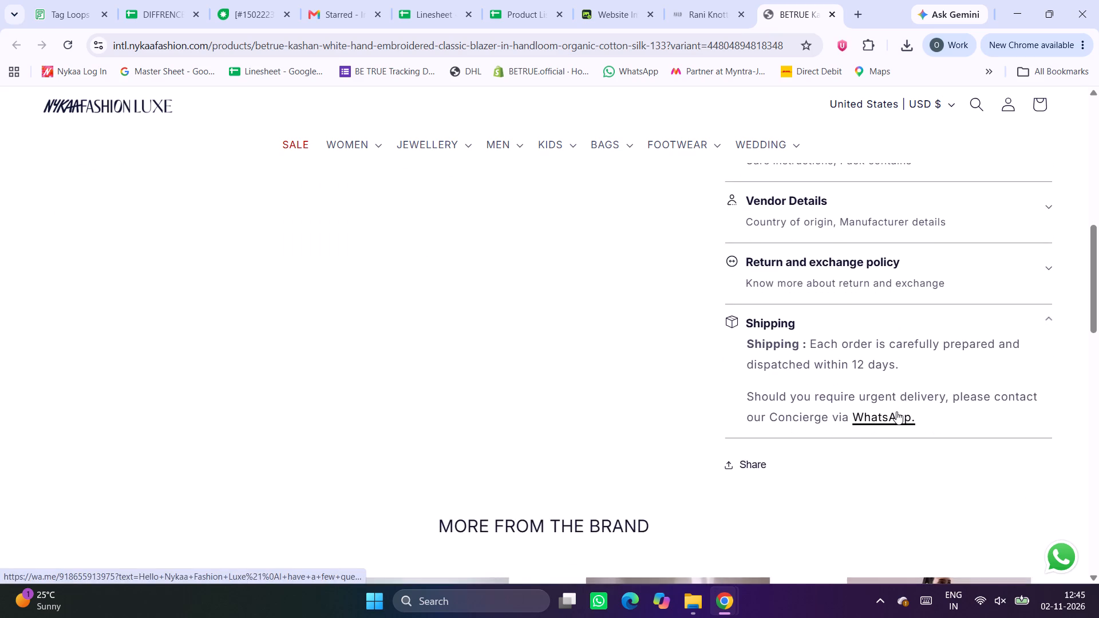
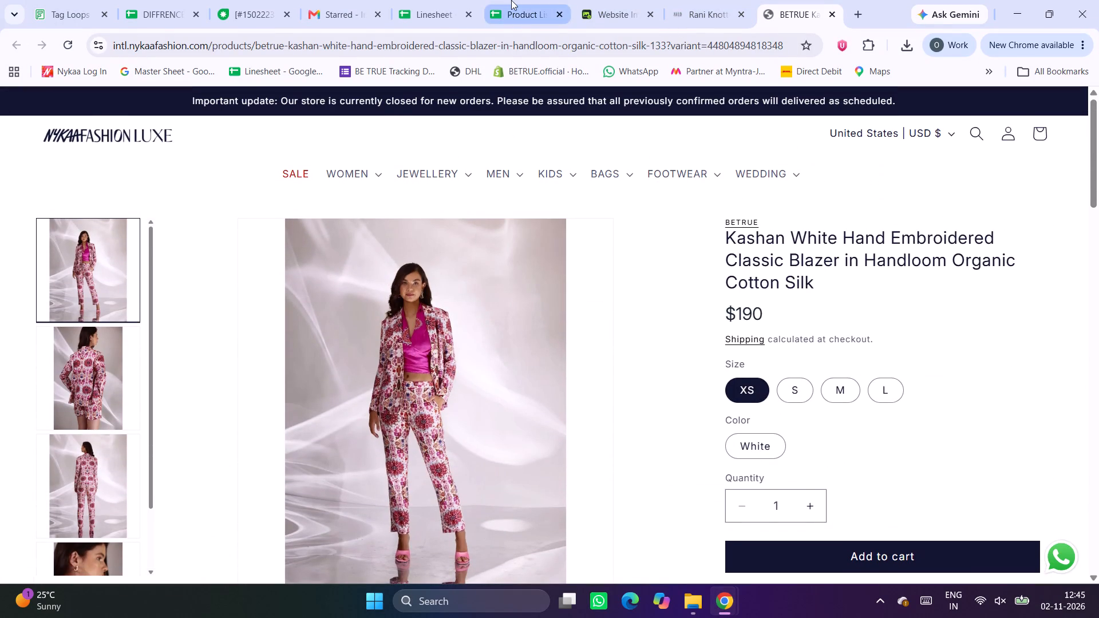
Search Google for the AN-4 product name copied from the Product Listing Sheet, replacing the blazer's Nykaa Fashion page.
{"action": "scroll", "coordinate": [313, 360], "scroll_direction": "right", "scroll_amount": 7}
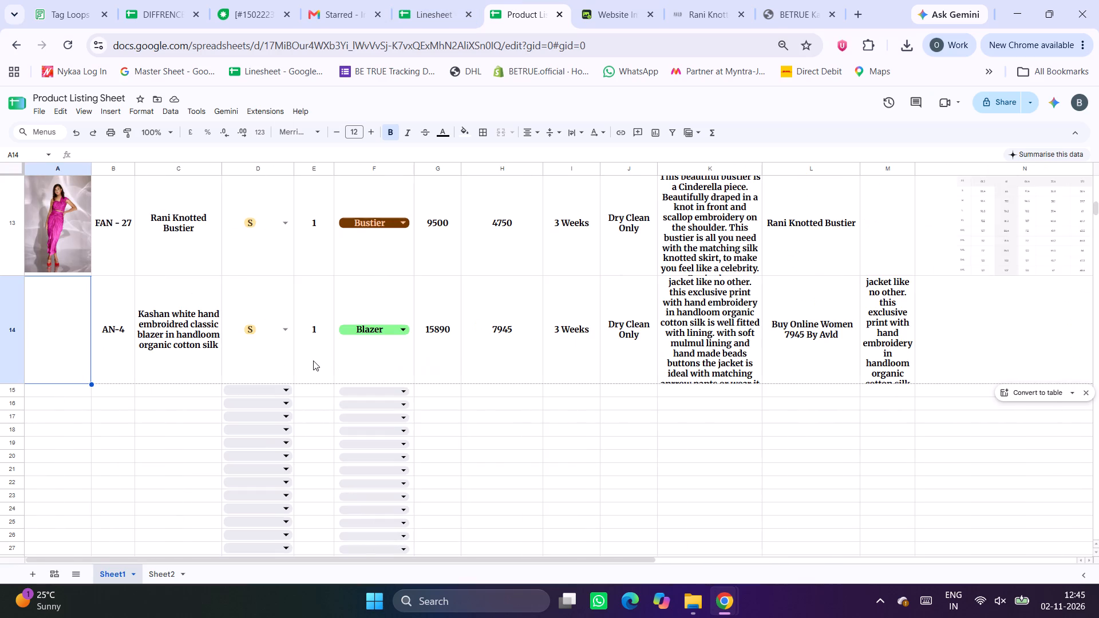
{"action": "left_click", "coordinate": [147, 338]}
{"action": "key", "text": "ctrl+c"}
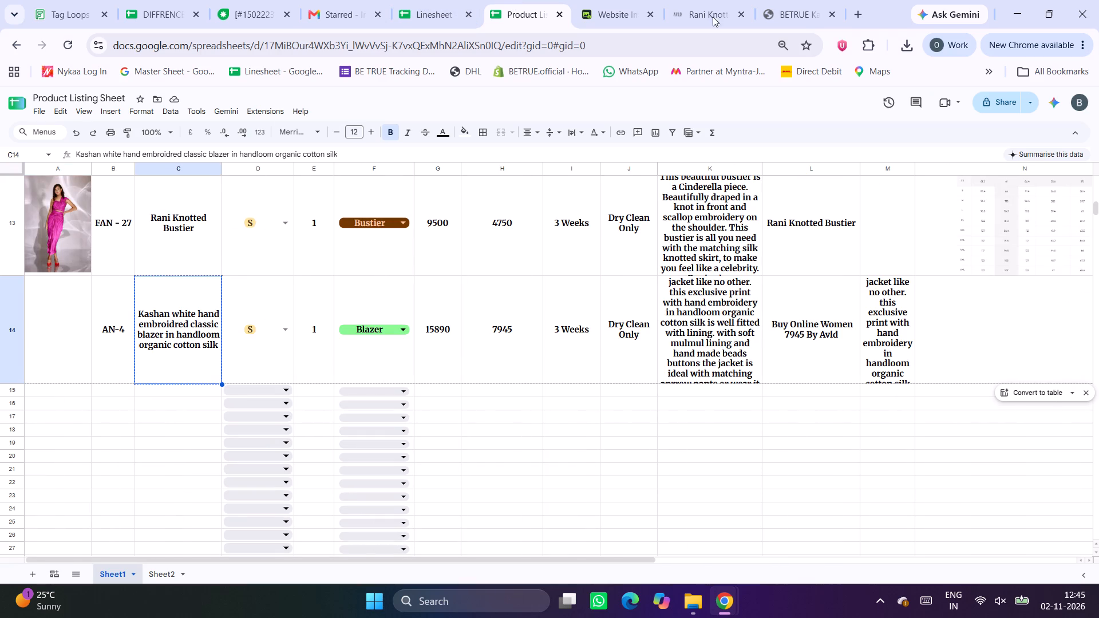
{"action": "left_click", "coordinate": [765, 0]}
{"action": "left_click", "coordinate": [397, 50]}
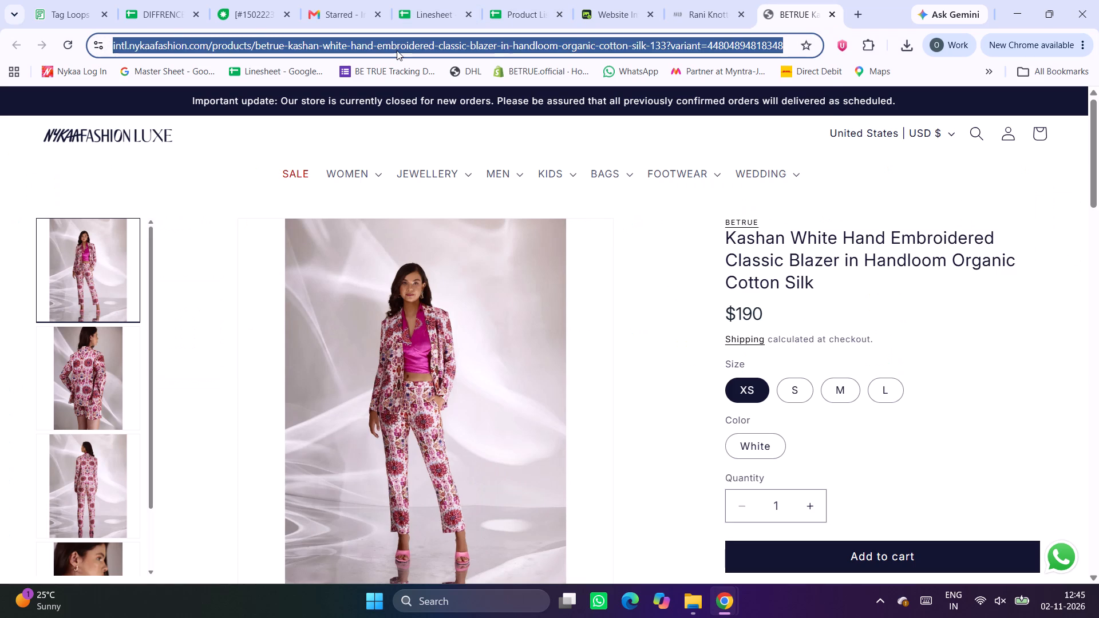
{"action": "key", "text": "ctrl+v"}
{"action": "key", "text": "ctrl+Return"}
Upload a blazer photo from the AN-4 folder inside website listing into cell A14 of the Product Listing Sheet.
{"action": "left_click", "coordinate": [512, 0]}
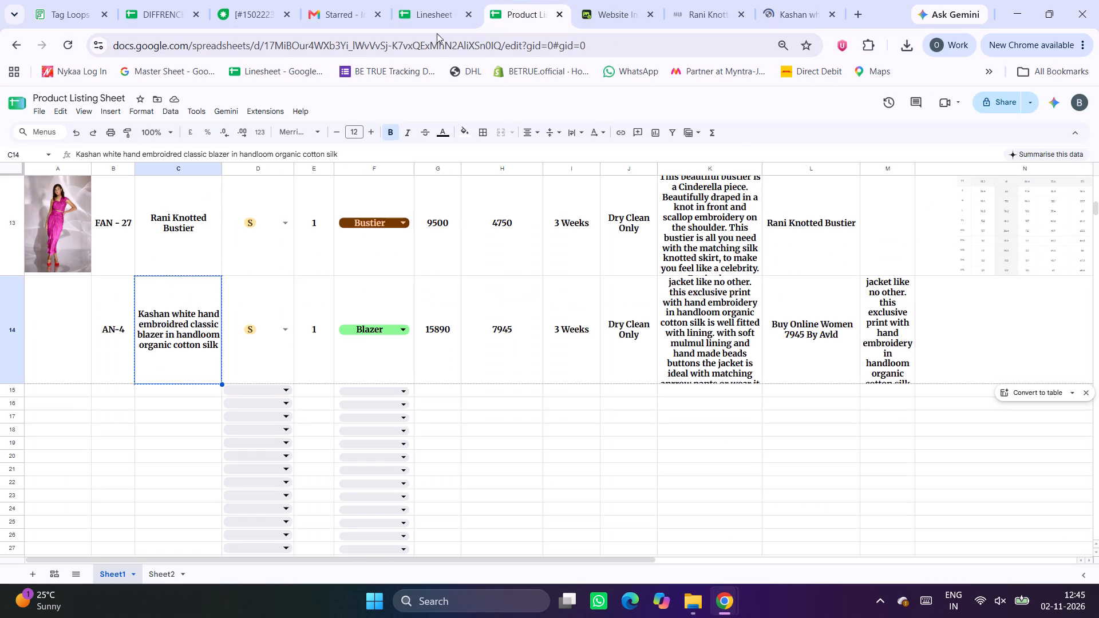
{"action": "left_click", "coordinate": [55, 357]}
{"action": "left_click", "coordinate": [116, 114]}
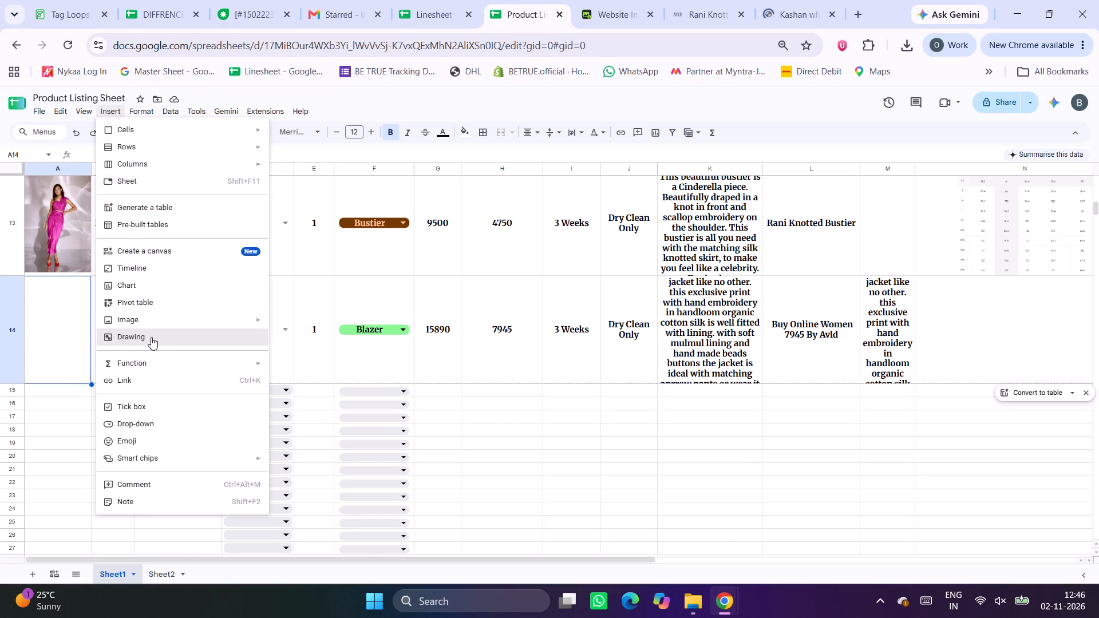
{"action": "left_click", "coordinate": [370, 350]}
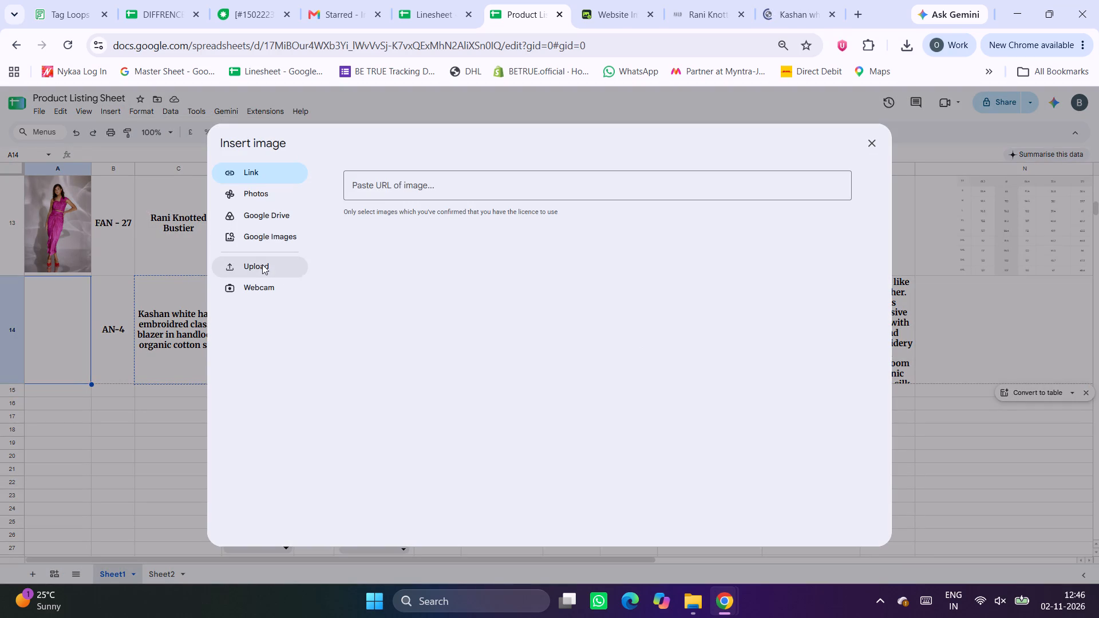
{"action": "left_click", "coordinate": [262, 266]}
{"action": "left_click", "coordinate": [624, 382]}
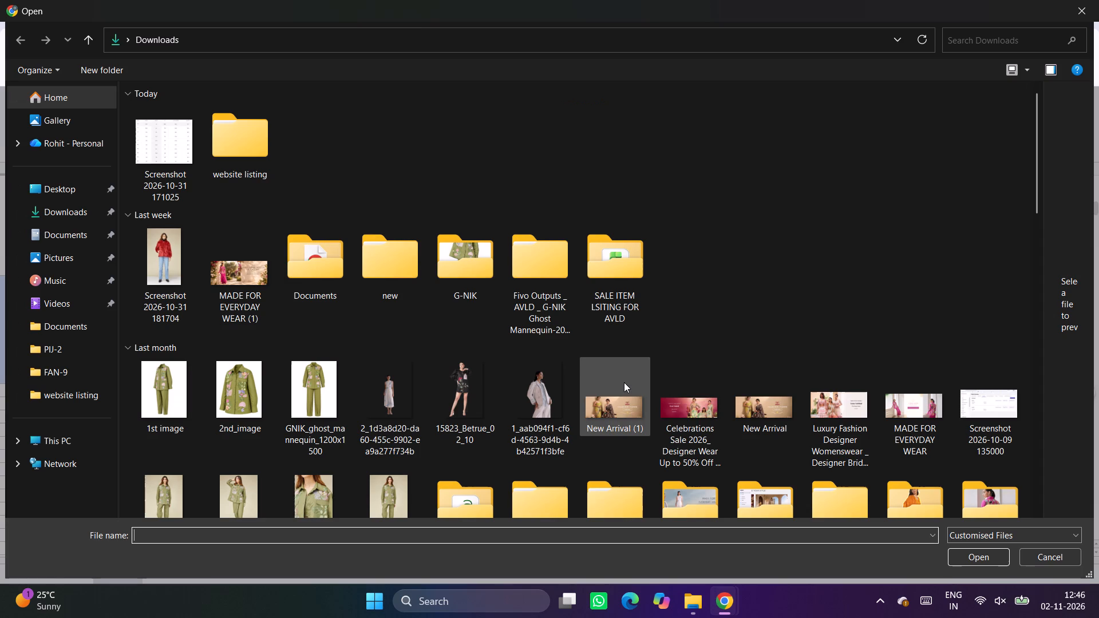
{"action": "double_click", "coordinate": [215, 136]}
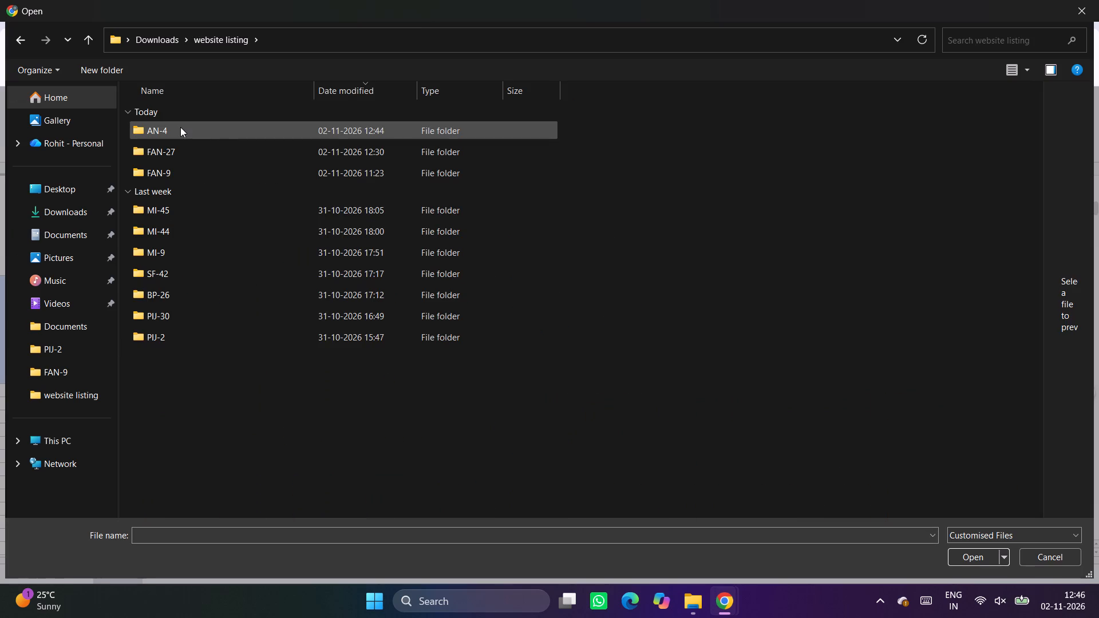
{"action": "double_click", "coordinate": [180, 127]}
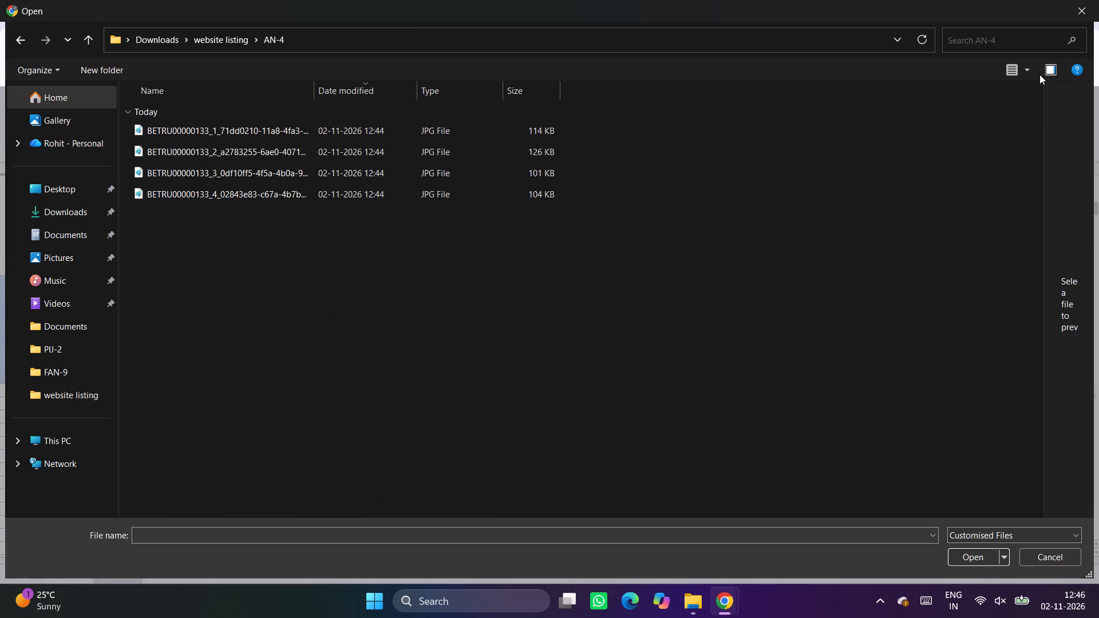
{"action": "left_click", "coordinate": [1027, 68]}
{"action": "left_click", "coordinate": [1037, 10]}
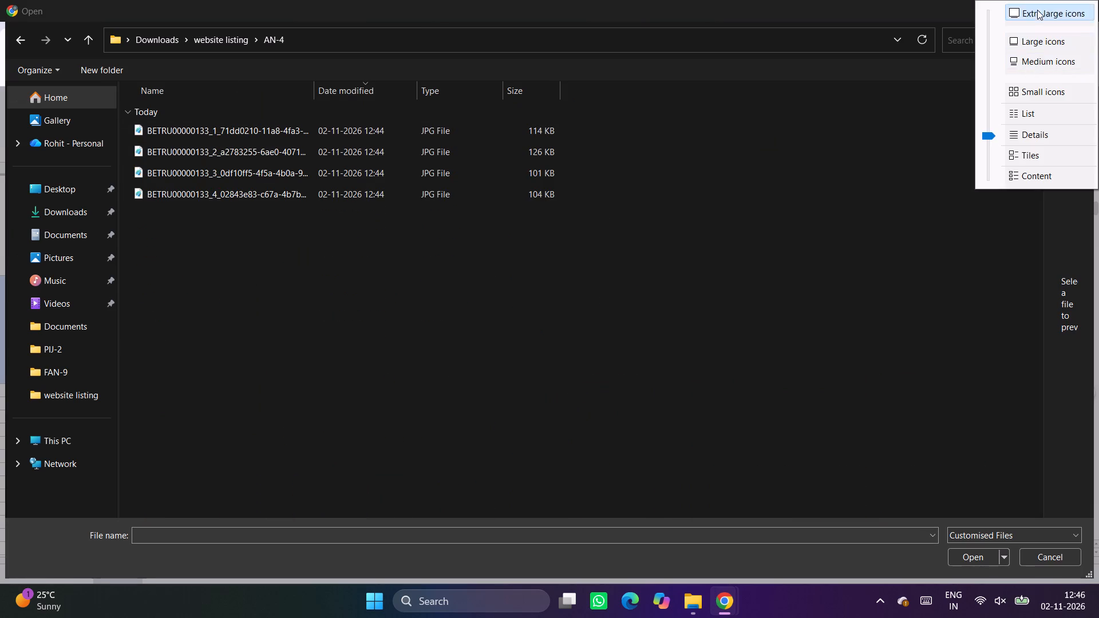
{"action": "double_click", "coordinate": [175, 196]}
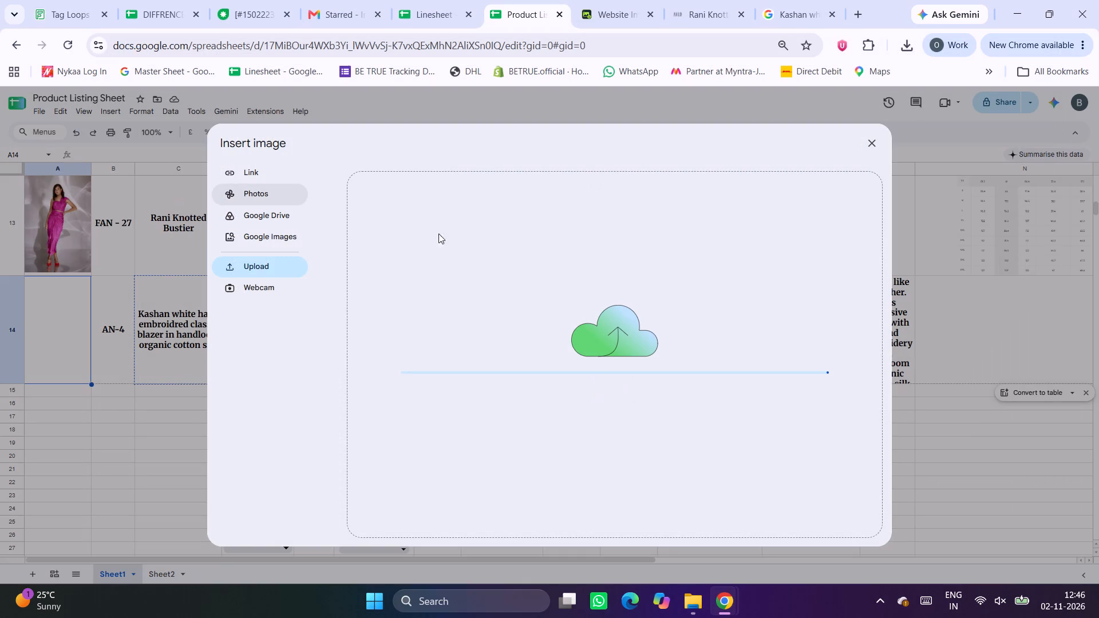
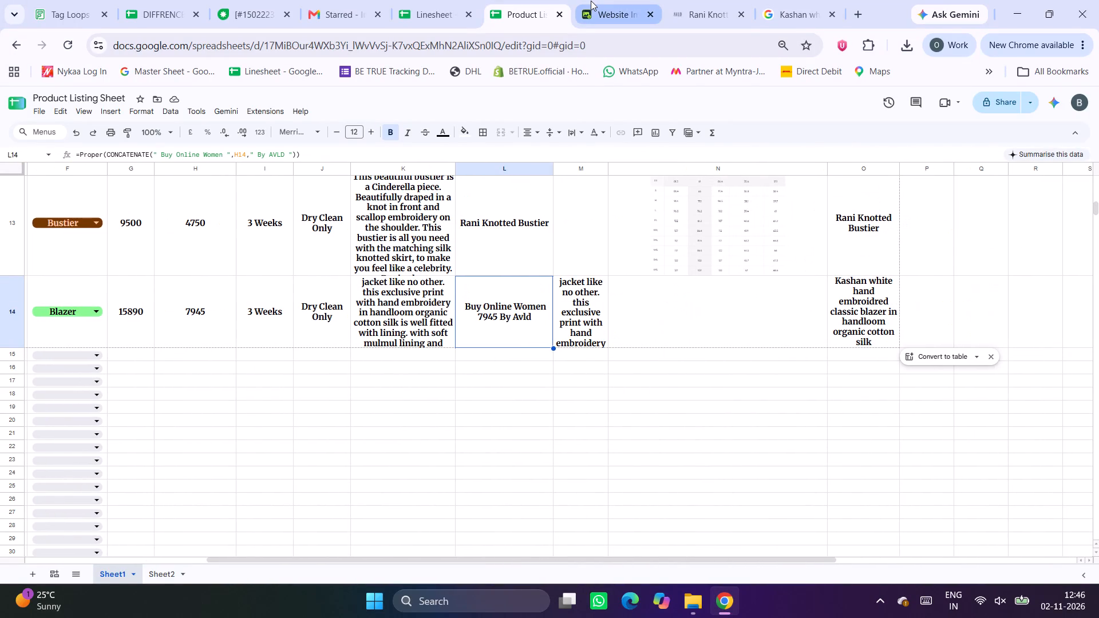
Open the Kashan white blazer's Nykaa Fashion page from the Google results and bring up its full size guide table.
{"action": "left_click", "coordinate": [708, 0]}
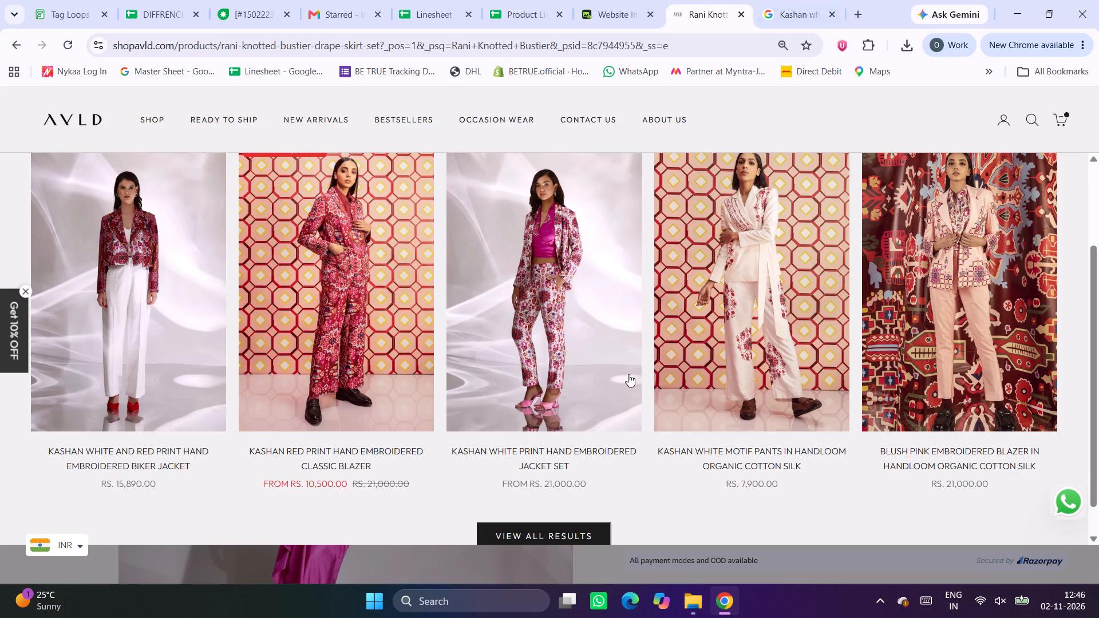
{"action": "left_click", "coordinate": [792, 0]}
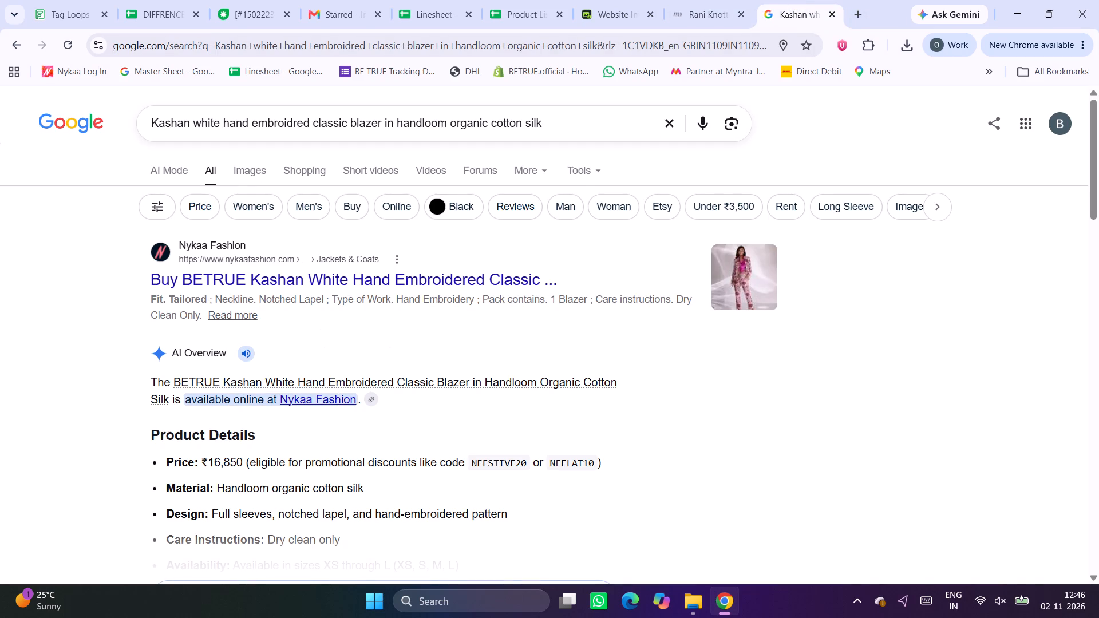
{"action": "left_click", "coordinate": [509, 281]}
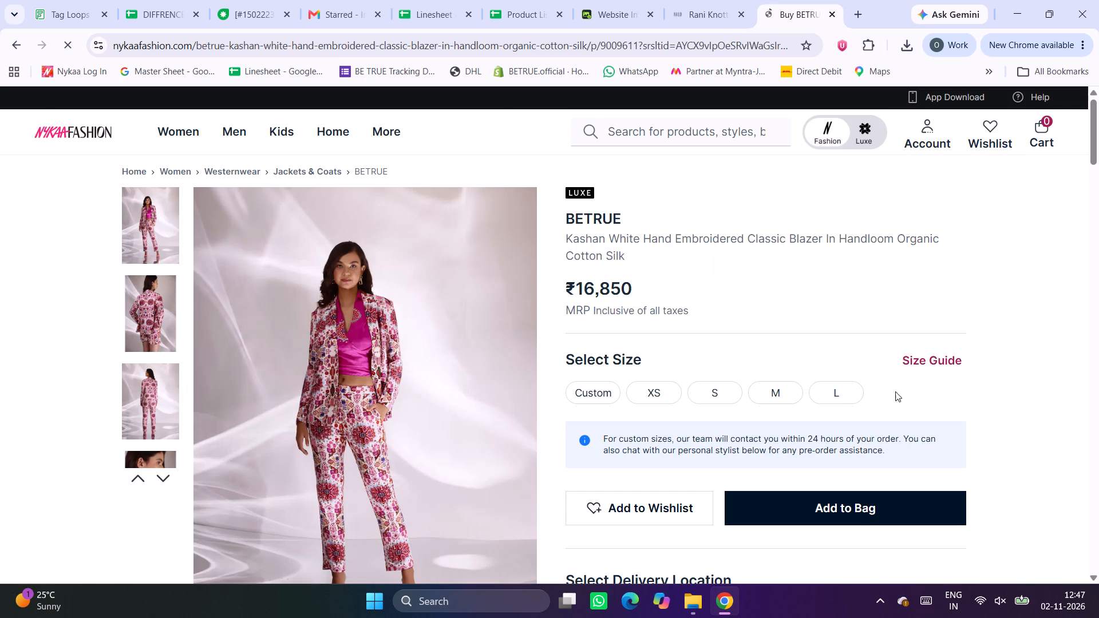
{"action": "left_click", "coordinate": [931, 358]}
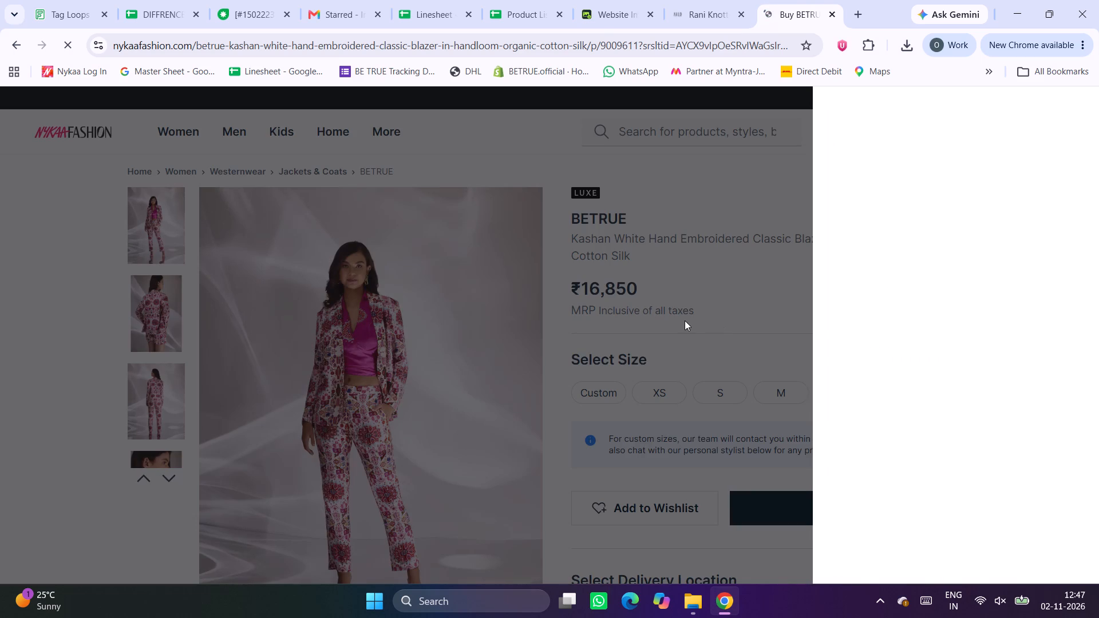
{"action": "scroll", "coordinate": [685, 320], "scroll_direction": "down", "scroll_amount": 3}
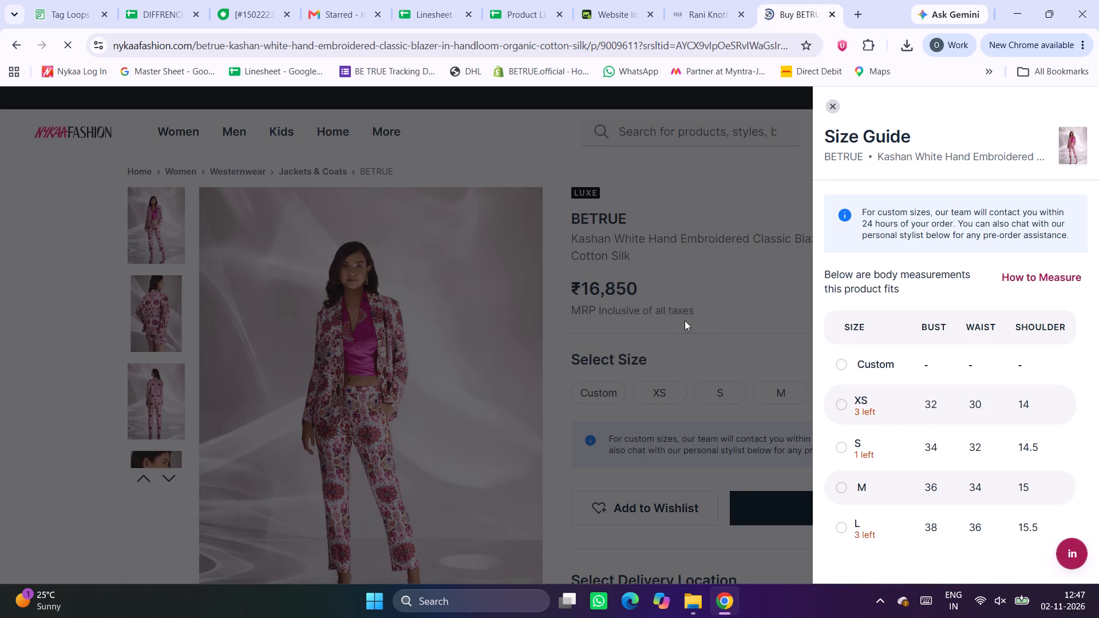
{"action": "scroll", "coordinate": [916, 413], "scroll_direction": "down", "scroll_amount": 3}
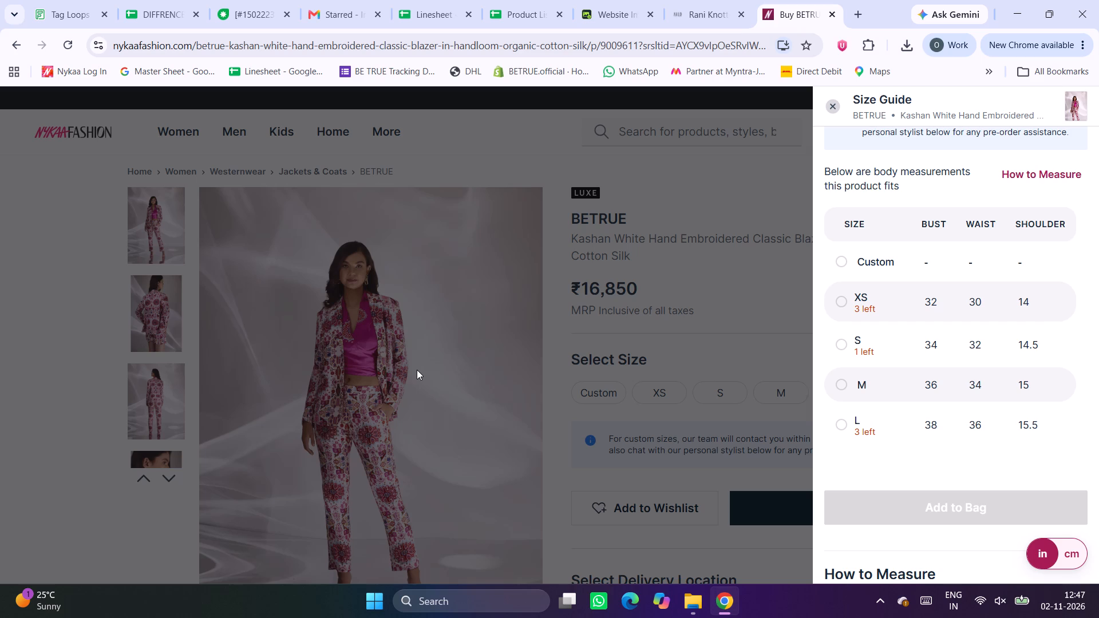
{"action": "key", "text": "Print"}
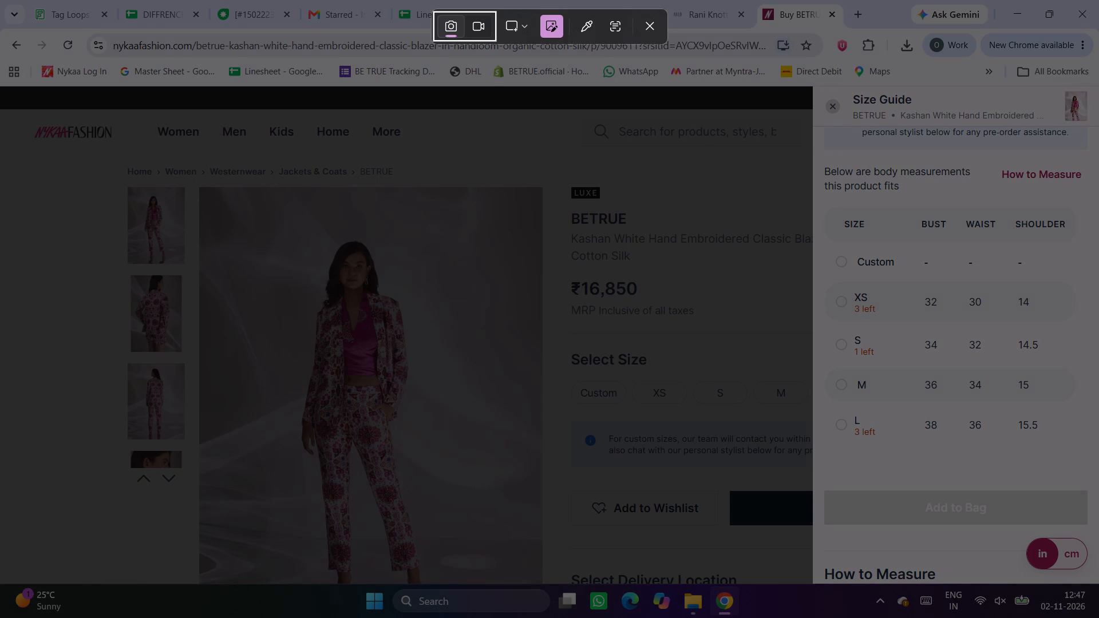
{"action": "left_click_drag", "start_coordinate": [827, 197], "coordinate": [1081, 456]}
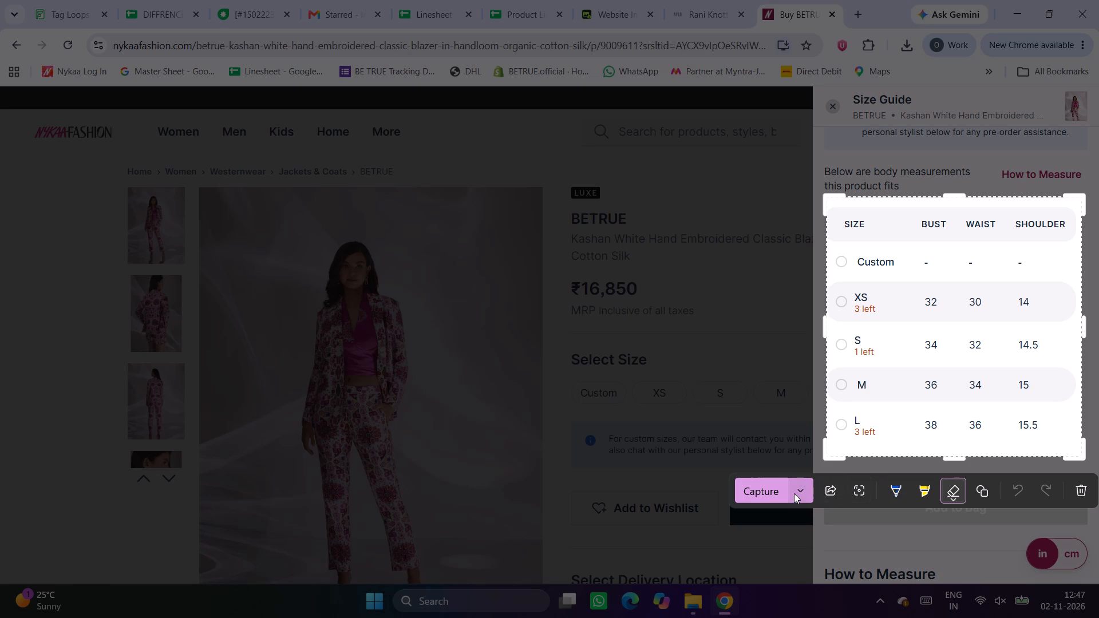
{"action": "left_click", "coordinate": [794, 493]}
{"action": "left_click", "coordinate": [790, 427]}
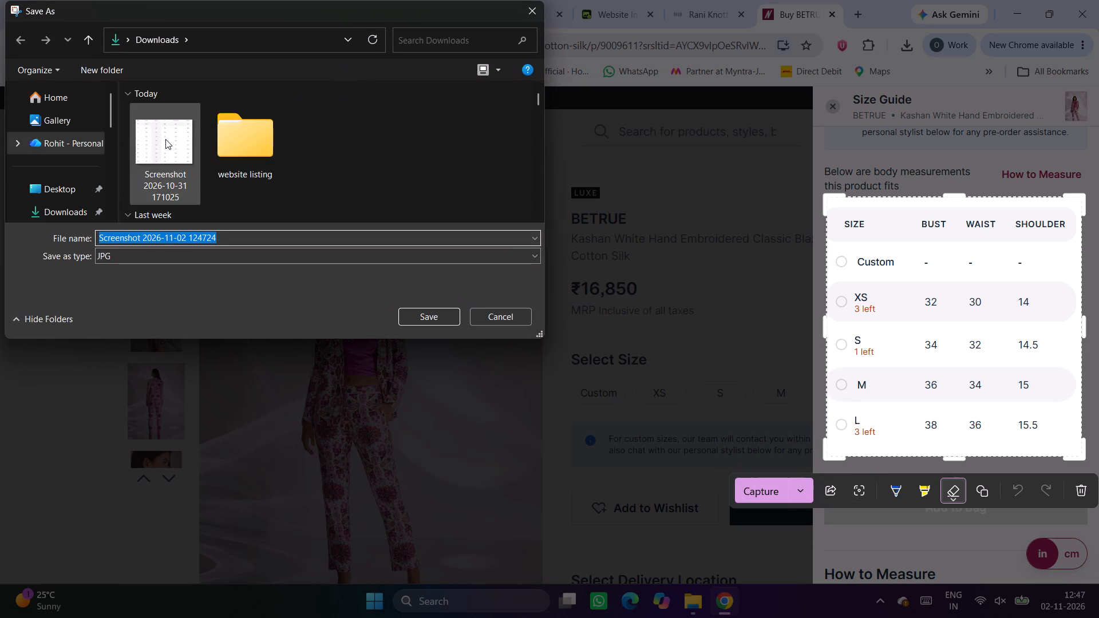
{"action": "left_click", "coordinate": [165, 139]}
{"action": "left_click", "coordinate": [430, 316]}
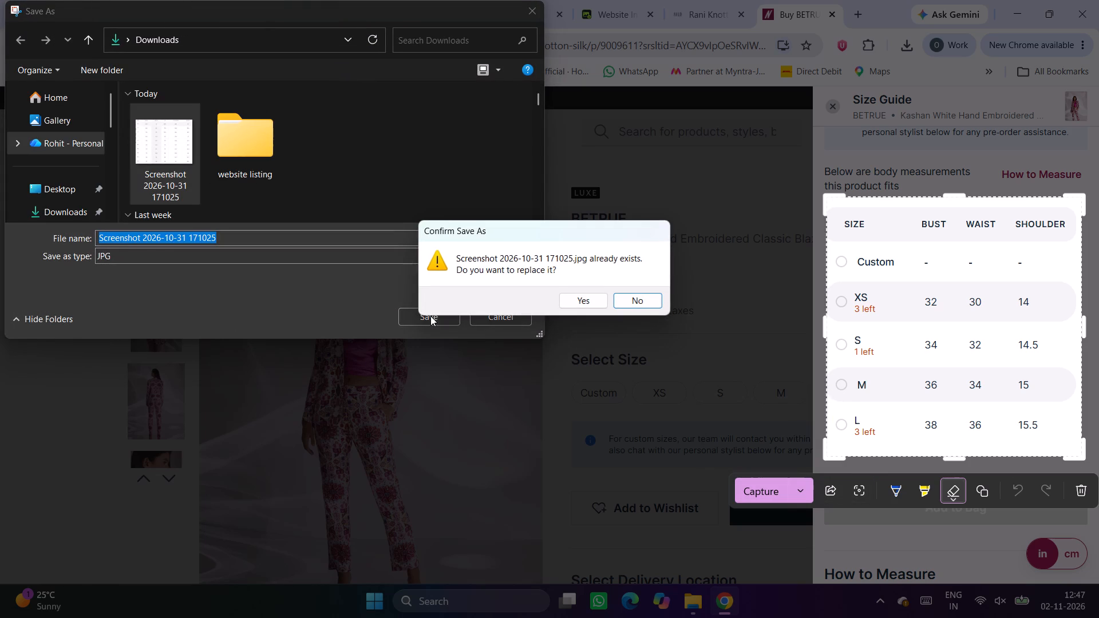
{"action": "left_click", "coordinate": [597, 306]}
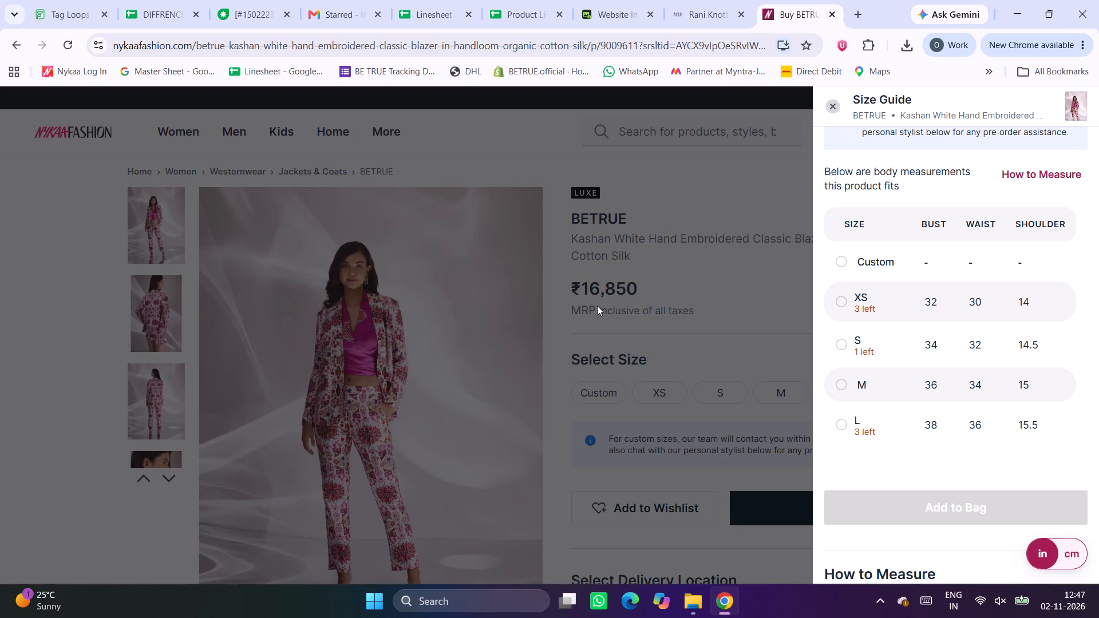
Upload the size chart screenshot from Downloads as an in-cell image in N14 of the Product Listing Sheet.
{"action": "left_click", "coordinate": [722, 6]}
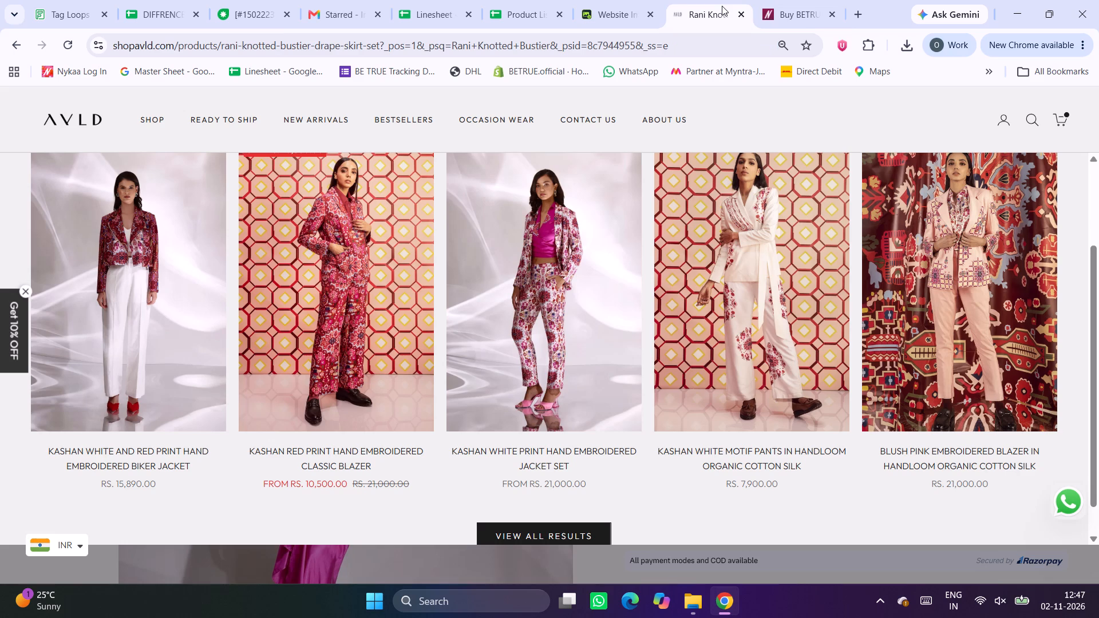
{"action": "left_click", "coordinate": [626, 0]}
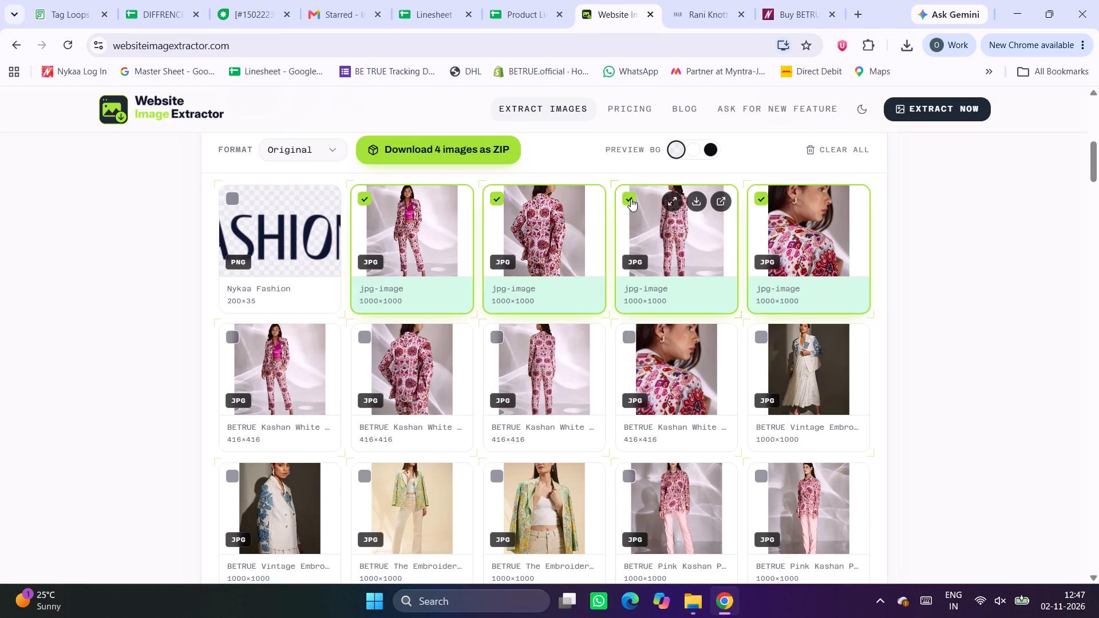
{"action": "left_click", "coordinate": [518, 0]}
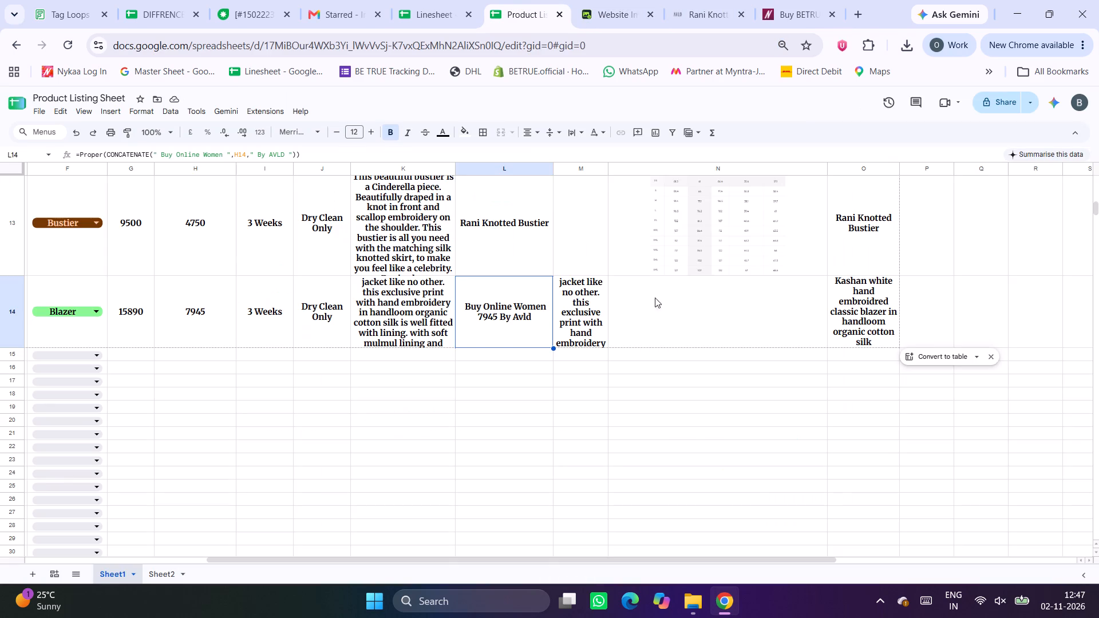
{"action": "left_click", "coordinate": [677, 295]}
{"action": "left_click", "coordinate": [114, 113]}
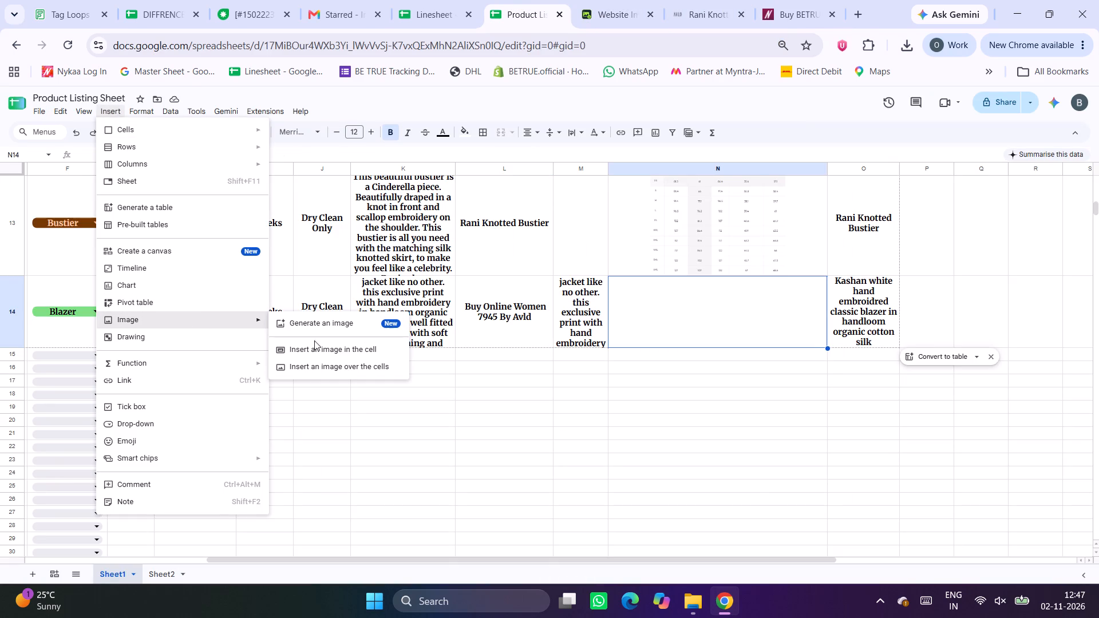
{"action": "left_click", "coordinate": [323, 348]}
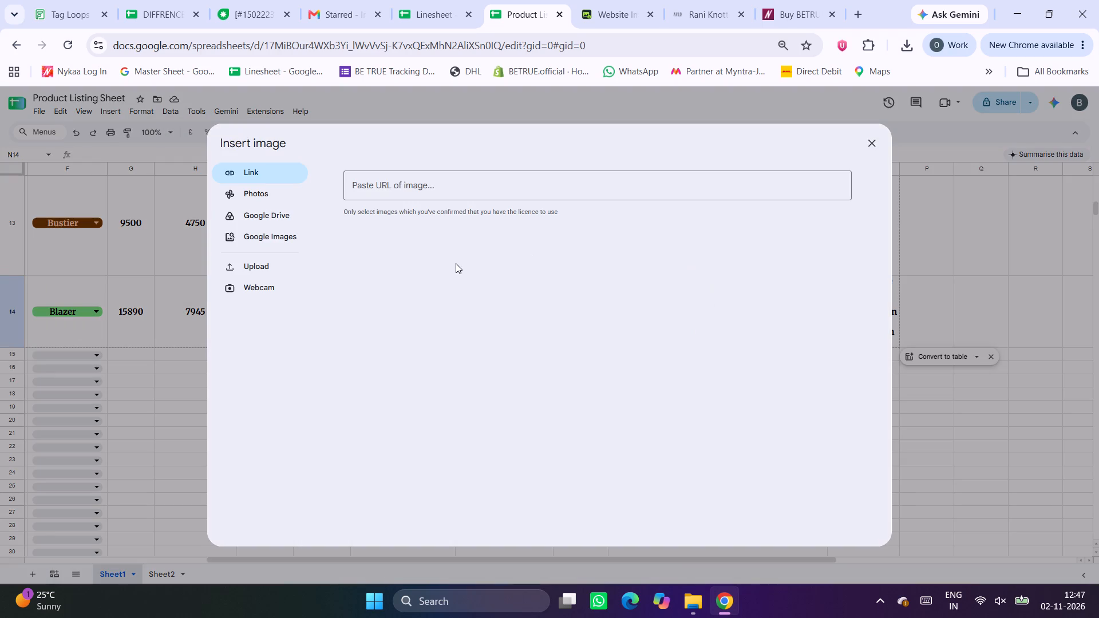
{"action": "left_click", "coordinate": [266, 274]}
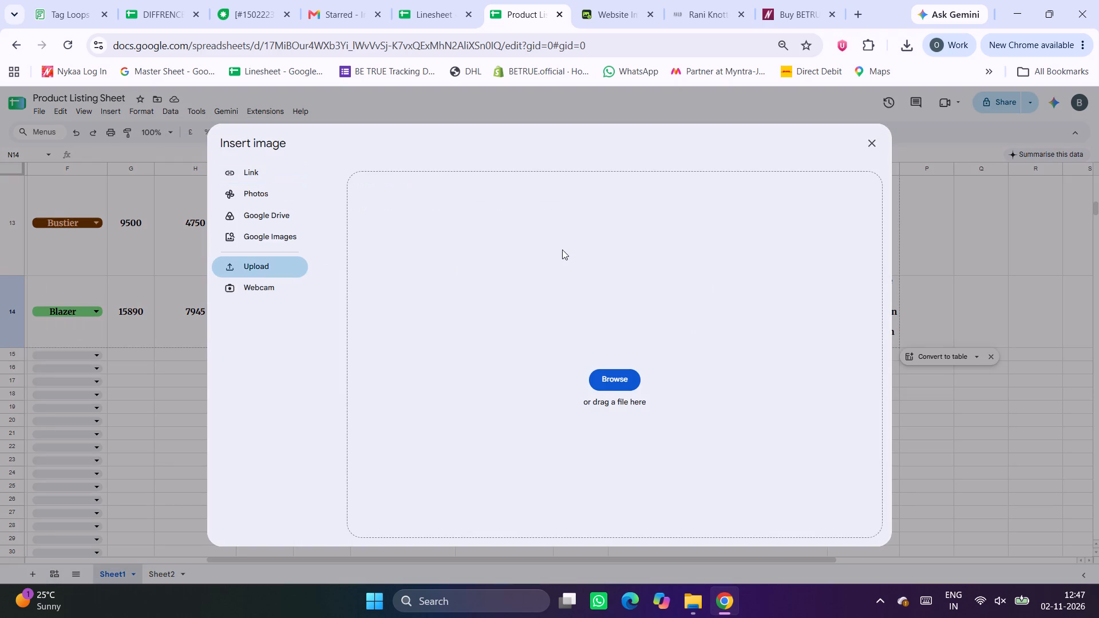
{"action": "left_click", "coordinate": [602, 377]}
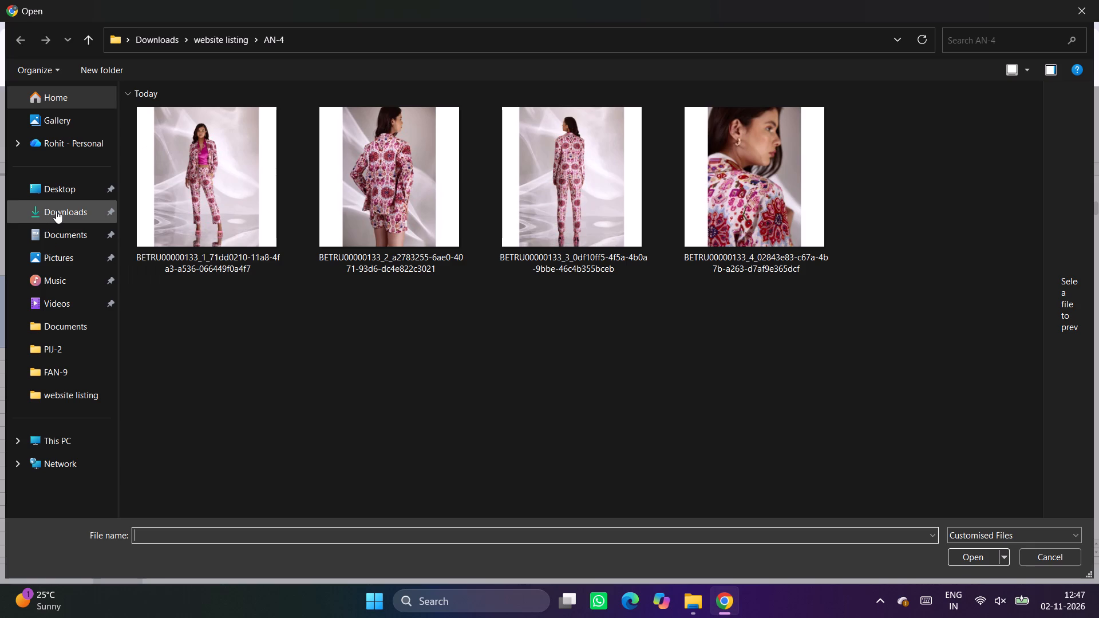
{"action": "left_click", "coordinate": [52, 217]}
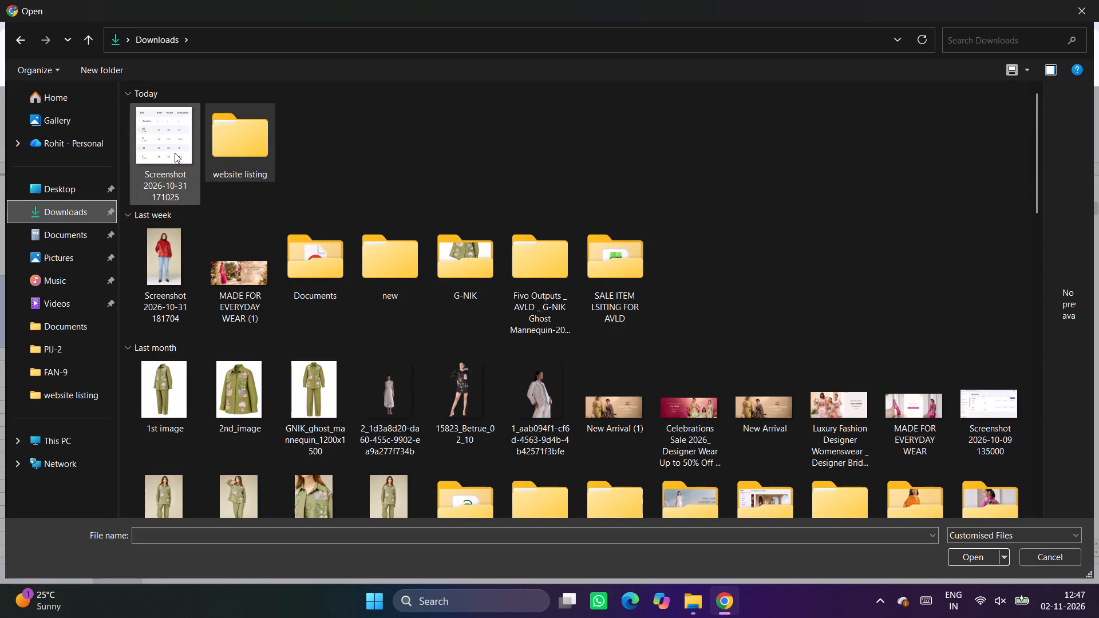
{"action": "double_click", "coordinate": [175, 153]}
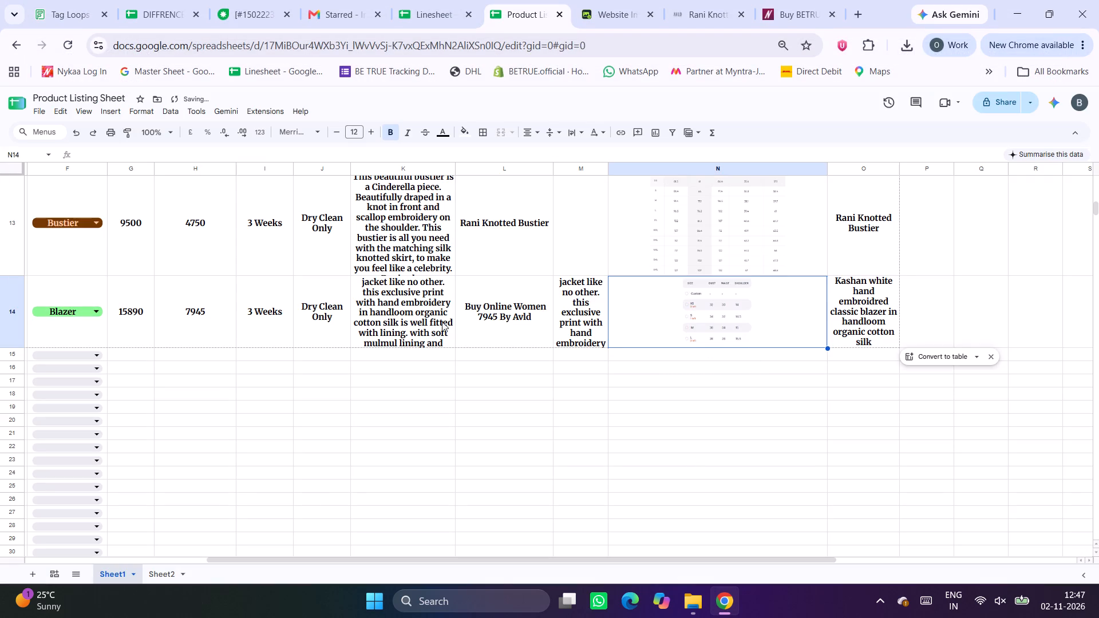
Increase the height of row 14, the AN-4 blazer's row, slightly.
{"action": "left_click_drag", "start_coordinate": [14, 346], "coordinate": [14, 354]}
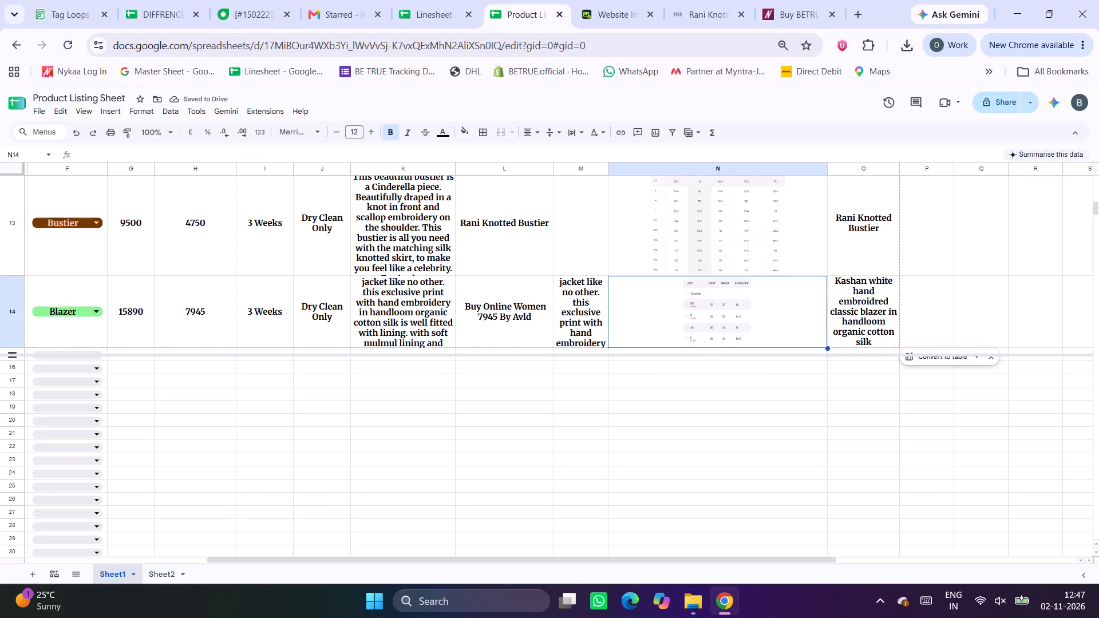
{"action": "left_click_drag", "start_coordinate": [14, 354], "coordinate": [16, 356]}
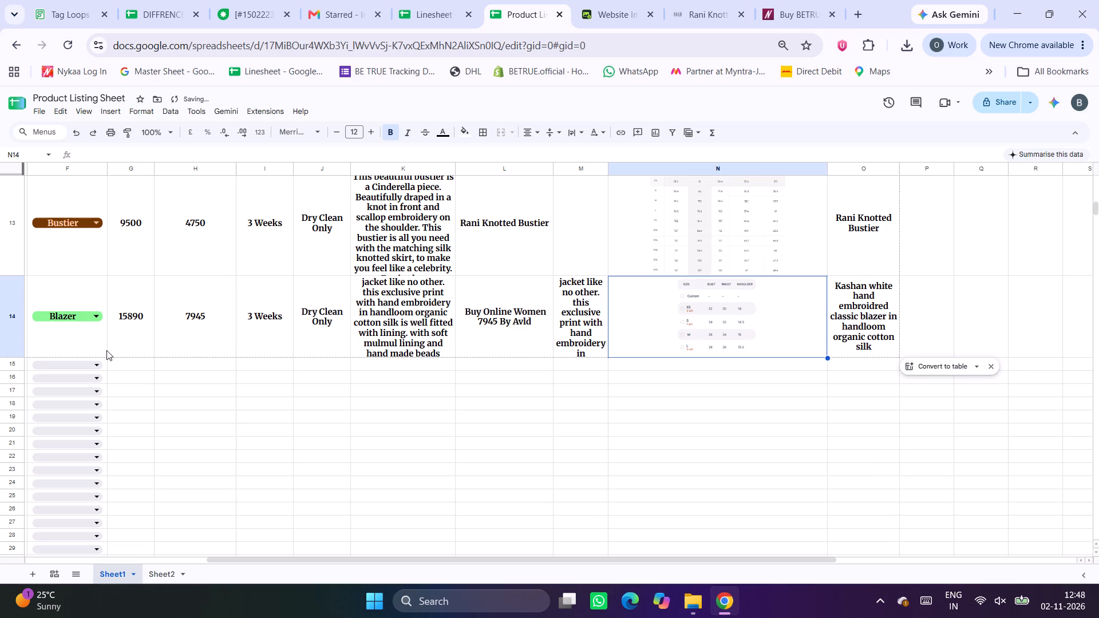
Review the AN-4 row against the earlier product rows in the Product Listing Sheet and check the website listing folder.
{"action": "scroll", "coordinate": [398, 333], "scroll_direction": "right", "scroll_amount": 9}
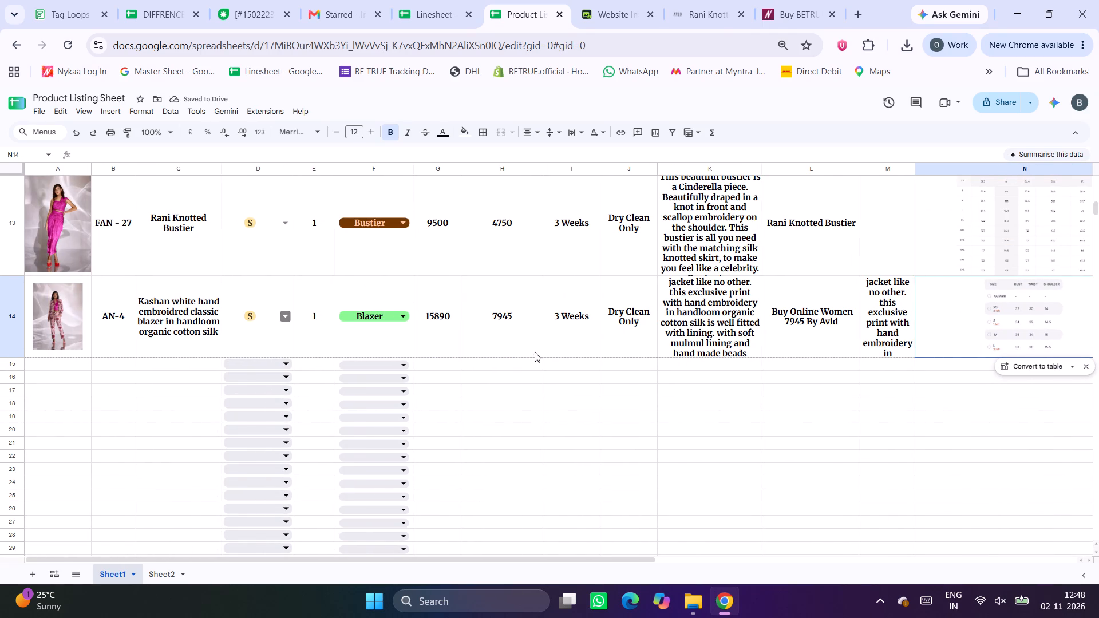
{"action": "scroll", "coordinate": [707, 427], "scroll_direction": "left", "scroll_amount": 6}
{"action": "scroll", "coordinate": [707, 427], "scroll_direction": "right", "scroll_amount": 1}
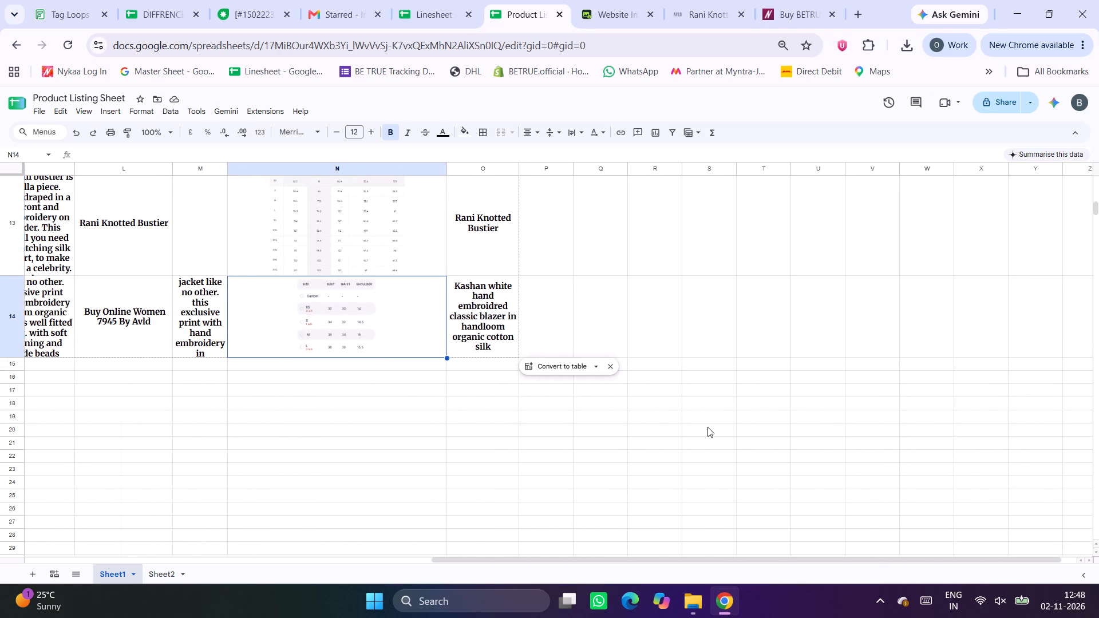
{"action": "scroll", "coordinate": [707, 427], "scroll_direction": "right", "scroll_amount": 2}
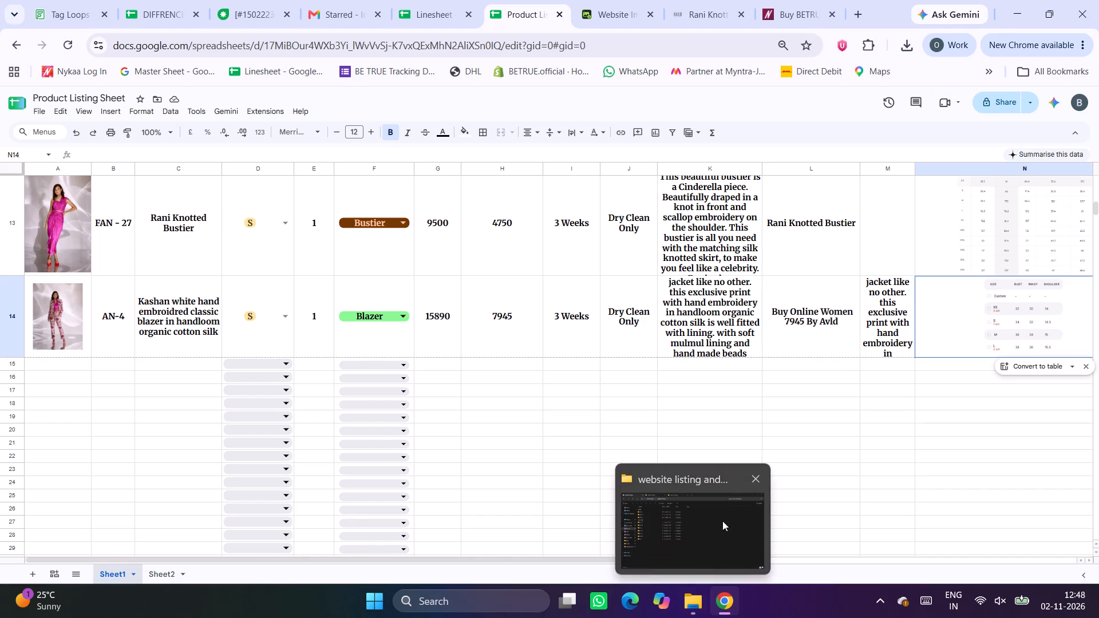
{"action": "left_click", "coordinate": [828, 322]}
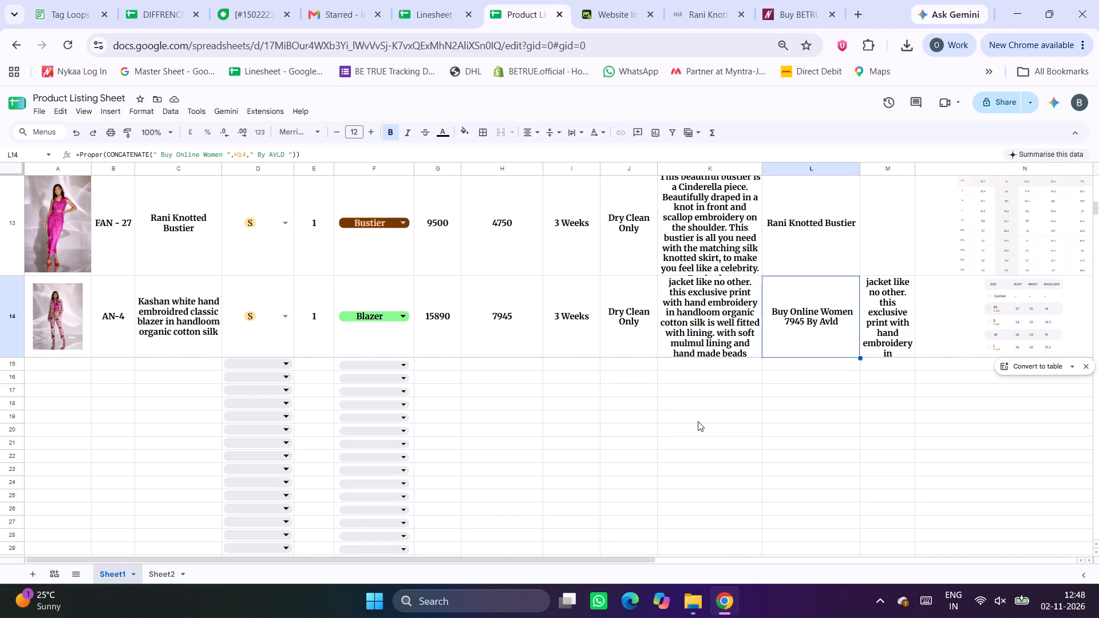
{"action": "scroll", "coordinate": [698, 421], "scroll_direction": "up", "scroll_amount": 5}
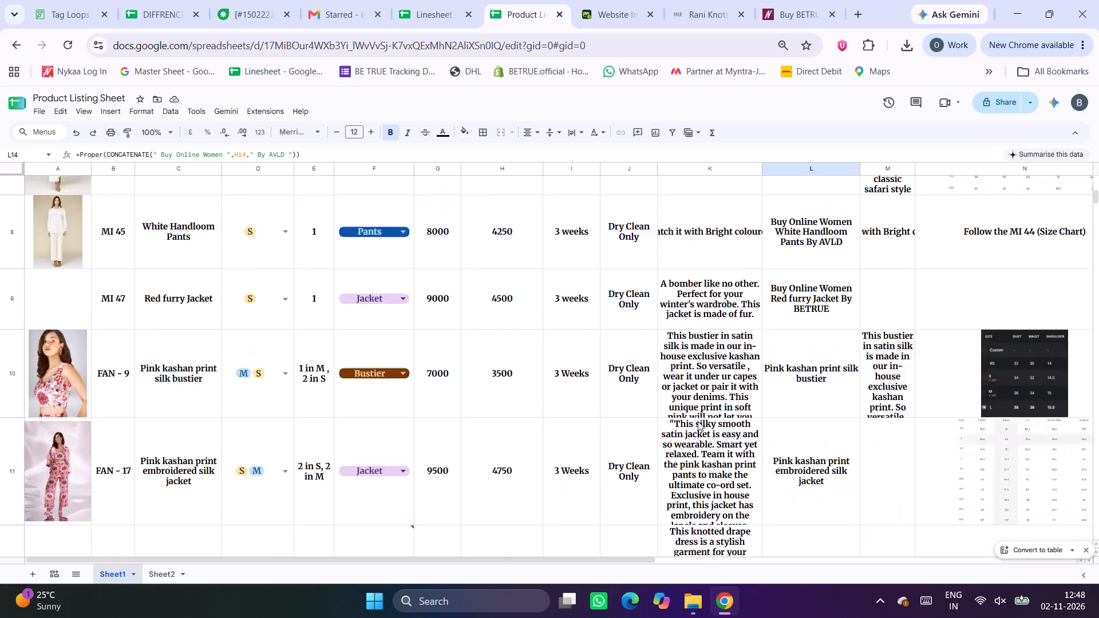
{"action": "scroll", "coordinate": [698, 421], "scroll_direction": "up", "scroll_amount": 6}
{"action": "scroll", "coordinate": [698, 421], "scroll_direction": "down", "scroll_amount": 6}
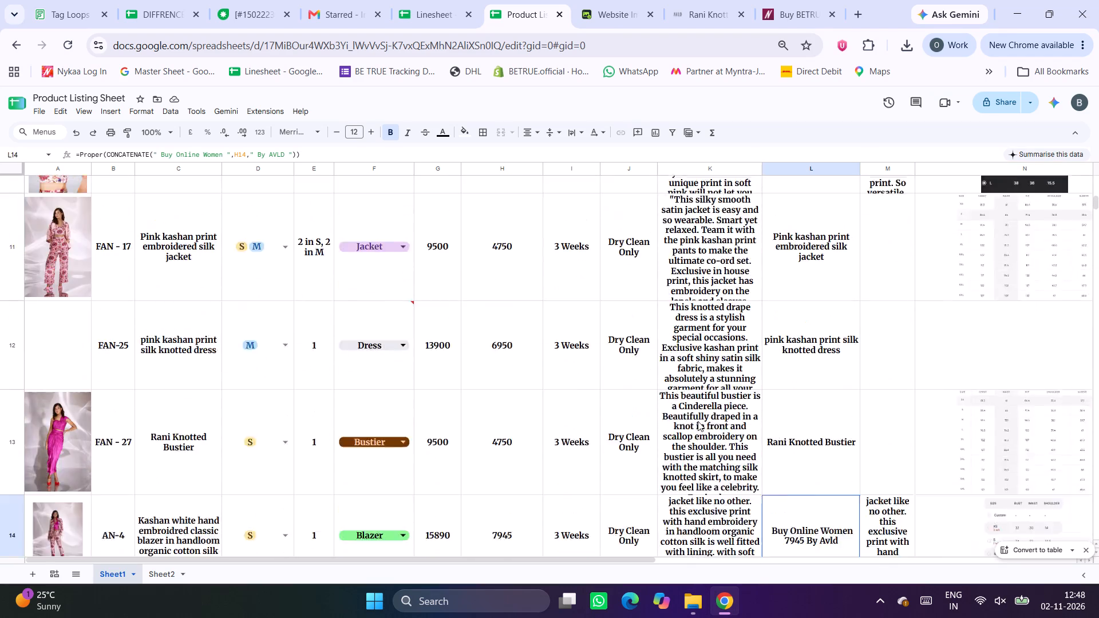
{"action": "scroll", "coordinate": [698, 421], "scroll_direction": "down", "scroll_amount": 4}
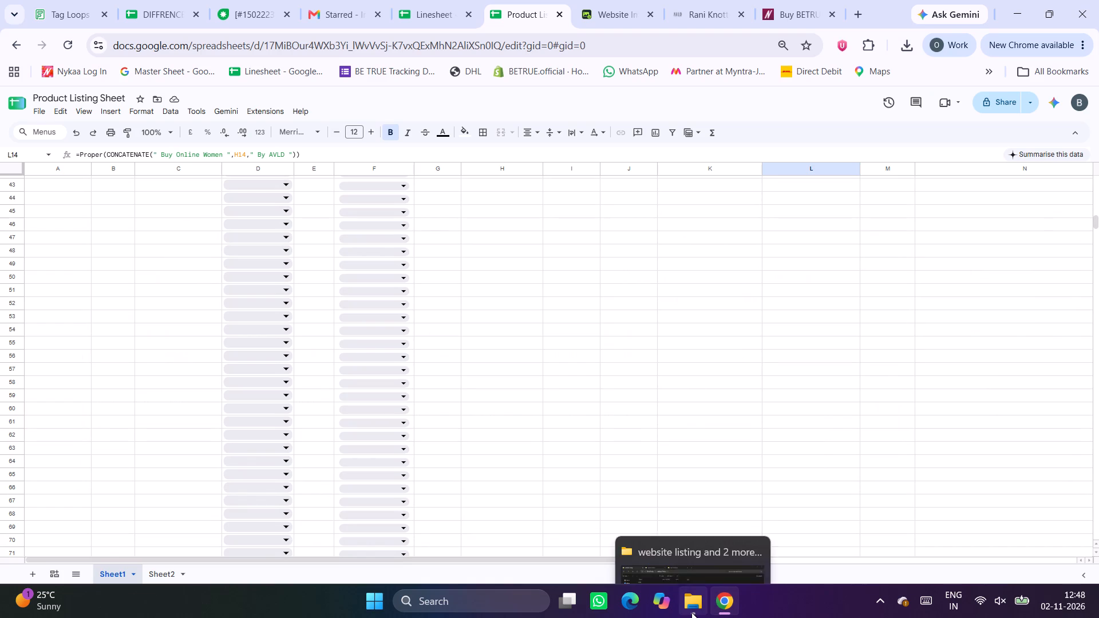
{"action": "left_click", "coordinate": [695, 513]}
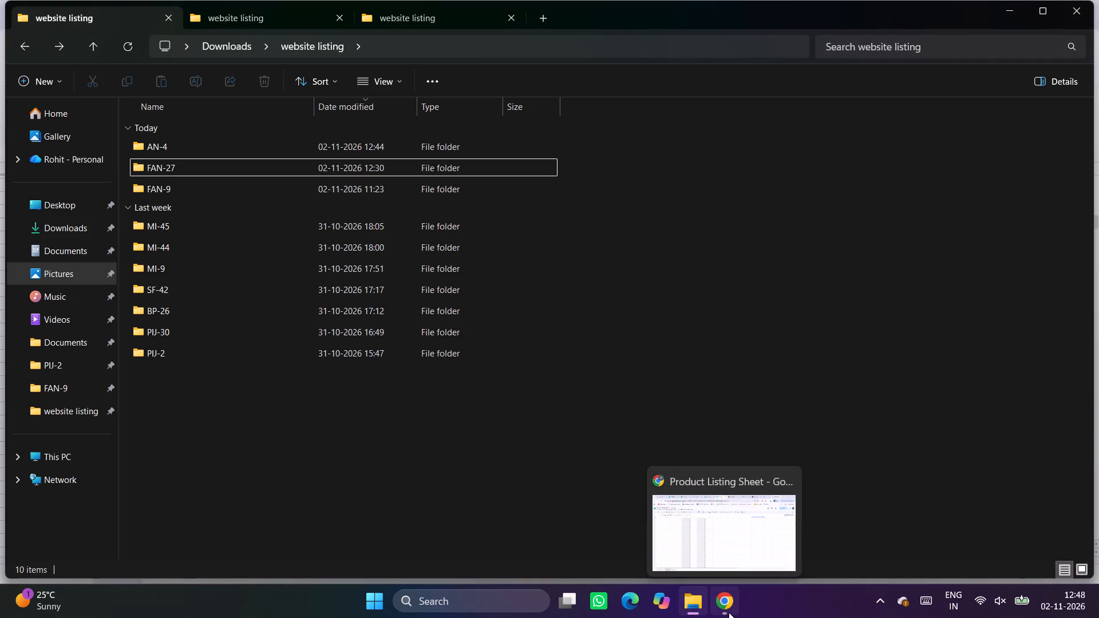
{"action": "left_click", "coordinate": [708, 534]}
{"action": "scroll", "coordinate": [482, 431], "scroll_direction": "up", "scroll_amount": 6}
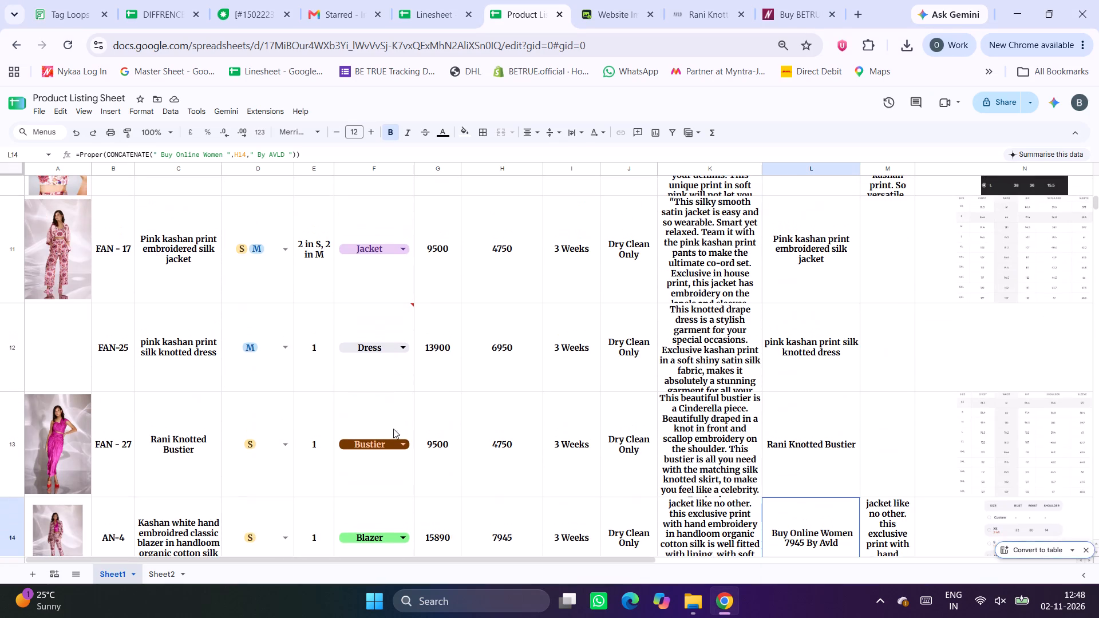
{"action": "scroll", "coordinate": [386, 425], "scroll_direction": "down", "scroll_amount": 2}
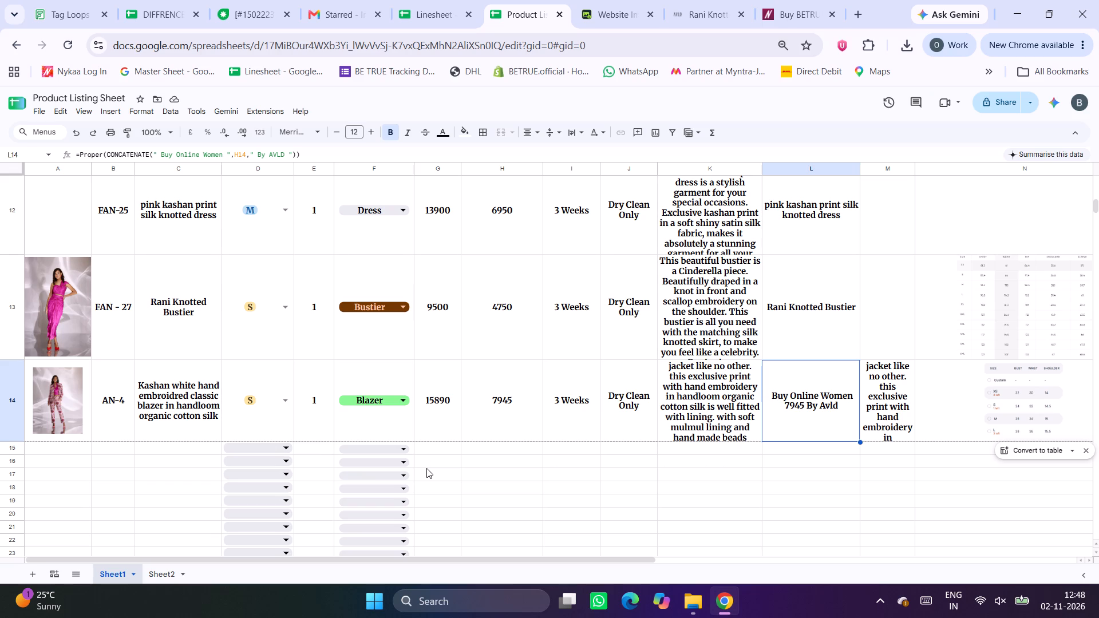
Reset the Linesheet's browser zoom to 100% and look through its AN product rows for the next item to list.
{"action": "left_click", "coordinate": [48, 449]}
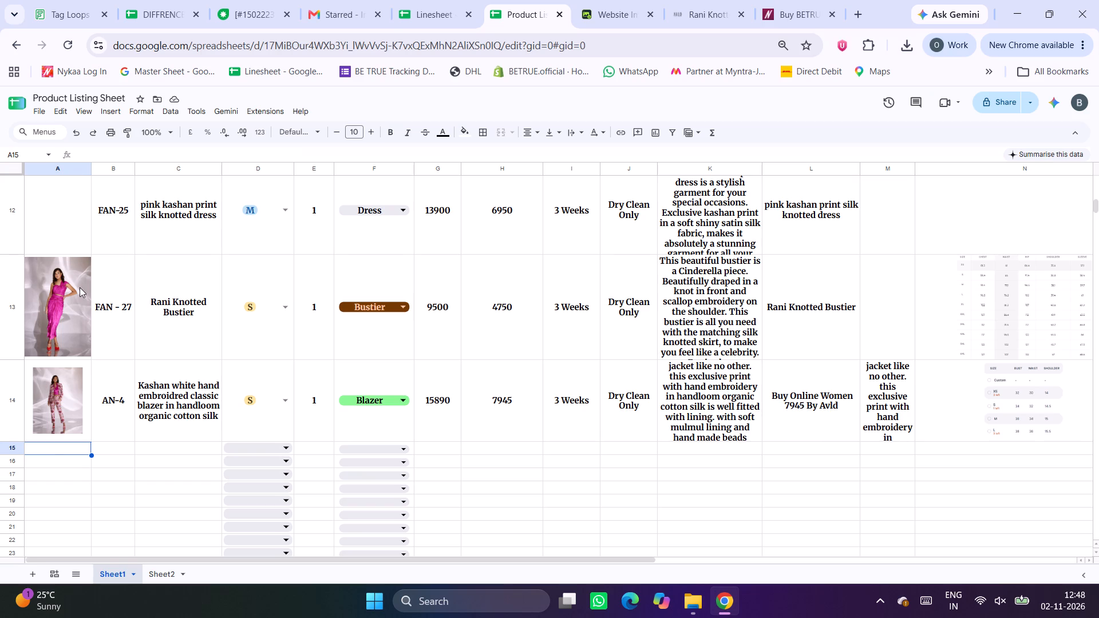
{"action": "left_click", "coordinate": [418, 0]}
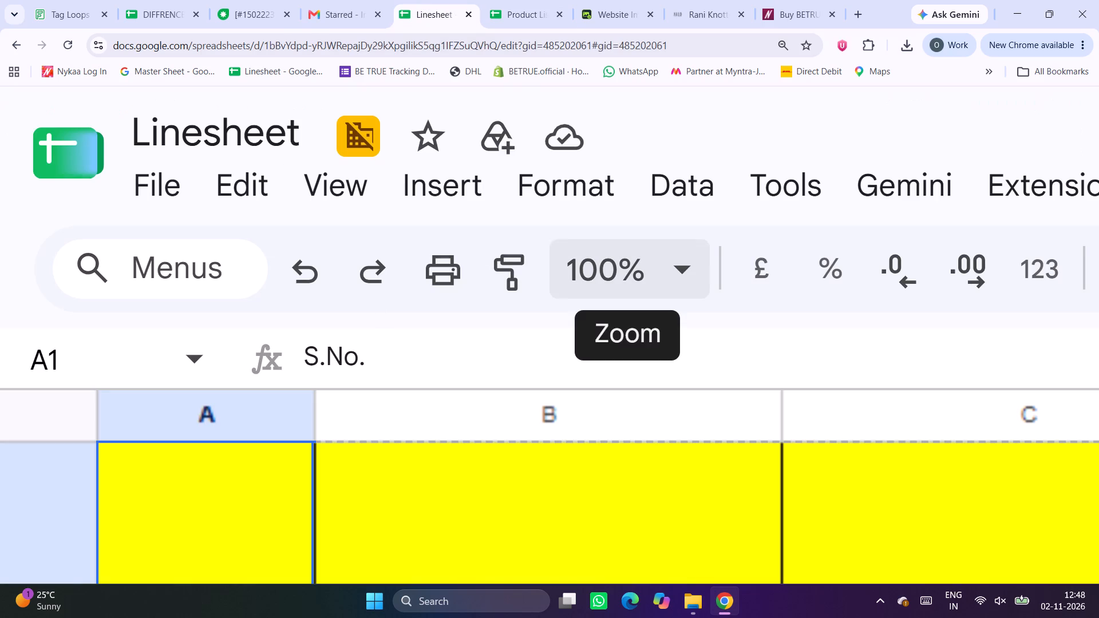
{"action": "left_click", "coordinate": [788, 45]}
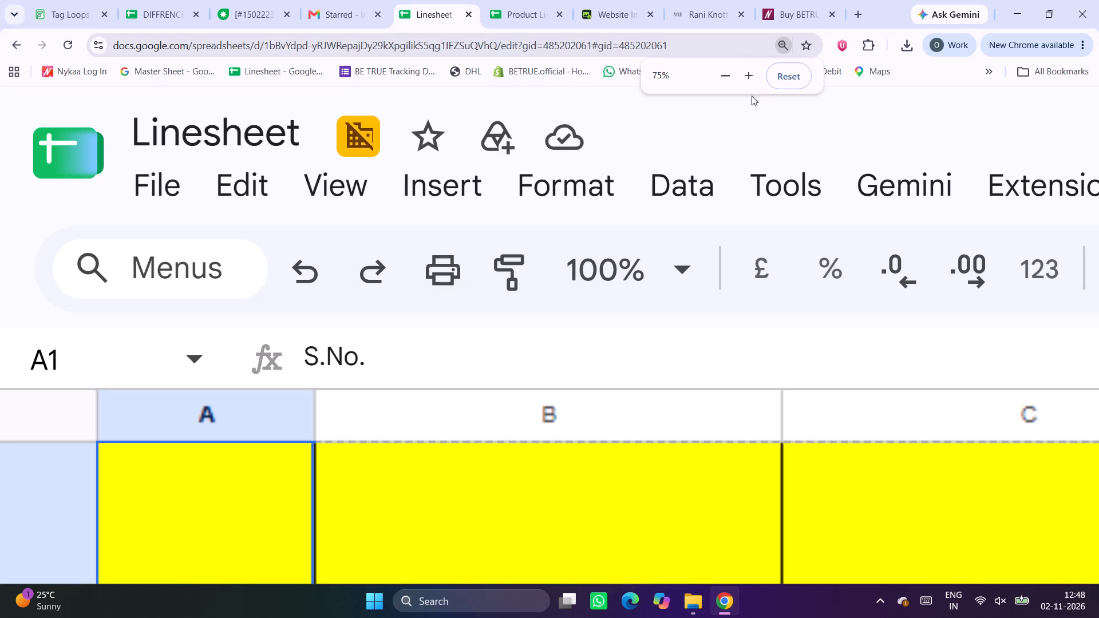
{"action": "left_click", "coordinate": [794, 82]}
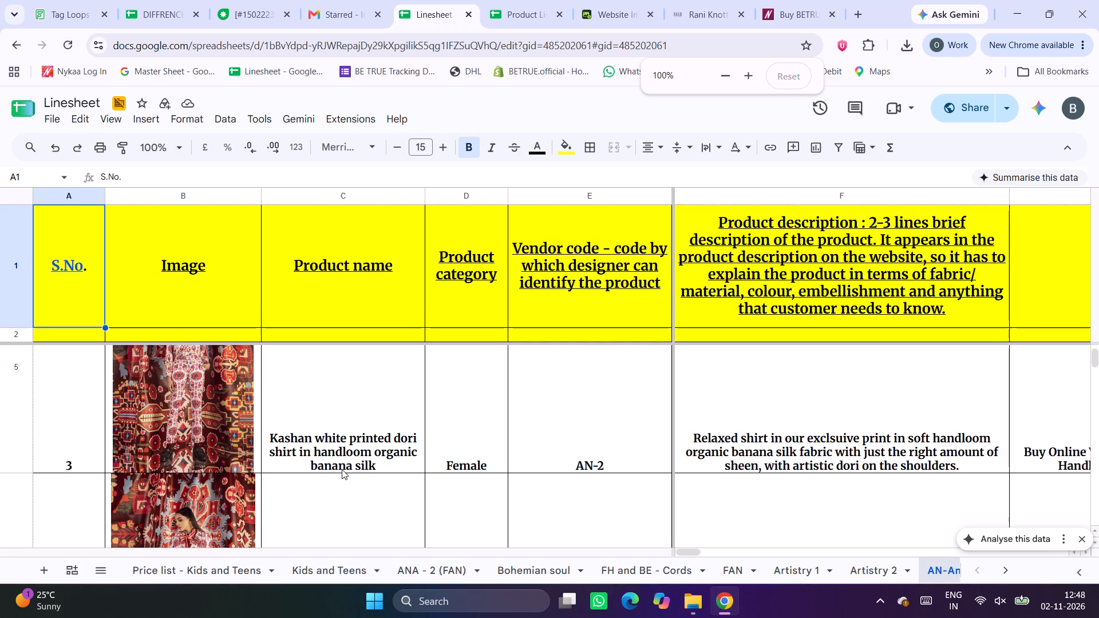
{"action": "scroll", "coordinate": [423, 459], "scroll_direction": "down", "scroll_amount": 7}
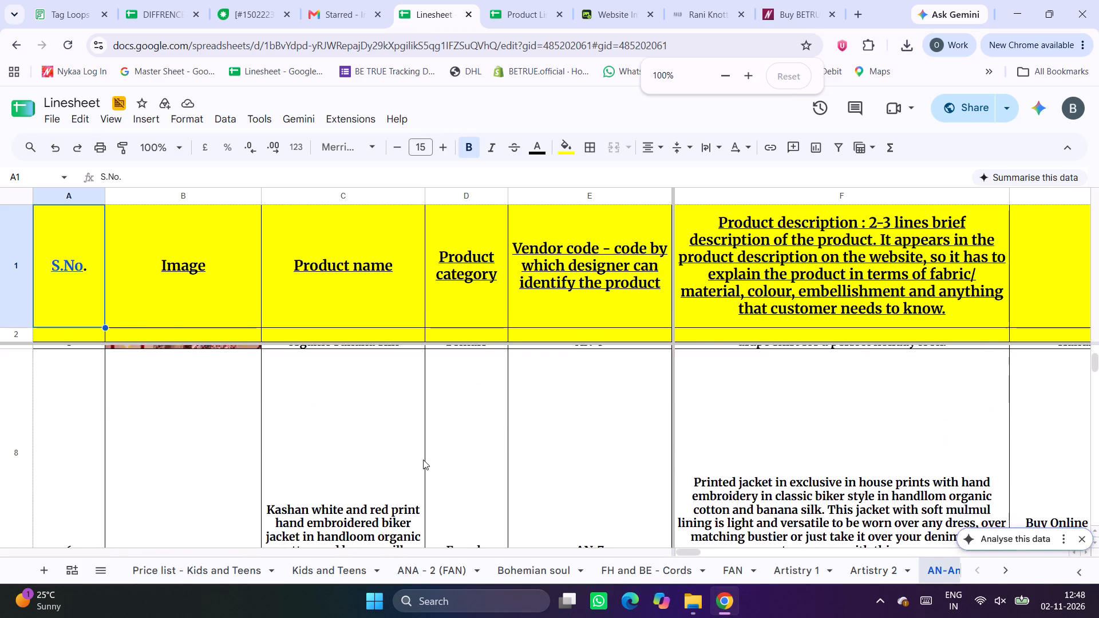
{"action": "scroll", "coordinate": [423, 459], "scroll_direction": "down", "scroll_amount": 2}
{"action": "scroll", "coordinate": [423, 459], "scroll_direction": "up", "scroll_amount": 1}
{"action": "scroll", "coordinate": [423, 459], "scroll_direction": "down", "scroll_amount": 1}
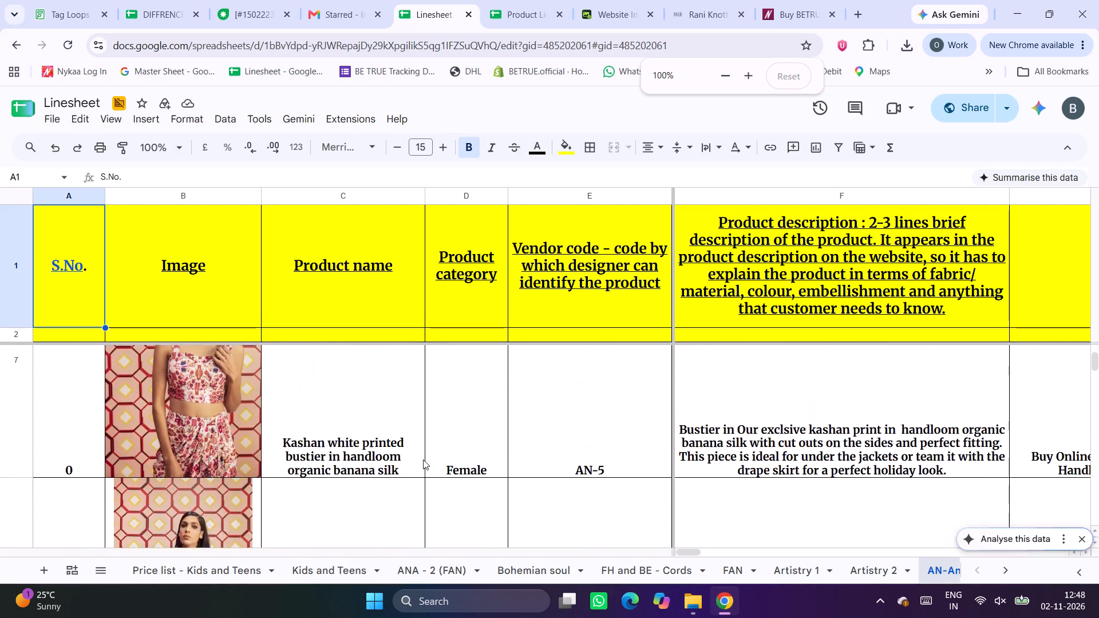
{"action": "scroll", "coordinate": [423, 459], "scroll_direction": "down", "scroll_amount": 4}
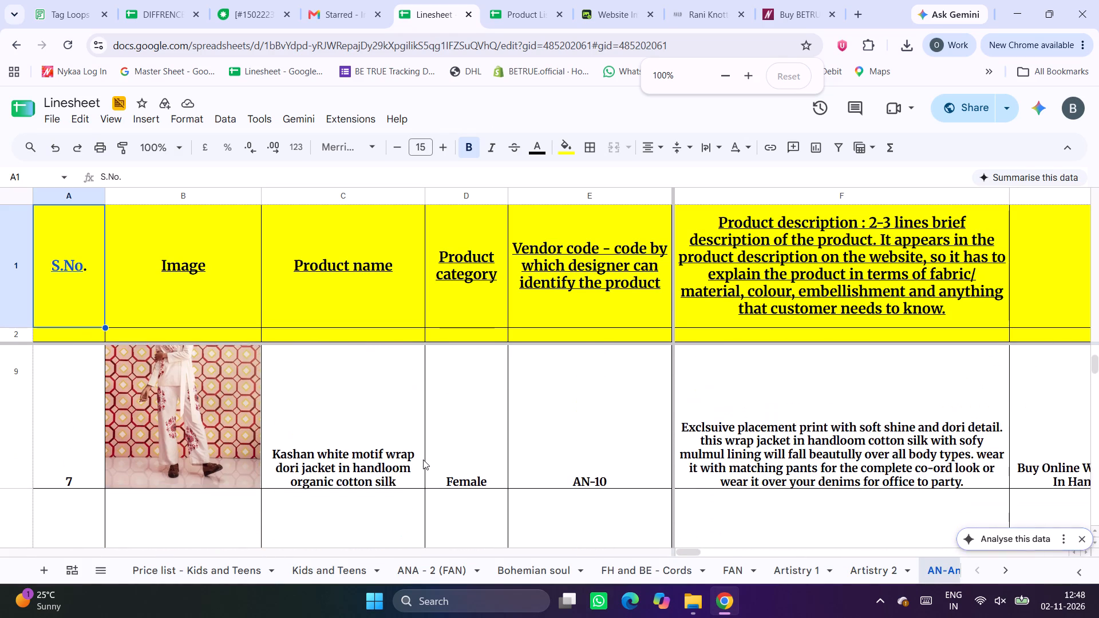
{"action": "scroll", "coordinate": [423, 459], "scroll_direction": "down", "scroll_amount": 5}
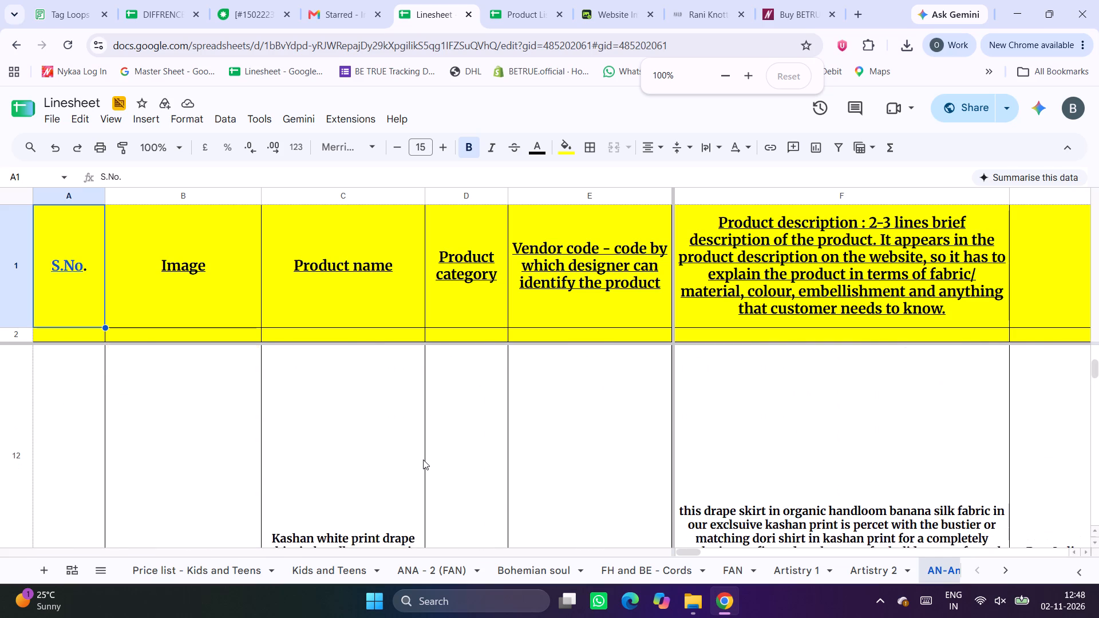
{"action": "scroll", "coordinate": [423, 459], "scroll_direction": "down", "scroll_amount": 1}
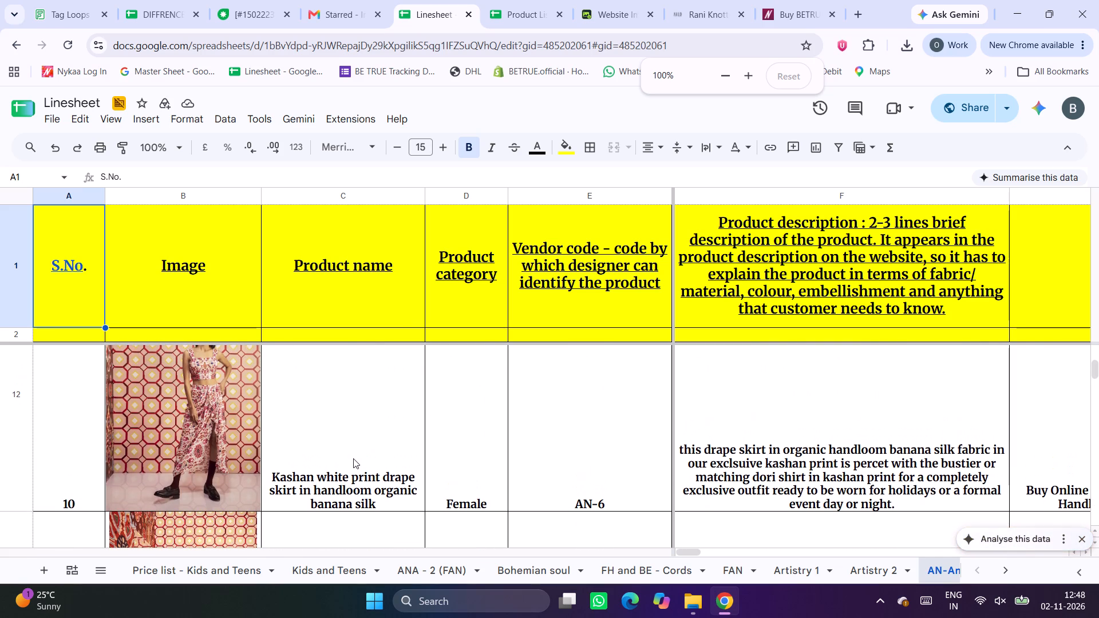
Search the AVLD store for the AN-6 product name from the Linesheet, "Kashan white print drape skirt in handloom organic banana silk".
{"action": "left_click", "coordinate": [353, 458]}
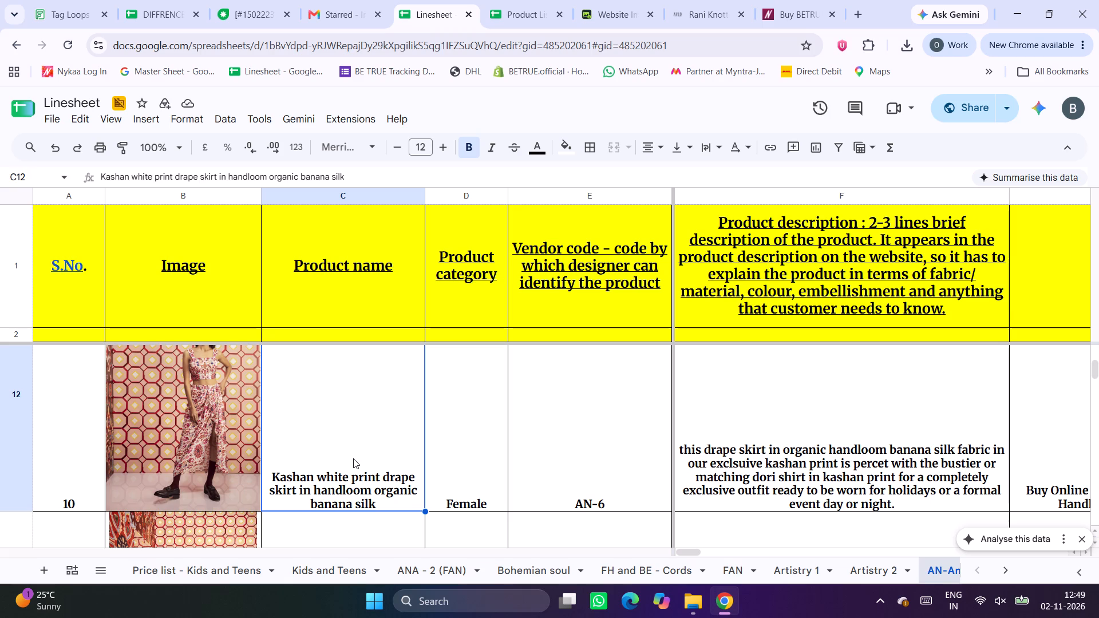
{"action": "key", "text": "ctrl+c"}
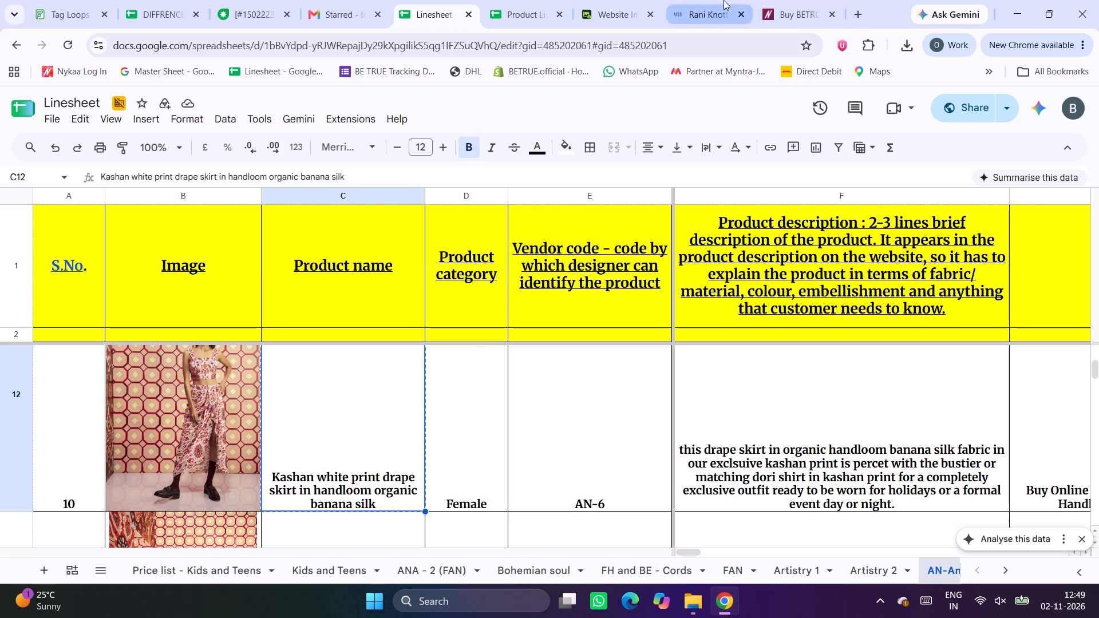
{"action": "left_click", "coordinate": [724, 0]}
{"action": "left_click", "coordinate": [1029, 114]}
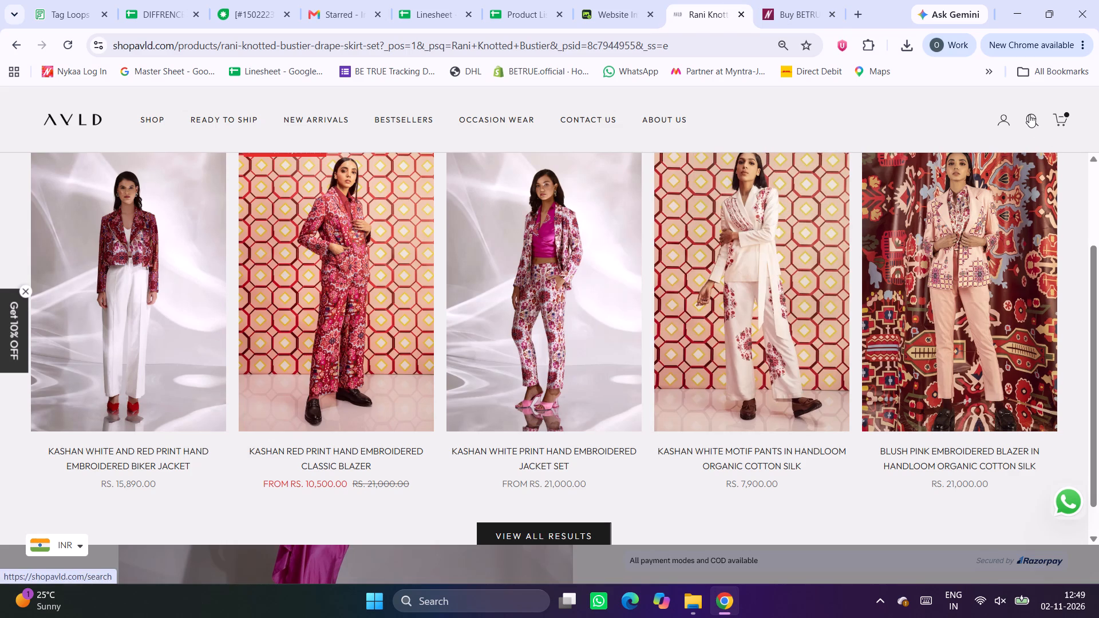
{"action": "left_click", "coordinate": [1019, 122]}
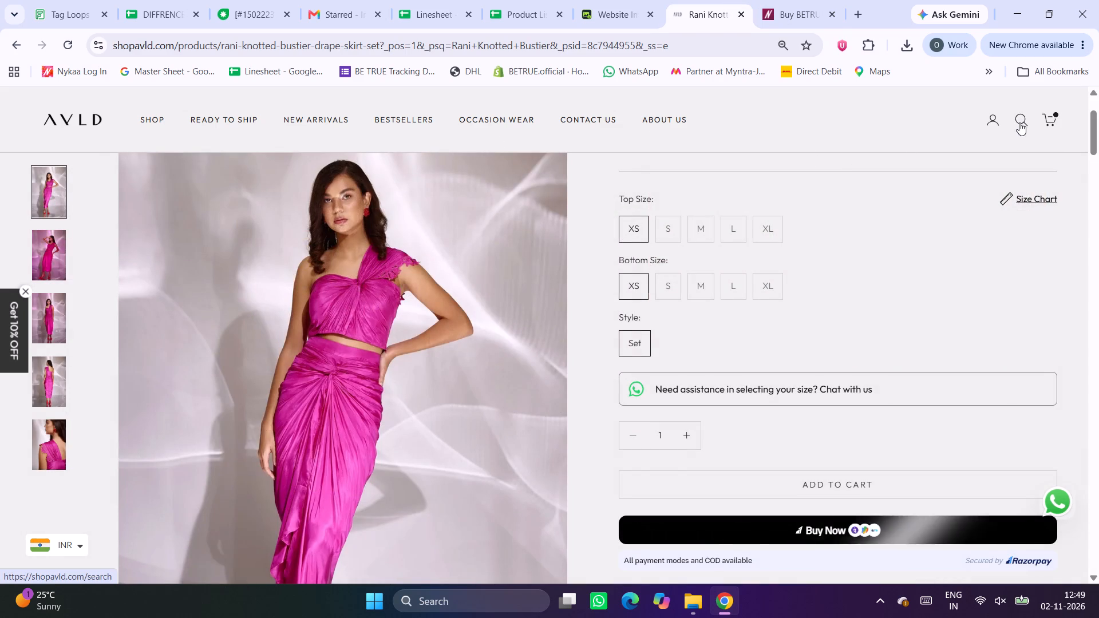
{"action": "scroll", "coordinate": [607, 397], "scroll_direction": "up", "scroll_amount": 7}
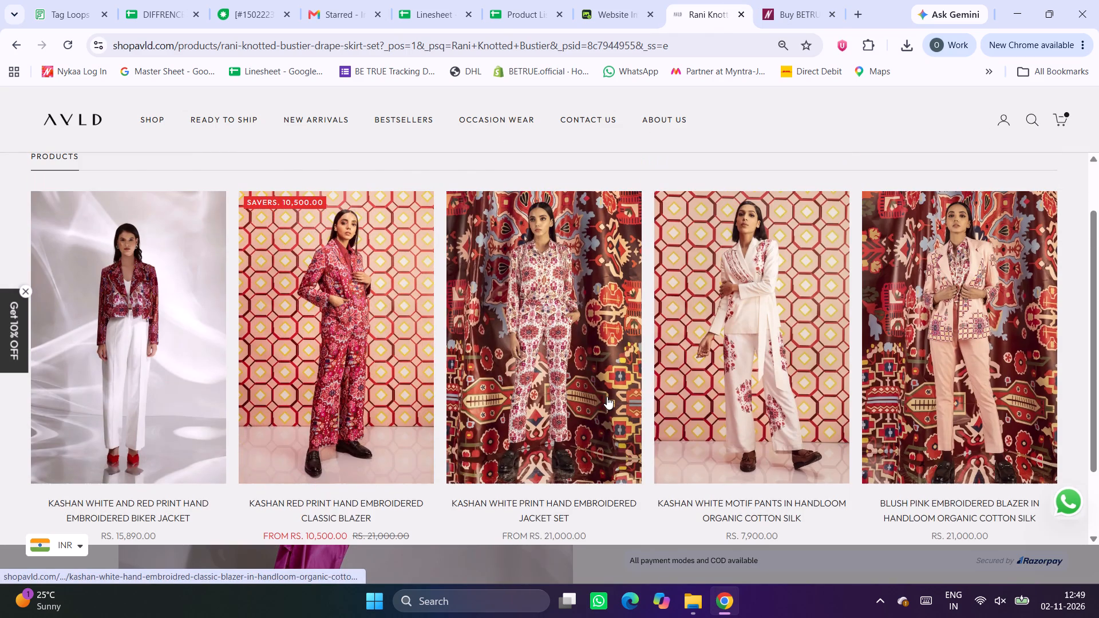
{"action": "key", "text": "ctrl+v"}
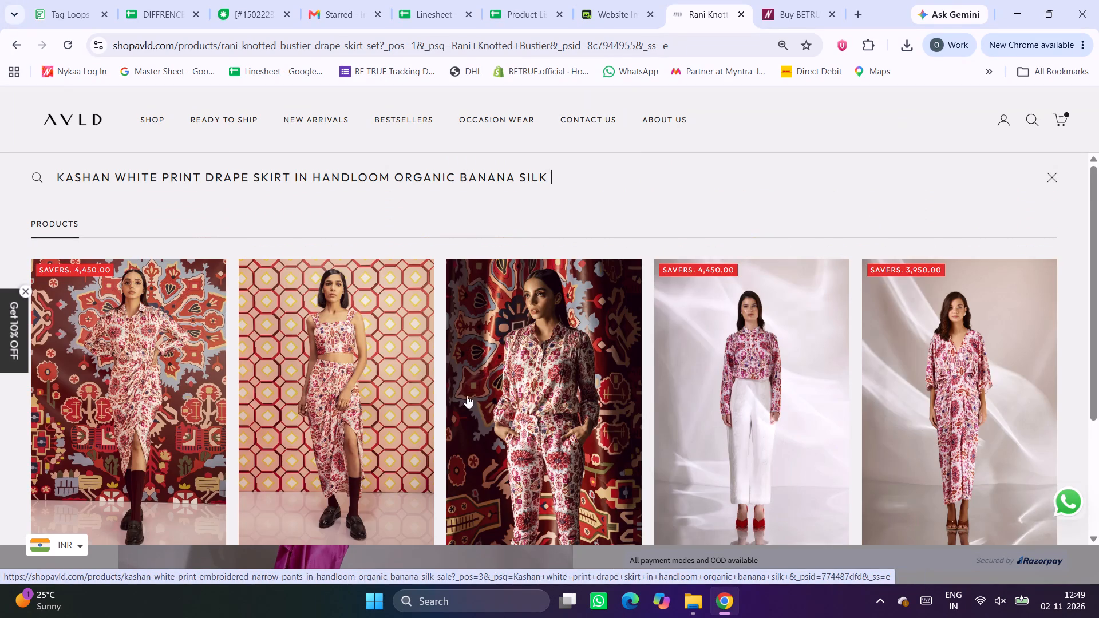
{"action": "scroll", "coordinate": [558, 393], "scroll_direction": "down", "scroll_amount": 3}
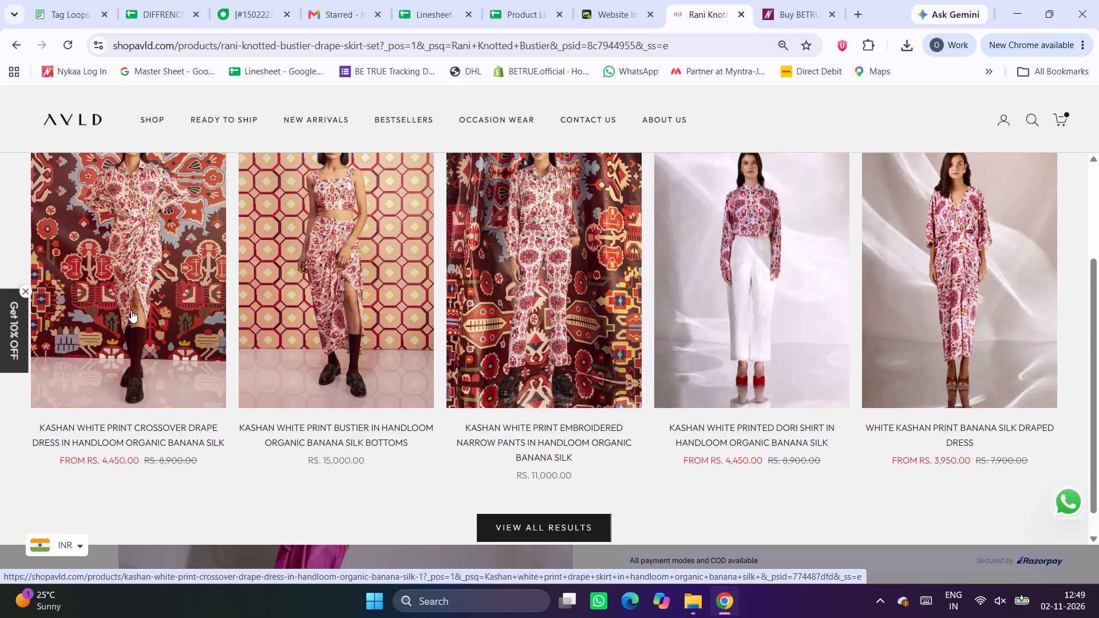
Compare the AVLD search results with the AN-6 drape skirt photo in the Linesheet.
{"action": "left_click", "coordinate": [566, 0]}
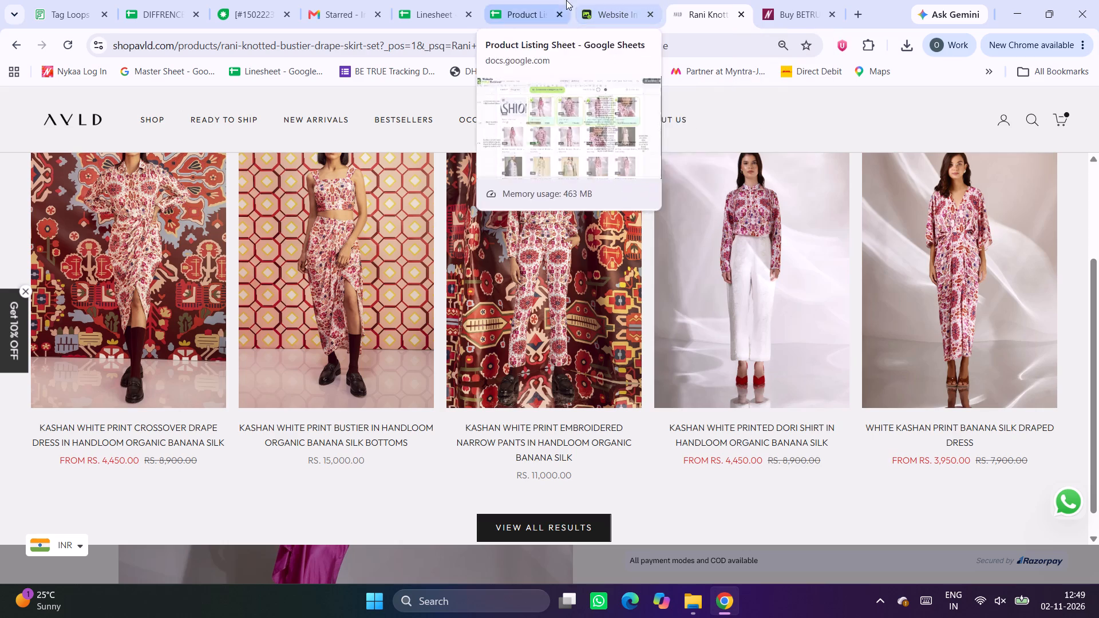
{"action": "left_click", "coordinate": [437, 0]}
{"action": "scroll", "coordinate": [363, 431], "scroll_direction": "up", "scroll_amount": 1}
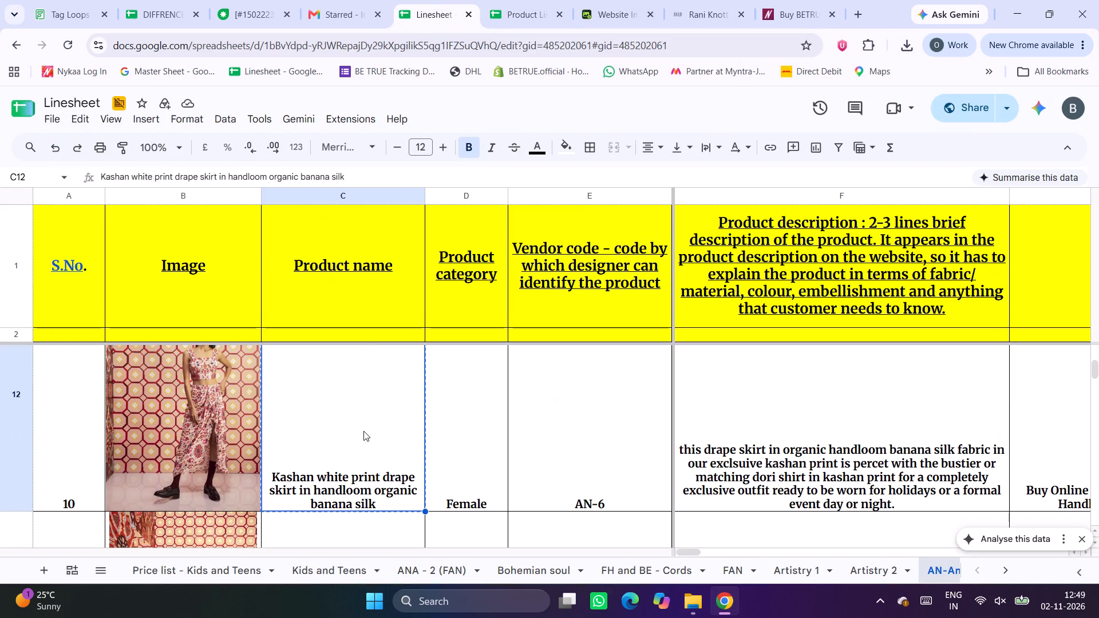
{"action": "scroll", "coordinate": [363, 431], "scroll_direction": "up", "scroll_amount": 1}
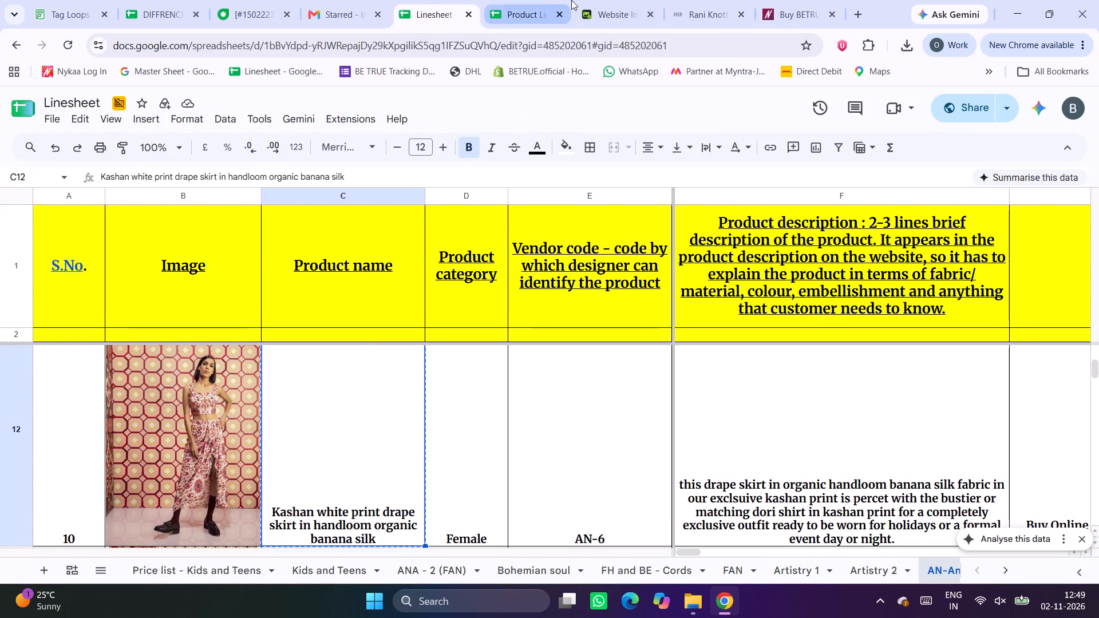
{"action": "left_click", "coordinate": [639, 1]}
{"action": "left_click", "coordinate": [725, 0]}
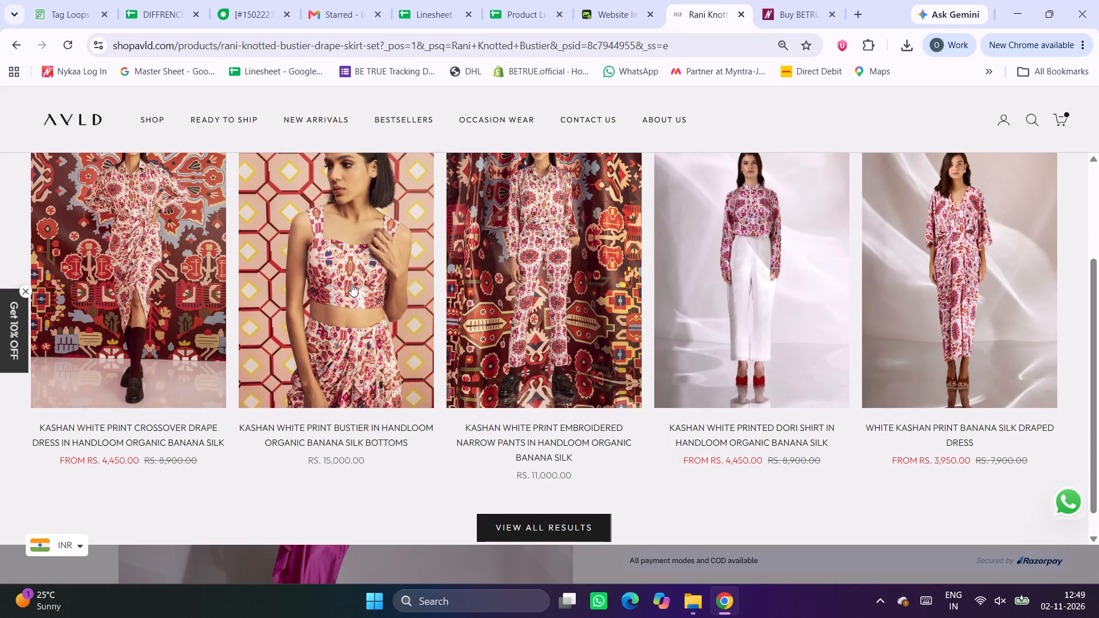
{"action": "scroll", "coordinate": [351, 284], "scroll_direction": "up", "scroll_amount": 1}
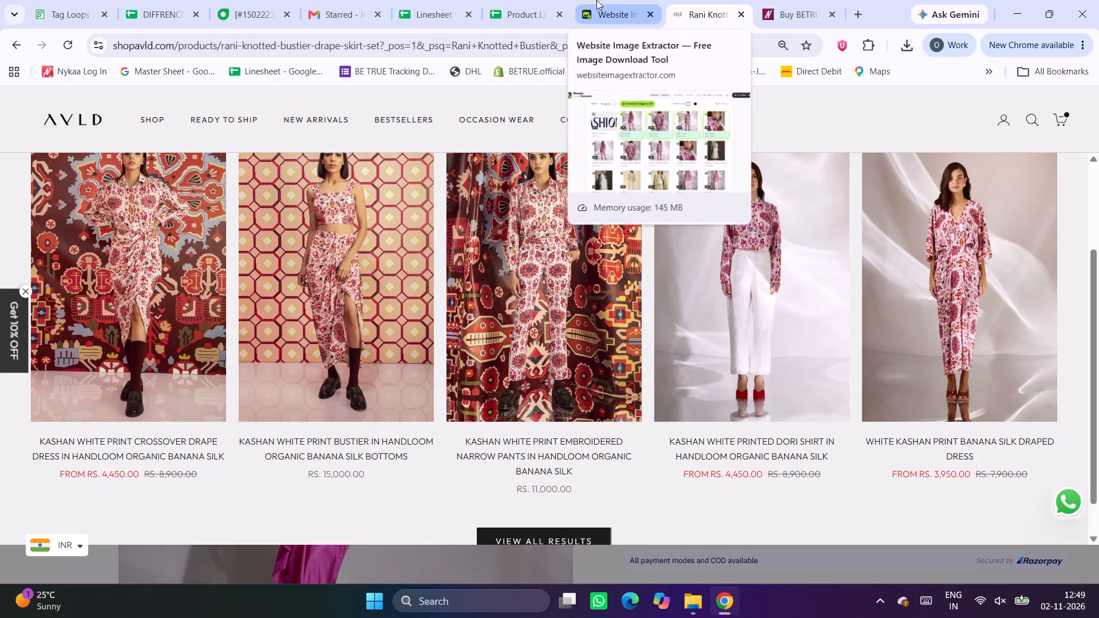
{"action": "left_click", "coordinate": [457, 0]}
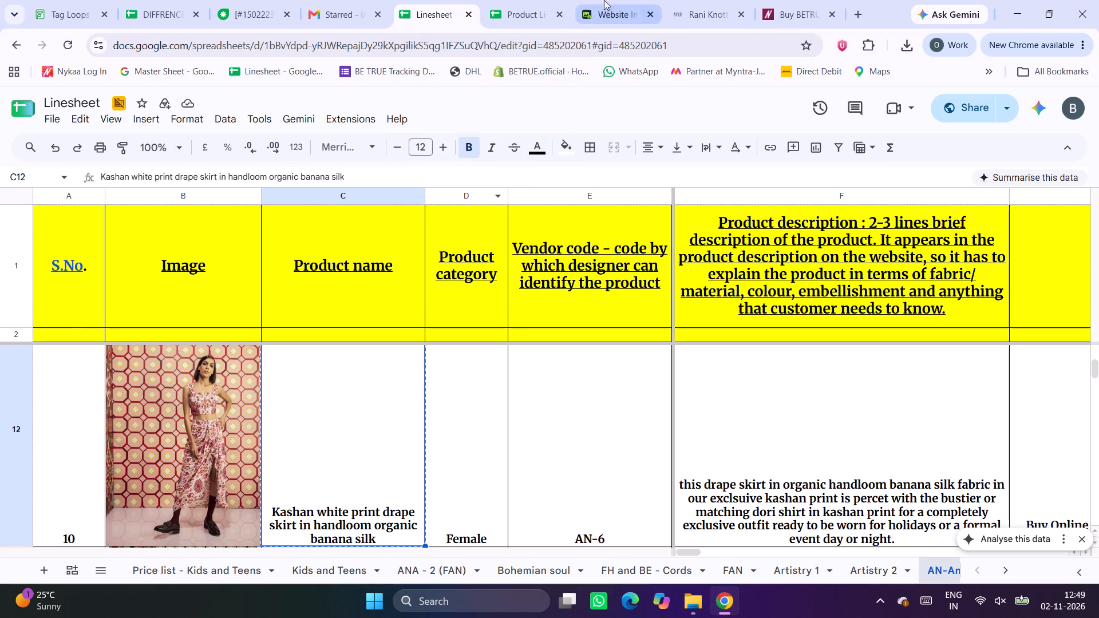
{"action": "left_click", "coordinate": [543, 0]}
{"action": "left_click", "coordinate": [726, 0]}
Open the Kashan white print bustier and bottoms product from the AVLD results and examine its photos, sizes and details.
{"action": "left_click", "coordinate": [390, 331]}
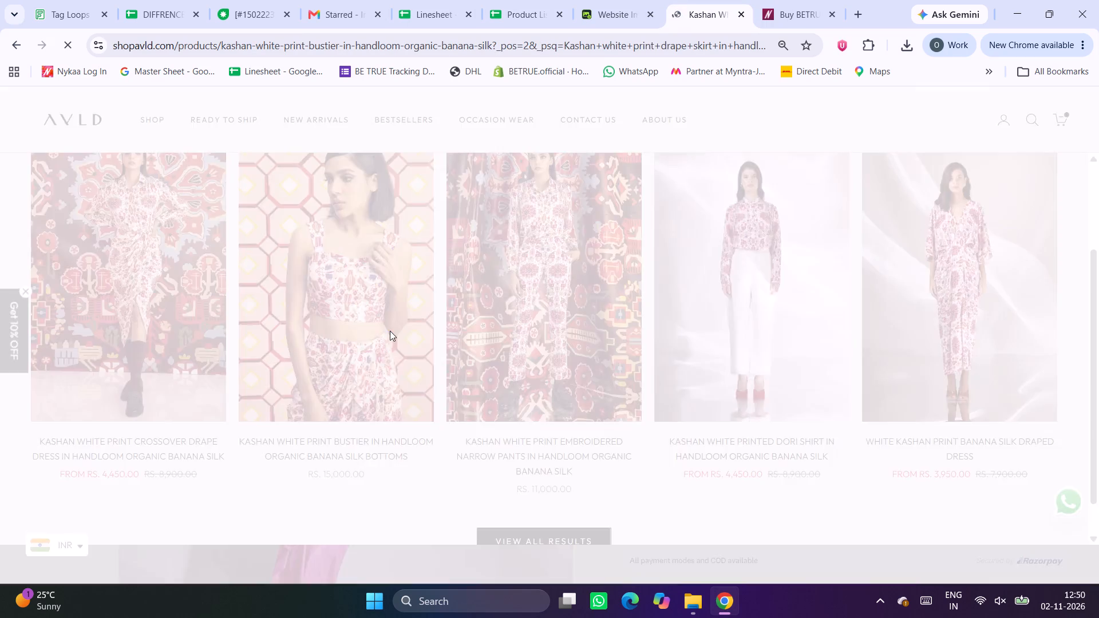
{"action": "scroll", "coordinate": [422, 416], "scroll_direction": "down", "scroll_amount": 2}
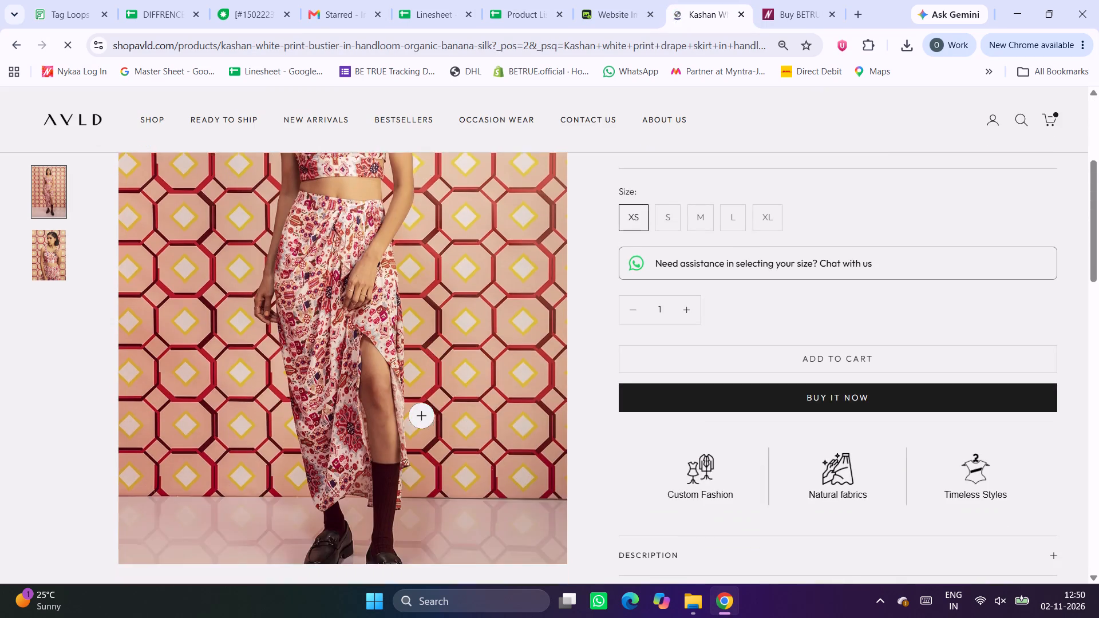
{"action": "scroll", "coordinate": [422, 416], "scroll_direction": "down", "scroll_amount": 9}
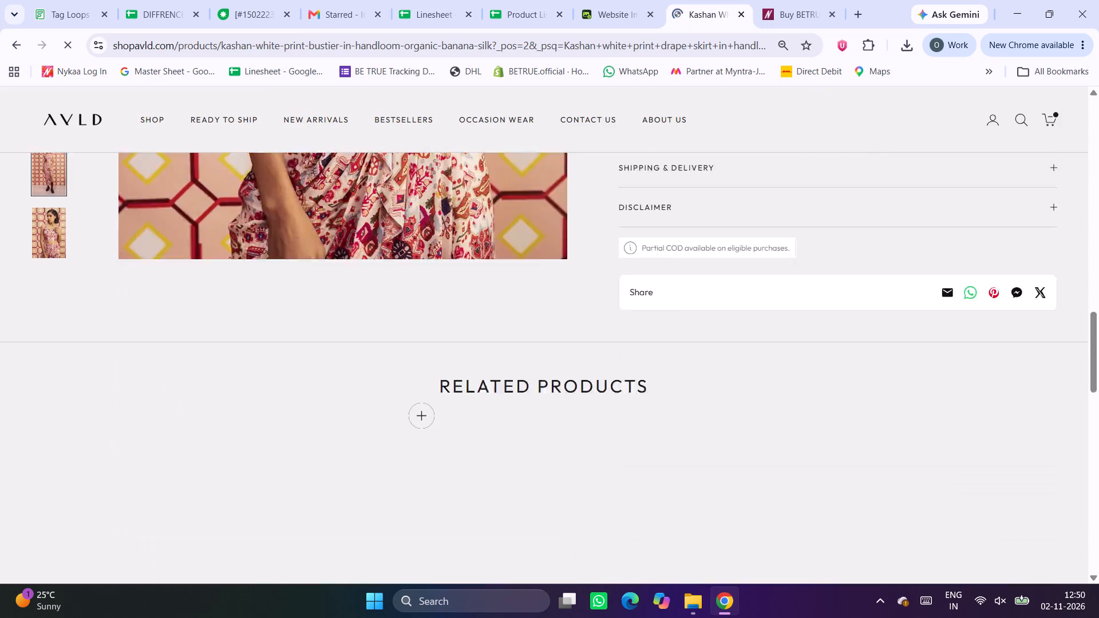
{"action": "scroll", "coordinate": [422, 416], "scroll_direction": "down", "scroll_amount": 1}
Search Google for the AN-6 name from the Linesheet, "Kashan white print drape skirt in handloom organic banana silk", replacing the Nykaa Fashion page.
{"action": "left_click", "coordinate": [655, 0]}
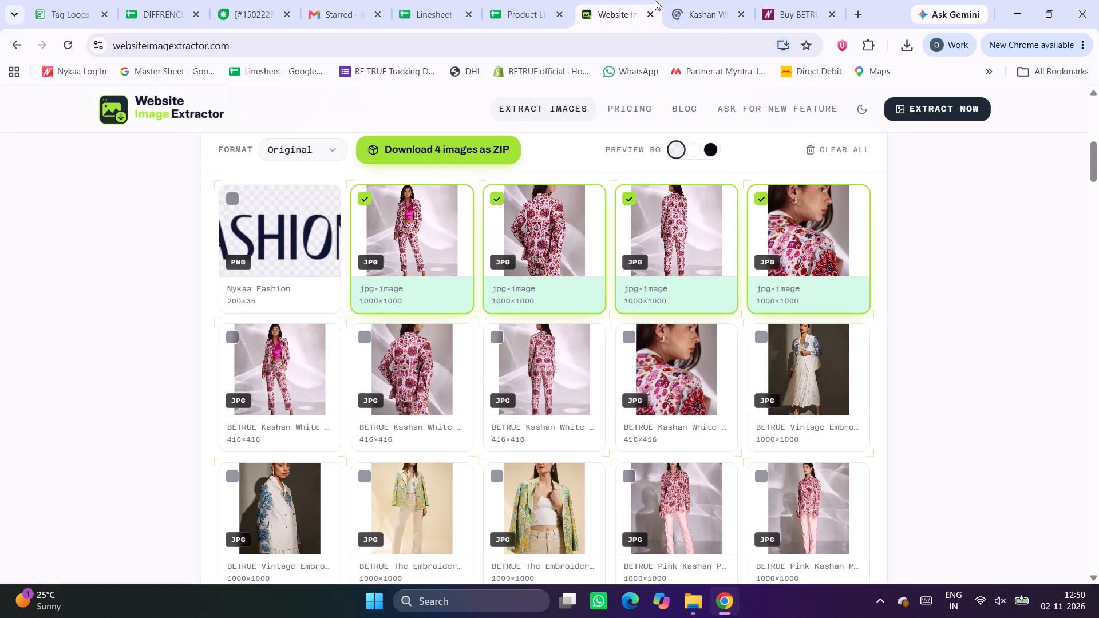
{"action": "left_click", "coordinate": [519, 0]}
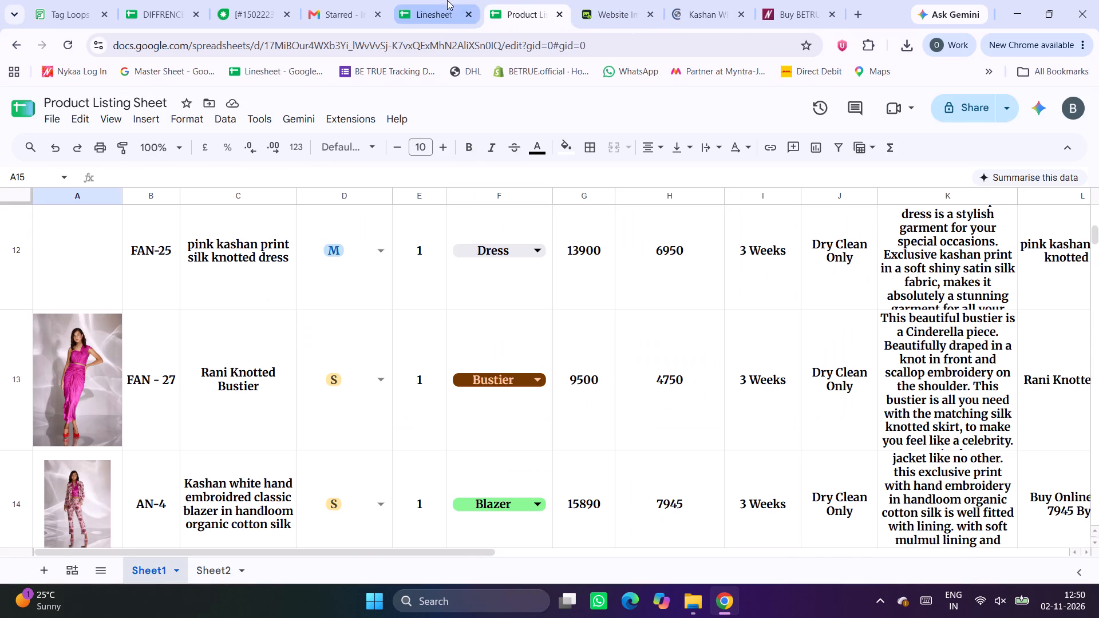
{"action": "left_click", "coordinate": [447, 0]}
{"action": "key", "text": "ctrl+c"}
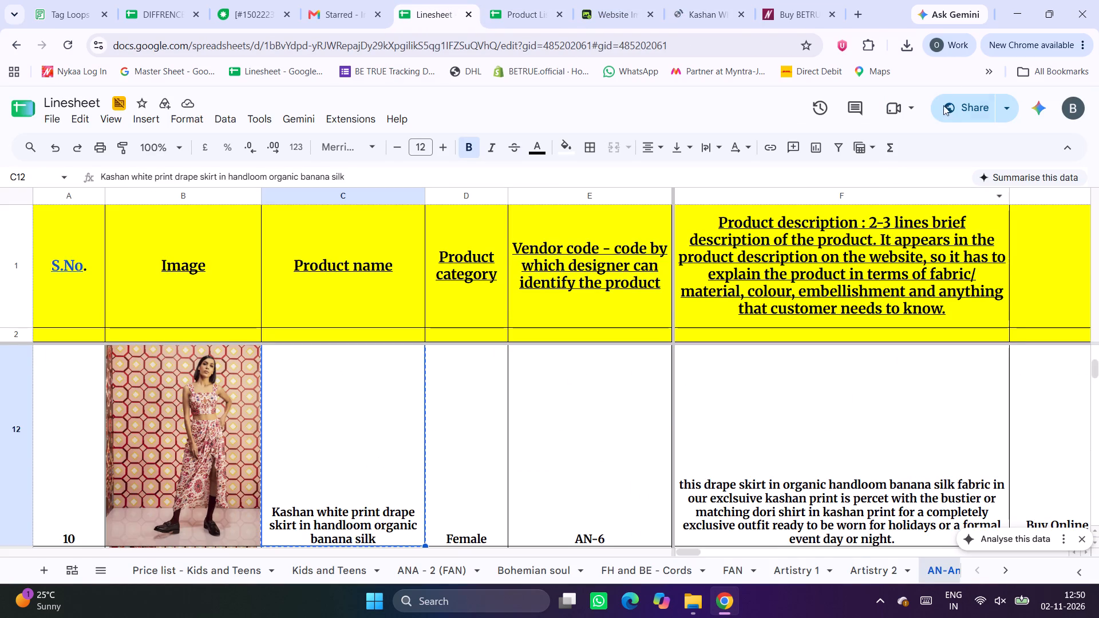
{"action": "left_click", "coordinate": [810, 13]}
{"action": "left_click", "coordinate": [423, 43]}
{"action": "key", "text": "ctrl+v"}
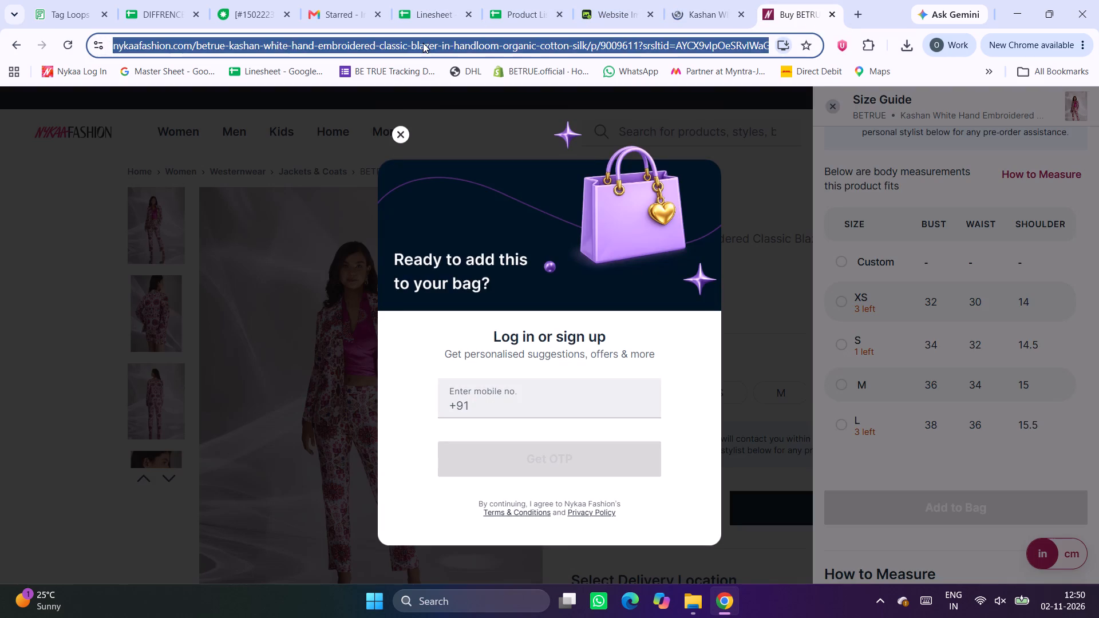
{"action": "key", "text": "Return"}
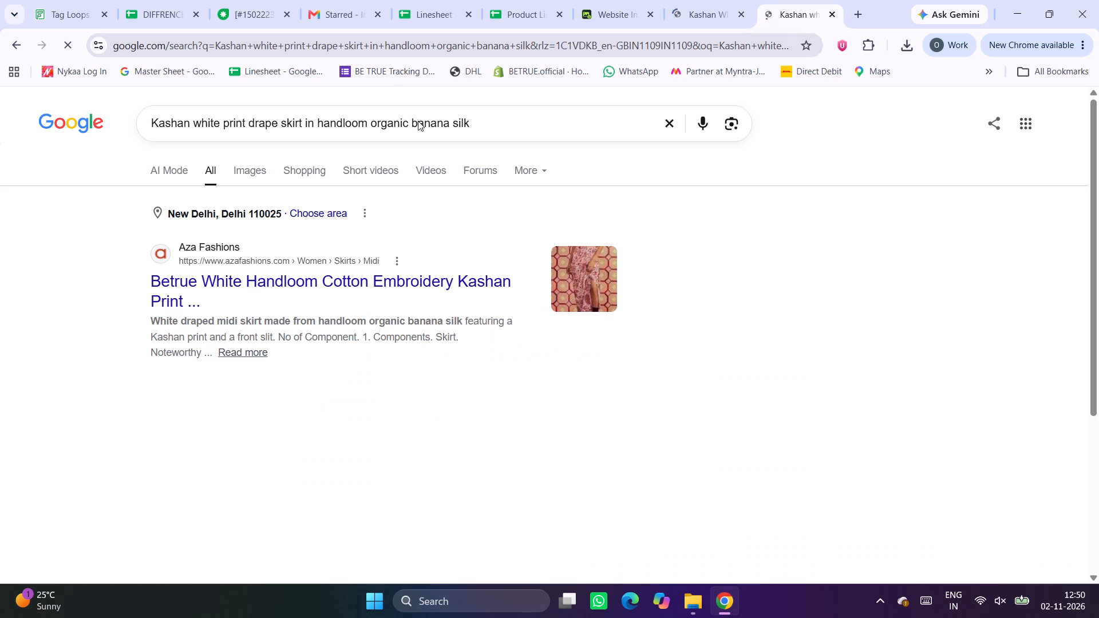
Open the Aza Fashions listing for the Betrue white Kashan print draped skirt and review its photos and product information.
{"action": "left_click", "coordinate": [396, 286]}
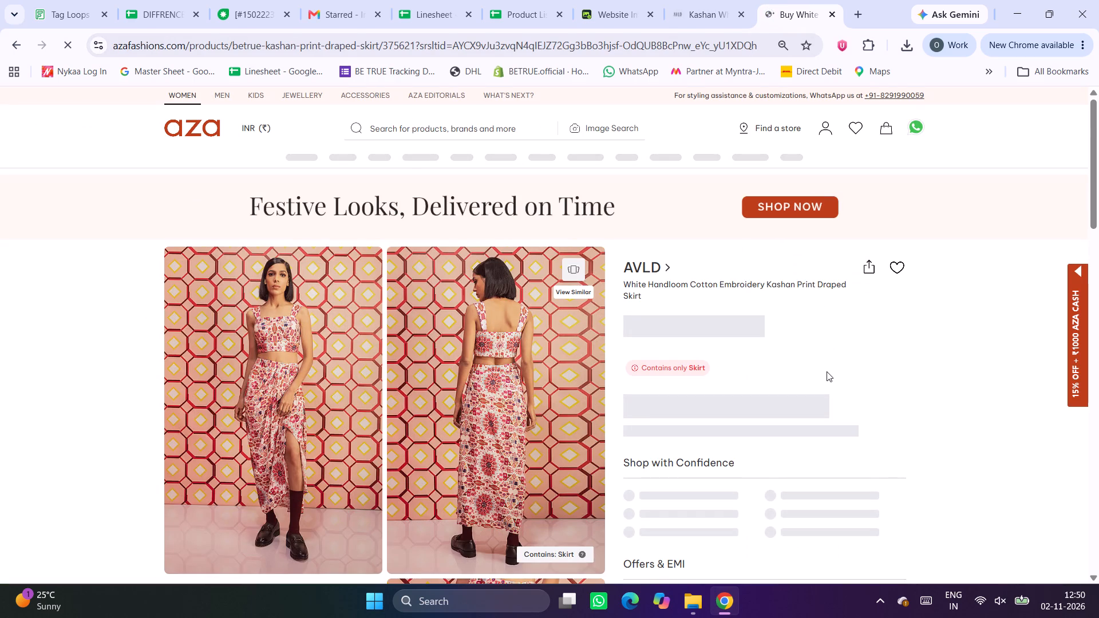
{"action": "scroll", "coordinate": [827, 371], "scroll_direction": "down", "scroll_amount": 5}
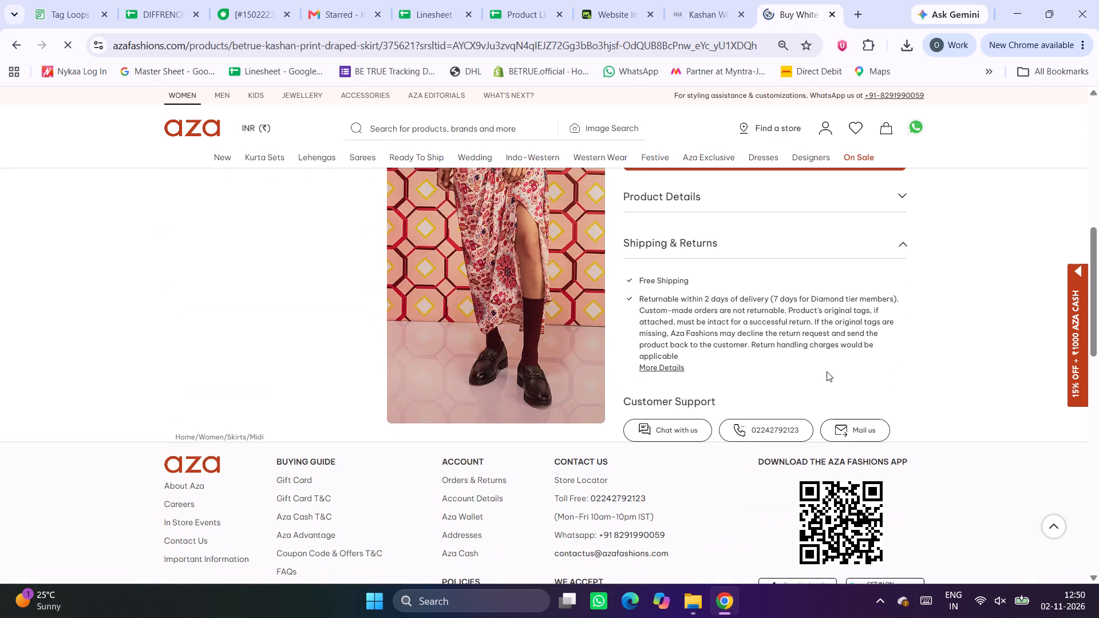
{"action": "scroll", "coordinate": [827, 371], "scroll_direction": "up", "scroll_amount": 5}
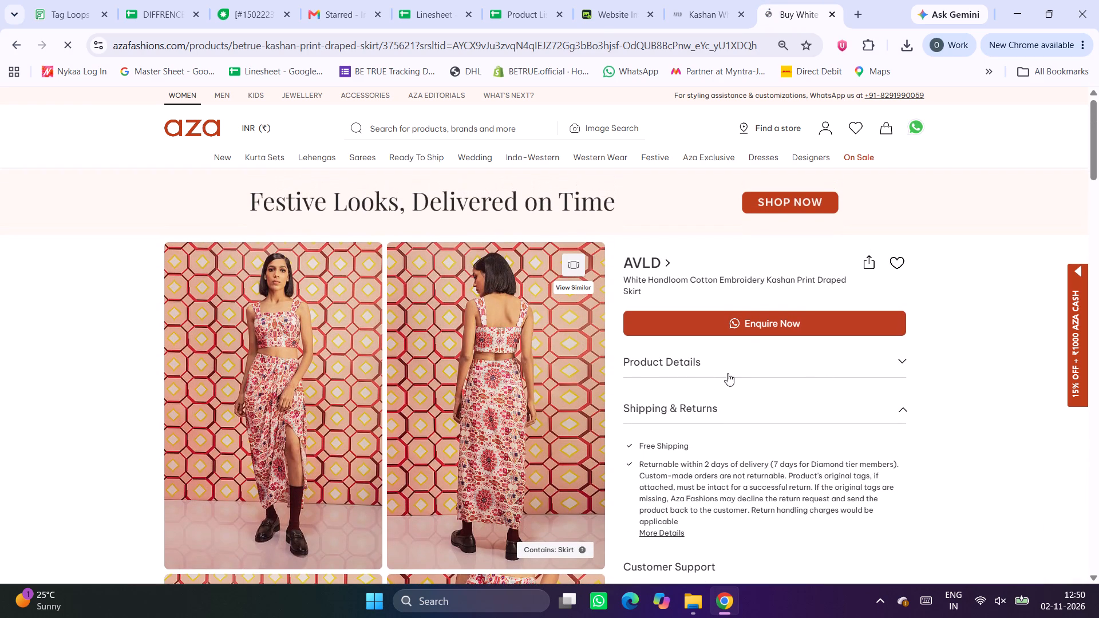
{"action": "scroll", "coordinate": [875, 409], "scroll_direction": "down", "scroll_amount": 5}
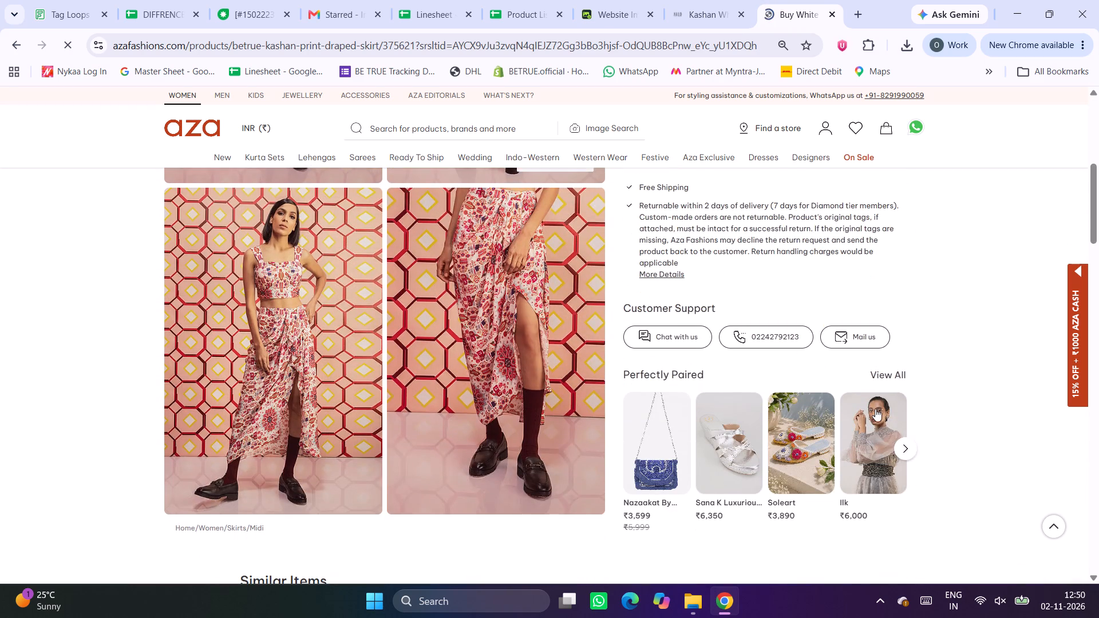
{"action": "scroll", "coordinate": [875, 409], "scroll_direction": "down", "scroll_amount": 3}
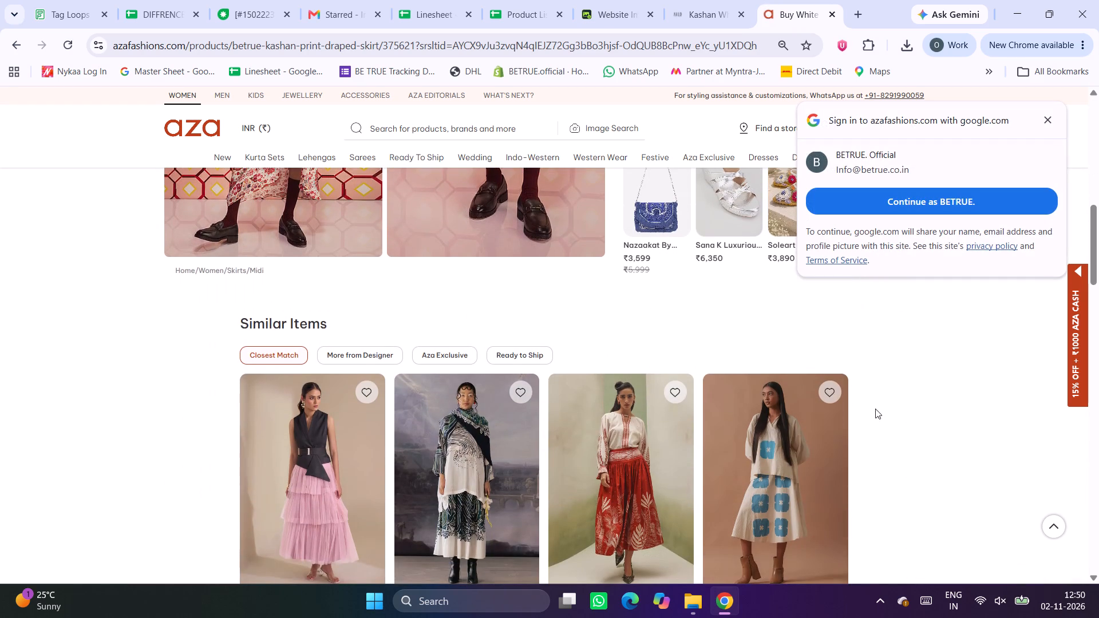
Dismiss the Google sign-in prompt on the Aza listing and examine the draped skirt's expanded product details and photos.
{"action": "scroll", "coordinate": [875, 409], "scroll_direction": "up", "scroll_amount": 4}
{"action": "scroll", "coordinate": [940, 386], "scroll_direction": "down", "scroll_amount": 7}
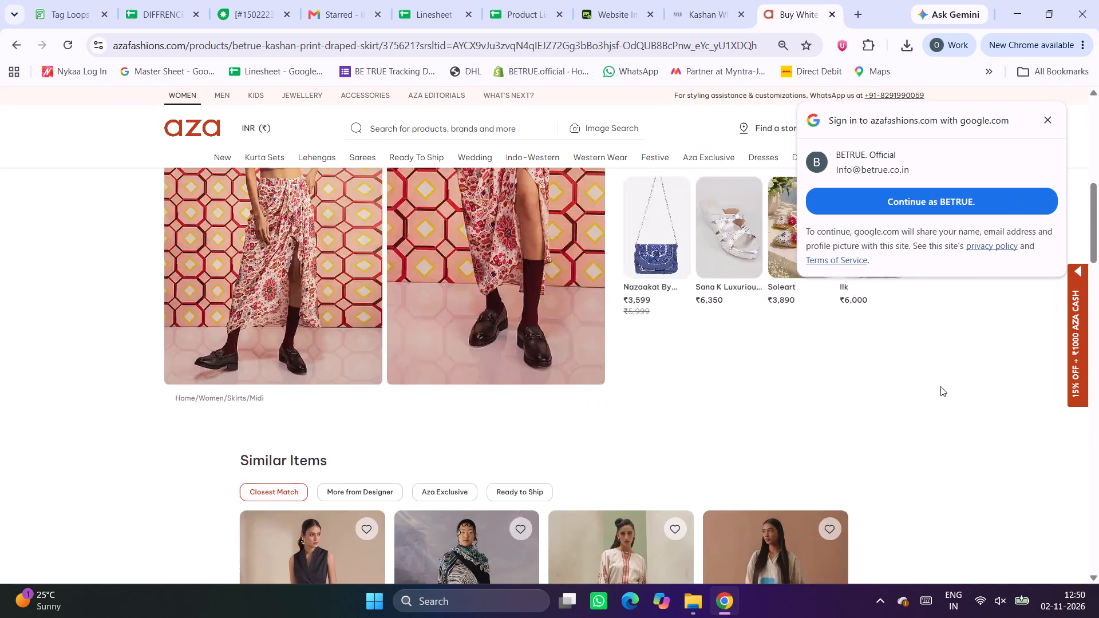
{"action": "scroll", "coordinate": [940, 386], "scroll_direction": "up", "scroll_amount": 2}
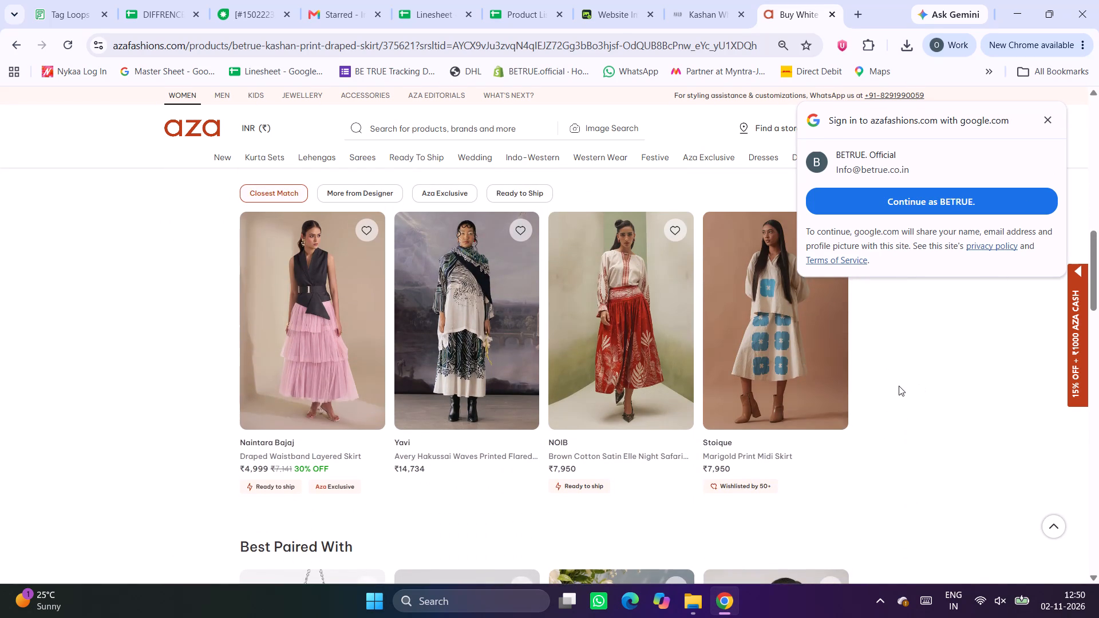
{"action": "scroll", "coordinate": [899, 386], "scroll_direction": "up", "scroll_amount": 4}
{"action": "left_click", "coordinate": [1046, 118]}
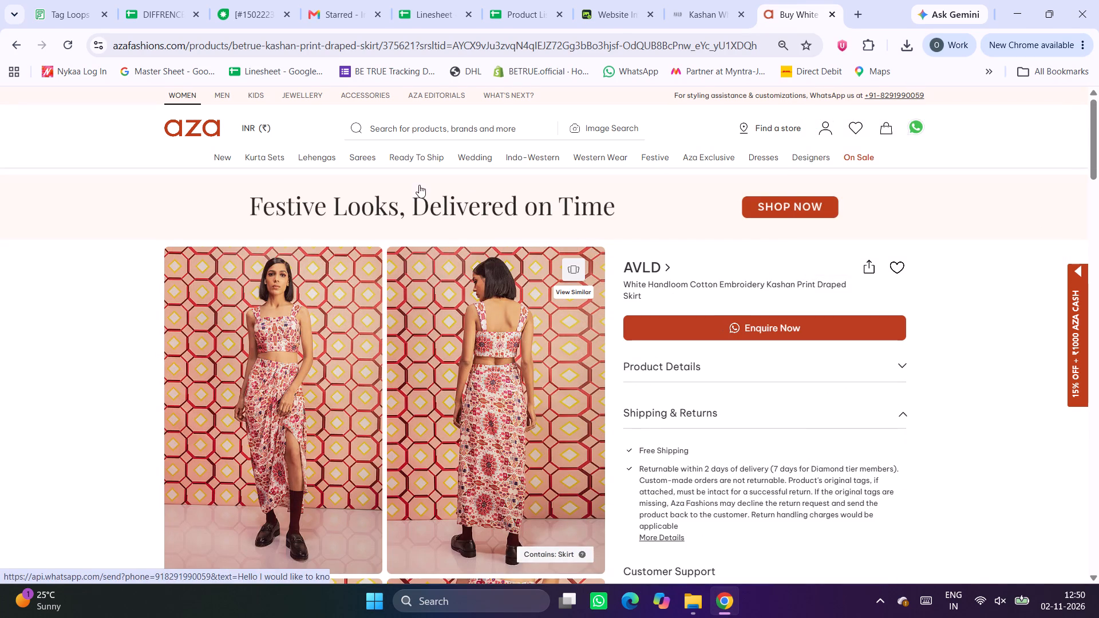
{"action": "left_click", "coordinate": [694, 374]}
{"action": "scroll", "coordinate": [828, 409], "scroll_direction": "down", "scroll_amount": 3}
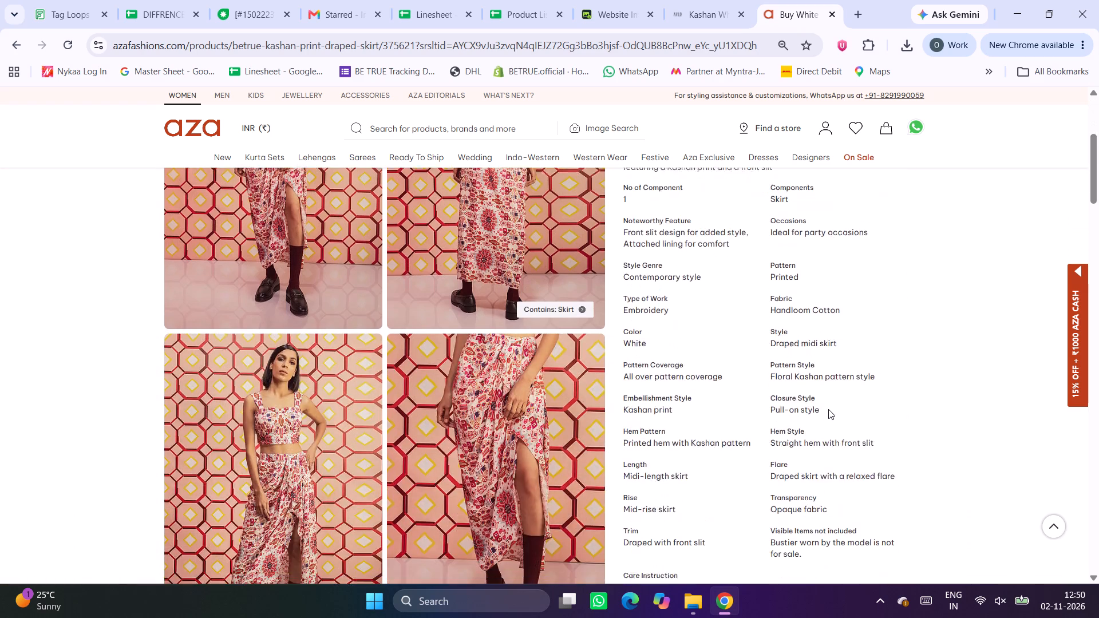
{"action": "scroll", "coordinate": [828, 409], "scroll_direction": "down", "scroll_amount": 3}
{"action": "scroll", "coordinate": [746, 287], "scroll_direction": "up", "scroll_amount": 1}
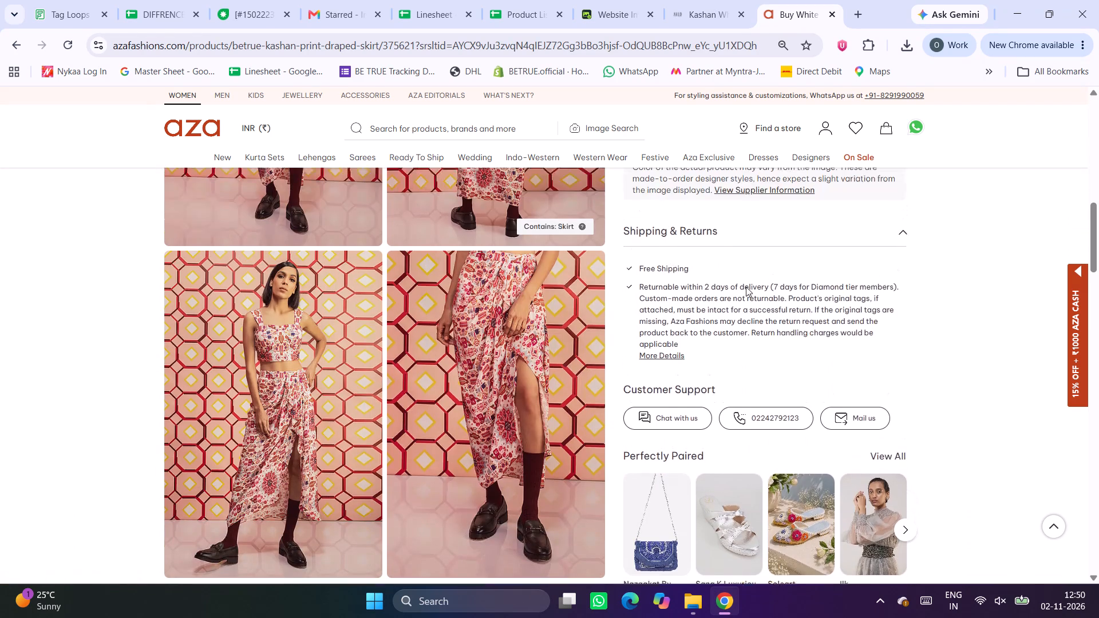
{"action": "scroll", "coordinate": [746, 287], "scroll_direction": "up", "scroll_amount": 11}
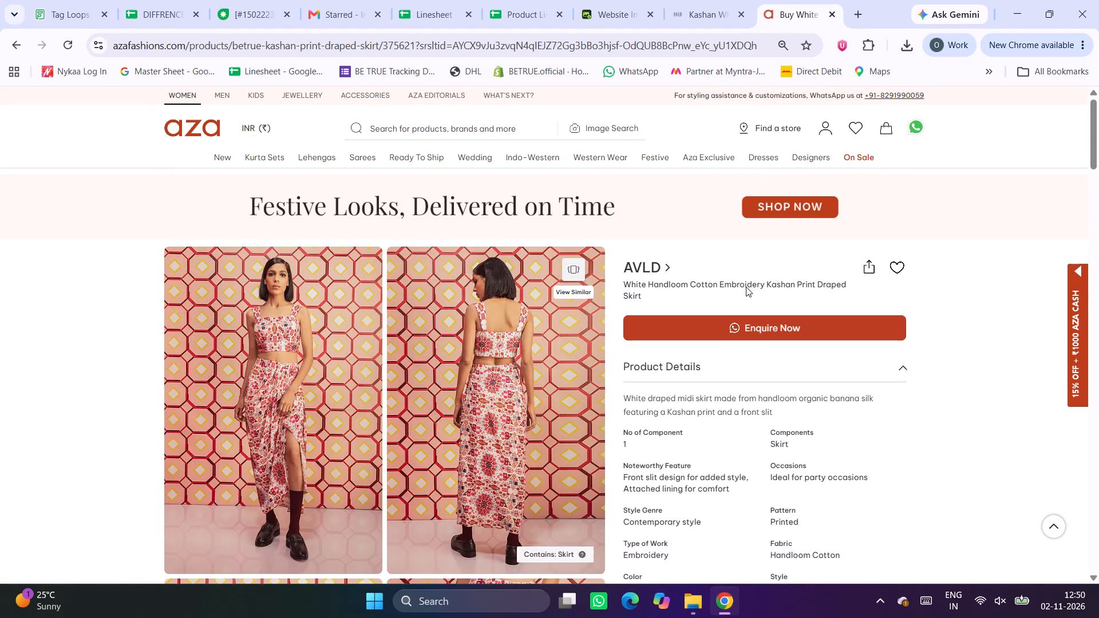
Run the Website Image Extractor on the Aza Fashions draped skirt page URL, replacing the previous product's URL.
{"action": "left_click", "coordinate": [504, 36]}
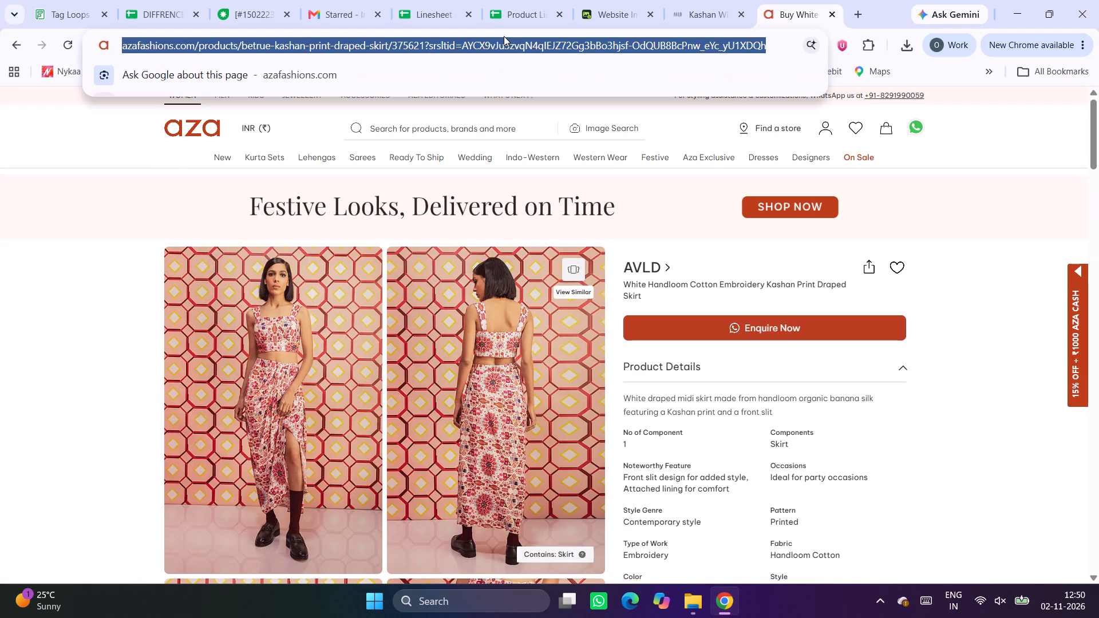
{"action": "key", "text": "ctrl+x"}
{"action": "left_click", "coordinate": [687, 0]}
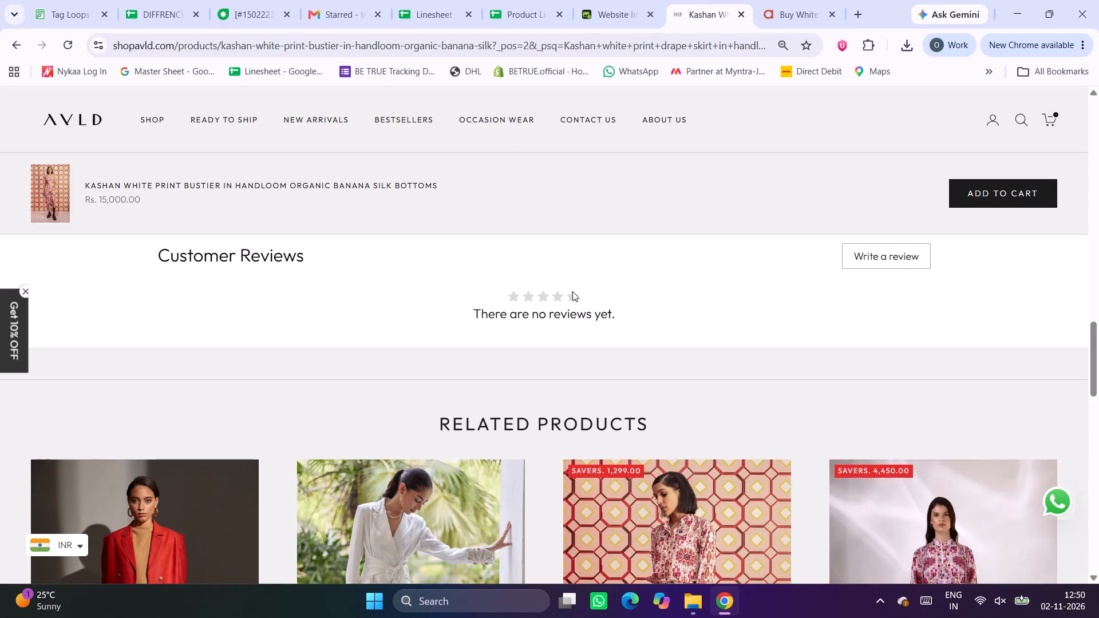
{"action": "scroll", "coordinate": [572, 291], "scroll_direction": "up", "scroll_amount": 5}
{"action": "left_click", "coordinate": [593, 0]}
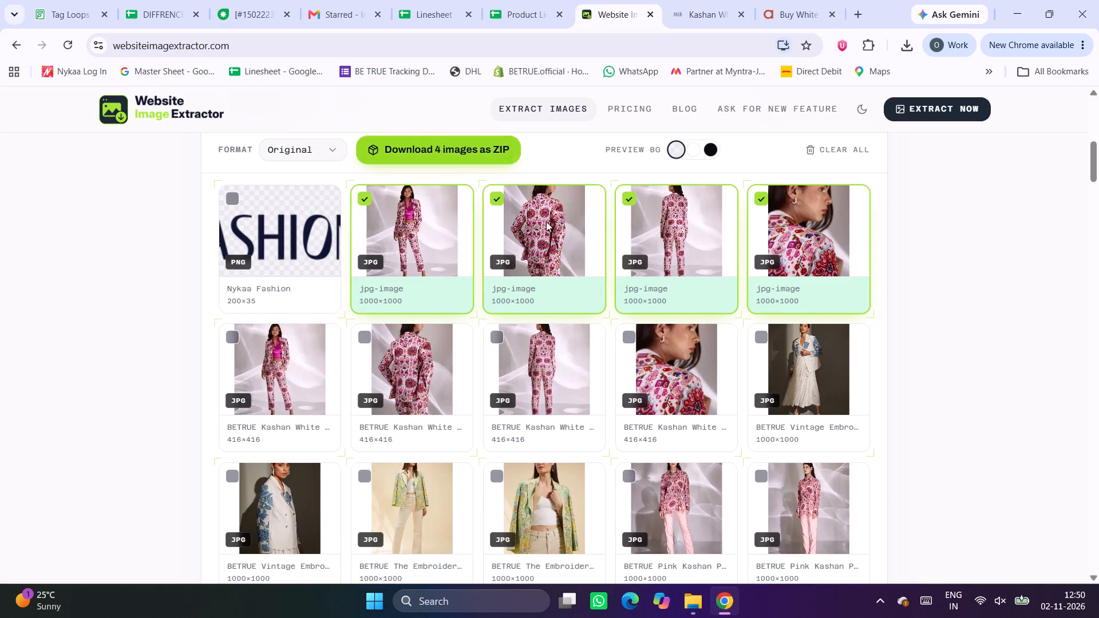
{"action": "scroll", "coordinate": [495, 401], "scroll_direction": "up", "scroll_amount": 6}
{"action": "triple_click", "coordinate": [413, 384]}
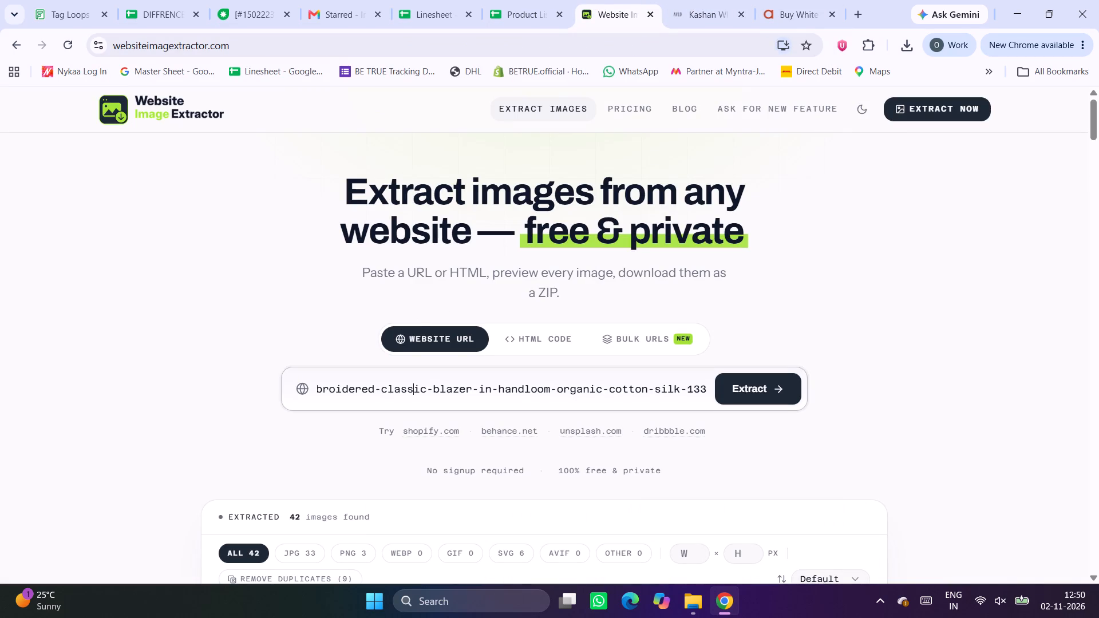
{"action": "key", "text": "ctrl+v"}
{"action": "left_click", "coordinate": [749, 375]}
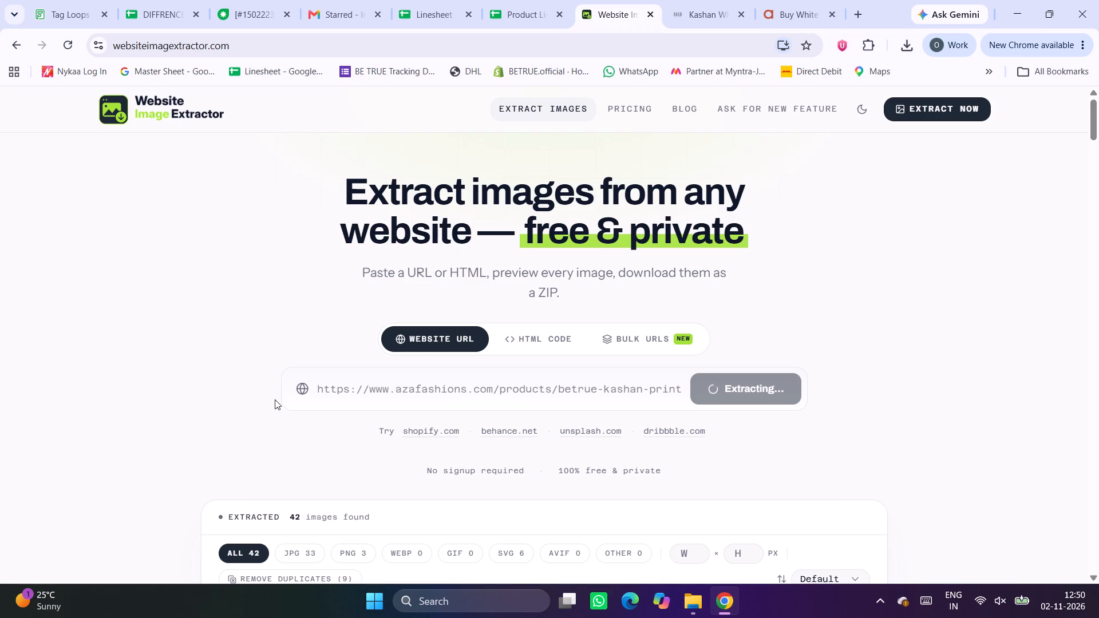
Select the four AVLD white Kashan skirt images and download them as a ZIP into the website listing folder.
{"action": "scroll", "coordinate": [275, 399], "scroll_direction": "down", "scroll_amount": 2}
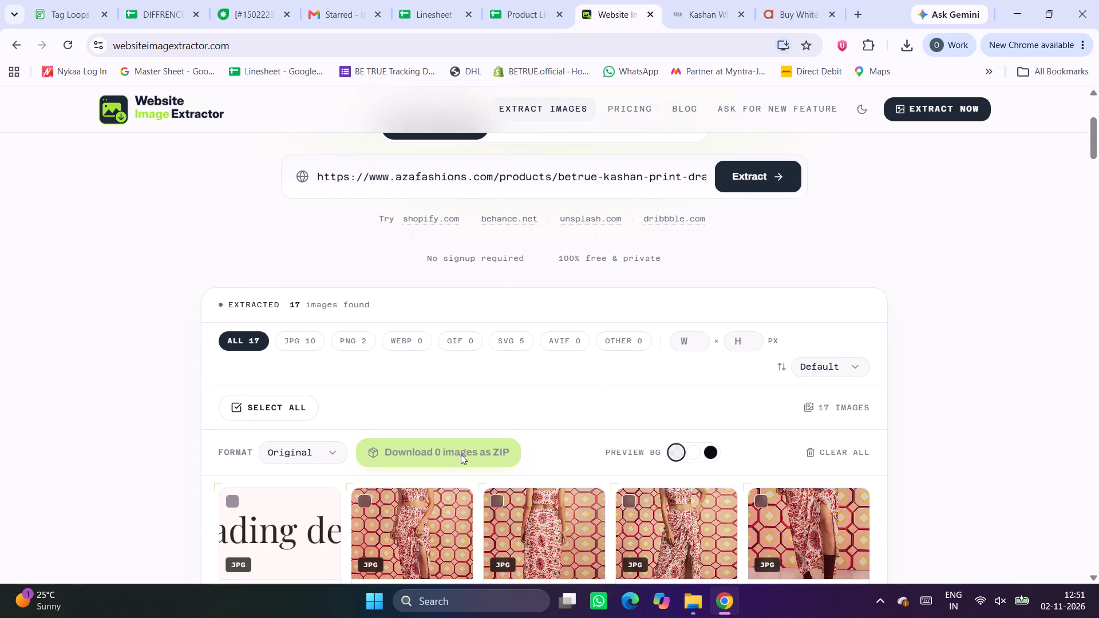
{"action": "scroll", "coordinate": [461, 454], "scroll_direction": "down", "scroll_amount": 4}
{"action": "left_click", "coordinate": [363, 242]}
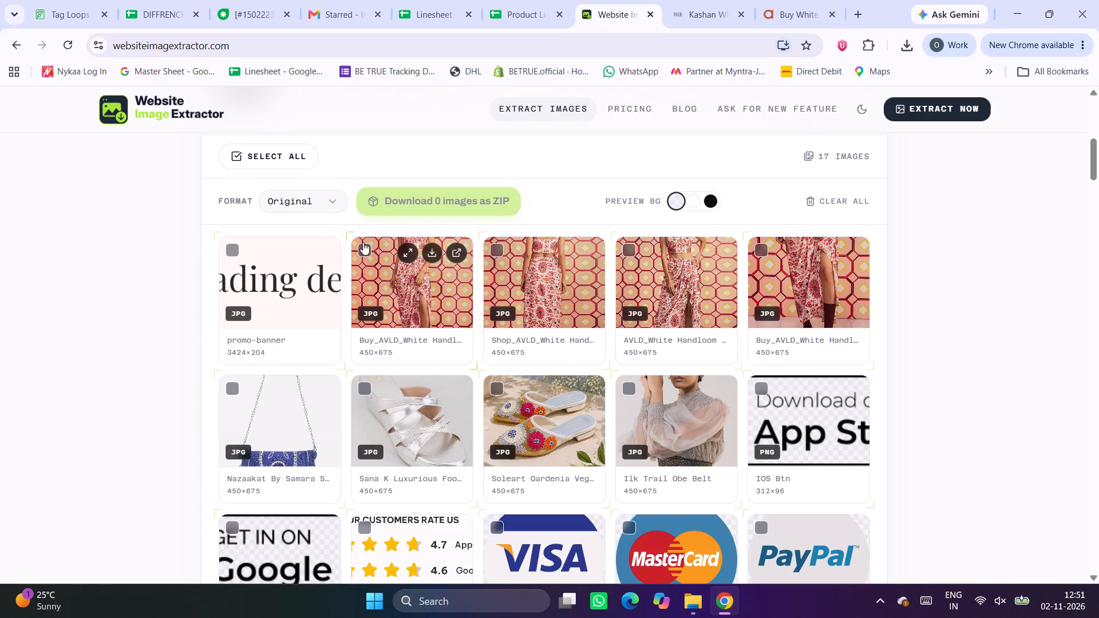
{"action": "left_click", "coordinate": [499, 250]}
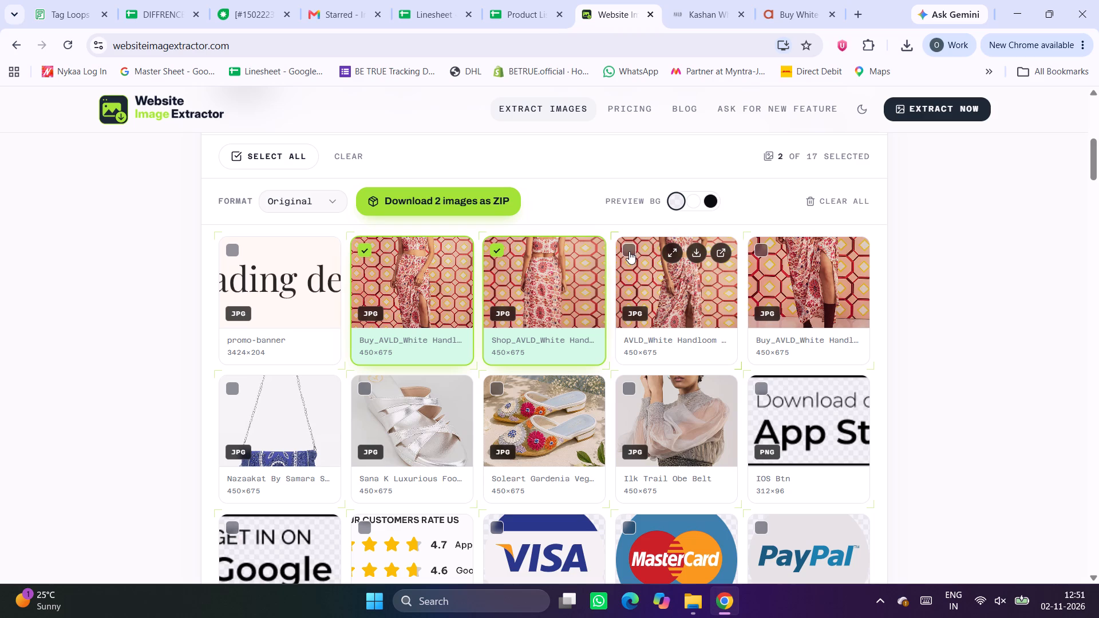
{"action": "left_click", "coordinate": [629, 251]}
{"action": "left_click", "coordinate": [760, 249]}
{"action": "left_click", "coordinate": [471, 208]}
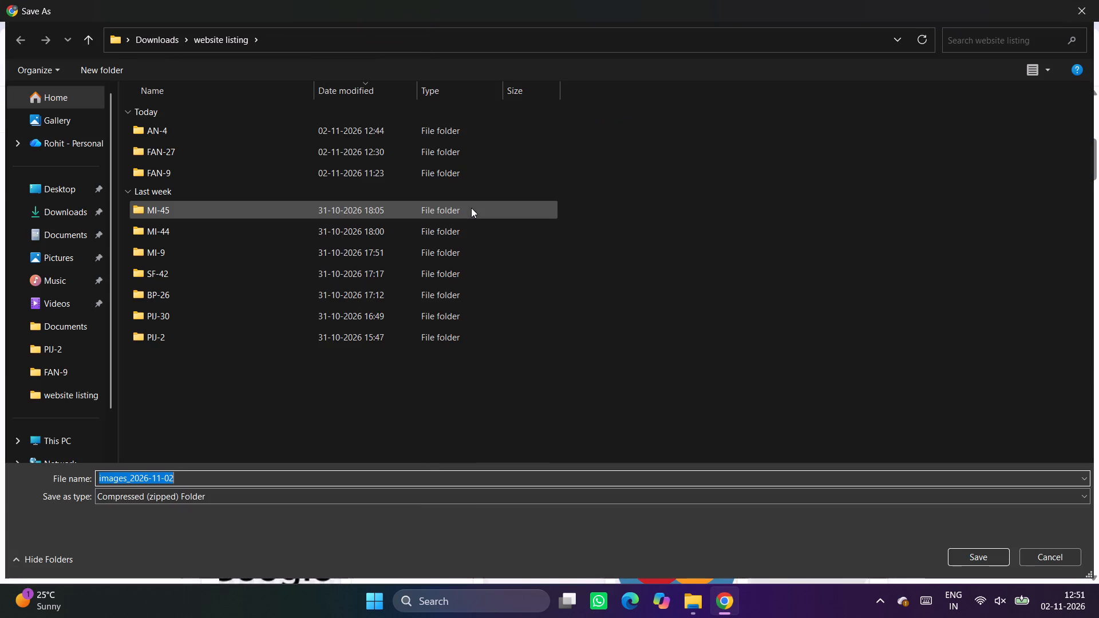
{"action": "left_click", "coordinate": [972, 560]}
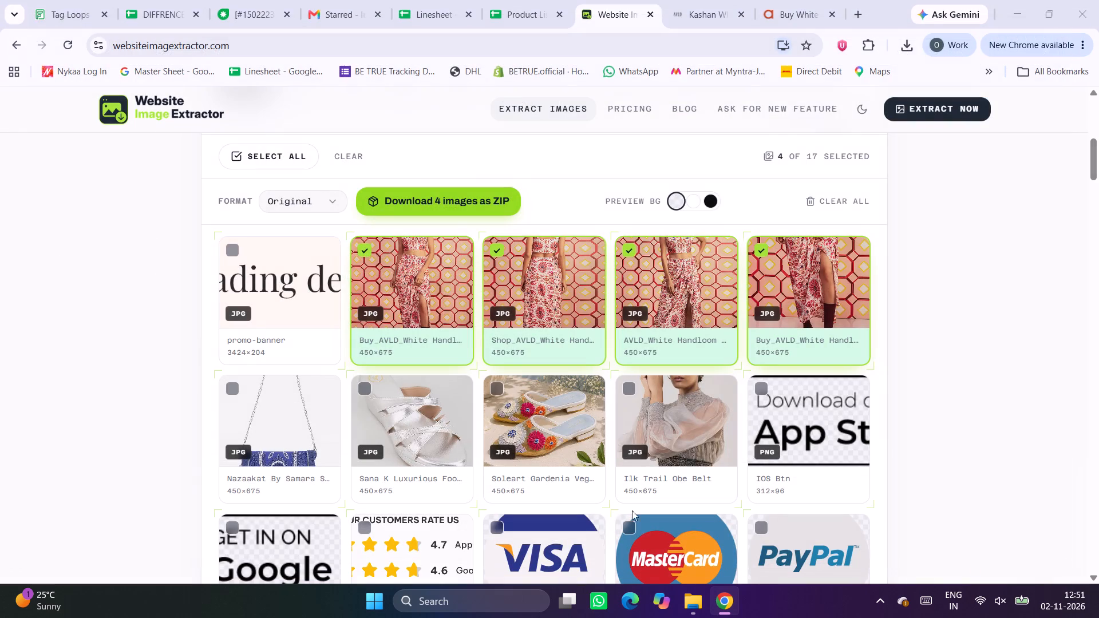
Create a folder named AN-6 inside the website listing folder in File Explorer.
{"action": "left_click", "coordinate": [683, 603]}
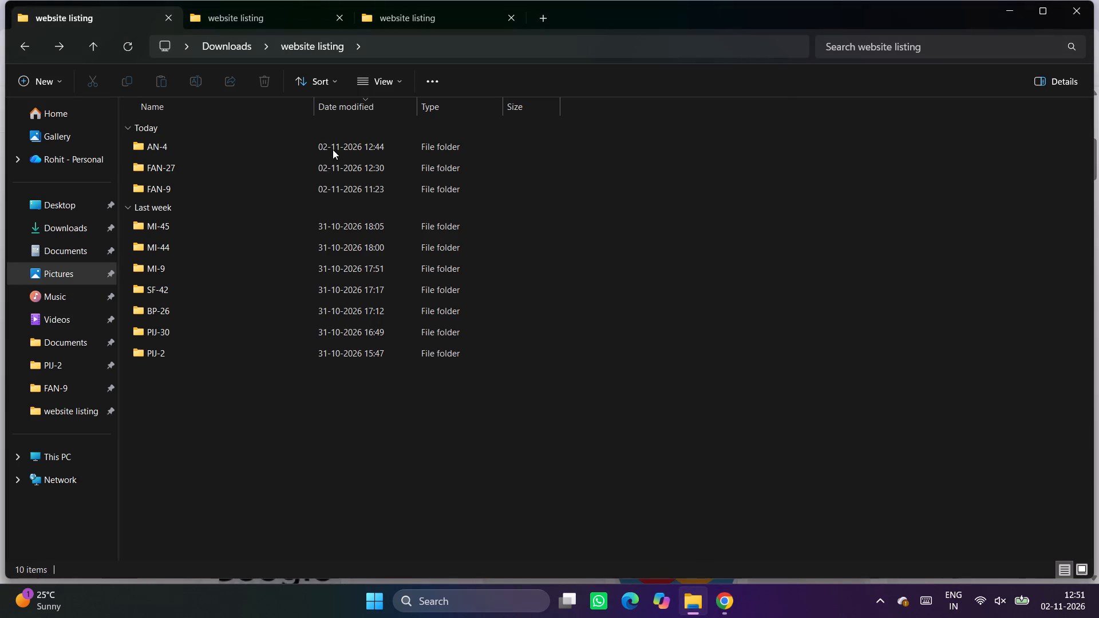
{"action": "left_click", "coordinate": [17, 77]}
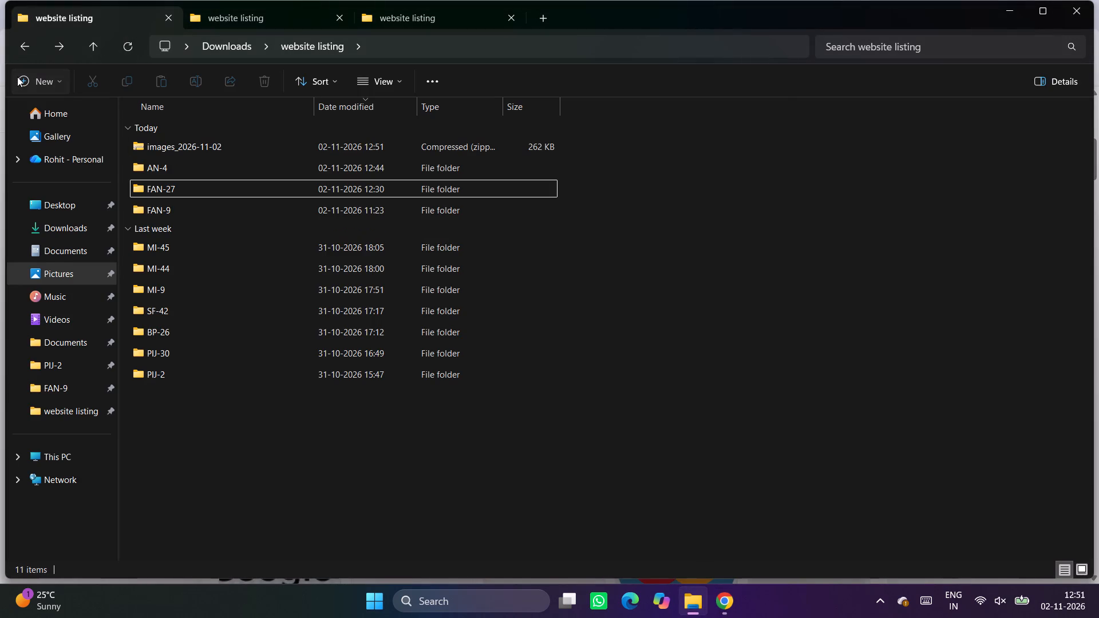
{"action": "left_click", "coordinate": [92, 118]}
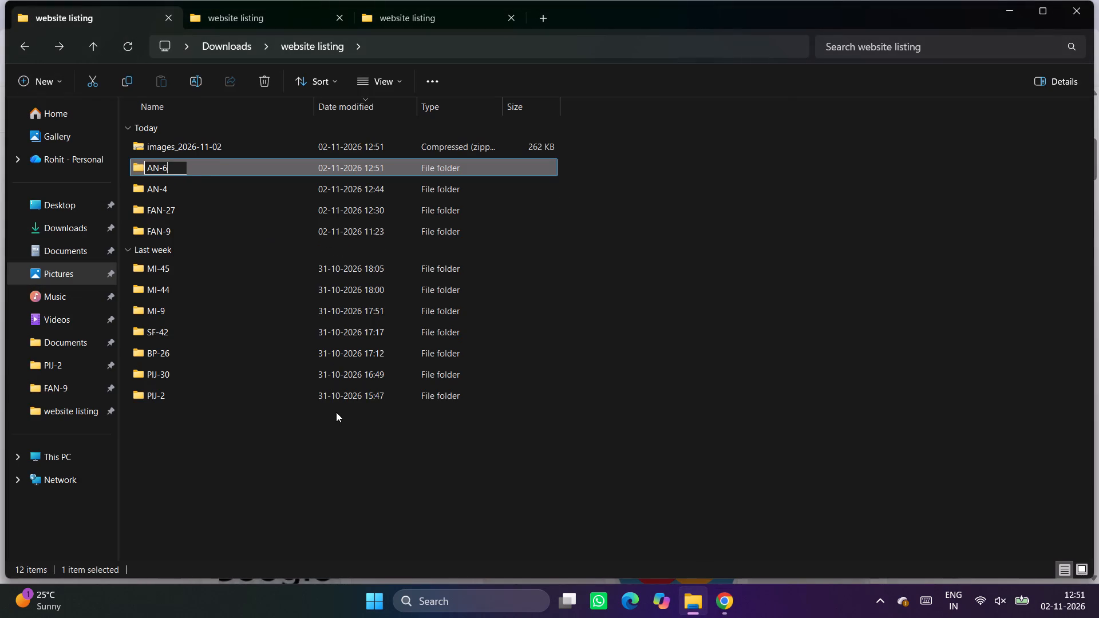
{"action": "key", "text": "Return"}
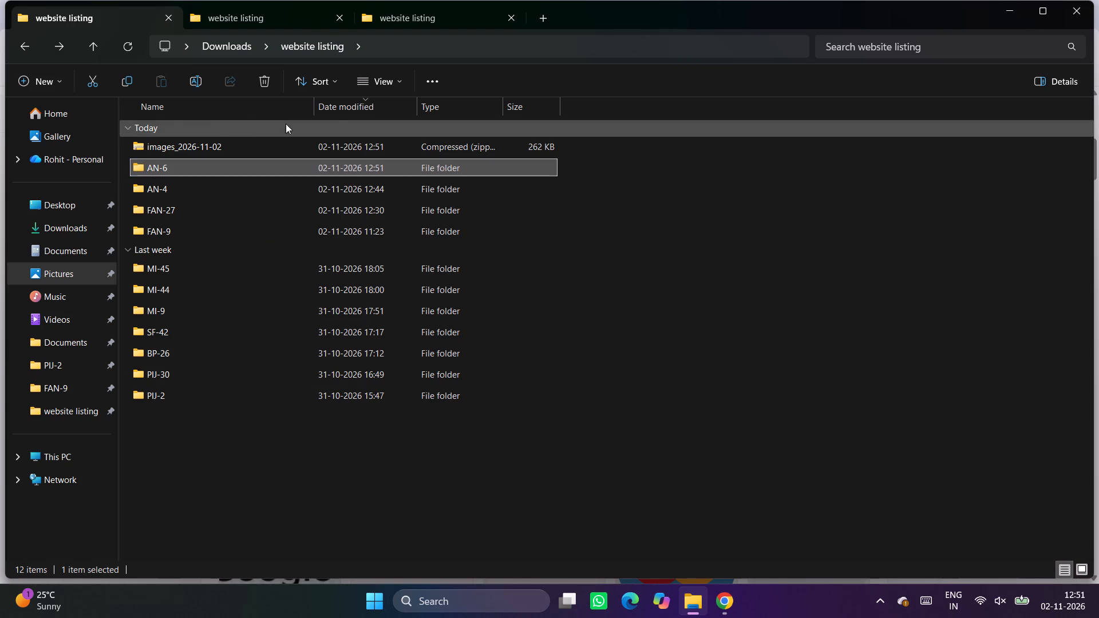
Extract the images_2026-11-02 archive into the website listing folder and delete the ZIP file.
{"action": "left_click", "coordinate": [203, 145]}
{"action": "left_click", "coordinate": [461, 85]}
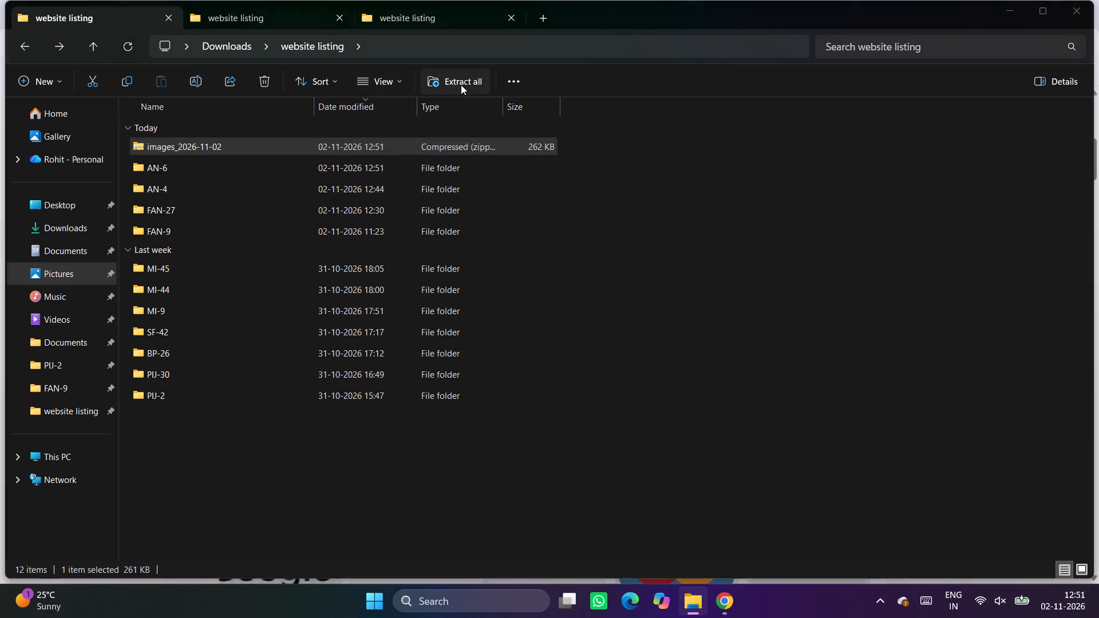
{"action": "left_click", "coordinate": [655, 442]}
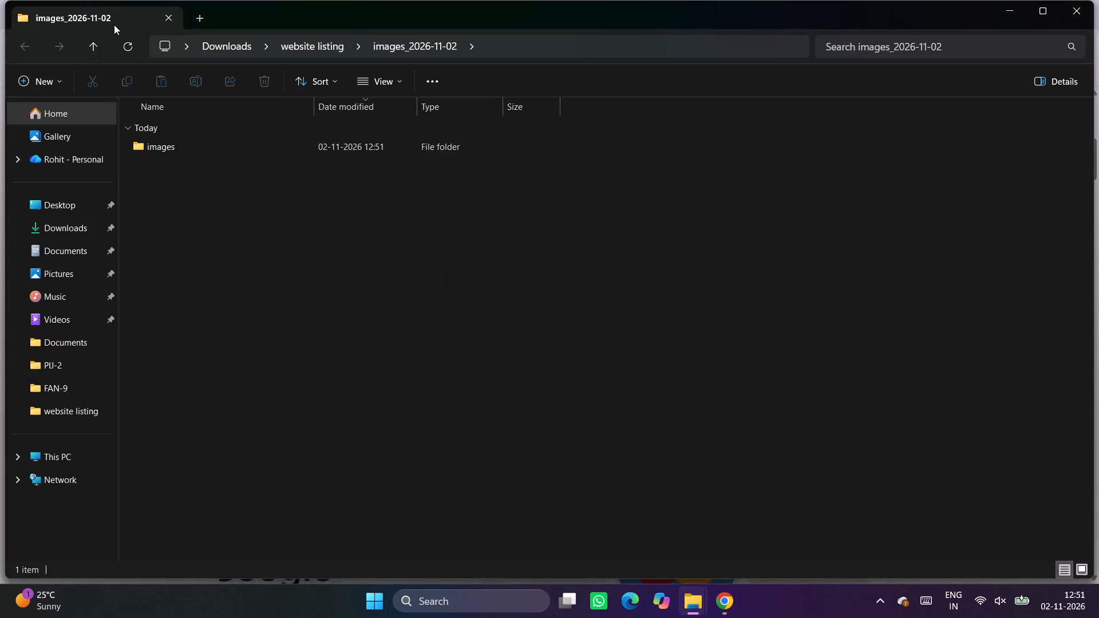
{"action": "left_click", "coordinate": [172, 18]}
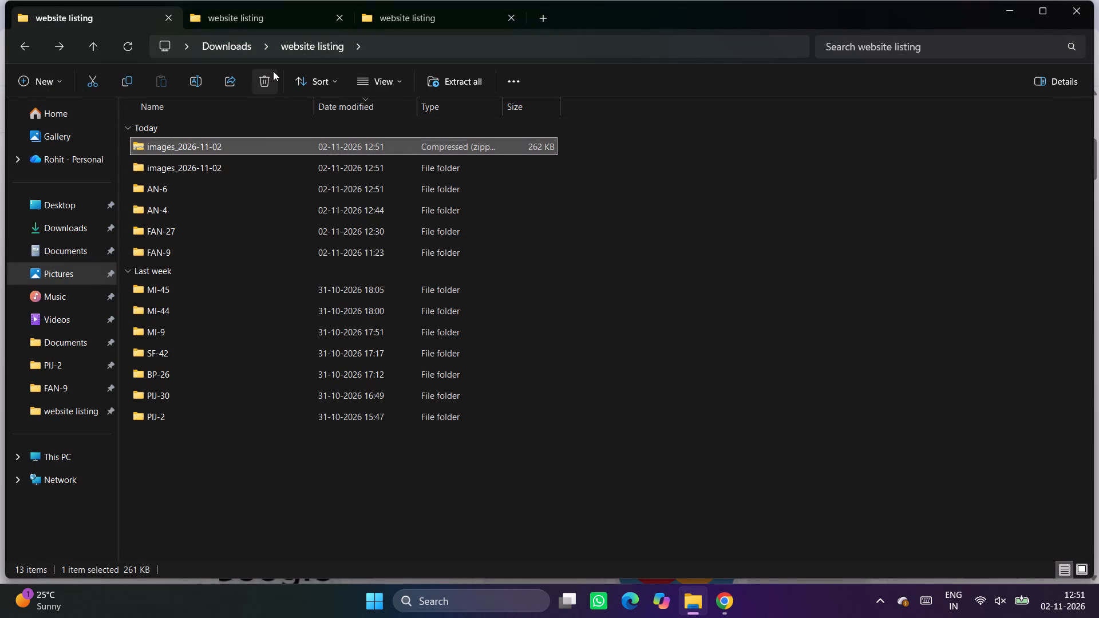
{"action": "left_click", "coordinate": [273, 71]}
Move the four skirt JPGs from the extracted images folder into the AN-6 folder.
{"action": "double_click", "coordinate": [172, 146]}
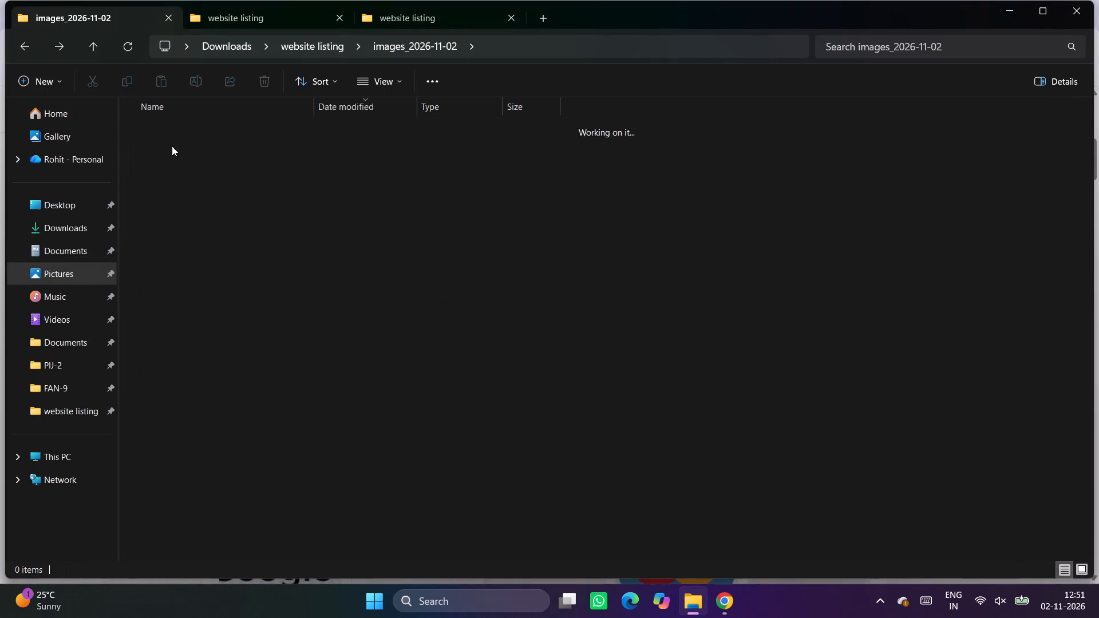
{"action": "double_click", "coordinate": [167, 146]}
{"action": "left_click_drag", "start_coordinate": [193, 299], "coordinate": [208, 282]}
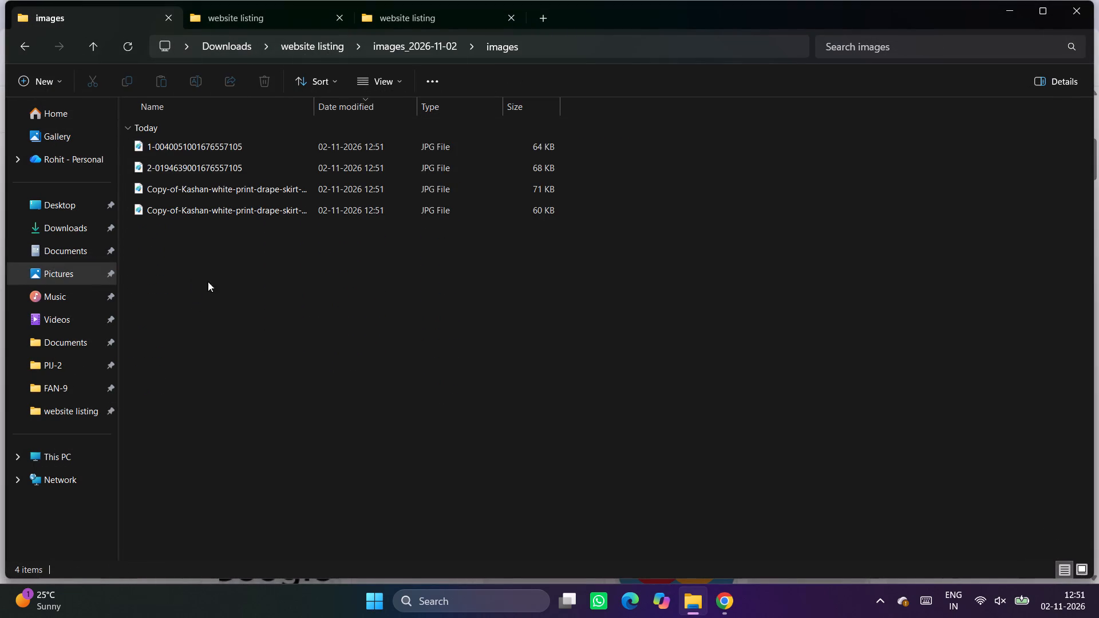
{"action": "left_click_drag", "start_coordinate": [208, 282], "coordinate": [343, 141]}
{"action": "key", "text": "ctrl+x"}
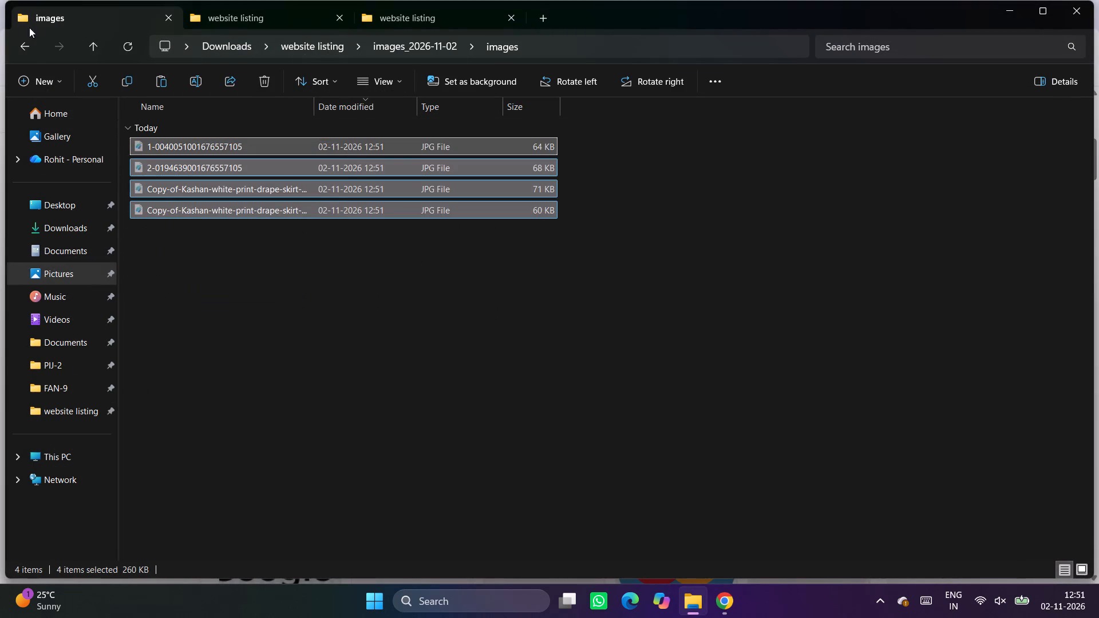
{"action": "left_click", "coordinate": [24, 39]}
{"action": "left_click", "coordinate": [24, 39]}
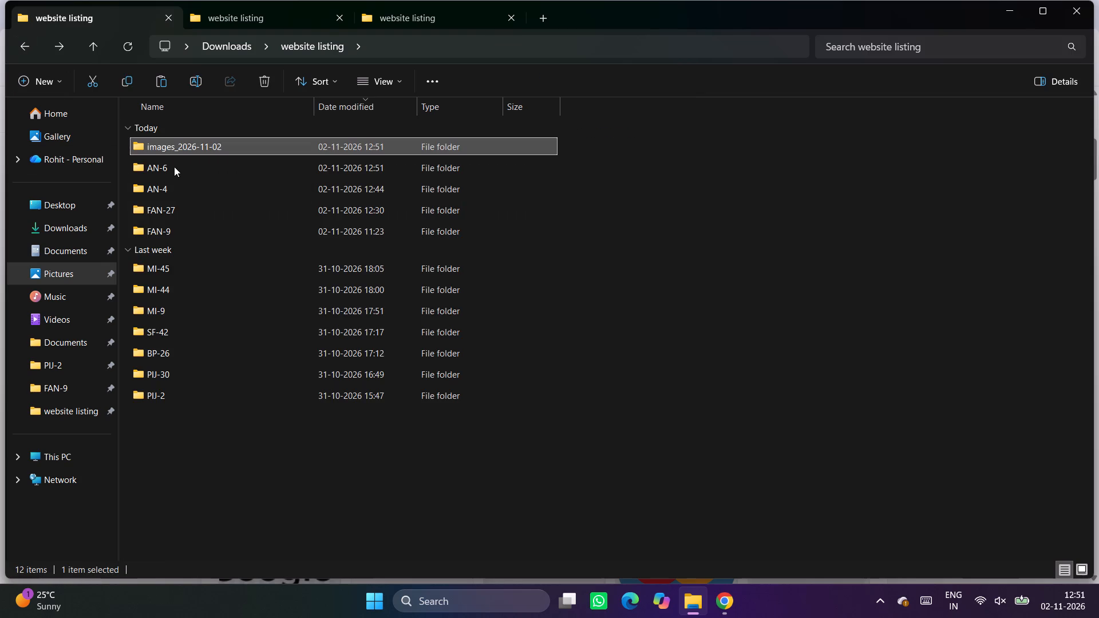
{"action": "double_click", "coordinate": [174, 167]}
{"action": "key", "text": "ctrl+v"}
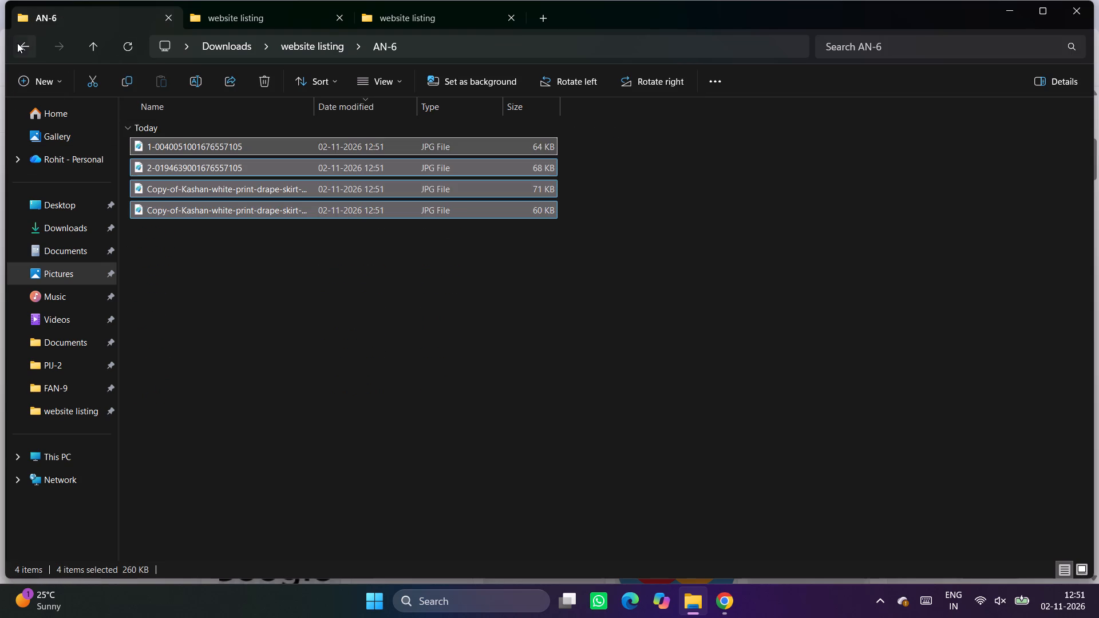
Delete the leftover images_2026-11-02 folder from the website listing folder.
{"action": "left_click", "coordinate": [17, 43]}
{"action": "left_click", "coordinate": [17, 43]}
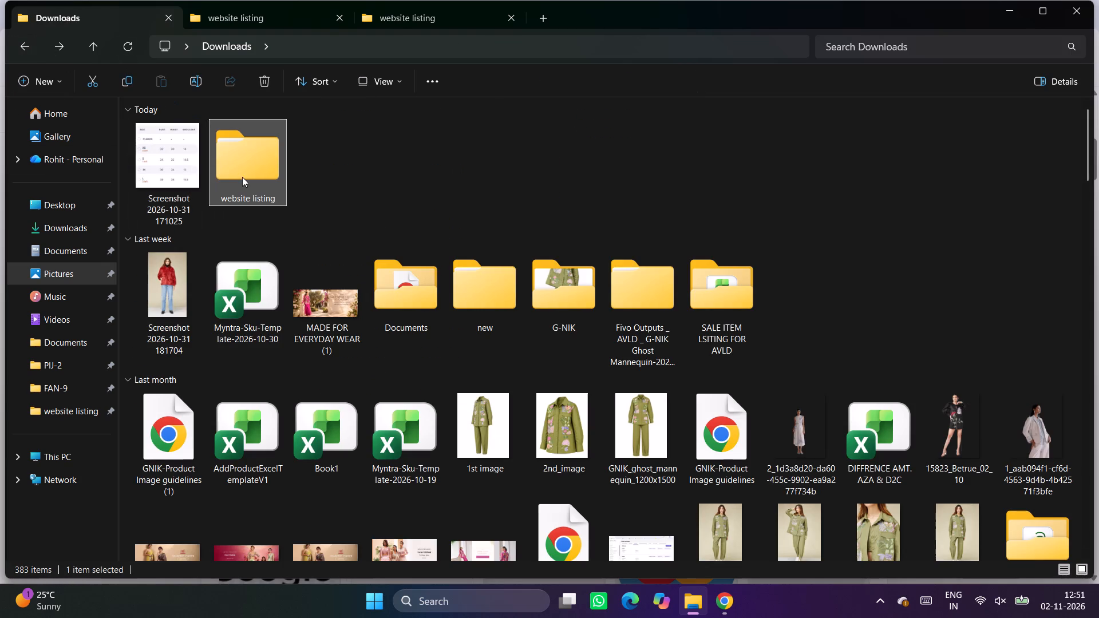
{"action": "double_click", "coordinate": [242, 177]}
{"action": "left_click", "coordinate": [175, 175]}
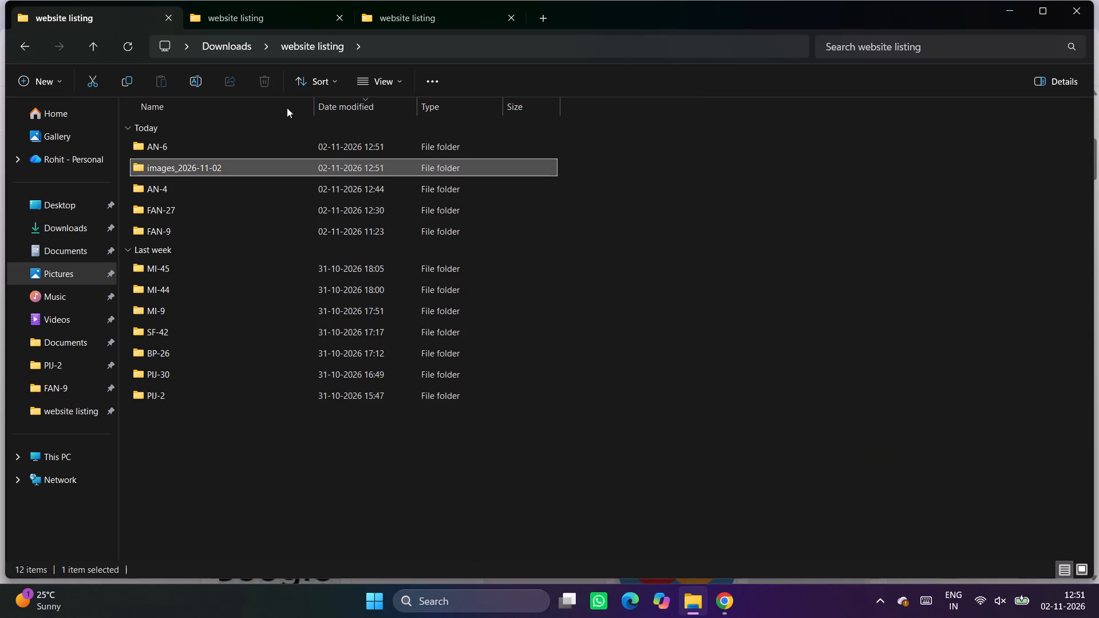
{"action": "left_click", "coordinate": [257, 79]}
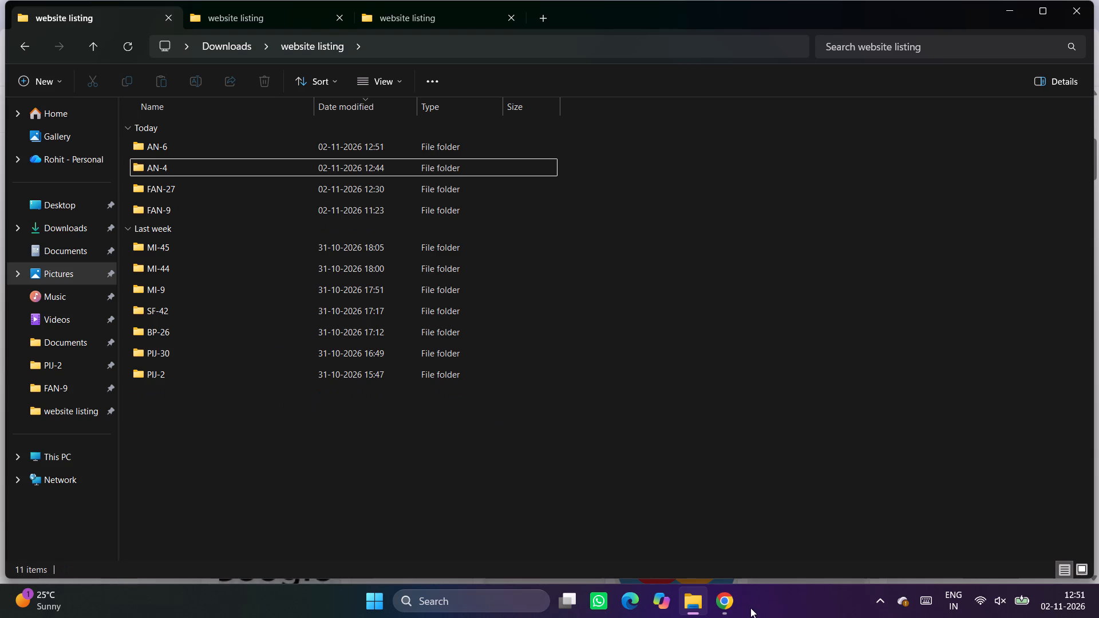
Switch to Chrome and enter the product code AN-6 in cell B15 of the Product Listing Sheet.
{"action": "left_click", "coordinate": [719, 611]}
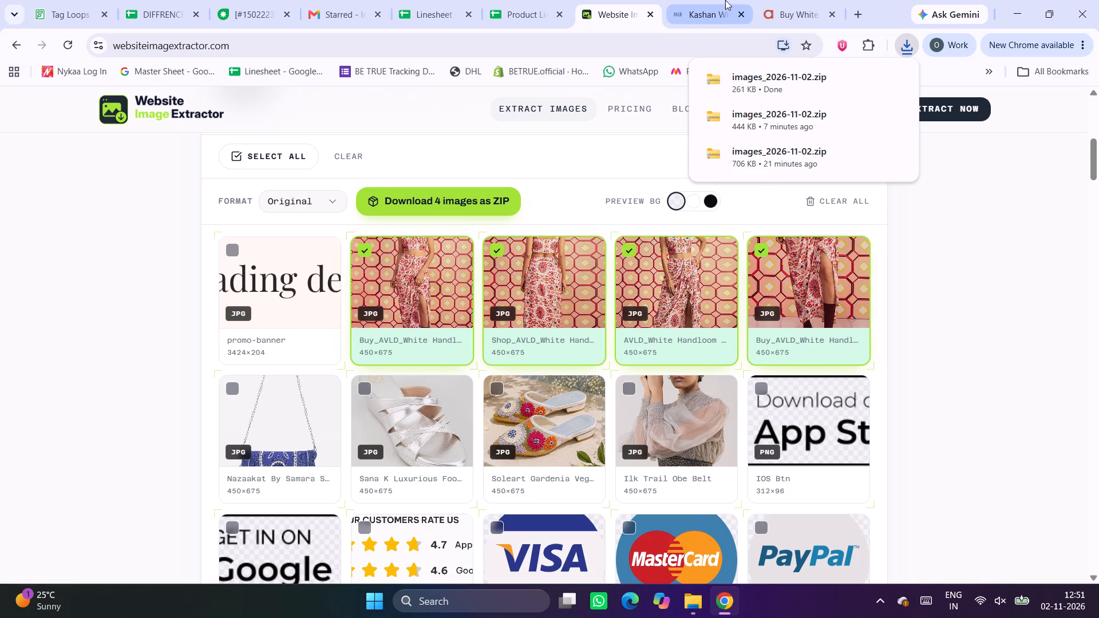
{"action": "left_click", "coordinate": [725, 0]}
{"action": "left_click", "coordinate": [548, 0]}
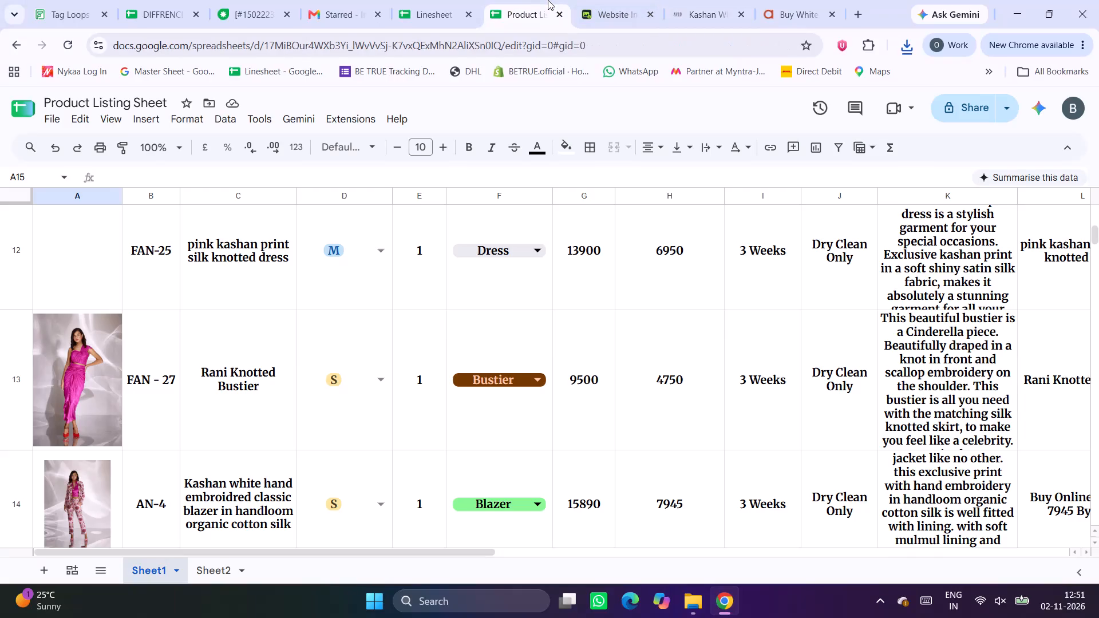
{"action": "scroll", "coordinate": [504, 356], "scroll_direction": "down", "scroll_amount": 3}
{"action": "scroll", "coordinate": [504, 356], "scroll_direction": "up", "scroll_amount": 1}
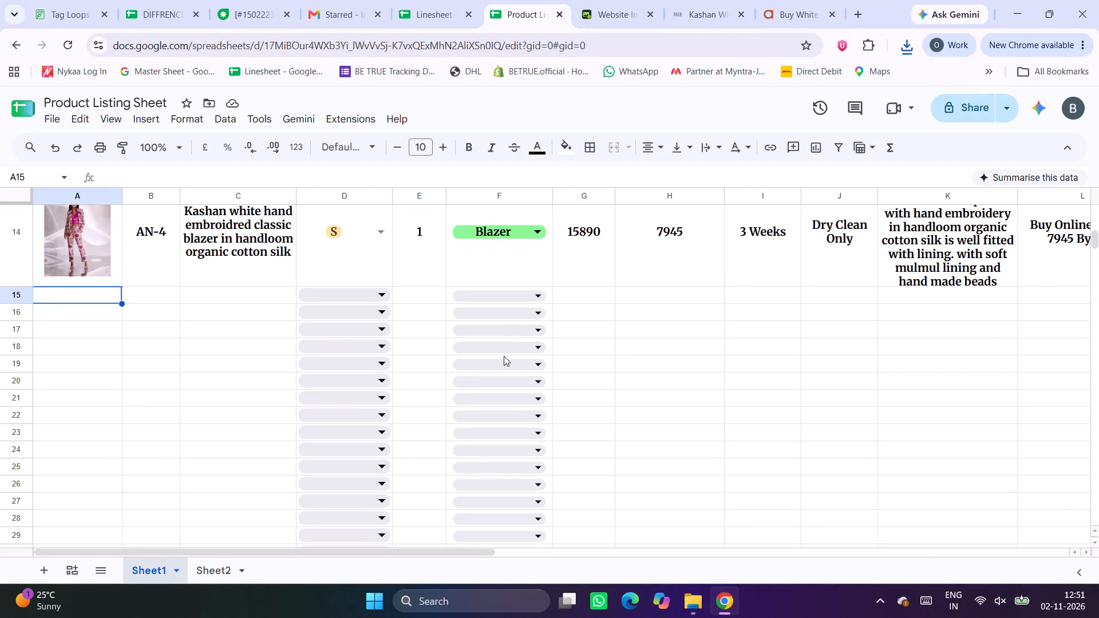
{"action": "scroll", "coordinate": [504, 356], "scroll_direction": "up", "scroll_amount": 1}
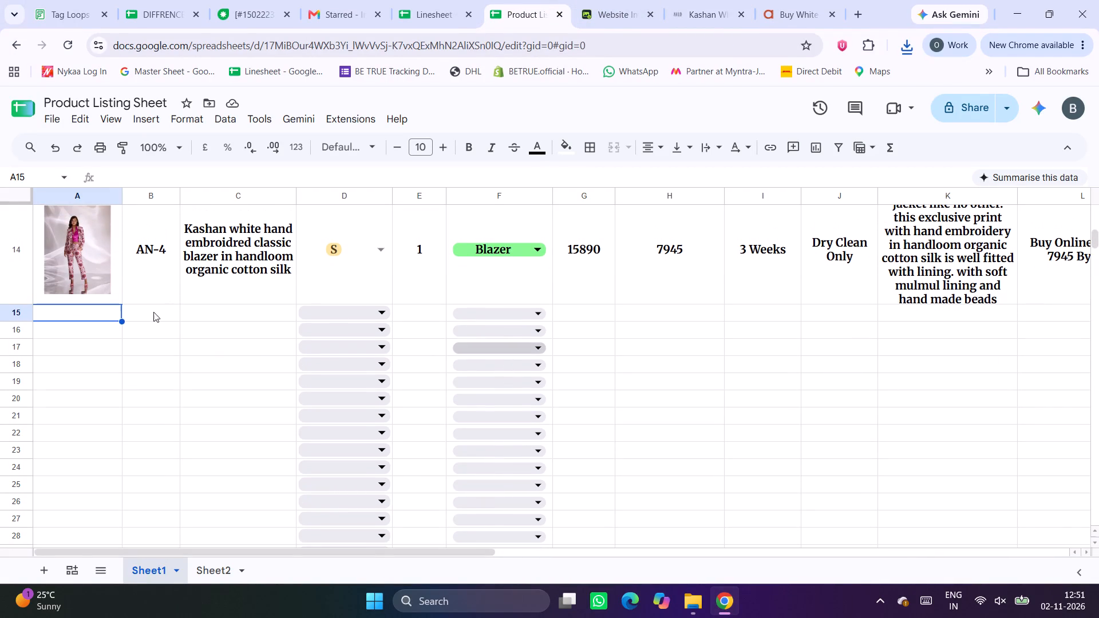
{"action": "left_click", "coordinate": [149, 314]}
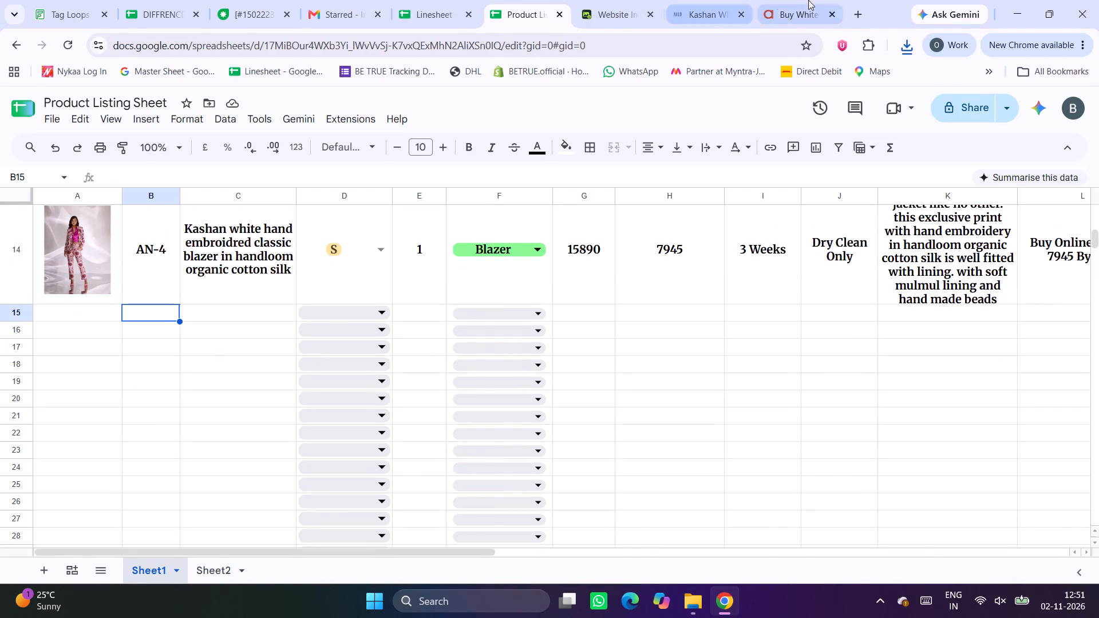
{"action": "left_click", "coordinate": [808, 0]}
{"action": "left_click", "coordinate": [611, 0]}
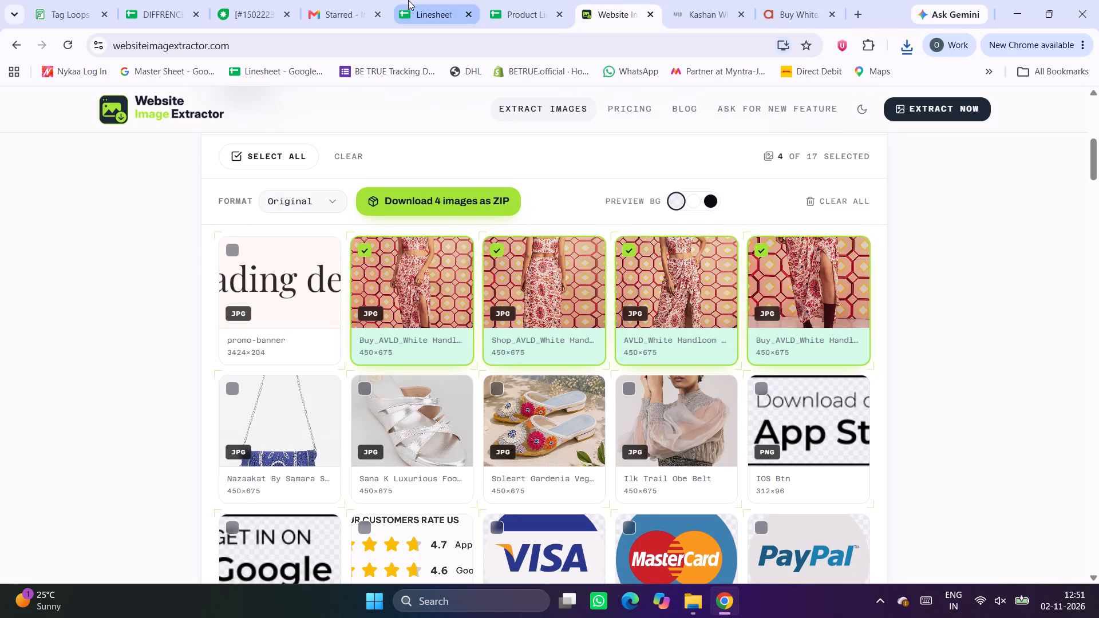
{"action": "left_click", "coordinate": [529, 0]}
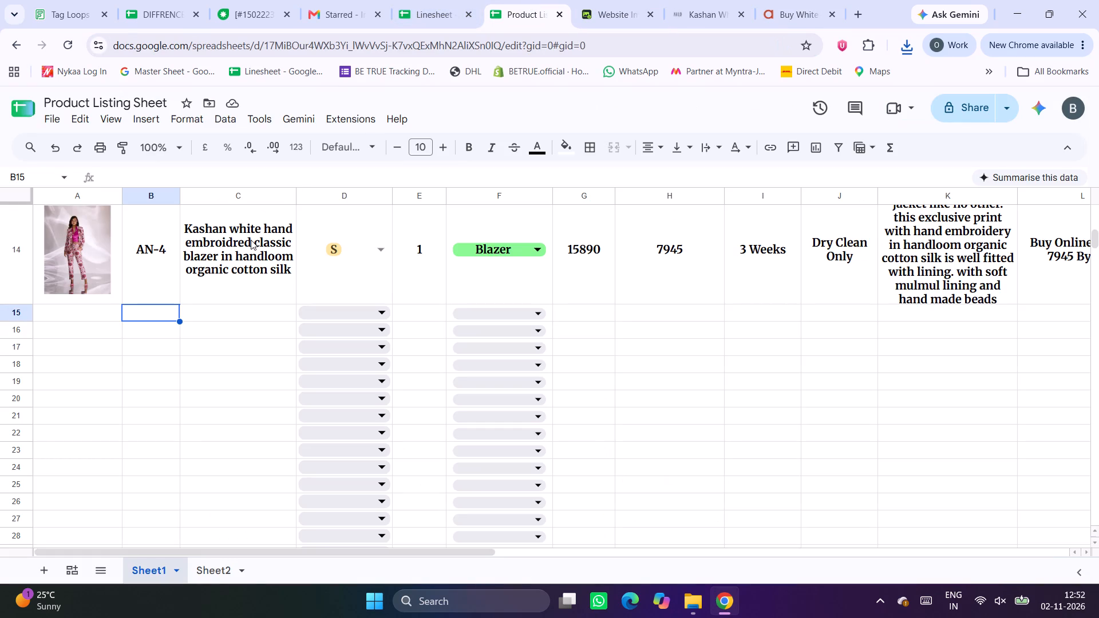
{"action": "type", "text": "AN-6"}
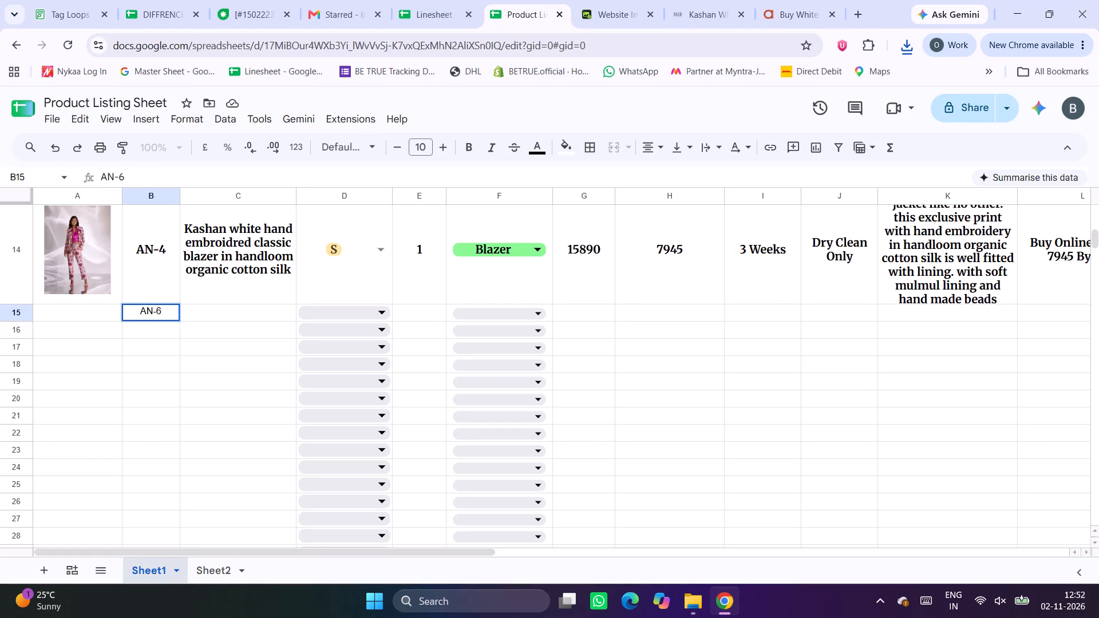
Copy the AN-6 product name from cell C12 of the Linesheet into cell C15 of the Product Listing Sheet.
{"action": "left_click", "coordinate": [256, 316]}
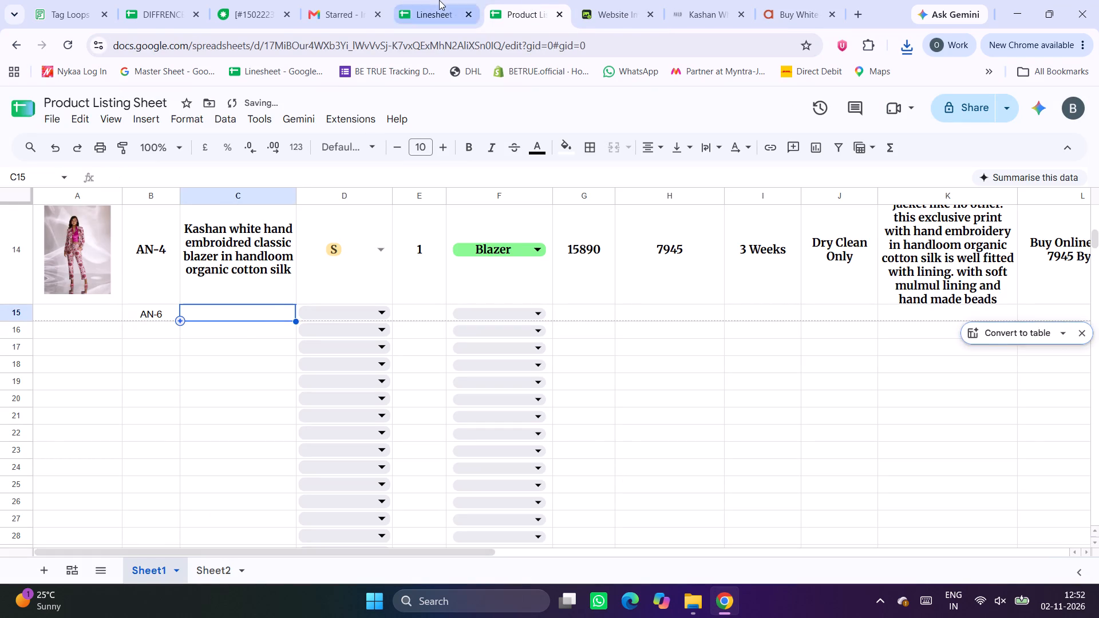
{"action": "left_click", "coordinate": [439, 0]}
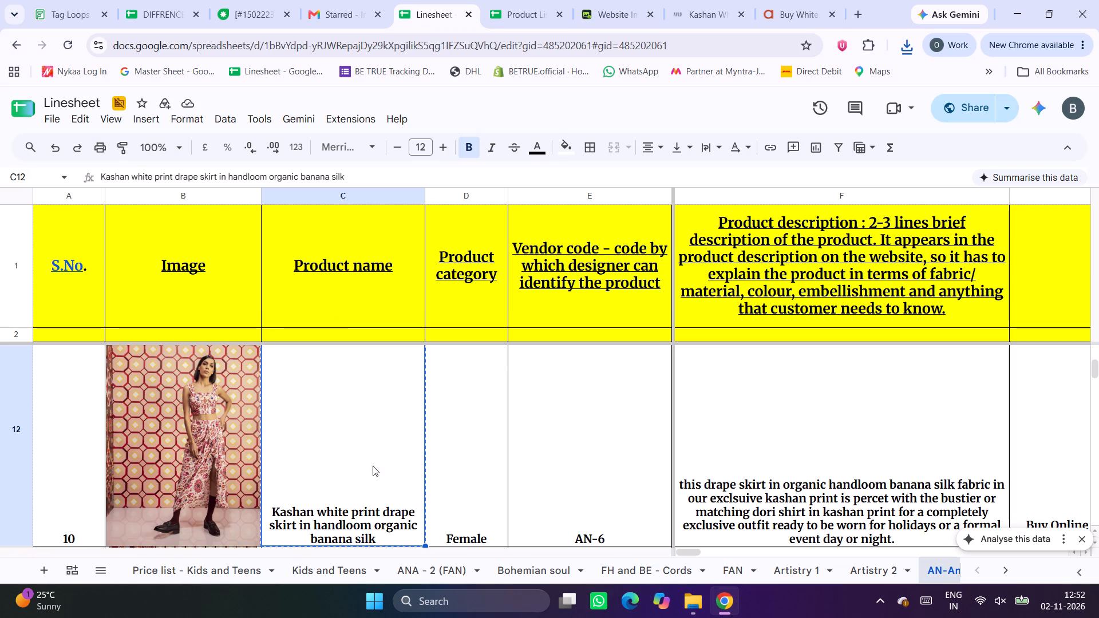
{"action": "key", "text": "ctrl+c"}
{"action": "left_click", "coordinate": [503, 0]}
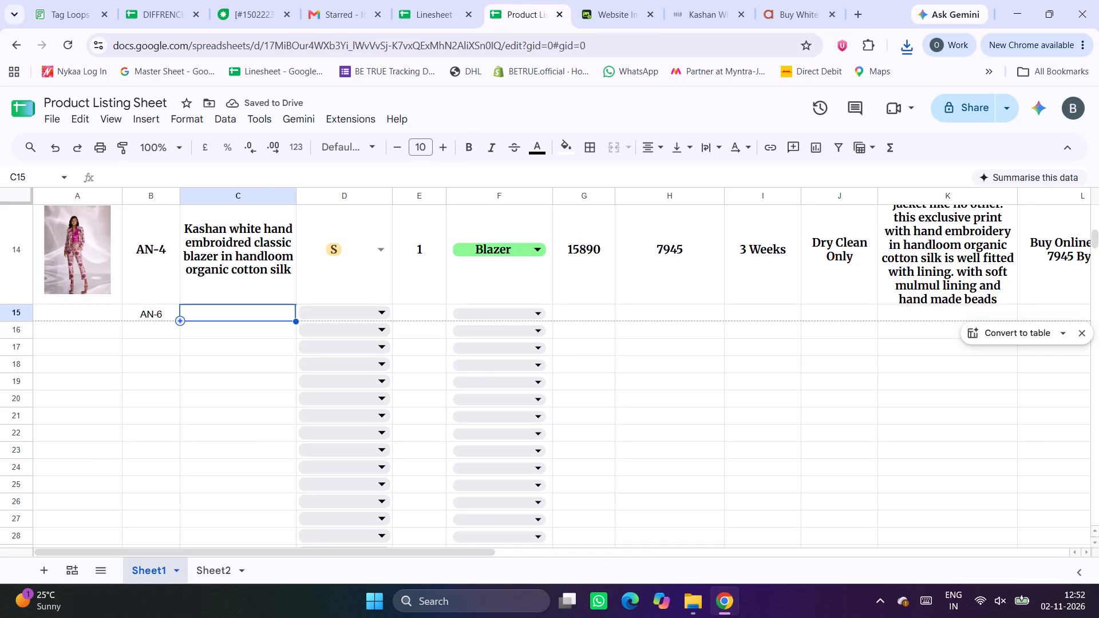
{"action": "key", "text": "ctrl+v"}
Add a light purple XS option to the size drop-down in column D, place it above S, and save the rule.
{"action": "left_click", "coordinate": [363, 330]}
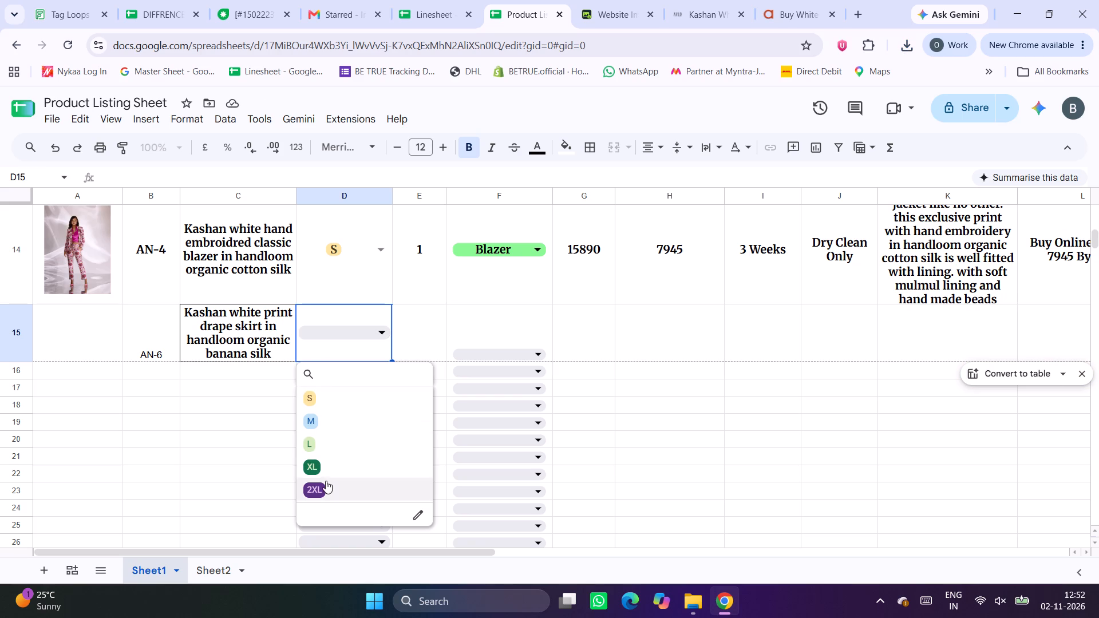
{"action": "left_click", "coordinate": [410, 514]}
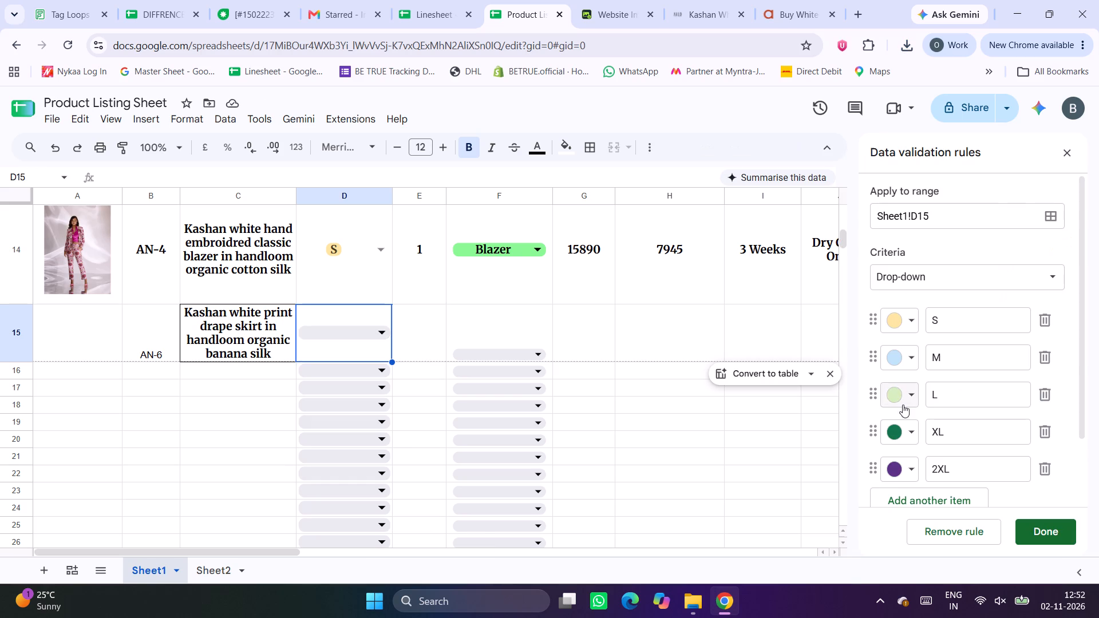
{"action": "left_click", "coordinate": [923, 496]}
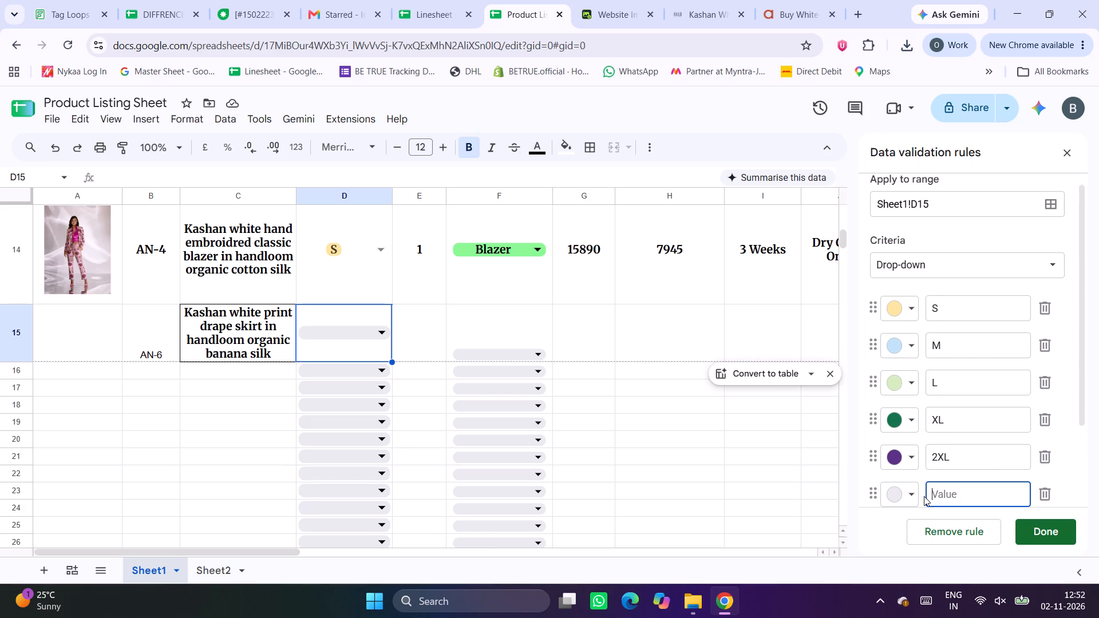
{"action": "left_click", "coordinate": [907, 493]}
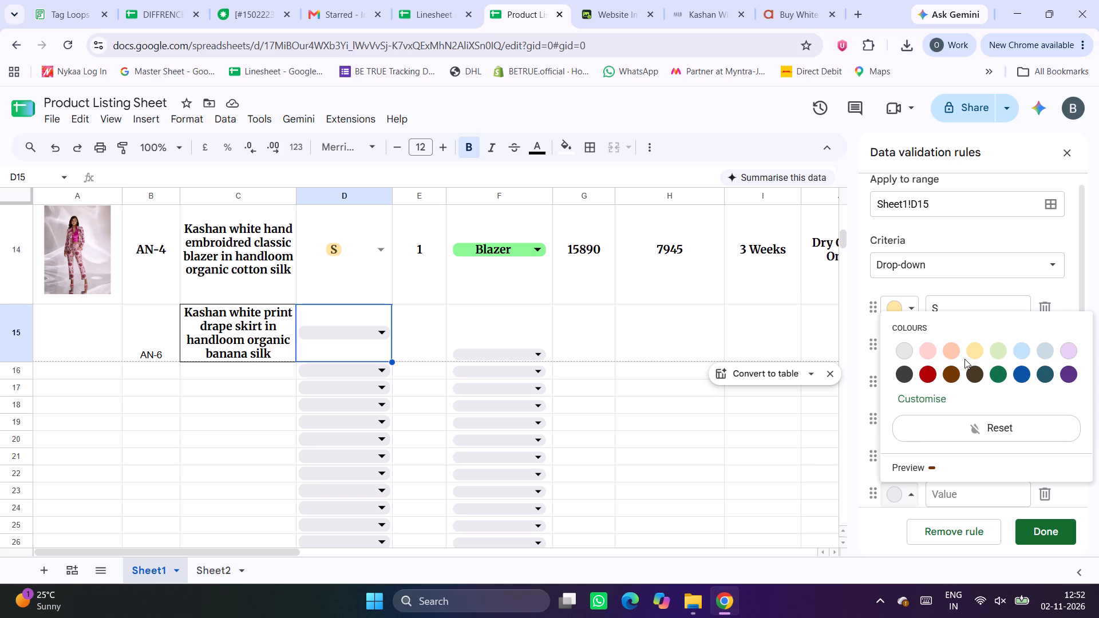
{"action": "left_click", "coordinate": [1067, 345]}
{"action": "left_click", "coordinate": [971, 494]}
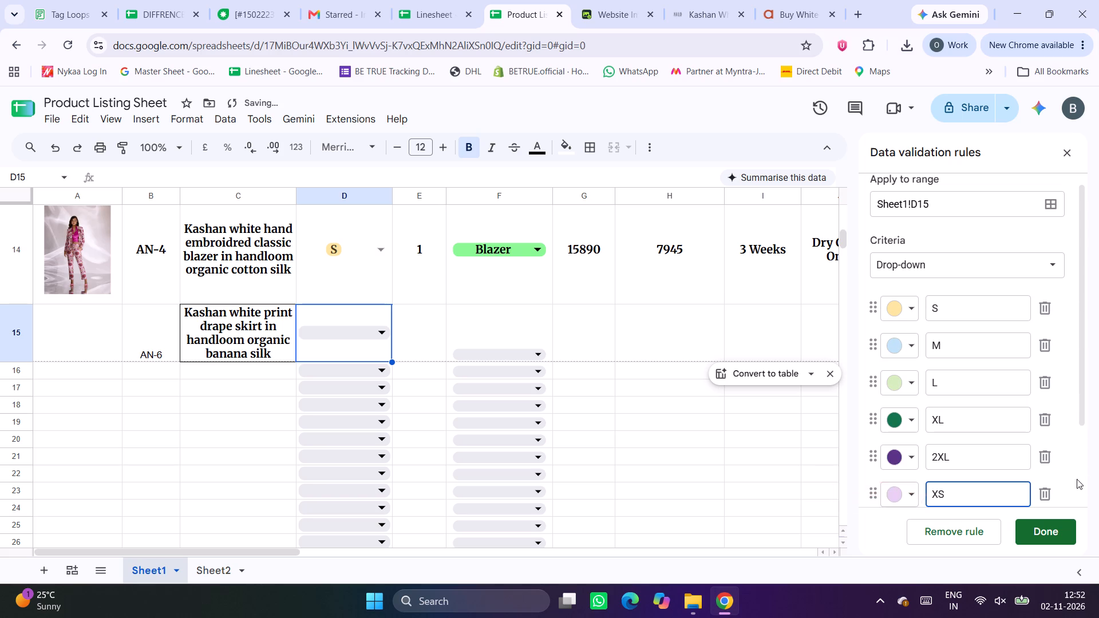
{"action": "left_click_drag", "start_coordinate": [875, 495], "coordinate": [872, 303]}
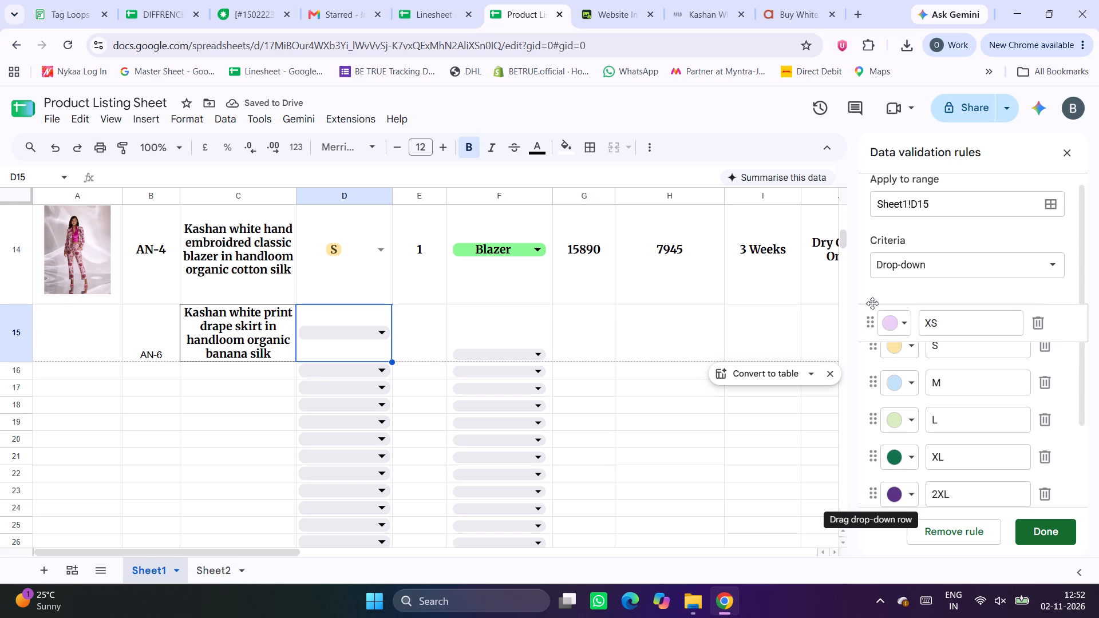
{"action": "left_click_drag", "start_coordinate": [872, 303], "coordinate": [873, 301]}
{"action": "left_click", "coordinate": [1039, 522]}
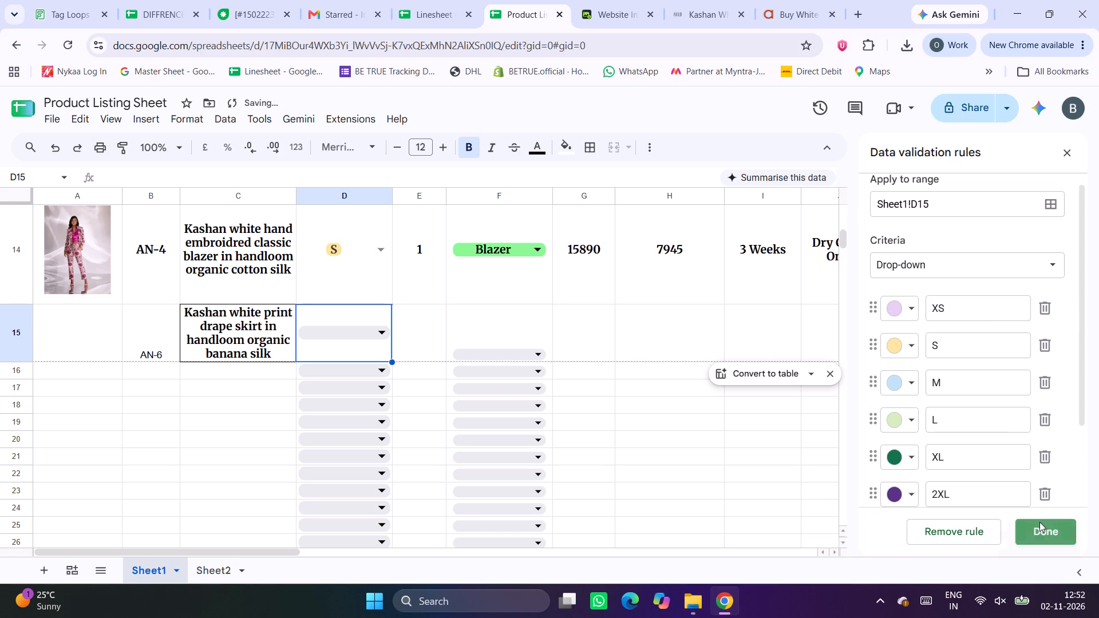
{"action": "left_click", "coordinate": [699, 384]}
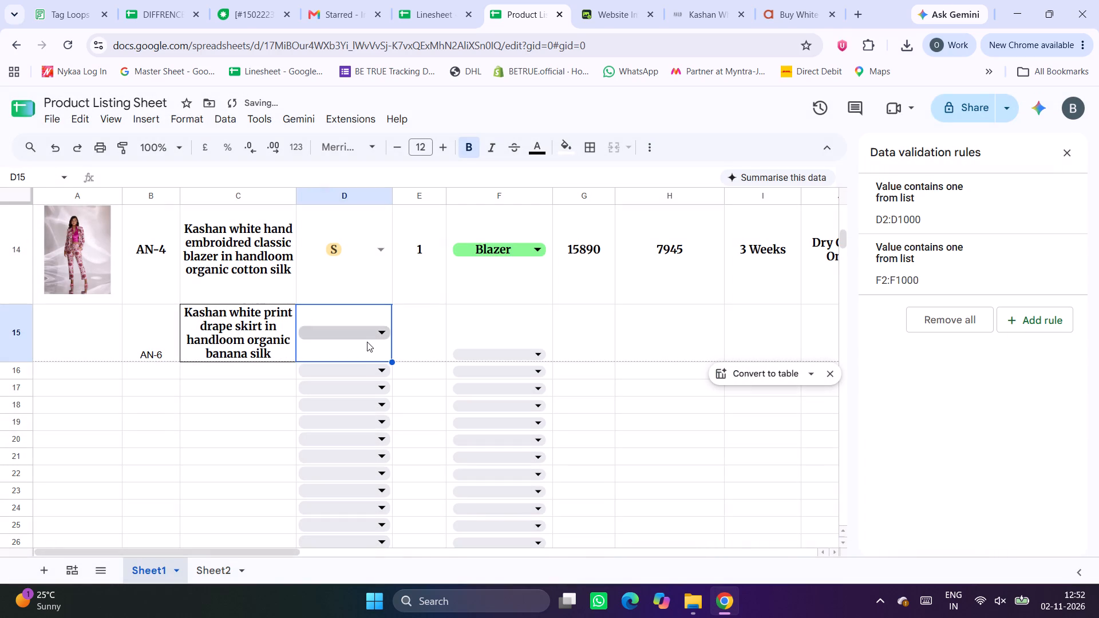
Select sizes XS and M for the AN-6 skirt in cell D15.
{"action": "left_click", "coordinate": [367, 342]}
{"action": "left_click", "coordinate": [341, 339]}
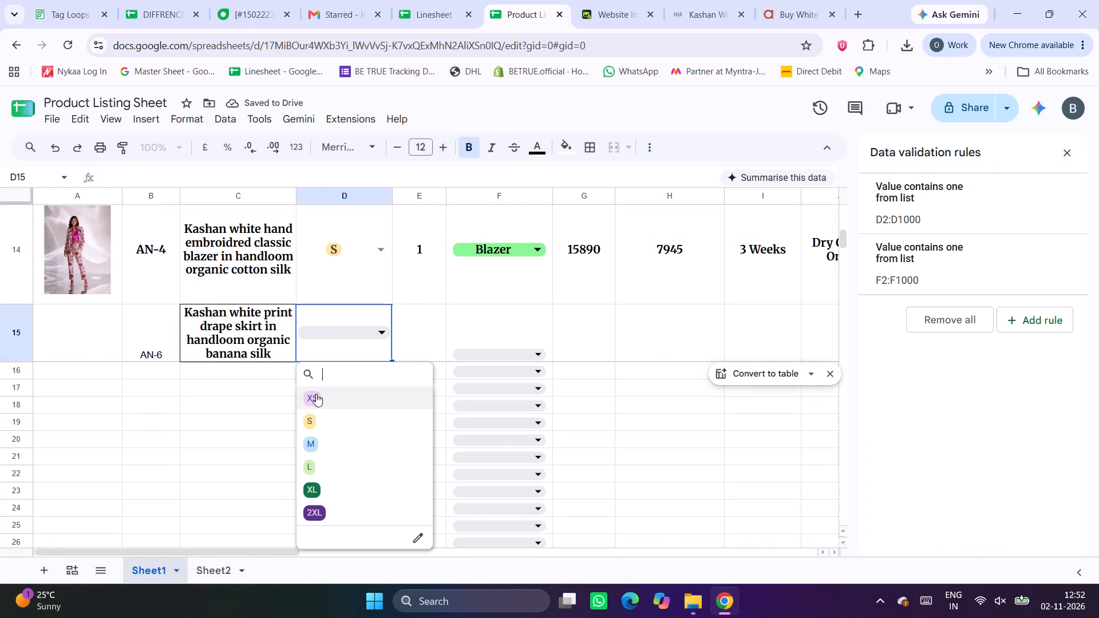
{"action": "left_click", "coordinate": [316, 394]}
{"action": "left_click", "coordinate": [313, 437]}
Enter the quantity "1 in Xs, 1 in M" in cell E15.
{"action": "left_click", "coordinate": [433, 343]}
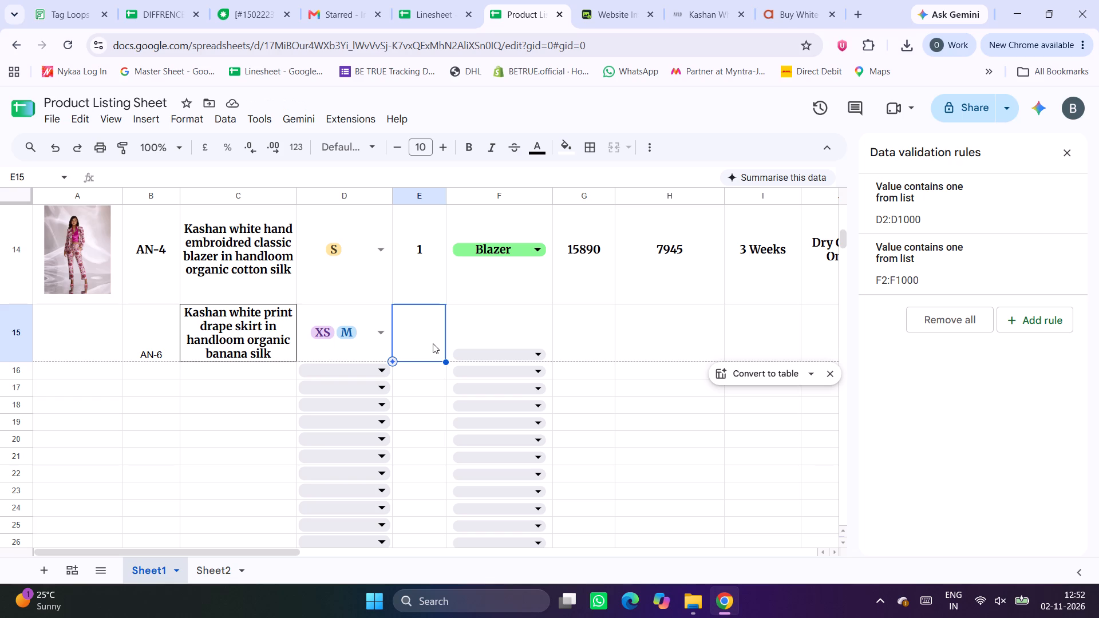
{"action": "key", "text": "1"}
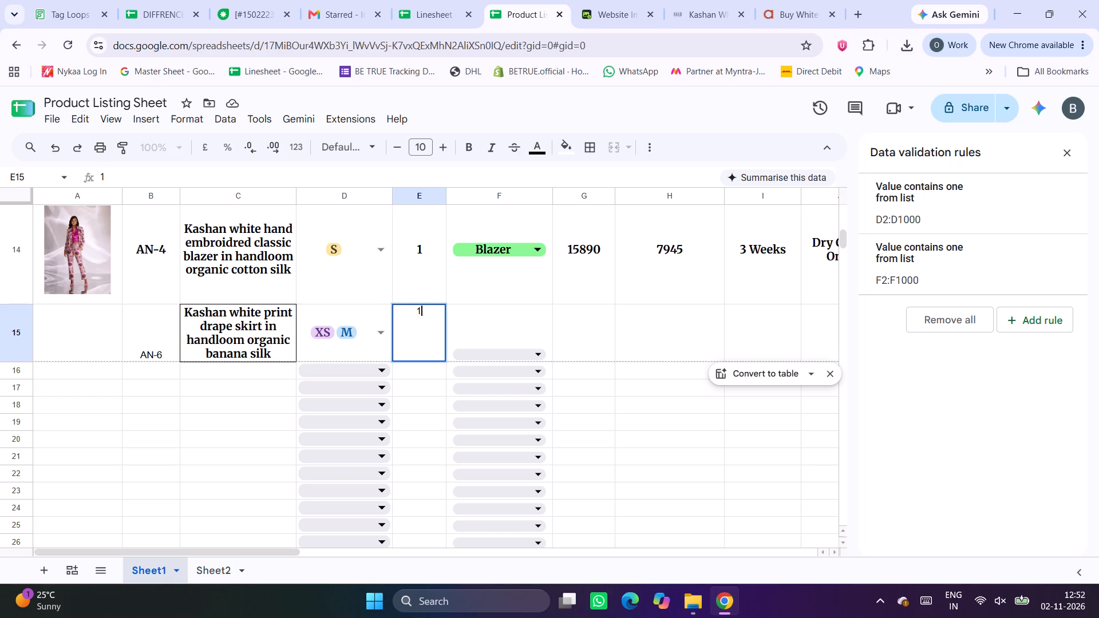
{"action": "key", "text": "space"}
{"action": "type", "text": "in"}
{"action": "key", "text": "space"}
{"action": "type", "text": ","}
{"action": "key", "text": "space"}
{"action": "key", "text": "1"}
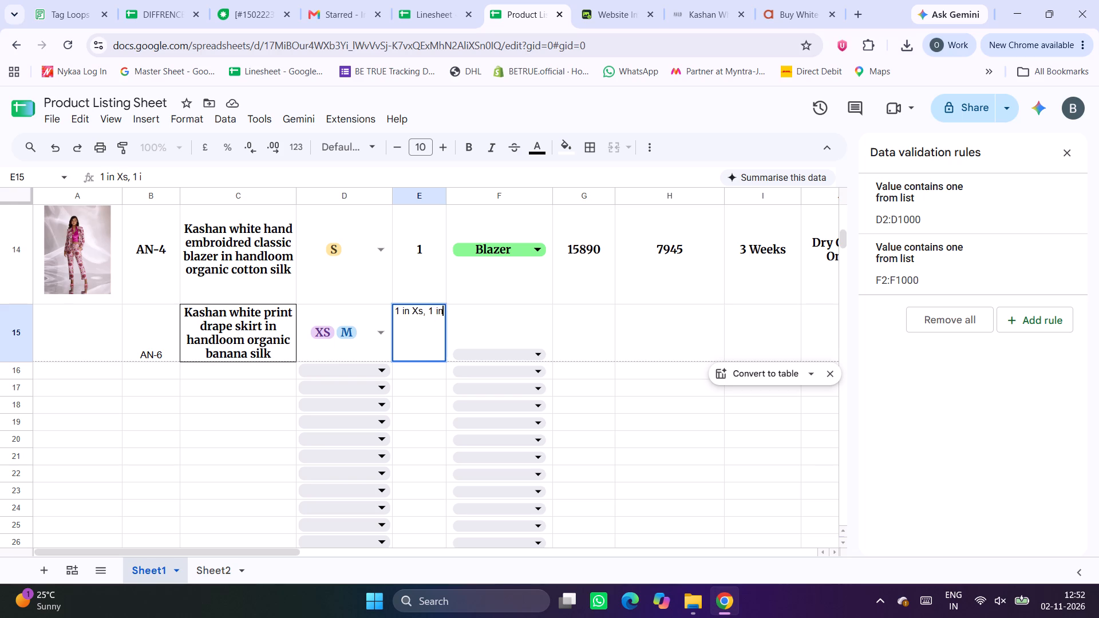
{"action": "key", "text": "m"}
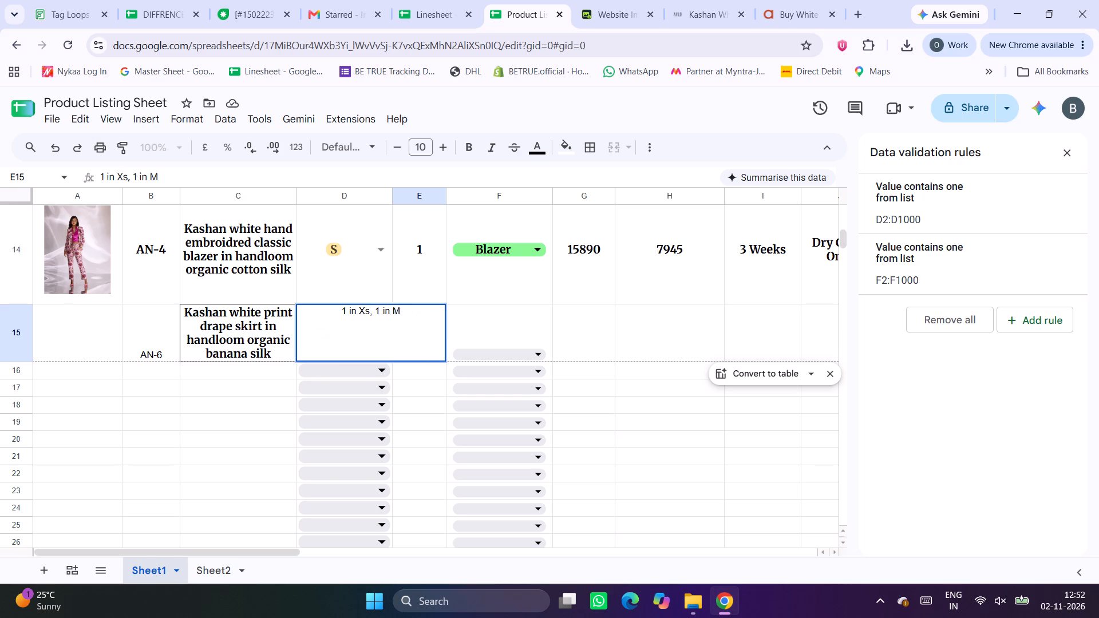
{"action": "left_click", "coordinate": [159, 447]}
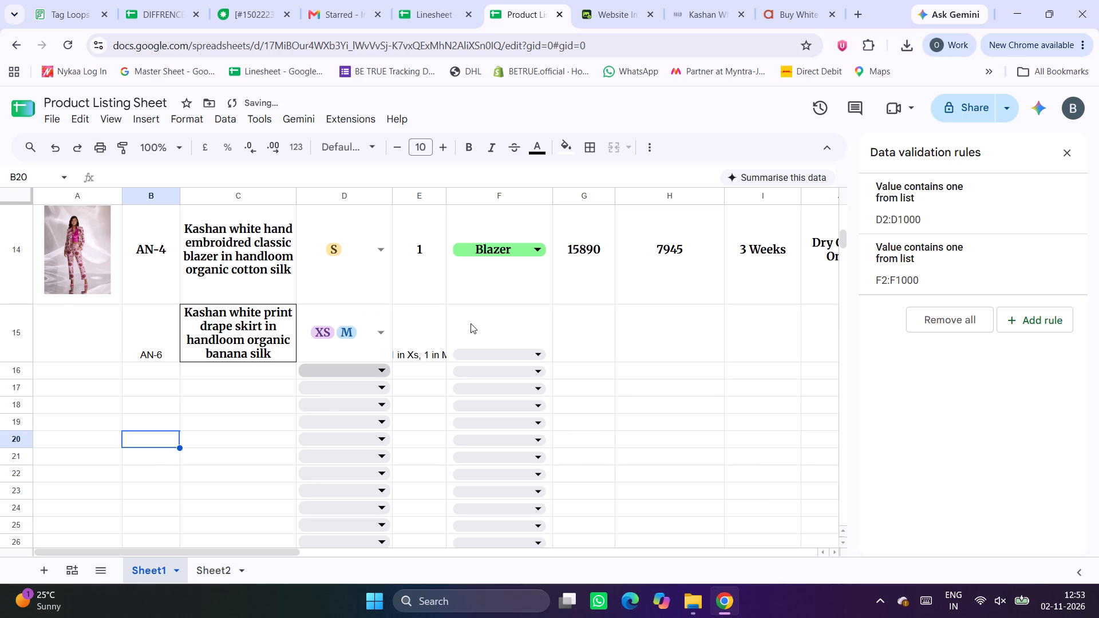
Copy the formatting of the AN-4 code cell B14 onto the whole of row 15.
{"action": "left_click", "coordinate": [414, 330]}
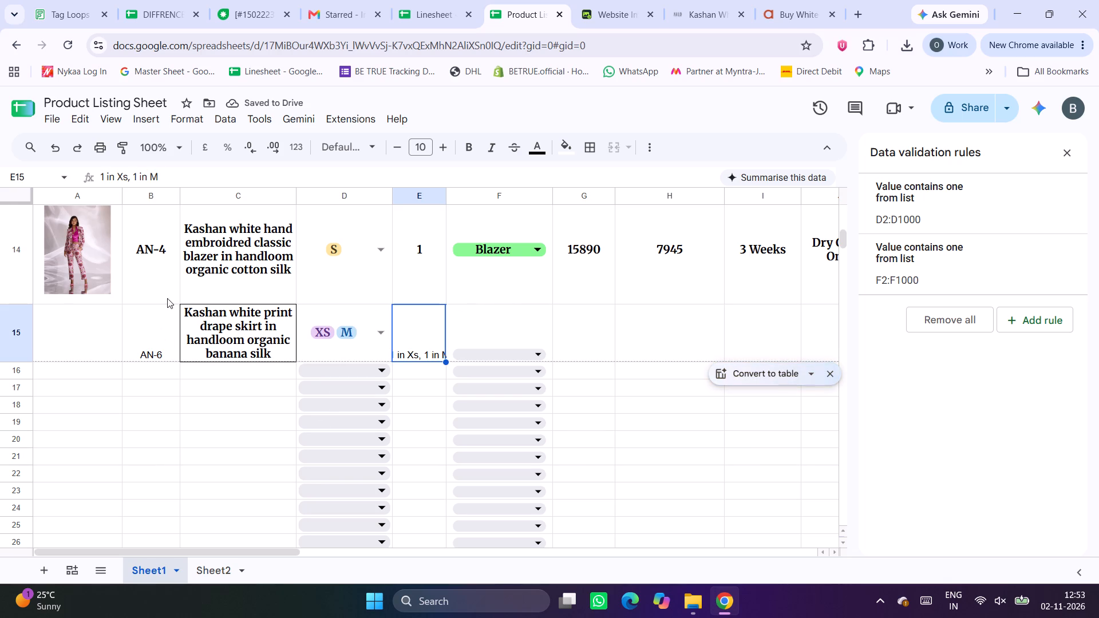
{"action": "left_click", "coordinate": [161, 287]}
{"action": "left_click", "coordinate": [121, 154]}
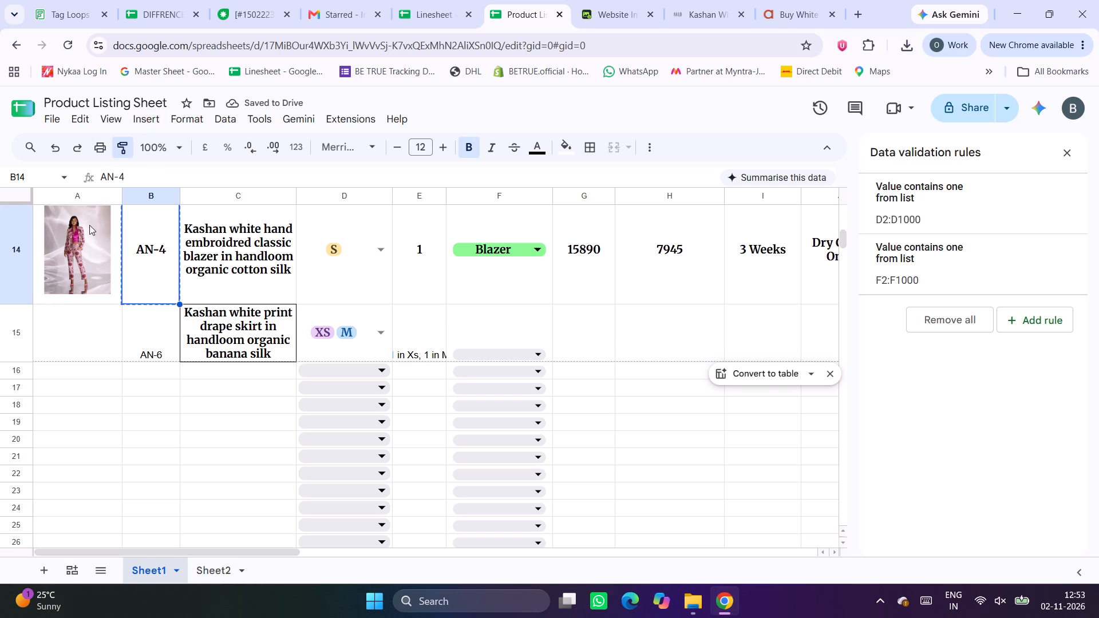
{"action": "left_click", "coordinate": [10, 361]}
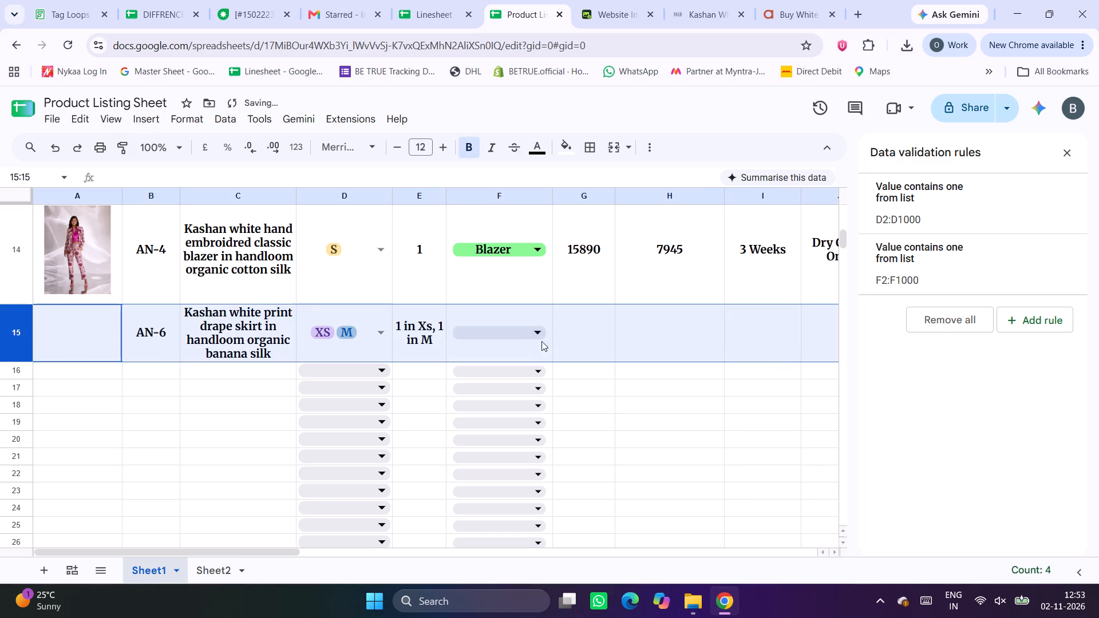
Set the product category in cell F15 to Drape Skirt.
{"action": "left_click", "coordinate": [532, 328]}
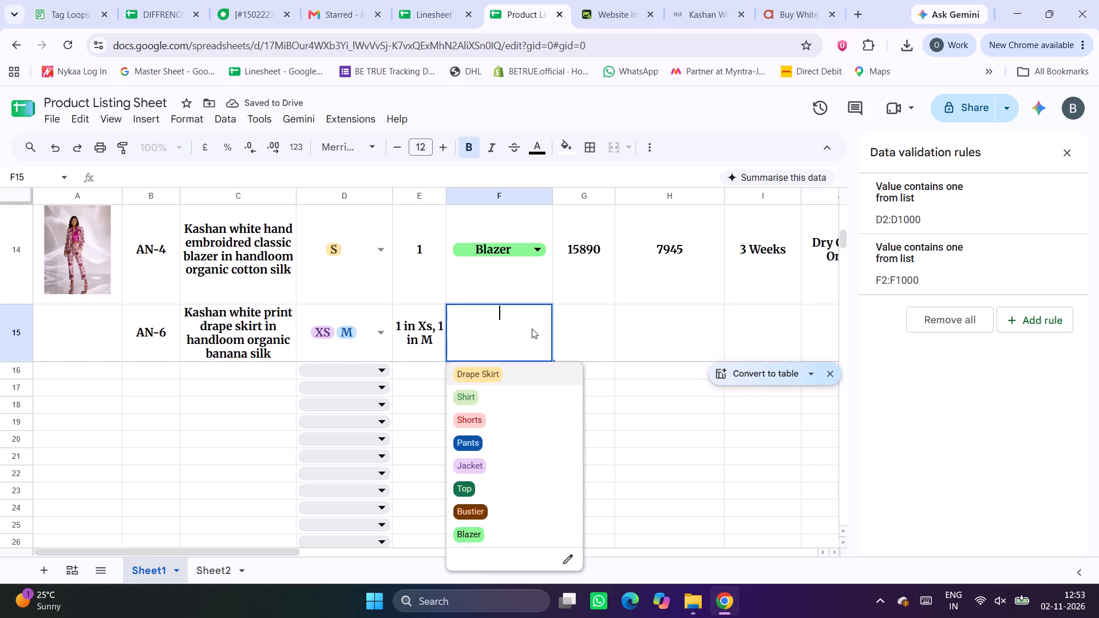
{"action": "left_click", "coordinate": [503, 402]}
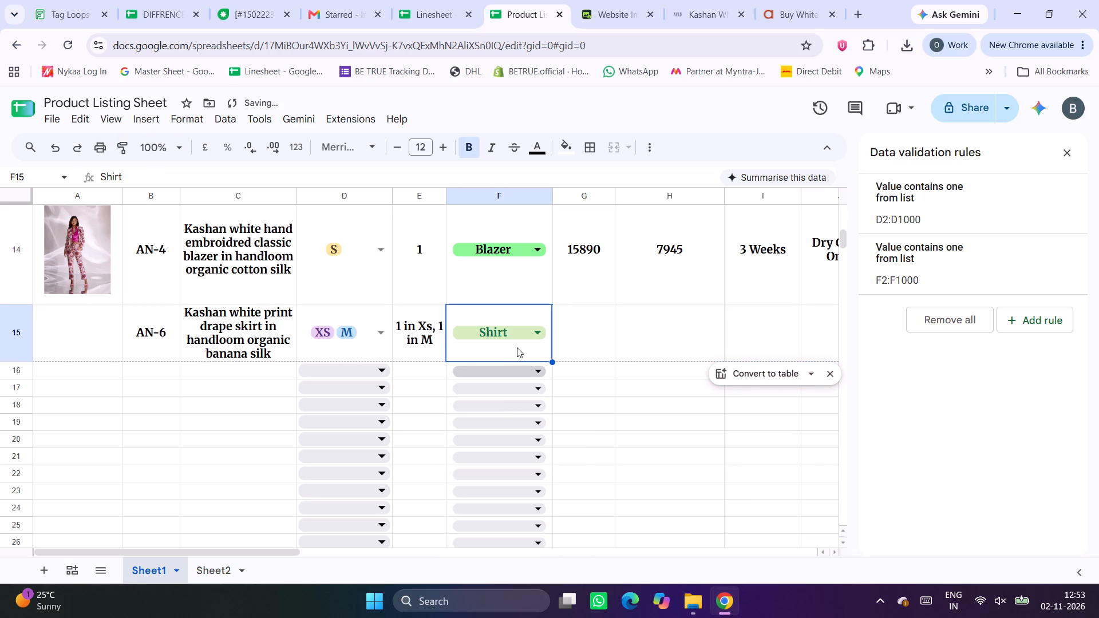
{"action": "left_click", "coordinate": [529, 331]}
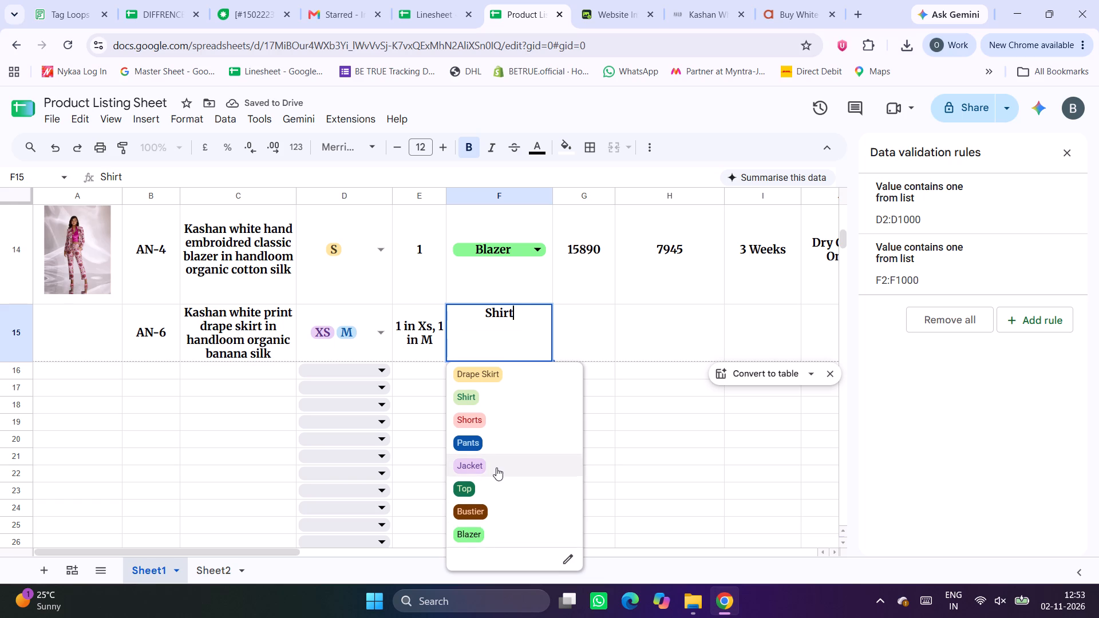
{"action": "left_click", "coordinate": [528, 379]}
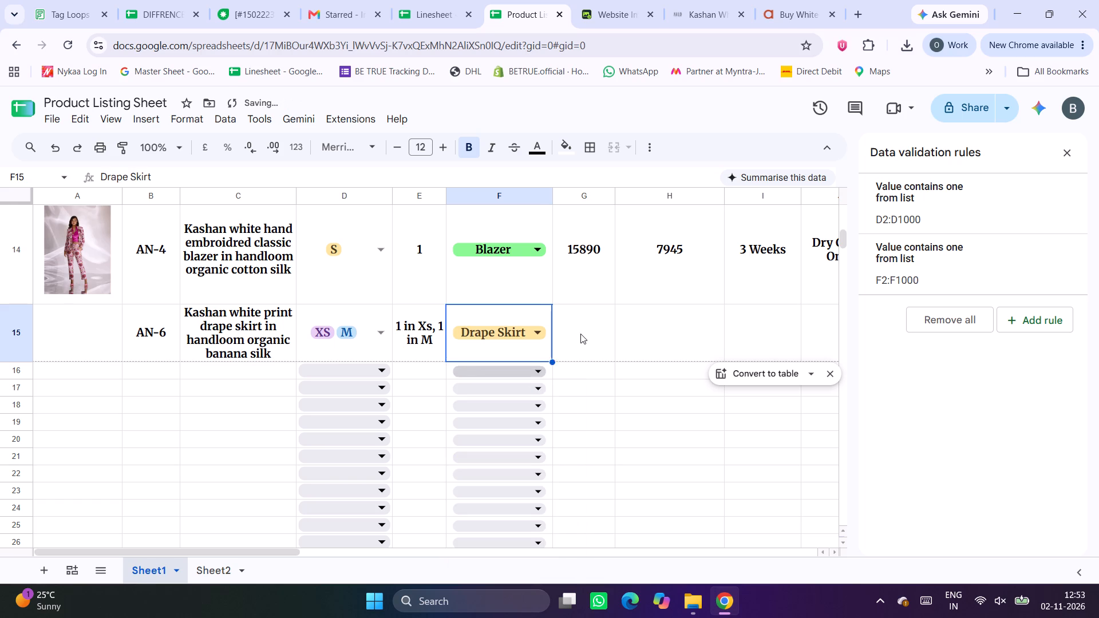
Enter 9500 in cell G15 for the AN-6 skirt.
{"action": "left_click", "coordinate": [580, 334]}
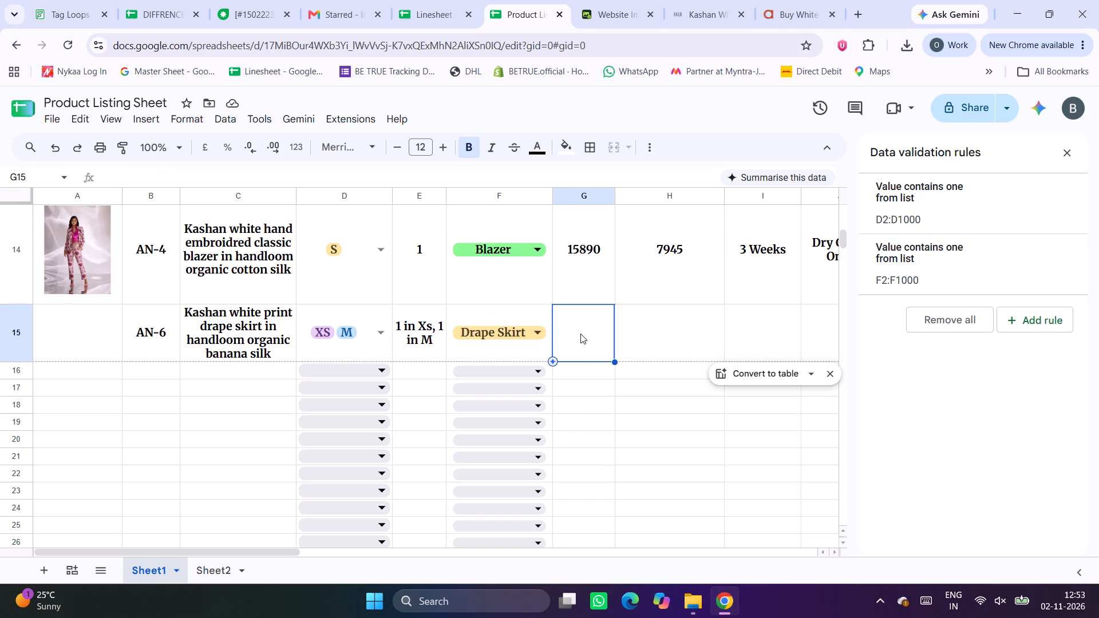
{"action": "type", "text": "9500"}
{"action": "key", "text": "Tab"}
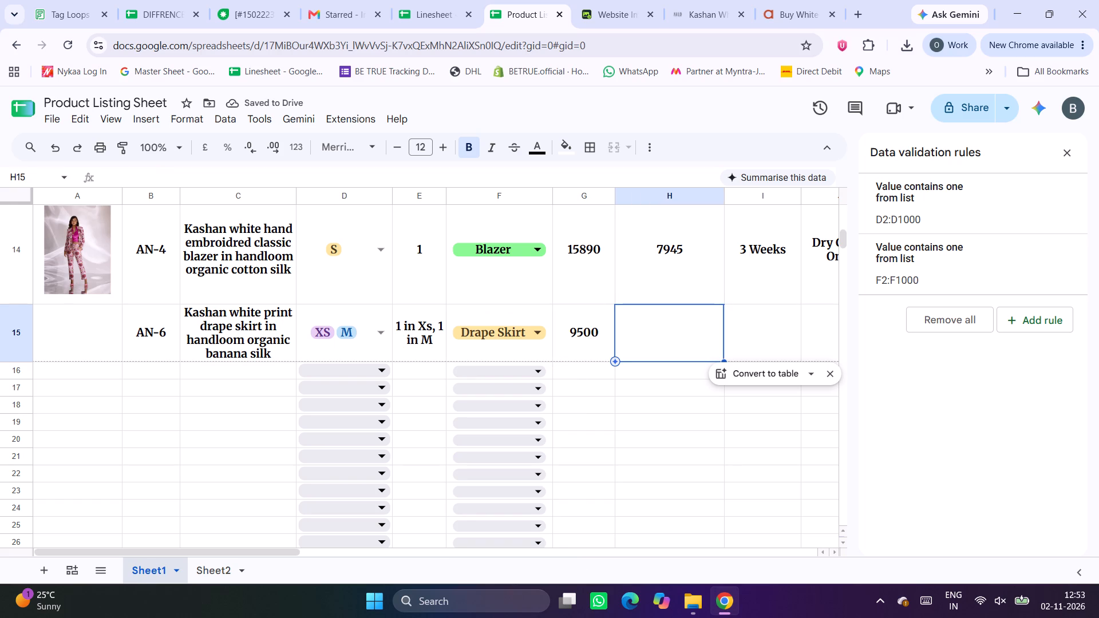
Enter 4750 in cell H15 for the AN-6 skirt and close the data validation rules.
{"action": "type", "text": "4750"}
{"action": "key", "text": "Tab"}
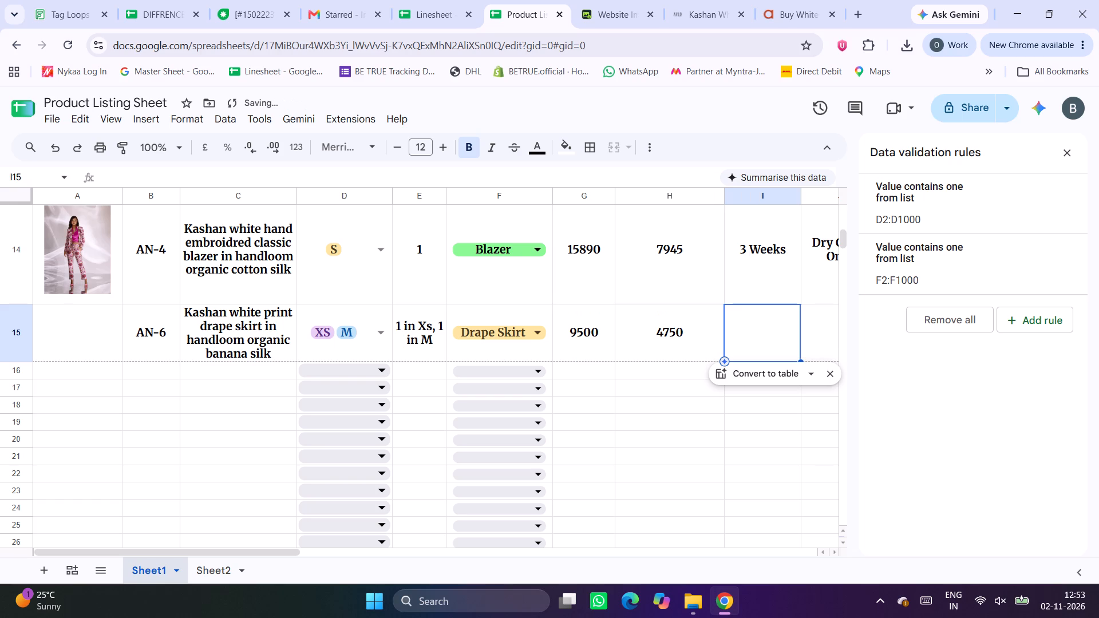
{"action": "left_click", "coordinate": [1061, 153]}
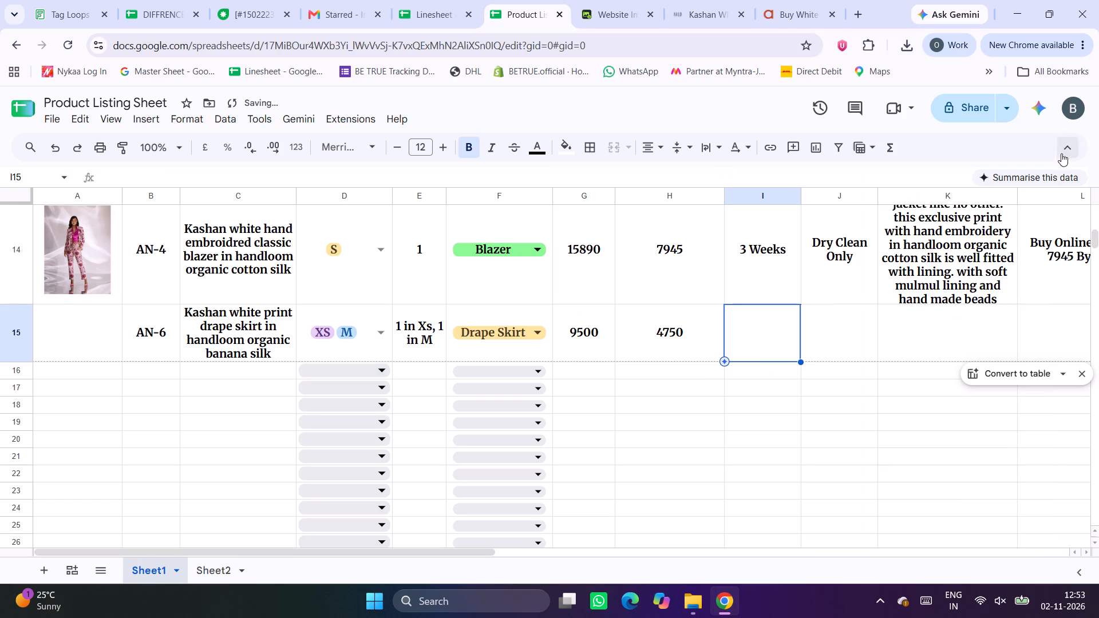
Copy the AN-6 product description from Linesheet cell F12 into cell K15 of the Product Listing Sheet.
{"action": "left_click", "coordinate": [427, 2]}
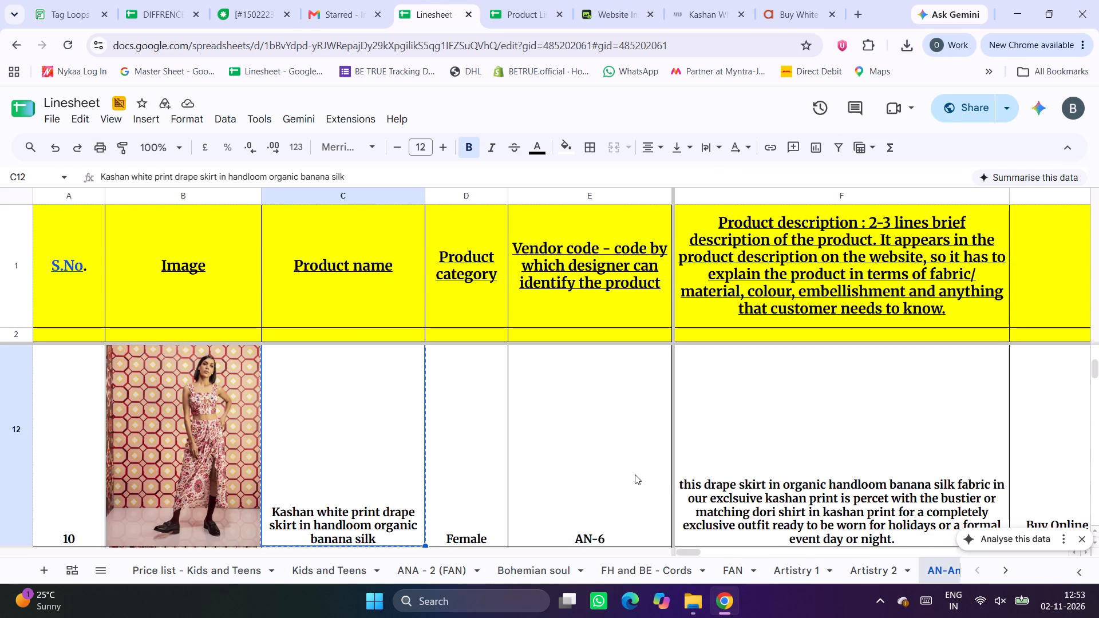
{"action": "scroll", "coordinate": [635, 474], "scroll_direction": "left", "scroll_amount": 4}
{"action": "scroll", "coordinate": [800, 448], "scroll_direction": "right", "scroll_amount": 5}
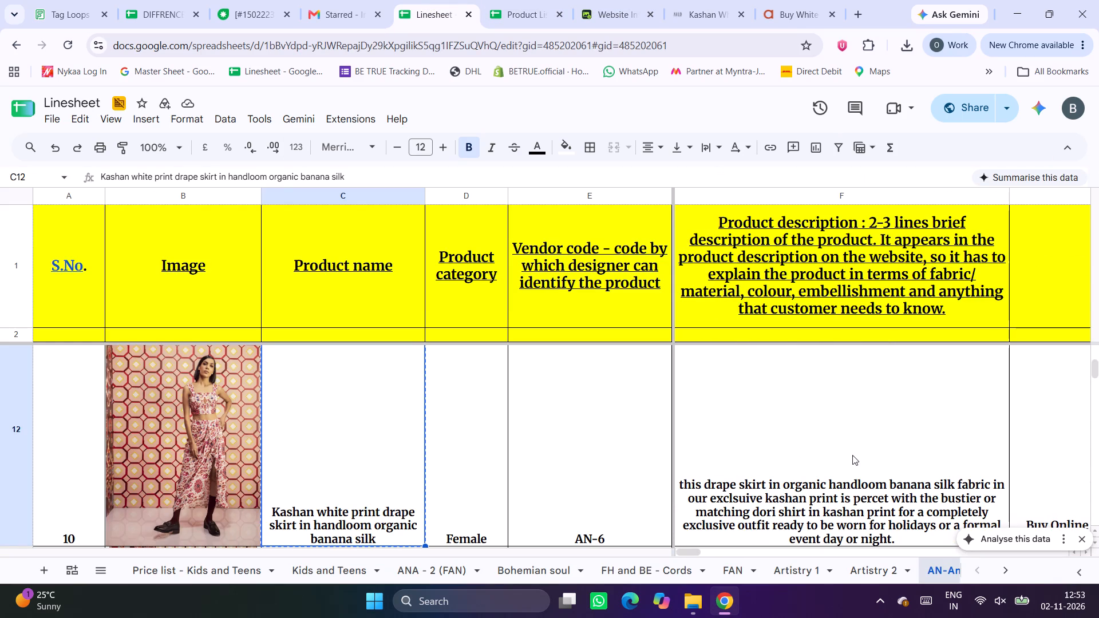
{"action": "left_click", "coordinate": [852, 455]}
{"action": "key", "text": "ctrl+c"}
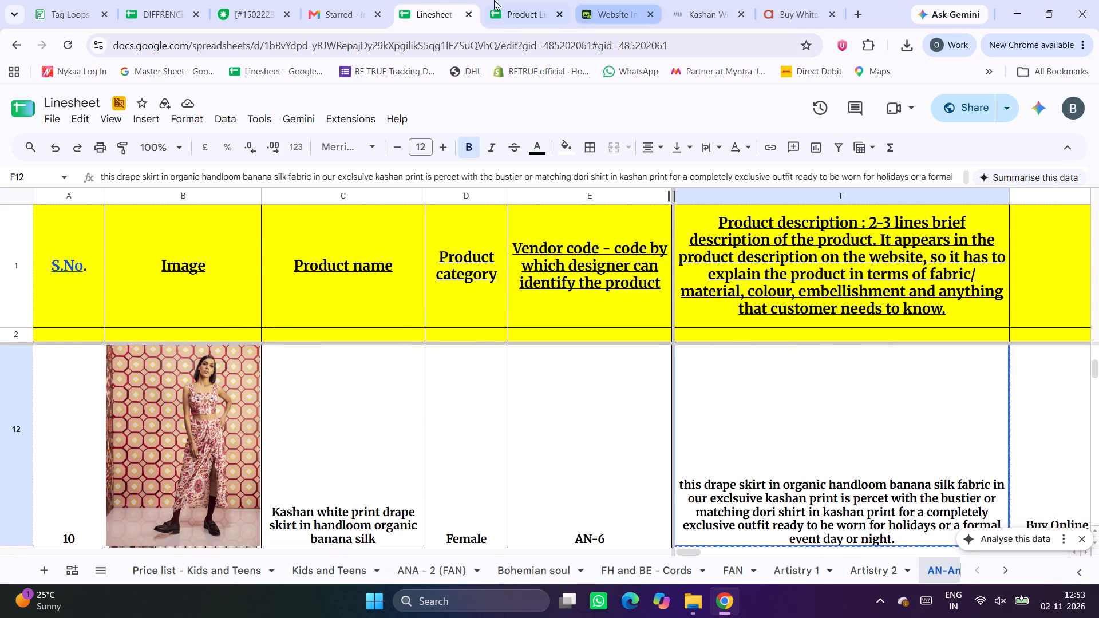
{"action": "left_click", "coordinate": [487, 0]}
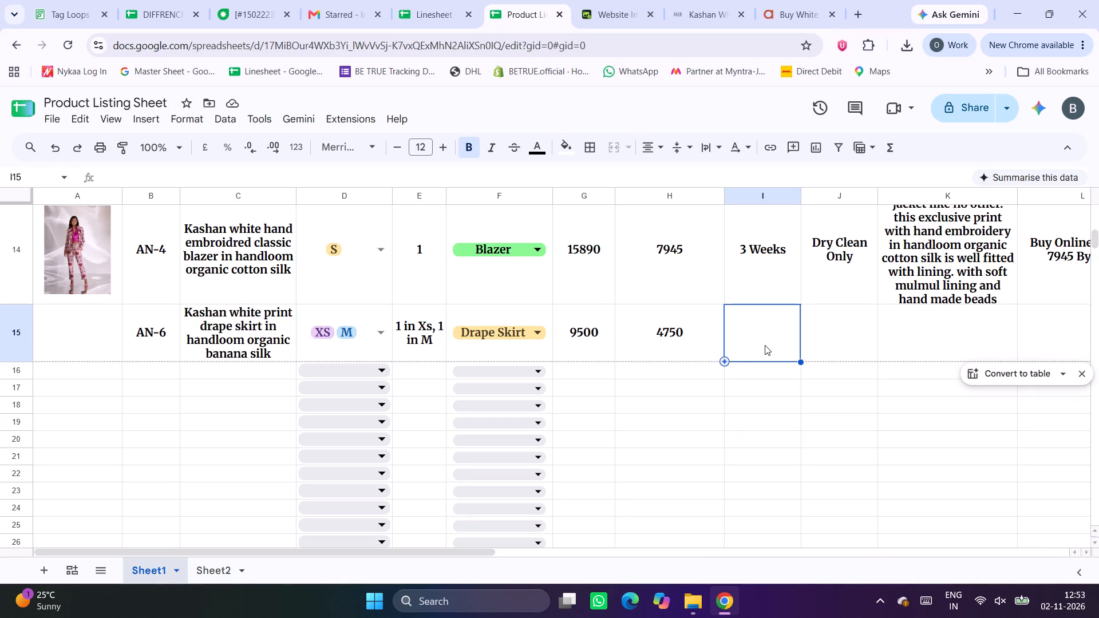
{"action": "left_click", "coordinate": [911, 335]}
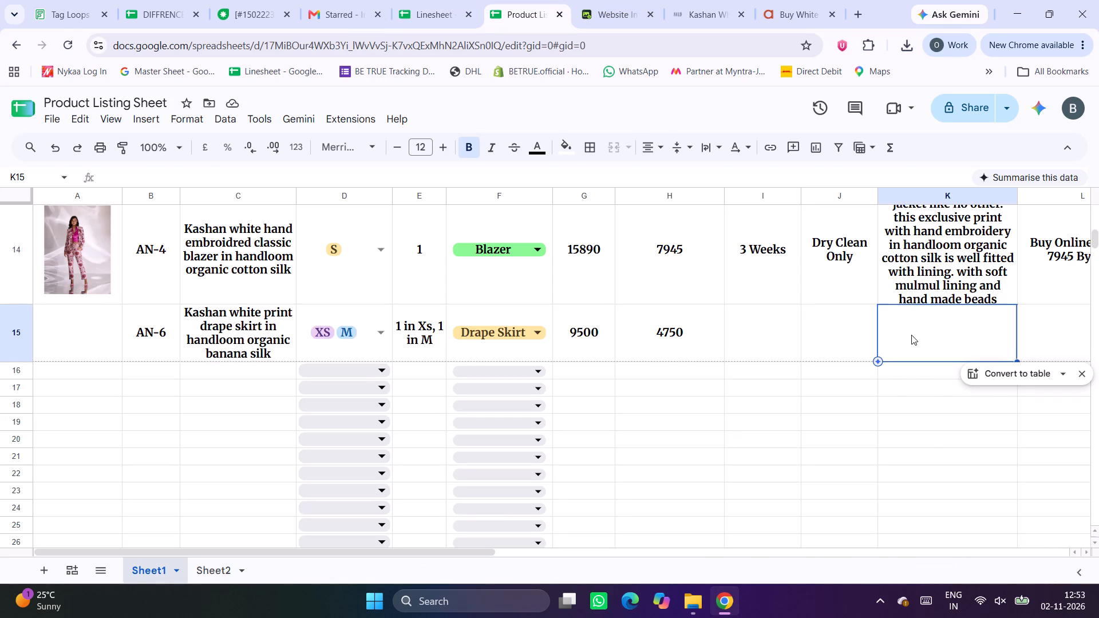
{"action": "key", "text": "ctrl+v"}
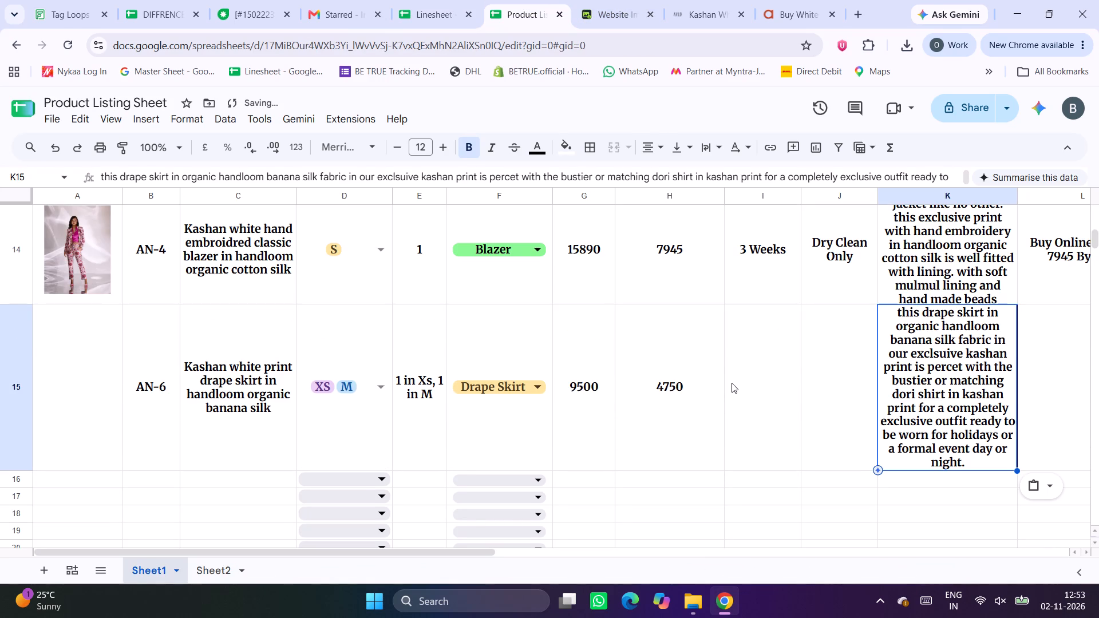
Copy the AN-6 delivery time "2-3 Weeks" from Linesheet cell T12 into cell I15 of the Product Listing Sheet.
{"action": "left_click_drag", "start_coordinate": [766, 242], "coordinate": [840, 244]}
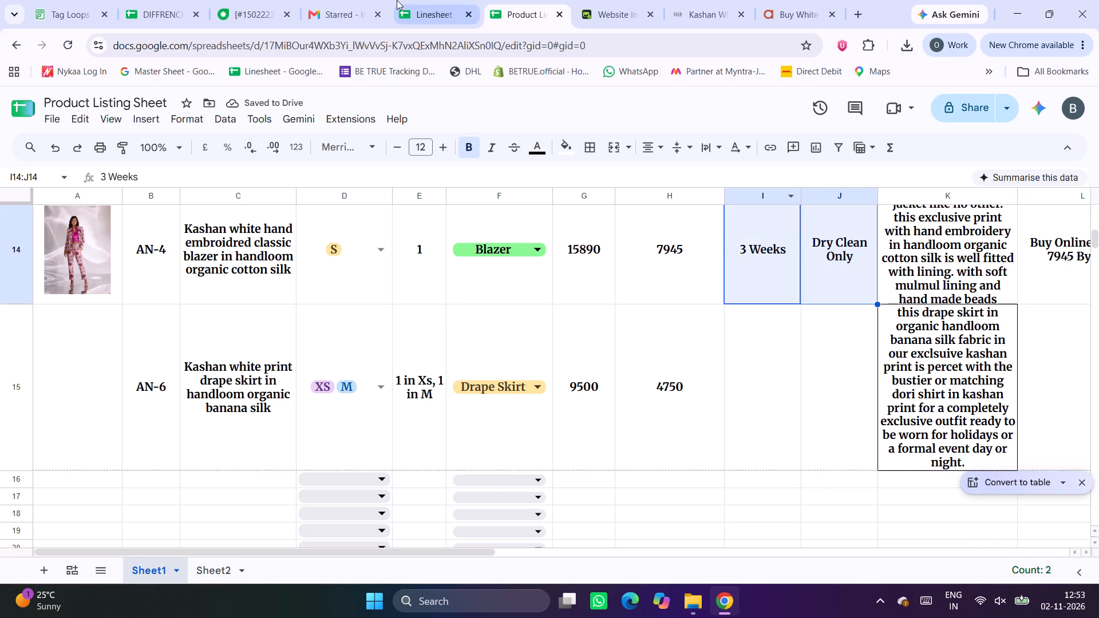
{"action": "left_click", "coordinate": [397, 0]}
{"action": "scroll", "coordinate": [650, 370], "scroll_direction": "left", "scroll_amount": 4}
{"action": "scroll", "coordinate": [845, 393], "scroll_direction": "left", "scroll_amount": 3}
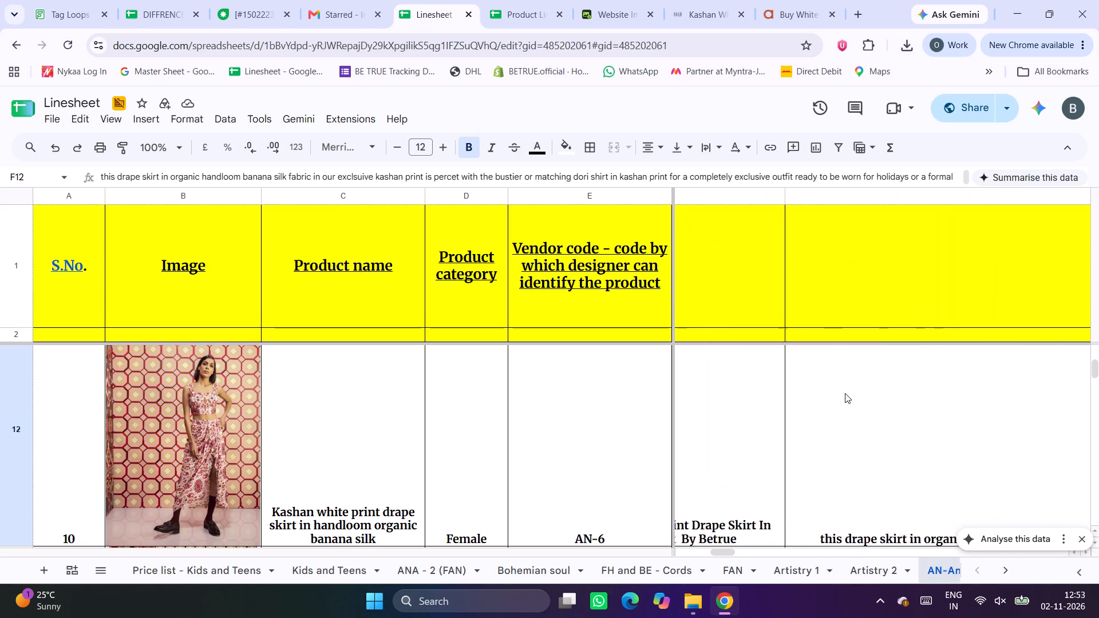
{"action": "scroll", "coordinate": [845, 393], "scroll_direction": "left", "scroll_amount": 9}
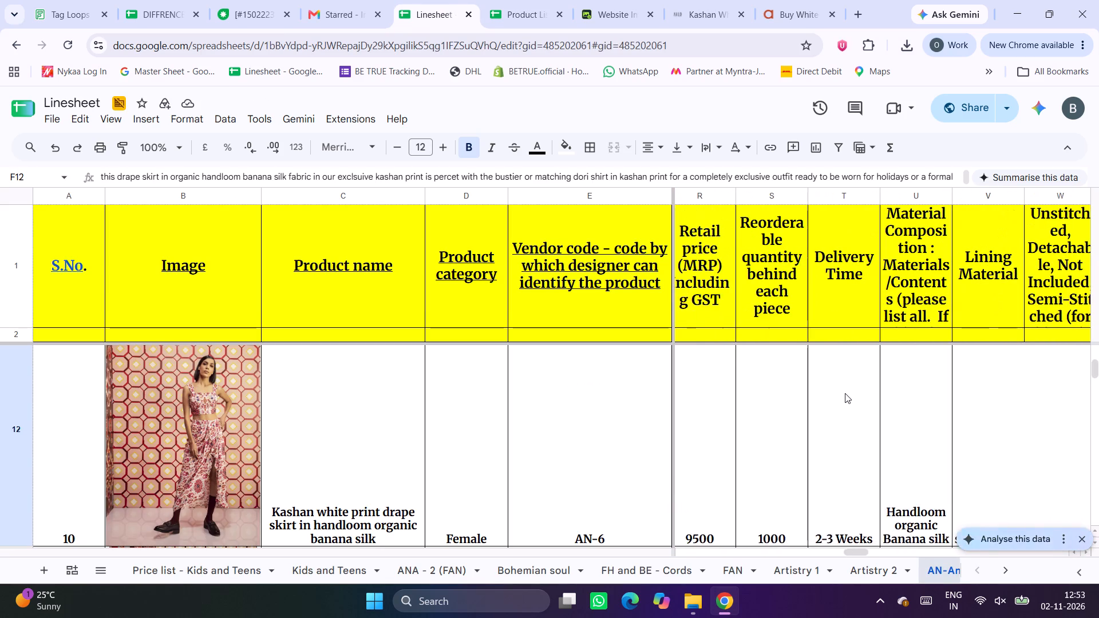
{"action": "left_click", "coordinate": [897, 419]}
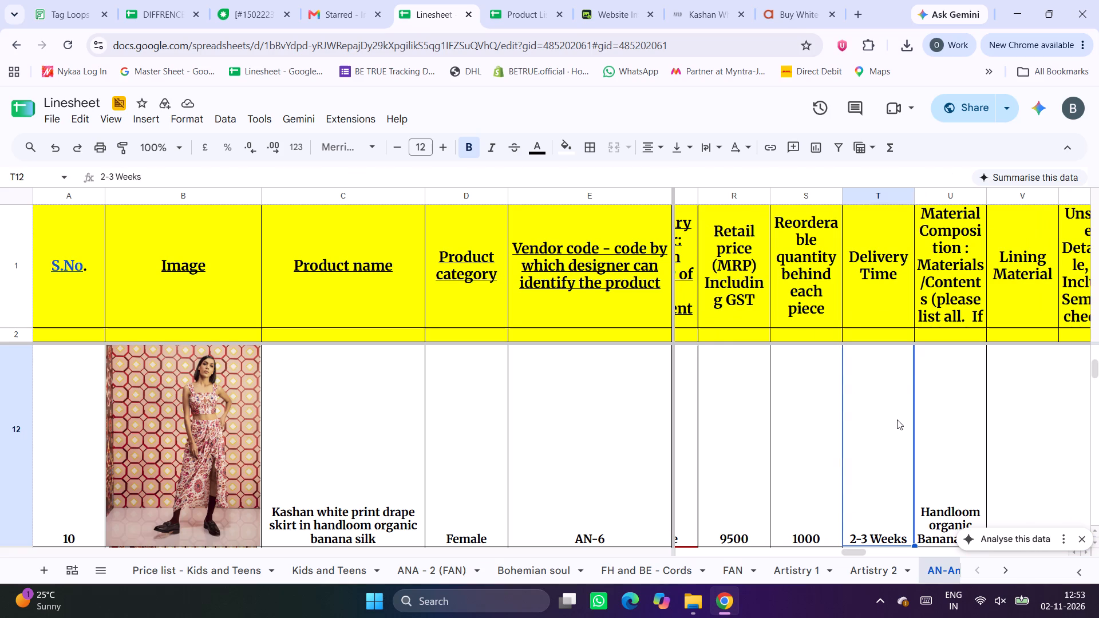
{"action": "key", "text": "ctrl+c"}
{"action": "left_click", "coordinate": [541, 0]}
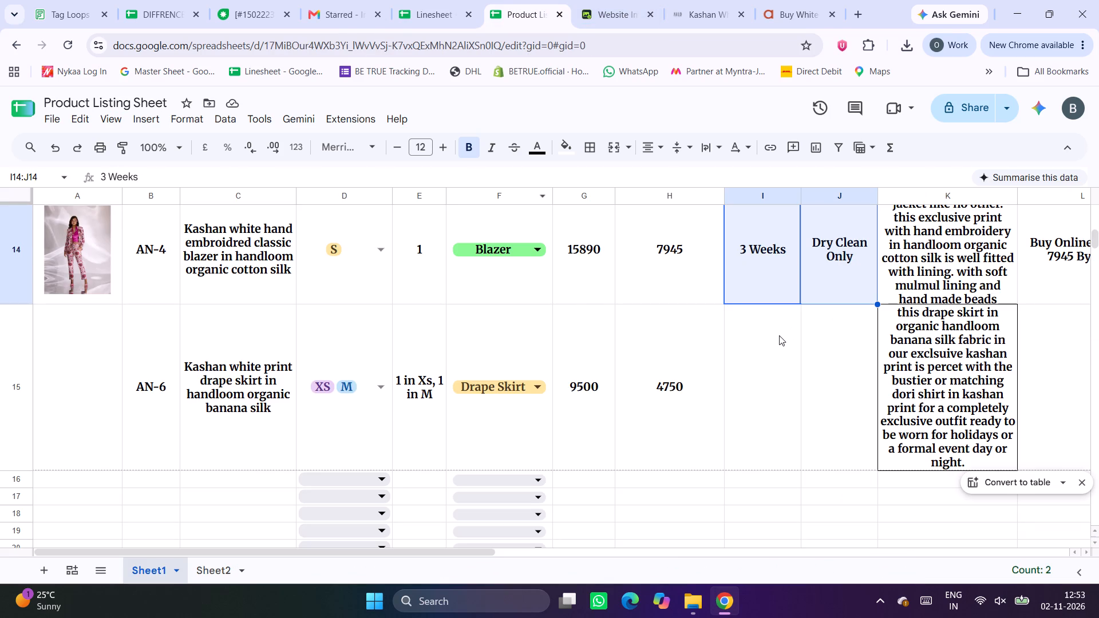
{"action": "left_click", "coordinate": [779, 335]}
{"action": "key", "text": "ctrl+v"}
Look up the care instructions for the AN-6 drape skirt in row 12 of the Linesheet.
{"action": "left_click", "coordinate": [847, 240]}
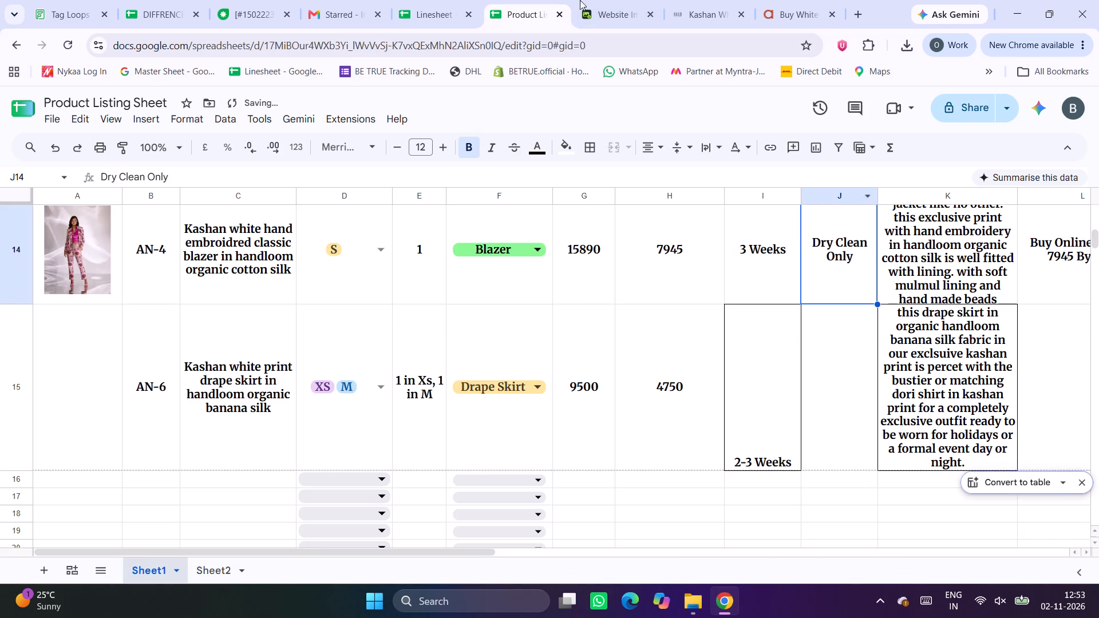
{"action": "left_click", "coordinate": [430, 0]}
{"action": "scroll", "coordinate": [873, 469], "scroll_direction": "right", "scroll_amount": 1}
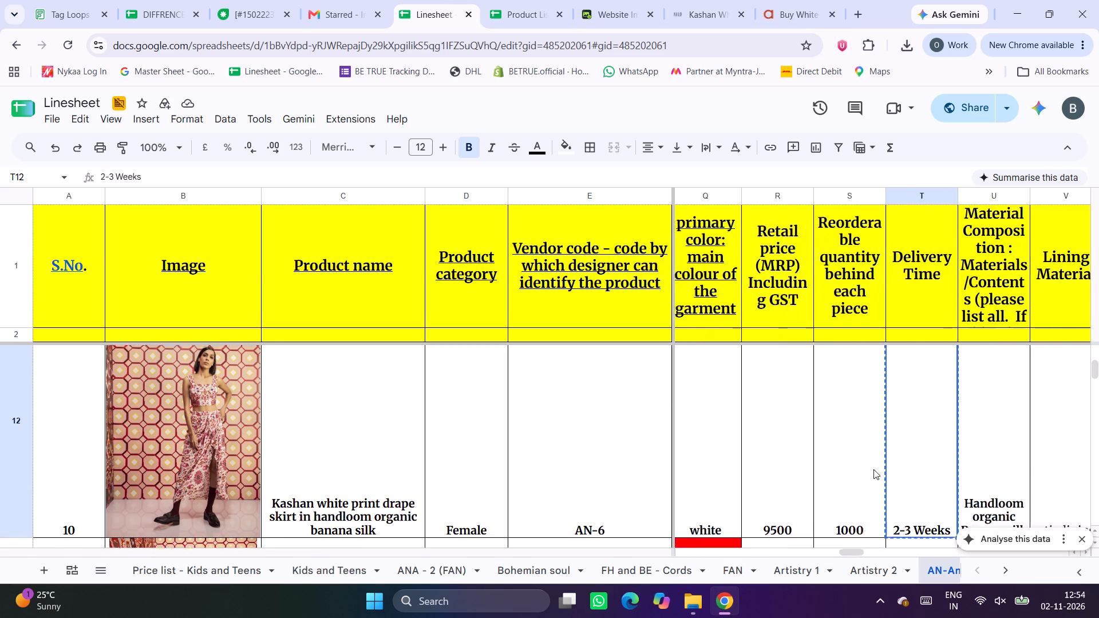
{"action": "scroll", "coordinate": [873, 469], "scroll_direction": "right", "scroll_amount": 7}
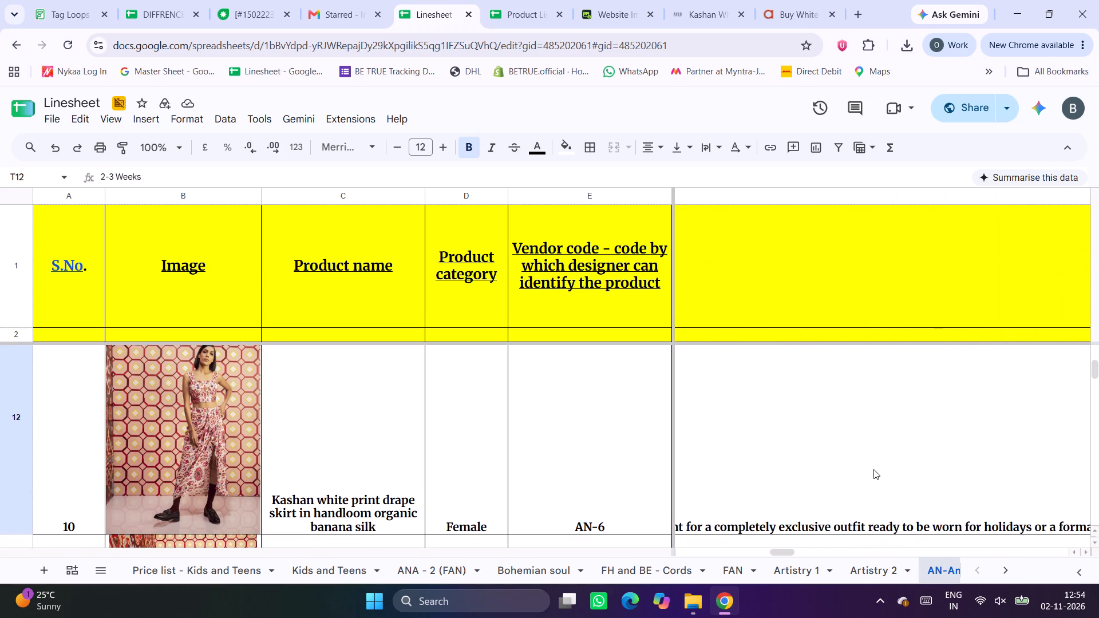
{"action": "scroll", "coordinate": [873, 469], "scroll_direction": "right", "scroll_amount": 2}
{"action": "scroll", "coordinate": [873, 469], "scroll_direction": "left", "scroll_amount": 13}
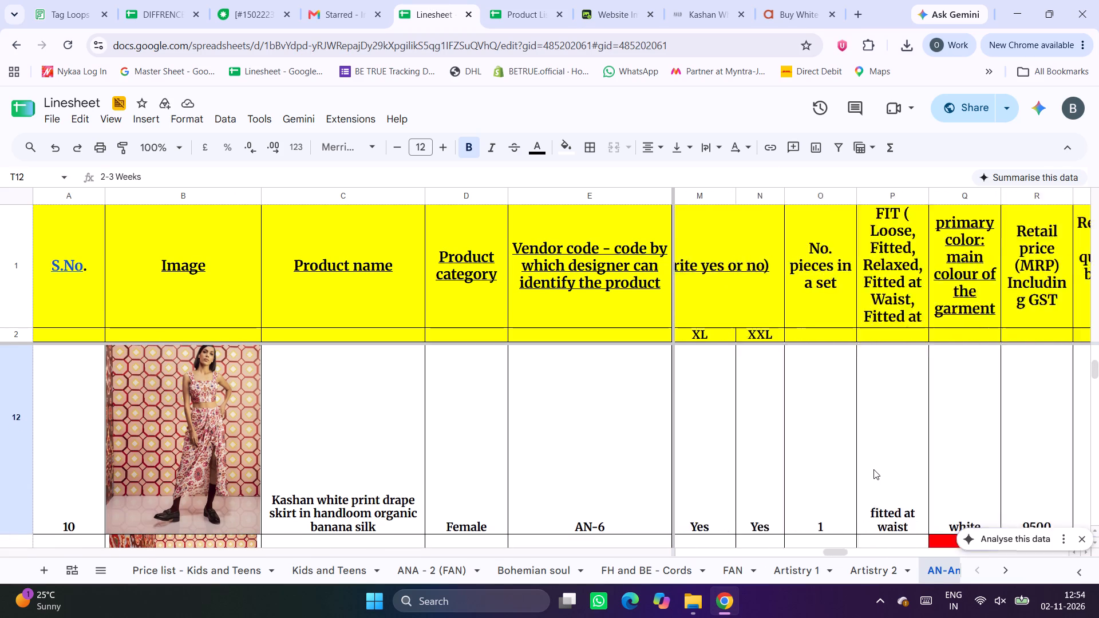
{"action": "scroll", "coordinate": [873, 469], "scroll_direction": "left", "scroll_amount": 1}
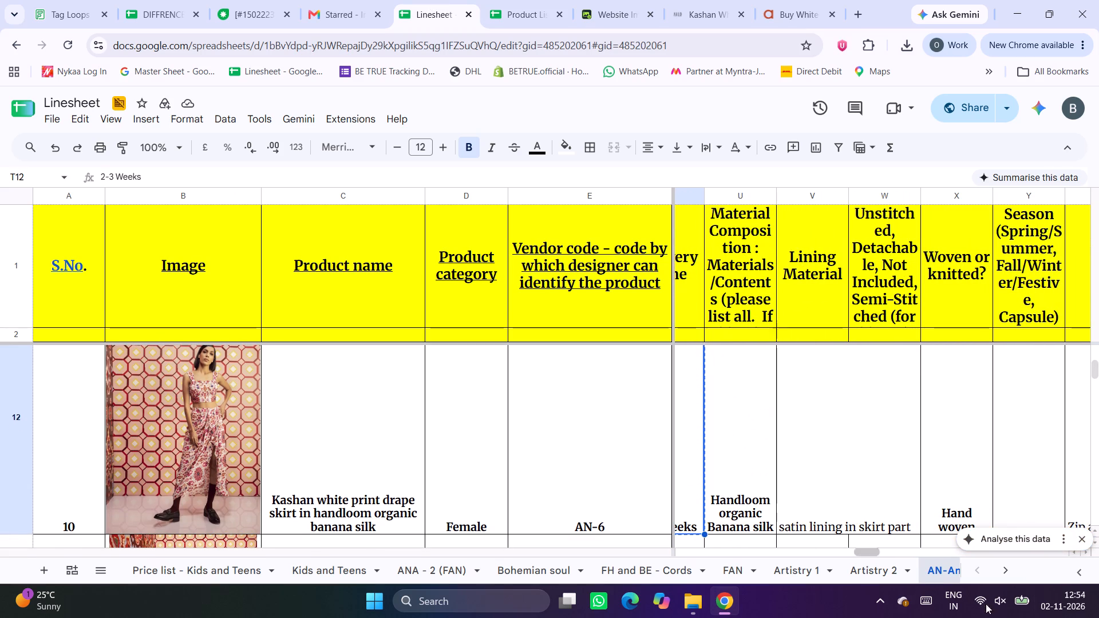
{"action": "left_click", "coordinate": [1082, 541]}
{"action": "scroll", "coordinate": [942, 451], "scroll_direction": "left", "scroll_amount": 1}
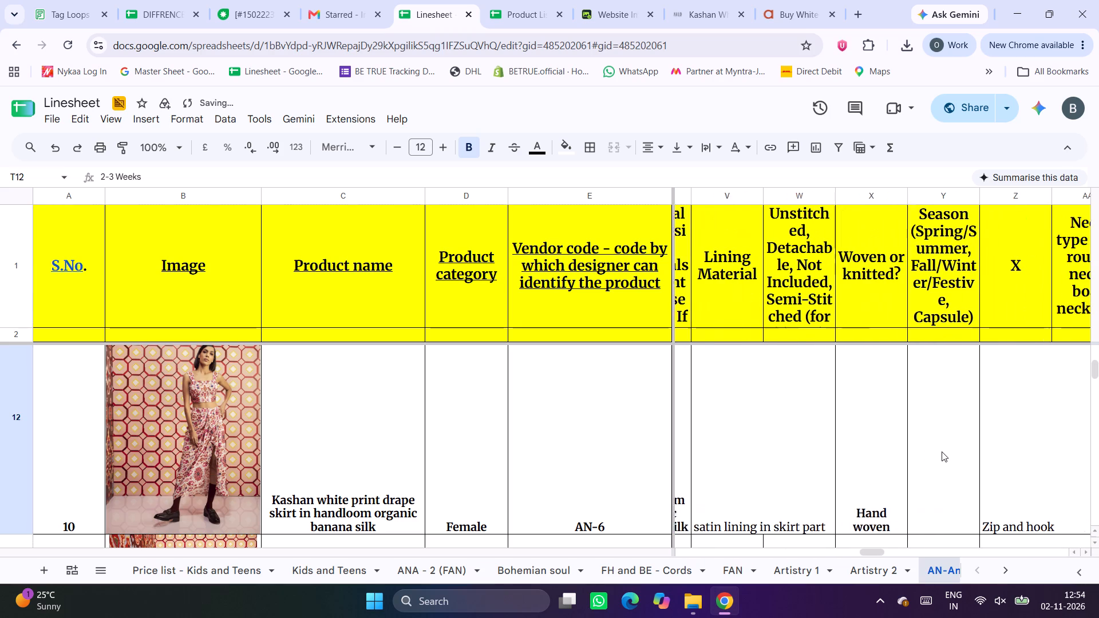
{"action": "scroll", "coordinate": [942, 451], "scroll_direction": "left", "scroll_amount": 6}
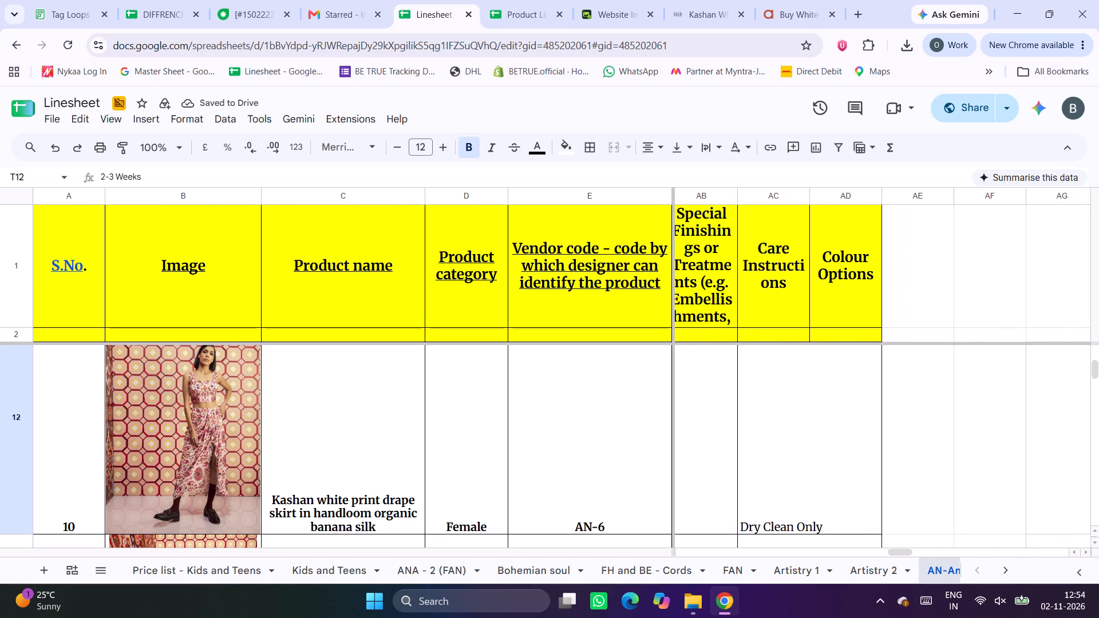
Copy the care instruction "Dry Clean Only" from cell J14 of the Product Listing Sheet into J15.
{"action": "left_click", "coordinate": [523, 0]}
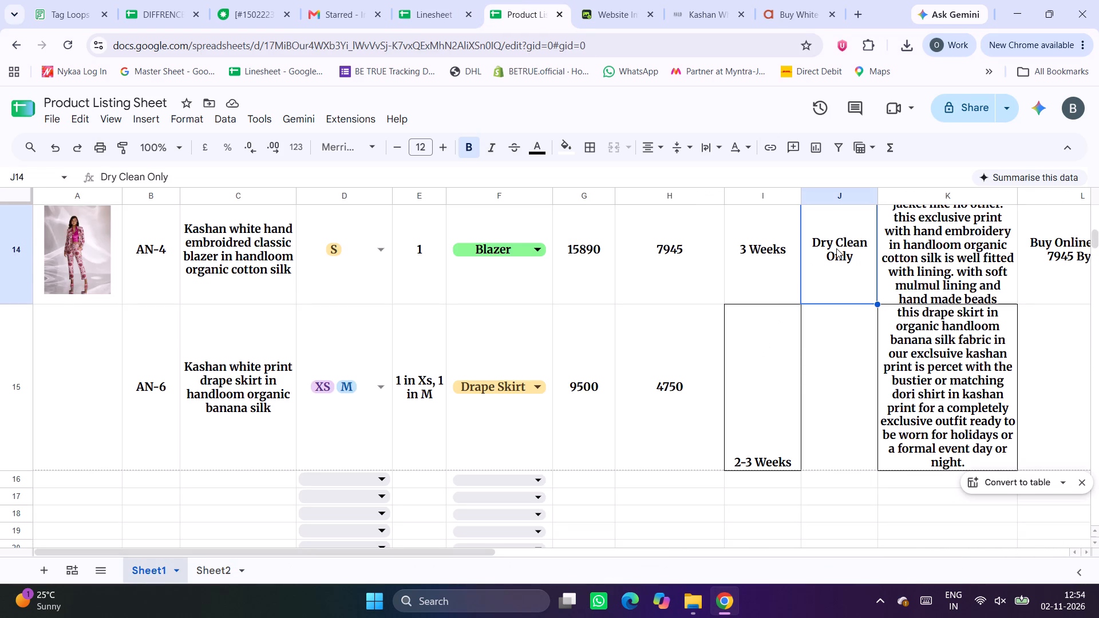
{"action": "left_click", "coordinate": [836, 248]}
{"action": "key", "text": "ctrl+c"}
{"action": "left_click", "coordinate": [833, 449]}
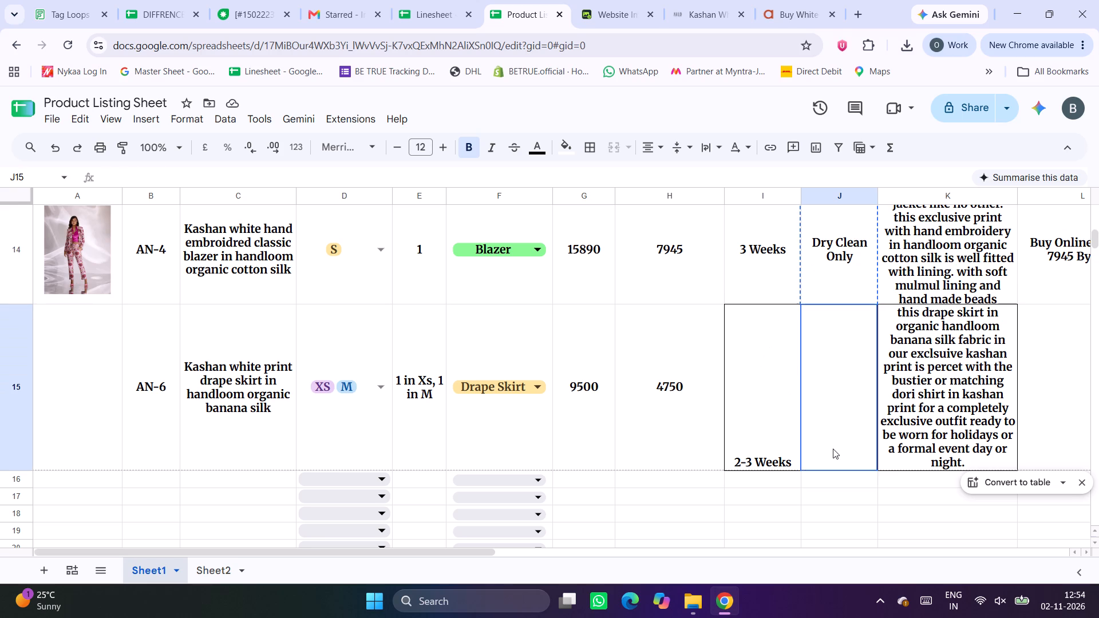
{"action": "key", "text": "ctrl+v"}
Copy the AN-6 meta title formula from Linesheet cell G12 into cell L15 of the Product Listing Sheet.
{"action": "scroll", "coordinate": [833, 449], "scroll_direction": "left", "scroll_amount": 4}
{"action": "left_click", "coordinate": [717, 355]}
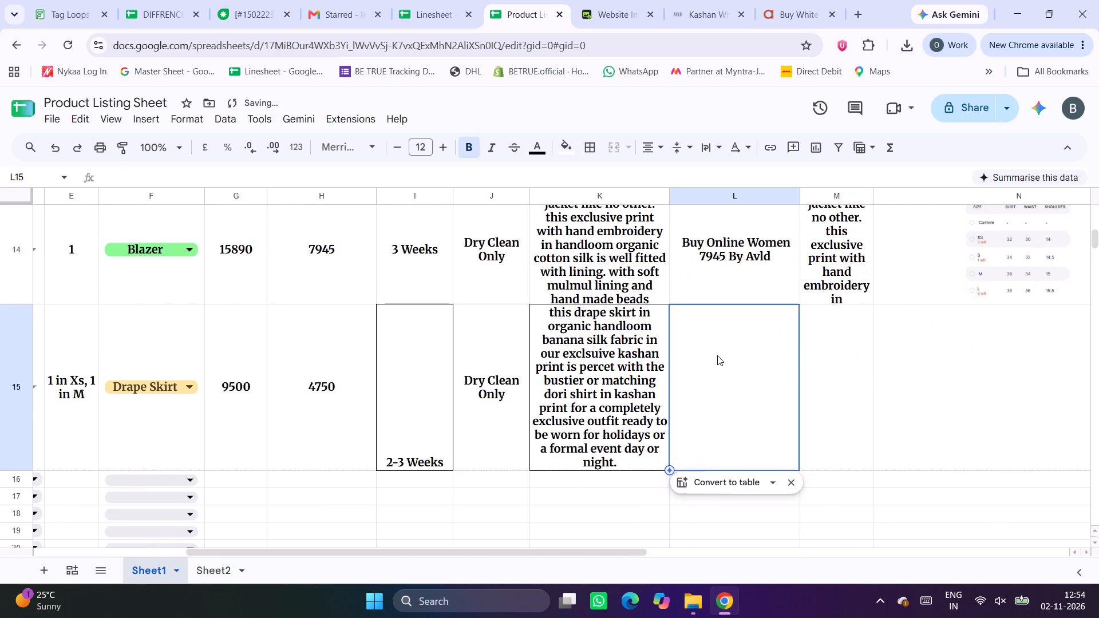
{"action": "left_click", "coordinate": [468, 0]}
{"action": "scroll", "coordinate": [732, 502], "scroll_direction": "right", "scroll_amount": 2}
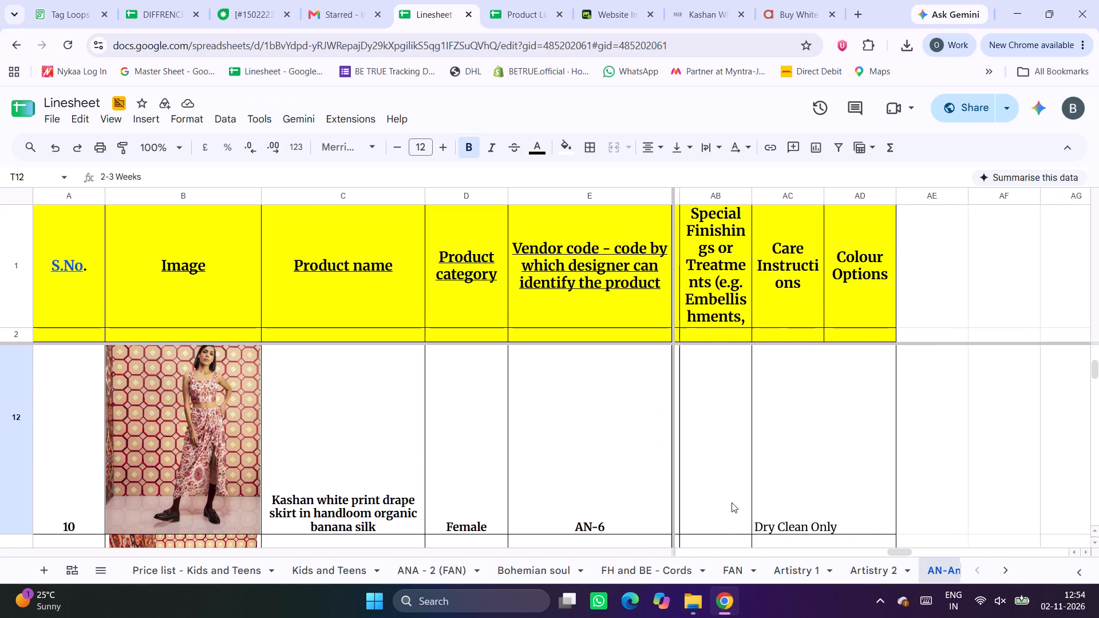
{"action": "scroll", "coordinate": [732, 502], "scroll_direction": "right", "scroll_amount": 7}
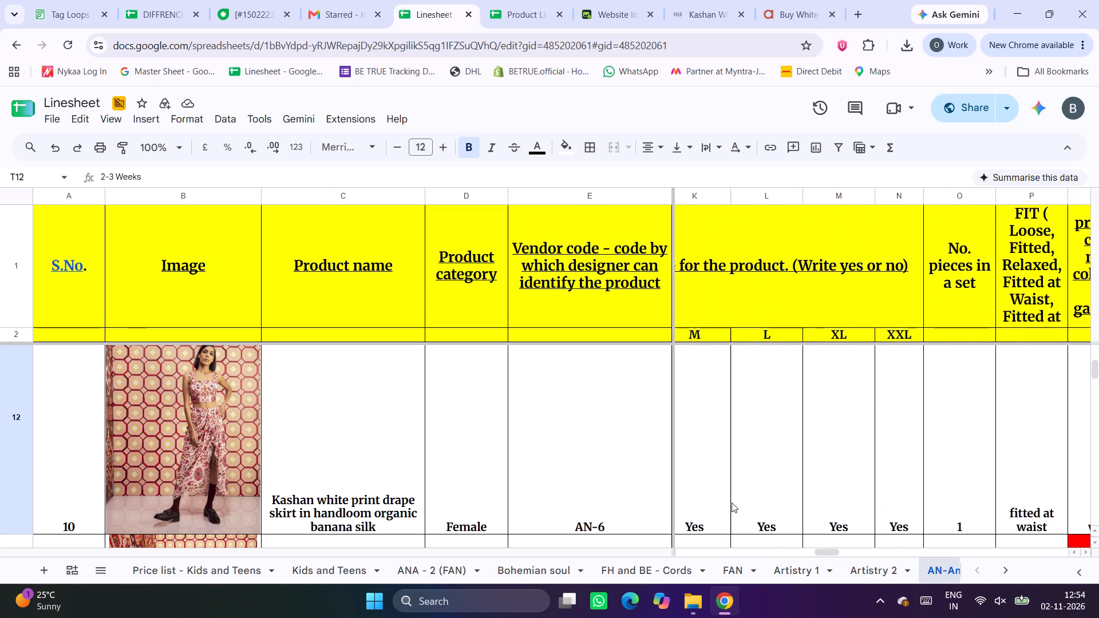
{"action": "scroll", "coordinate": [732, 502], "scroll_direction": "right", "scroll_amount": 9}
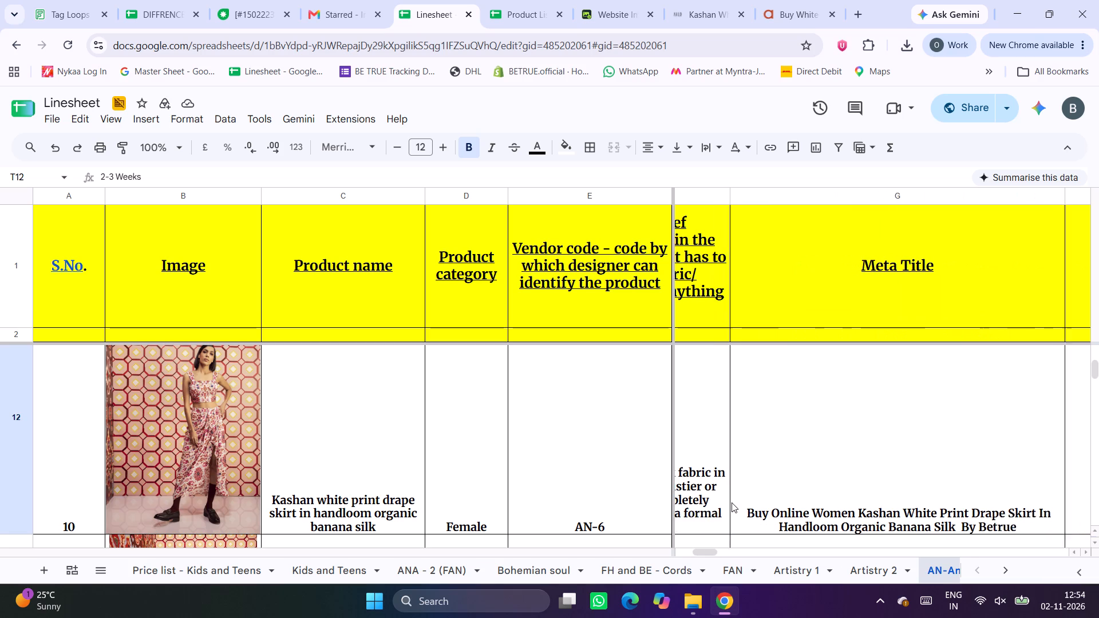
{"action": "scroll", "coordinate": [732, 502], "scroll_direction": "left", "scroll_amount": 1}
{"action": "left_click", "coordinate": [833, 502]}
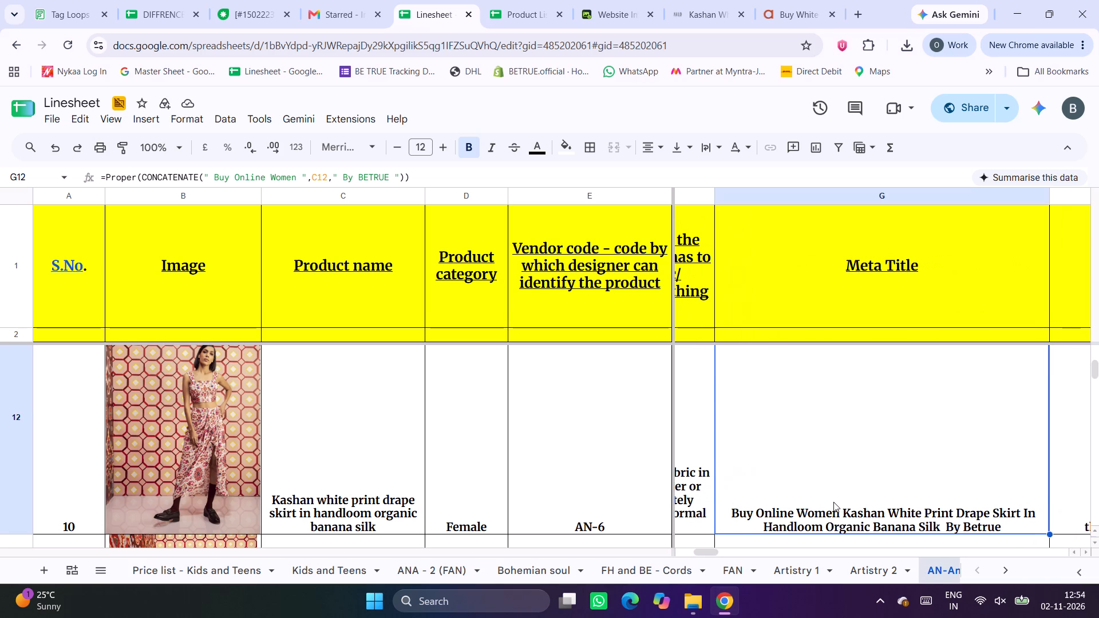
{"action": "key", "text": "ctrl+c"}
{"action": "left_click", "coordinate": [528, 0]}
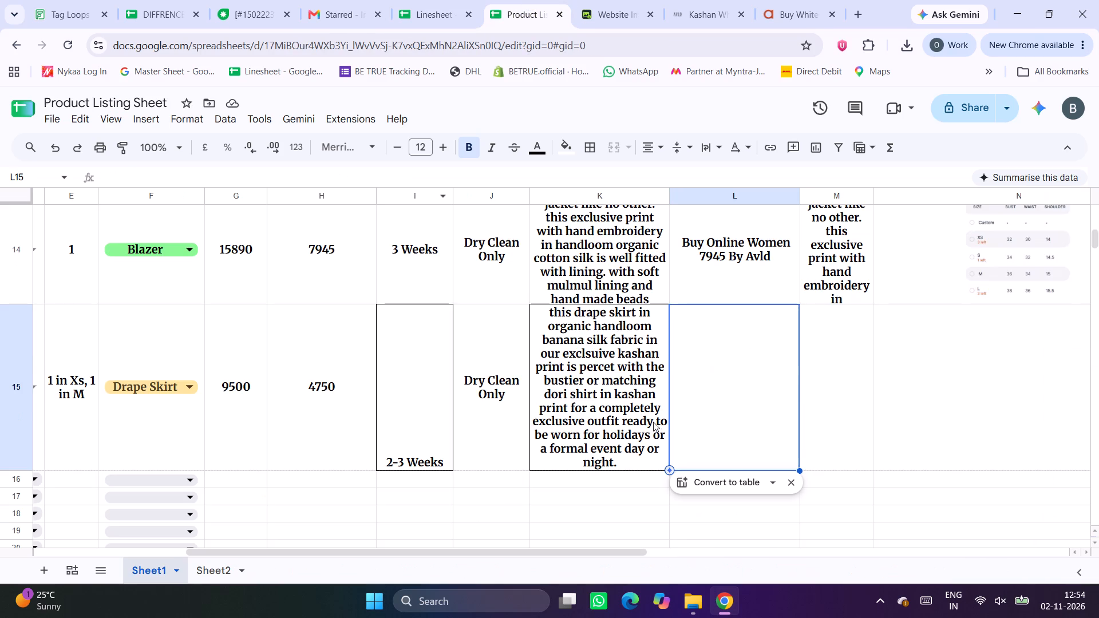
{"action": "key", "text": "ctrl+v"}
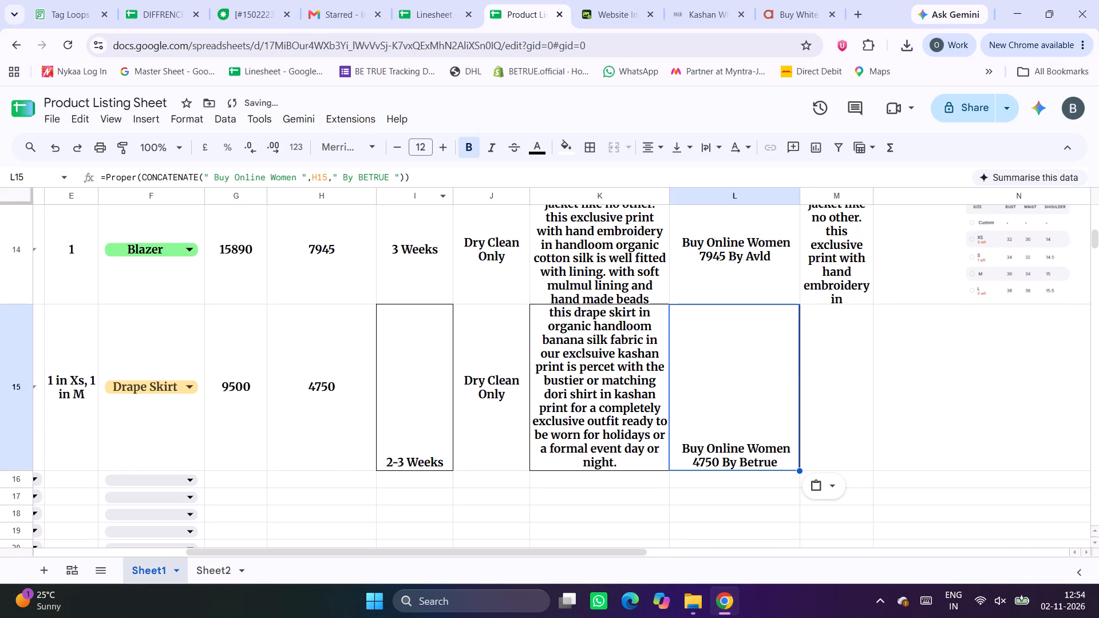
Change the brand name in the L15 meta title formula to AVLD.
{"action": "double_click", "coordinate": [382, 177]}
{"action": "double_click", "coordinate": [382, 177]}
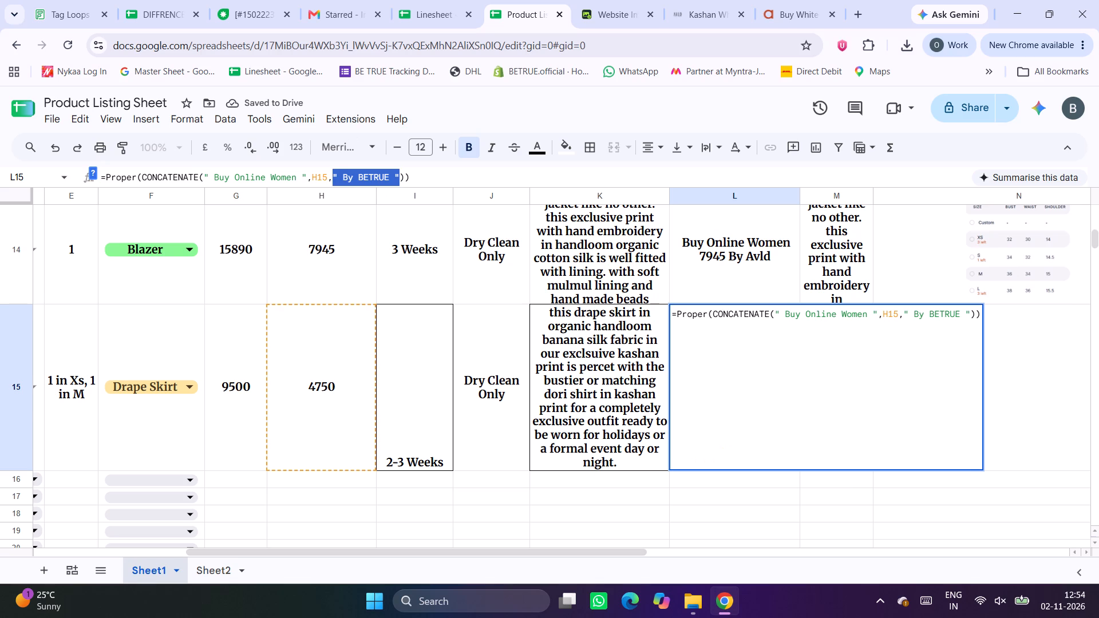
{"action": "left_click", "coordinate": [382, 177]}
{"action": "left_click_drag", "start_coordinate": [387, 177], "coordinate": [358, 177]}
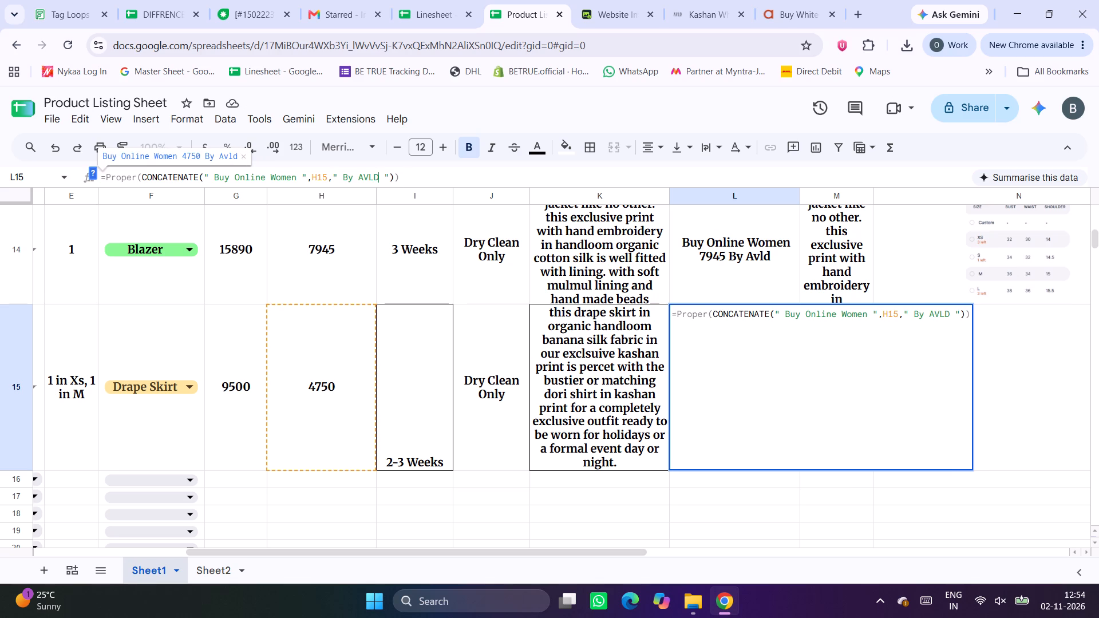
{"action": "left_click", "coordinate": [1089, 425]}
Check the meta title in L15 against the AN-6 meta title in the Linesheet.
{"action": "left_click", "coordinate": [856, 401]}
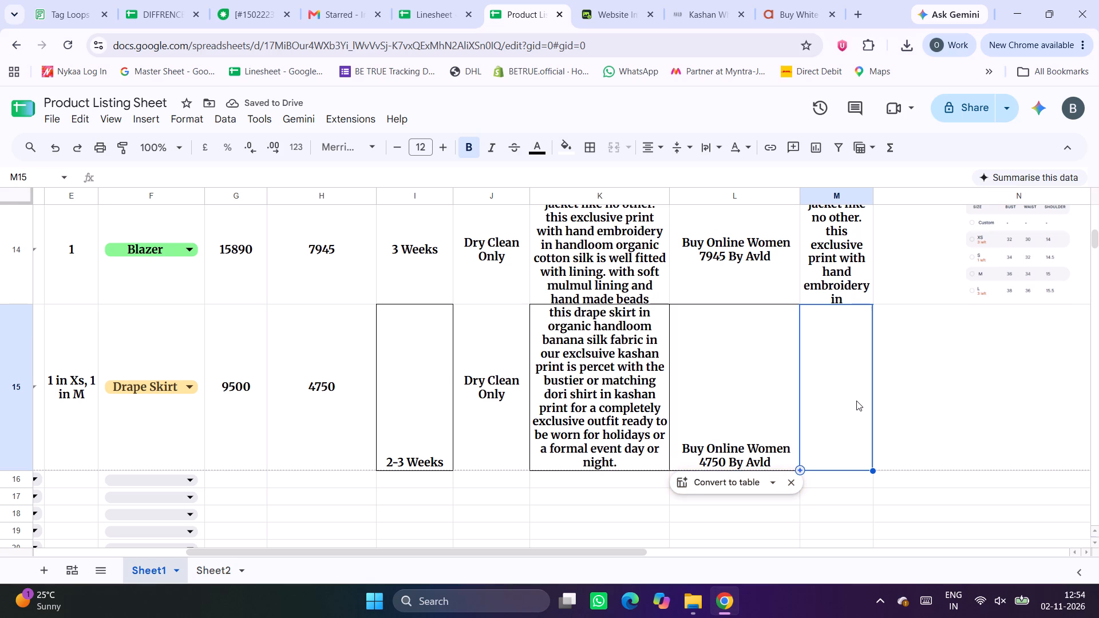
{"action": "scroll", "coordinate": [448, 368], "scroll_direction": "left", "scroll_amount": 2}
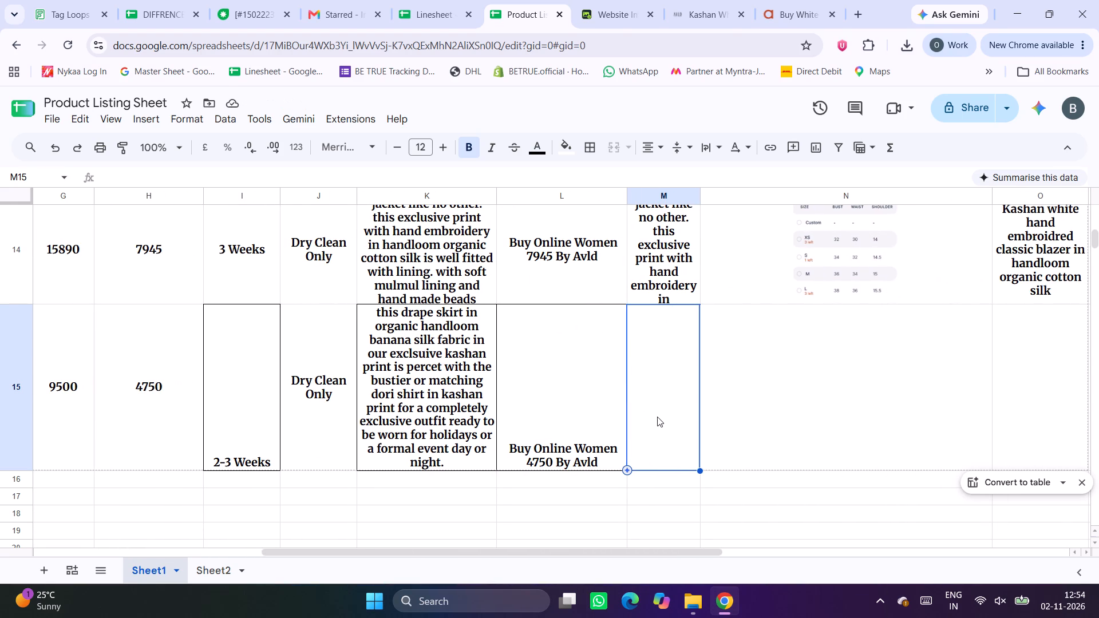
{"action": "left_click", "coordinate": [576, 446]}
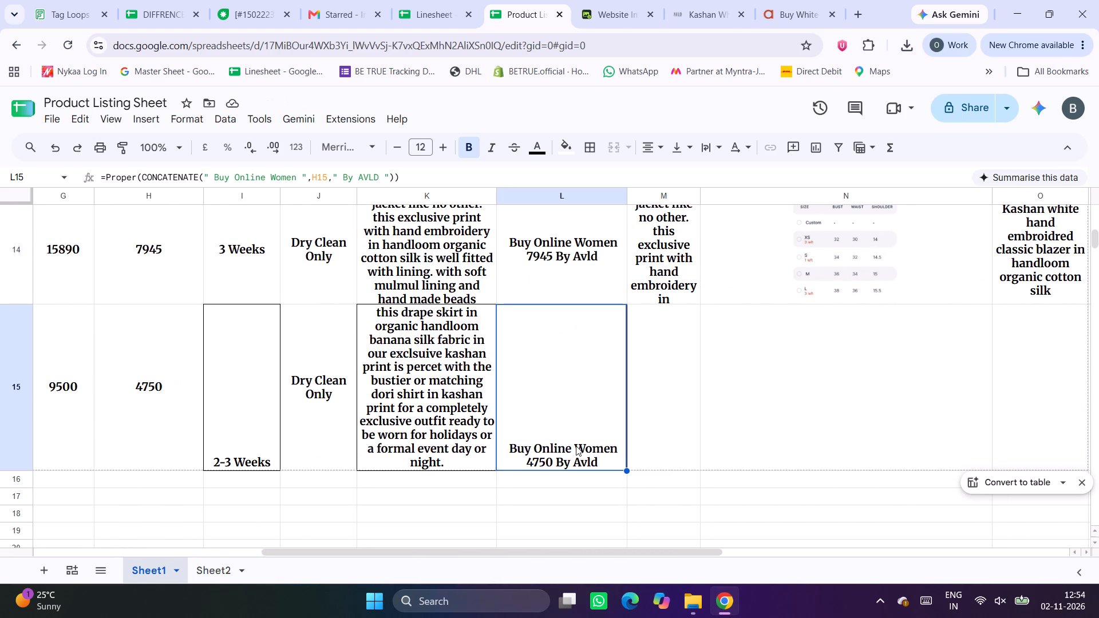
{"action": "left_click", "coordinate": [433, 0]}
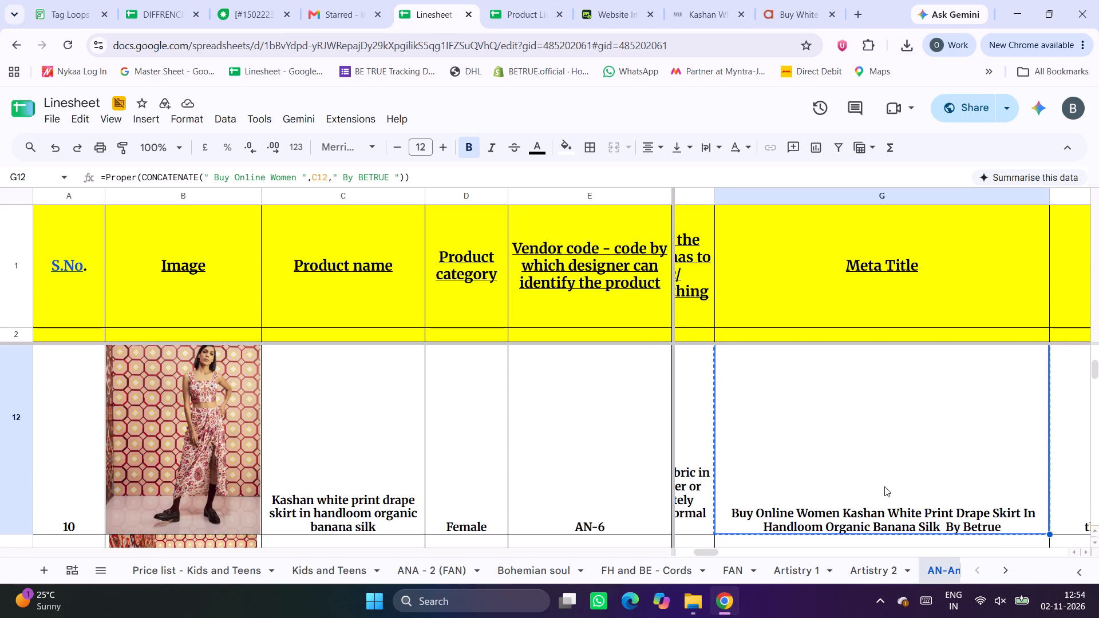
{"action": "scroll", "coordinate": [884, 486], "scroll_direction": "left", "scroll_amount": 3}
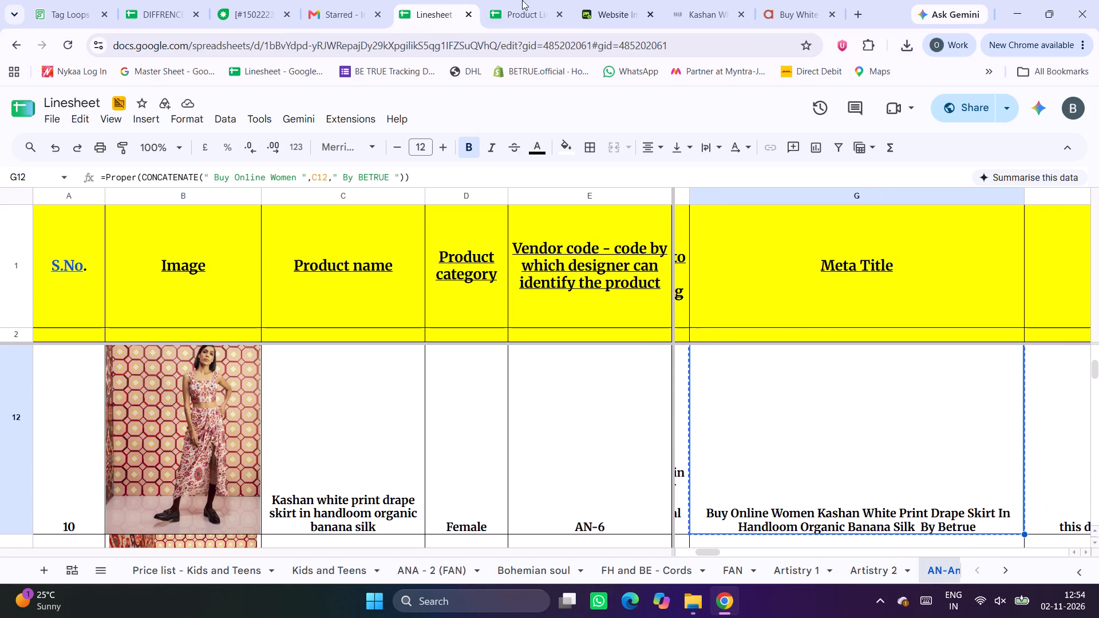
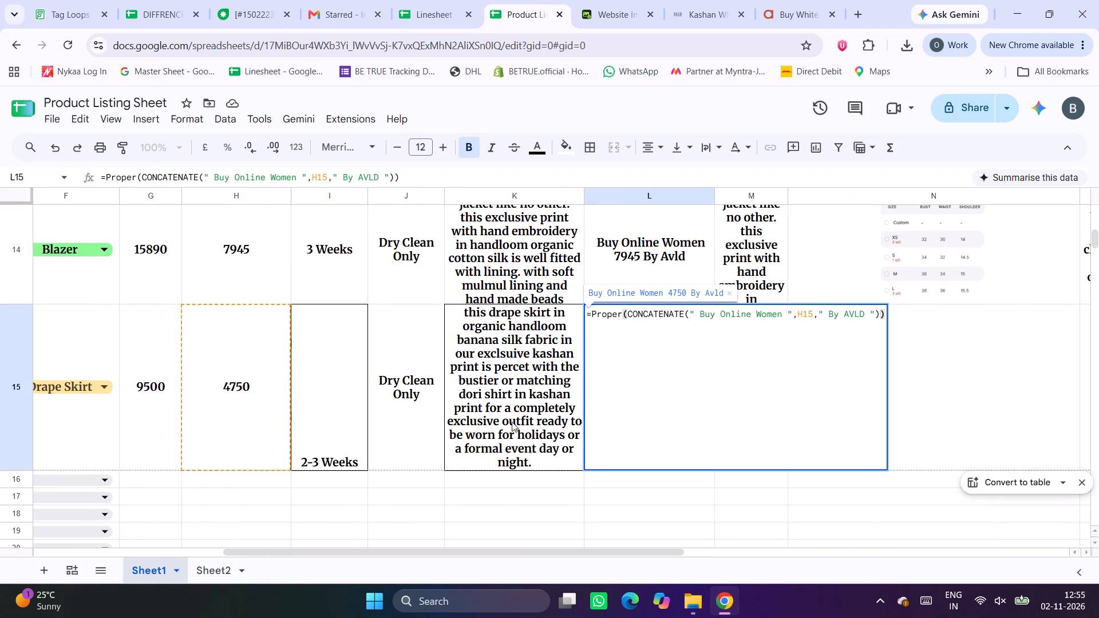
Change the cell reference in the L15 meta title formula to C15 so it uses the product name.
{"action": "scroll", "coordinate": [471, 410], "scroll_direction": "right", "scroll_amount": 5}
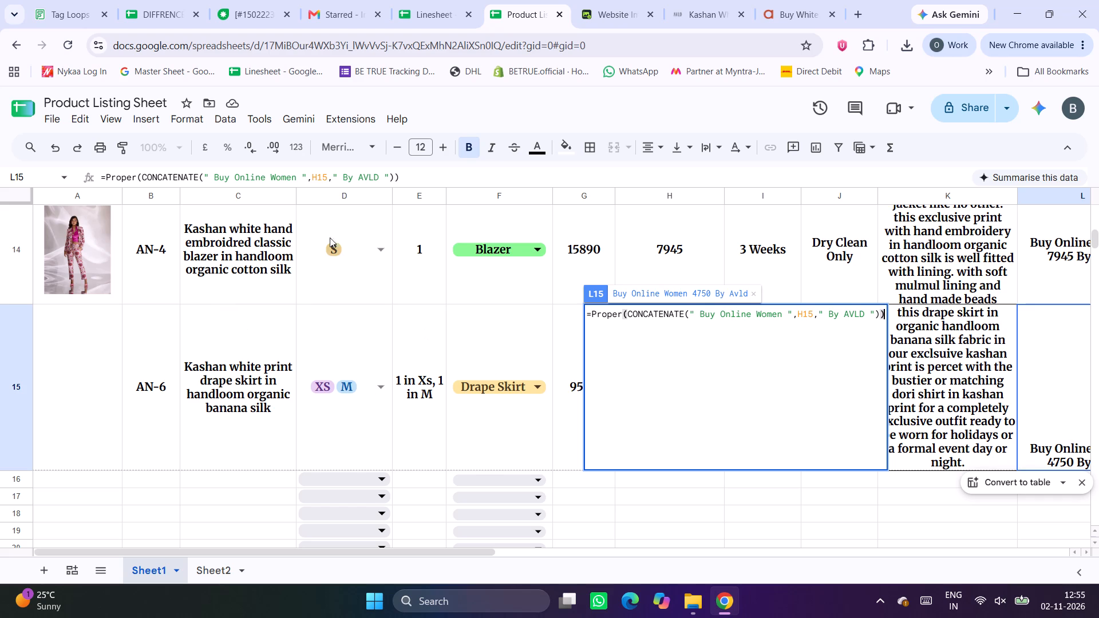
{"action": "left_click", "coordinate": [315, 177]}
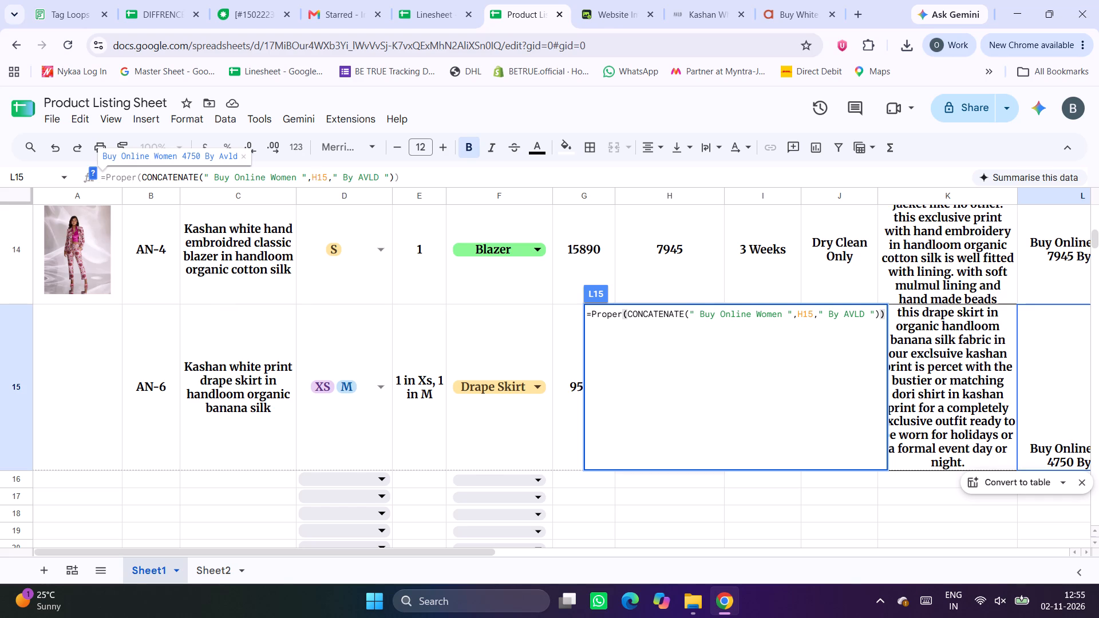
{"action": "key", "text": "BackSpace"}
{"action": "key", "text": "c"}
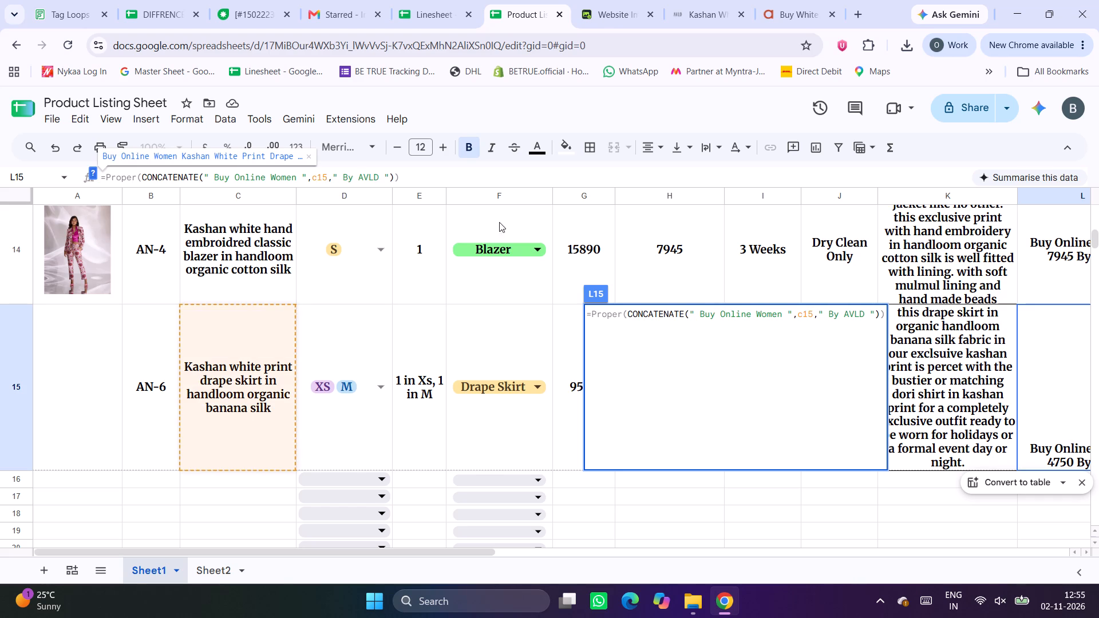
{"action": "key", "text": "Return"}
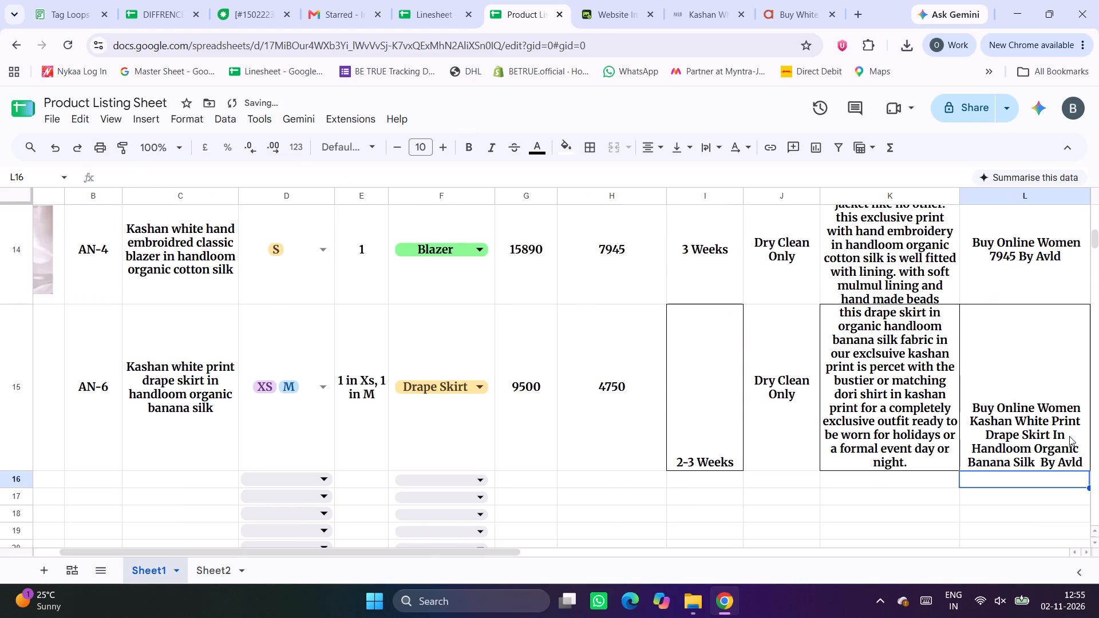
Change the cell reference in the L14 meta title formula to C14 so it uses the product name.
{"action": "scroll", "coordinate": [1001, 409], "scroll_direction": "left", "scroll_amount": 2}
{"action": "scroll", "coordinate": [943, 335], "scroll_direction": "up", "scroll_amount": 2}
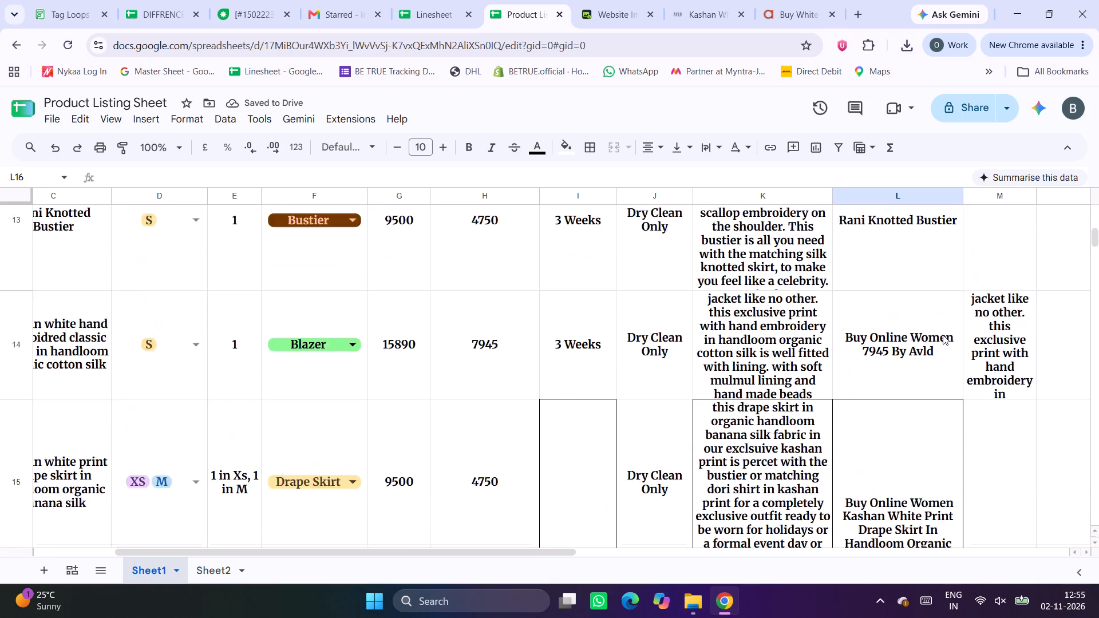
{"action": "scroll", "coordinate": [943, 335], "scroll_direction": "up", "scroll_amount": 1}
{"action": "left_click", "coordinate": [899, 433]}
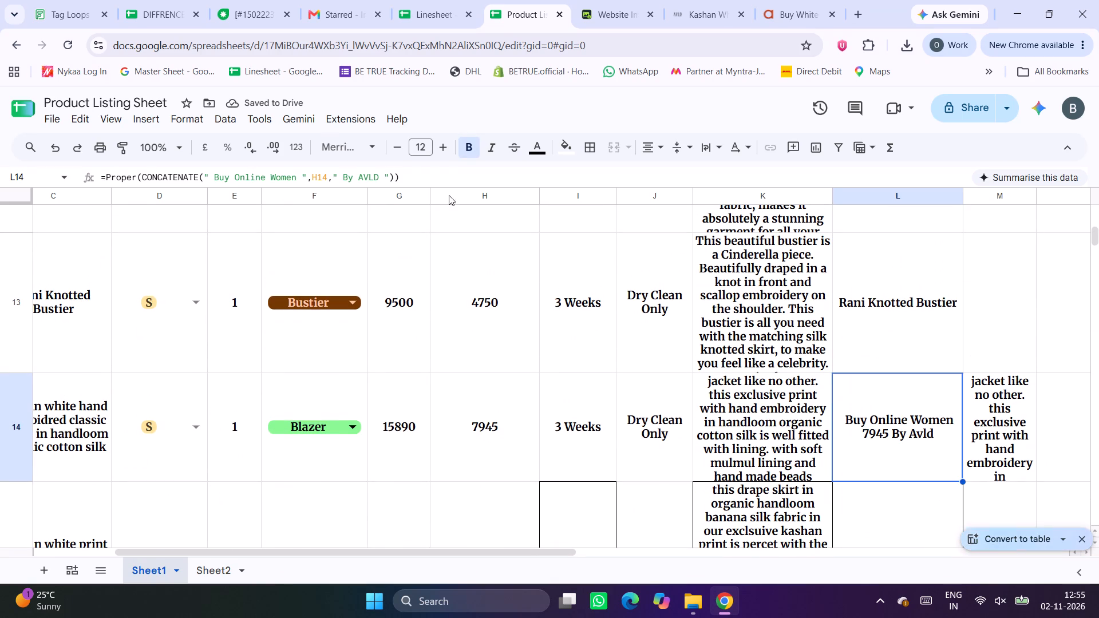
{"action": "left_click", "coordinate": [315, 181]}
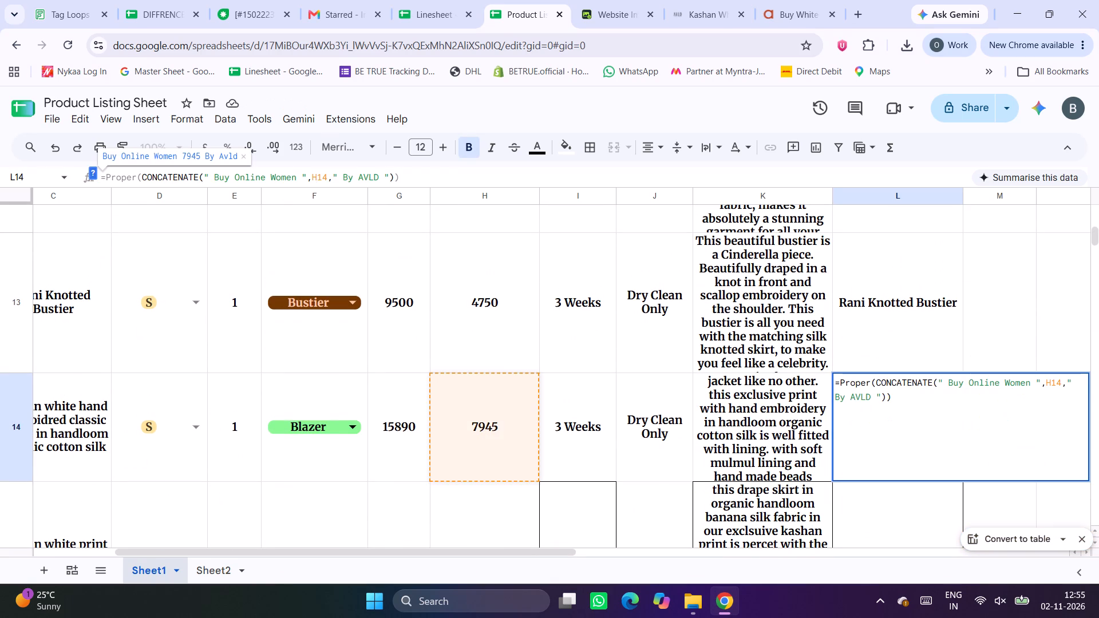
{"action": "key", "text": "BackSpace"}
{"action": "key", "text": "c"}
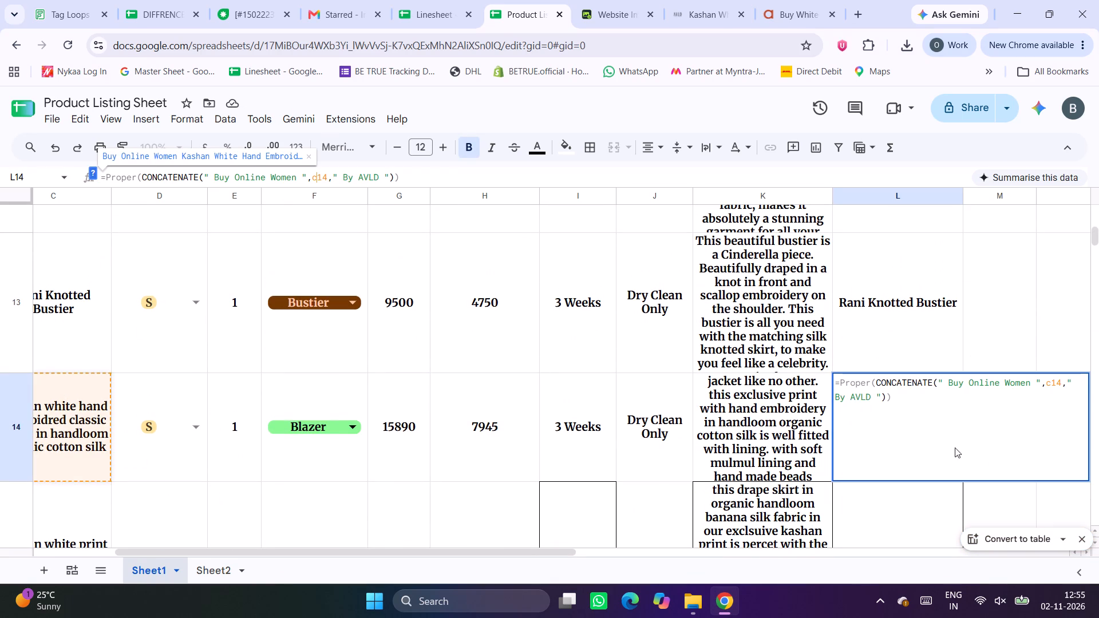
{"action": "left_click", "coordinate": [844, 262]}
Examine the meta titles in column L across the product rows of the Product Listing Sheet.
{"action": "scroll", "coordinate": [880, 437], "scroll_direction": "up", "scroll_amount": 2}
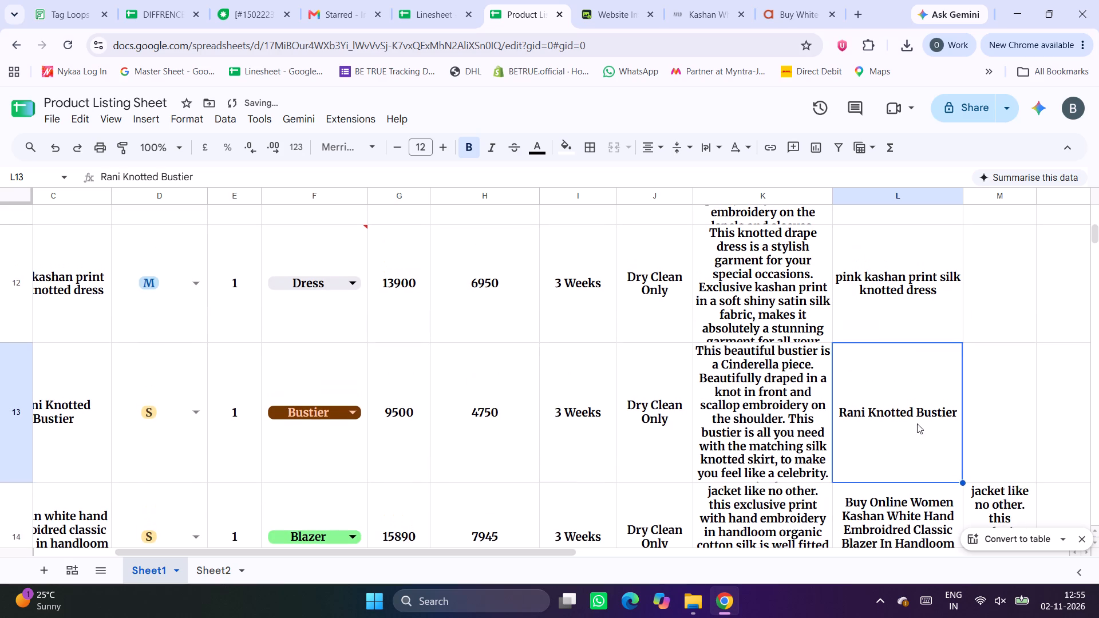
{"action": "scroll", "coordinate": [873, 425], "scroll_direction": "up", "scroll_amount": 5}
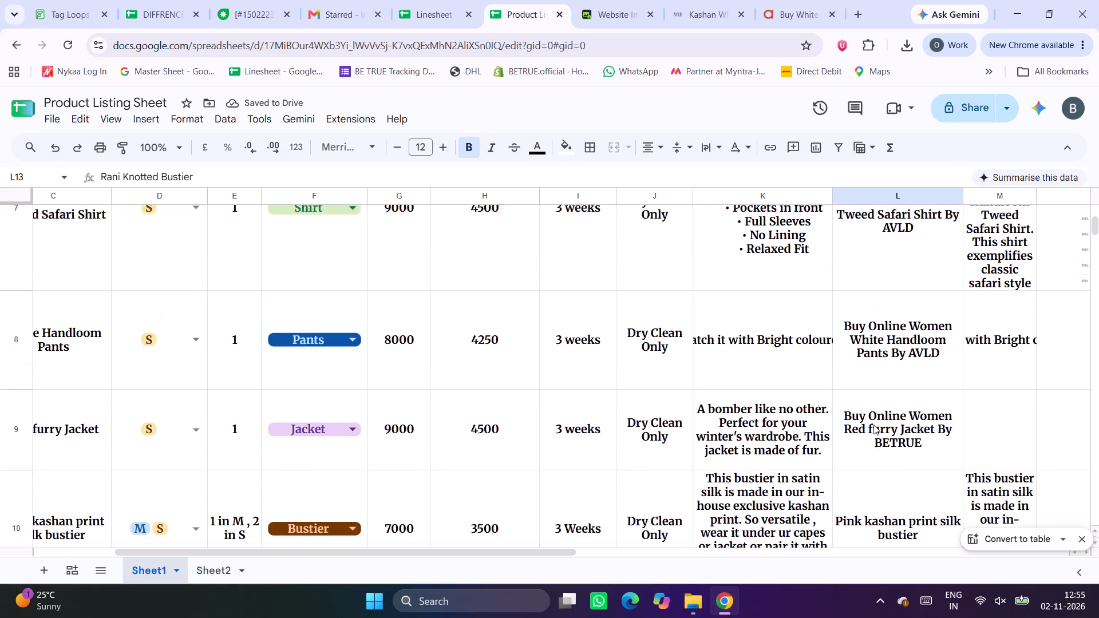
{"action": "scroll", "coordinate": [873, 425], "scroll_direction": "up", "scroll_amount": 4}
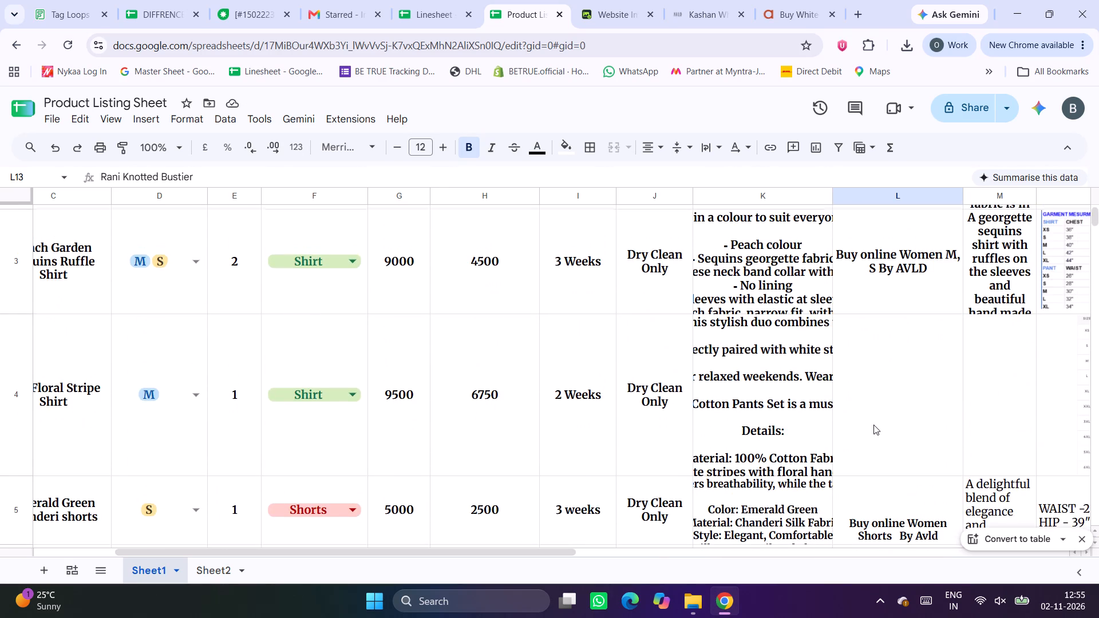
{"action": "scroll", "coordinate": [873, 425], "scroll_direction": "up", "scroll_amount": 3}
{"action": "scroll", "coordinate": [873, 425], "scroll_direction": "down", "scroll_amount": 11}
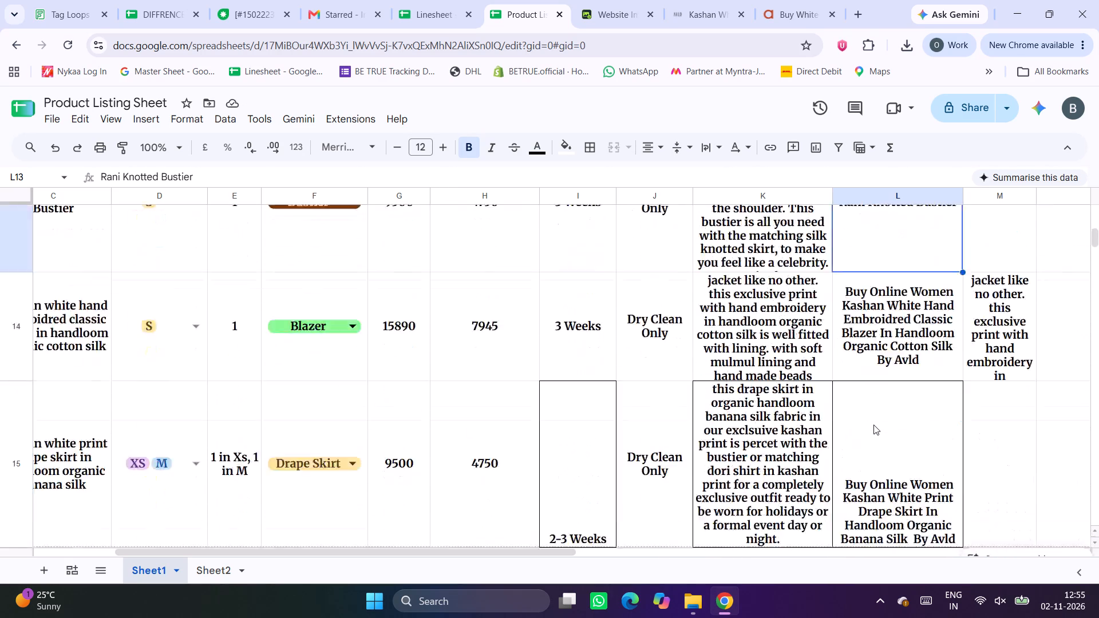
{"action": "scroll", "coordinate": [873, 425], "scroll_direction": "down", "scroll_amount": 1}
{"action": "scroll", "coordinate": [873, 425], "scroll_direction": "up", "scroll_amount": 2}
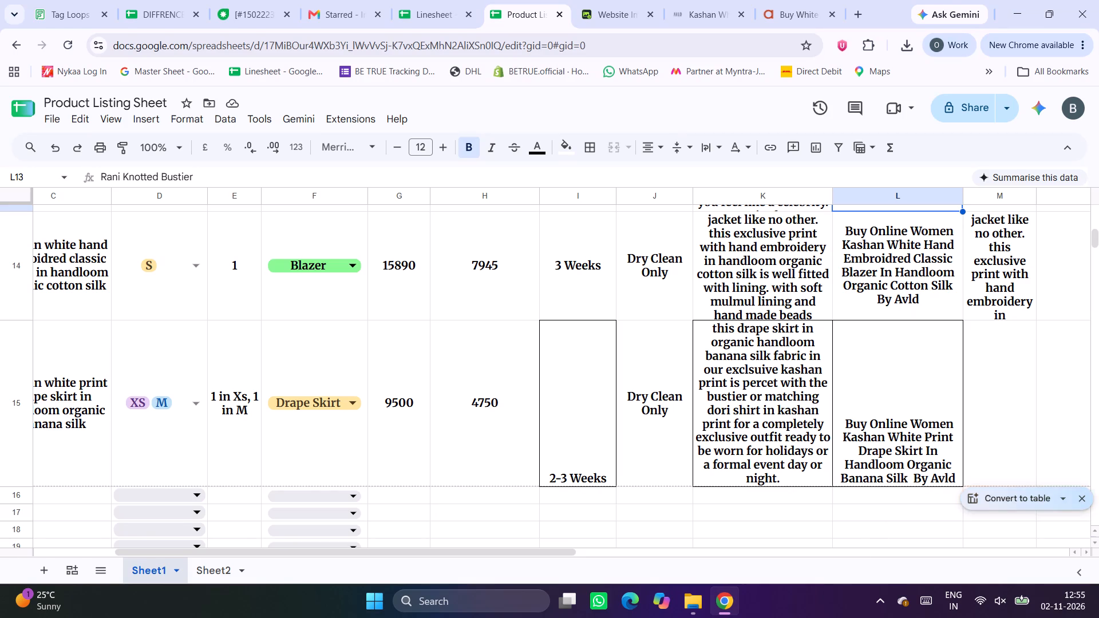
Copy the AN-6 meta description formula from Linesheet cell H12 into cell M15 of the Product Listing Sheet.
{"action": "left_click", "coordinate": [900, 506]}
{"action": "scroll", "coordinate": [994, 441], "scroll_direction": "left", "scroll_amount": 3}
{"action": "left_click", "coordinate": [777, 413]}
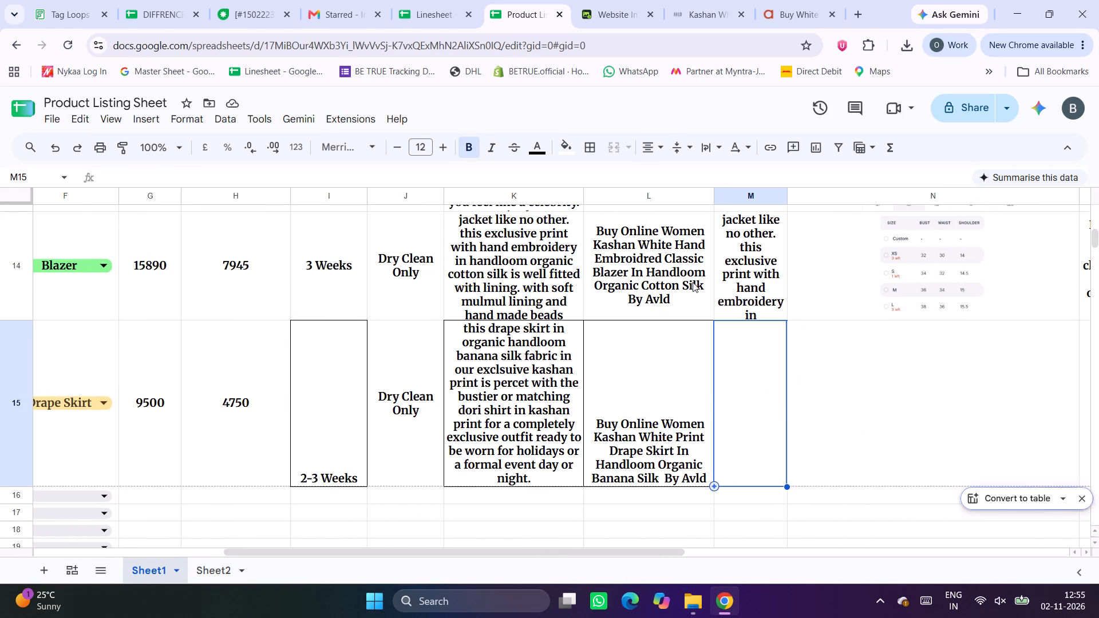
{"action": "left_click", "coordinate": [426, 0]}
{"action": "scroll", "coordinate": [796, 391], "scroll_direction": "left", "scroll_amount": 4}
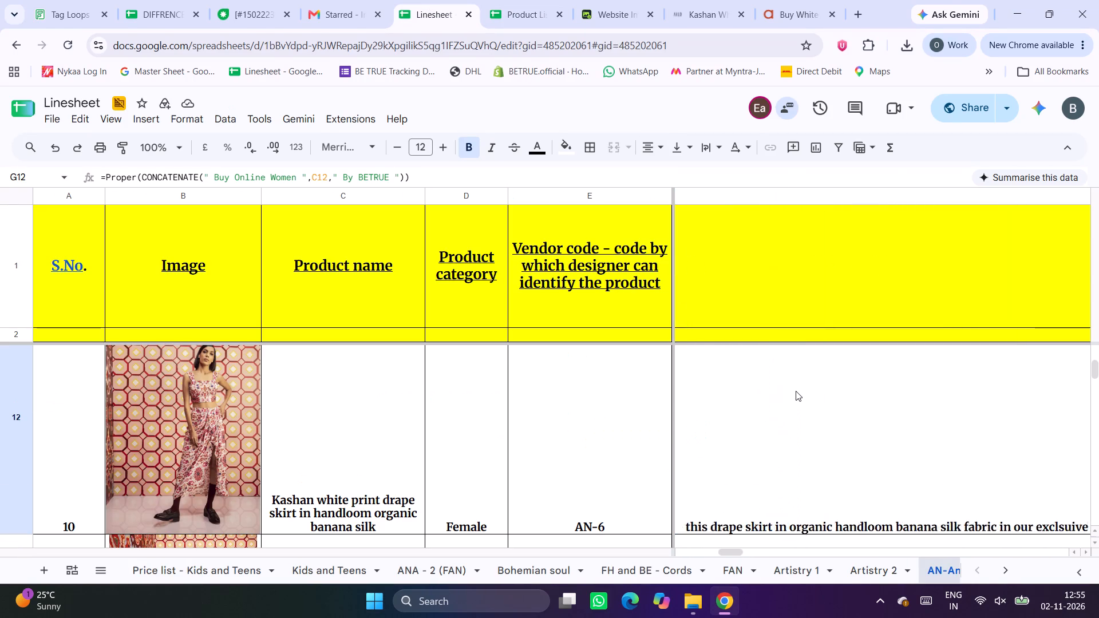
{"action": "scroll", "coordinate": [796, 391], "scroll_direction": "left", "scroll_amount": 1}
{"action": "left_click", "coordinate": [705, 409]}
{"action": "key", "text": "ctrl+c"}
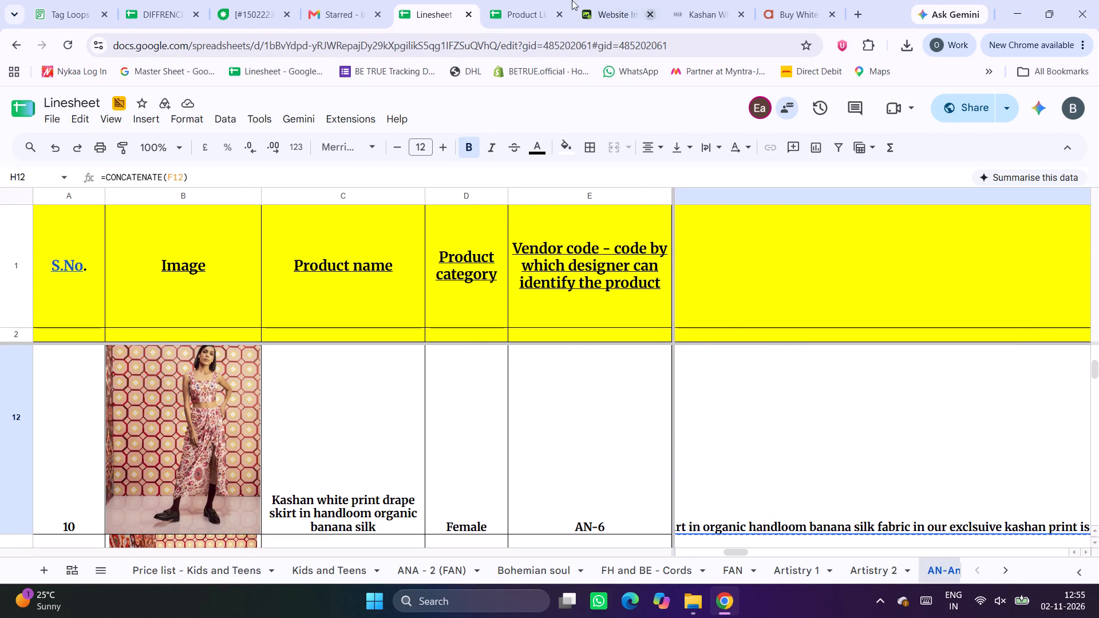
{"action": "left_click", "coordinate": [513, 0]}
{"action": "key", "text": "ctrl+v"}
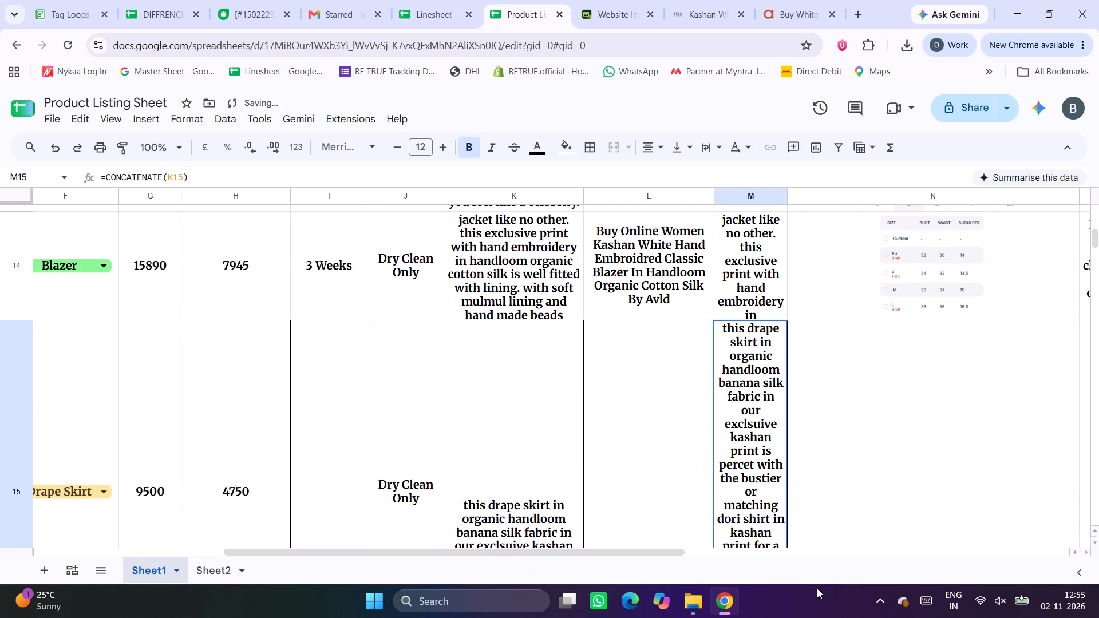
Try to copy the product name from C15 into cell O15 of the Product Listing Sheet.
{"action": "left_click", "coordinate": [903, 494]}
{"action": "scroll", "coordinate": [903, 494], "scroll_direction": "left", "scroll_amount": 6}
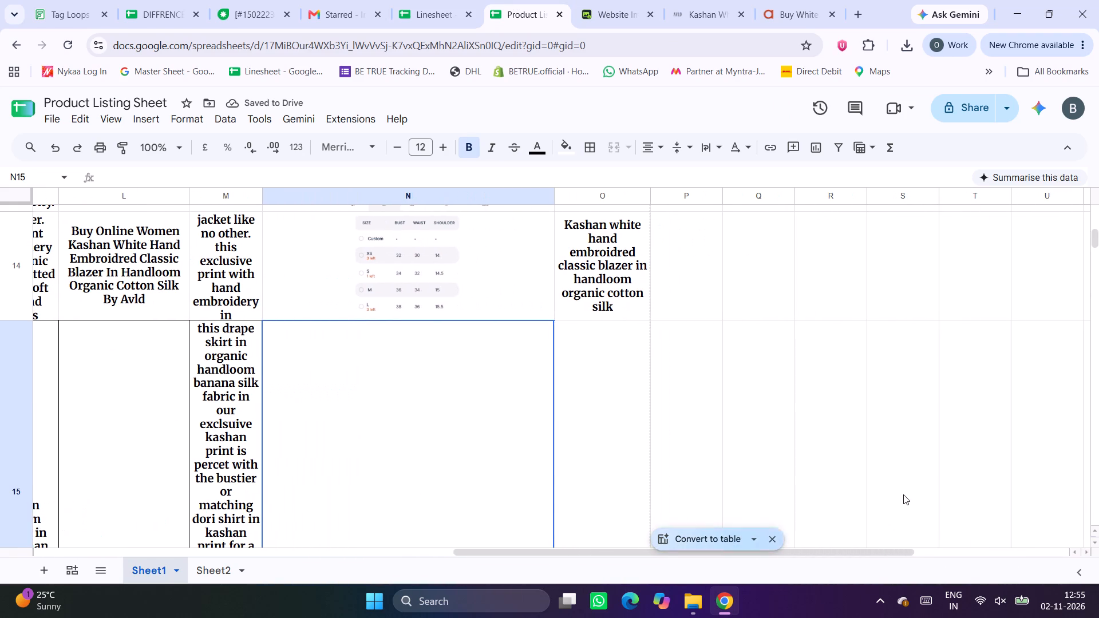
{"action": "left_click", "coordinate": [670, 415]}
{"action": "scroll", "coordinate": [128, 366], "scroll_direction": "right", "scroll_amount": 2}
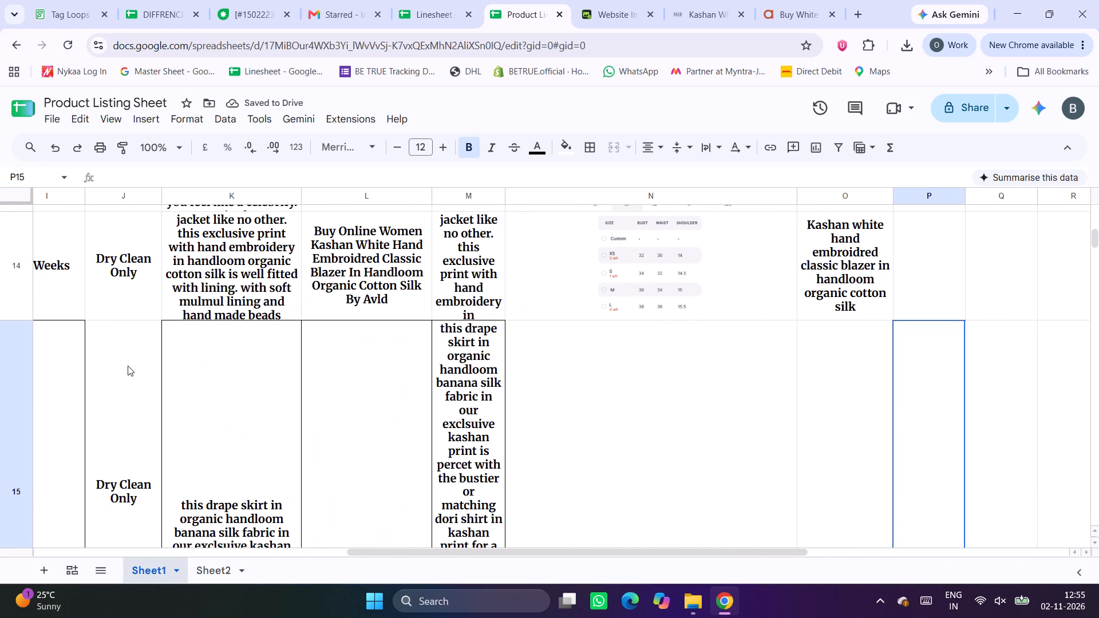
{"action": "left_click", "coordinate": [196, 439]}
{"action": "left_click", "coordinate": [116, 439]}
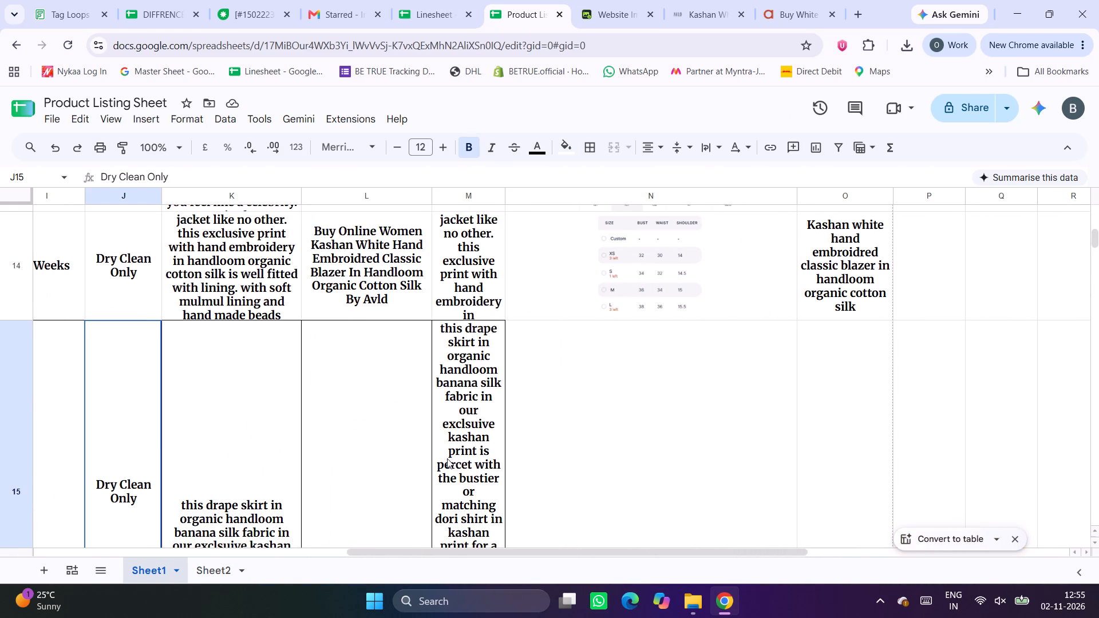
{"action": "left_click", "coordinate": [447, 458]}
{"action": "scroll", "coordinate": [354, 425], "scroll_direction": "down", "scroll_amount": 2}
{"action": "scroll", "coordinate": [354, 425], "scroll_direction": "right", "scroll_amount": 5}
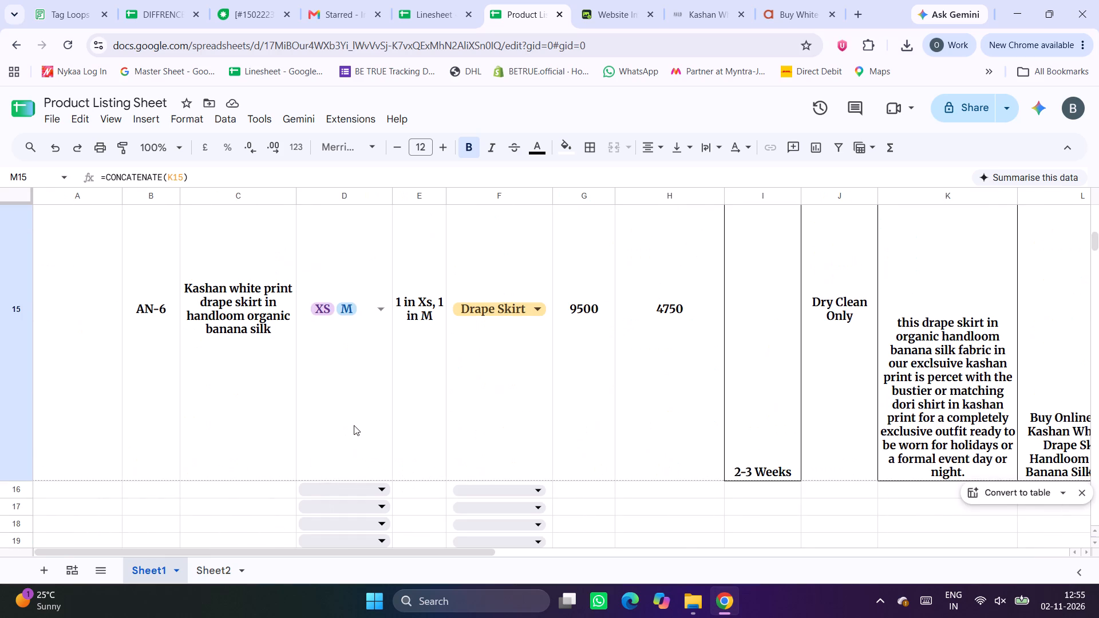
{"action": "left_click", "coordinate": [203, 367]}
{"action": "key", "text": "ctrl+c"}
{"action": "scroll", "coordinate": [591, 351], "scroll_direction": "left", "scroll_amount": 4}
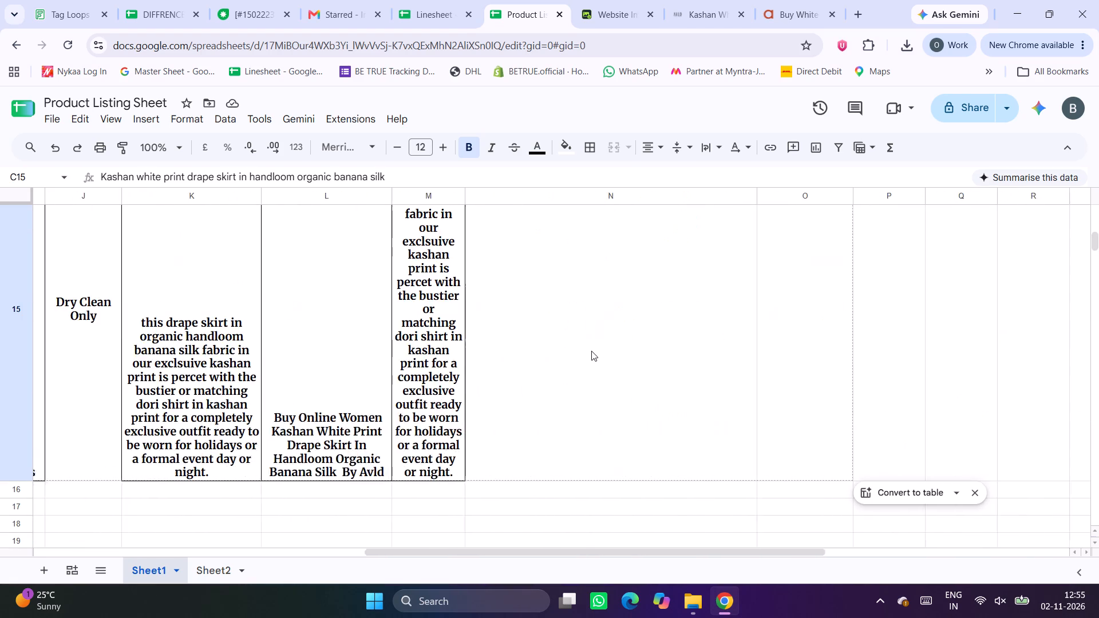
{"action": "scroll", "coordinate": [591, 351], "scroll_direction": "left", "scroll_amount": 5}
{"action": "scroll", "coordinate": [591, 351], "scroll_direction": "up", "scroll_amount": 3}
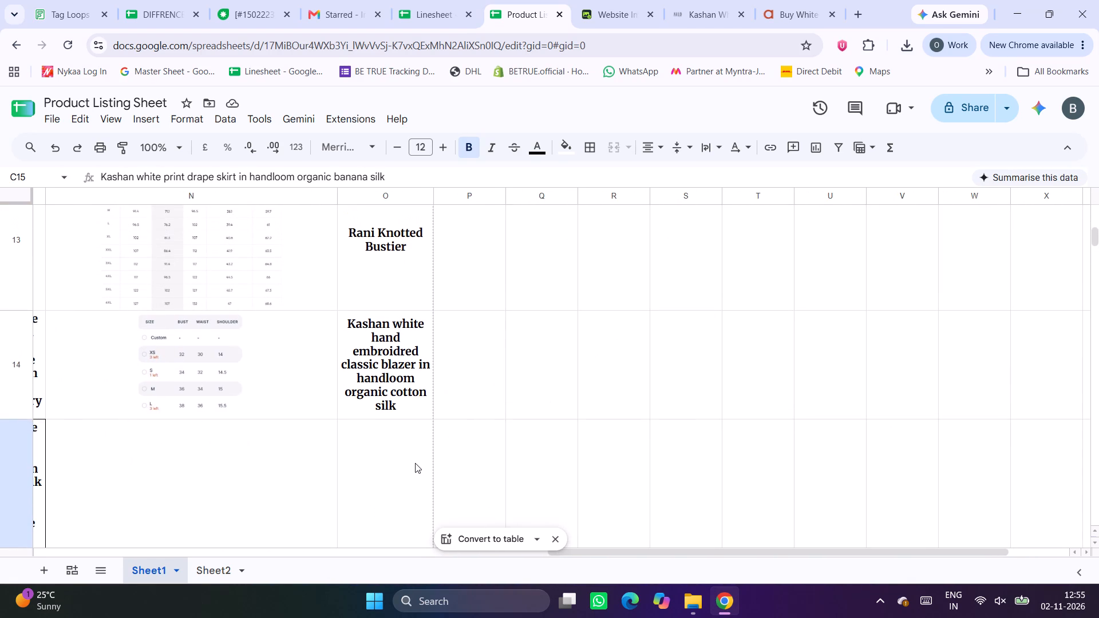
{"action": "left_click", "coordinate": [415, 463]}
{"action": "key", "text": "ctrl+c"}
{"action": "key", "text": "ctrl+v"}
Copy the product name "Kashan white print drape skirt in handloom organic banana silk" from C15 into O15.
{"action": "scroll", "coordinate": [415, 463], "scroll_direction": "right", "scroll_amount": 7}
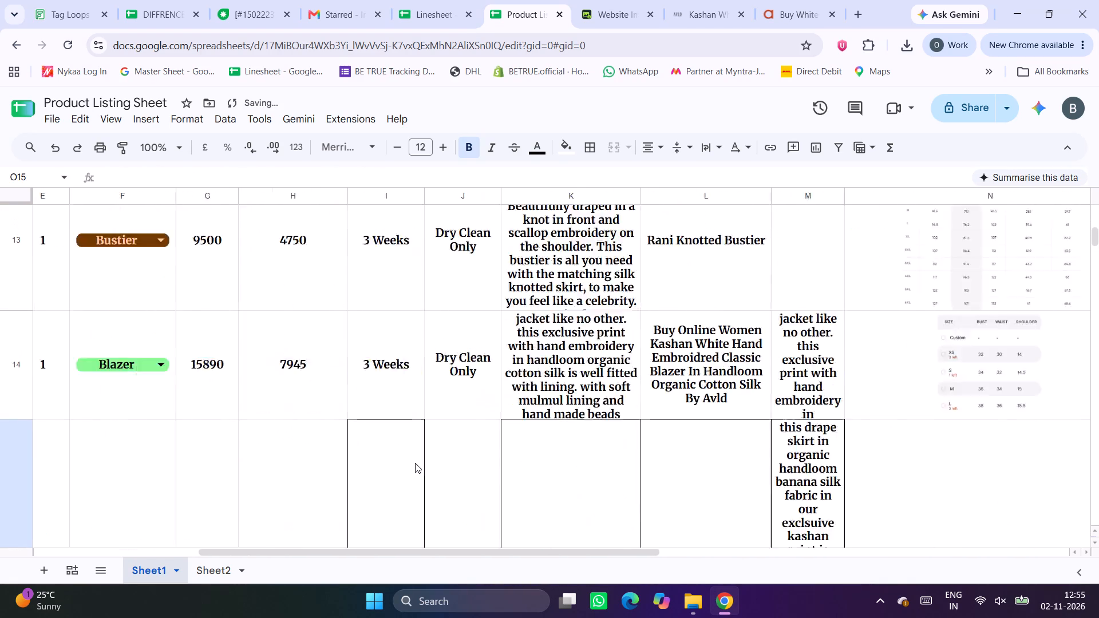
{"action": "scroll", "coordinate": [415, 463], "scroll_direction": "right", "scroll_amount": 5}
{"action": "left_click", "coordinate": [240, 462]}
{"action": "key", "text": "ctrl+c"}
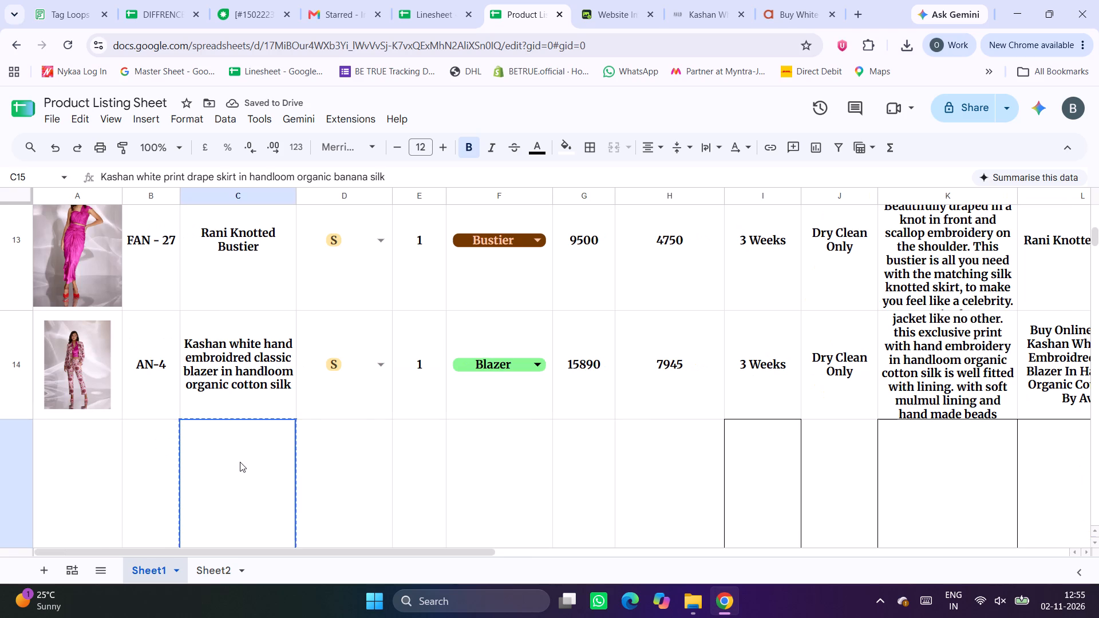
{"action": "scroll", "coordinate": [240, 462], "scroll_direction": "down", "scroll_amount": 3}
{"action": "scroll", "coordinate": [556, 454], "scroll_direction": "left", "scroll_amount": 8}
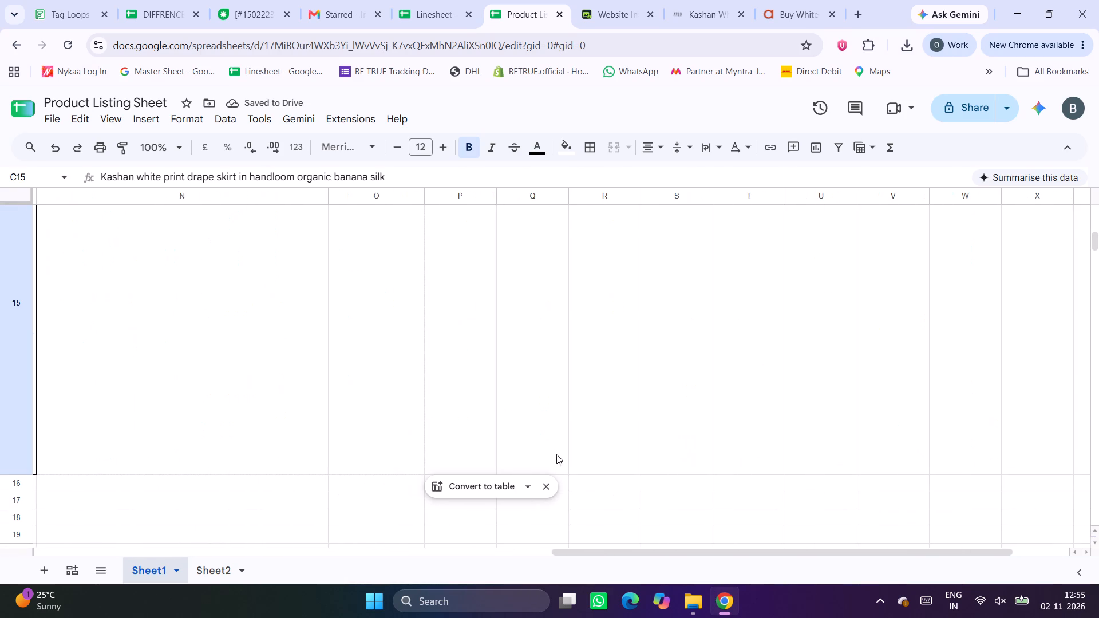
{"action": "left_click", "coordinate": [396, 399]}
{"action": "key", "text": "ctrl+v"}
Look over the Kashan product pages on the AVLD and Aza sites and the images selected in Website Image Extractor.
{"action": "scroll", "coordinate": [396, 399], "scroll_direction": "right", "scroll_amount": 1}
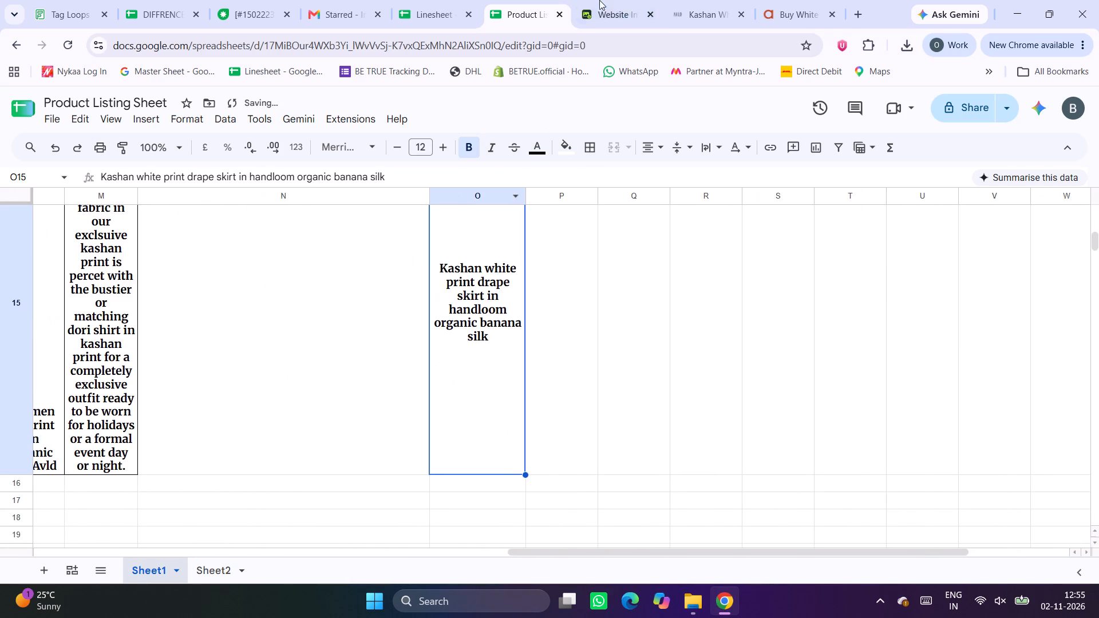
{"action": "left_click", "coordinate": [725, 0]}
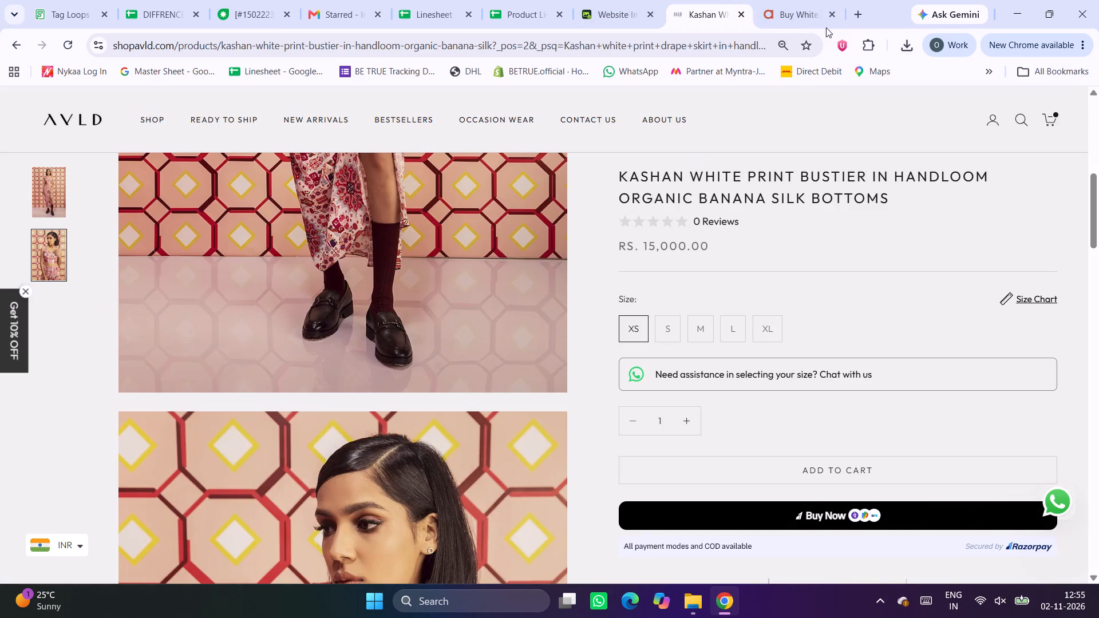
{"action": "left_click", "coordinate": [809, 0]}
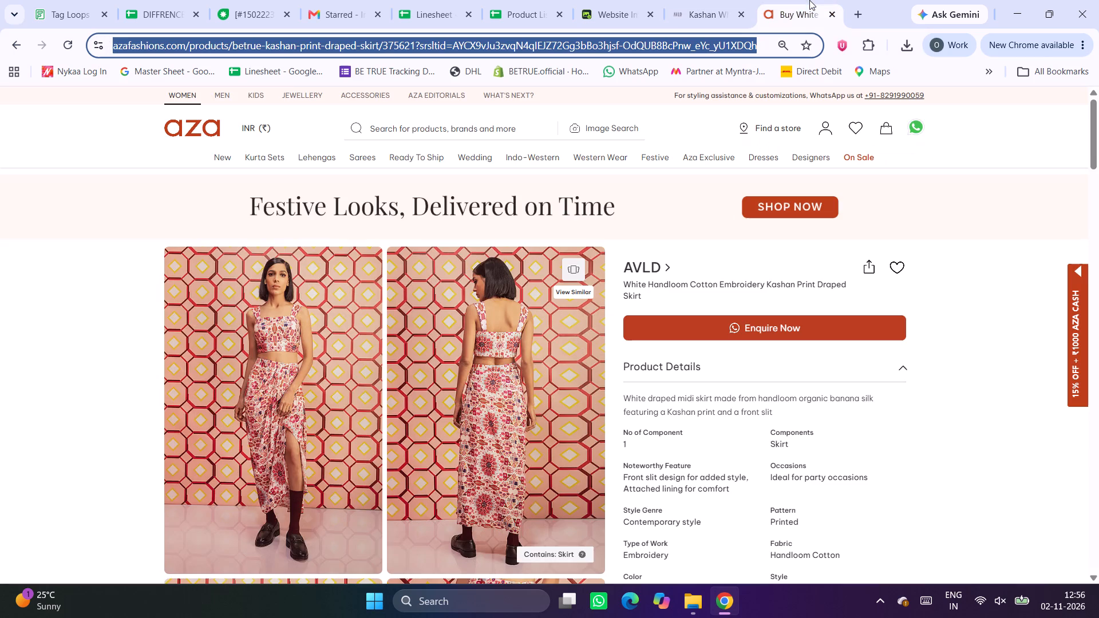
{"action": "scroll", "coordinate": [754, 387], "scroll_direction": "right", "scroll_amount": 2}
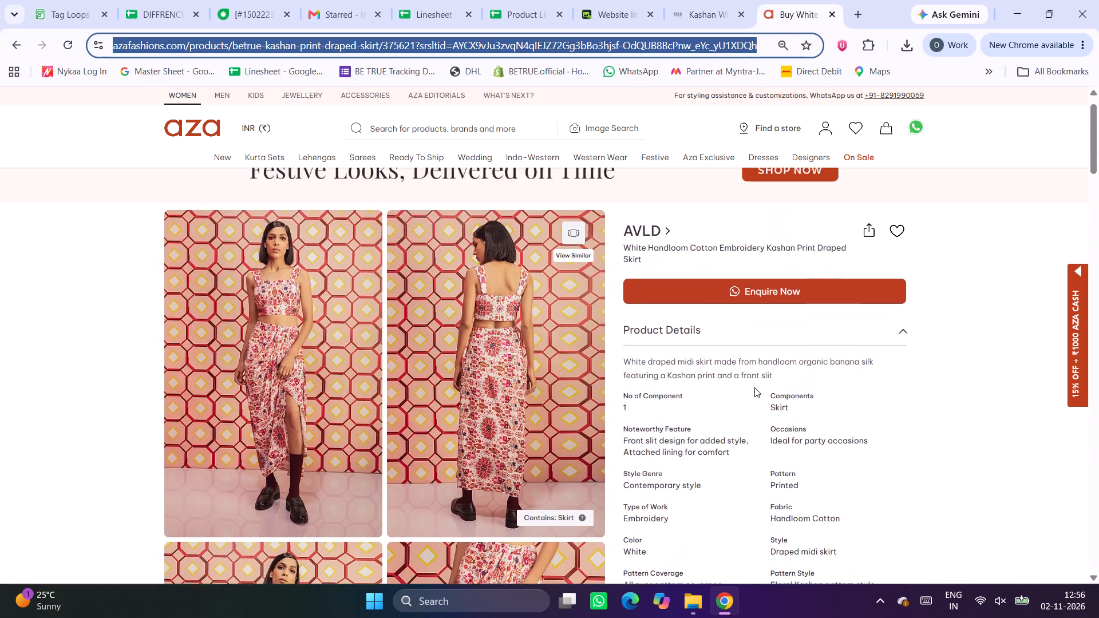
{"action": "scroll", "coordinate": [754, 387], "scroll_direction": "right", "scroll_amount": 1}
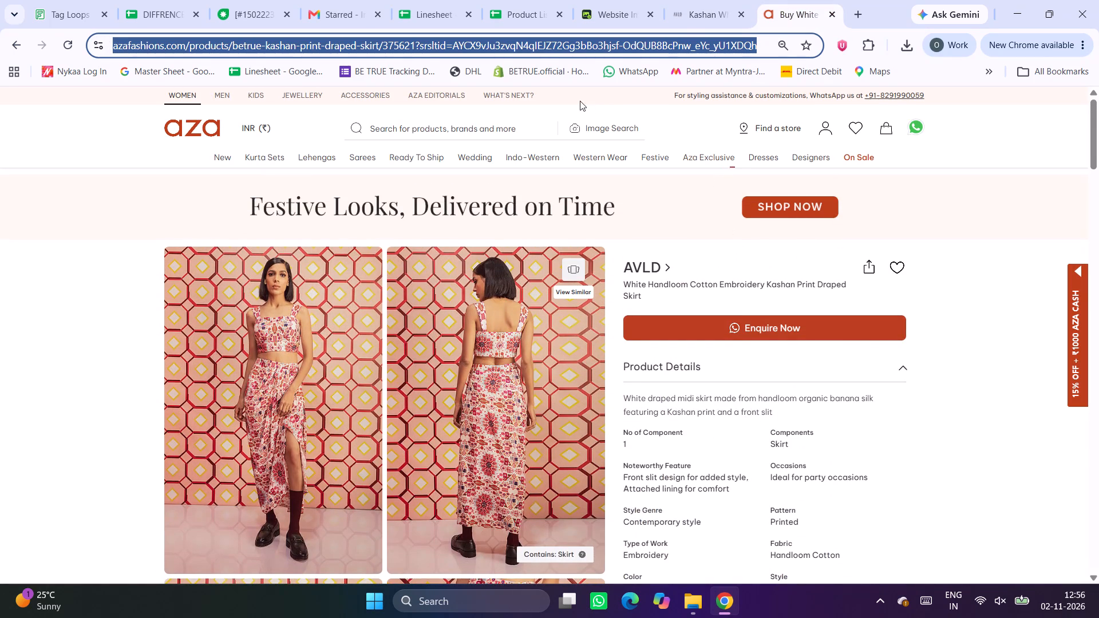
{"action": "left_click", "coordinate": [632, 0]}
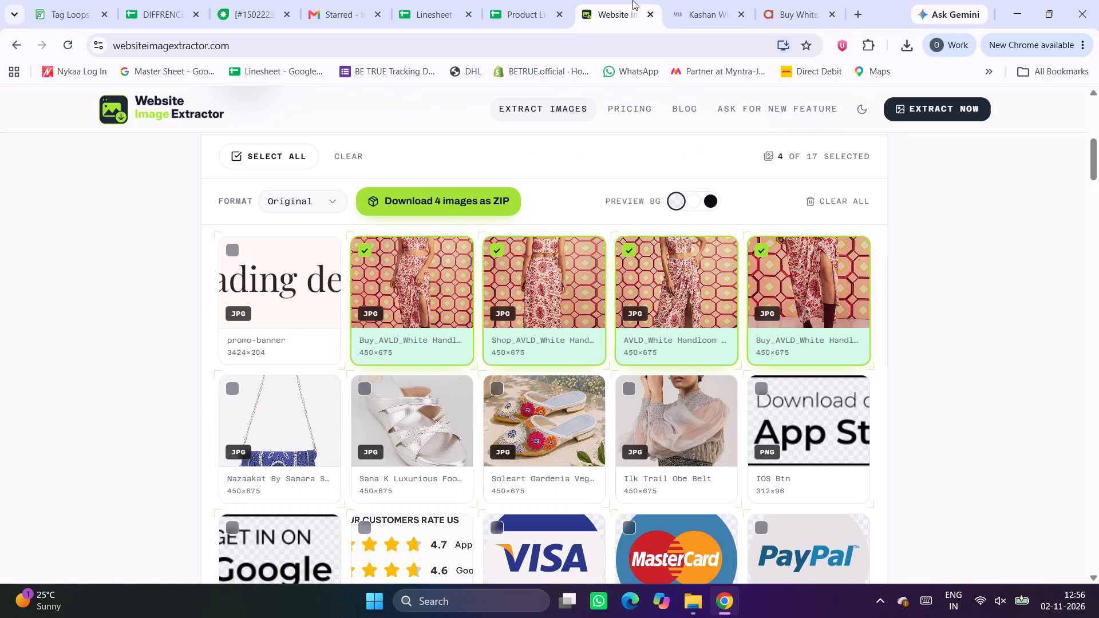
In File Explorer, open the AN-6 folder inside website listing and show its images as large thumbnails.
{"action": "left_click", "coordinate": [700, 617]}
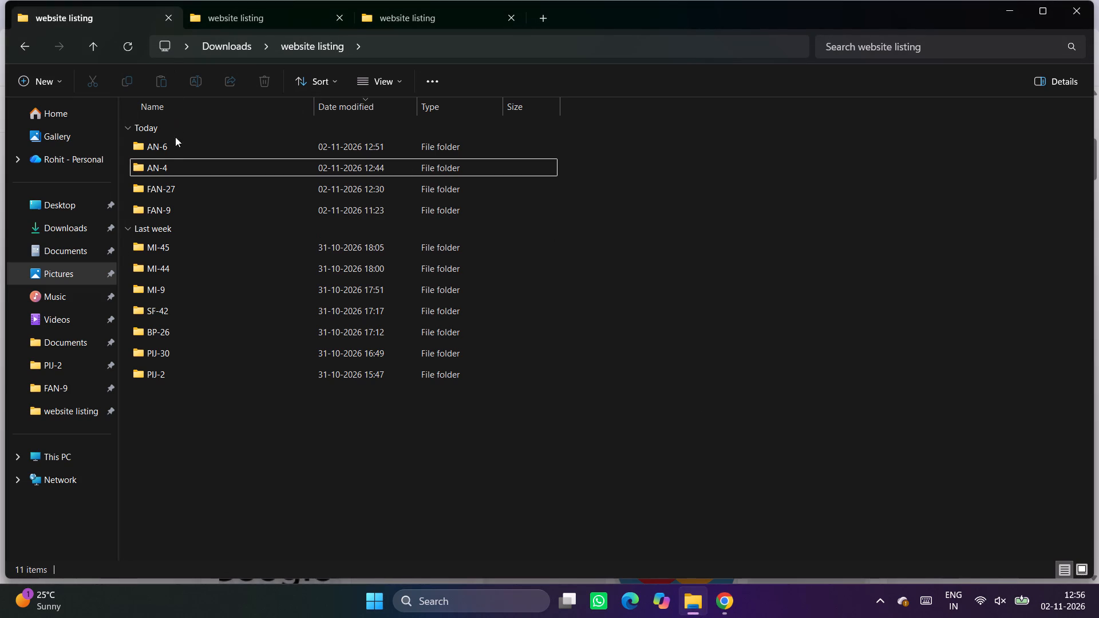
{"action": "double_click", "coordinate": [167, 150]}
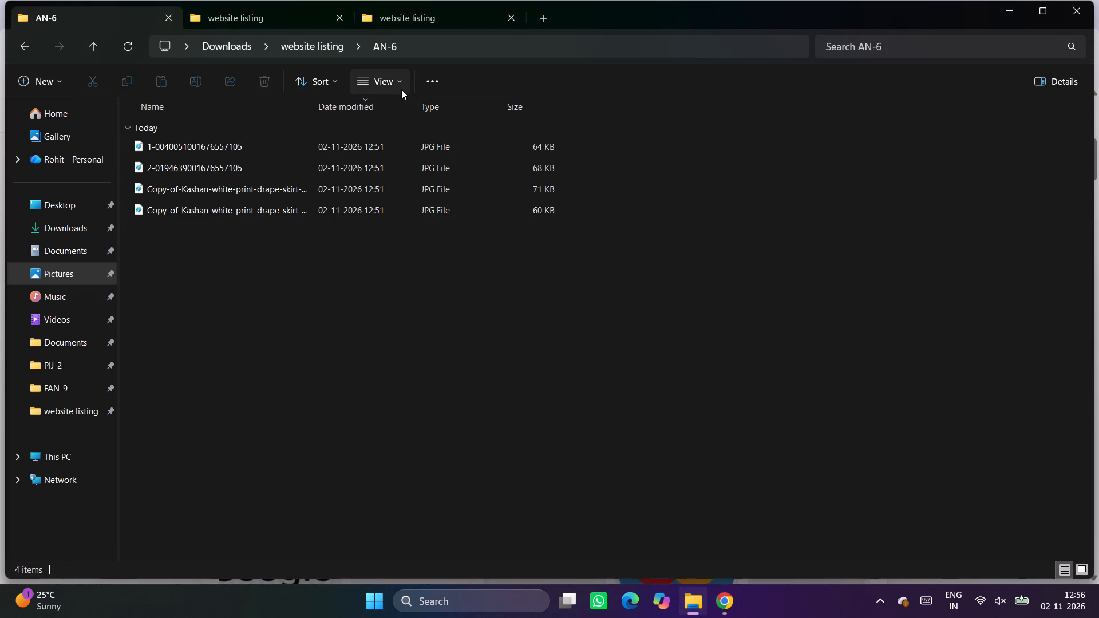
{"action": "left_click", "coordinate": [401, 89]}
{"action": "left_click", "coordinate": [361, 118]}
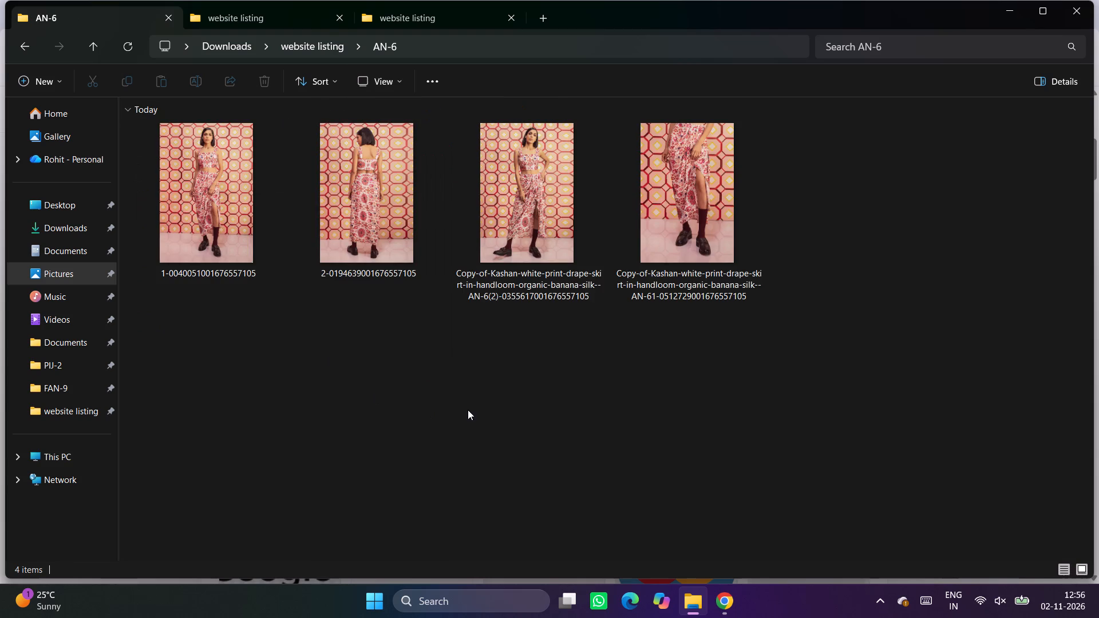
In the Product Listing Sheet in Chrome, copy the formatting of cell B14 onto the whole of row 15.
{"action": "left_click", "coordinate": [671, 521]}
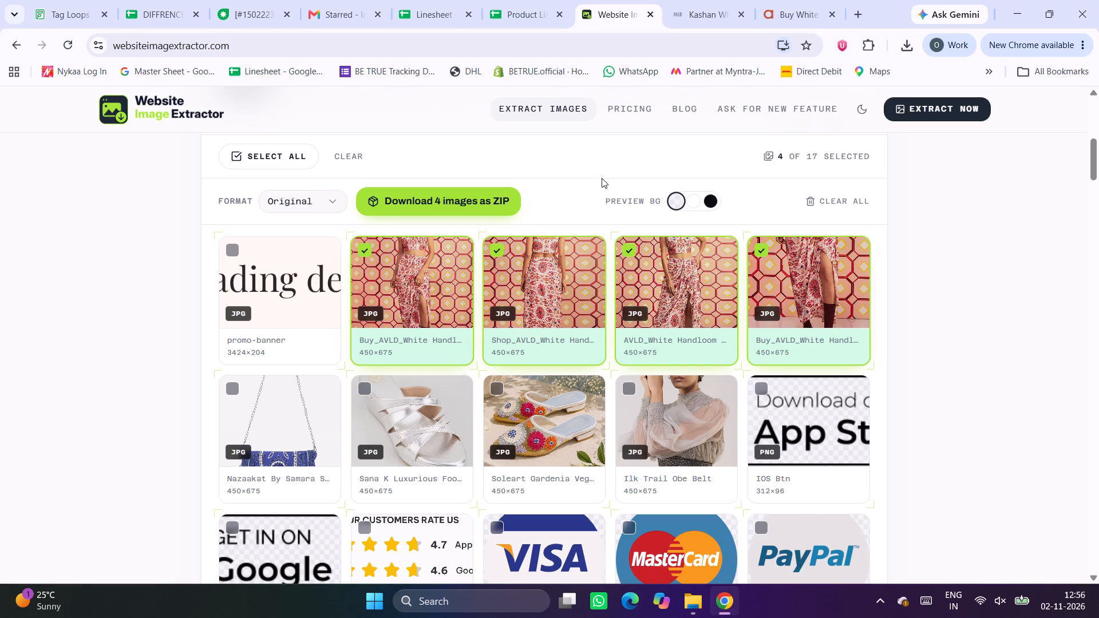
{"action": "left_click", "coordinate": [512, 0]}
{"action": "scroll", "coordinate": [369, 439], "scroll_direction": "right", "scroll_amount": 15}
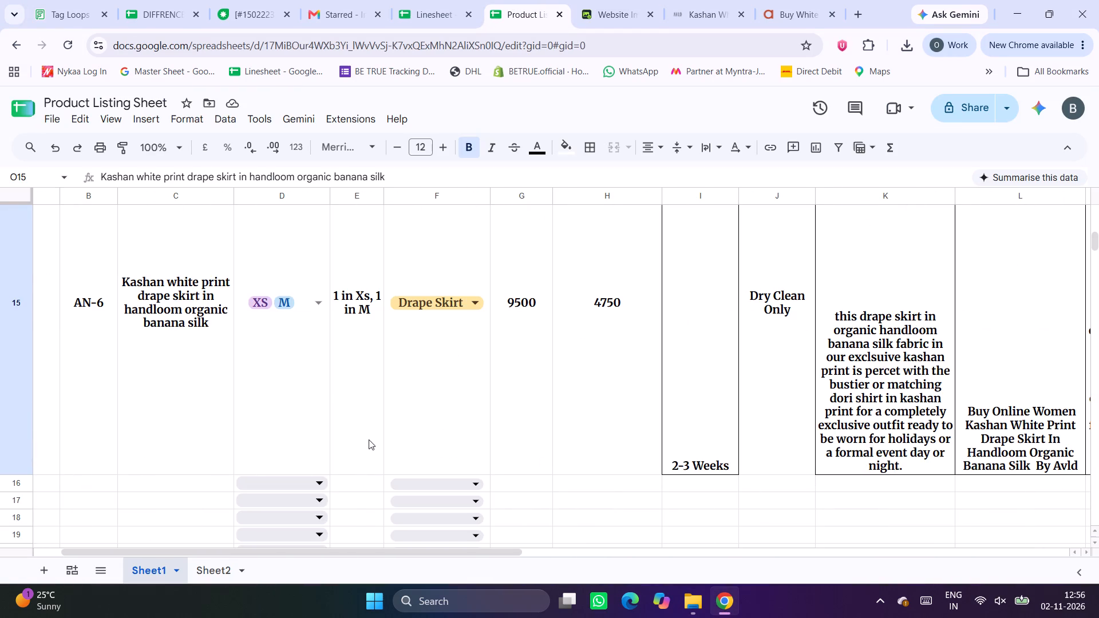
{"action": "scroll", "coordinate": [511, 476], "scroll_direction": "left", "scroll_amount": 5}
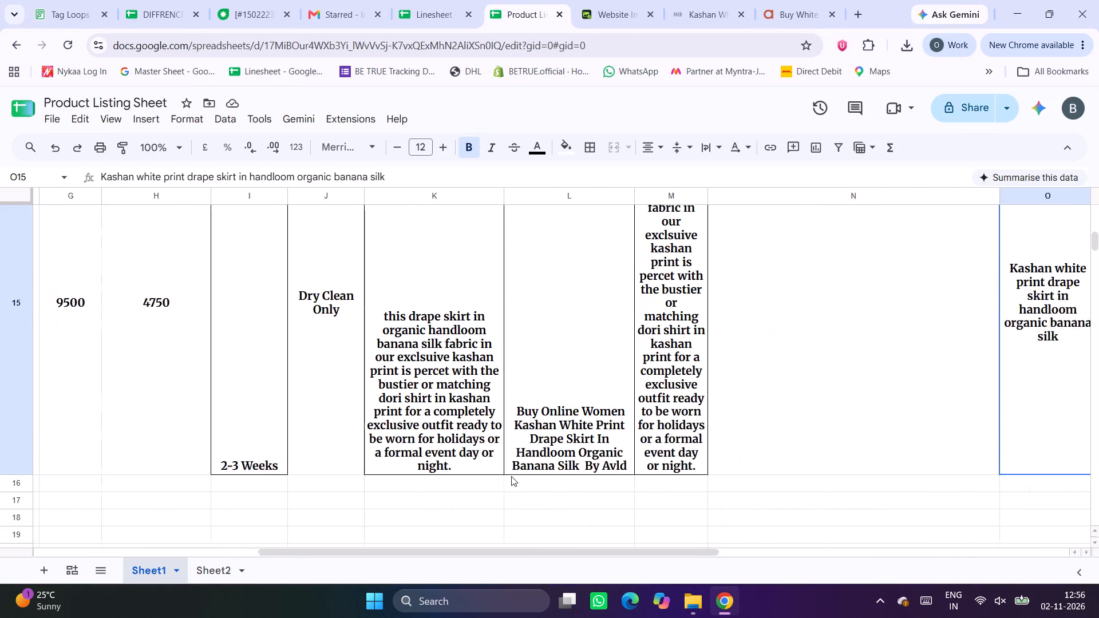
{"action": "scroll", "coordinate": [511, 476], "scroll_direction": "left", "scroll_amount": 1}
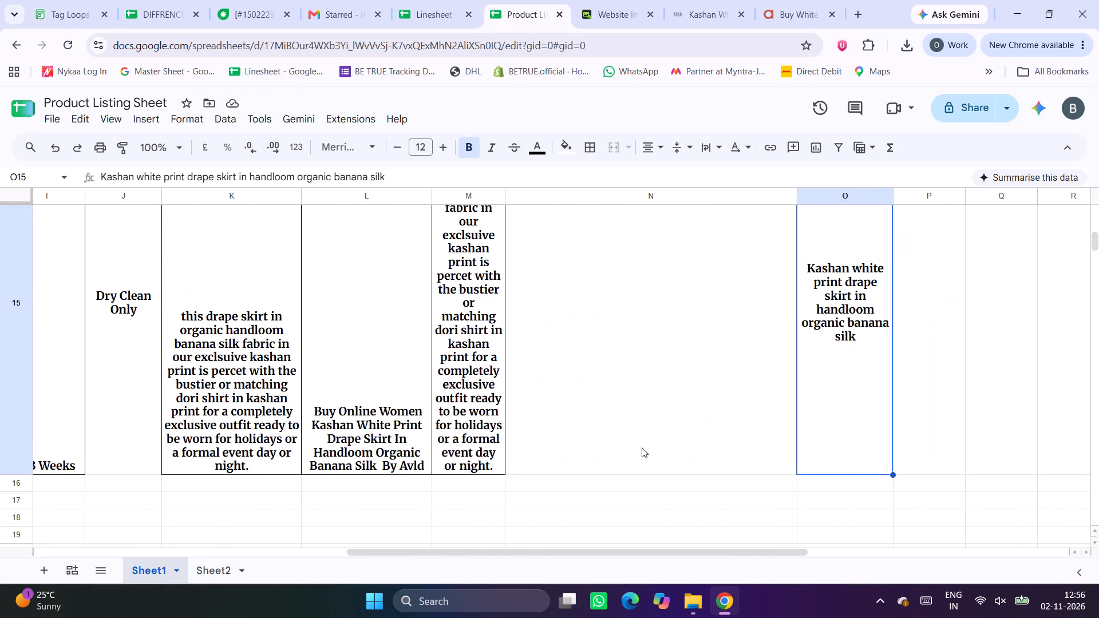
{"action": "key", "text": "ctrl+minus"}
{"action": "key", "text": "ctrl+minus"}
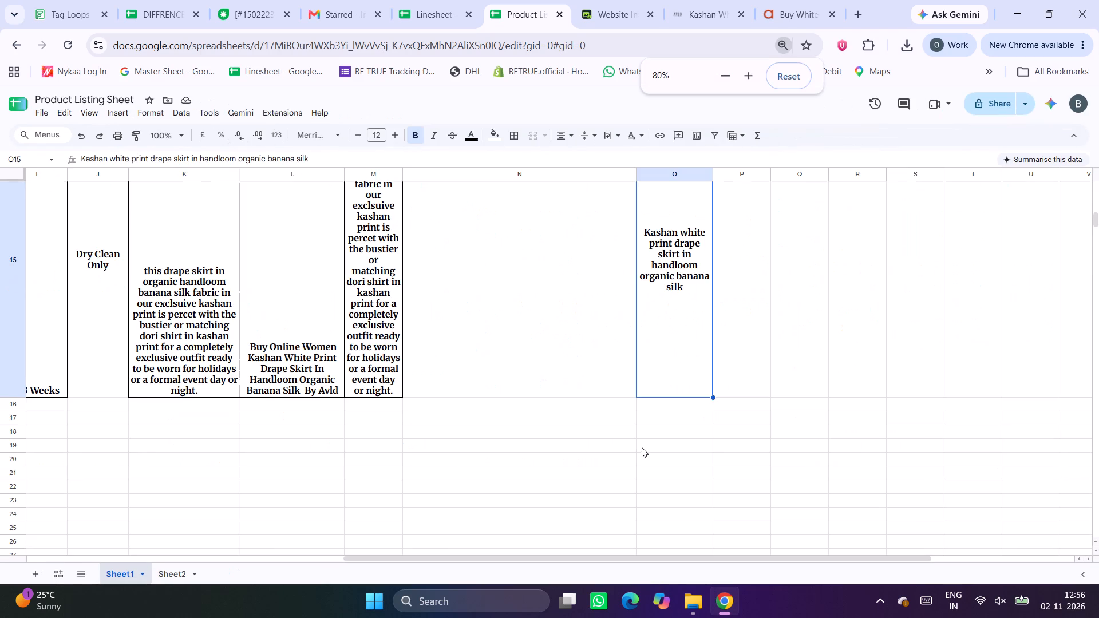
{"action": "scroll", "coordinate": [691, 379], "scroll_direction": "up", "scroll_amount": 2}
{"action": "scroll", "coordinate": [567, 431], "scroll_direction": "right", "scroll_amount": 3}
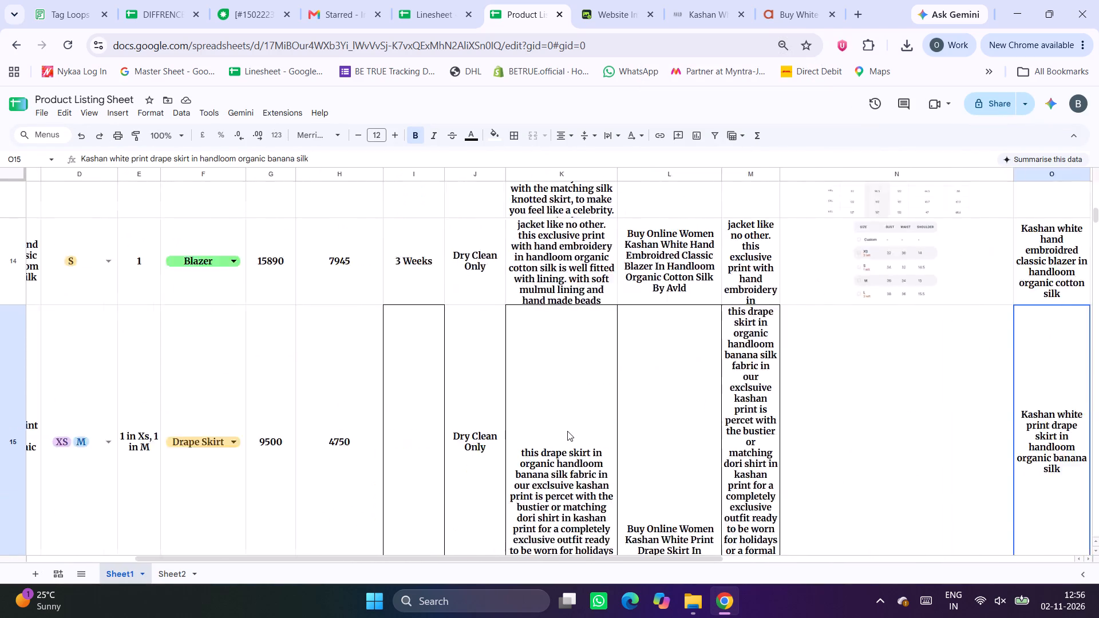
{"action": "scroll", "coordinate": [567, 431], "scroll_direction": "right", "scroll_amount": 7}
{"action": "left_click", "coordinate": [125, 264]}
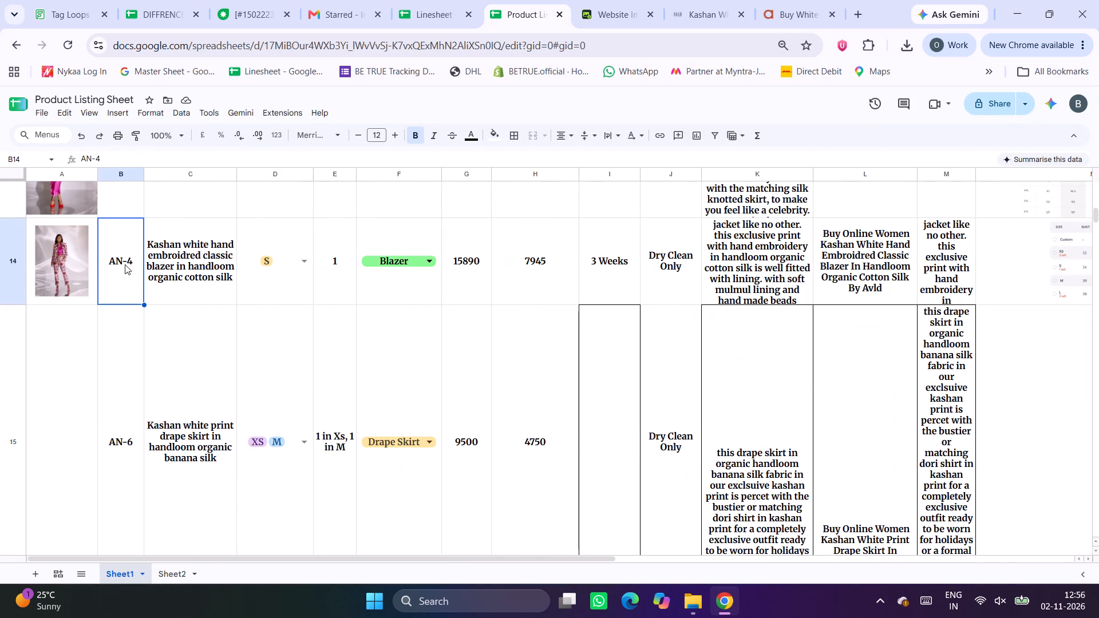
{"action": "left_click", "coordinate": [137, 141]}
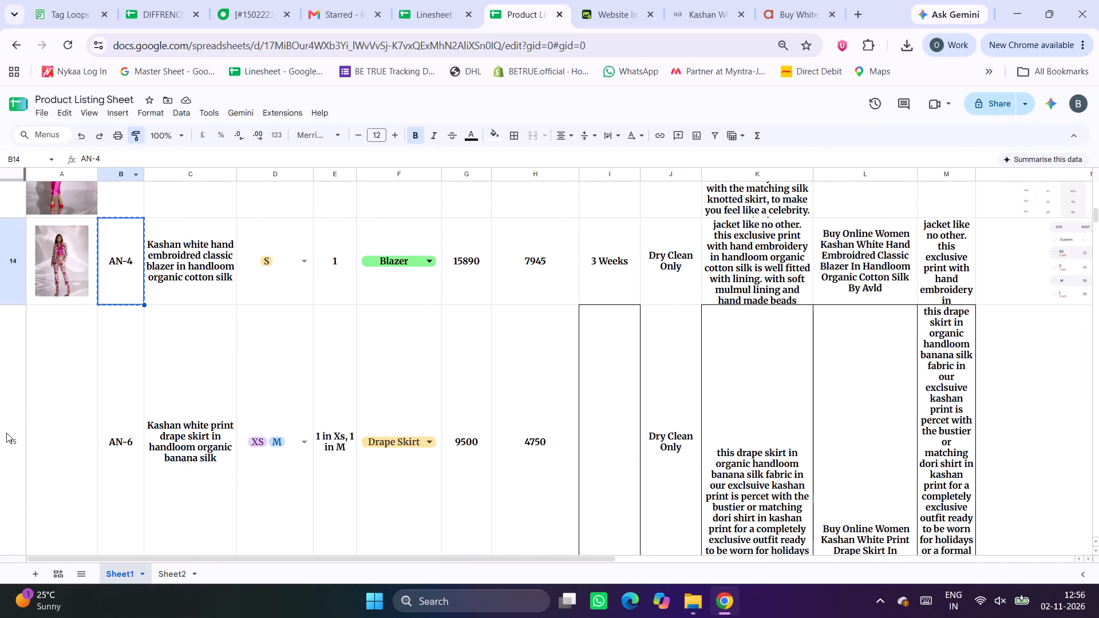
{"action": "left_click", "coordinate": [6, 433]}
Reduce the height of row 15 to a compact row about three to four text lines high.
{"action": "scroll", "coordinate": [122, 473], "scroll_direction": "down", "scroll_amount": 3}
{"action": "scroll", "coordinate": [64, 389], "scroll_direction": "up", "scroll_amount": 1}
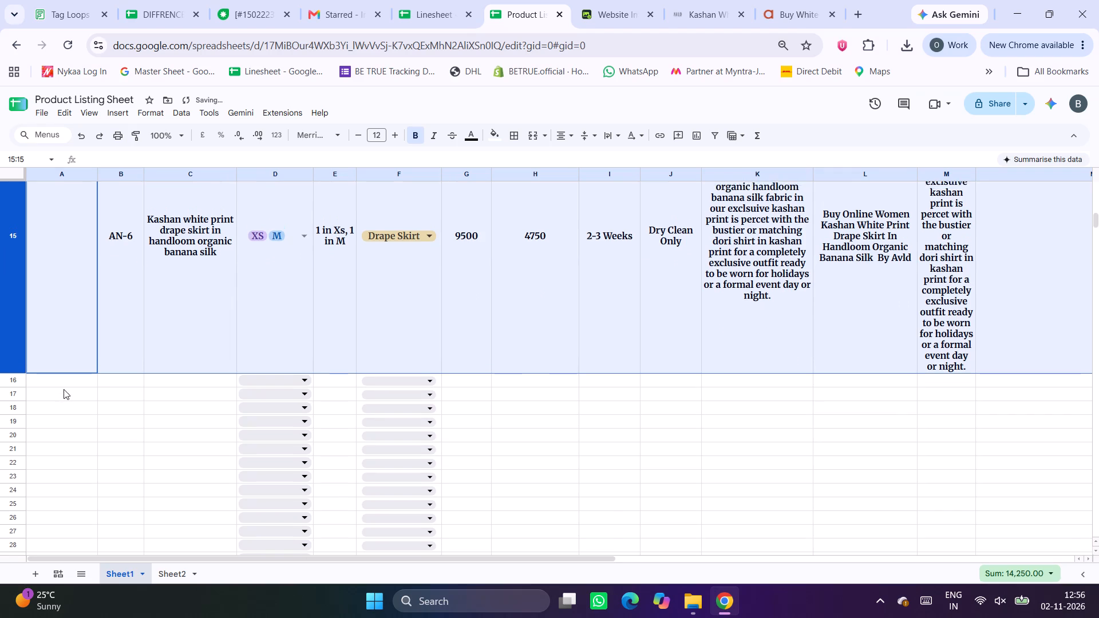
{"action": "scroll", "coordinate": [64, 389], "scroll_direction": "up", "scroll_amount": 1}
{"action": "left_click_drag", "start_coordinate": [10, 473], "coordinate": [63, 295]}
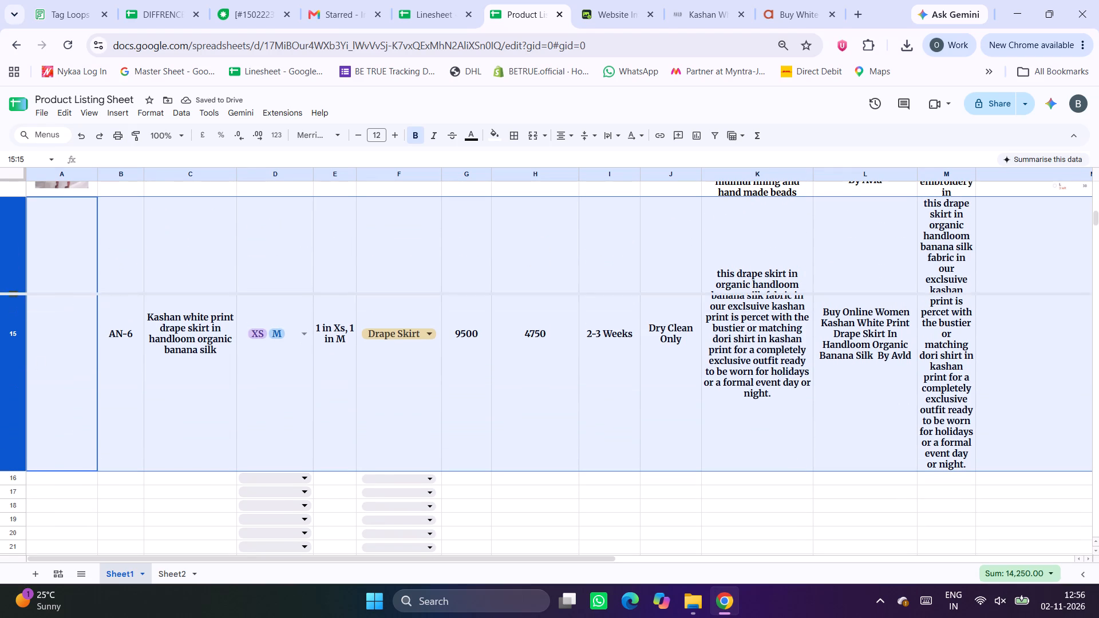
{"action": "left_click_drag", "start_coordinate": [63, 295], "coordinate": [91, 247]}
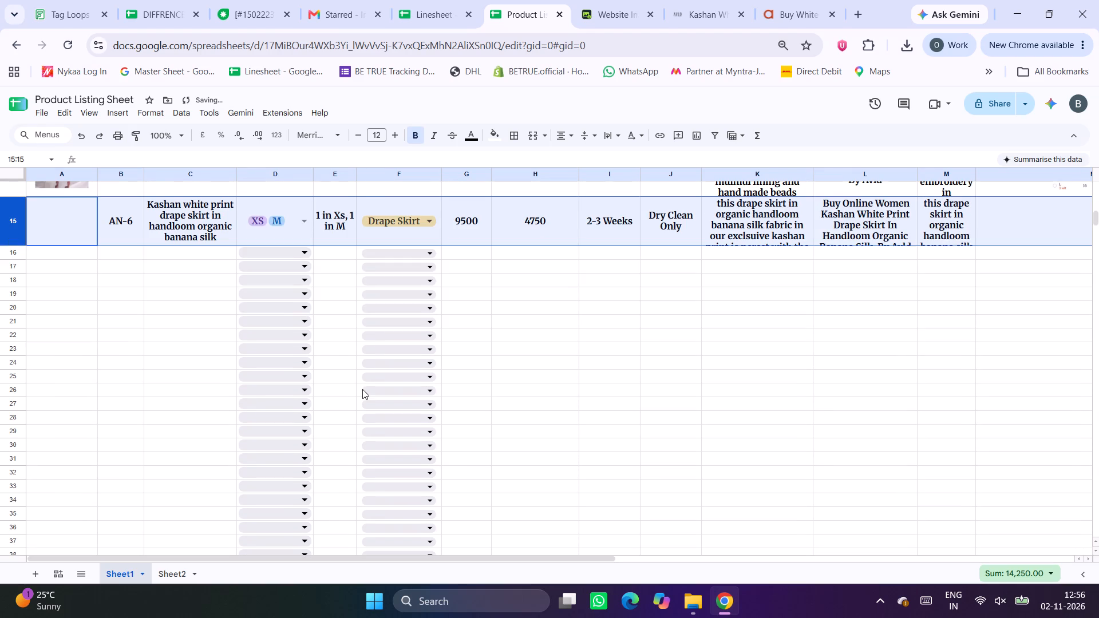
Insert a product image at cell A15, uploading it from the AN-6 folder inside Downloads > website listing.
{"action": "scroll", "coordinate": [362, 389], "scroll_direction": "up", "scroll_amount": 2}
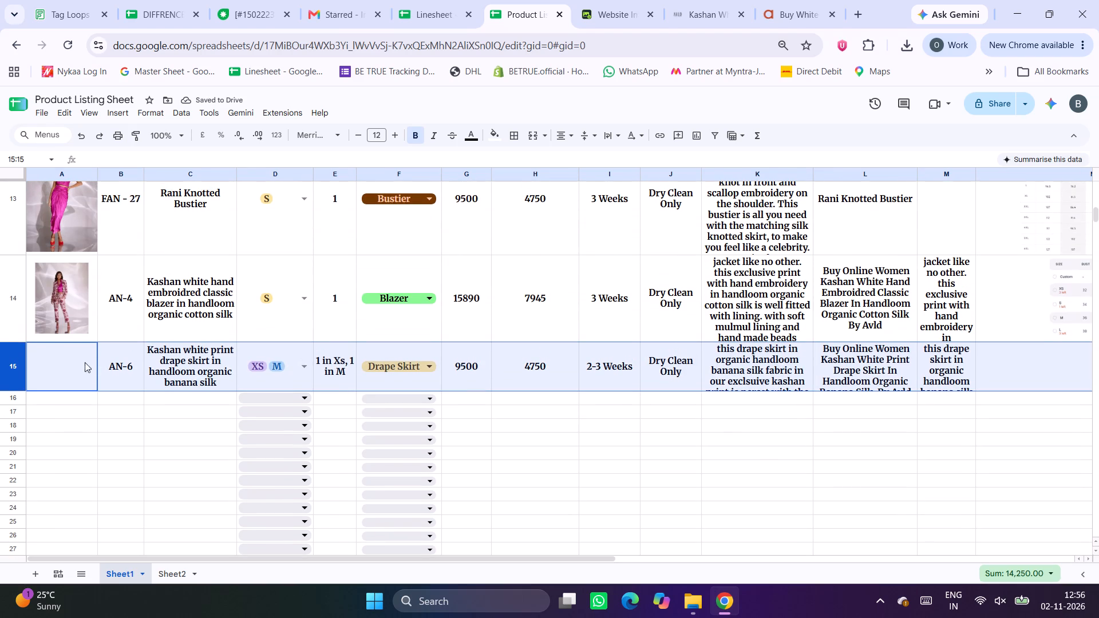
{"action": "left_click", "coordinate": [81, 363]}
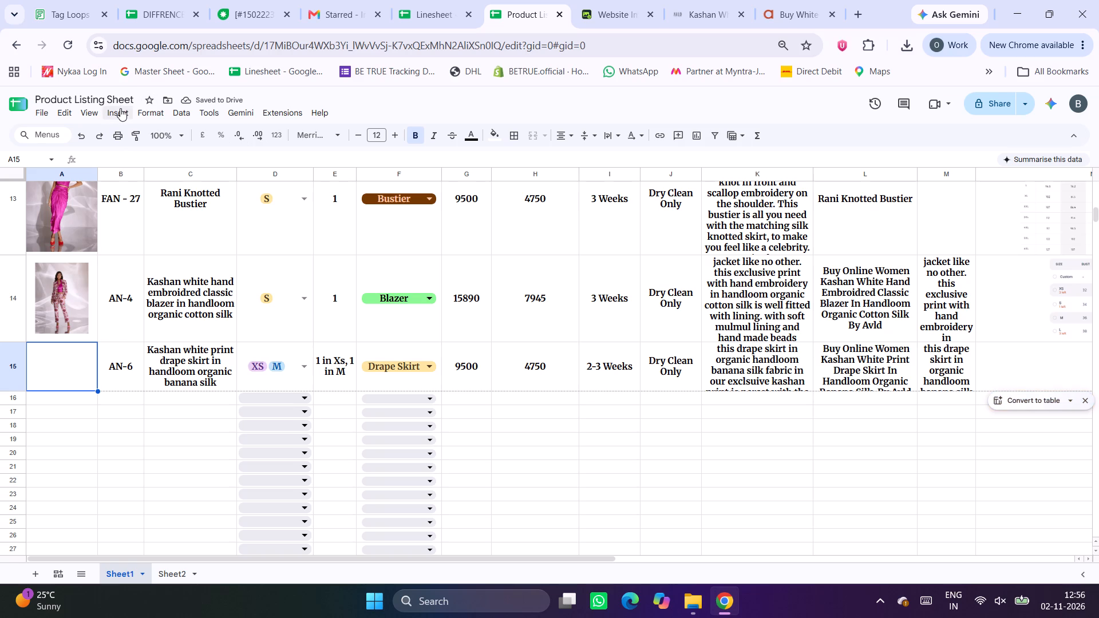
{"action": "left_click", "coordinate": [120, 109]}
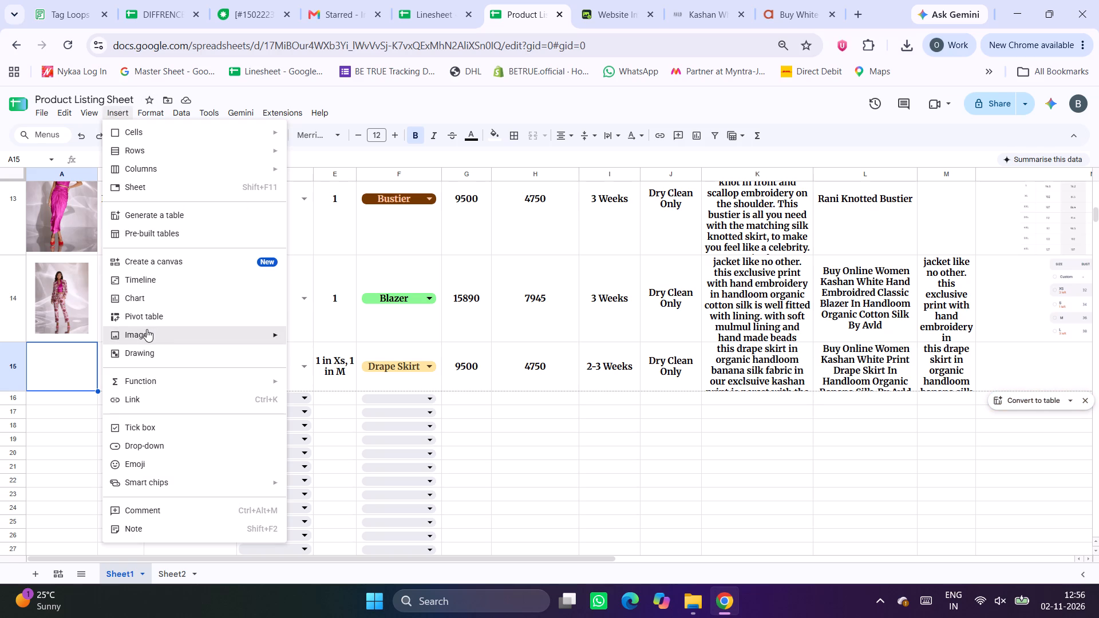
{"action": "left_click", "coordinate": [384, 368]}
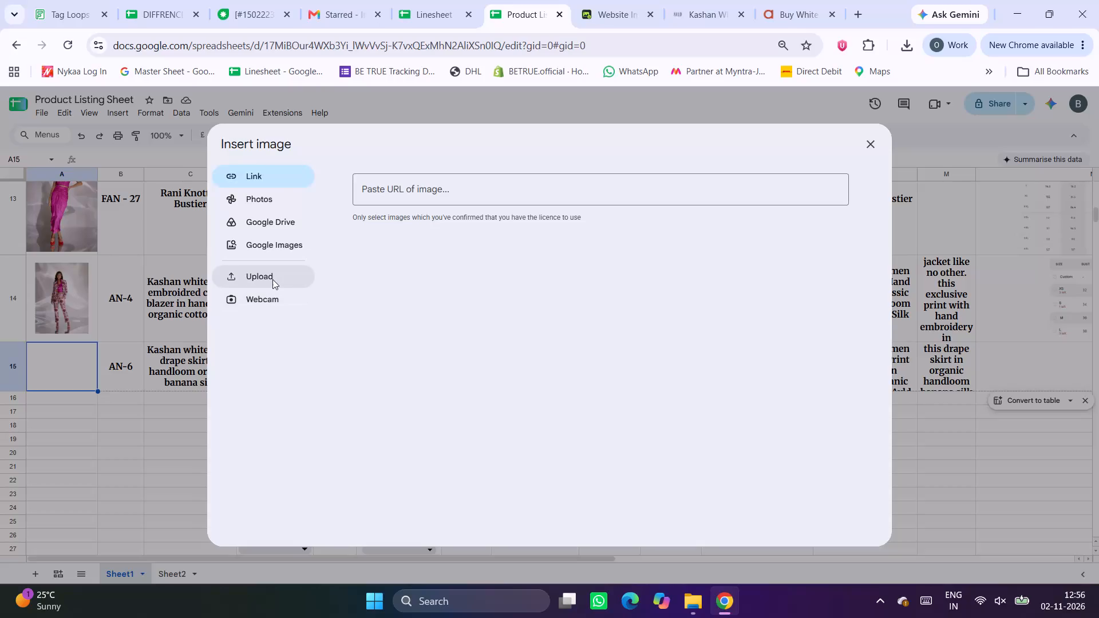
{"action": "left_click", "coordinate": [272, 279]}
{"action": "left_click", "coordinate": [618, 382]}
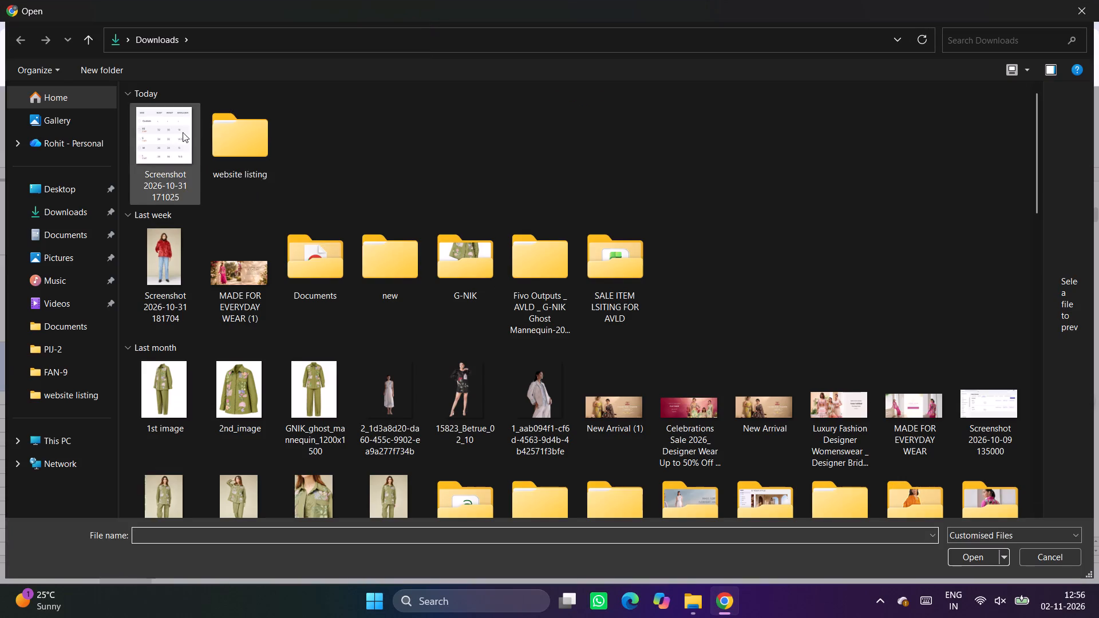
{"action": "double_click", "coordinate": [218, 143]}
{"action": "double_click", "coordinate": [245, 123]}
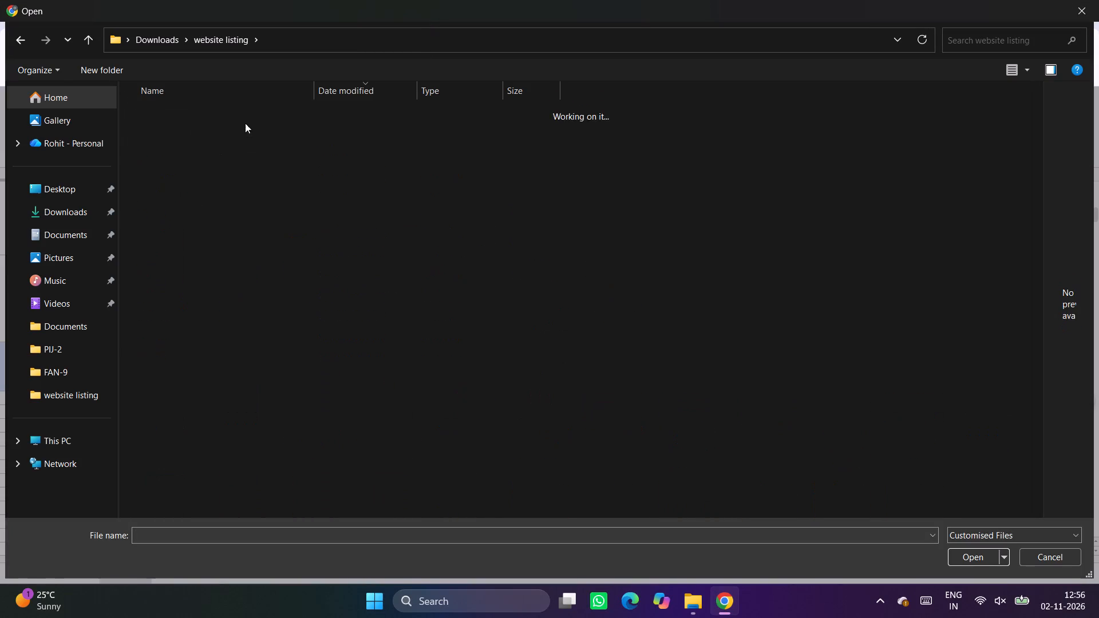
{"action": "double_click", "coordinate": [211, 129]}
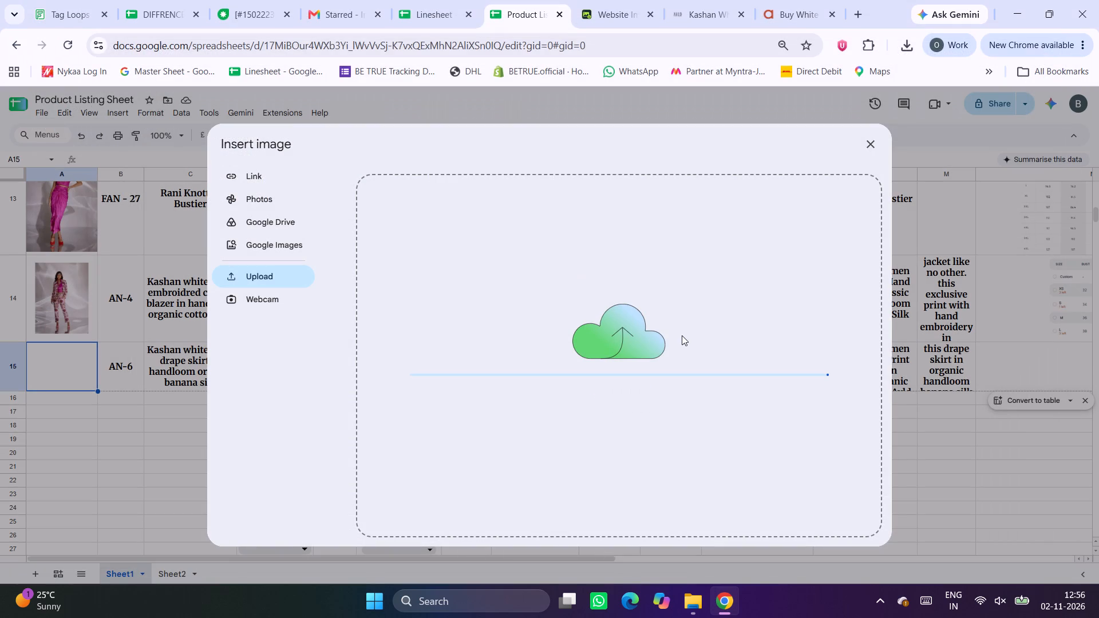
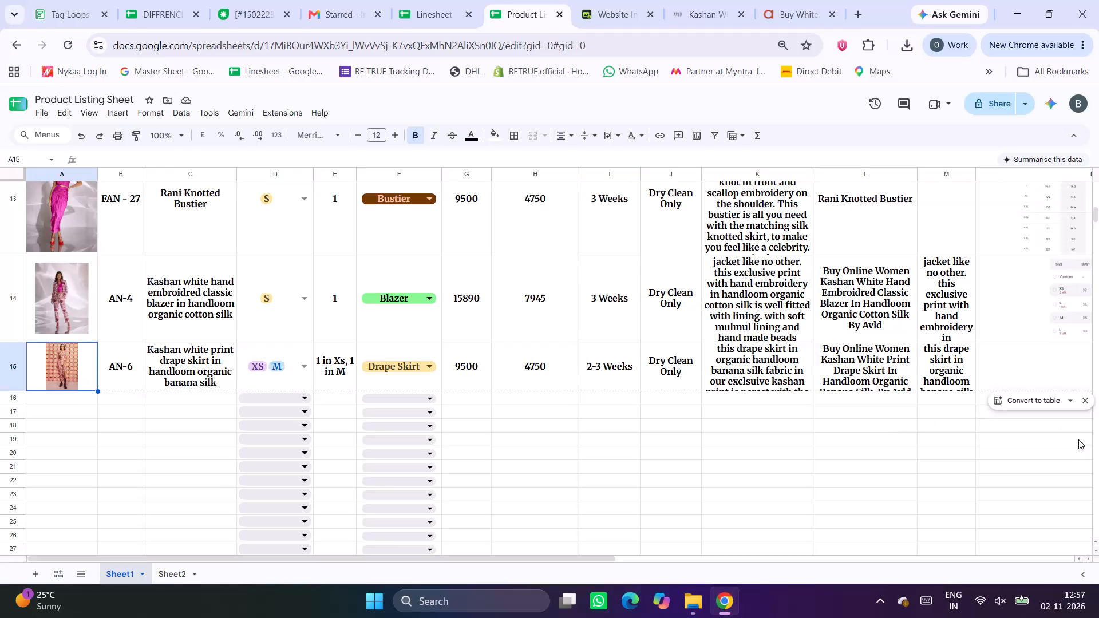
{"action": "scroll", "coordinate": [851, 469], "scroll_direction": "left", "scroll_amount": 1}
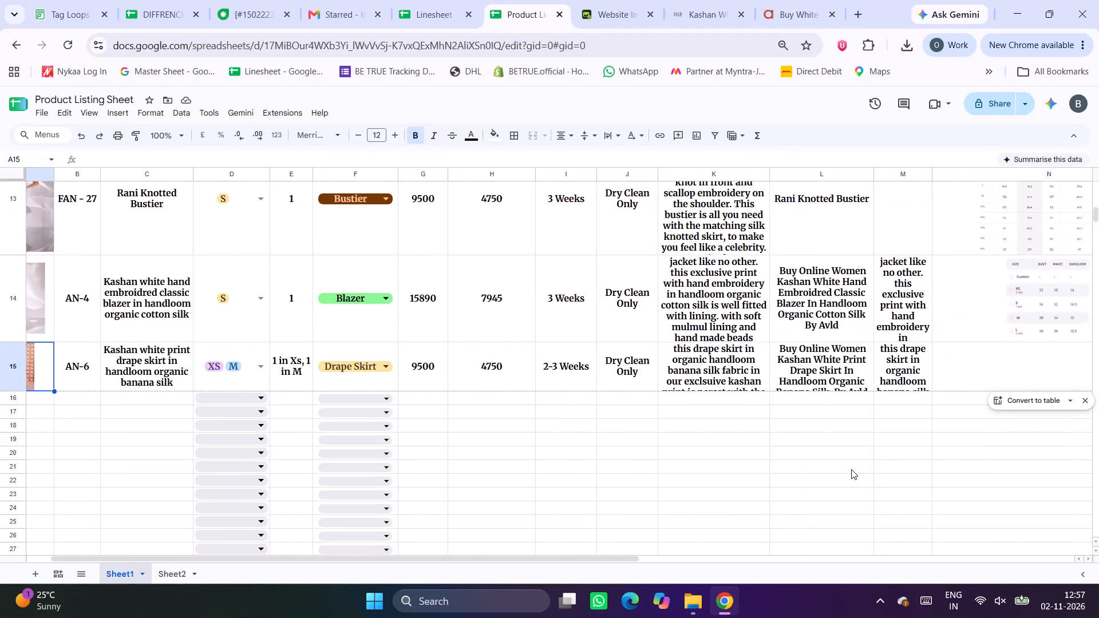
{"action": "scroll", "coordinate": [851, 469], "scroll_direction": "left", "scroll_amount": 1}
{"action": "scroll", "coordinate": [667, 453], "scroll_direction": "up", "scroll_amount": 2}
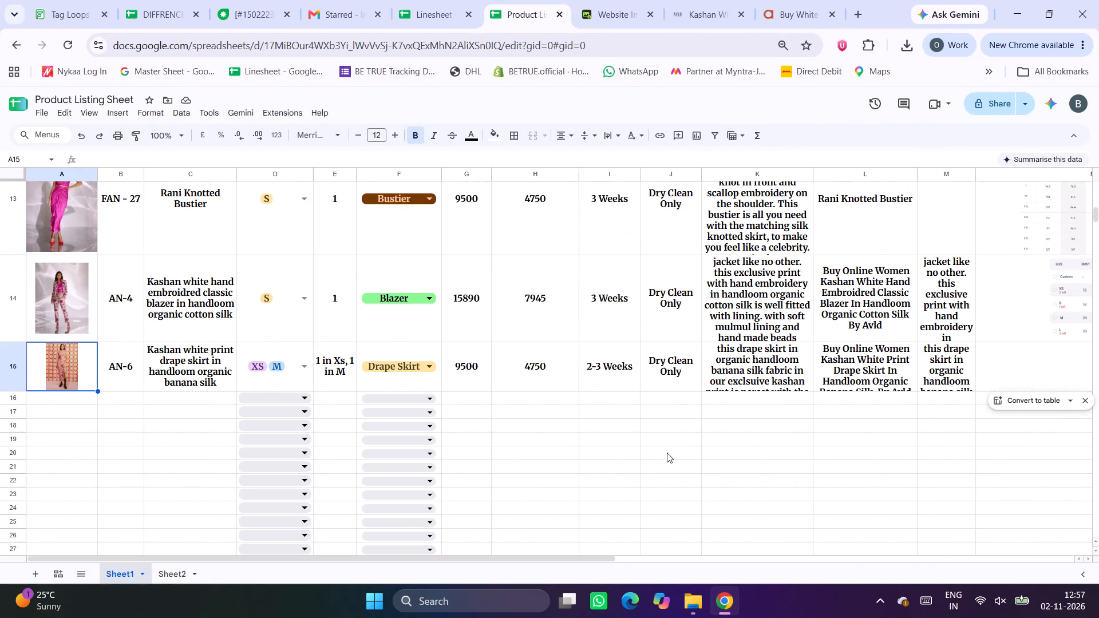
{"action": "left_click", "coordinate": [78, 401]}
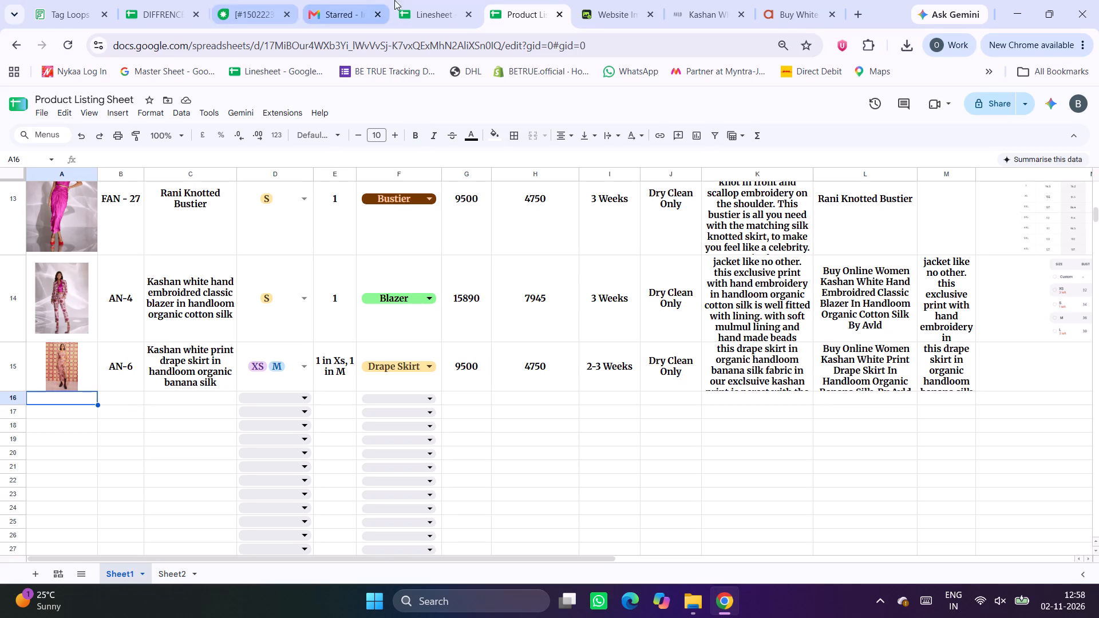
Copy the red print joggers product name from row 15 of the Linesheet's AN-Ananya sheet and search the AVLD website for it.
{"action": "left_click", "coordinate": [460, 0]}
{"action": "scroll", "coordinate": [496, 438], "scroll_direction": "down", "scroll_amount": 6}
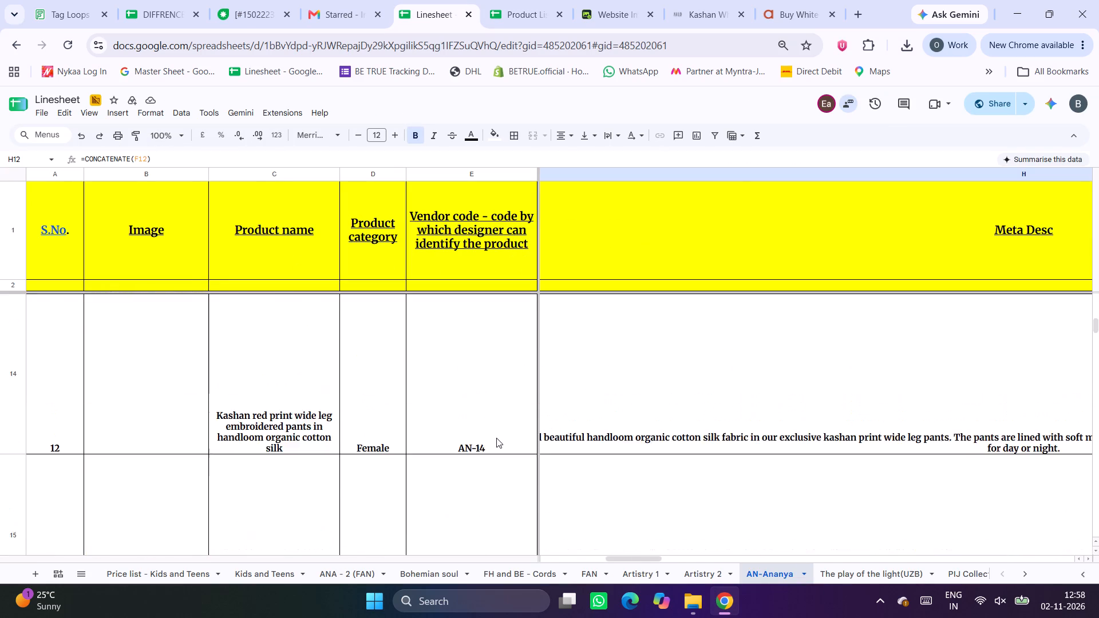
{"action": "scroll", "coordinate": [496, 438], "scroll_direction": "down", "scroll_amount": 2}
{"action": "scroll", "coordinate": [496, 438], "scroll_direction": "up", "scroll_amount": 2}
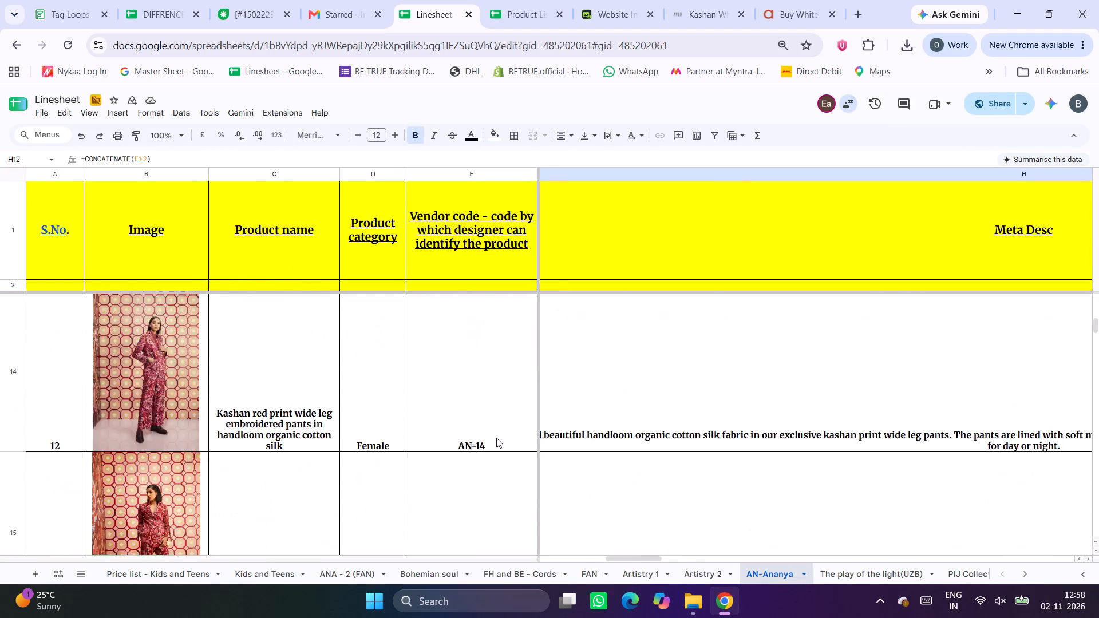
{"action": "scroll", "coordinate": [496, 438], "scroll_direction": "down", "scroll_amount": 3}
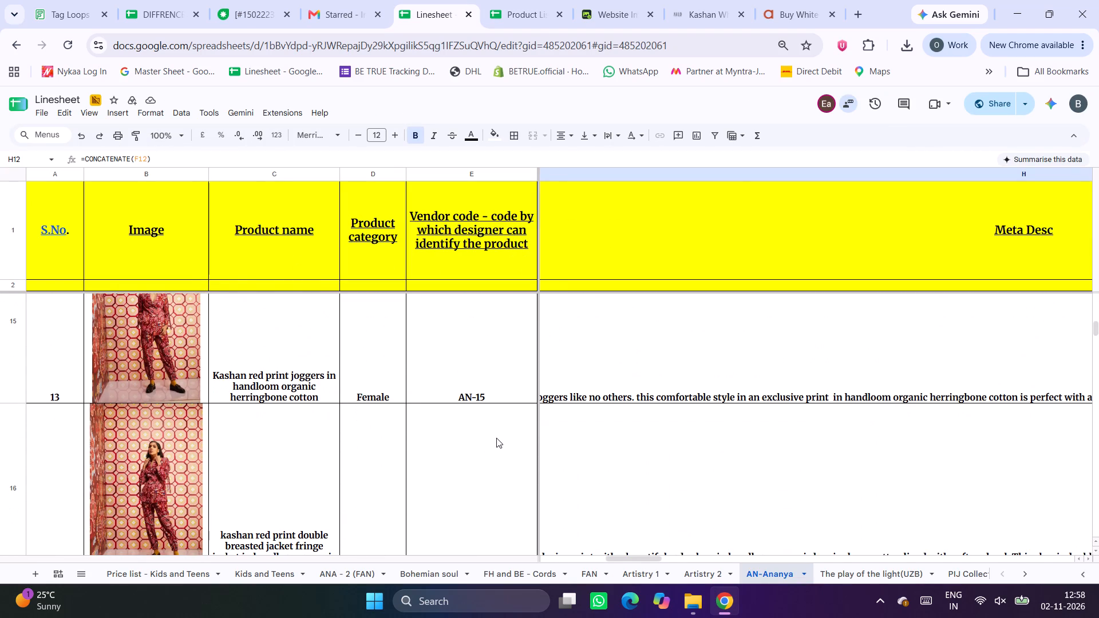
{"action": "left_click", "coordinate": [290, 341]}
{"action": "key", "text": "ctrl+c"}
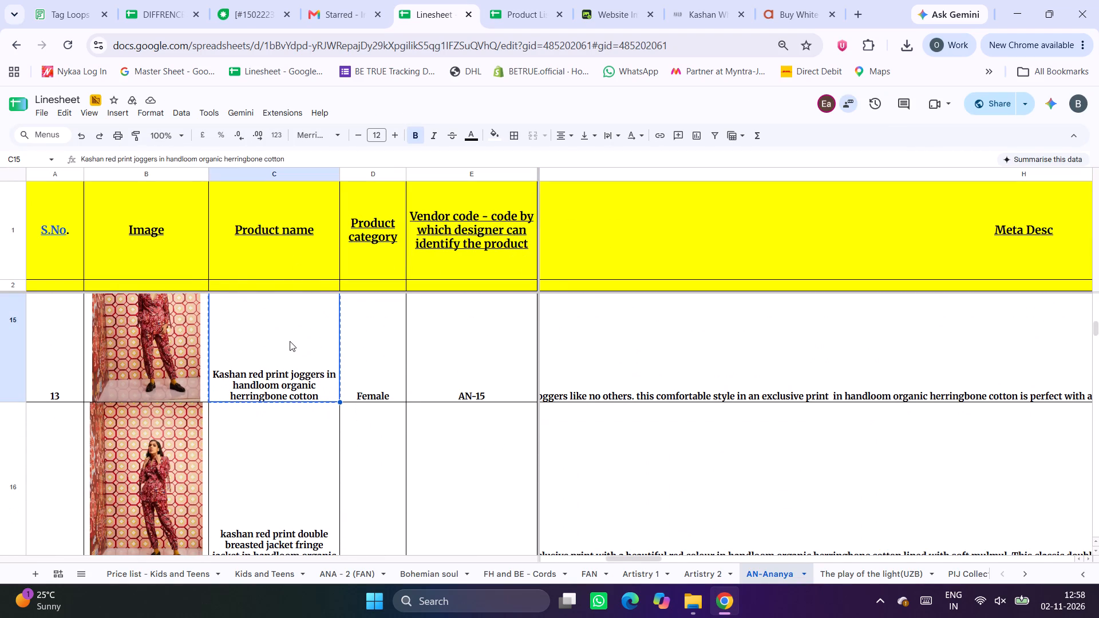
{"action": "left_click", "coordinate": [714, 0]}
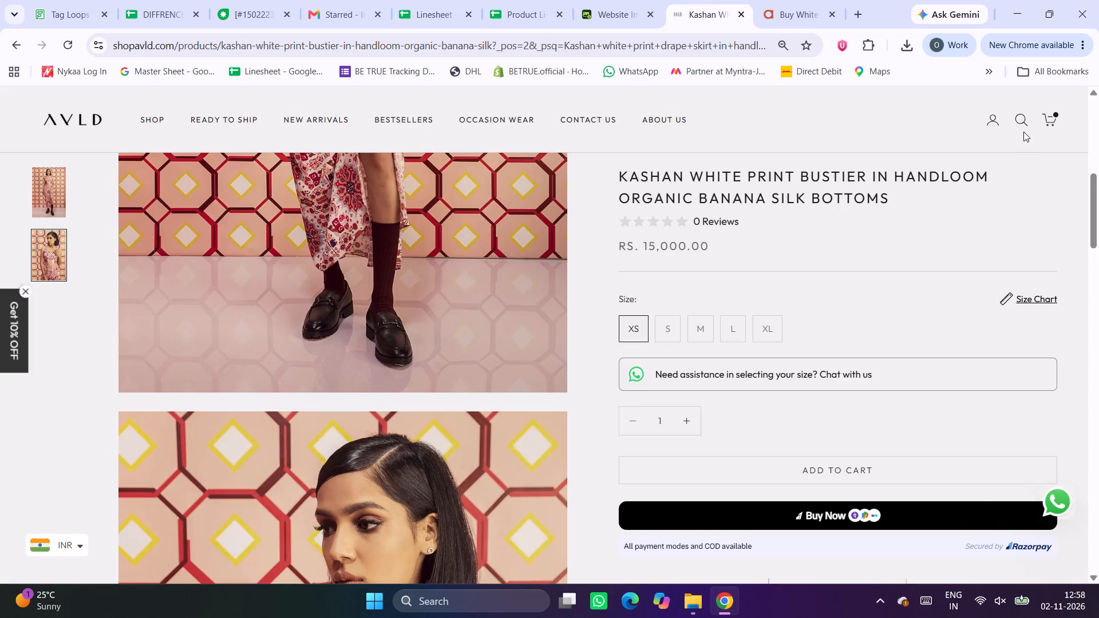
{"action": "left_click", "coordinate": [1023, 132]}
{"action": "left_click", "coordinate": [1023, 121]}
{"action": "key", "text": "ctrl+v"}
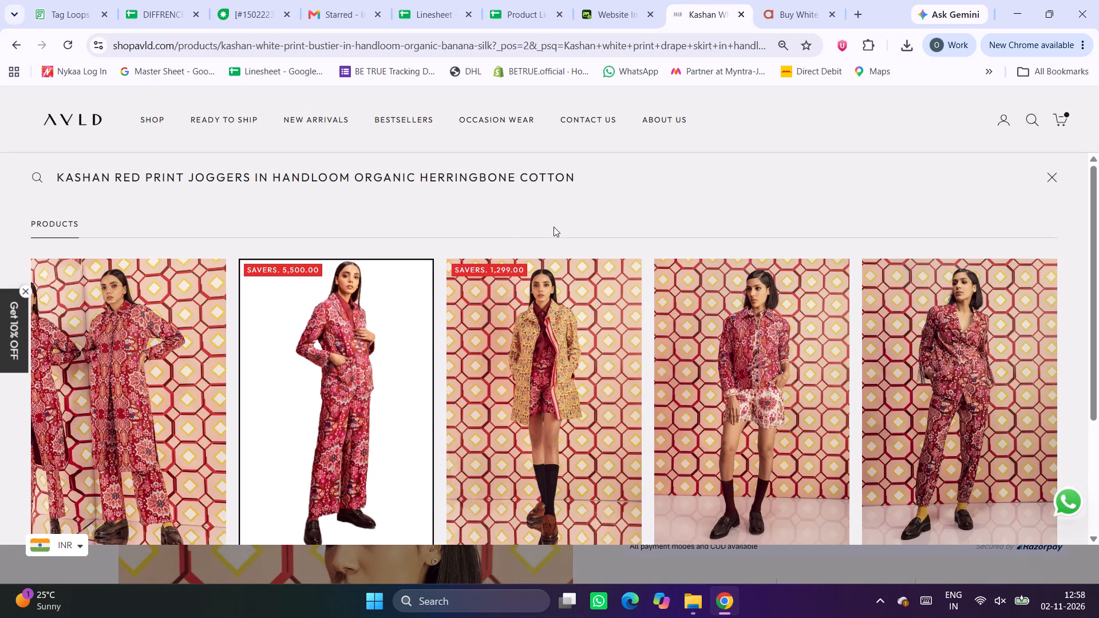
Compare the AN-15 joggers image and name in the Linesheet with the products in the AVLD search results.
{"action": "left_click", "coordinate": [449, 0]}
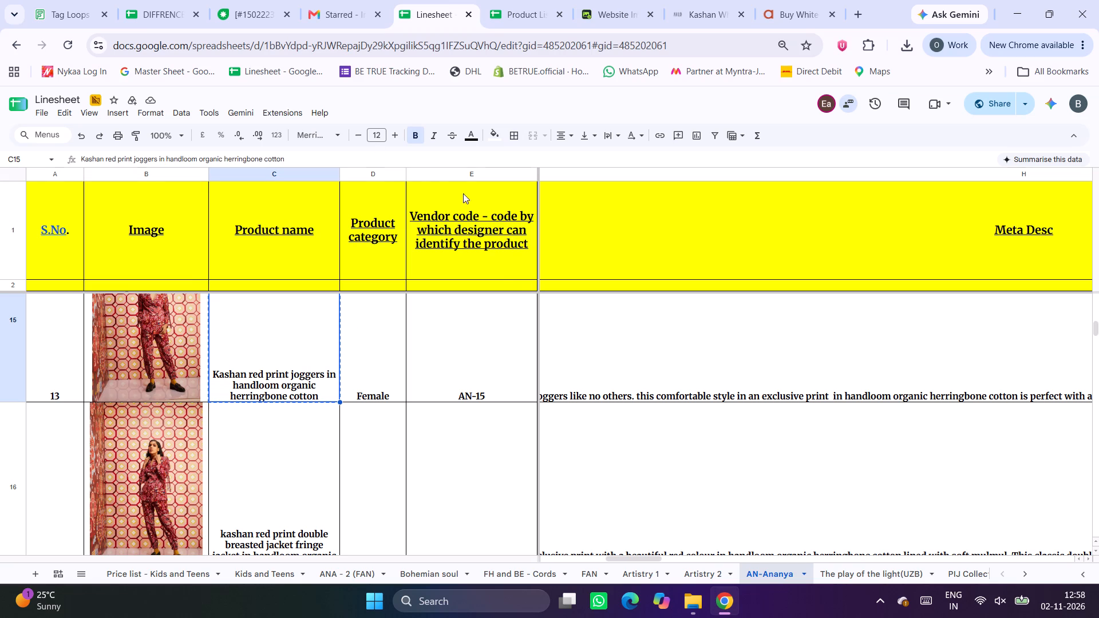
{"action": "scroll", "coordinate": [412, 435], "scroll_direction": "up", "scroll_amount": 2}
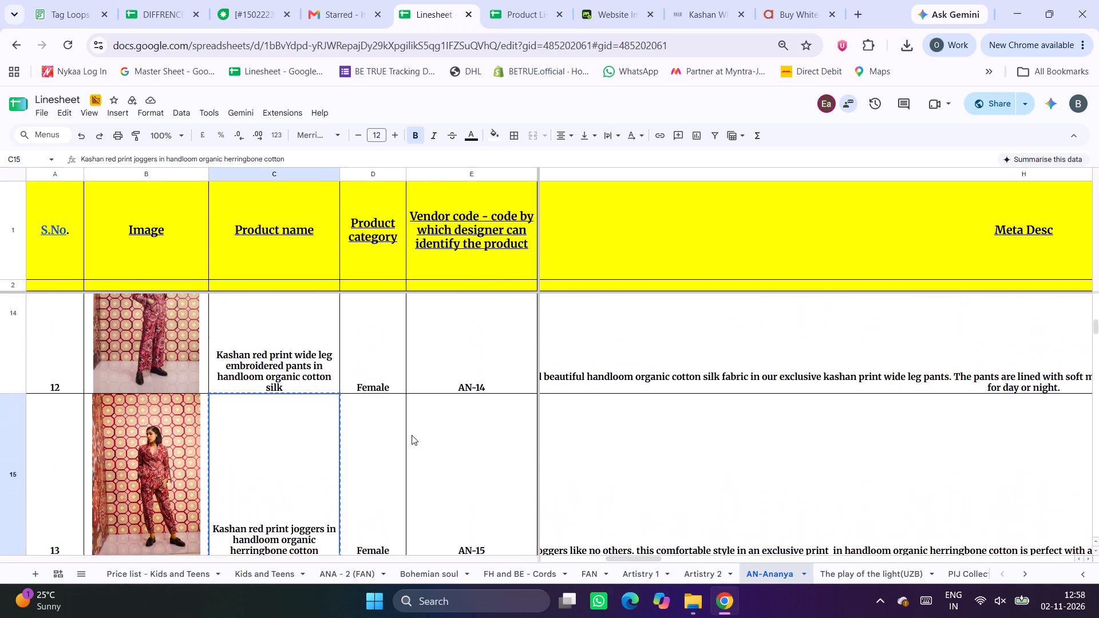
{"action": "scroll", "coordinate": [485, 426], "scroll_direction": "down", "scroll_amount": 1}
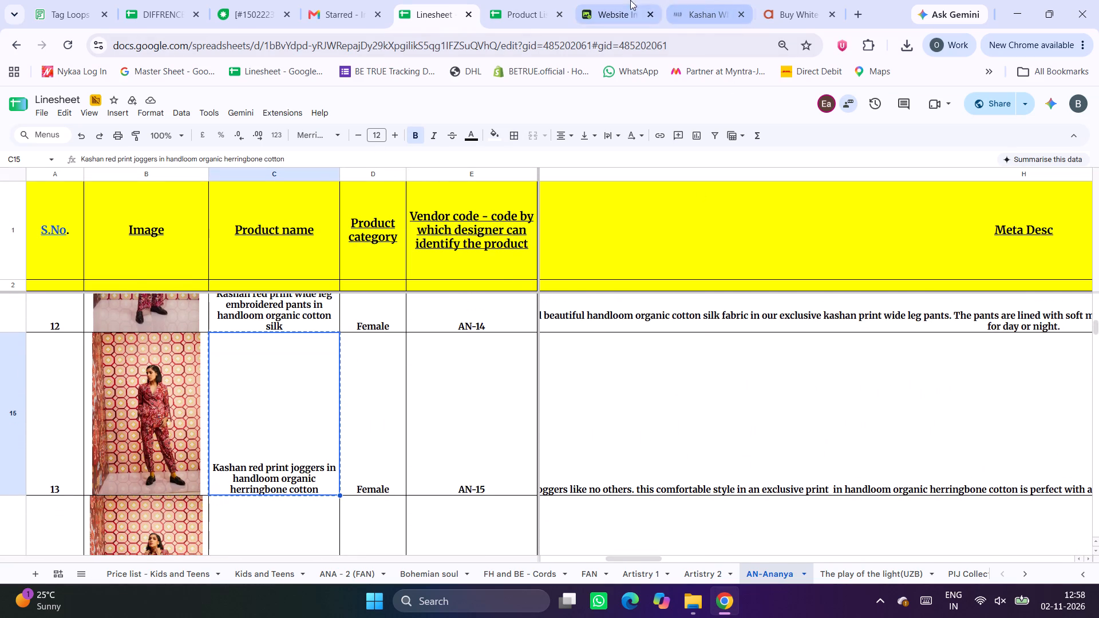
{"action": "left_click", "coordinate": [714, 0]}
{"action": "scroll", "coordinate": [574, 374], "scroll_direction": "down", "scroll_amount": 2}
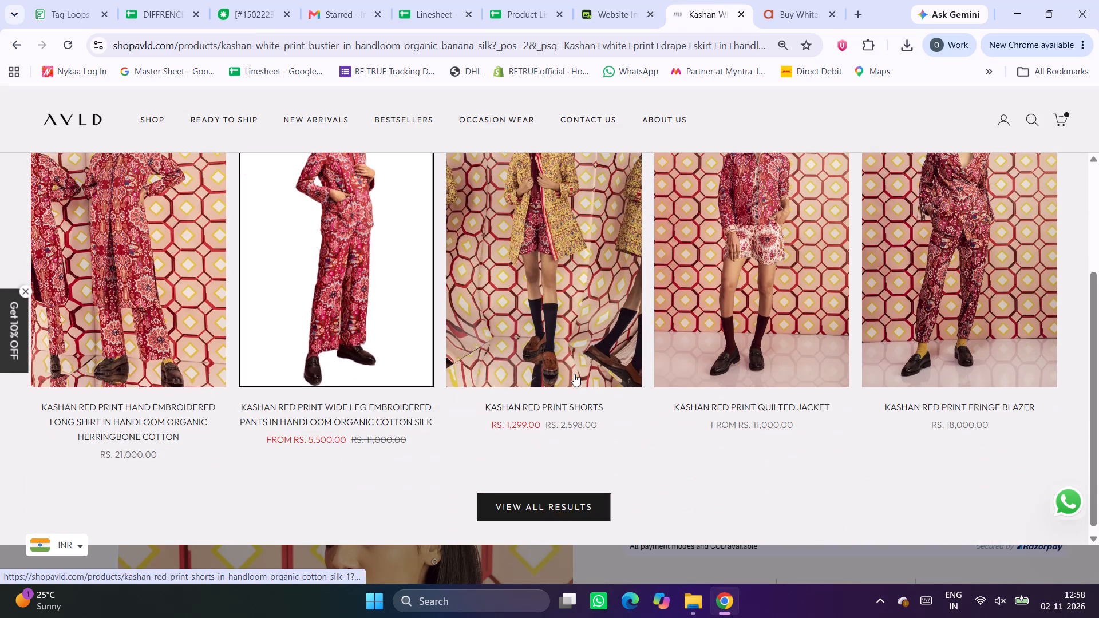
{"action": "scroll", "coordinate": [574, 374], "scroll_direction": "down", "scroll_amount": 1}
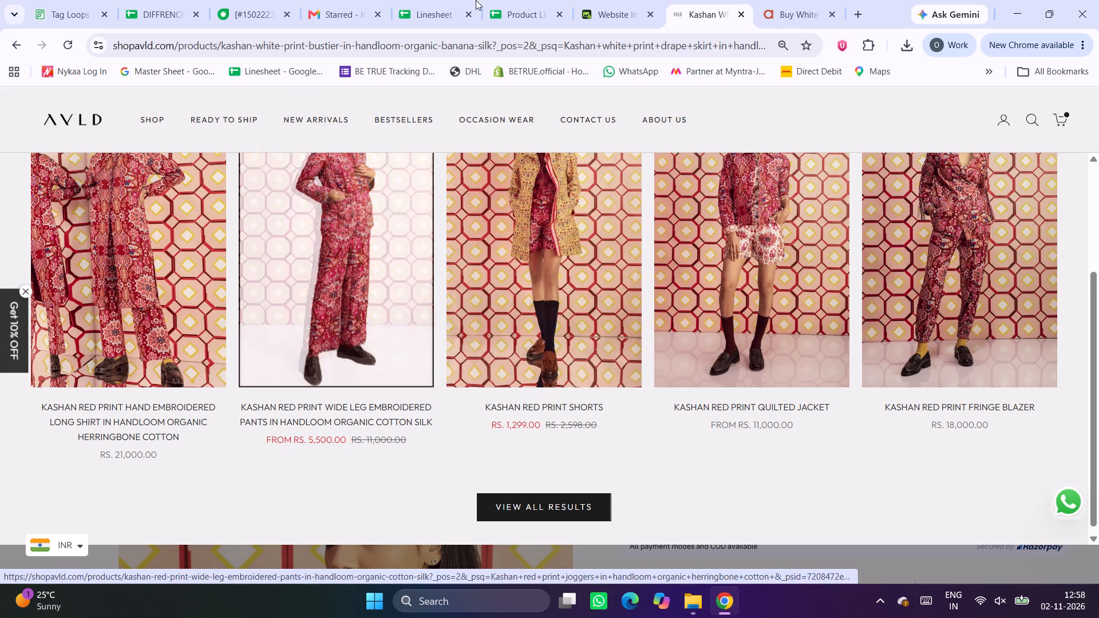
Copy vendor code AN-15 from the Linesheet into cell B16 of the Product Listing Sheet.
{"action": "left_click", "coordinate": [567, 1]}
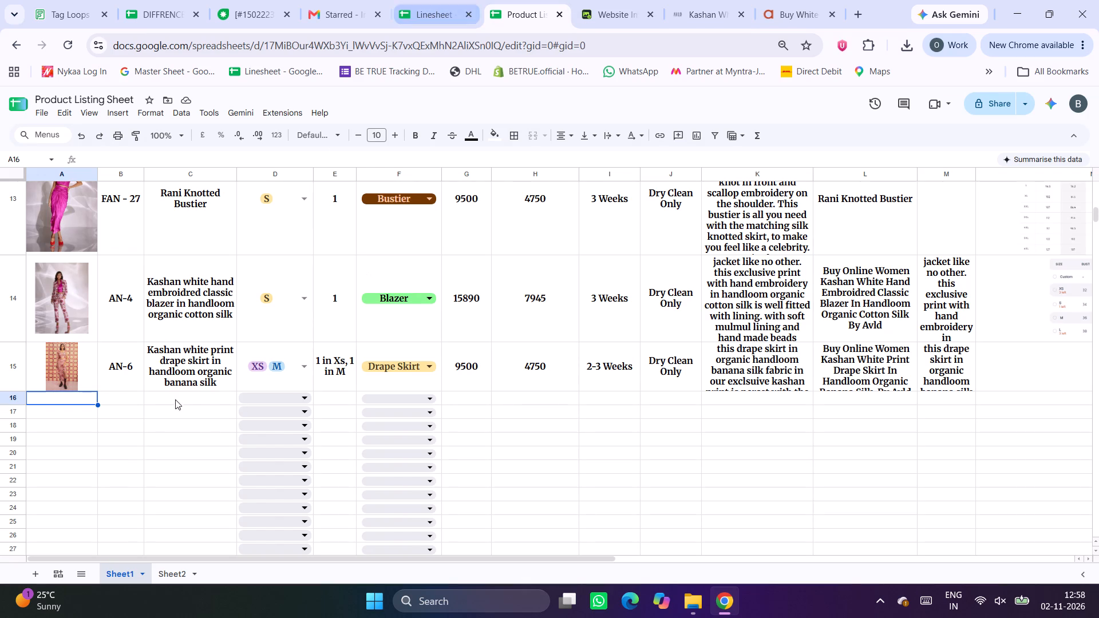
{"action": "left_click", "coordinate": [392, 0]}
{"action": "left_click", "coordinate": [465, 432]}
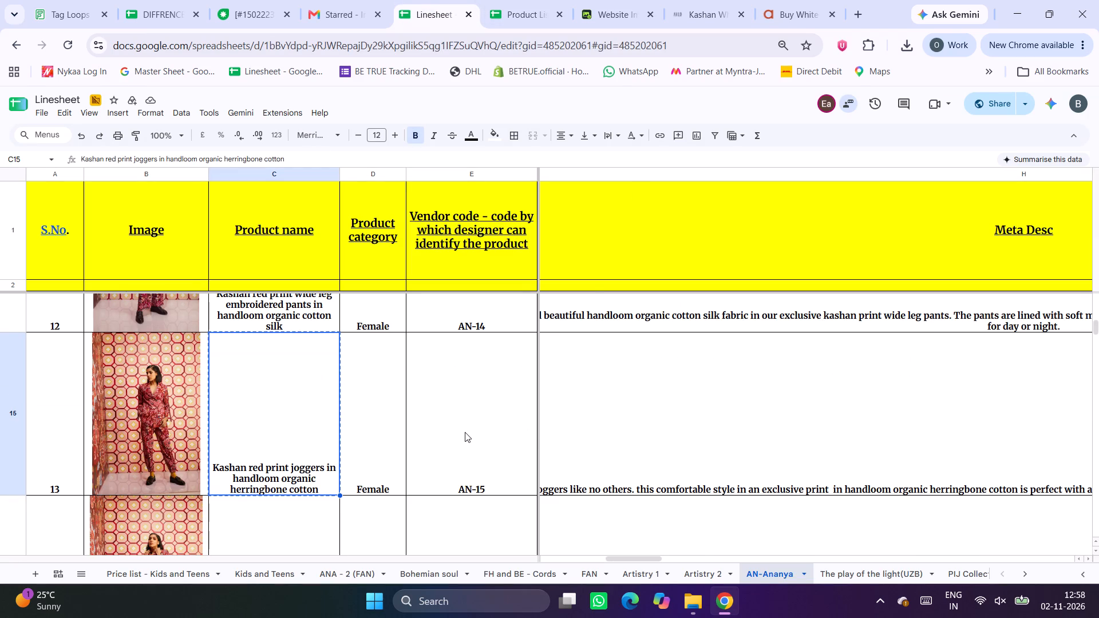
{"action": "key", "text": "ctrl+c"}
{"action": "left_click", "coordinate": [554, 0]}
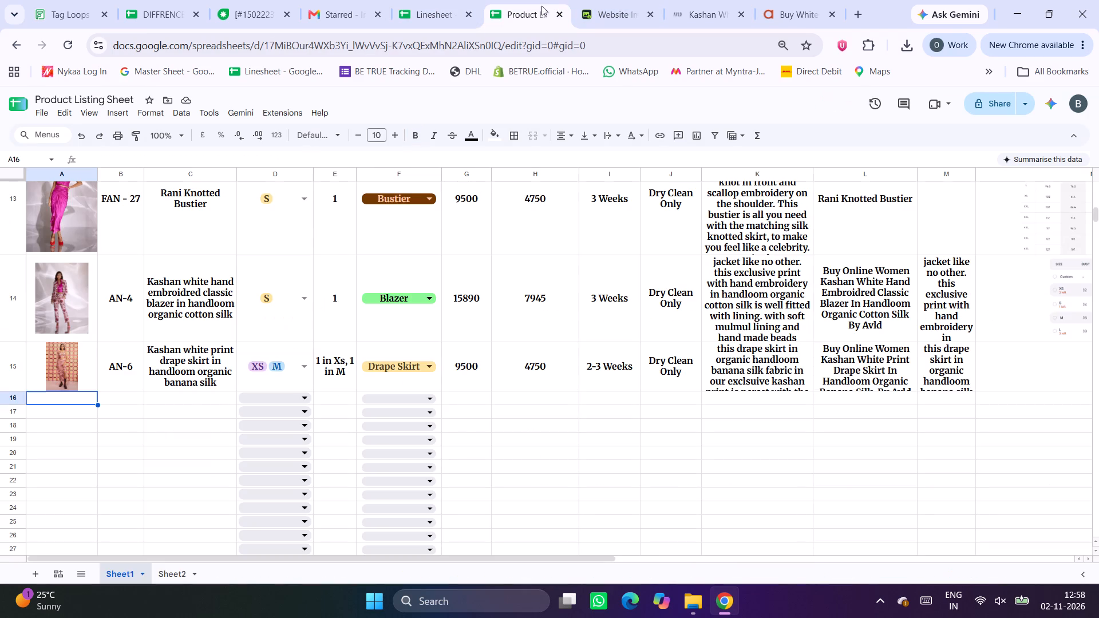
{"action": "left_click", "coordinate": [109, 391]}
{"action": "left_click", "coordinate": [134, 397]}
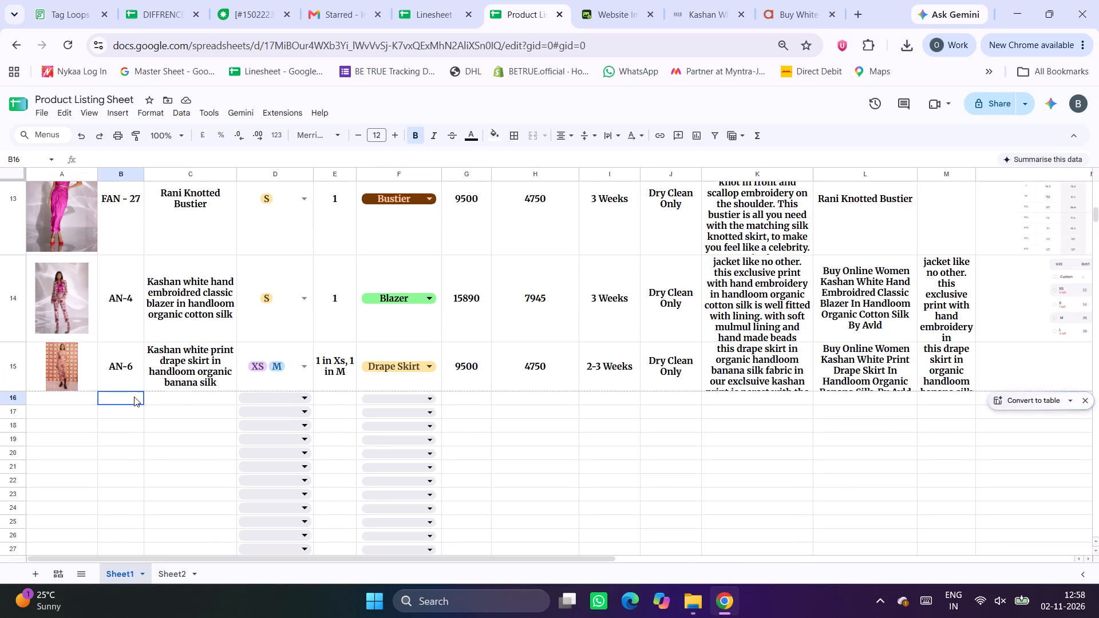
{"action": "key", "text": "ctrl+v"}
{"action": "left_click", "coordinate": [91, 401]}
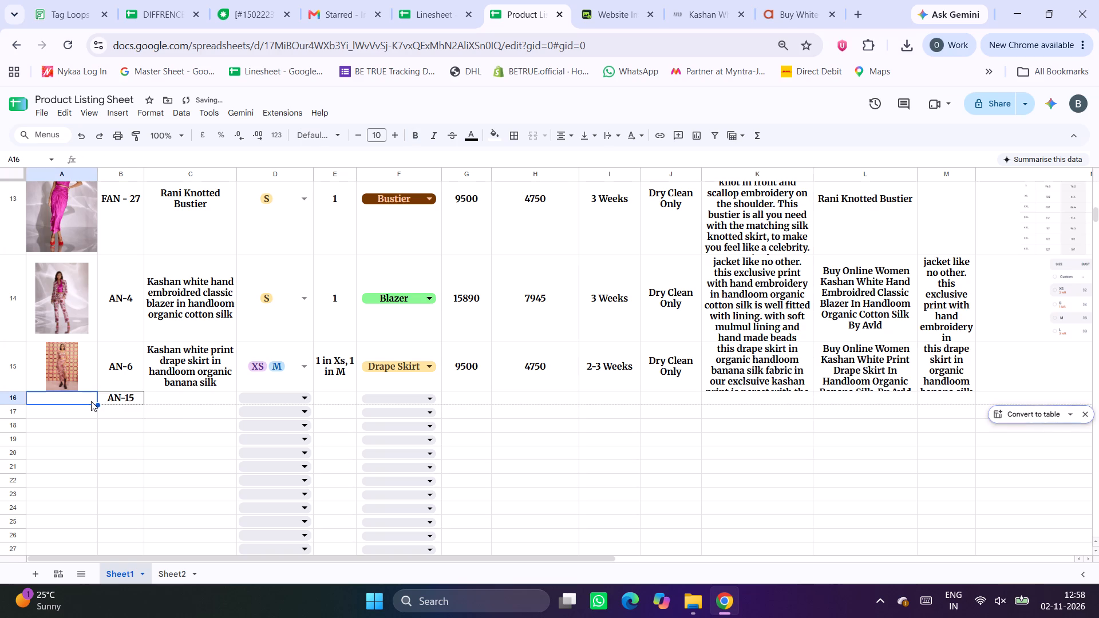
Copy the product name "Kashan red print joggers in handloom organic herringbone cotton" from the Linesheet into cell C16 of the Product Listing Sheet.
{"action": "left_click", "coordinate": [415, 0]}
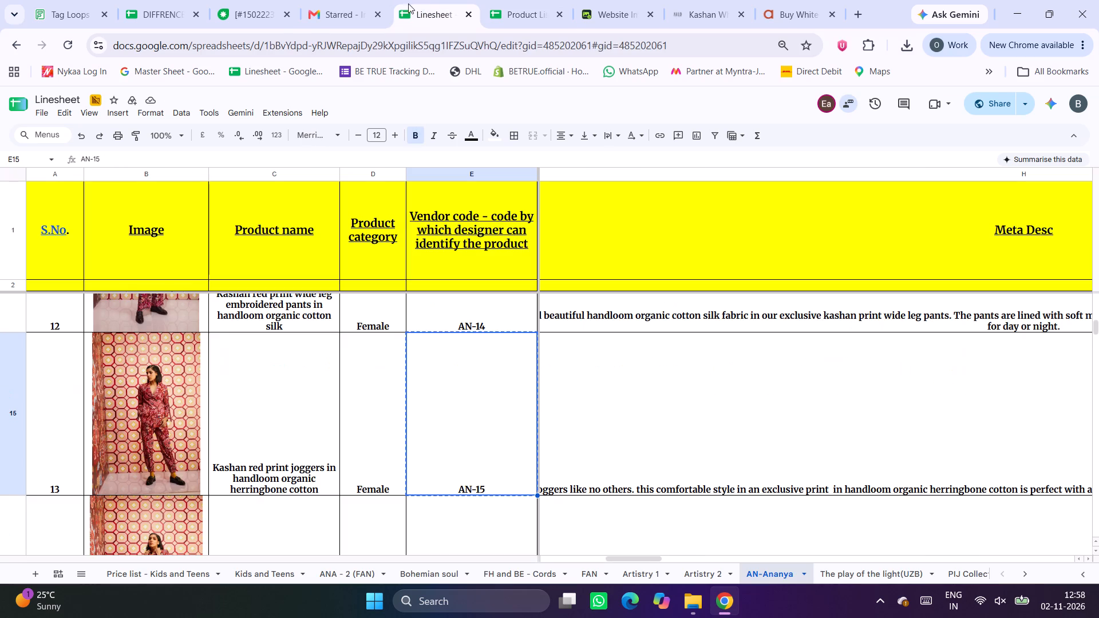
{"action": "left_click", "coordinate": [276, 459]}
{"action": "key", "text": "ctrl+c"}
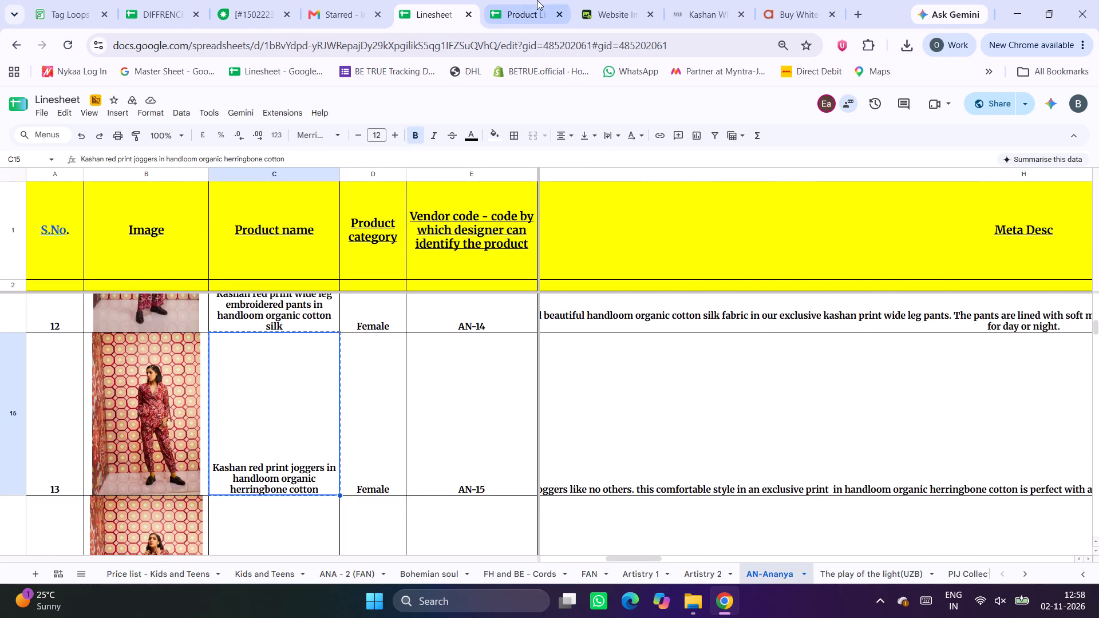
{"action": "left_click", "coordinate": [536, 0]}
{"action": "left_click", "coordinate": [185, 402]}
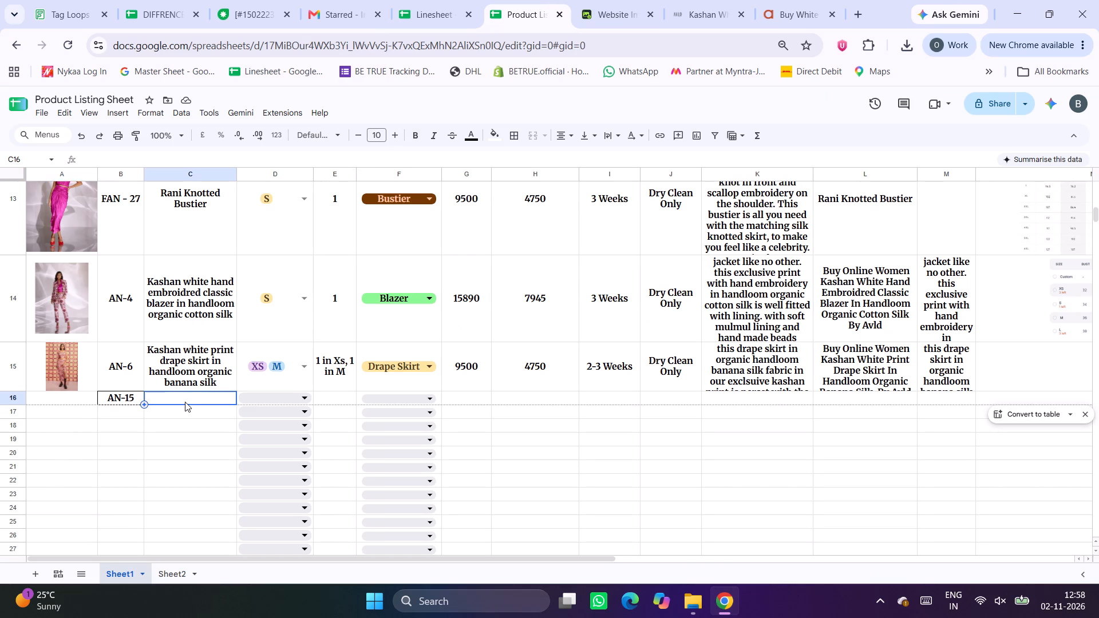
{"action": "key", "text": "ctrl+v"}
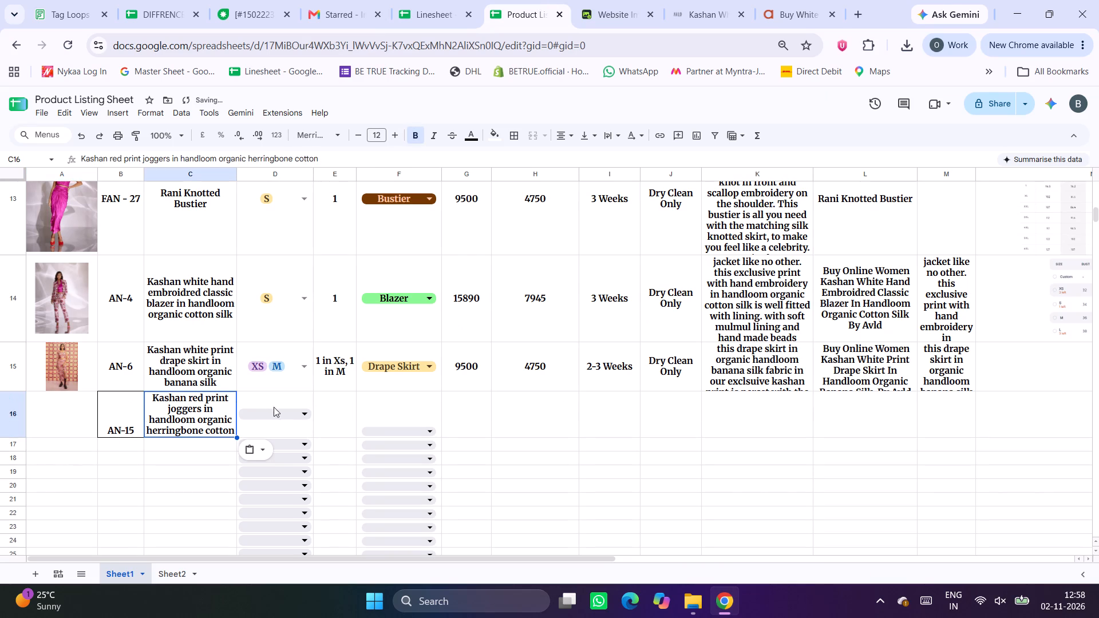
For the AN-15 joggers in row 16, choose size S and enter quantity 1.
{"action": "left_click", "coordinate": [287, 410]}
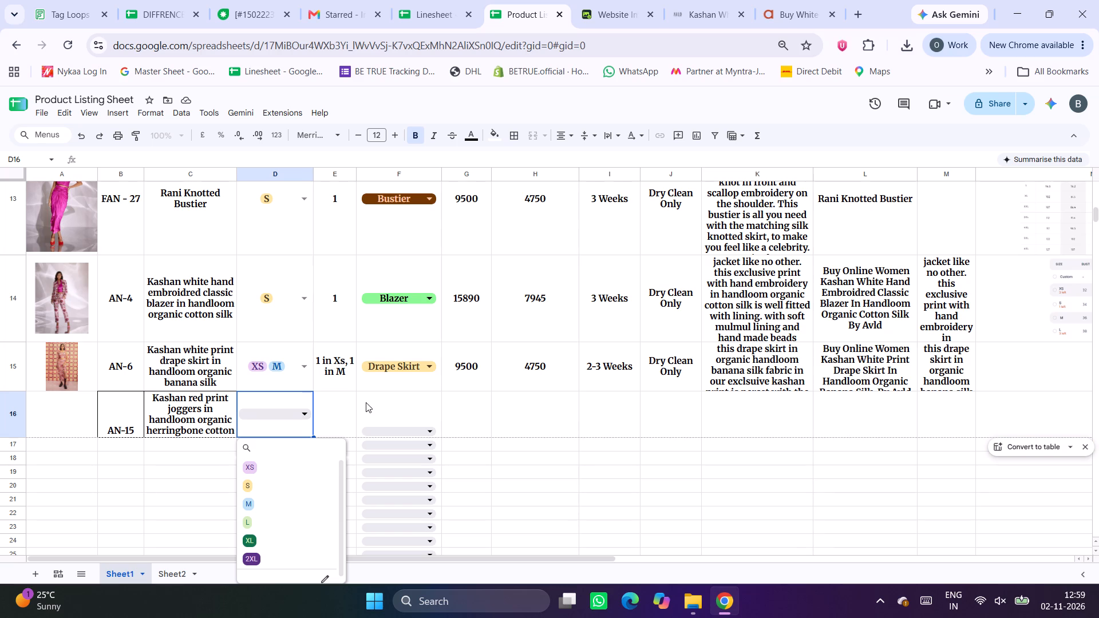
{"action": "left_click", "coordinate": [247, 489]}
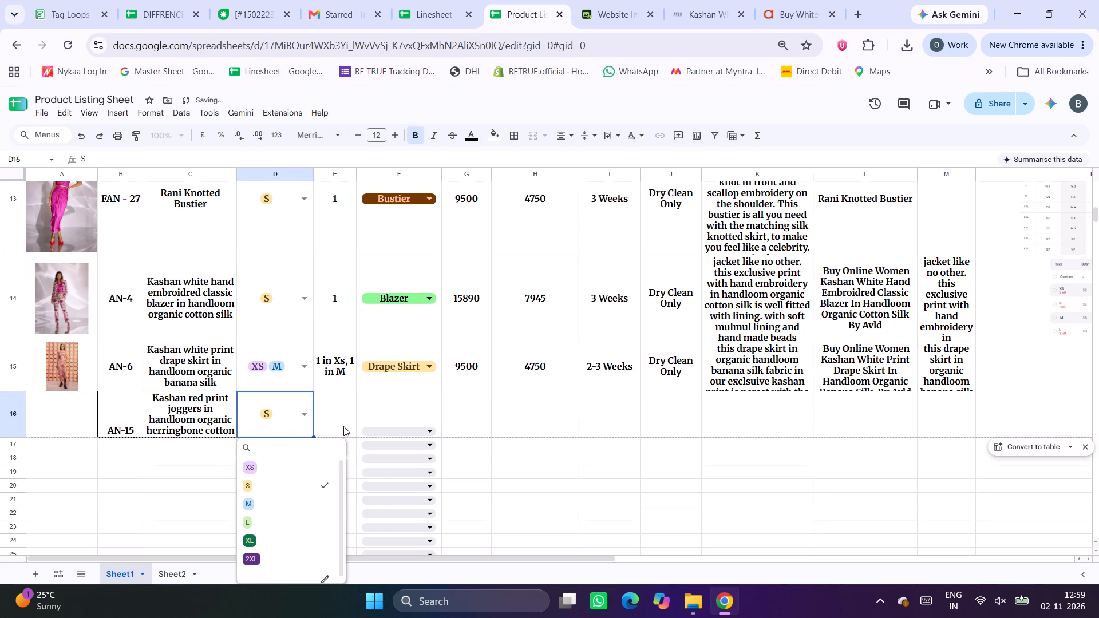
{"action": "left_click", "coordinate": [341, 421]}
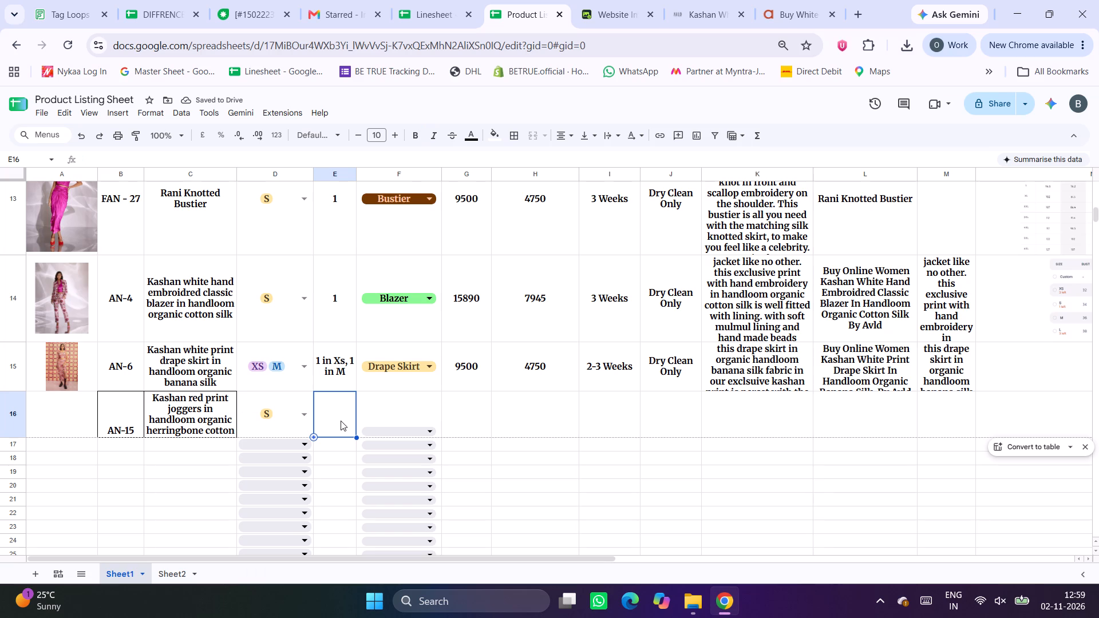
{"action": "key", "text": "1"}
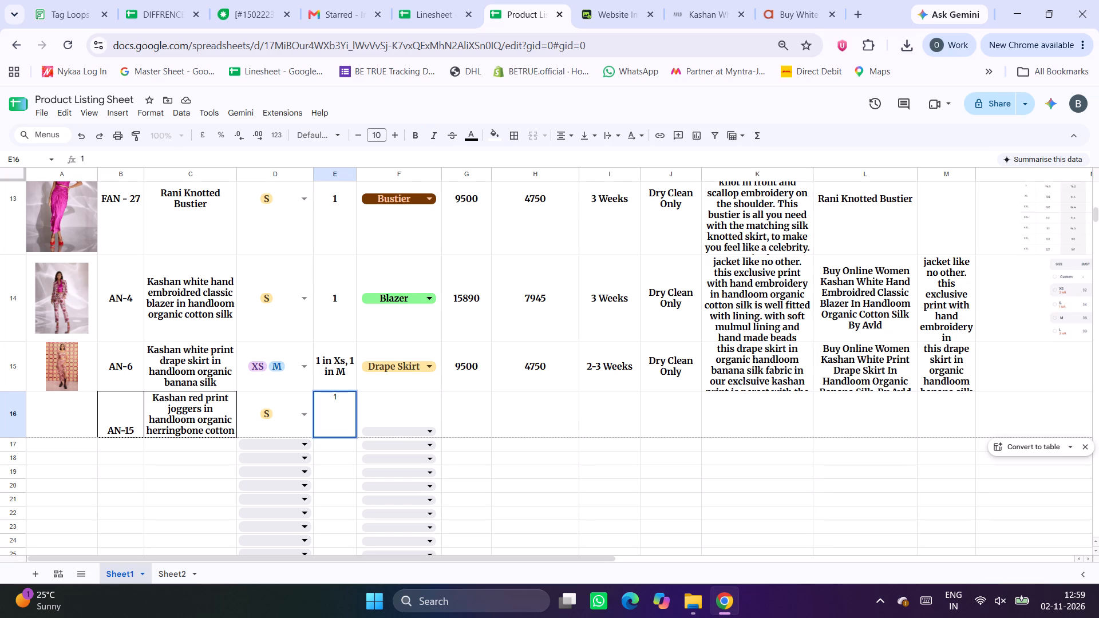
{"action": "key", "text": "Right"}
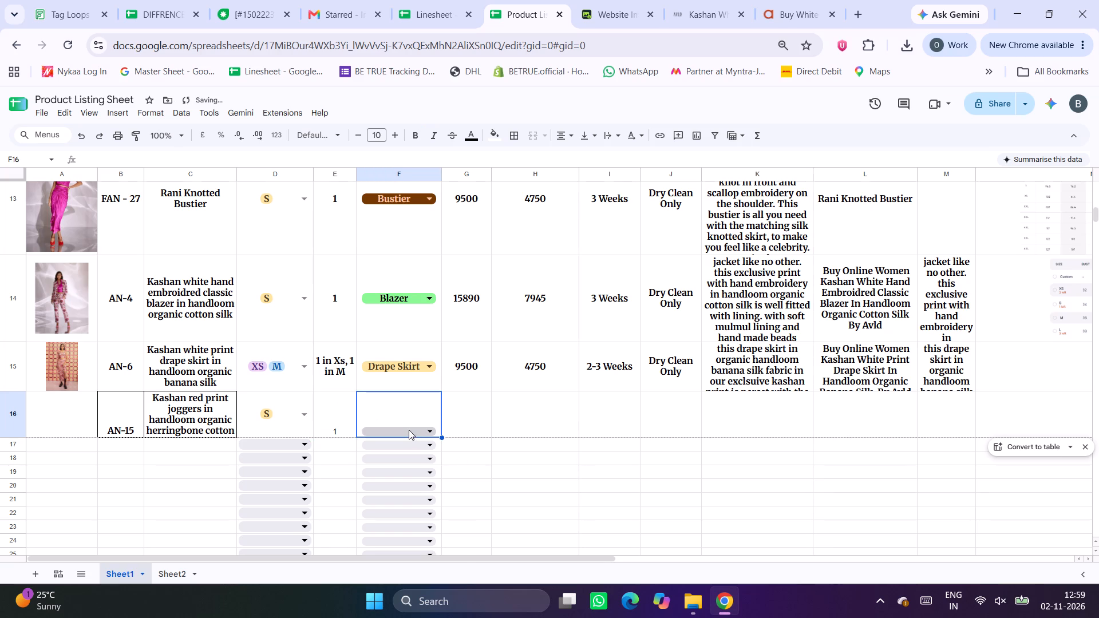
Add a new option named "Joggers" to the product category drop-down of cell F16.
{"action": "left_click", "coordinate": [409, 430]}
{"action": "scroll", "coordinate": [398, 548], "scroll_direction": "down", "scroll_amount": 4}
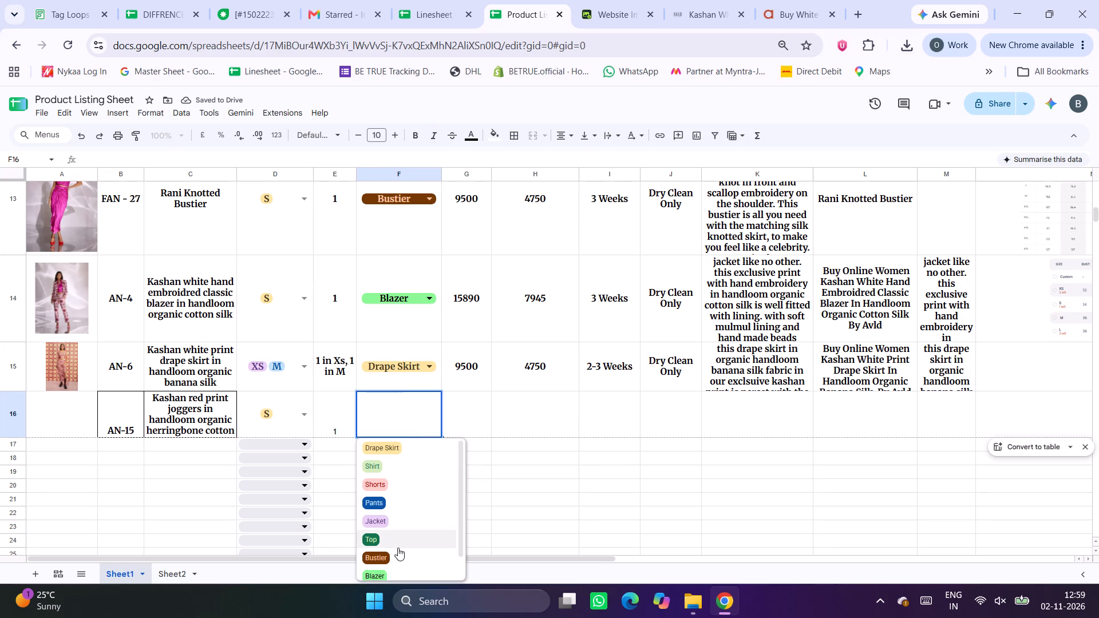
{"action": "left_click", "coordinate": [445, 573]}
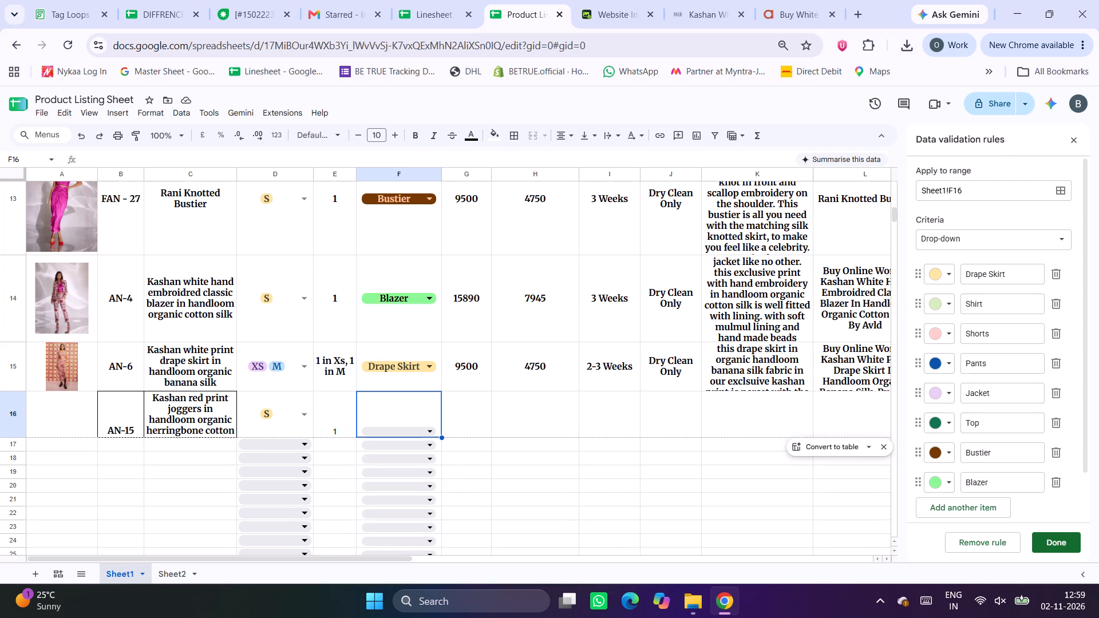
{"action": "left_click", "coordinate": [942, 510]}
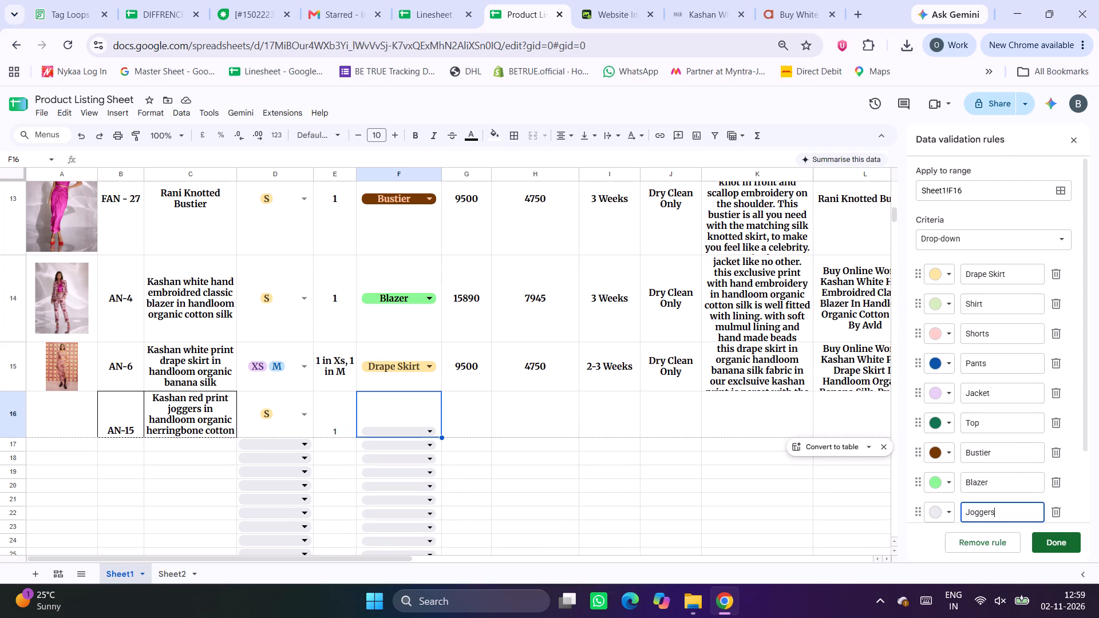
Give the Joggers drop-down option a custom light pink background colour.
{"action": "left_click", "coordinate": [938, 518]}
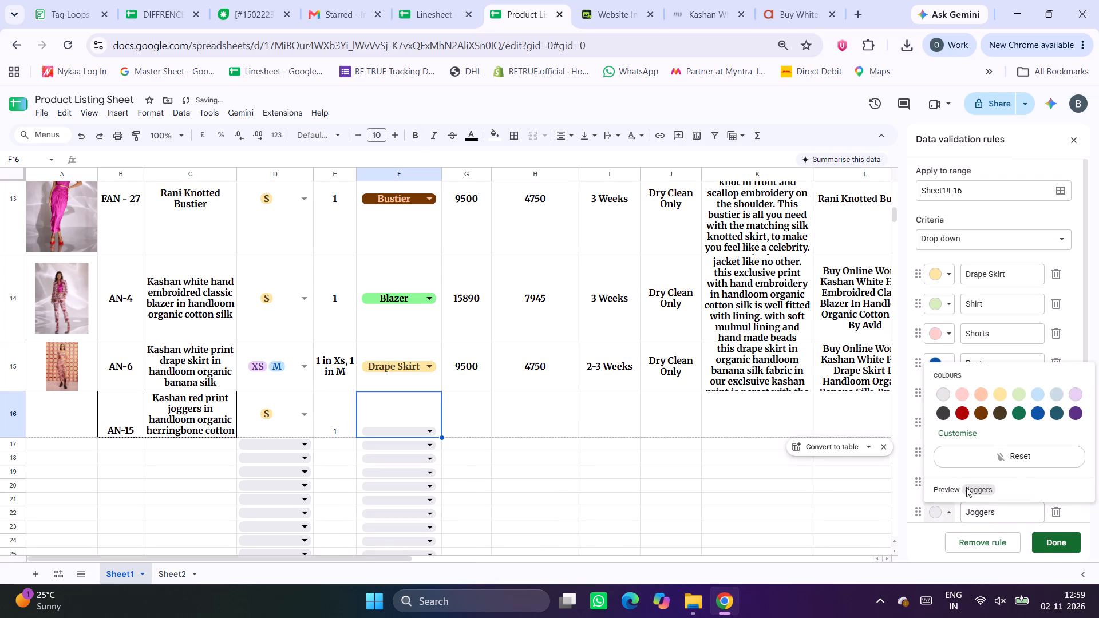
{"action": "left_click", "coordinate": [941, 428]}
{"action": "left_click", "coordinate": [902, 402]}
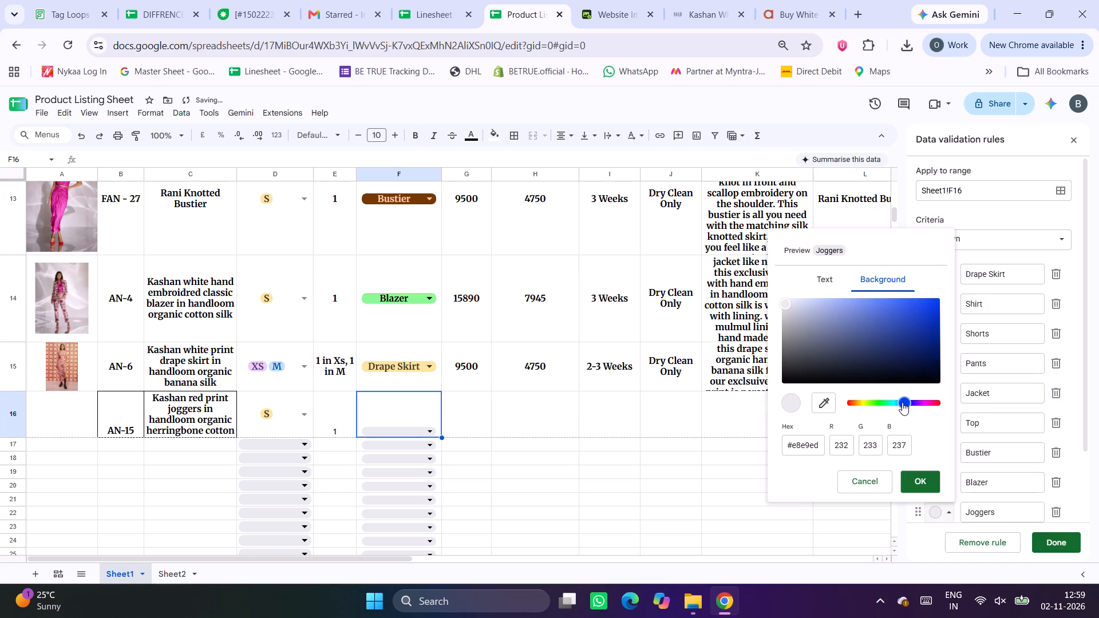
{"action": "left_click", "coordinate": [902, 402]}
{"action": "left_click_drag", "start_coordinate": [902, 402], "coordinate": [919, 402]}
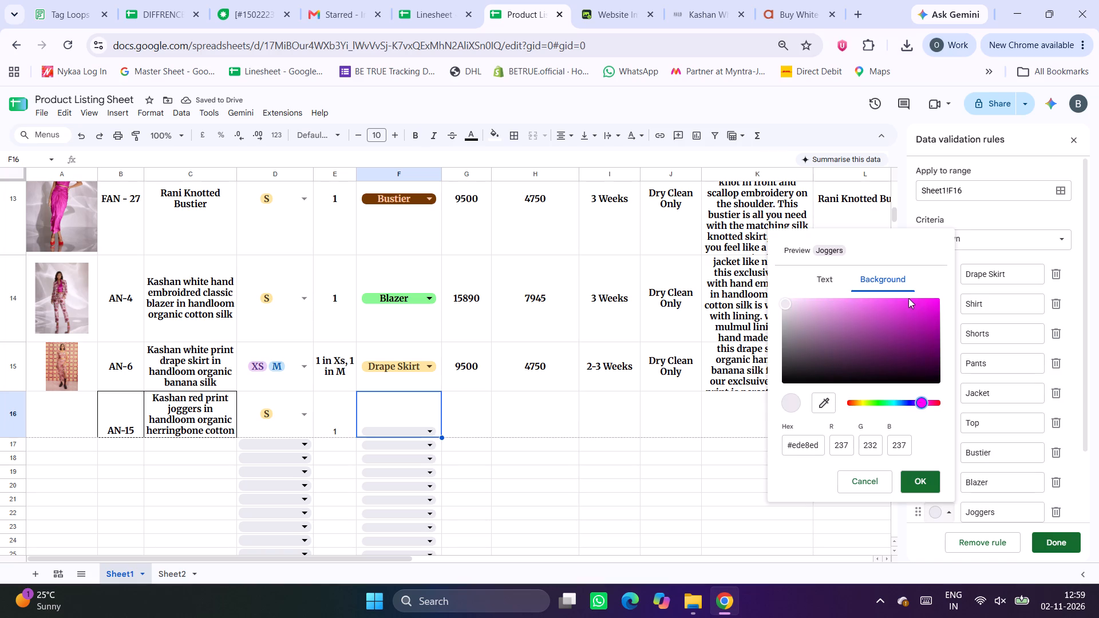
{"action": "left_click_drag", "start_coordinate": [888, 307], "coordinate": [873, 302]}
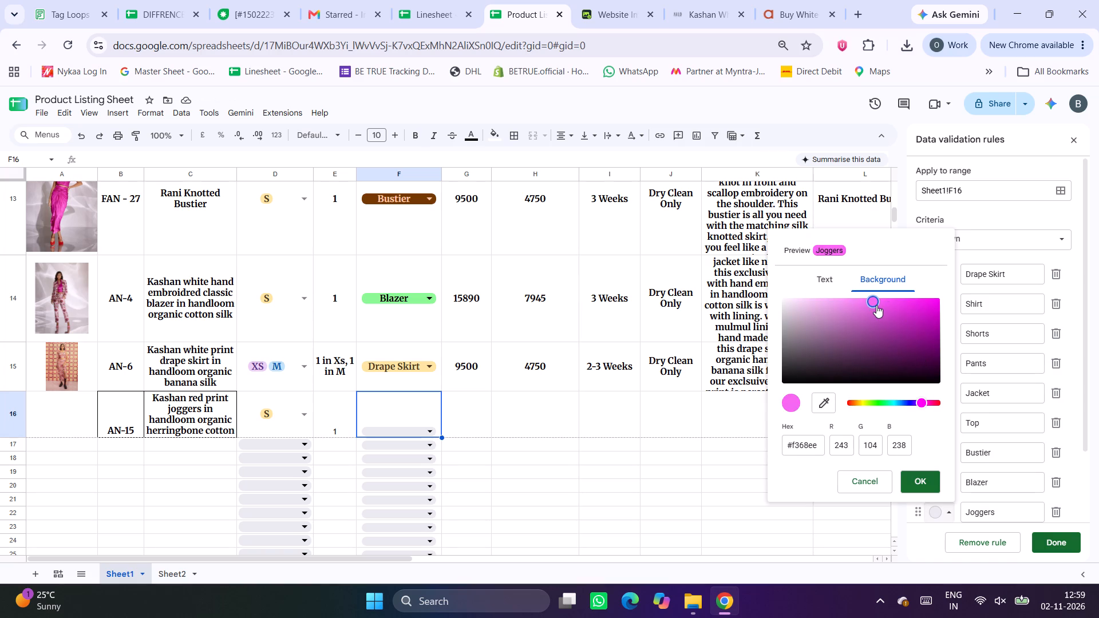
{"action": "left_click_drag", "start_coordinate": [876, 305], "coordinate": [805, 306]}
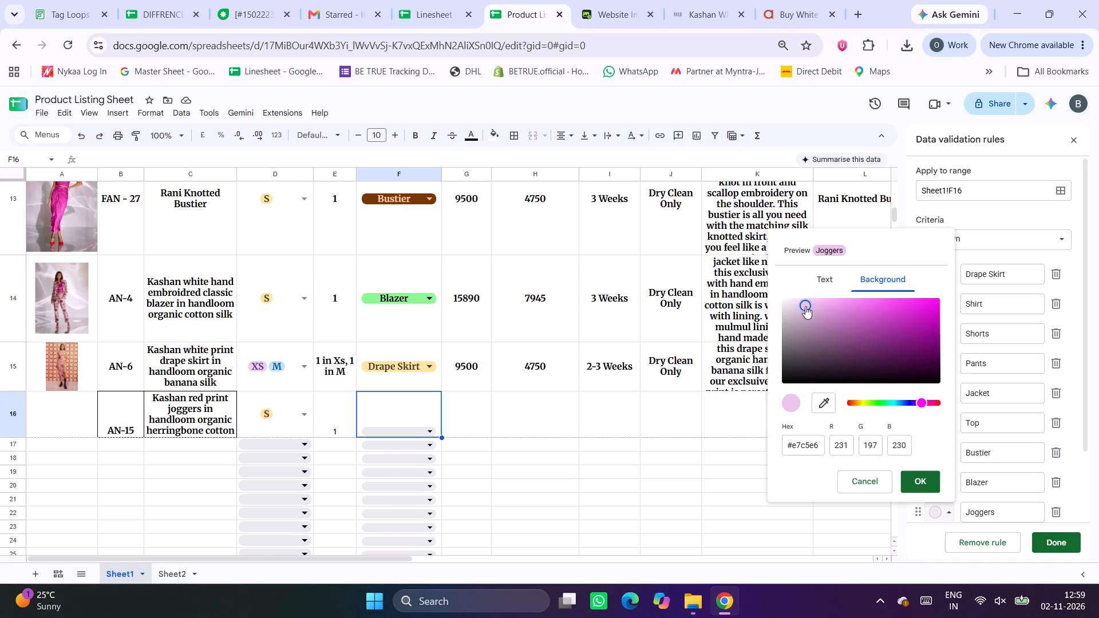
{"action": "left_click_drag", "start_coordinate": [805, 306], "coordinate": [817, 303]}
{"action": "left_click", "coordinate": [931, 474]}
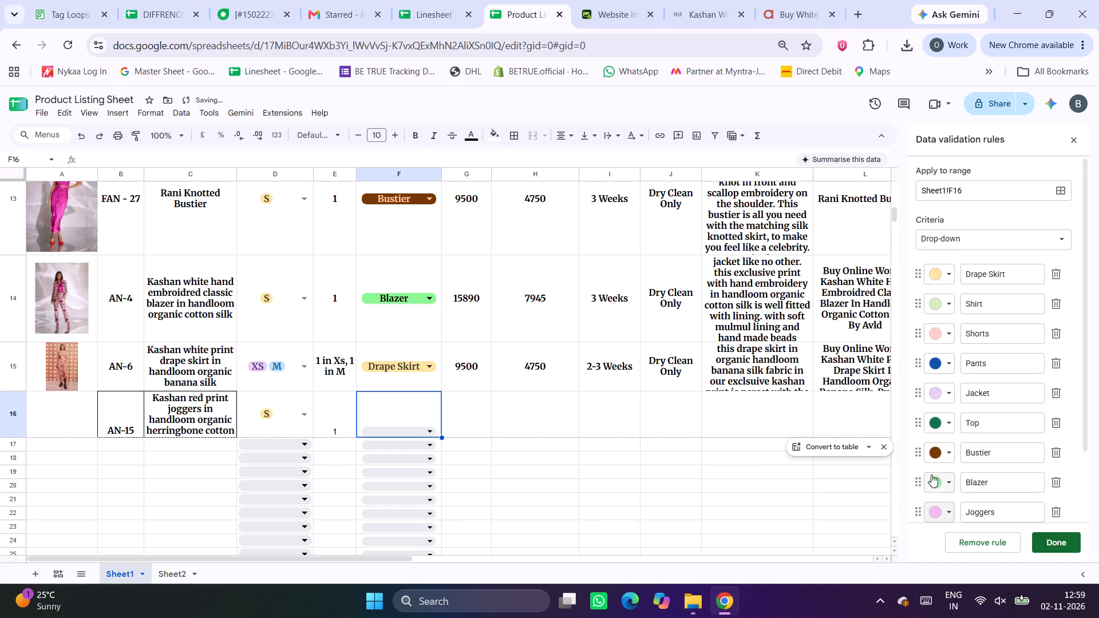
Choose Joggers as the product category in cell F16.
{"action": "left_click", "coordinate": [424, 435]}
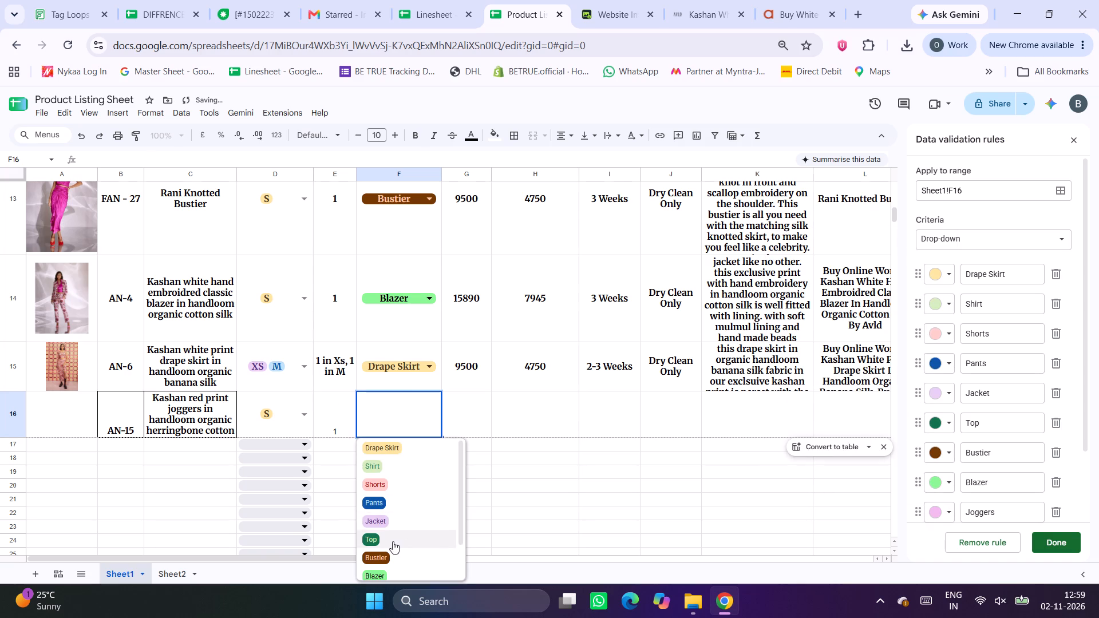
{"action": "scroll", "coordinate": [391, 517], "scroll_direction": "down", "scroll_amount": 2}
{"action": "left_click", "coordinate": [373, 556]}
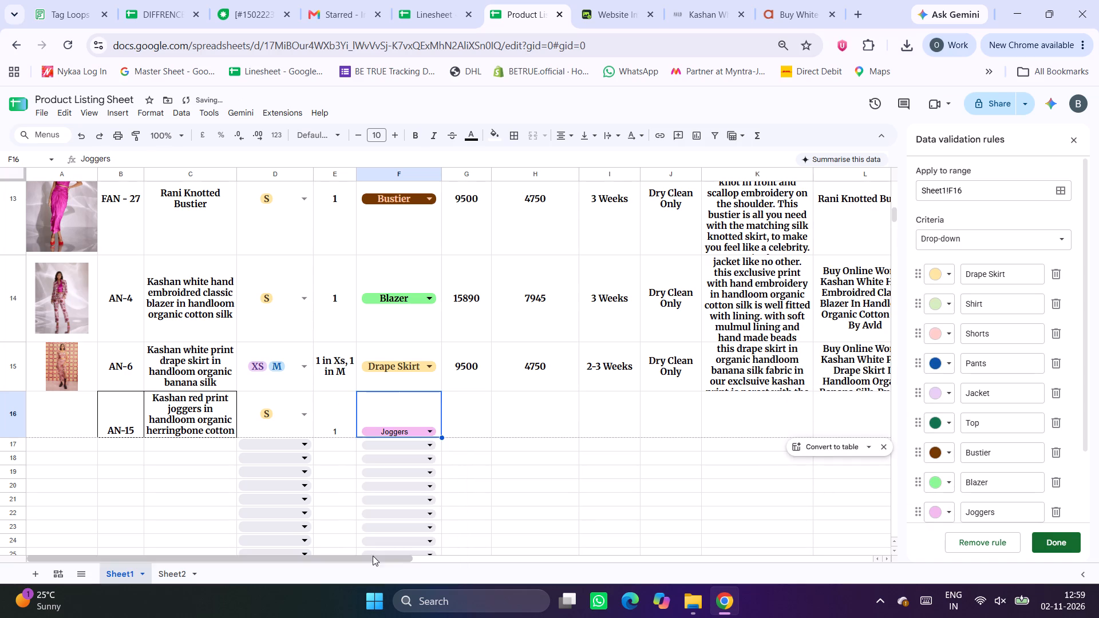
For the AN-15 joggers, enter 8900 in cell G16 and 4450 in cell H16.
{"action": "left_click", "coordinate": [471, 418]}
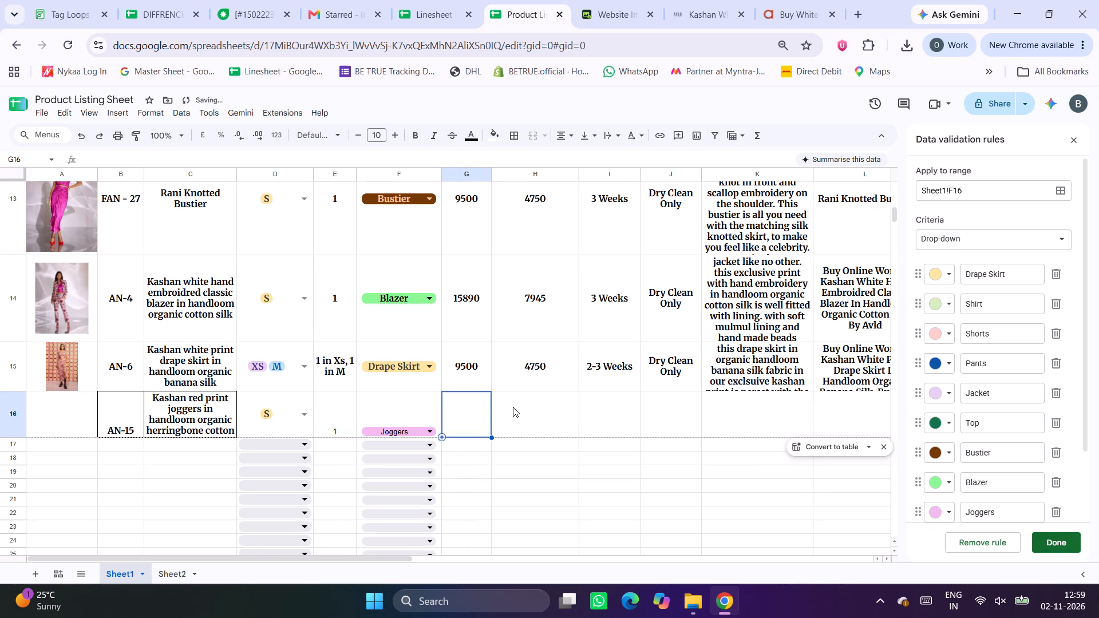
{"action": "type", "text": "8900"}
{"action": "key", "text": "Right"}
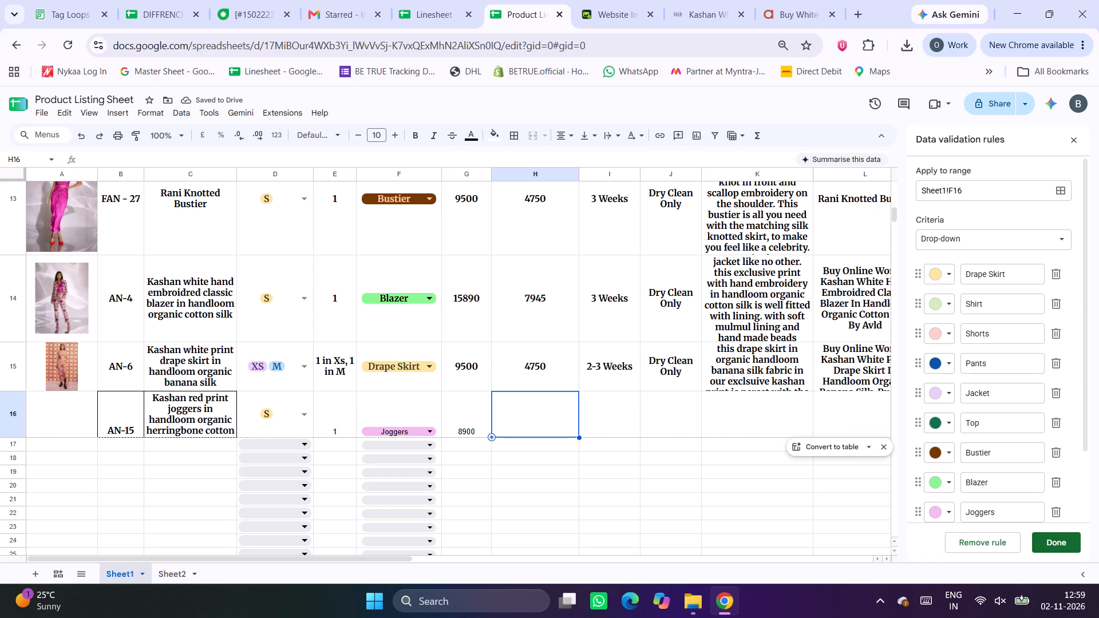
{"action": "type", "text": "4450"}
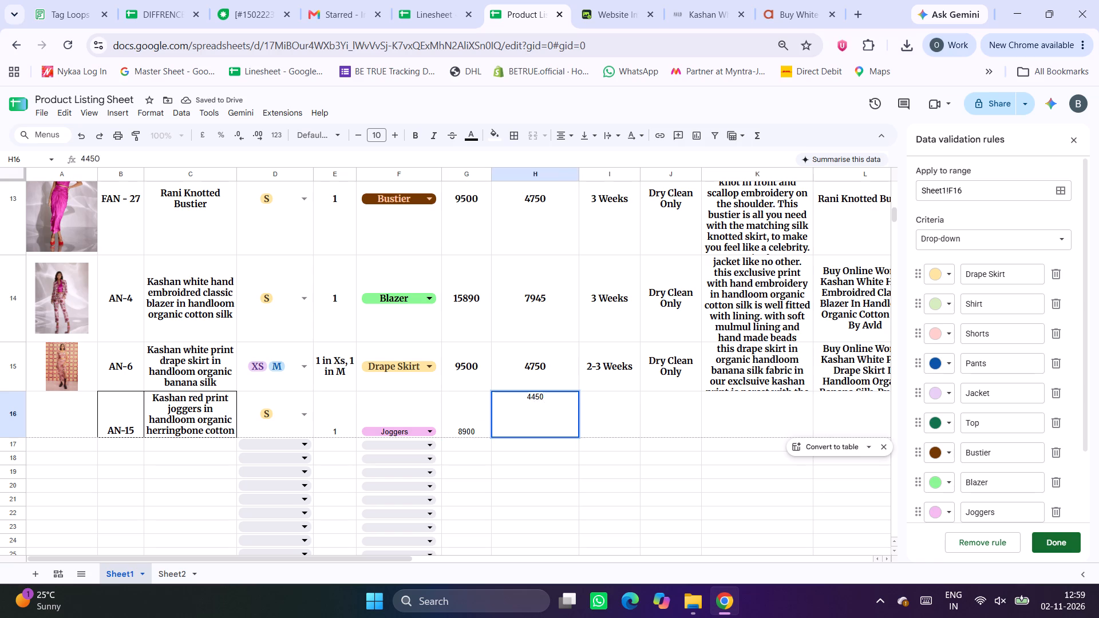
{"action": "key", "text": "Right"}
Check the AN-15 delivery time in the Linesheet, then copy "2-3 Weeks" and "Dry Clean Only" from row 15 of the Product Listing Sheet into I16:J16.
{"action": "left_click", "coordinate": [463, 0]}
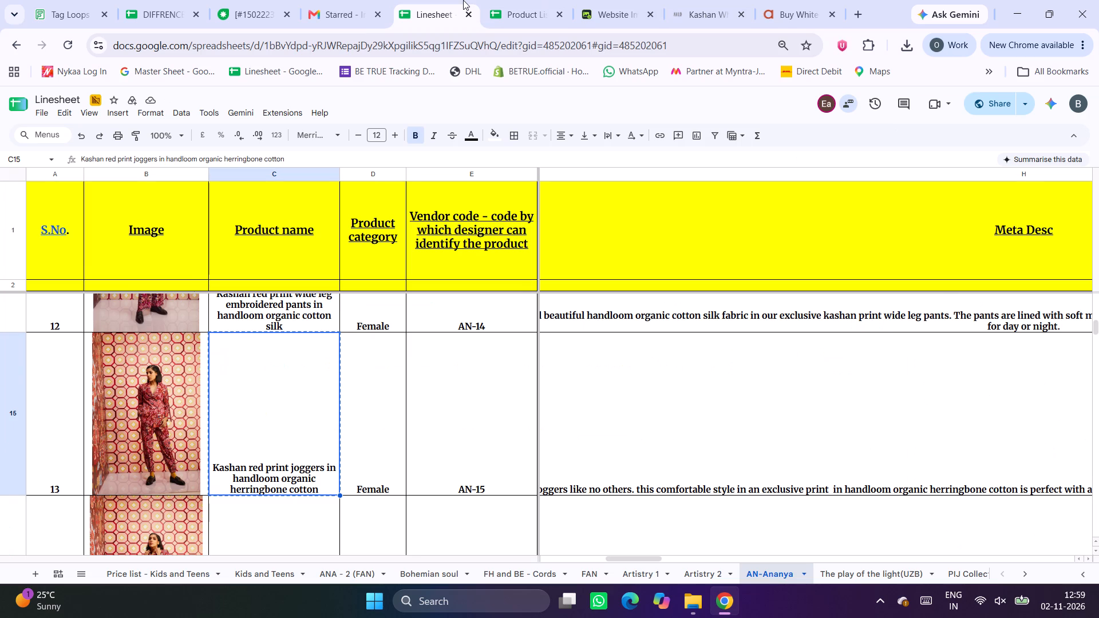
{"action": "scroll", "coordinate": [770, 446], "scroll_direction": "left", "scroll_amount": 10}
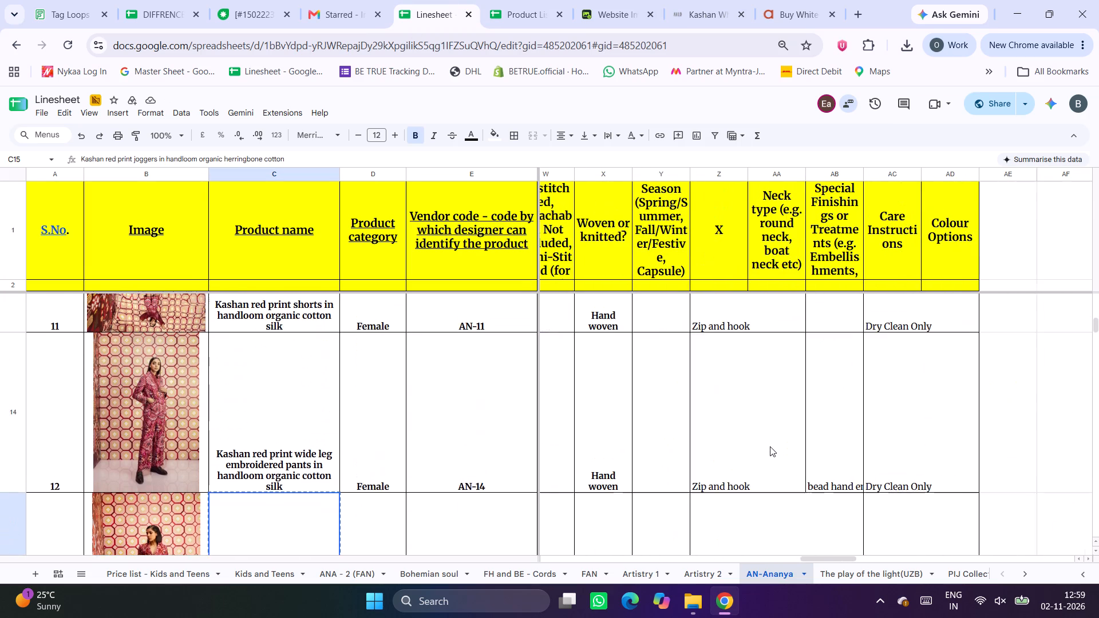
{"action": "scroll", "coordinate": [770, 446], "scroll_direction": "down", "scroll_amount": 4}
{"action": "scroll", "coordinate": [770, 446], "scroll_direction": "up", "scroll_amount": 1}
{"action": "scroll", "coordinate": [809, 388], "scroll_direction": "right", "scroll_amount": 3}
{"action": "left_click", "coordinate": [793, 405]}
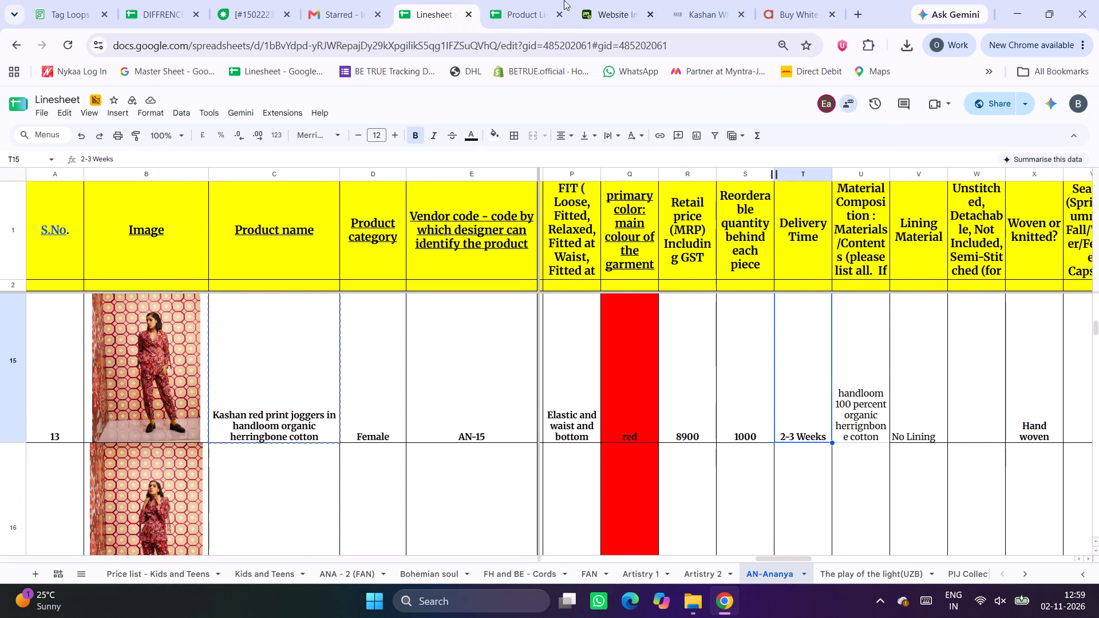
{"action": "left_click", "coordinate": [545, 0]}
{"action": "left_click_drag", "start_coordinate": [612, 362], "coordinate": [677, 362]}
{"action": "key", "text": "ctrl+c"}
{"action": "left_click", "coordinate": [624, 404]}
{"action": "key", "text": "ctrl+v"}
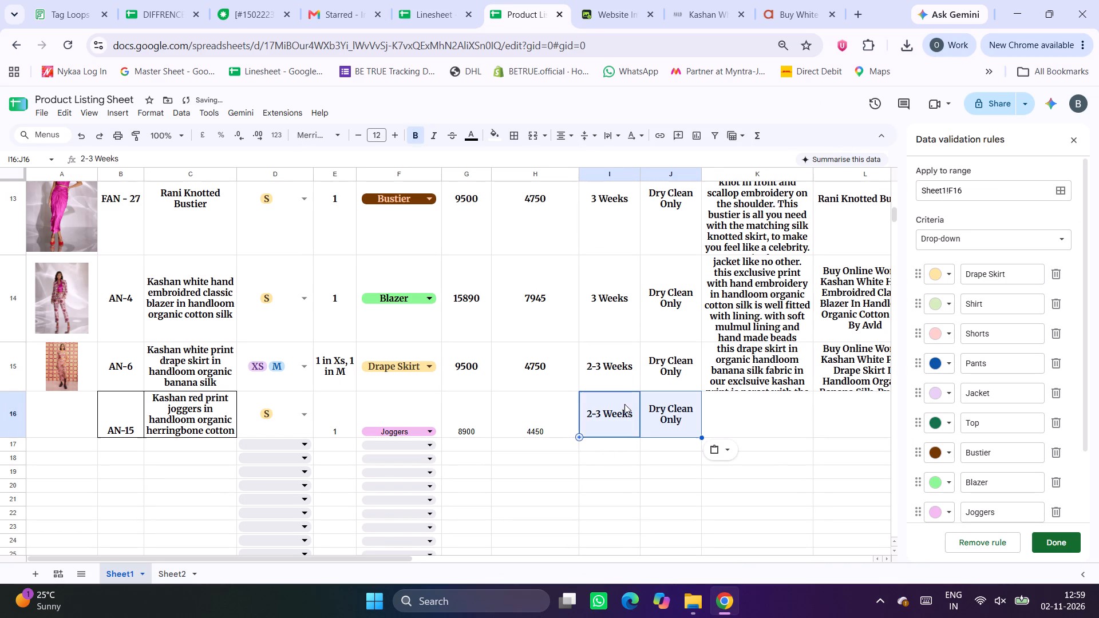
Apply the updated category drop-down rule containing the Joggers option.
{"action": "left_click", "coordinate": [1060, 548]}
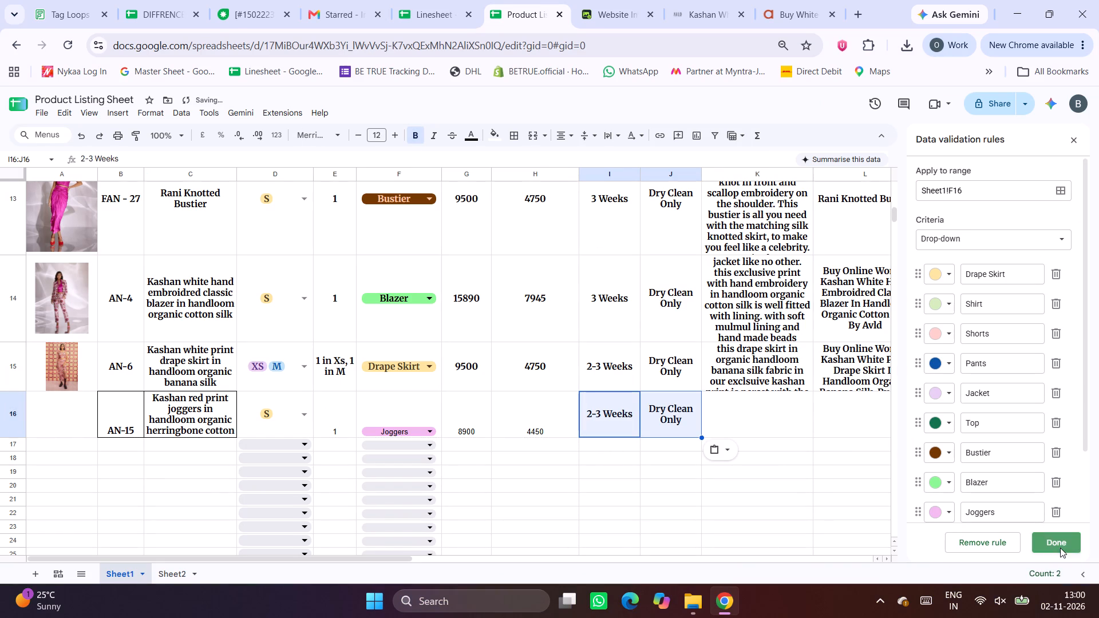
{"action": "left_click", "coordinate": [680, 378]}
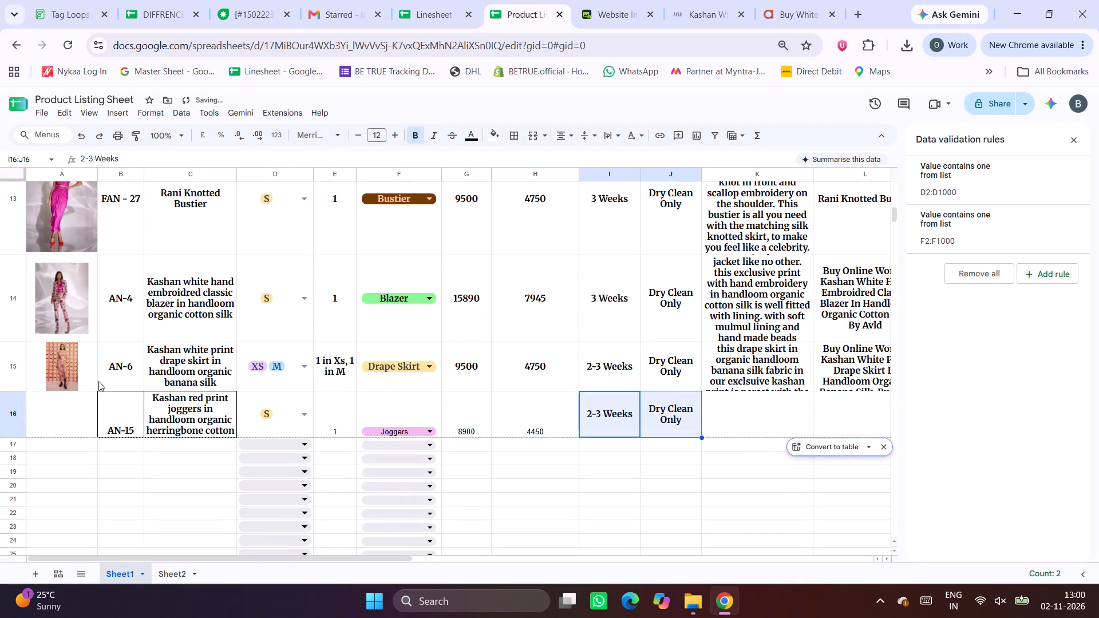
Copy the formatting of cell B15 onto the whole of row 16 and close the data validation rules.
{"action": "left_click", "coordinate": [132, 378]}
{"action": "left_click", "coordinate": [138, 133]}
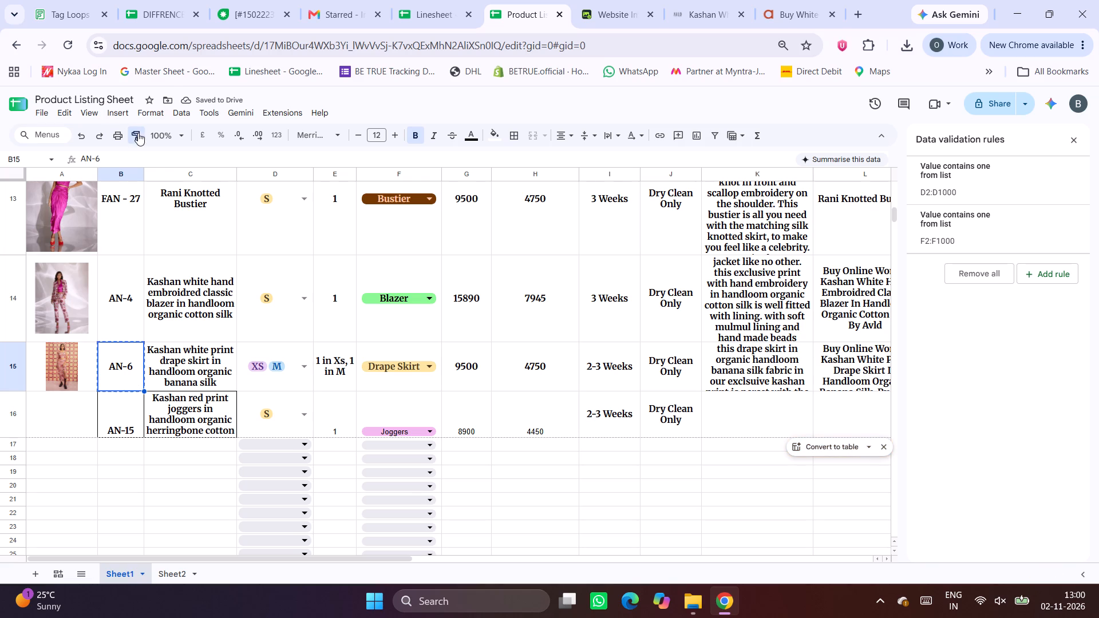
{"action": "left_click", "coordinate": [11, 407]}
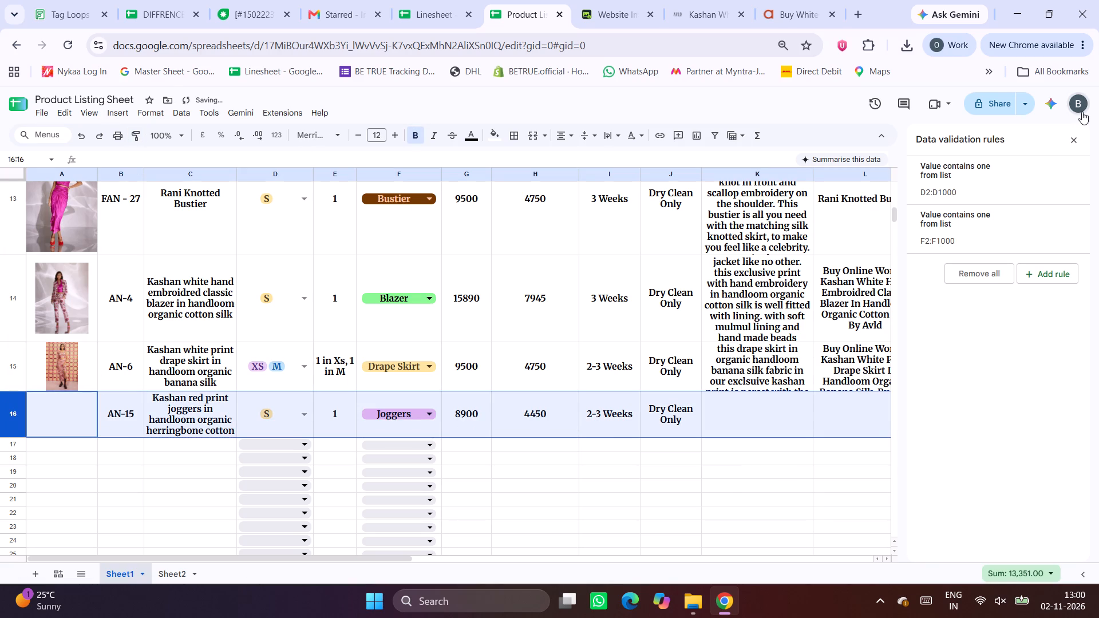
{"action": "left_click", "coordinate": [1074, 132]}
{"action": "left_click", "coordinate": [1074, 140]}
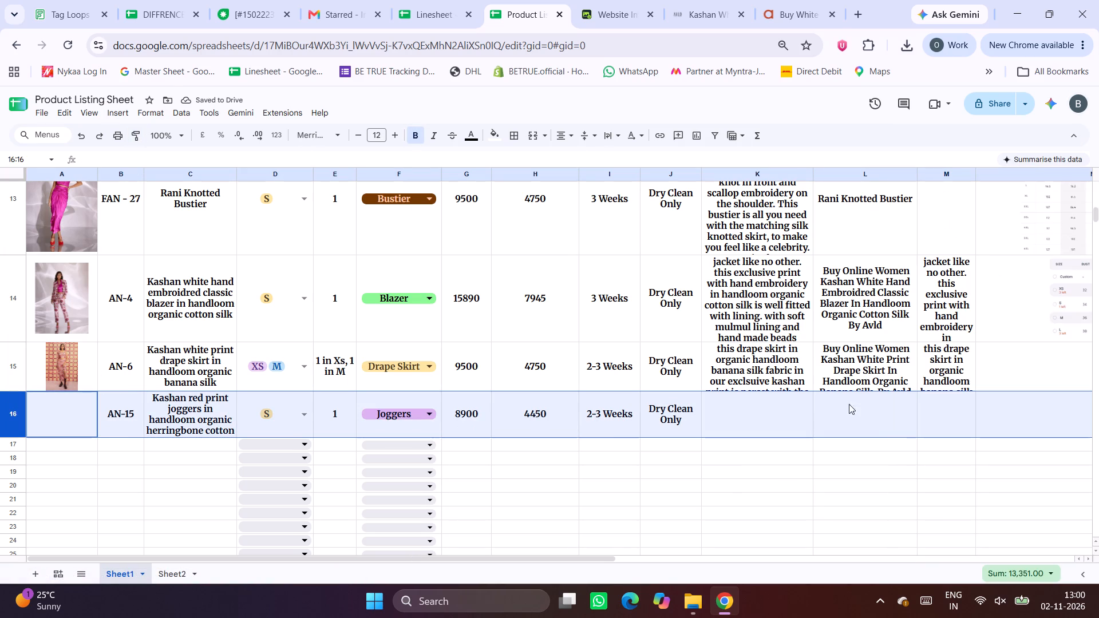
Copy the AN-15 product description from the Linesheet into cell K16 of the Product Listing Sheet.
{"action": "left_click", "coordinate": [769, 421]}
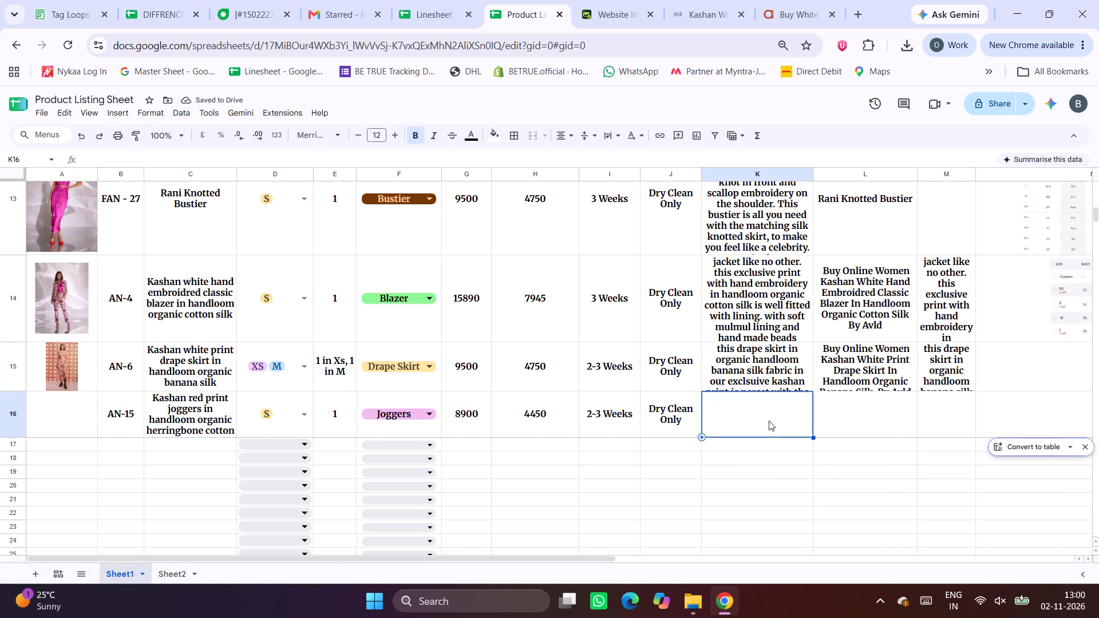
{"action": "left_click", "coordinate": [457, 0]}
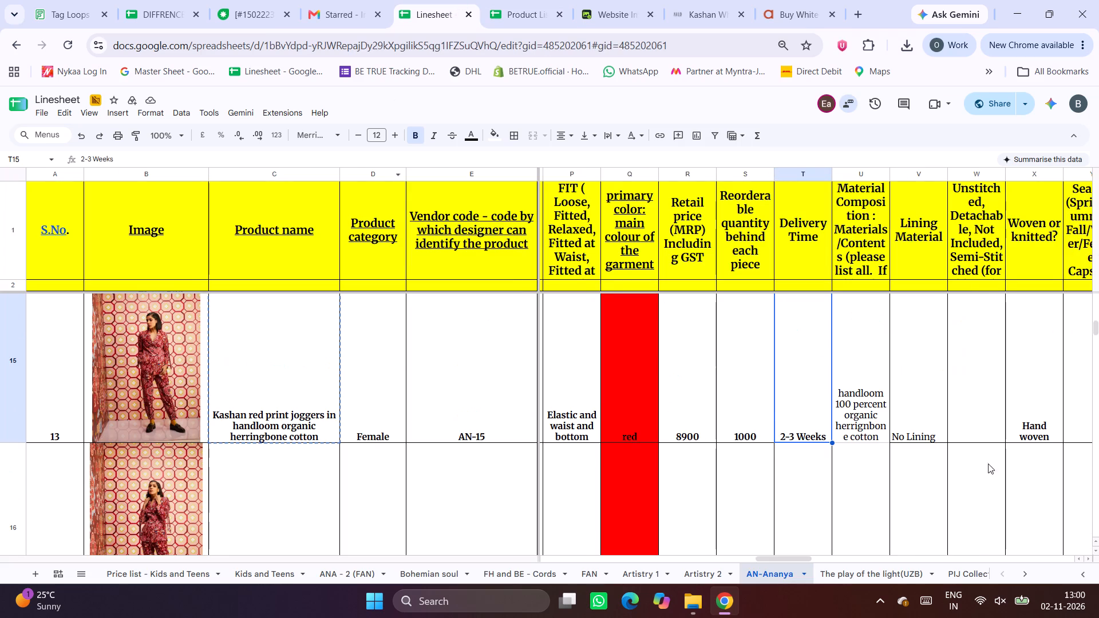
{"action": "scroll", "coordinate": [777, 406], "scroll_direction": "right", "scroll_amount": 12}
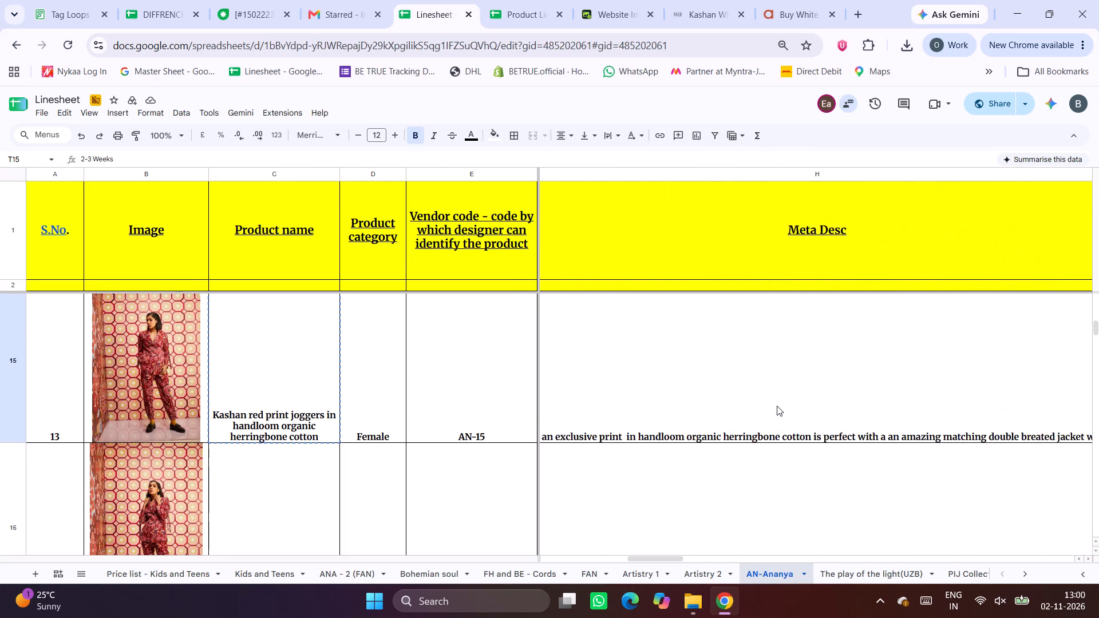
{"action": "scroll", "coordinate": [777, 406], "scroll_direction": "right", "scroll_amount": 6}
{"action": "left_click", "coordinate": [594, 381]}
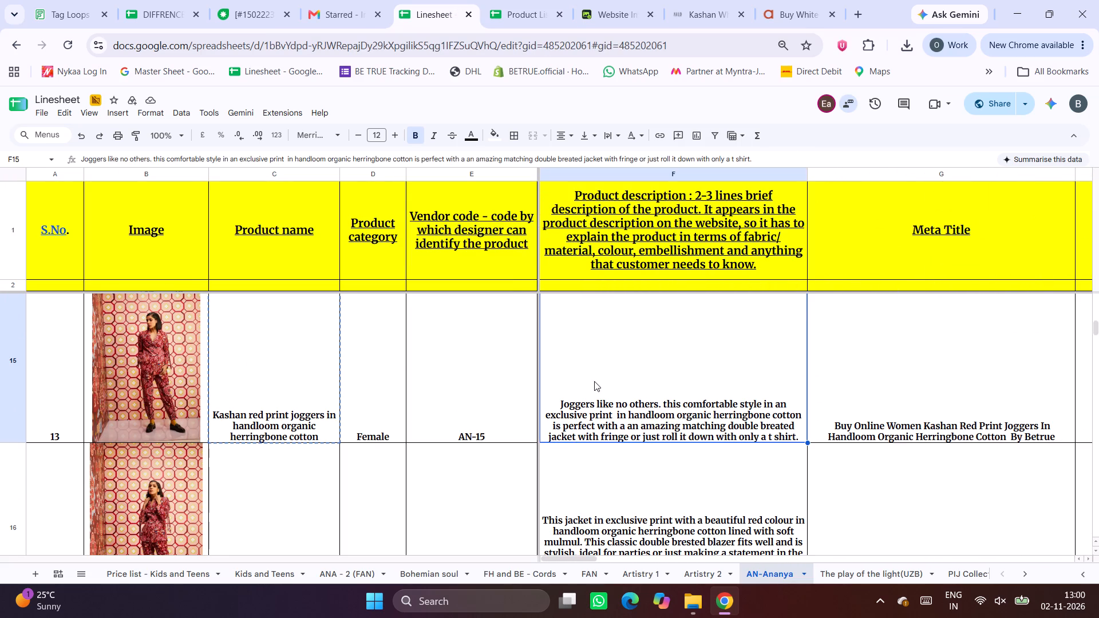
{"action": "key", "text": "ctrl+c"}
{"action": "left_click", "coordinate": [546, 0]}
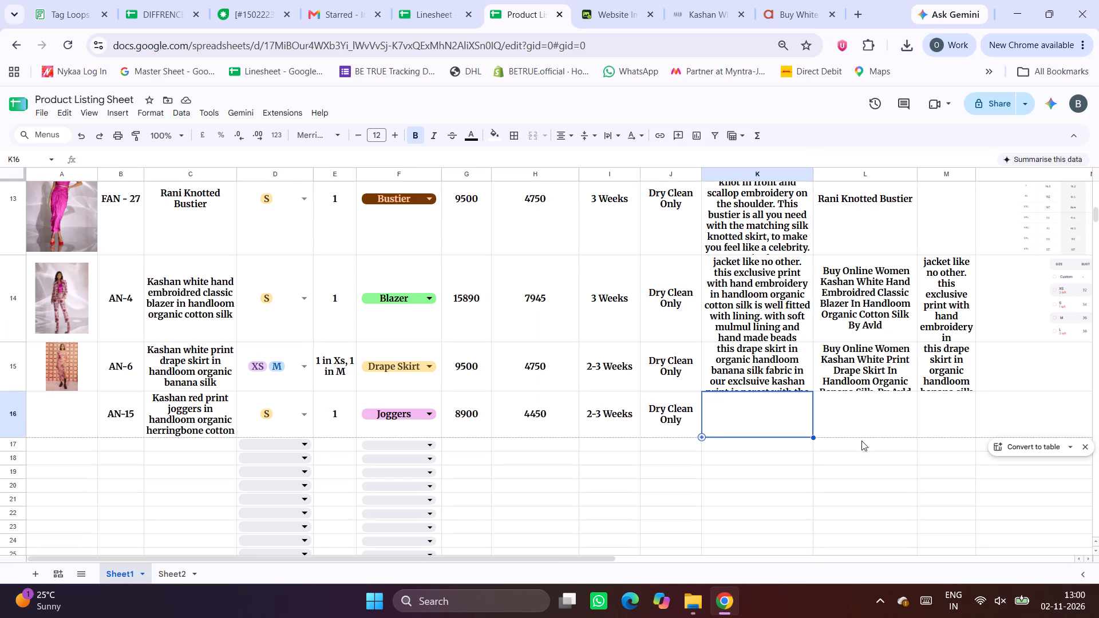
{"action": "key", "text": "ctrl+v"}
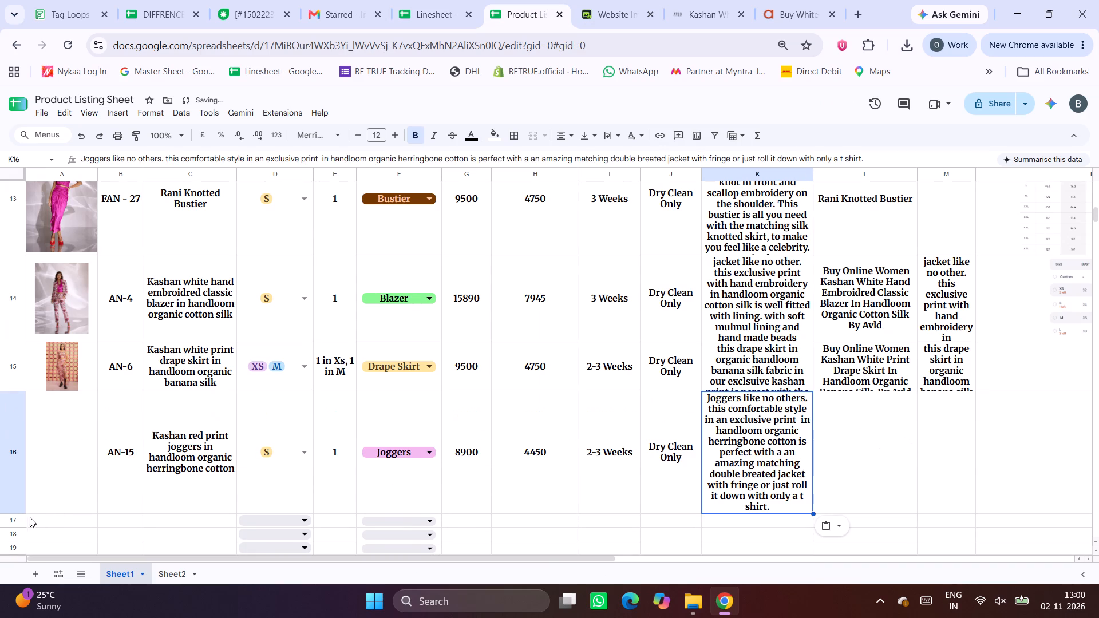
Reduce the height of row 16 to about that of row 15.
{"action": "left_click_drag", "start_coordinate": [15, 514], "coordinate": [52, 447]}
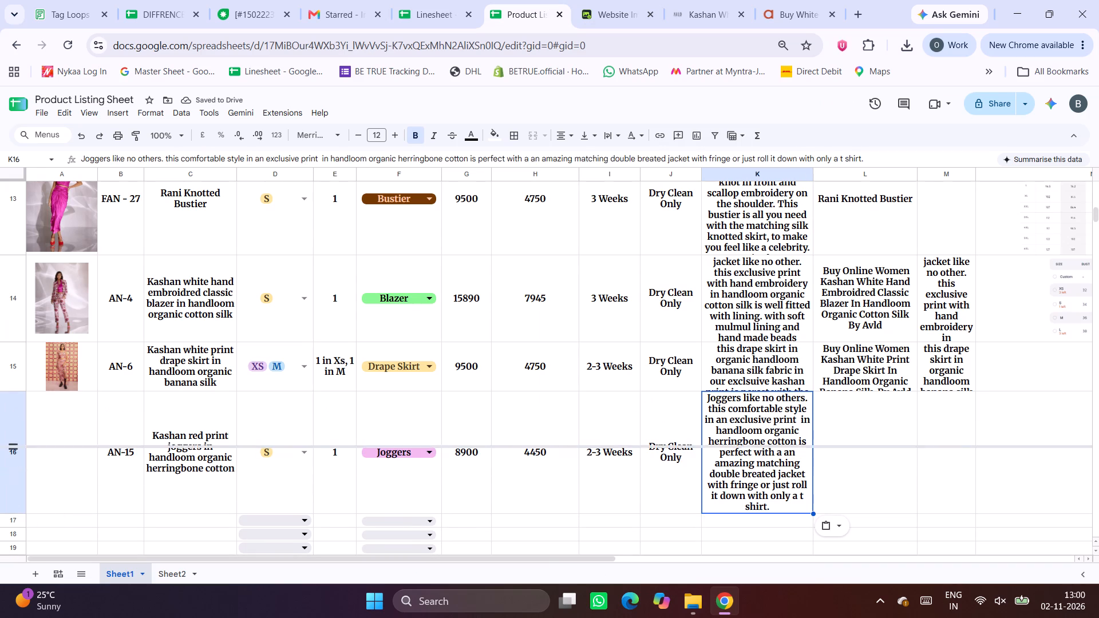
{"action": "left_click_drag", "start_coordinate": [52, 447], "coordinate": [56, 442]}
Copy the AN-15 meta title and meta description from the Linesheet into cells L16:M16 of the Product Listing Sheet.
{"action": "left_click", "coordinate": [872, 421]}
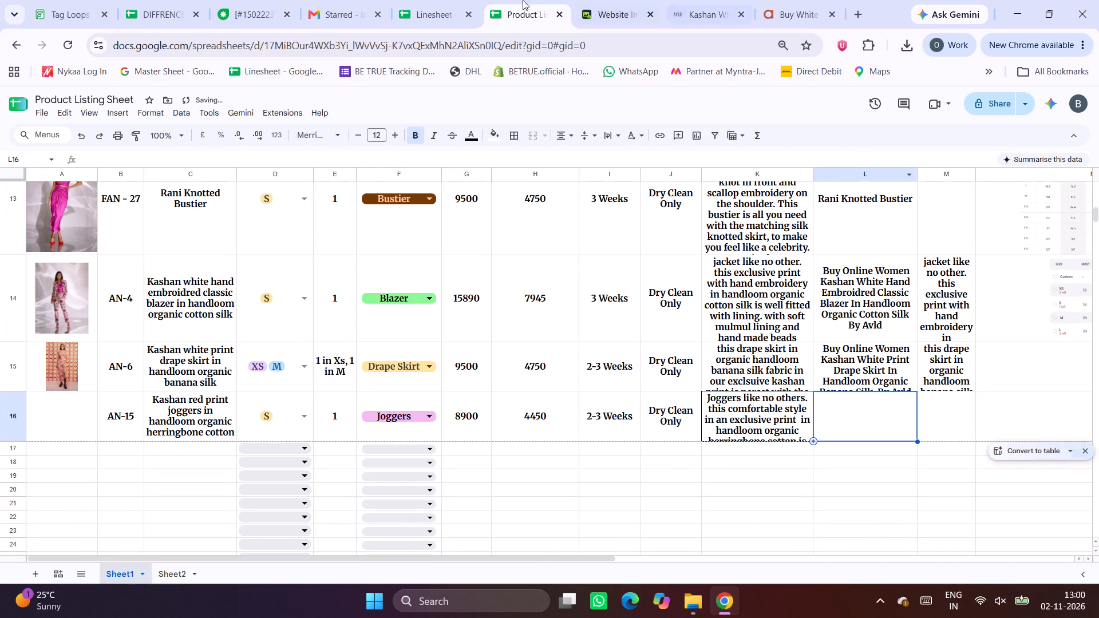
{"action": "left_click", "coordinate": [465, 0]}
{"action": "scroll", "coordinate": [887, 393], "scroll_direction": "left", "scroll_amount": 1}
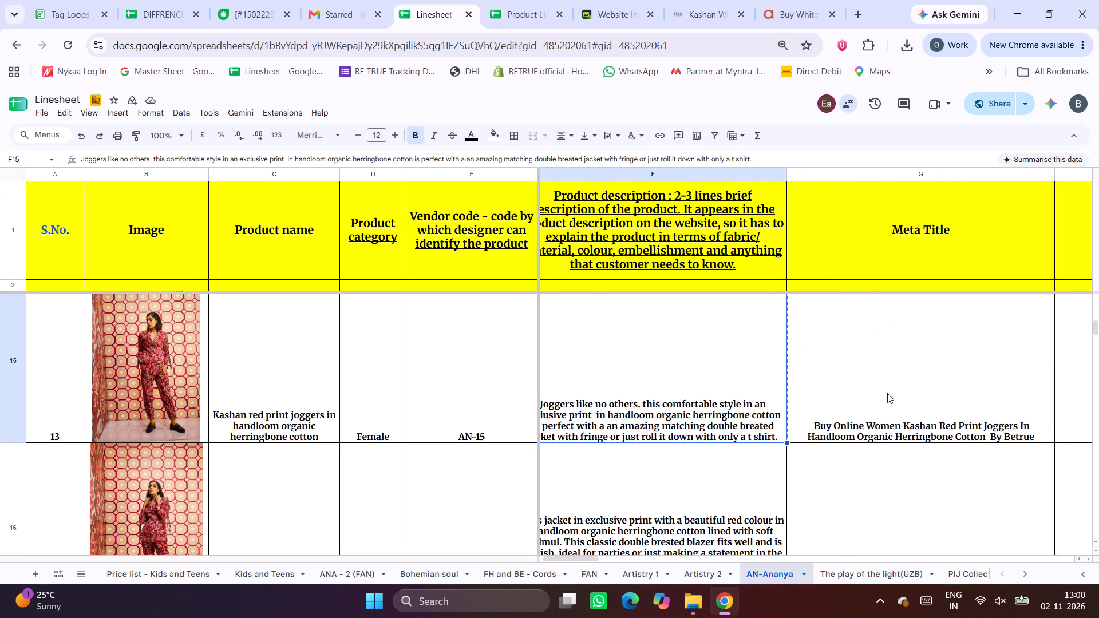
{"action": "scroll", "coordinate": [887, 393], "scroll_direction": "left", "scroll_amount": 2}
{"action": "left_click_drag", "start_coordinate": [734, 368], "coordinate": [952, 367]}
{"action": "key", "text": "ctrl+c"}
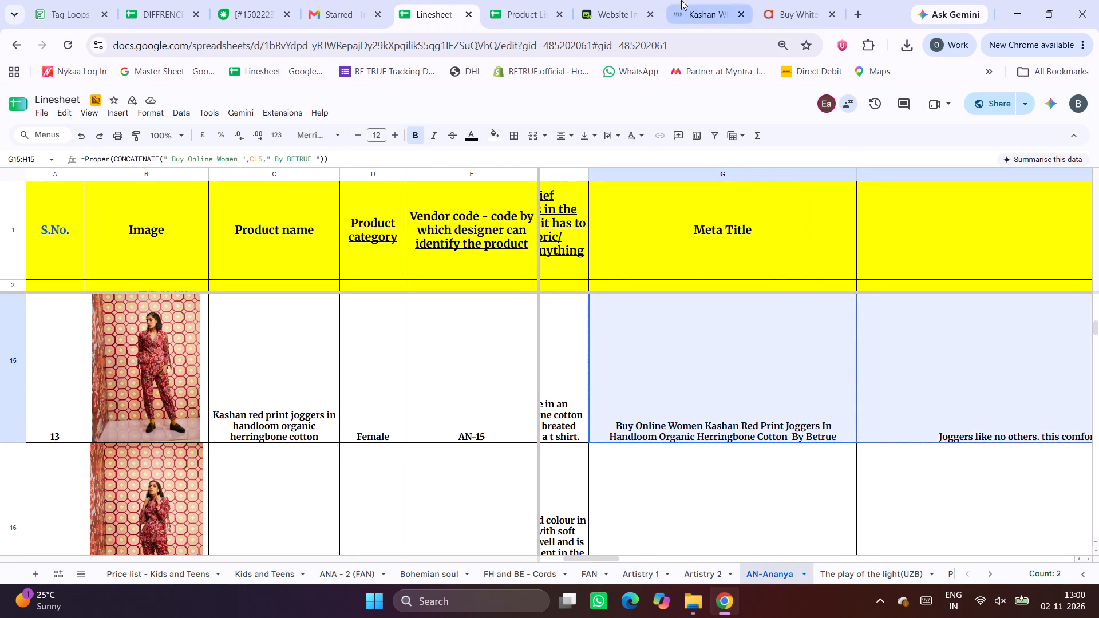
{"action": "left_click", "coordinate": [509, 0]}
{"action": "key", "text": "ctrl+v"}
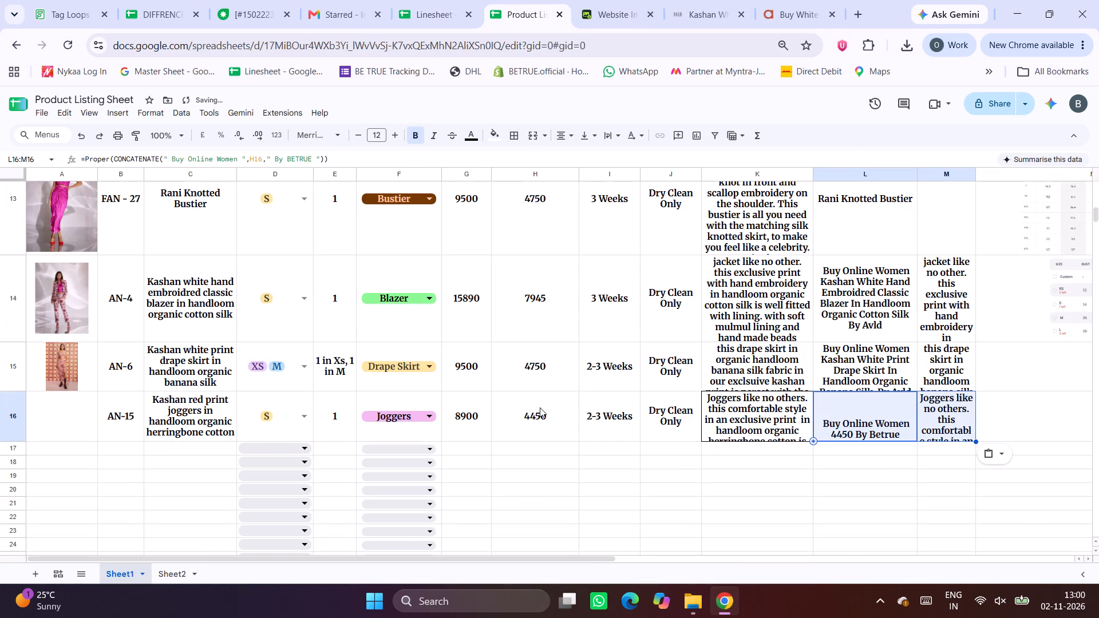
Change the meta title formula in L16 to reference the product name in cell C16.
{"action": "left_click", "coordinate": [873, 425]}
{"action": "left_click", "coordinate": [259, 152]}
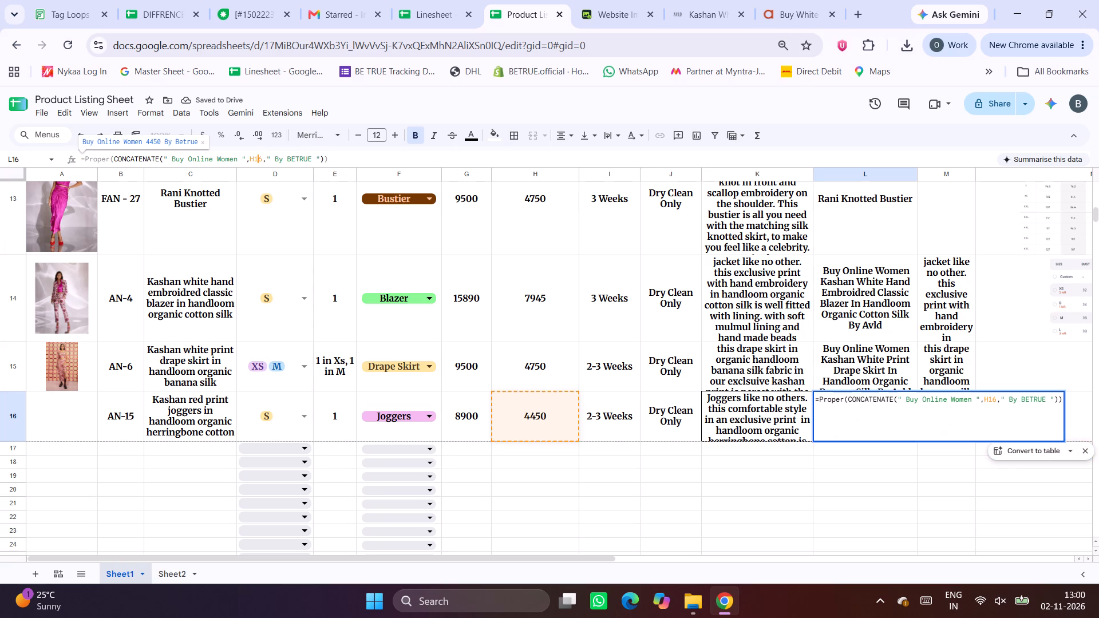
{"action": "key", "text": "Left"}
{"action": "key", "text": "BackSpace"}
{"action": "key", "text": "c"}
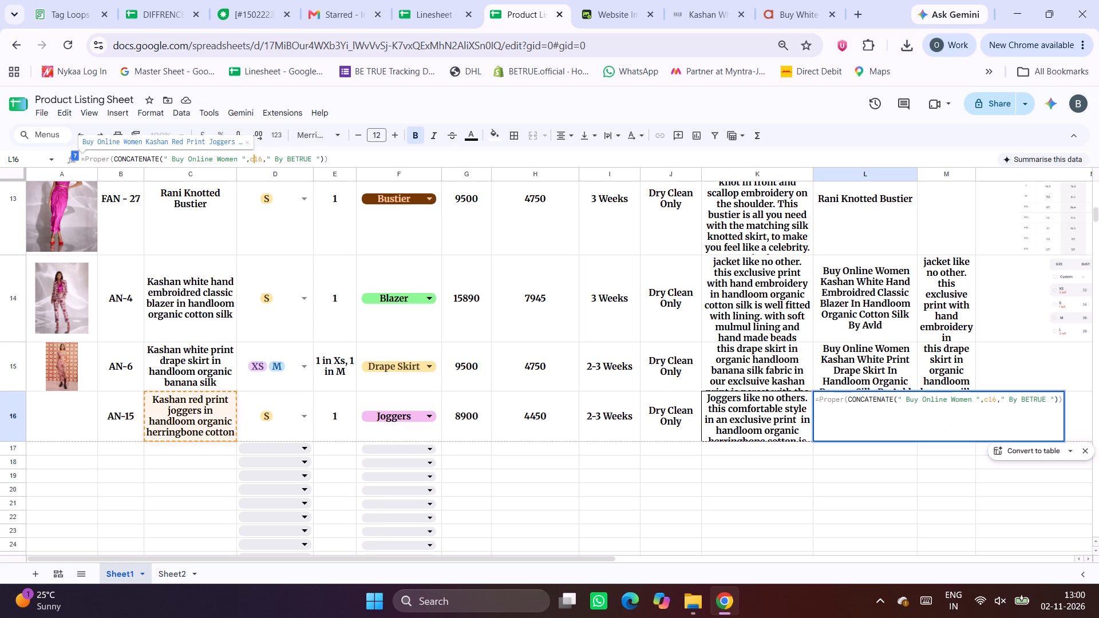
{"action": "key", "text": "Return"}
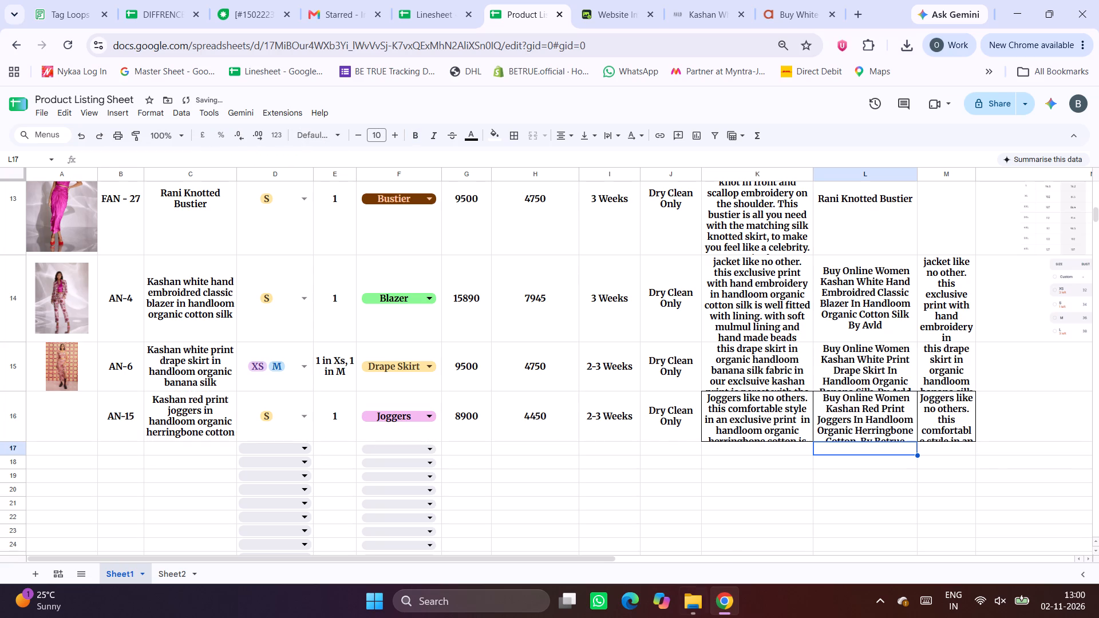
Apply the formatting of the product name cell C16 to the whole of row 16.
{"action": "left_click", "coordinate": [916, 486]}
{"action": "left_click", "coordinate": [145, 435]}
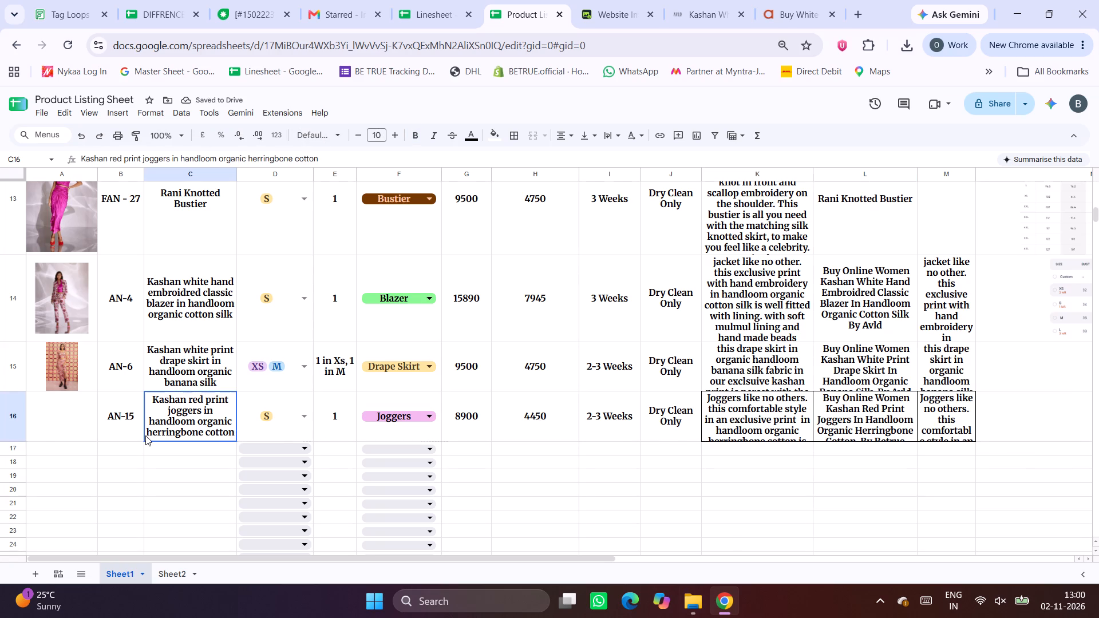
{"action": "left_click", "coordinate": [136, 138]}
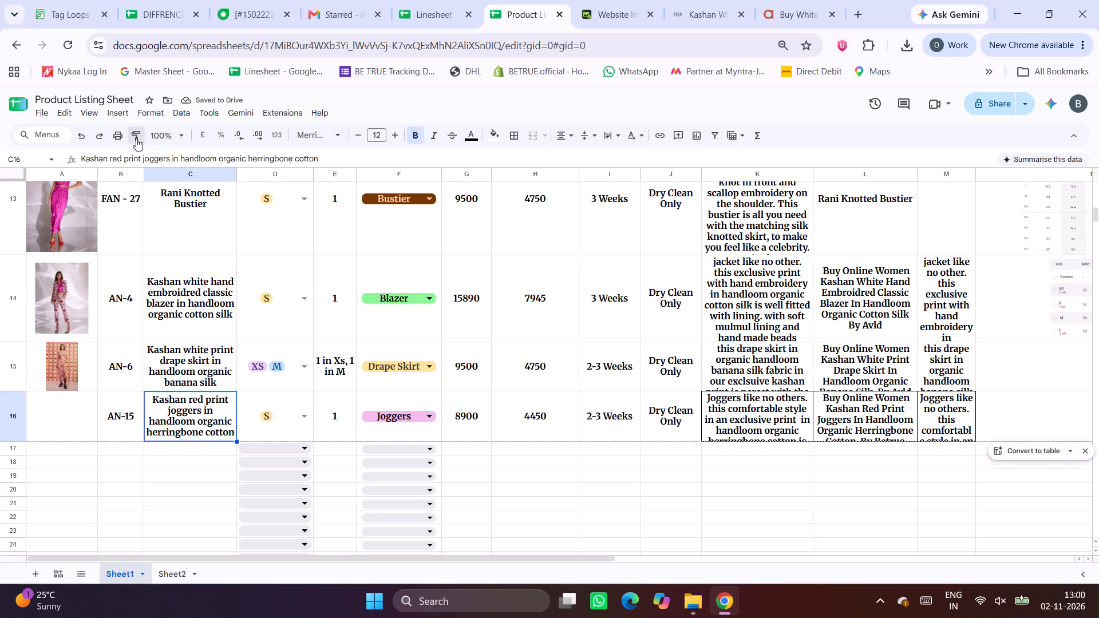
{"action": "left_click", "coordinate": [0, 413]}
Copy the AN-15 product name from C16 into the Alt Text cell O16.
{"action": "scroll", "coordinate": [955, 472], "scroll_direction": "left", "scroll_amount": 1}
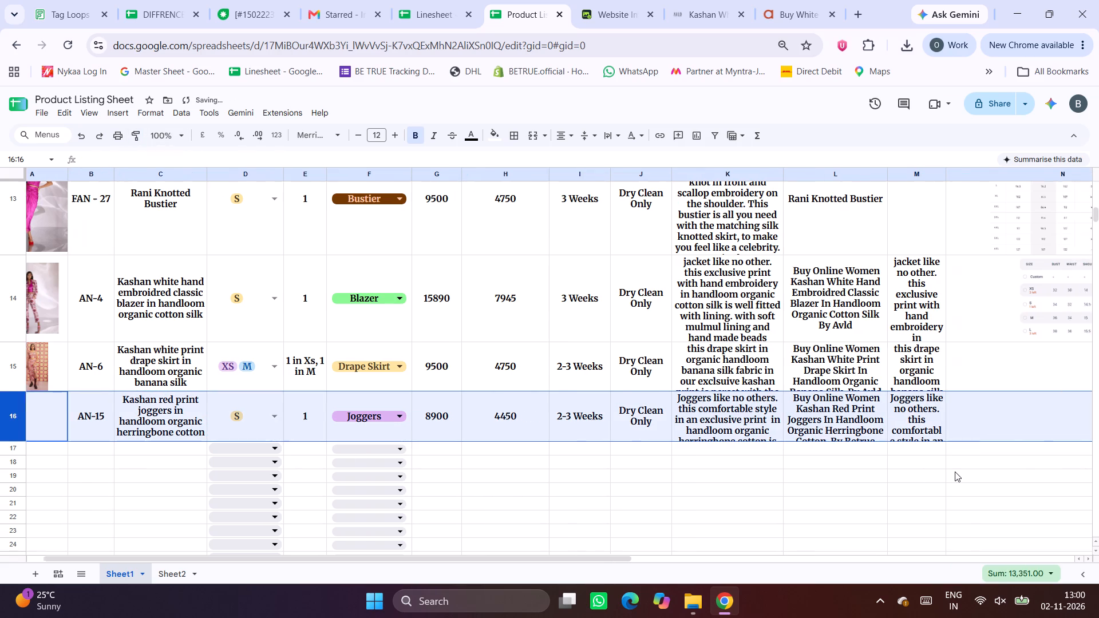
{"action": "scroll", "coordinate": [955, 472], "scroll_direction": "left", "scroll_amount": 4}
{"action": "scroll", "coordinate": [270, 408], "scroll_direction": "right", "scroll_amount": 7}
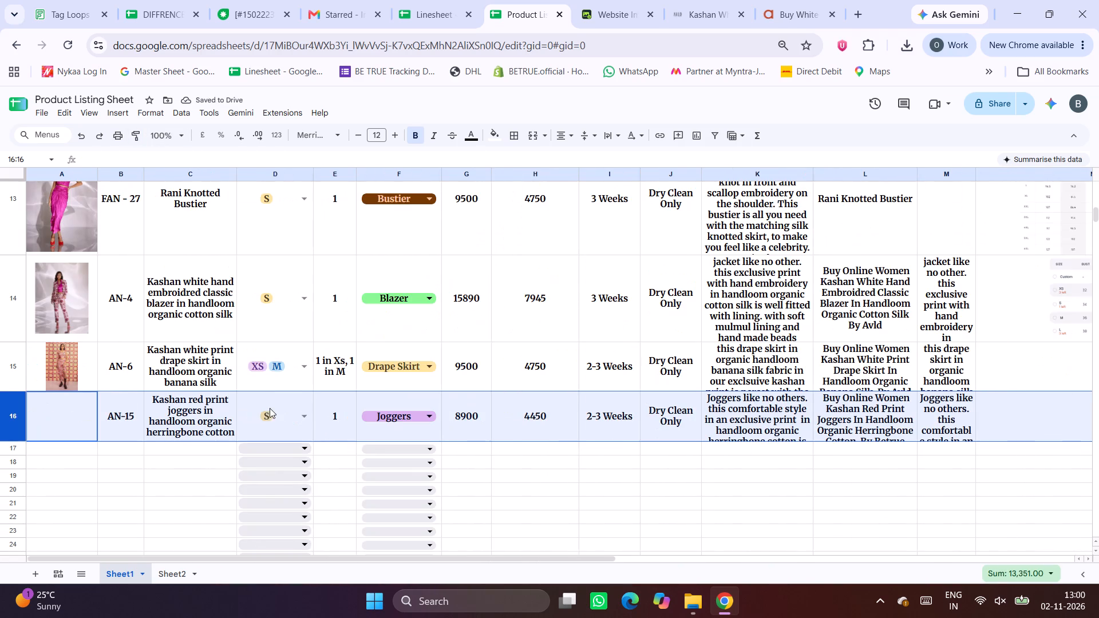
{"action": "left_click", "coordinate": [209, 422]}
{"action": "key", "text": "ctrl+c"}
{"action": "scroll", "coordinate": [560, 422], "scroll_direction": "left", "scroll_amount": 5}
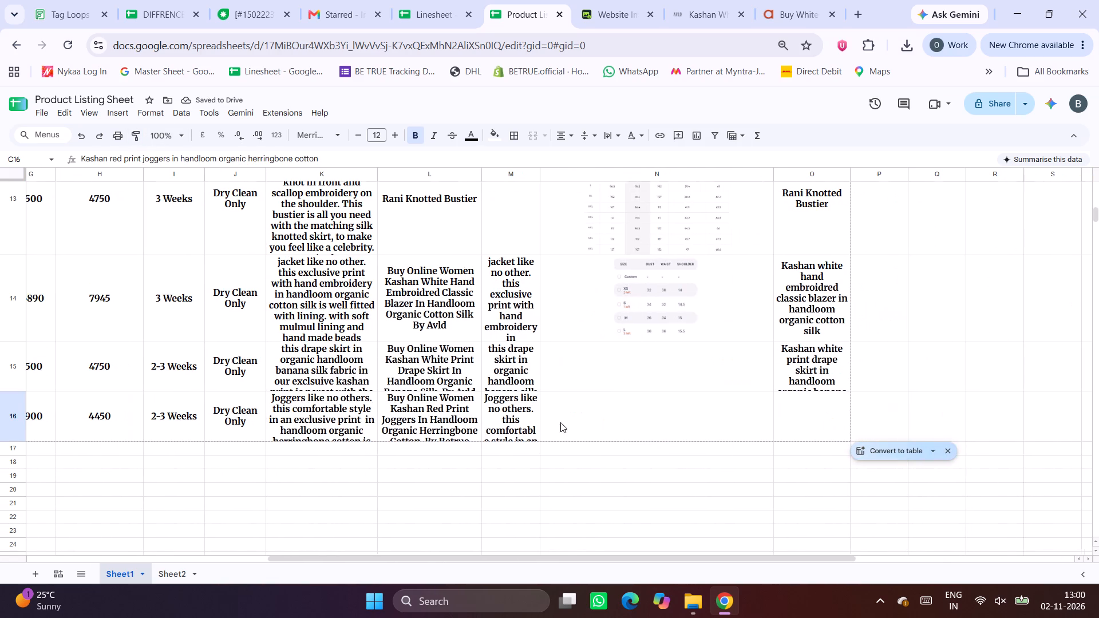
{"action": "left_click", "coordinate": [824, 401]}
{"action": "key", "text": "ctrl+v"}
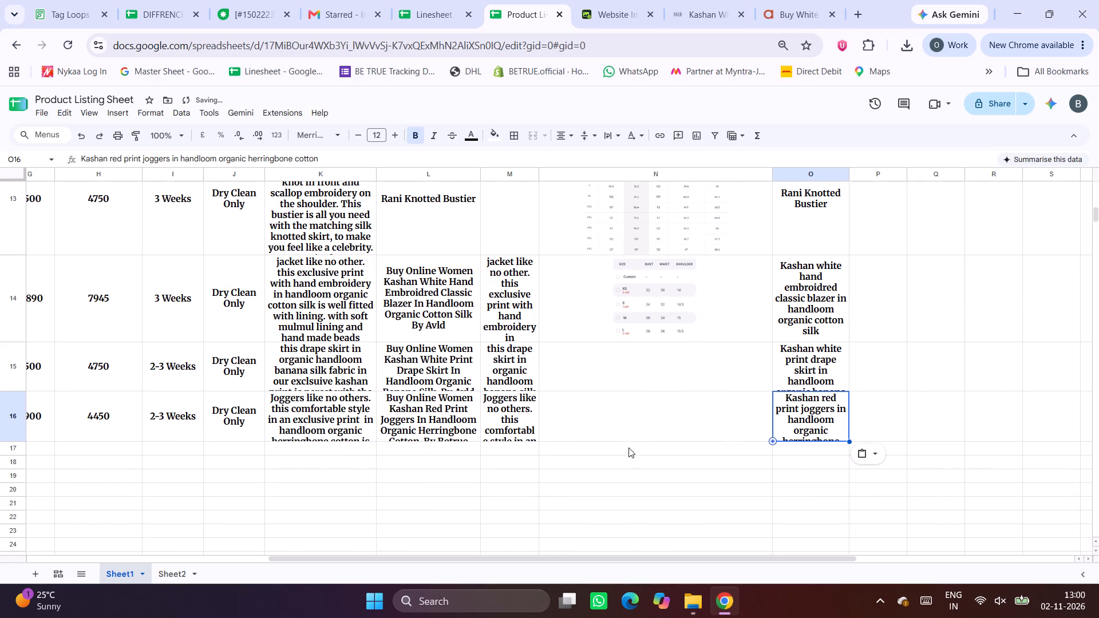
Review the filled-in rows of the sheet from the header down to row 16, checking the product details and images.
{"action": "scroll", "coordinate": [628, 447], "scroll_direction": "up", "scroll_amount": 11}
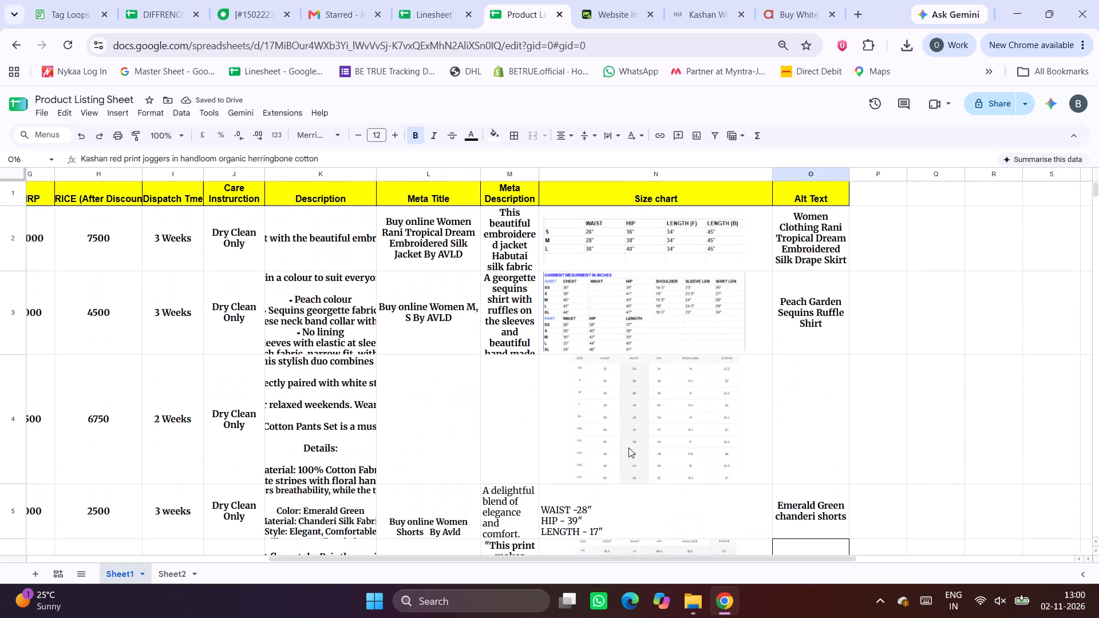
{"action": "scroll", "coordinate": [628, 447], "scroll_direction": "right", "scroll_amount": 6}
{"action": "scroll", "coordinate": [460, 410], "scroll_direction": "down", "scroll_amount": 3}
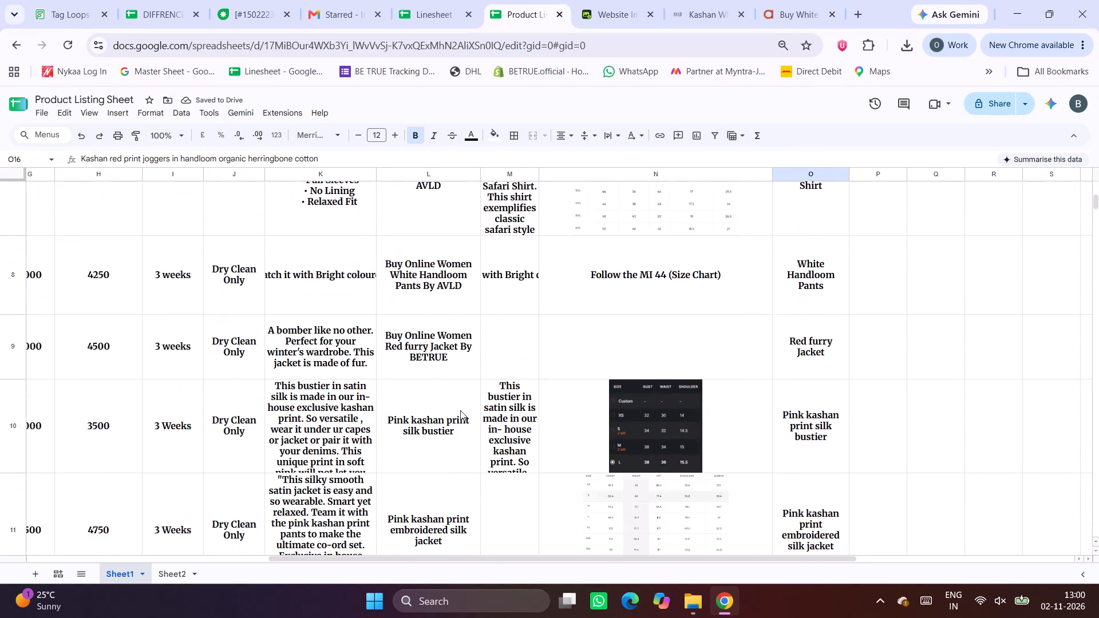
{"action": "scroll", "coordinate": [460, 410], "scroll_direction": "down", "scroll_amount": 2}
{"action": "scroll", "coordinate": [460, 410], "scroll_direction": "up", "scroll_amount": 5}
{"action": "scroll", "coordinate": [460, 410], "scroll_direction": "right", "scroll_amount": 5}
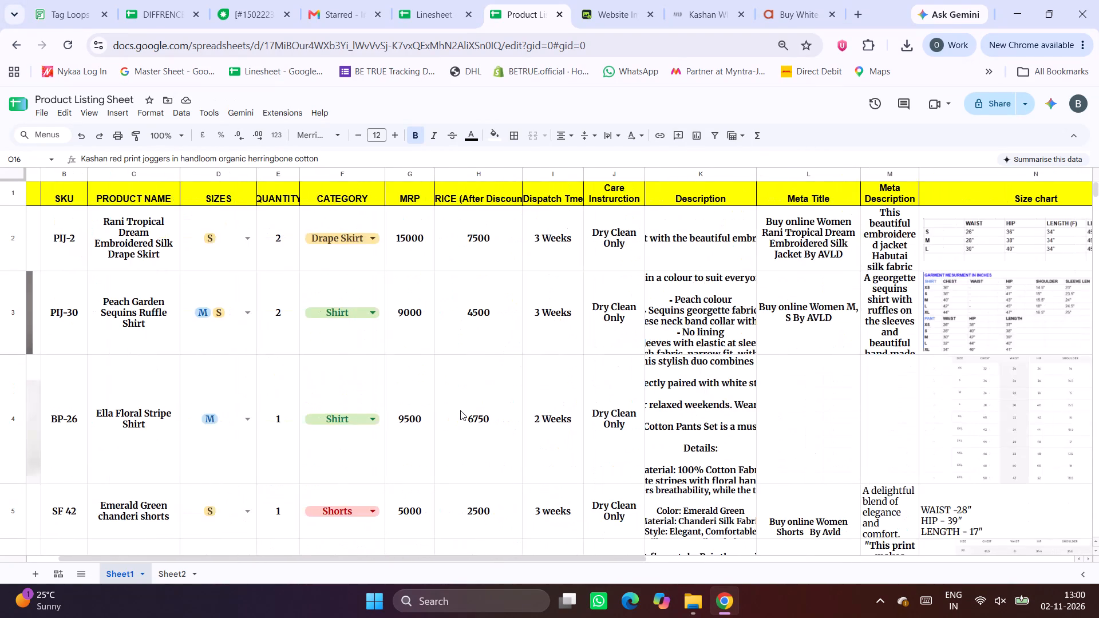
{"action": "scroll", "coordinate": [460, 410], "scroll_direction": "down", "scroll_amount": 7}
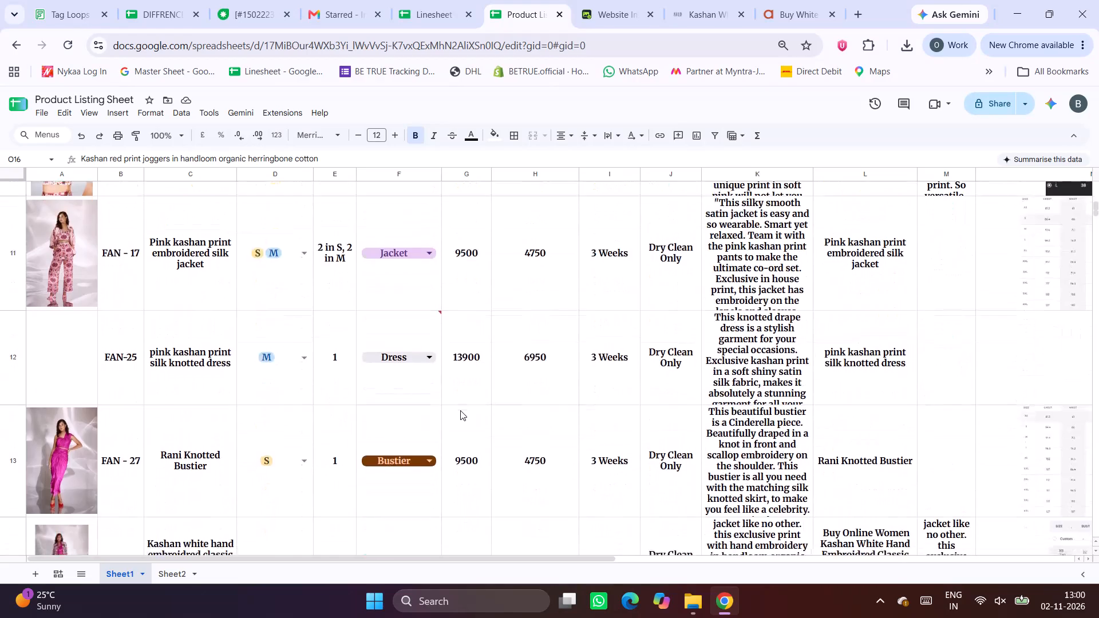
{"action": "scroll", "coordinate": [460, 410], "scroll_direction": "down", "scroll_amount": 5}
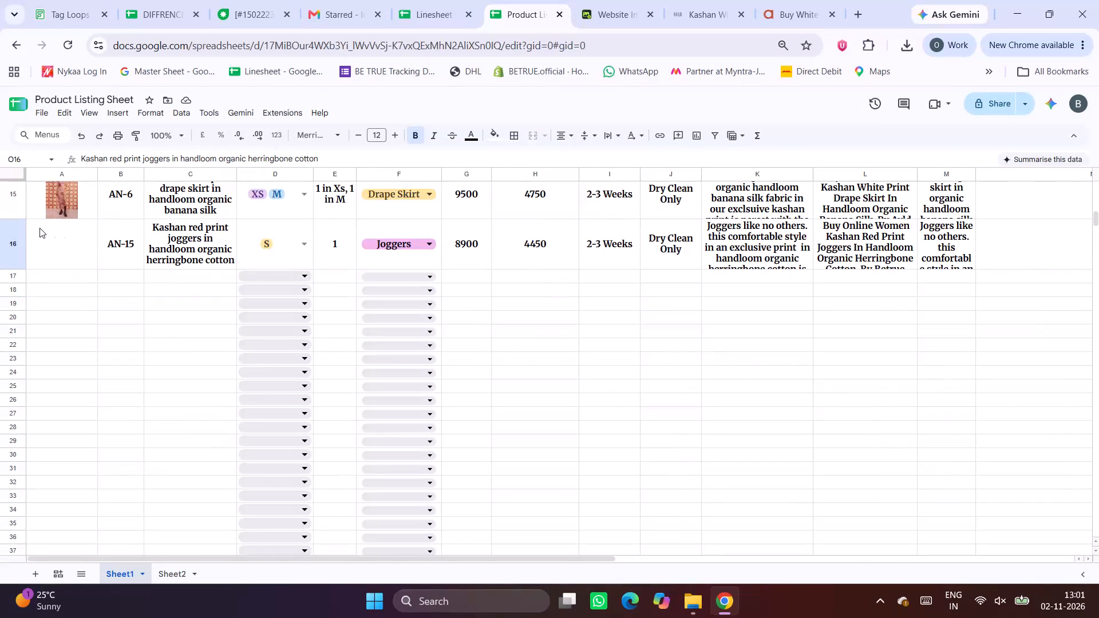
{"action": "left_click", "coordinate": [39, 228]}
{"action": "scroll", "coordinate": [245, 322], "scroll_direction": "up", "scroll_amount": 7}
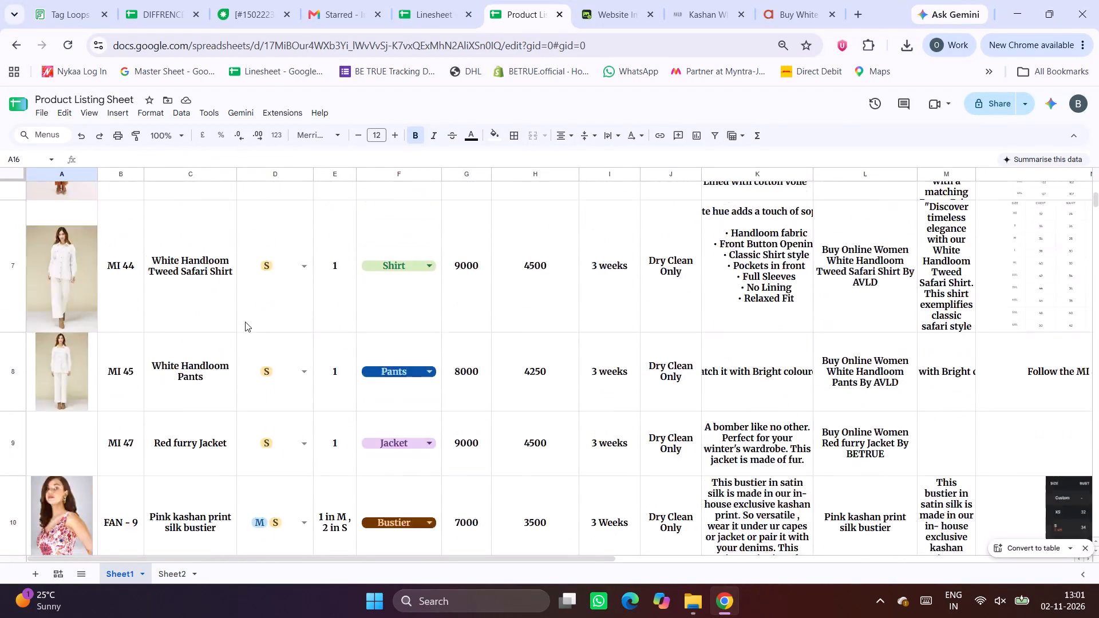
{"action": "scroll", "coordinate": [503, 320], "scroll_direction": "up", "scroll_amount": 1}
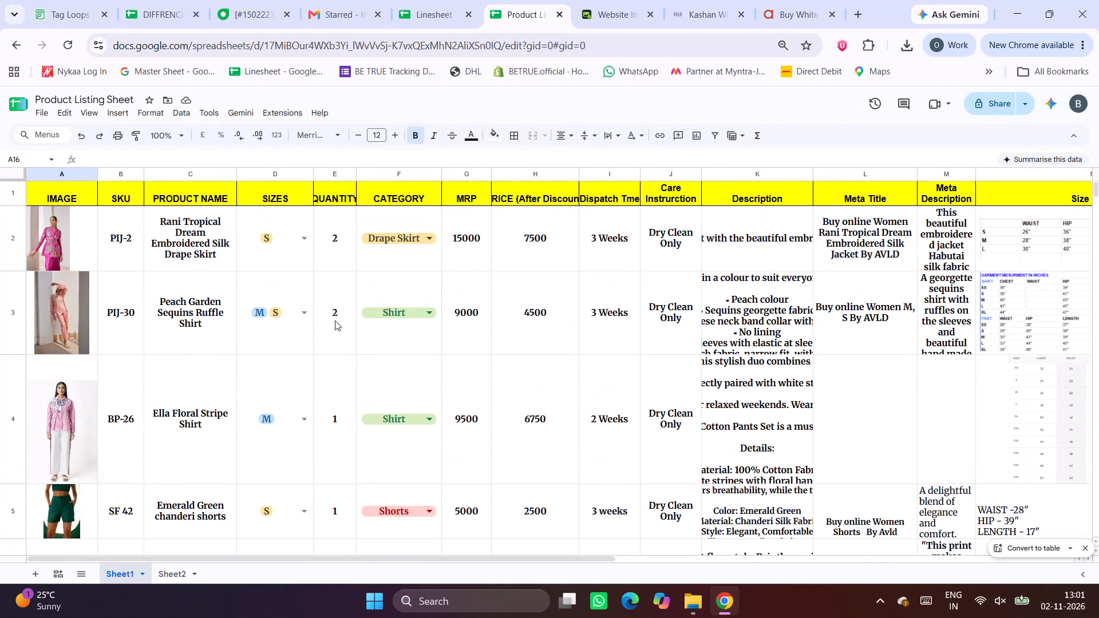
Set the PIJ-30 quantity in E3 to "1 in S, 1 in M", following the per-size wording of the other multi-size products.
{"action": "left_click", "coordinate": [335, 320]}
{"action": "scroll", "coordinate": [363, 365], "scroll_direction": "down", "scroll_amount": 4}
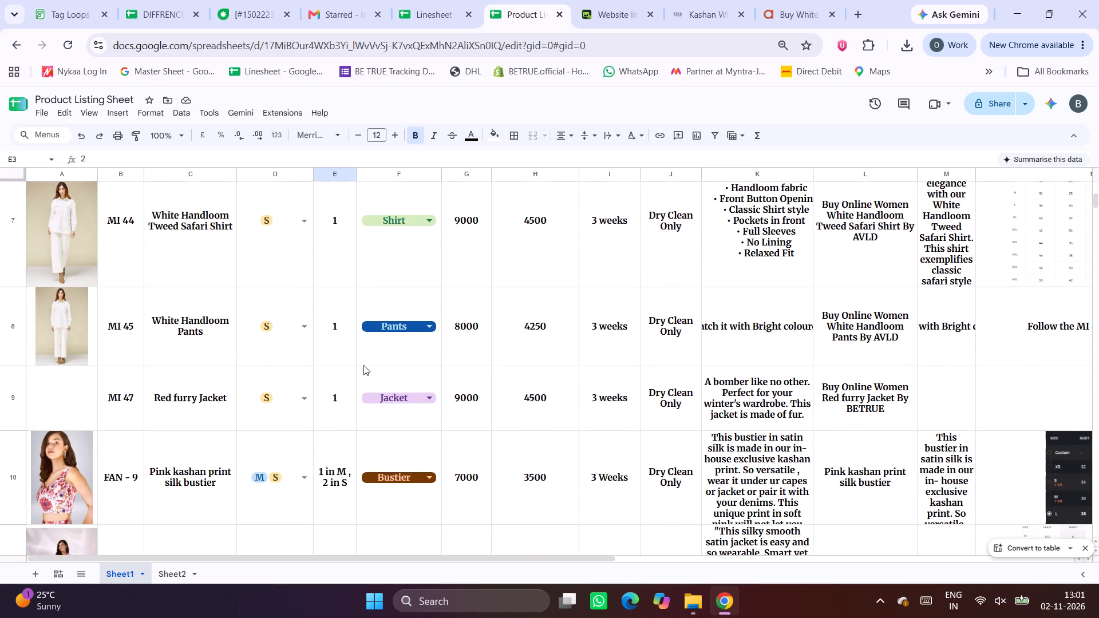
{"action": "left_click", "coordinate": [346, 442]}
{"action": "scroll", "coordinate": [346, 442], "scroll_direction": "down", "scroll_amount": 2}
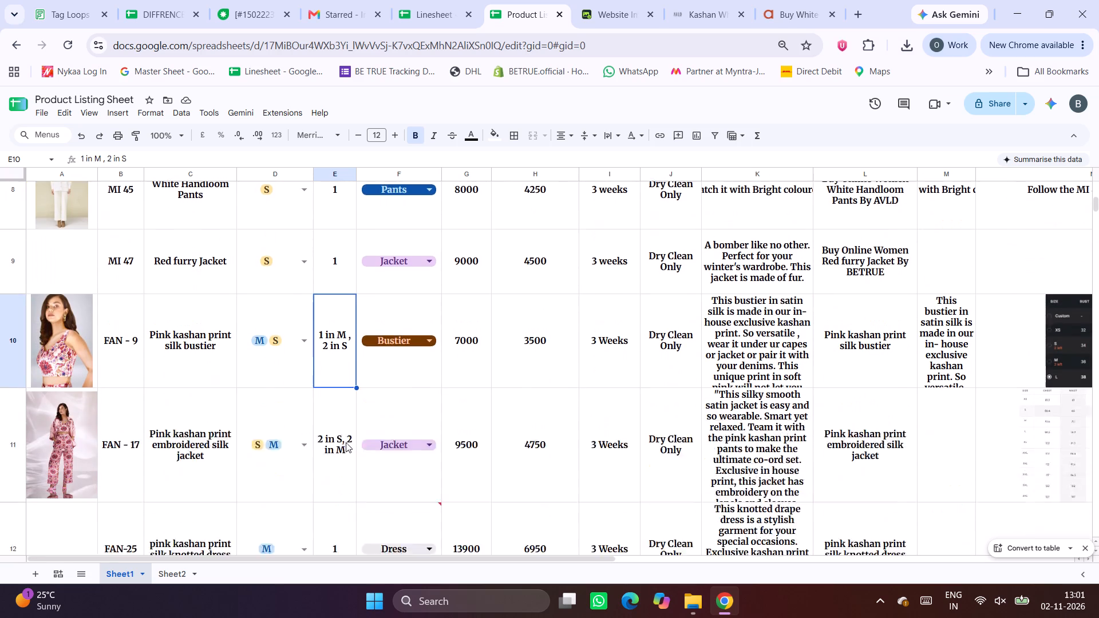
{"action": "scroll", "coordinate": [346, 442], "scroll_direction": "down", "scroll_amount": 6}
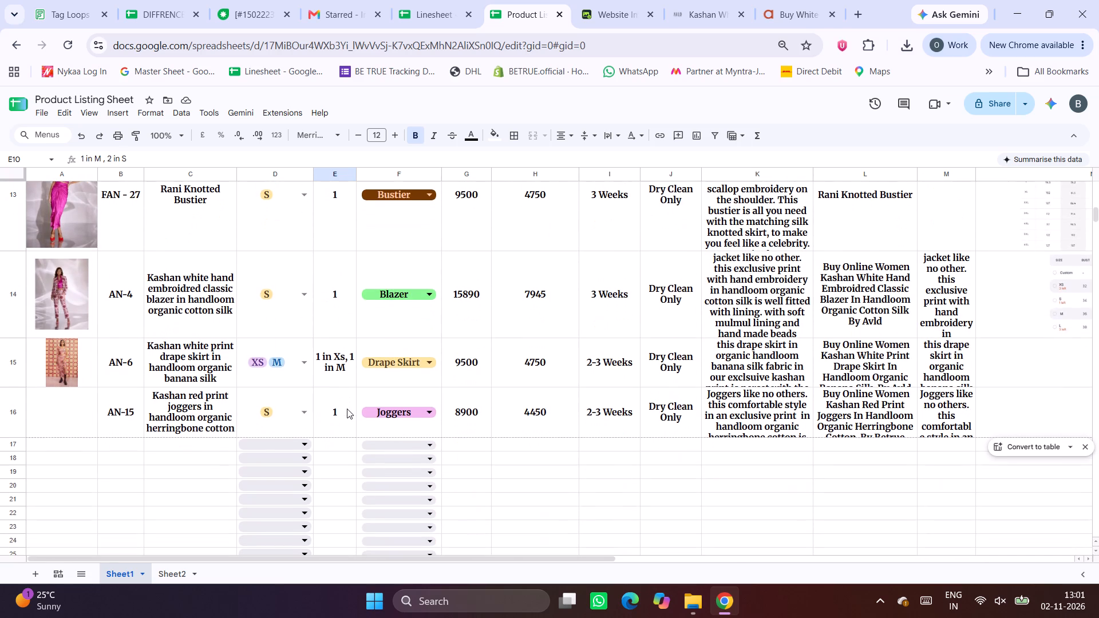
{"action": "left_click", "coordinate": [339, 368]}
{"action": "scroll", "coordinate": [339, 368], "scroll_direction": "up", "scroll_amount": 11}
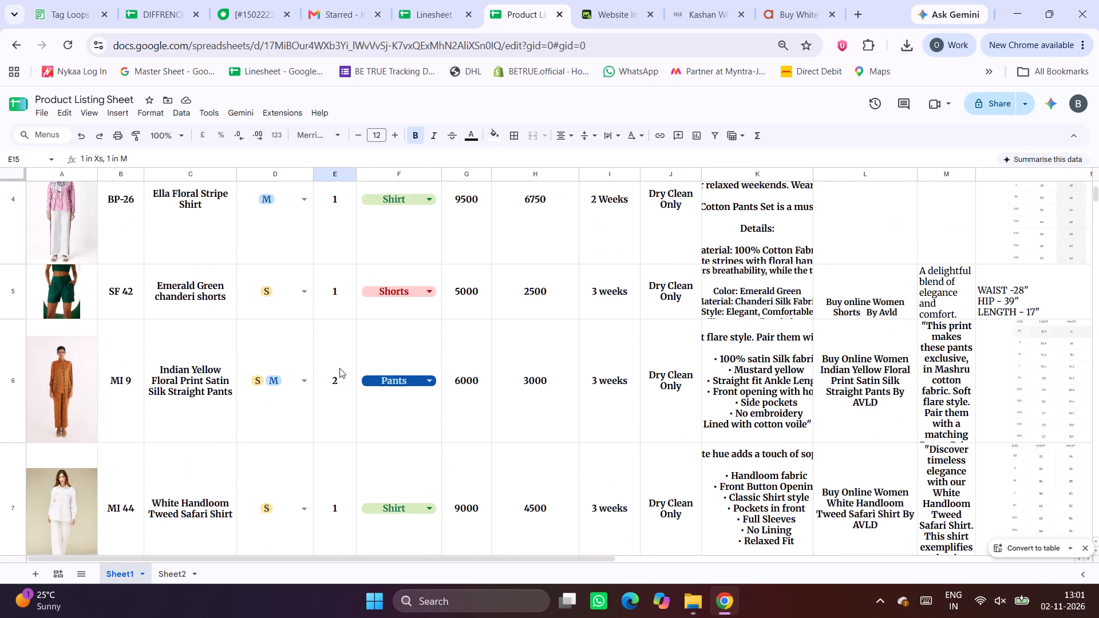
{"action": "left_click", "coordinate": [330, 315]}
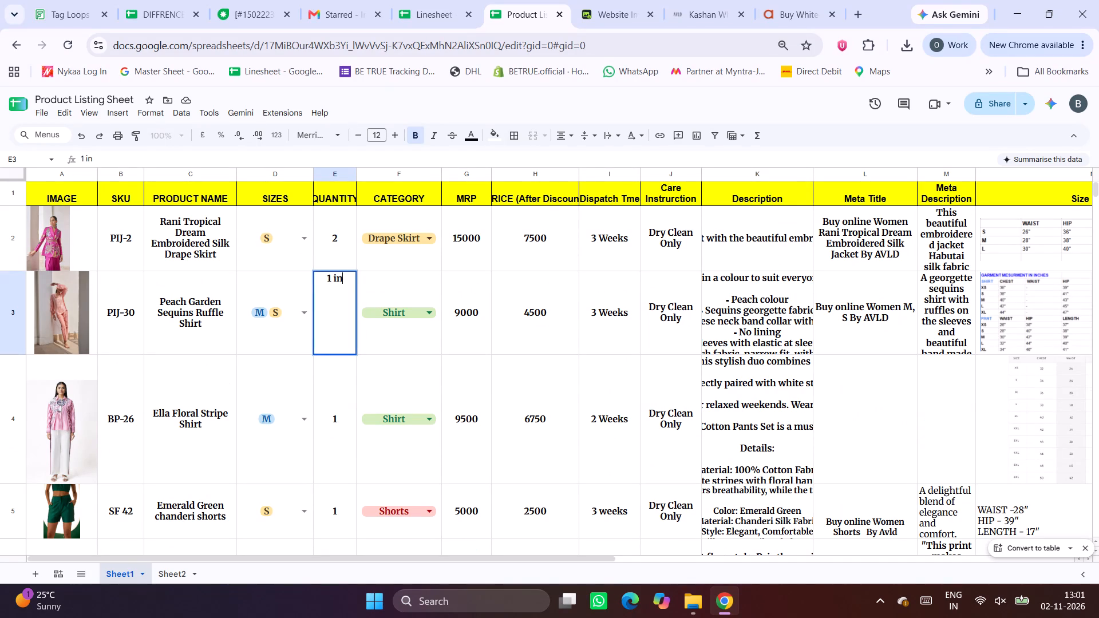
{"action": "type", "text": "S,"}
{"action": "key", "text": "space"}
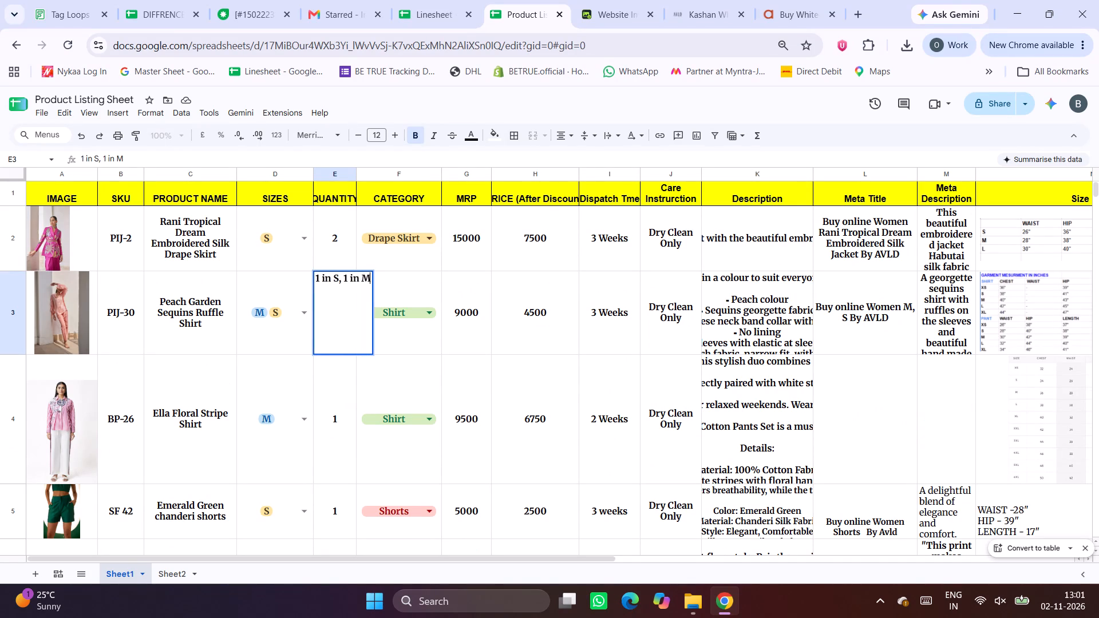
{"action": "left_click", "coordinate": [351, 484]}
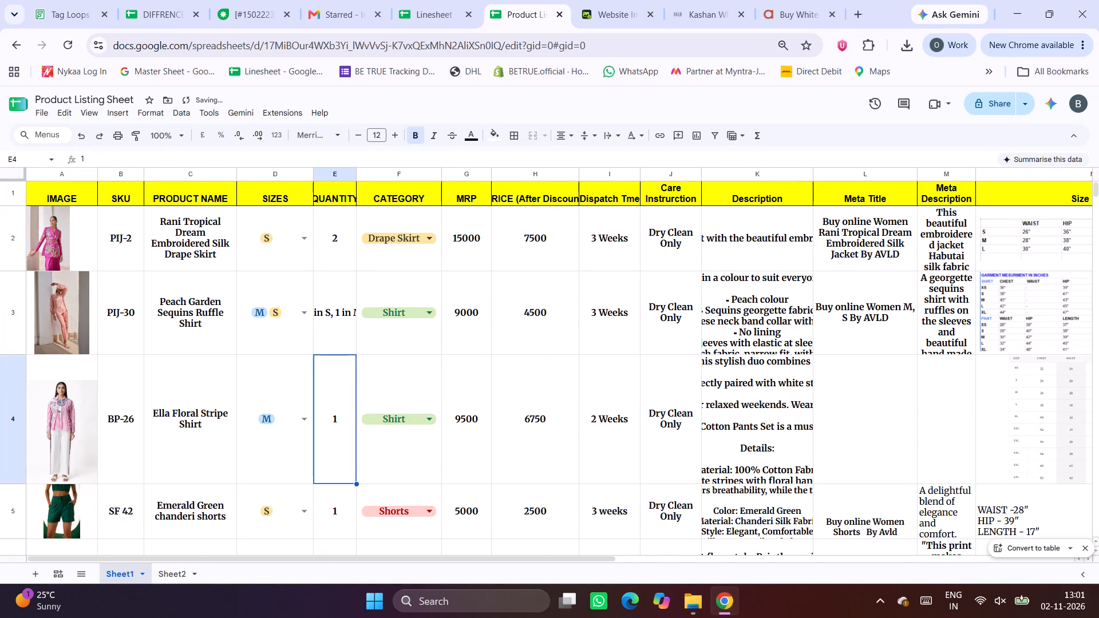
Wrap the text of the PIJ-30 quantity cell E3.
{"action": "scroll", "coordinate": [351, 484], "scroll_direction": "down", "scroll_amount": 1}
{"action": "left_click", "coordinate": [321, 245]}
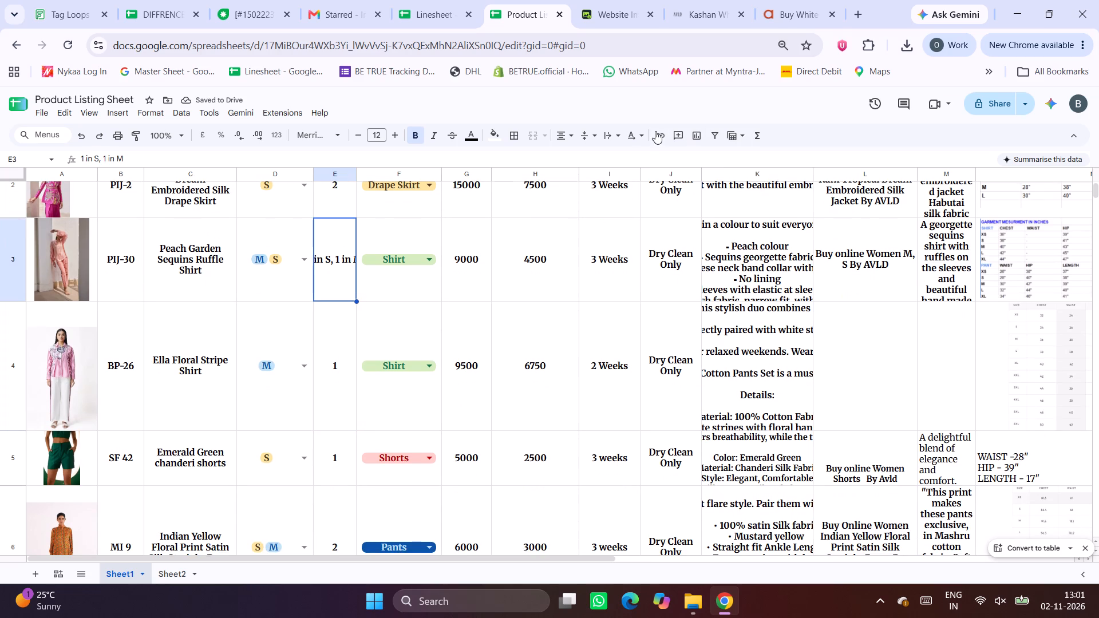
{"action": "left_click", "coordinate": [619, 136]}
{"action": "left_click", "coordinate": [629, 163]}
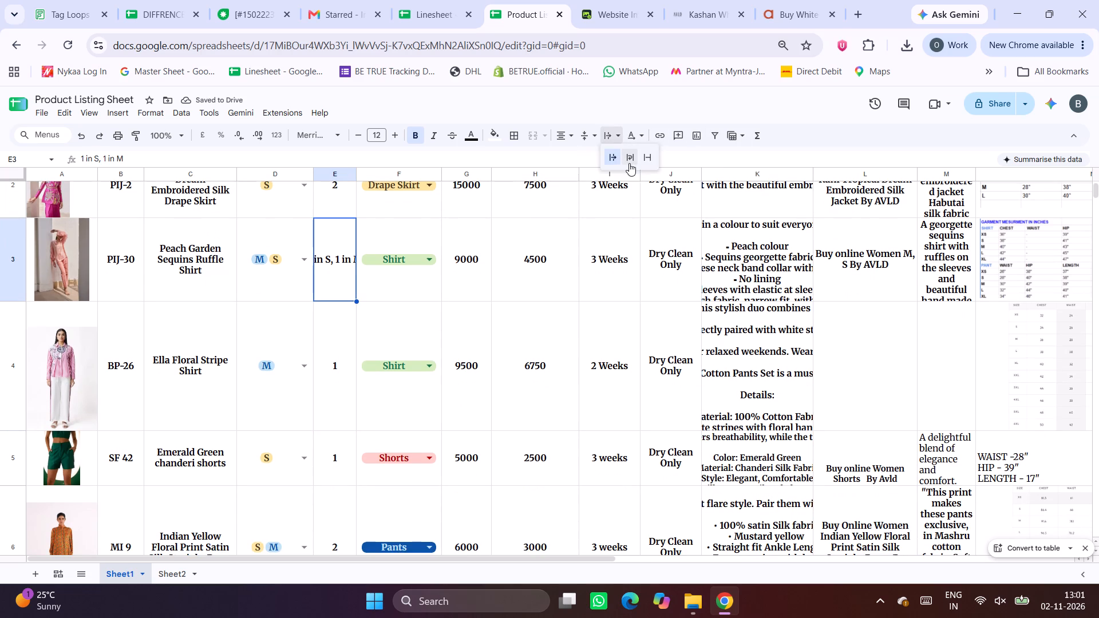
Copy the quantity "1 in S, 1 in M" from E3 into the MI 9 quantity cell E6.
{"action": "scroll", "coordinate": [326, 373], "scroll_direction": "down", "scroll_amount": 3}
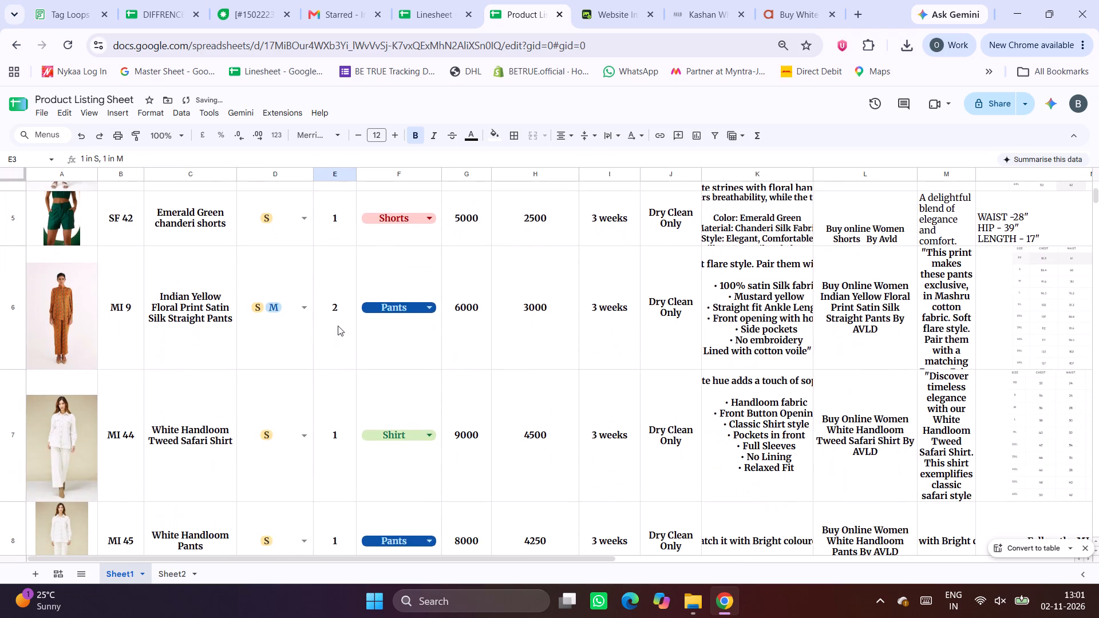
{"action": "scroll", "coordinate": [338, 326], "scroll_direction": "down", "scroll_amount": 2}
{"action": "scroll", "coordinate": [338, 326], "scroll_direction": "up", "scroll_amount": 2}
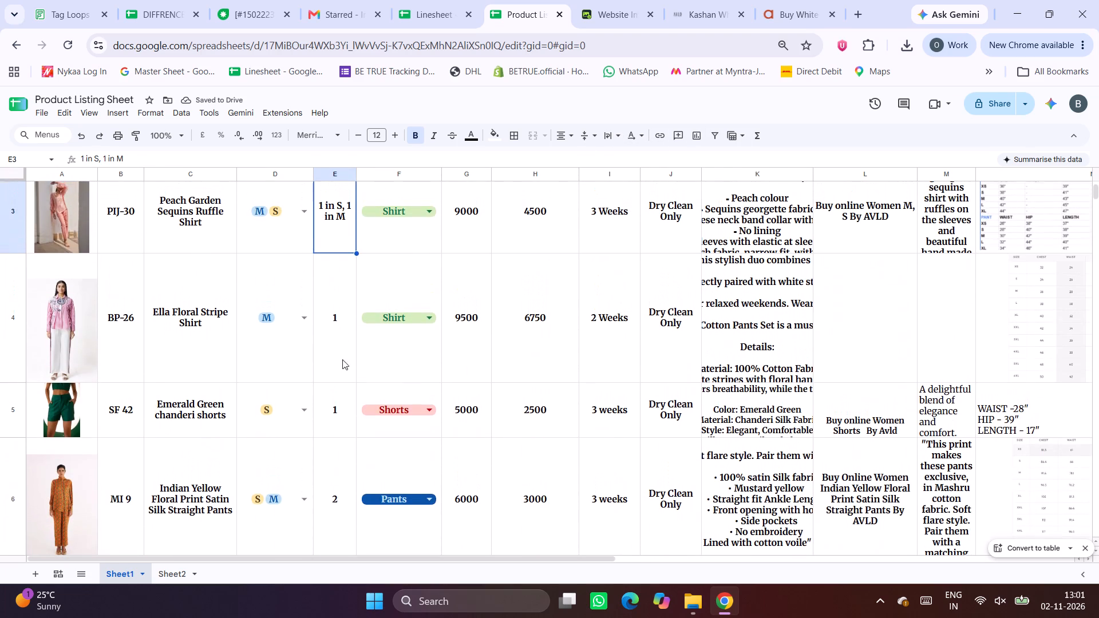
{"action": "left_click", "coordinate": [337, 484]}
{"action": "left_click", "coordinate": [335, 210]}
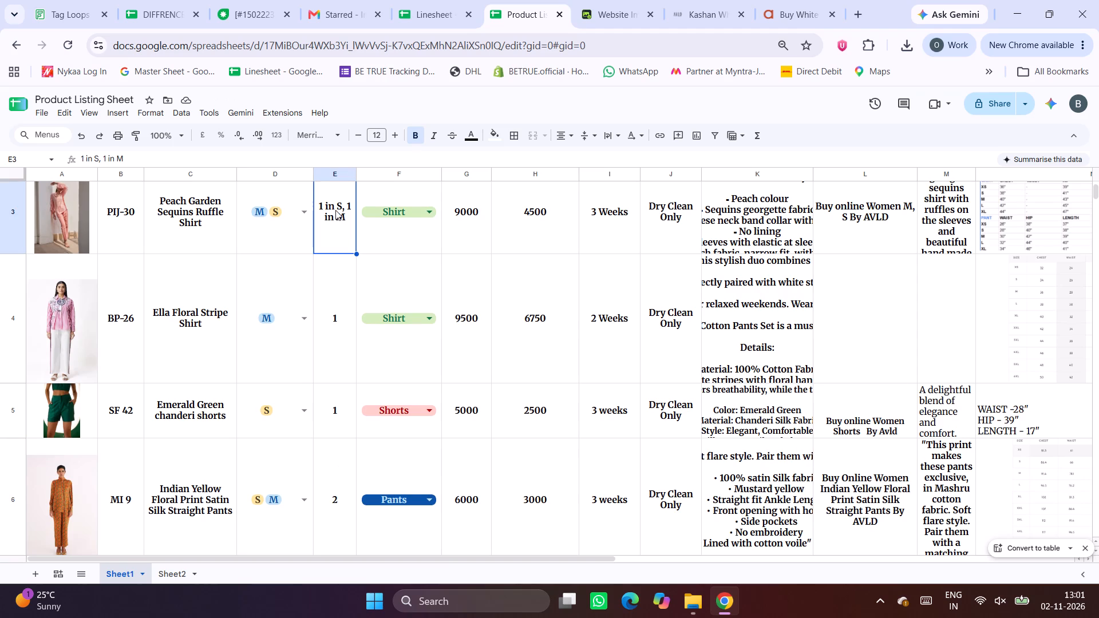
{"action": "key", "text": "ctrl+c"}
{"action": "left_click", "coordinate": [345, 488]}
{"action": "key", "text": "ctrl+v"}
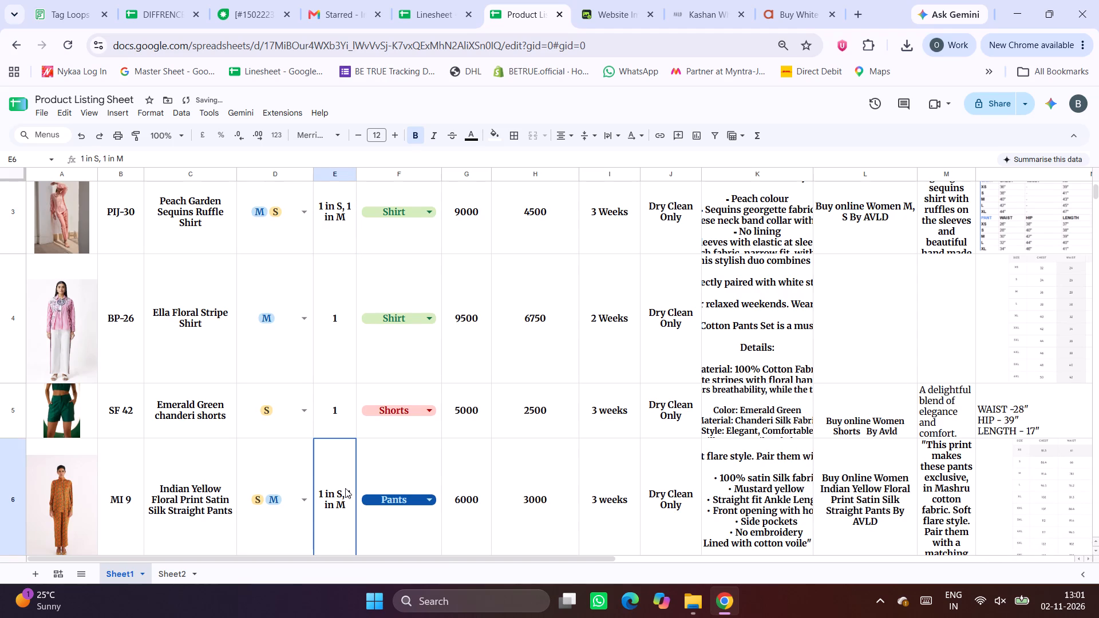
Check the remaining quantity entries down to row 16 and the size chart and alt text columns of the last rows.
{"action": "scroll", "coordinate": [345, 488], "scroll_direction": "up", "scroll_amount": 3}
{"action": "scroll", "coordinate": [349, 360], "scroll_direction": "down", "scroll_amount": 4}
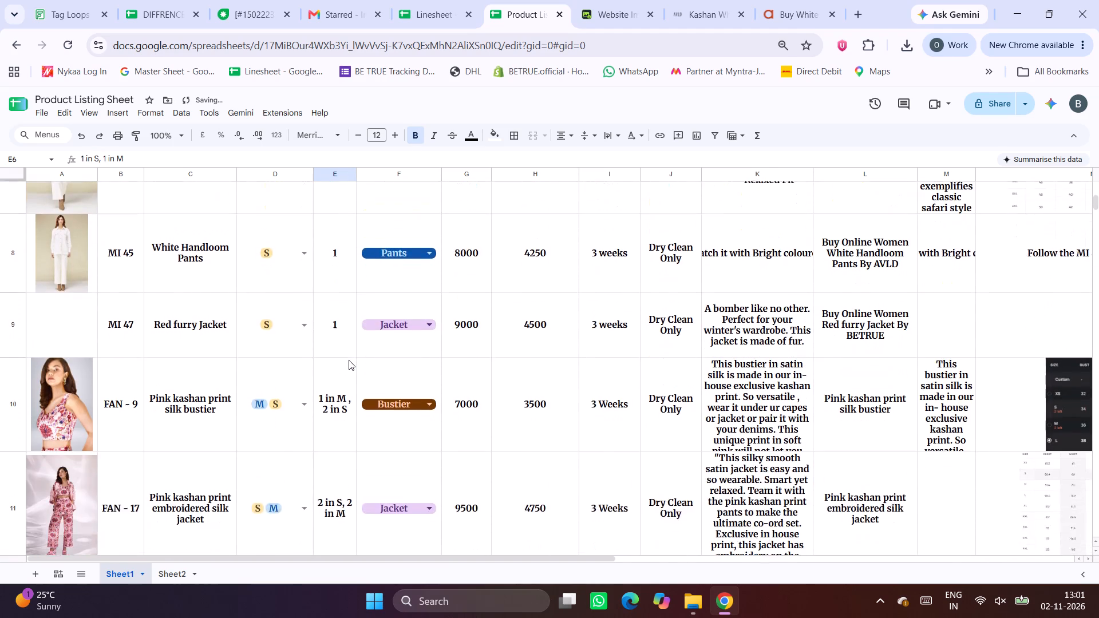
{"action": "scroll", "coordinate": [349, 360], "scroll_direction": "down", "scroll_amount": 6}
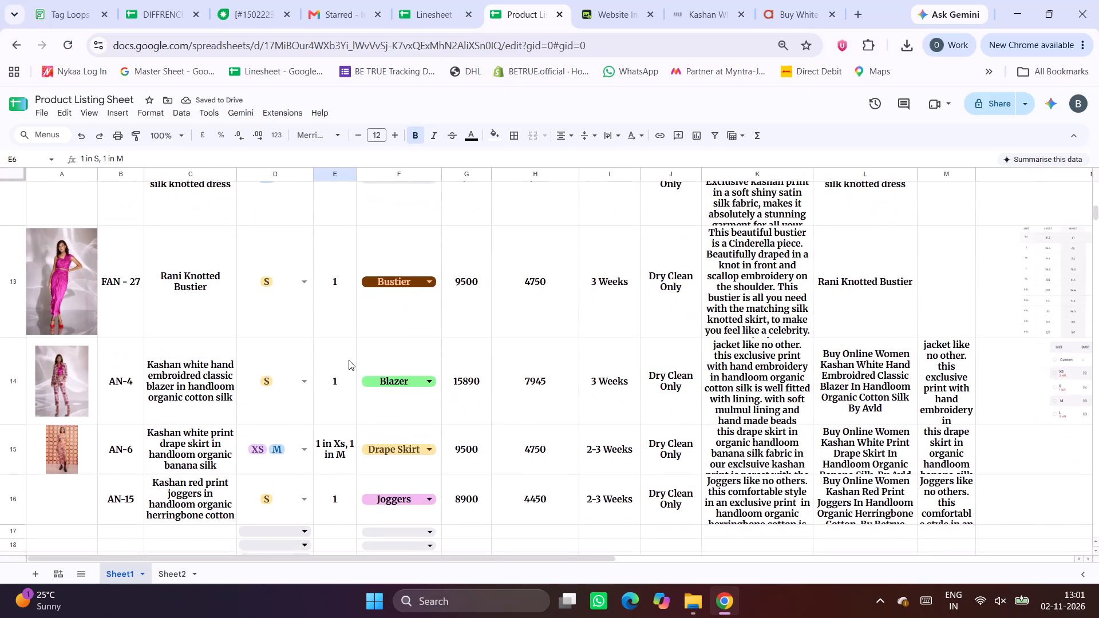
{"action": "scroll", "coordinate": [349, 360], "scroll_direction": "down", "scroll_amount": 2}
{"action": "scroll", "coordinate": [349, 360], "scroll_direction": "up", "scroll_amount": 2}
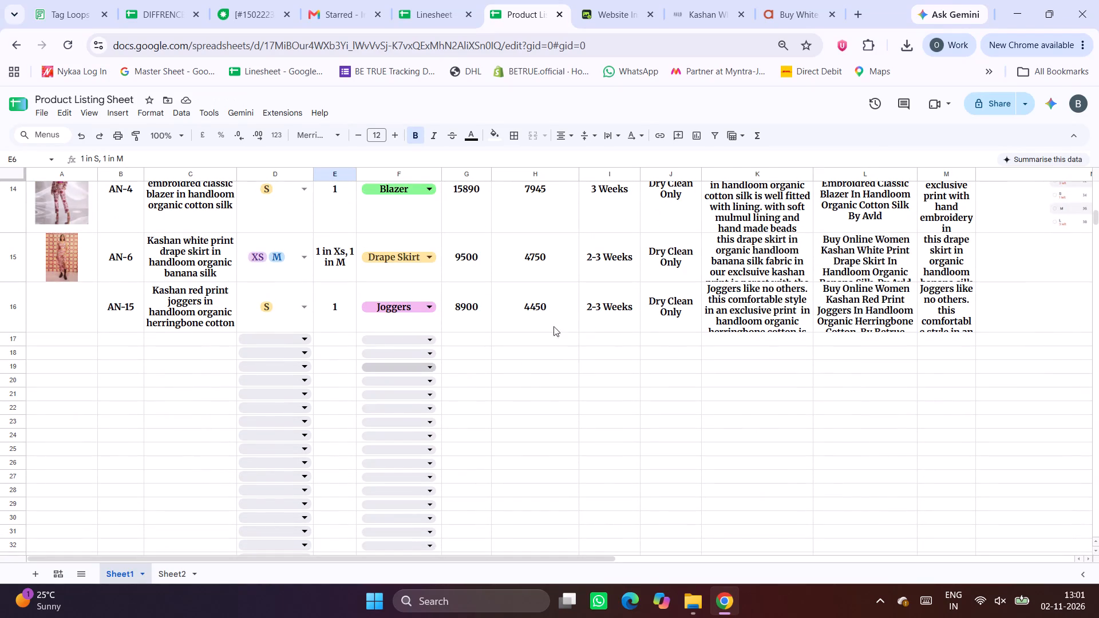
{"action": "scroll", "coordinate": [811, 294], "scroll_direction": "left", "scroll_amount": 4}
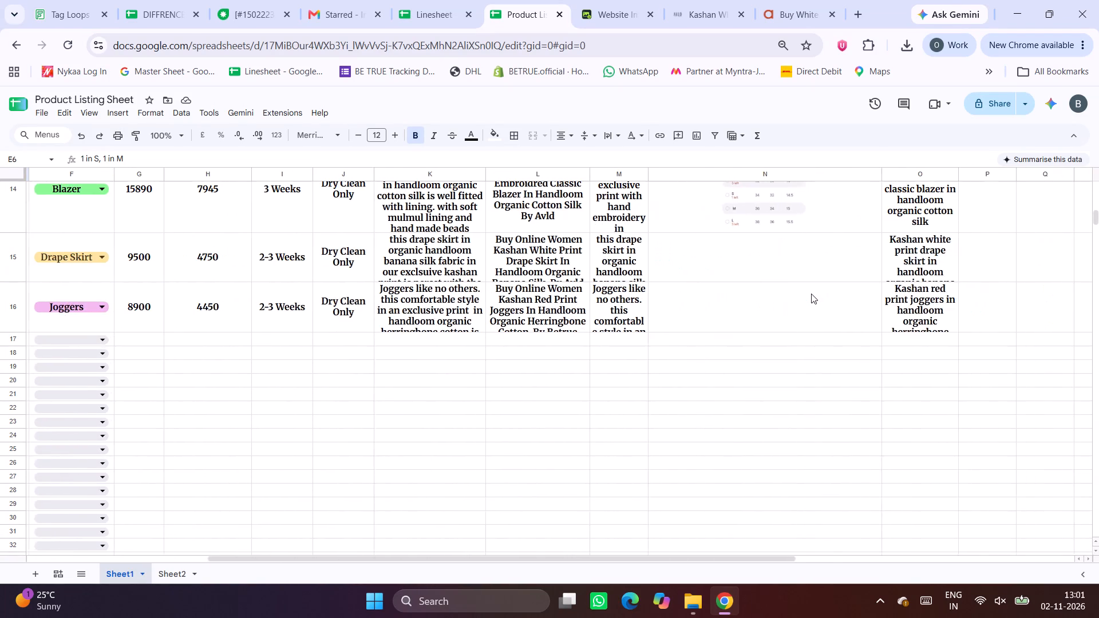
{"action": "scroll", "coordinate": [811, 294], "scroll_direction": "right", "scroll_amount": 7}
Search Google for the C16 product name, "Kashan red print joggers in handloom organic herringbone cotton".
{"action": "left_click", "coordinate": [181, 314]}
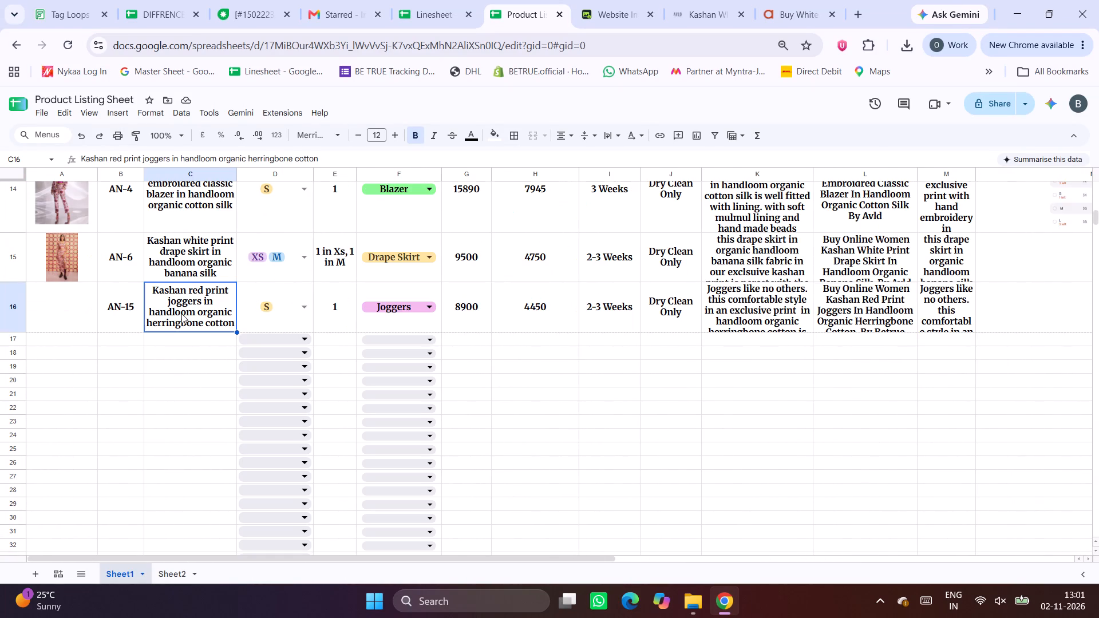
{"action": "key", "text": "ctrl+c"}
{"action": "left_click", "coordinate": [606, 0]}
{"action": "left_click", "coordinate": [755, 0]}
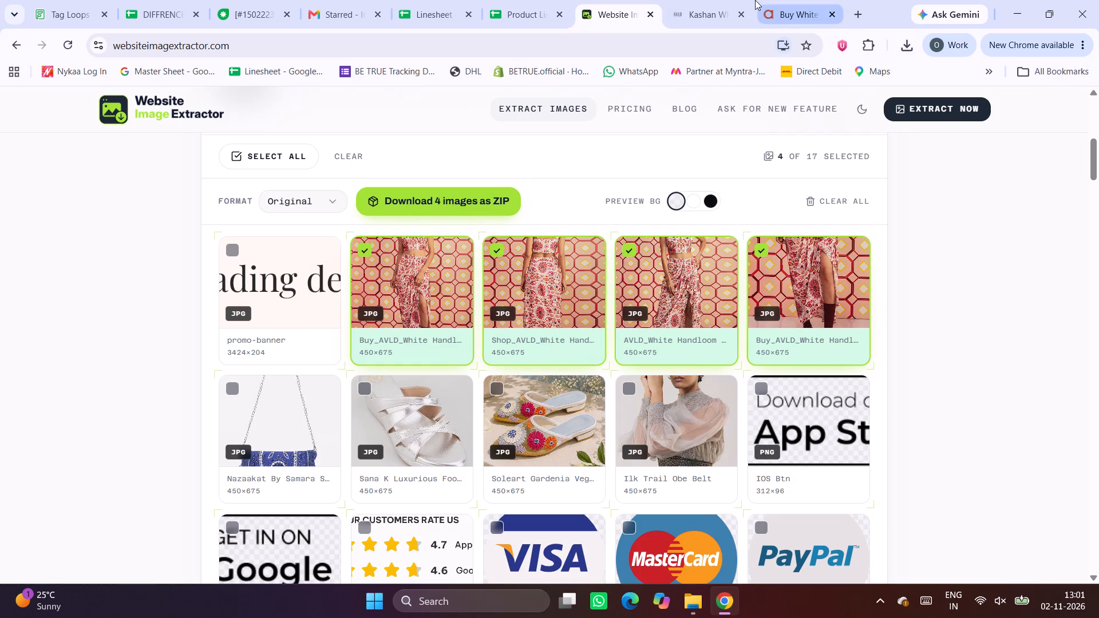
{"action": "scroll", "coordinate": [737, 344], "scroll_direction": "down", "scroll_amount": 1}
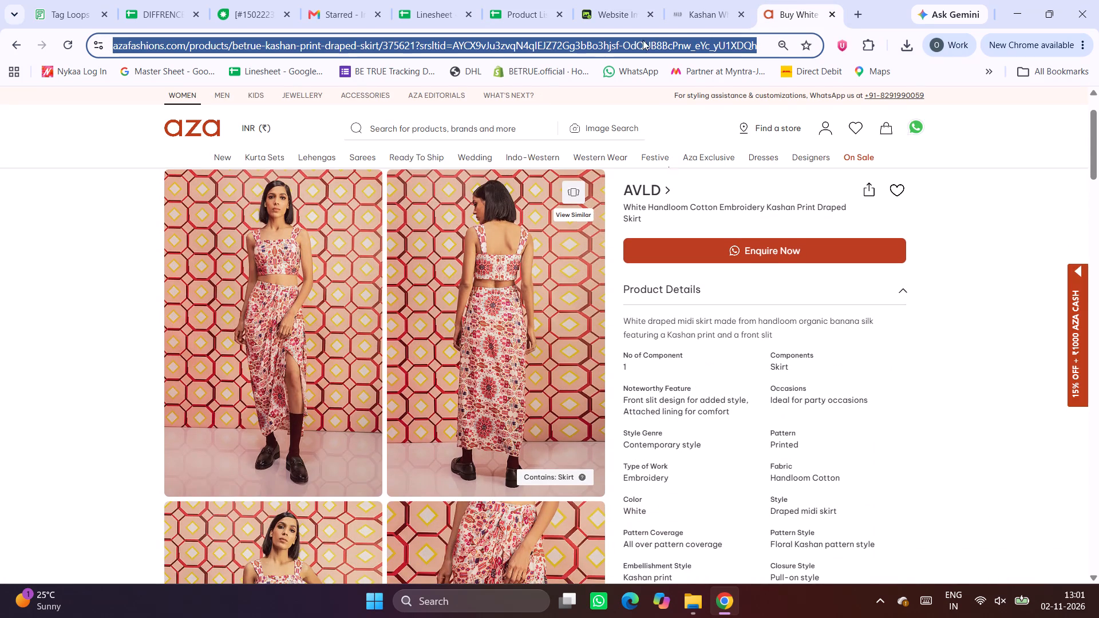
{"action": "left_click", "coordinate": [701, 0]}
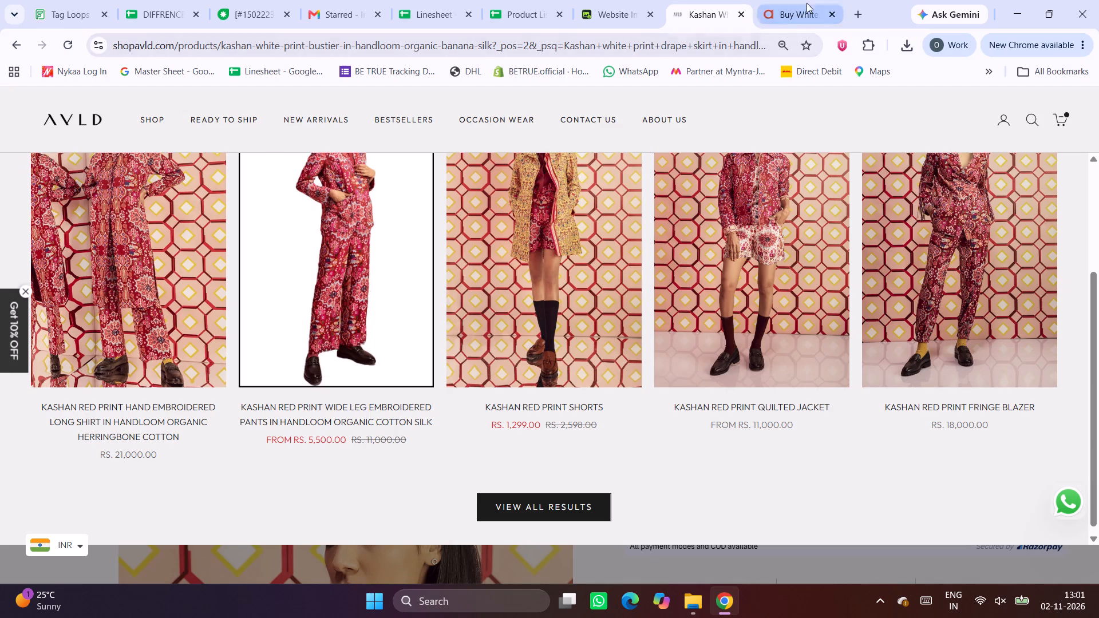
{"action": "left_click", "coordinate": [807, 3]}
{"action": "key", "text": "ctrl+v"}
{"action": "key", "text": "Return"}
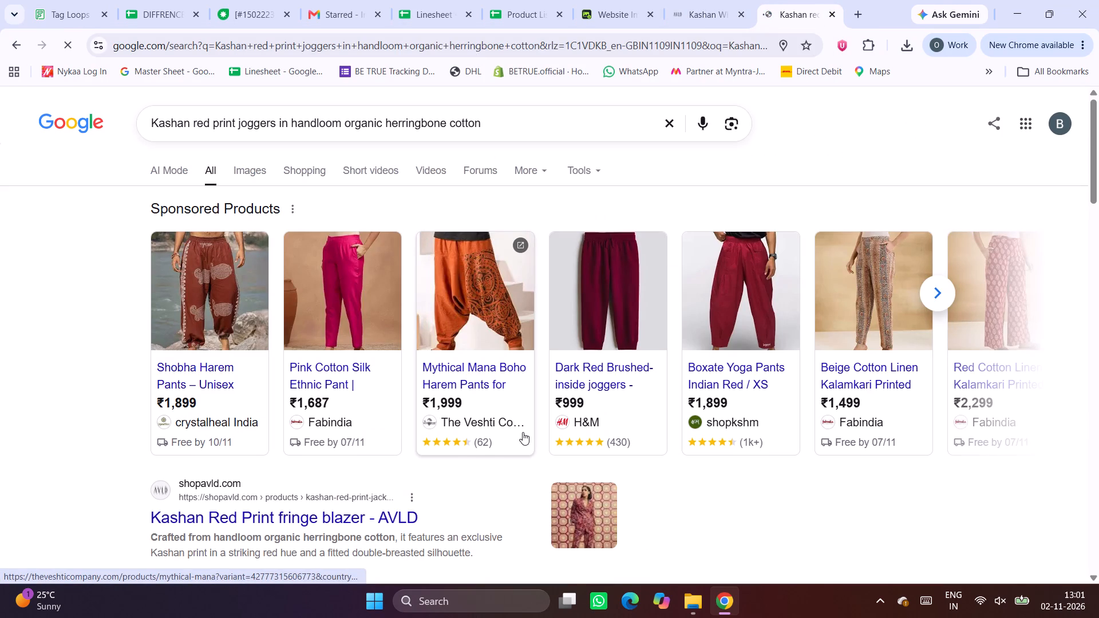
Look through the Google results for a product page matching the Kashan red print joggers.
{"action": "scroll", "coordinate": [523, 432], "scroll_direction": "down", "scroll_amount": 1}
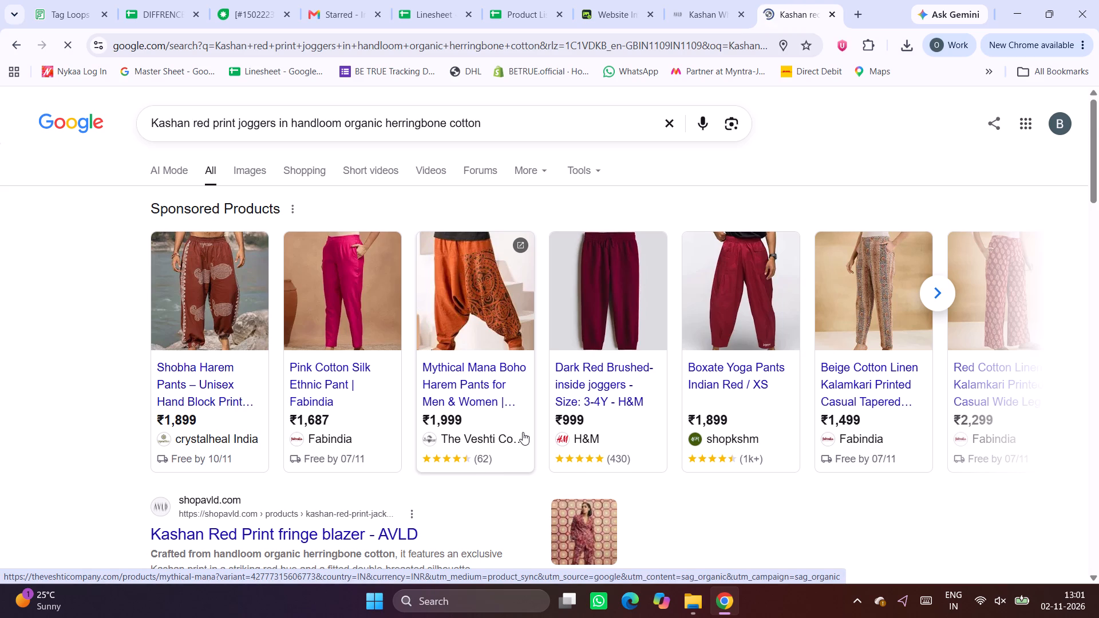
{"action": "scroll", "coordinate": [523, 432], "scroll_direction": "down", "scroll_amount": 2}
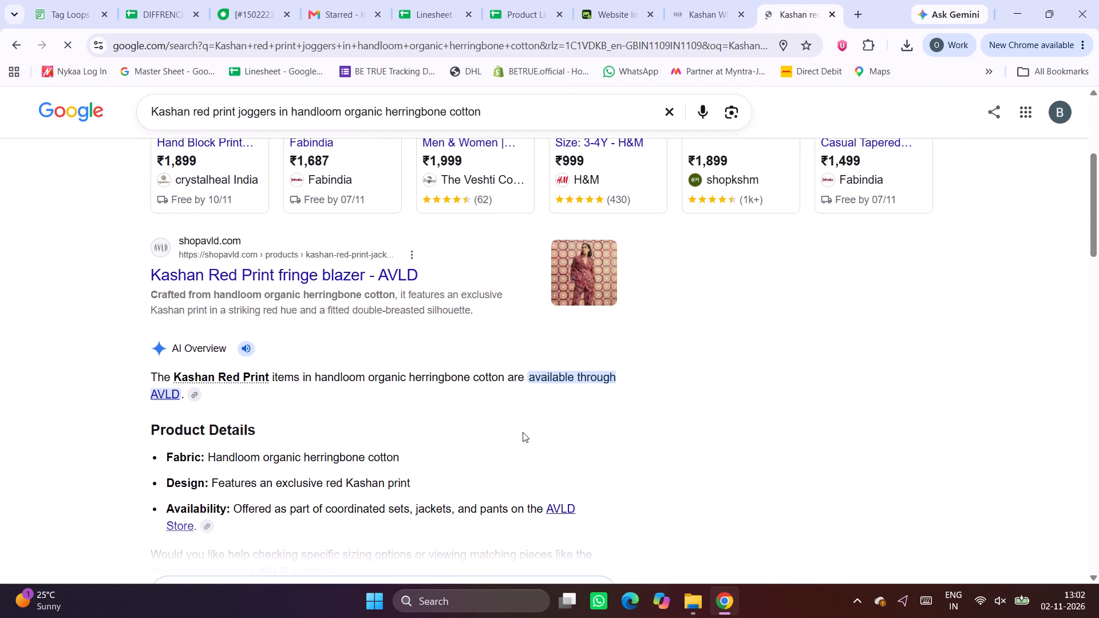
{"action": "scroll", "coordinate": [523, 432], "scroll_direction": "down", "scroll_amount": 3}
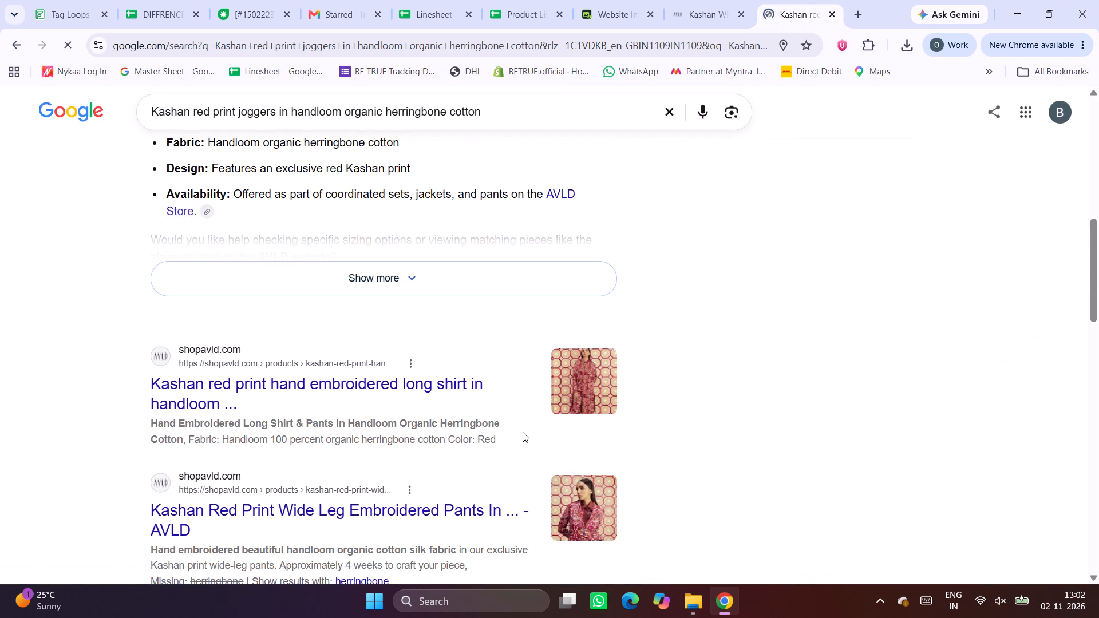
{"action": "scroll", "coordinate": [523, 432], "scroll_direction": "down", "scroll_amount": 1}
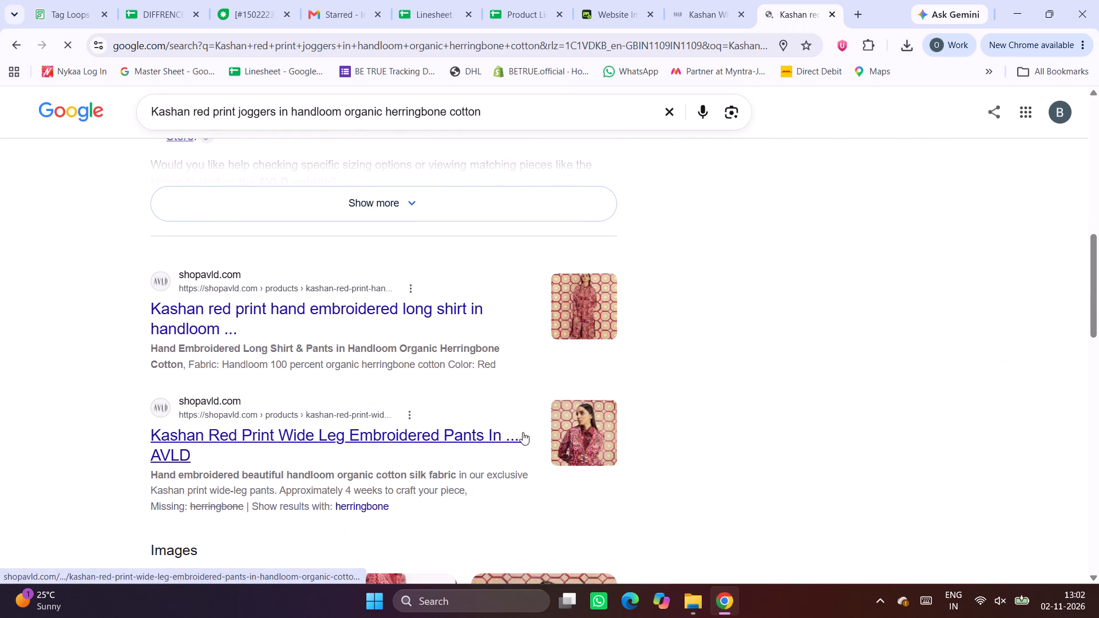
{"action": "scroll", "coordinate": [523, 432], "scroll_direction": "down", "scroll_amount": 3}
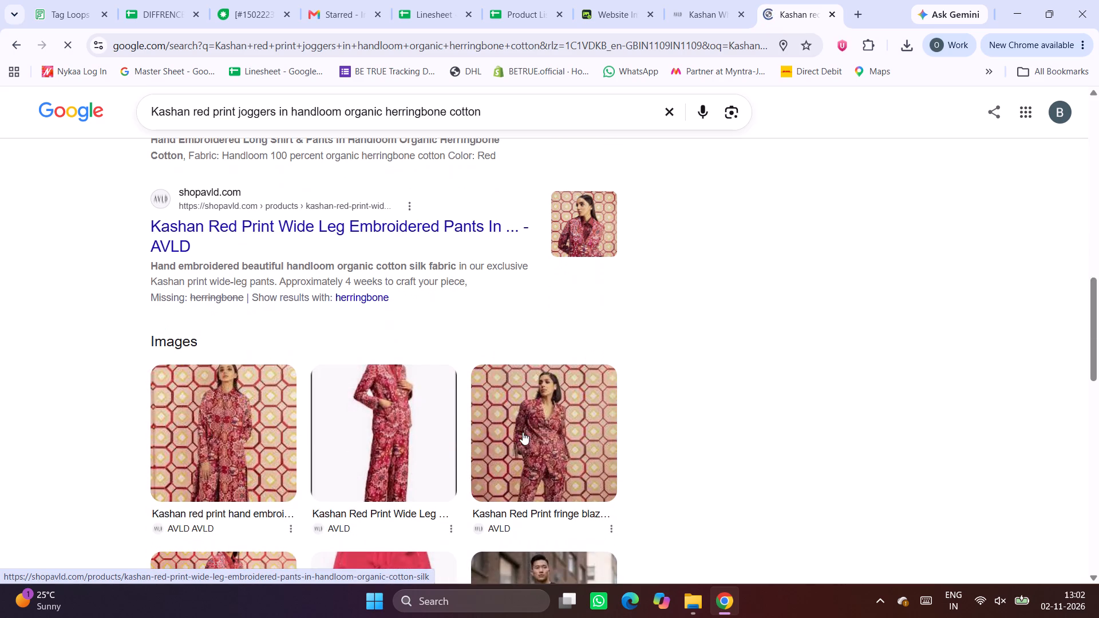
{"action": "scroll", "coordinate": [523, 432], "scroll_direction": "down", "scroll_amount": 8}
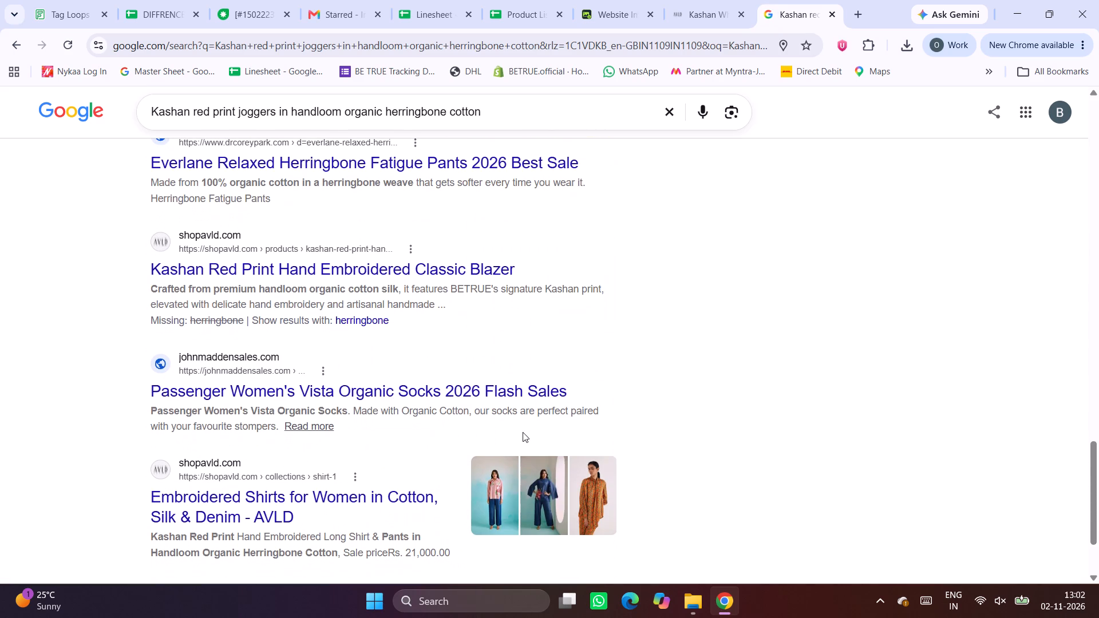
Capture the AN-15 joggers image from the Linesheet's AN-Ananya sheet and save it as a JPG in Downloads.
{"action": "left_click", "coordinate": [454, 0]}
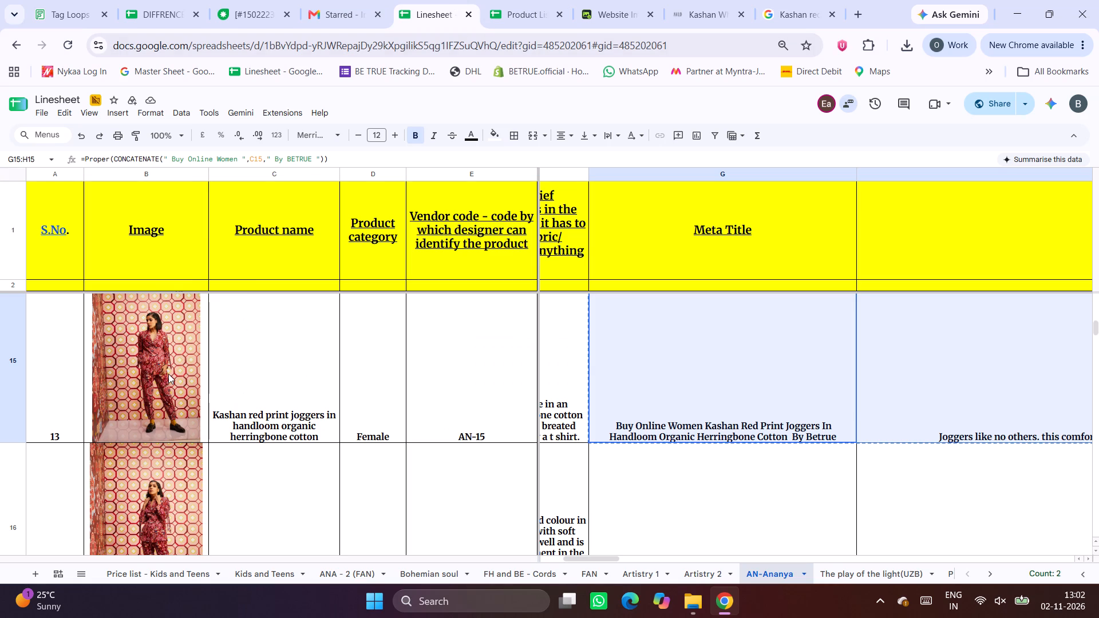
{"action": "scroll", "coordinate": [168, 374], "scroll_direction": "right", "scroll_amount": 1}
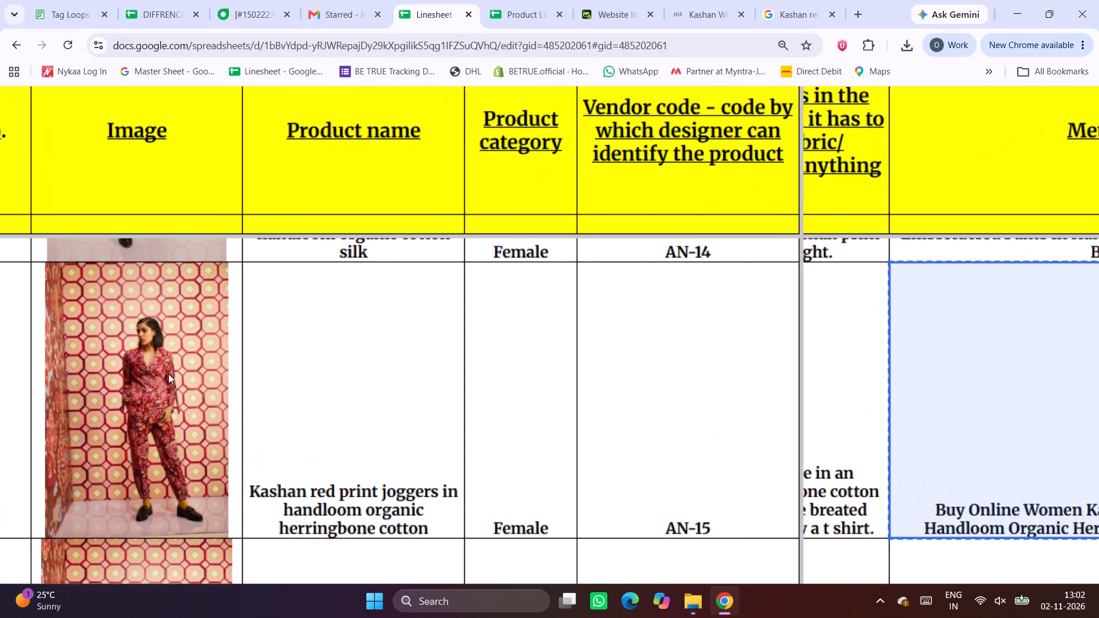
{"action": "scroll", "coordinate": [168, 374], "scroll_direction": "right", "scroll_amount": 1}
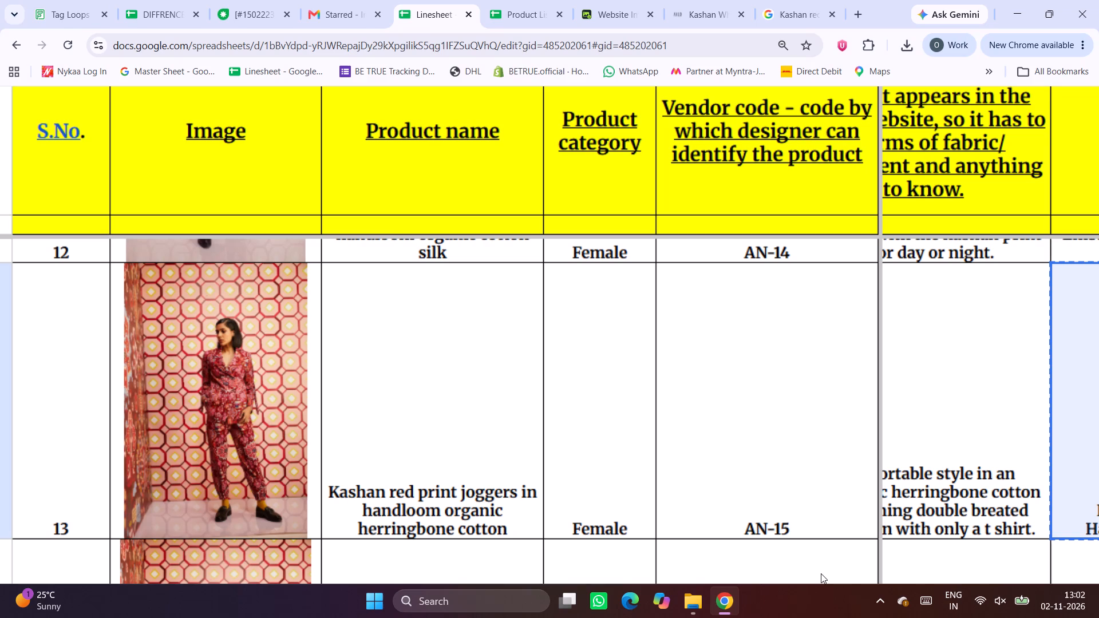
{"action": "key", "text": "Print"}
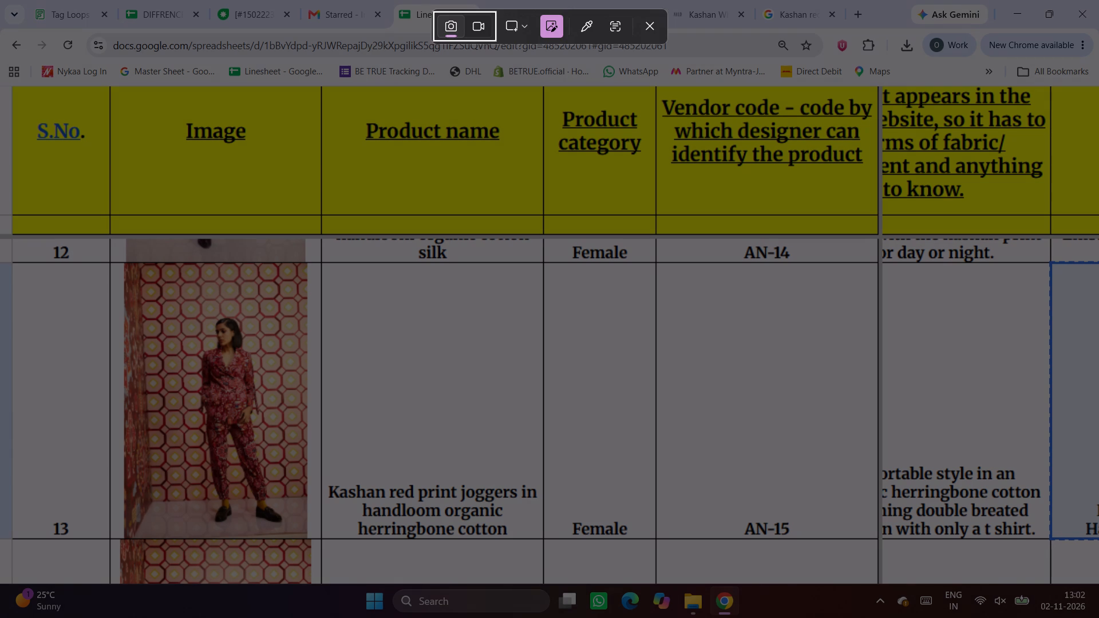
{"action": "left_click_drag", "start_coordinate": [127, 262], "coordinate": [314, 535]}
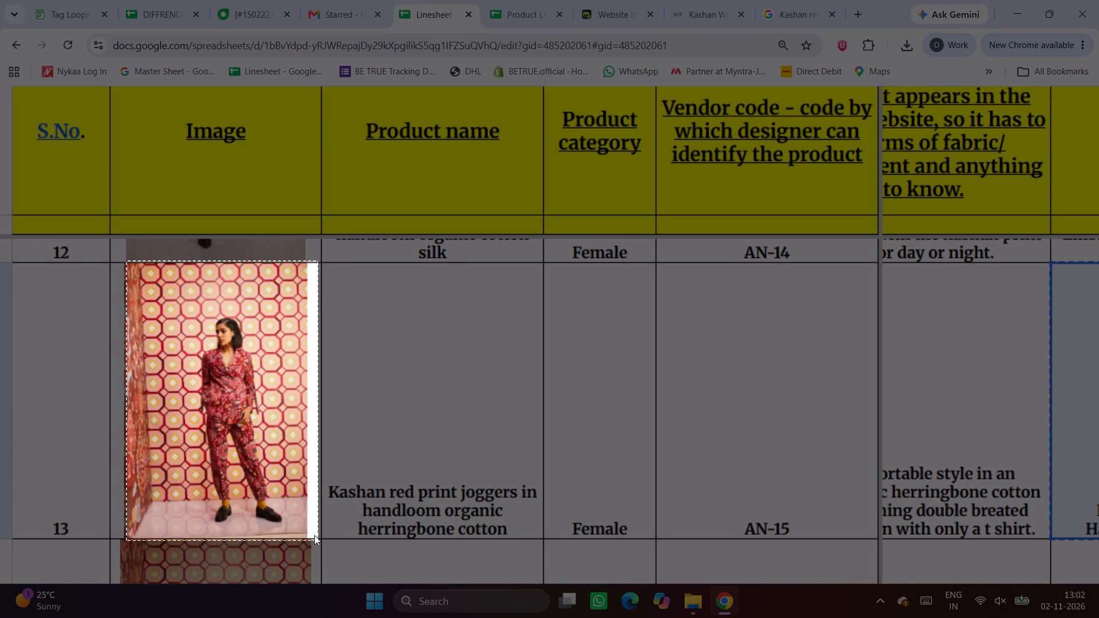
{"action": "left_click_drag", "start_coordinate": [314, 535], "coordinate": [306, 534]}
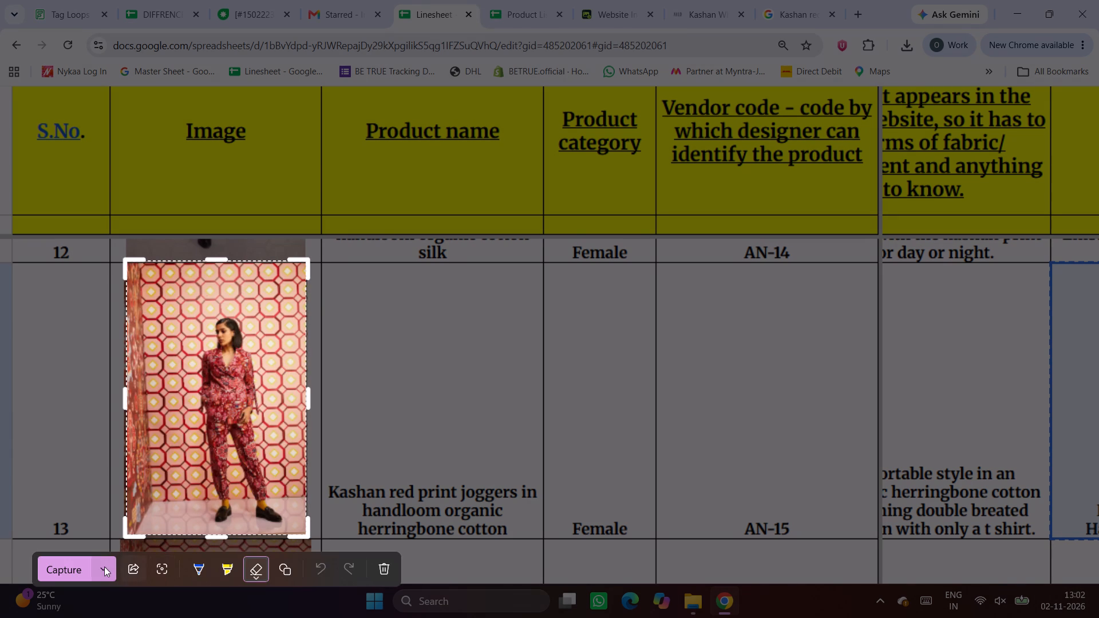
{"action": "left_click", "coordinate": [101, 567]}
{"action": "left_click", "coordinate": [104, 513]}
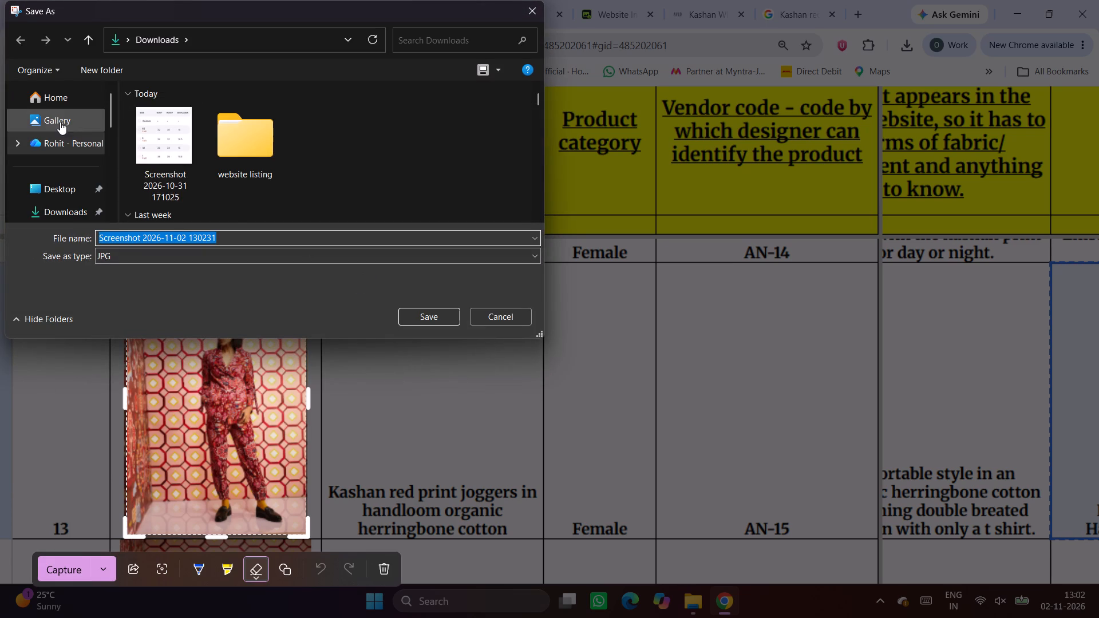
{"action": "left_click", "coordinate": [429, 324]}
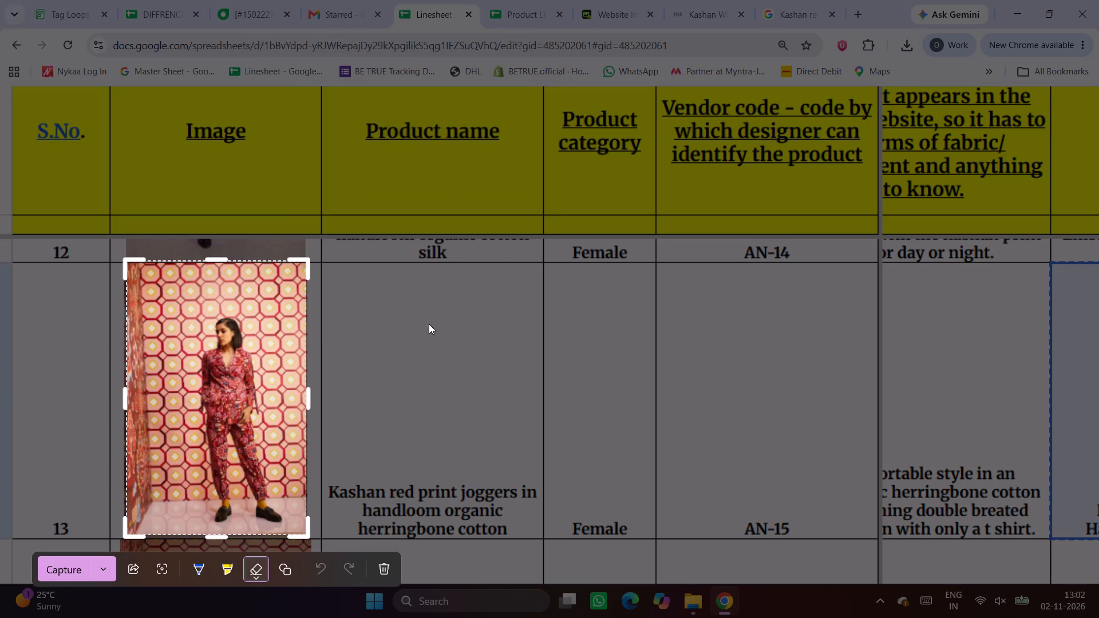
Run a Google Lens search with the saved AN-15 screenshot from Downloads.
{"action": "left_click", "coordinate": [785, 7]}
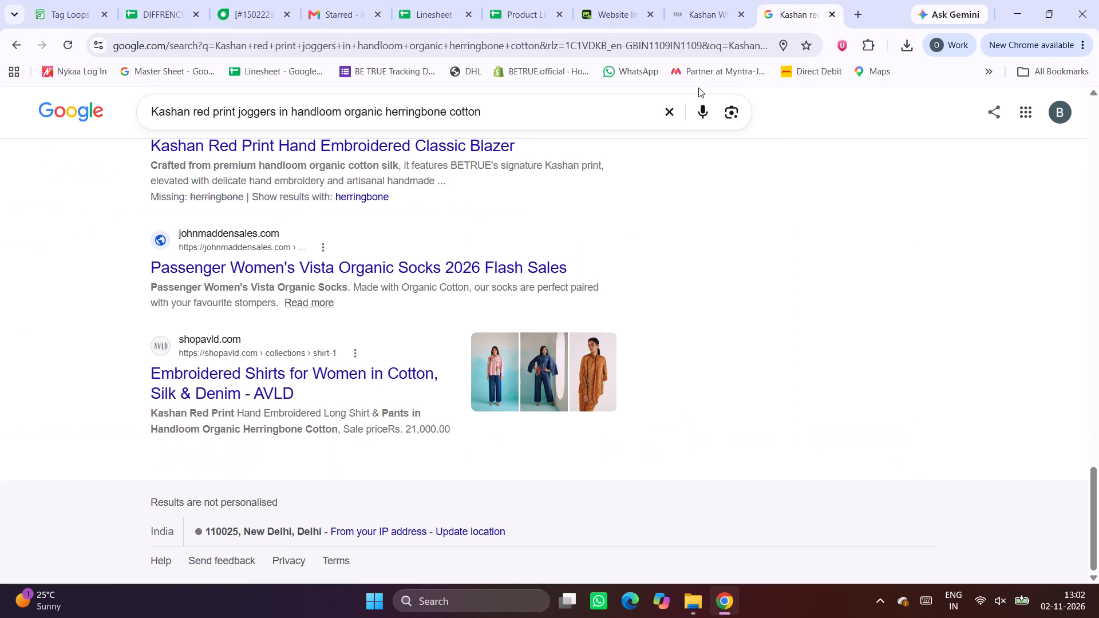
{"action": "left_click", "coordinate": [734, 112]}
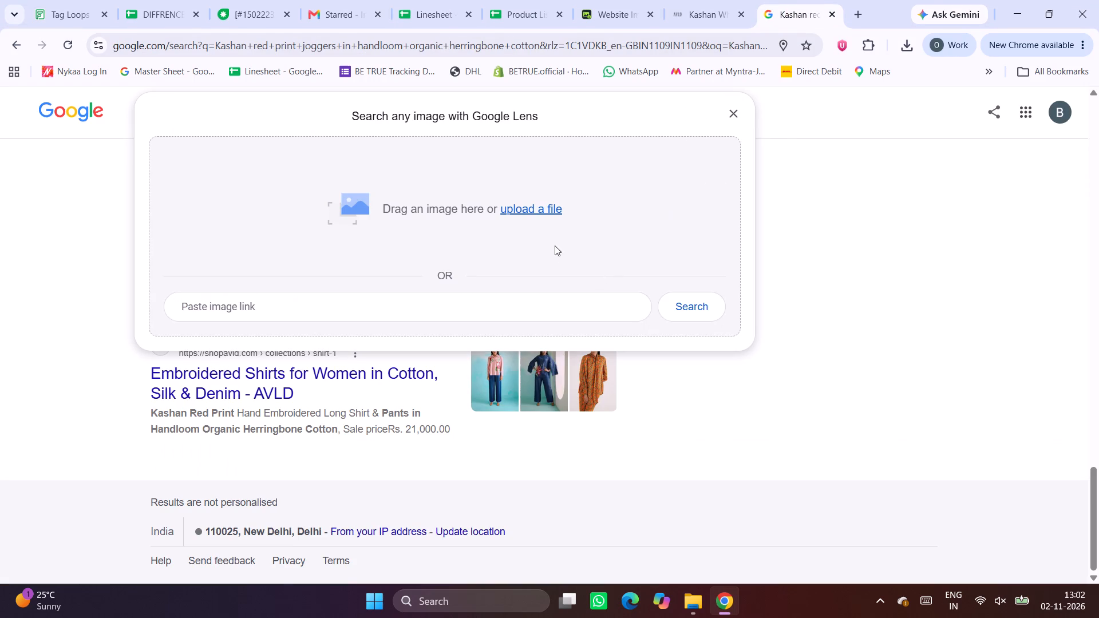
{"action": "left_click", "coordinate": [536, 214]}
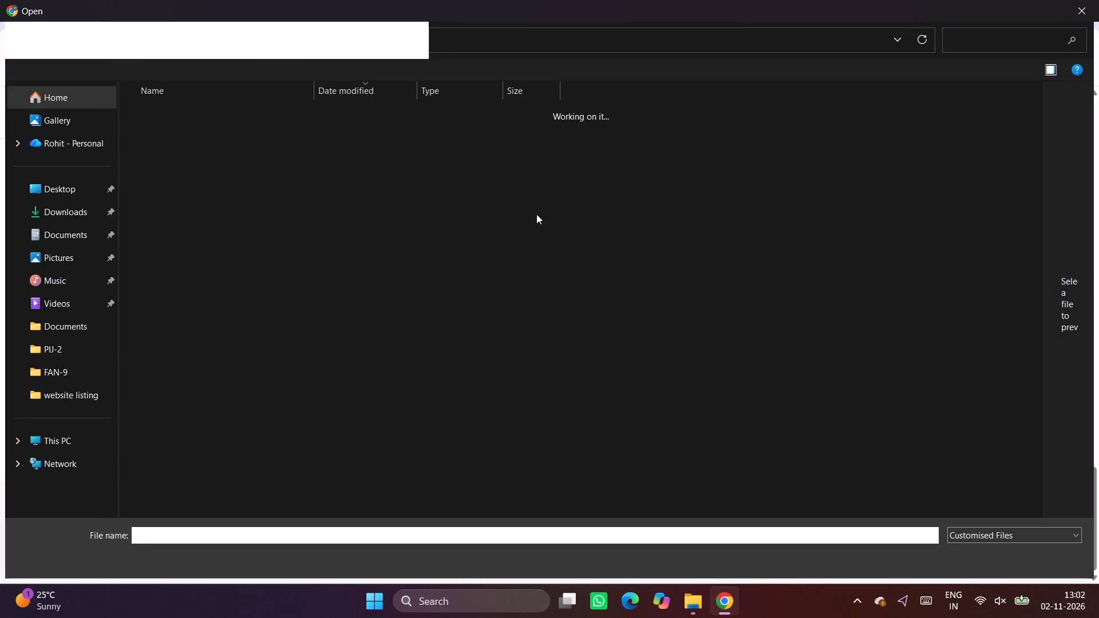
{"action": "left_click", "coordinate": [61, 221]}
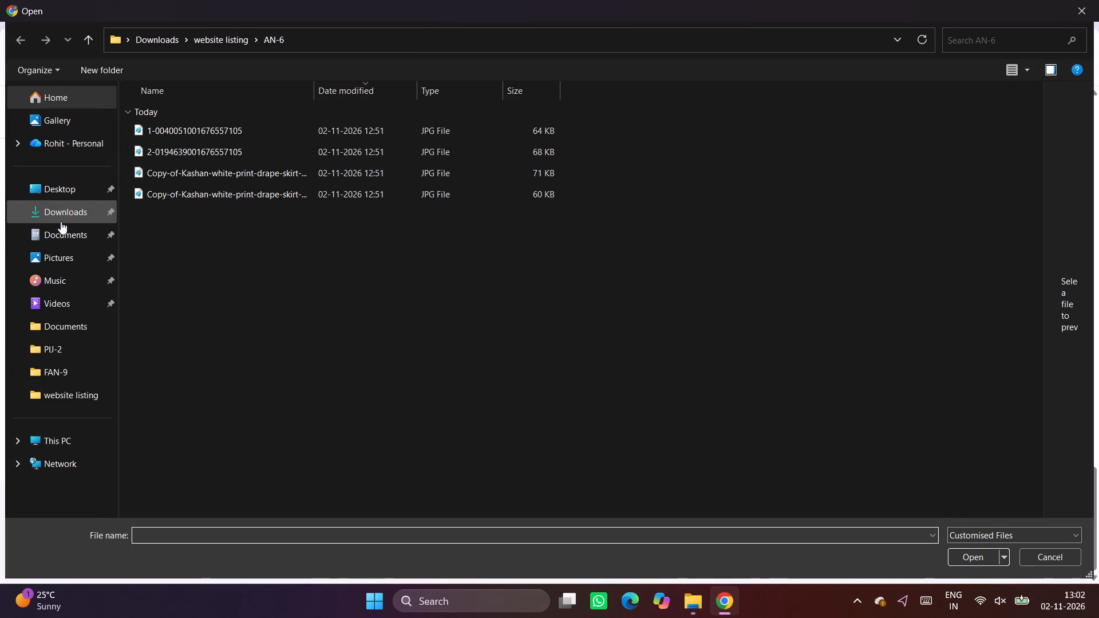
{"action": "double_click", "coordinate": [142, 151]}
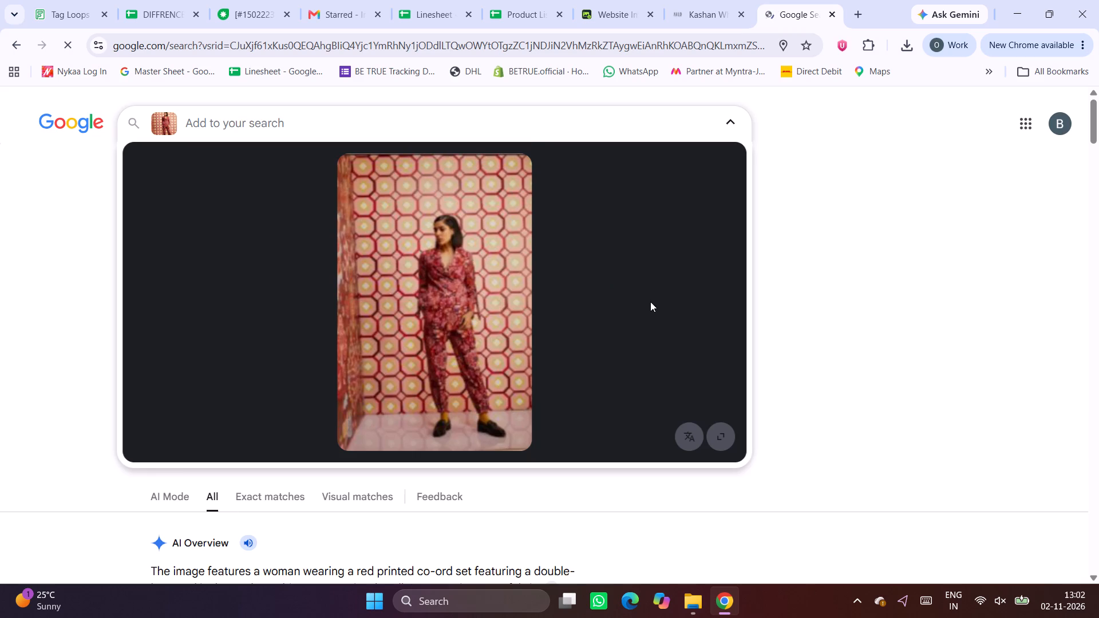
Find the AVLD match among the visual matches, open its Kashan Red Print fringe blazer product page, and close the search tab and discount popup.
{"action": "scroll", "coordinate": [650, 302], "scroll_direction": "down", "scroll_amount": 5}
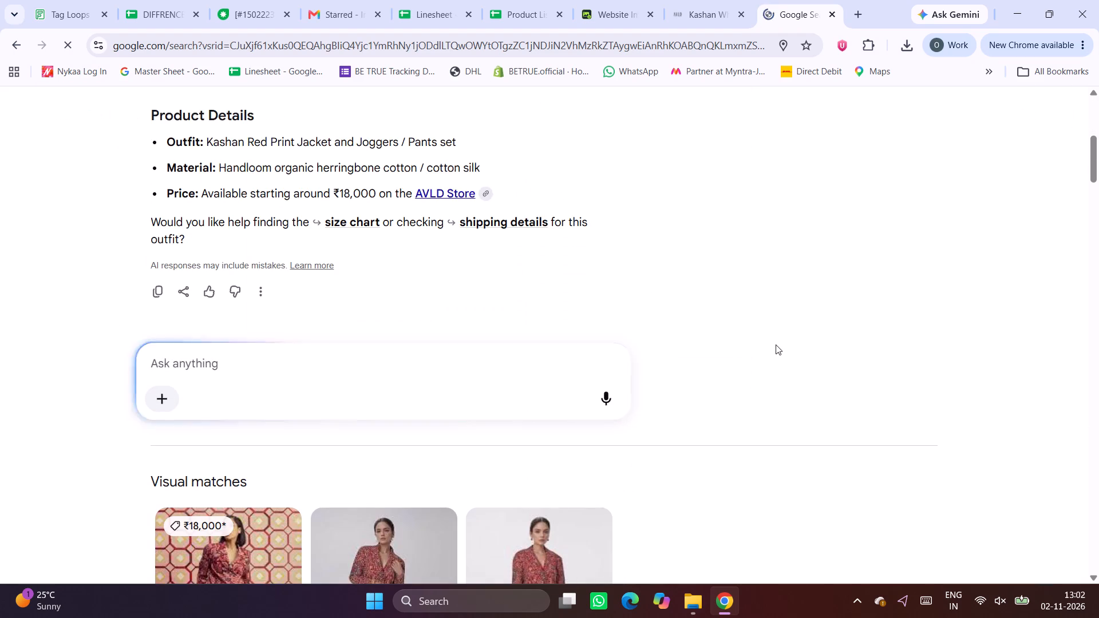
{"action": "scroll", "coordinate": [776, 344], "scroll_direction": "down", "scroll_amount": 4}
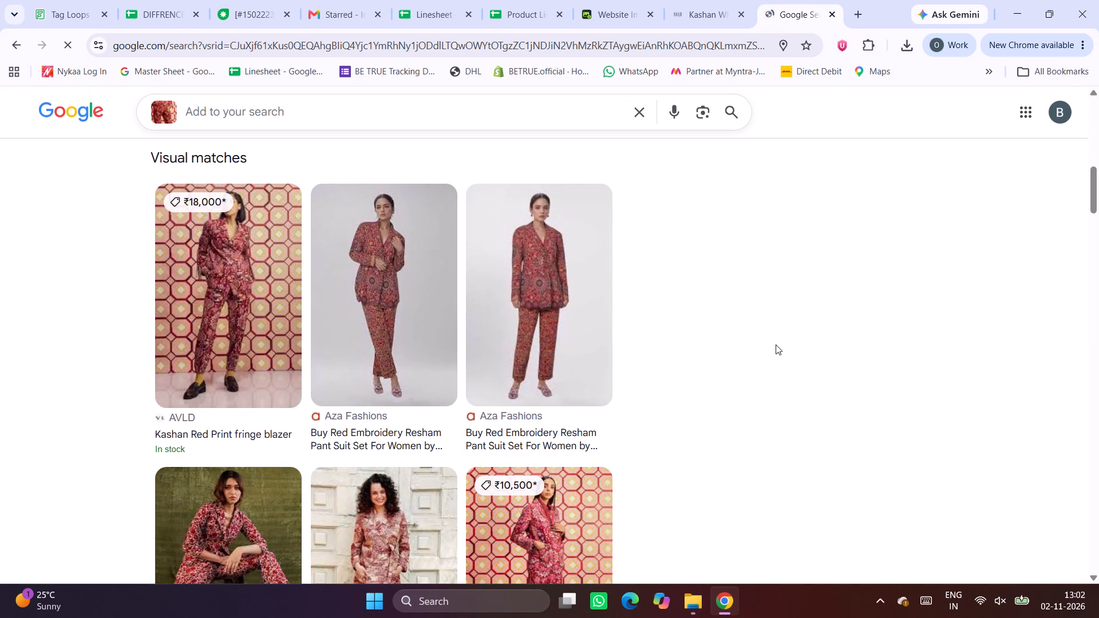
{"action": "scroll", "coordinate": [776, 344], "scroll_direction": "down", "scroll_amount": 2}
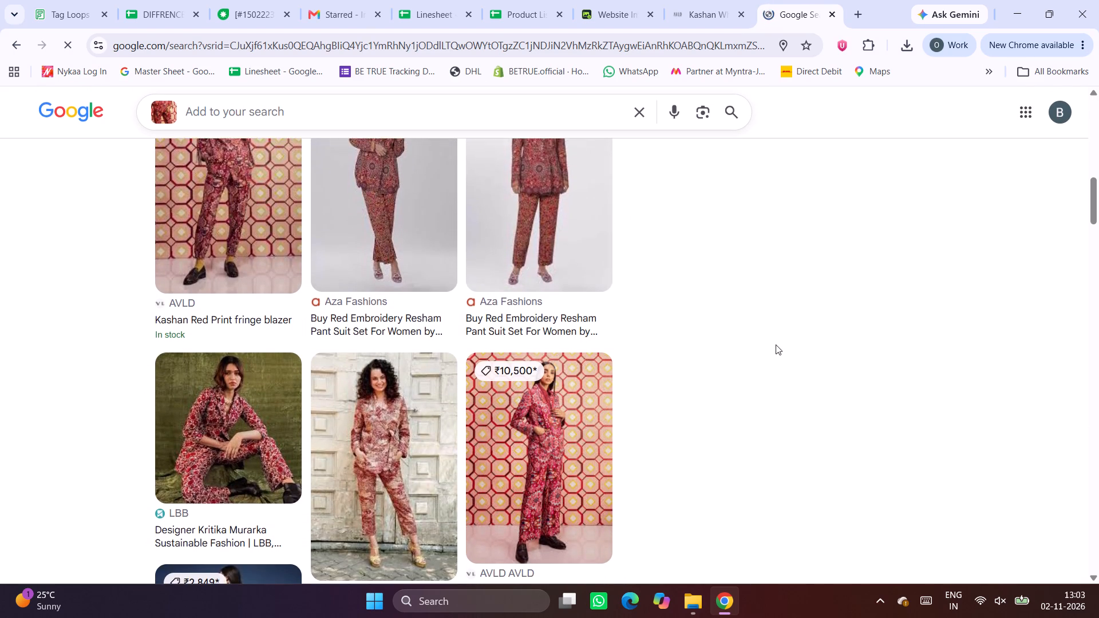
{"action": "scroll", "coordinate": [776, 344], "scroll_direction": "down", "scroll_amount": 3}
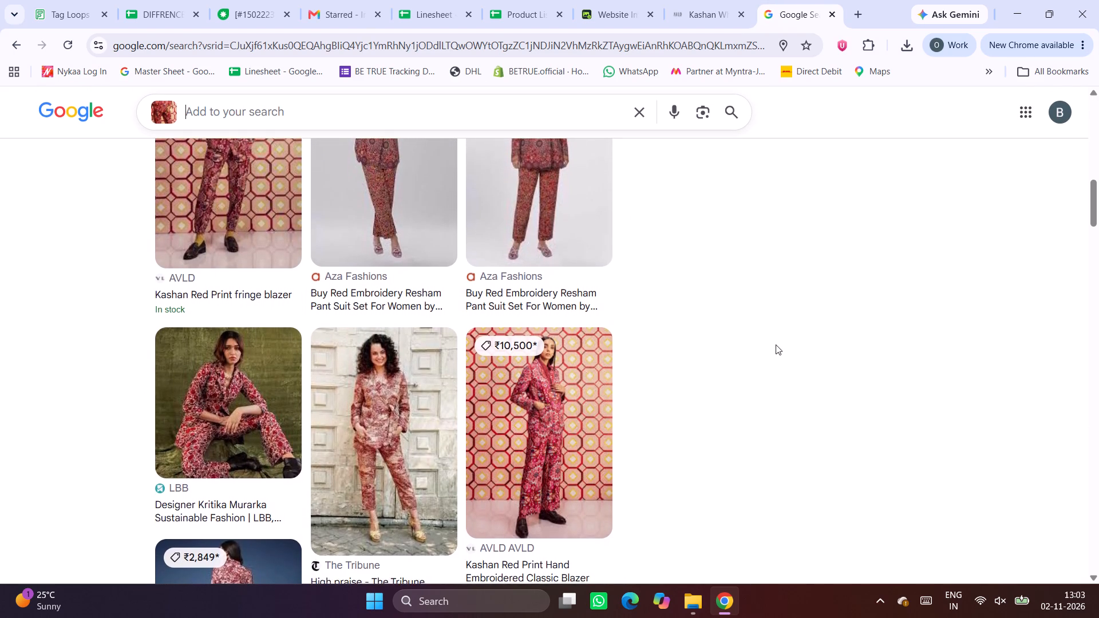
{"action": "scroll", "coordinate": [776, 344], "scroll_direction": "down", "scroll_amount": 3}
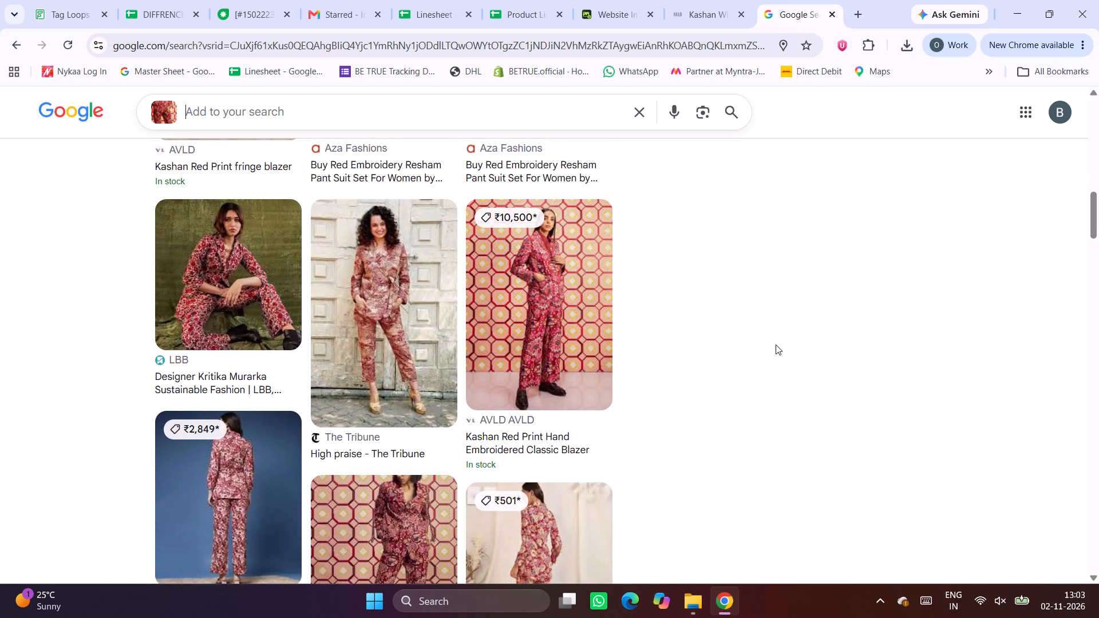
{"action": "scroll", "coordinate": [776, 344], "scroll_direction": "down", "scroll_amount": 1}
{"action": "scroll", "coordinate": [776, 344], "scroll_direction": "up", "scroll_amount": 2}
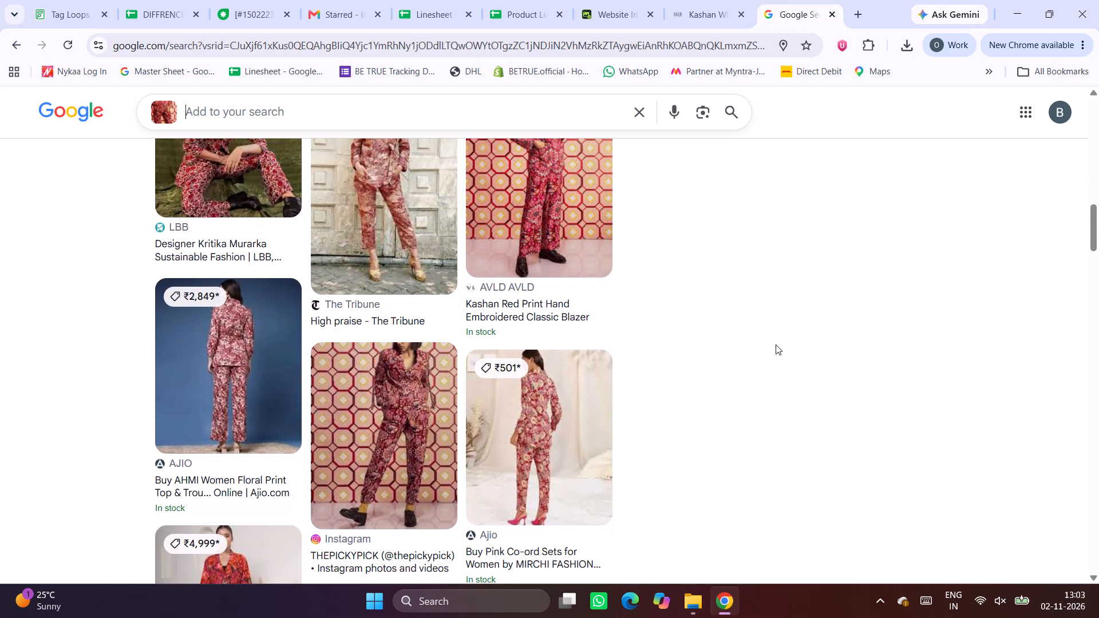
{"action": "scroll", "coordinate": [776, 344], "scroll_direction": "up", "scroll_amount": 3}
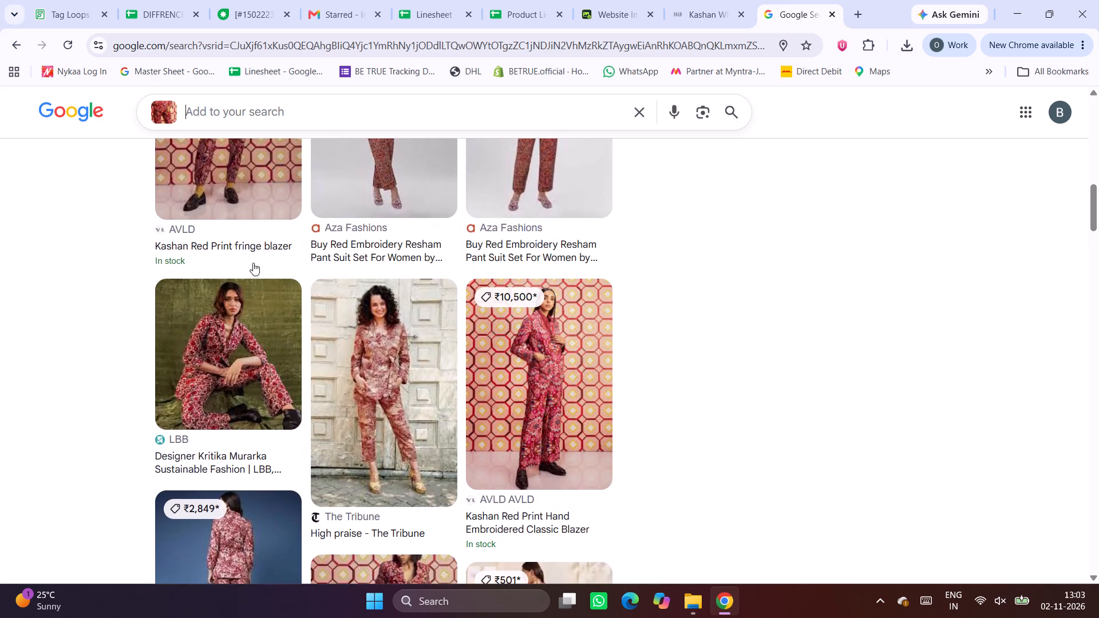
{"action": "left_click", "coordinate": [248, 156]}
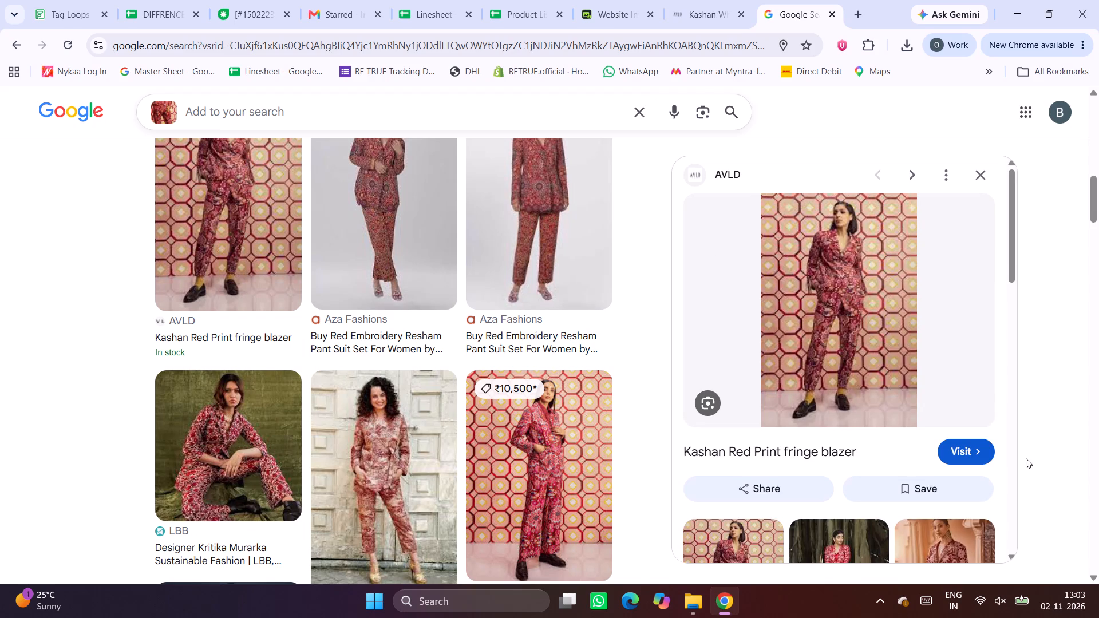
{"action": "left_click", "coordinate": [962, 453]}
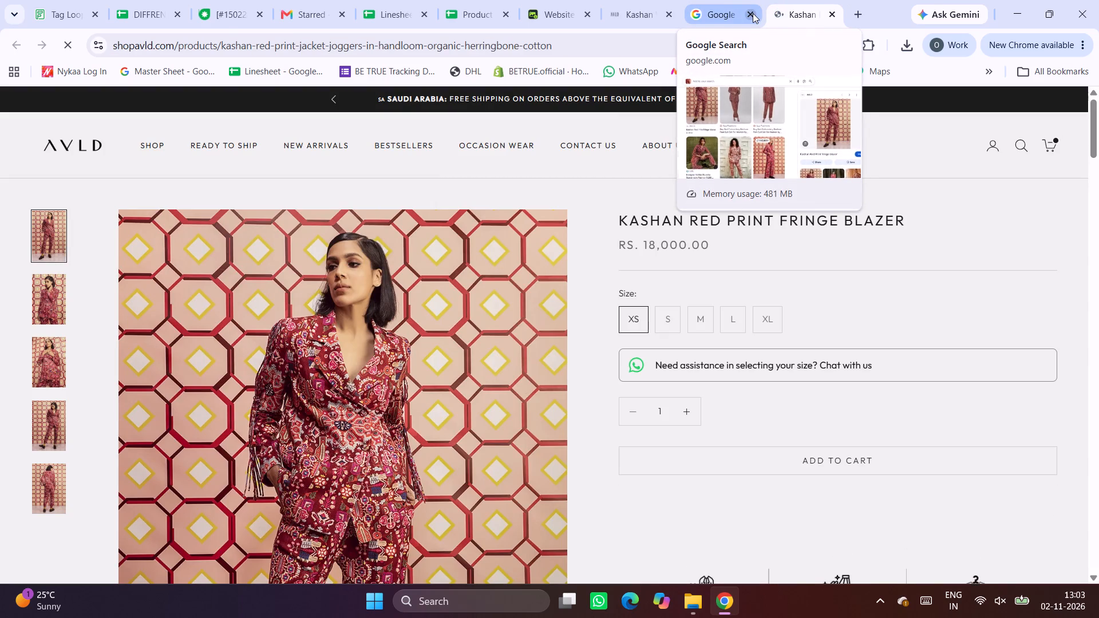
{"action": "left_click", "coordinate": [753, 13]}
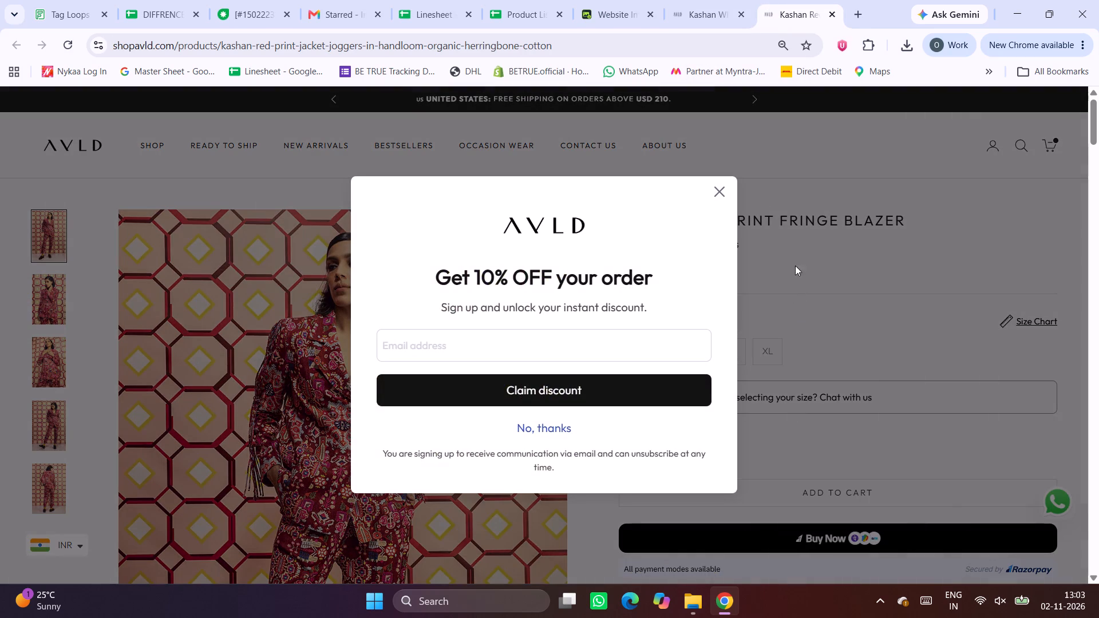
{"action": "left_click", "coordinate": [723, 188]}
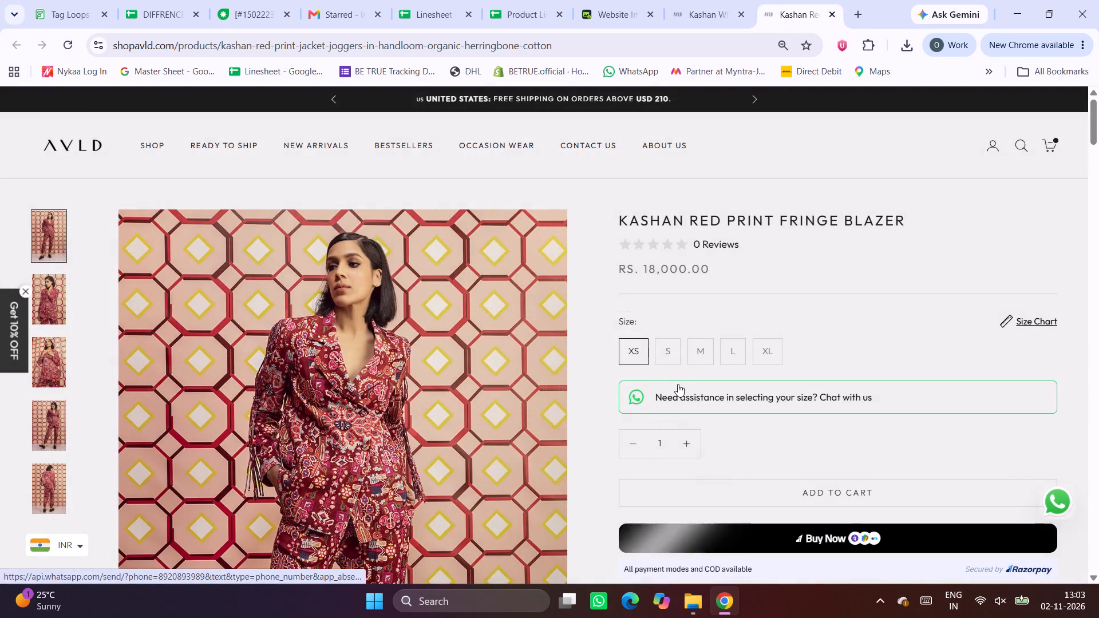
Examine the product photos on the AVLD Kashan Red Print fringe blazer page for views of the joggers.
{"action": "scroll", "coordinate": [678, 384], "scroll_direction": "down", "scroll_amount": 11}
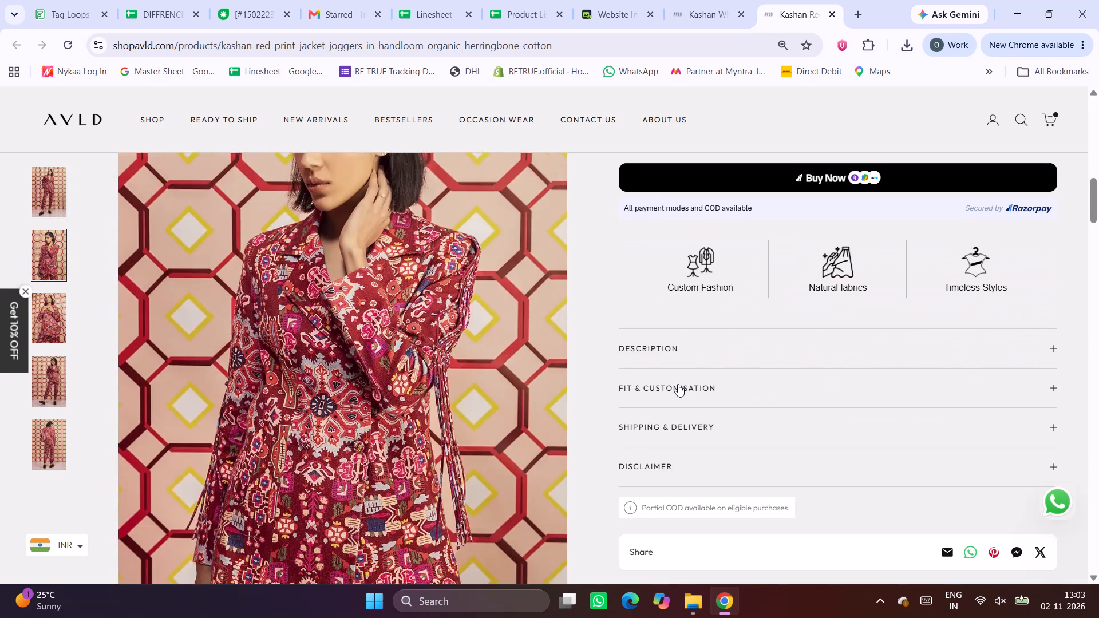
{"action": "scroll", "coordinate": [678, 384], "scroll_direction": "down", "scroll_amount": 12}
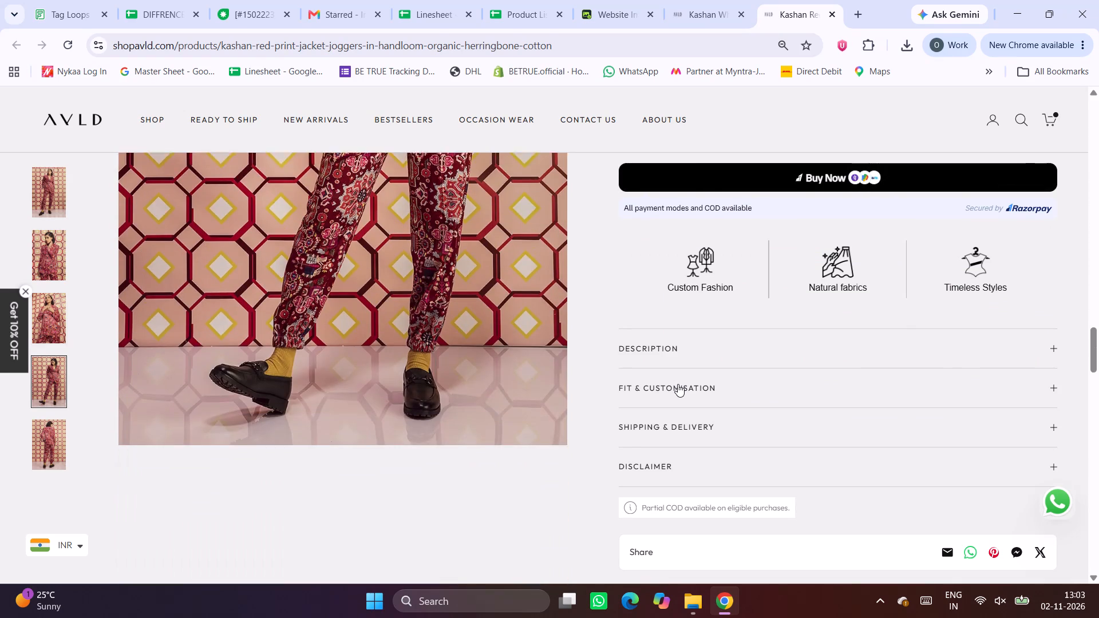
{"action": "scroll", "coordinate": [571, 449], "scroll_direction": "down", "scroll_amount": 5}
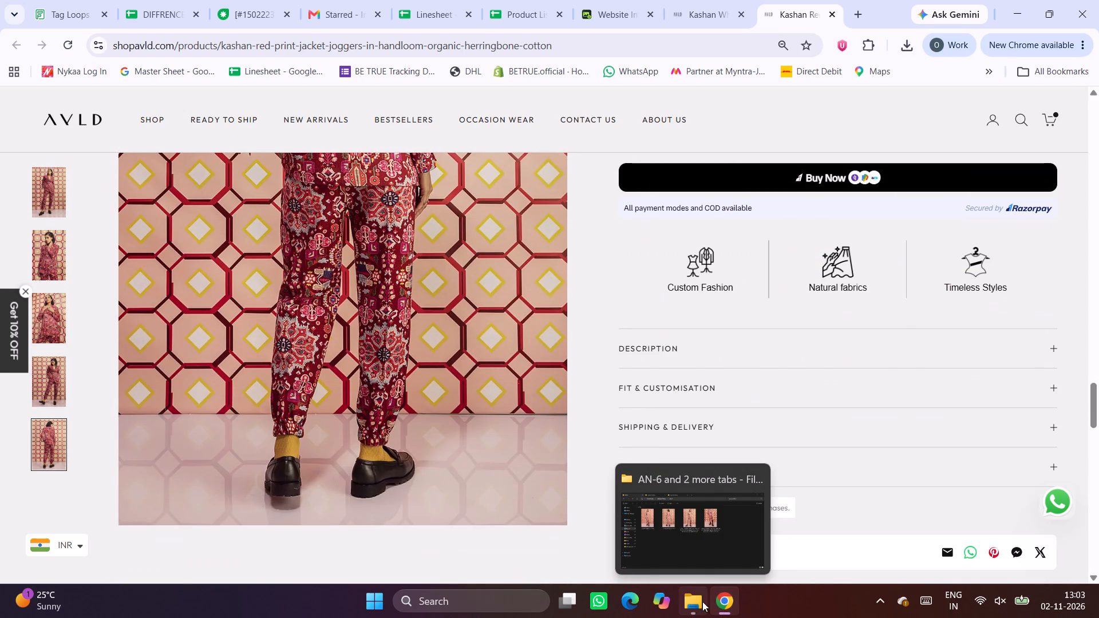
Return to the Product Listing Sheet and check the AN-15 joggers row against the rows above it.
{"action": "left_click", "coordinate": [717, 0]}
{"action": "left_click", "coordinate": [504, 0]}
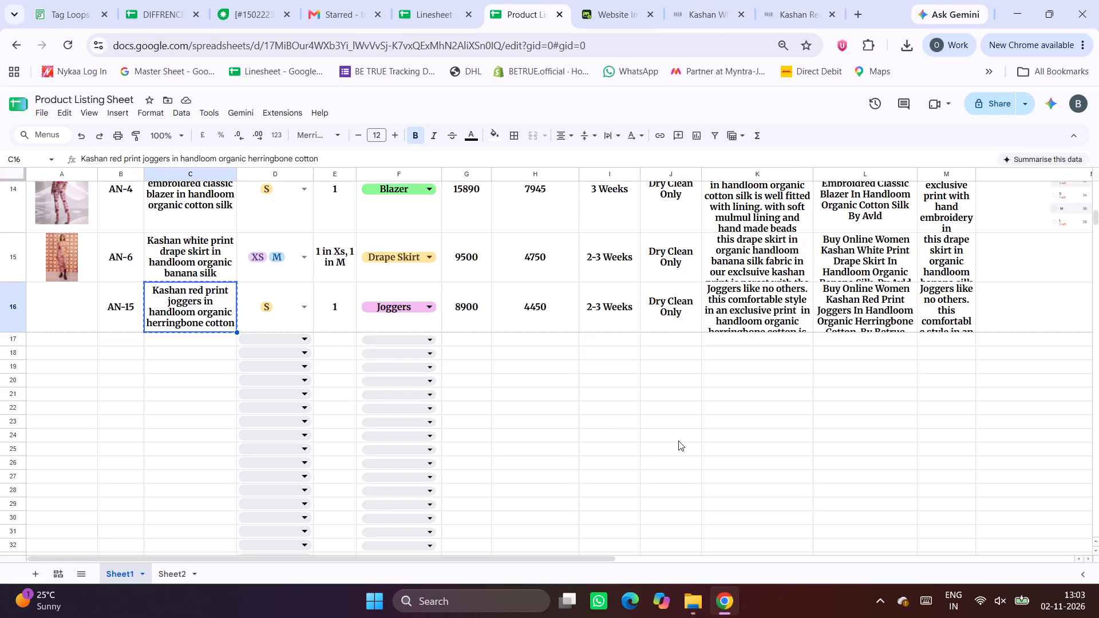
{"action": "scroll", "coordinate": [678, 441], "scroll_direction": "up", "scroll_amount": 4}
{"action": "scroll", "coordinate": [678, 441], "scroll_direction": "down", "scroll_amount": 4}
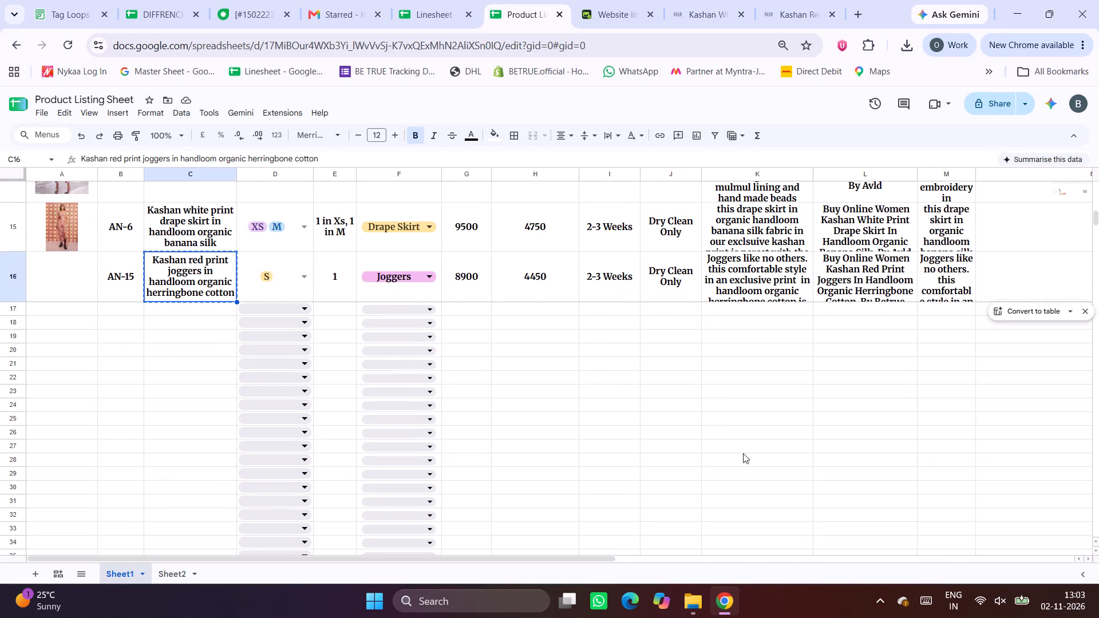
{"action": "scroll", "coordinate": [746, 454], "scroll_direction": "up", "scroll_amount": 2}
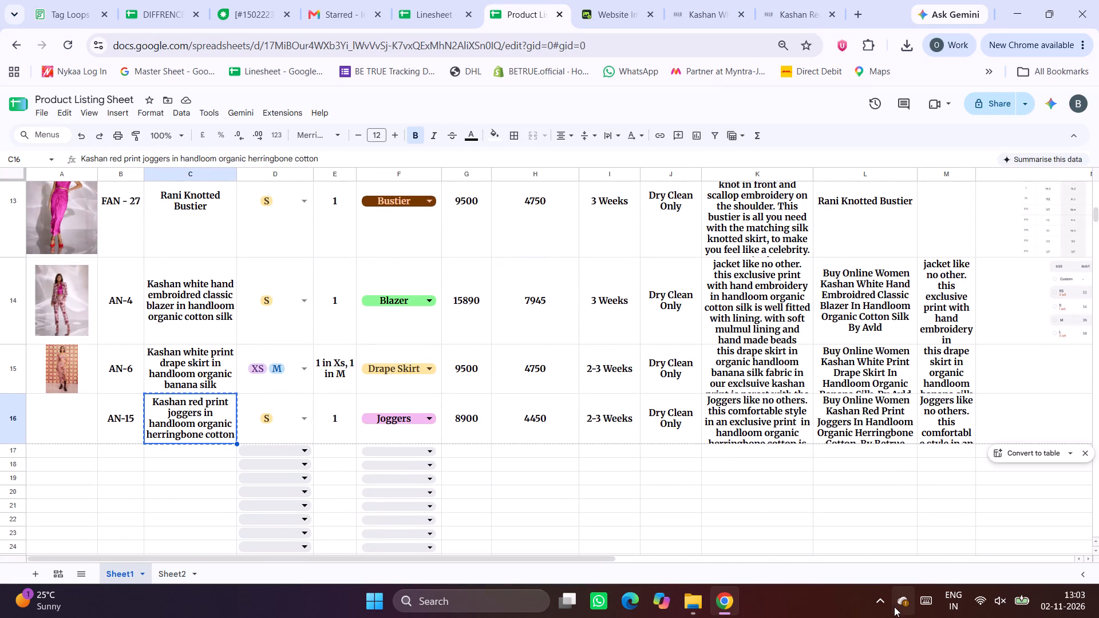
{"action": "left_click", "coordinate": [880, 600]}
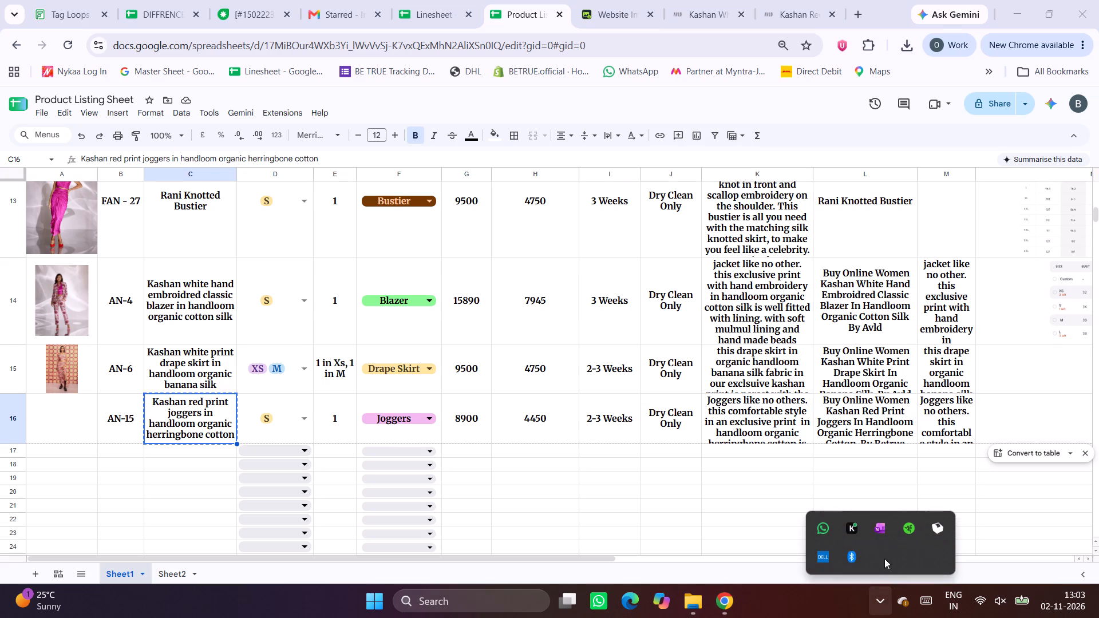
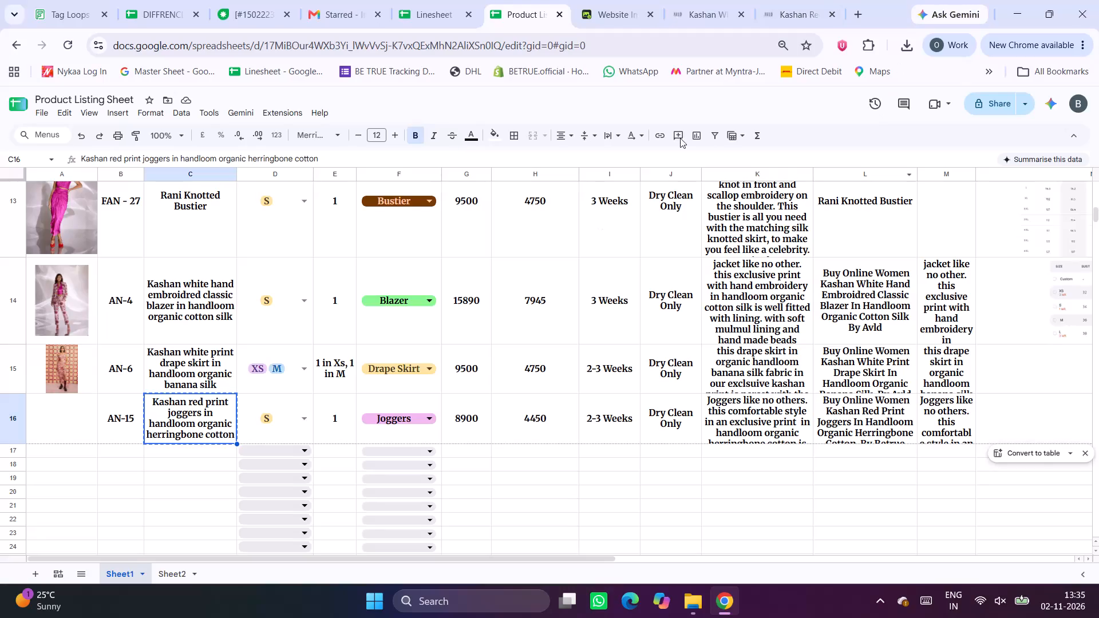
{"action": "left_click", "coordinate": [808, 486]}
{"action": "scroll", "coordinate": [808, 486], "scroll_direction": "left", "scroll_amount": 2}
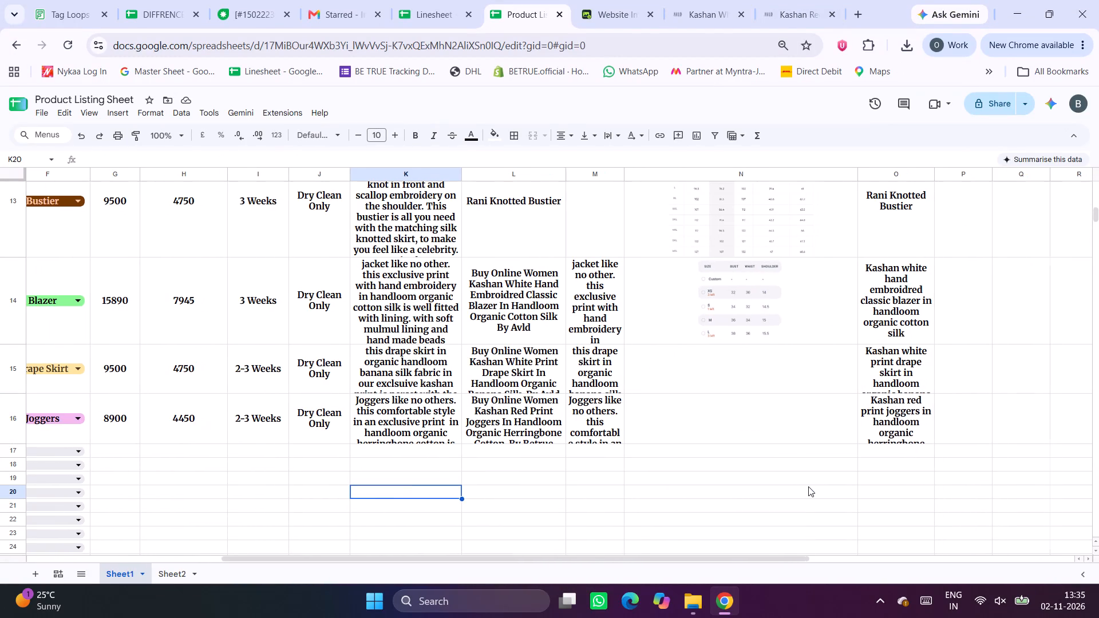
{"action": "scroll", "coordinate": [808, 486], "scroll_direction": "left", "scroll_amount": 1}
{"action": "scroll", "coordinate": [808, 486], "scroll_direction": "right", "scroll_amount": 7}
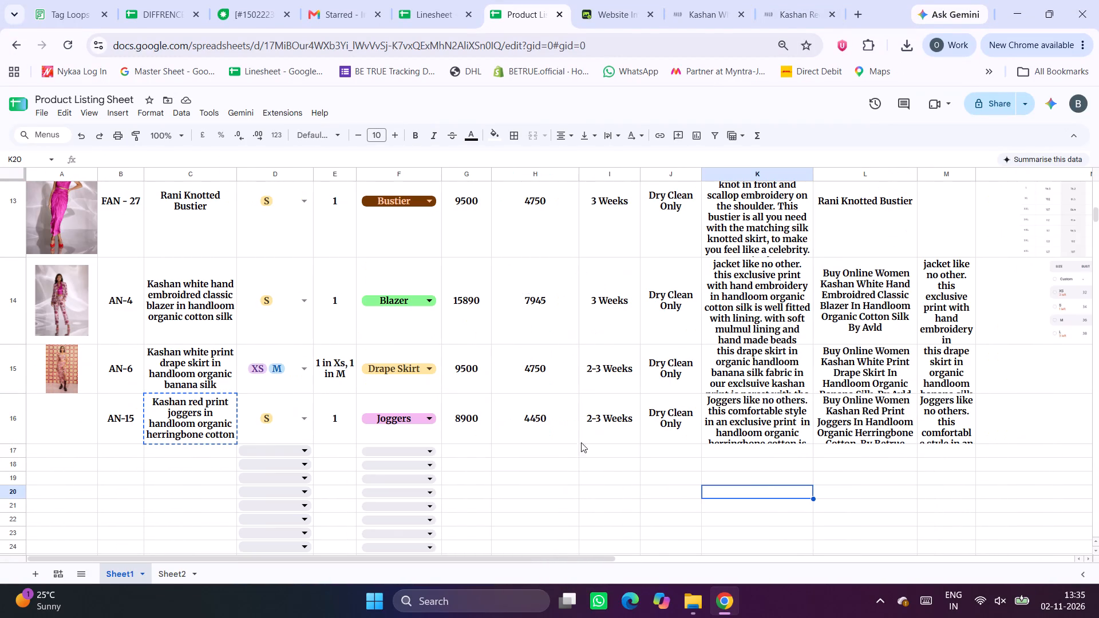
Enter AN-22 as the product code in row 17, below the AN-15 joggers.
{"action": "left_click", "coordinate": [109, 461]}
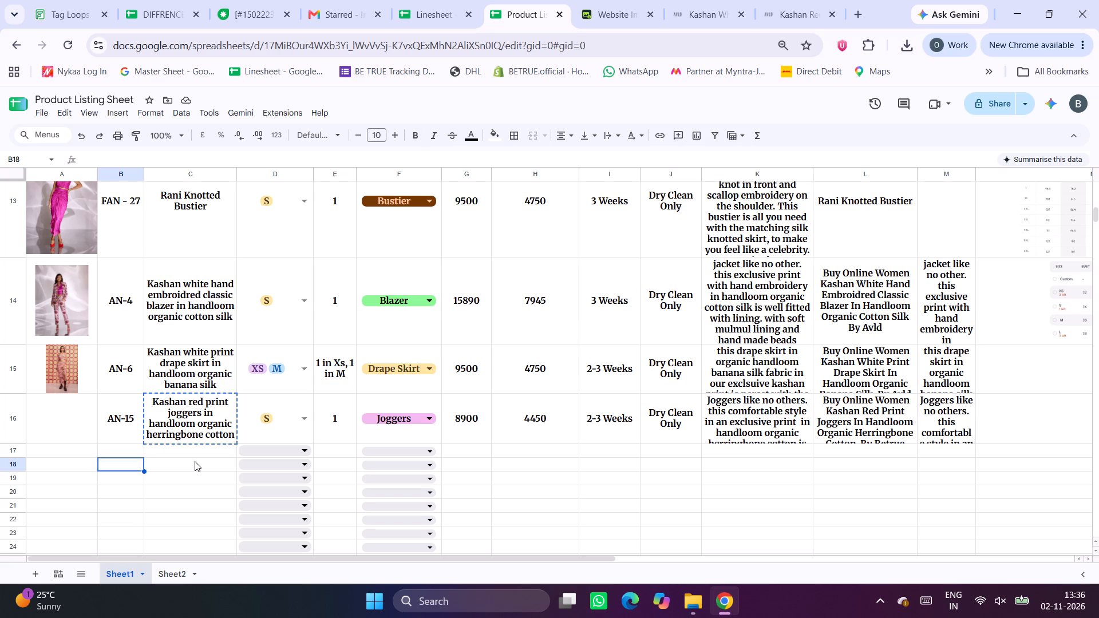
{"action": "type", "text": "AN"}
{"action": "key", "text": "minus"}
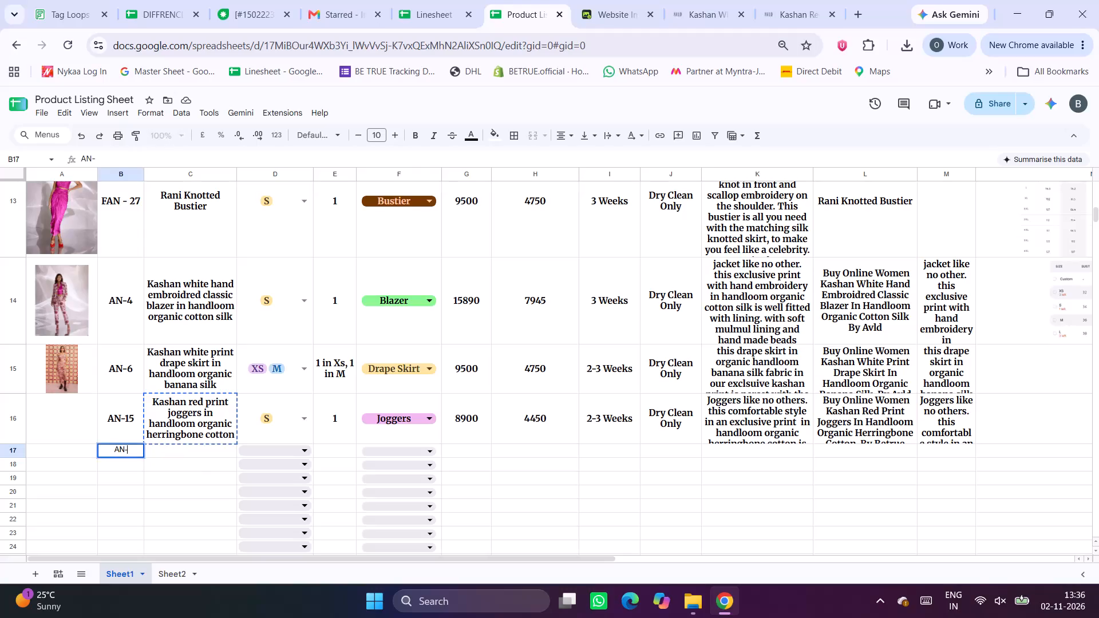
{"action": "type", "text": "22"}
{"action": "key", "text": "Tab"}
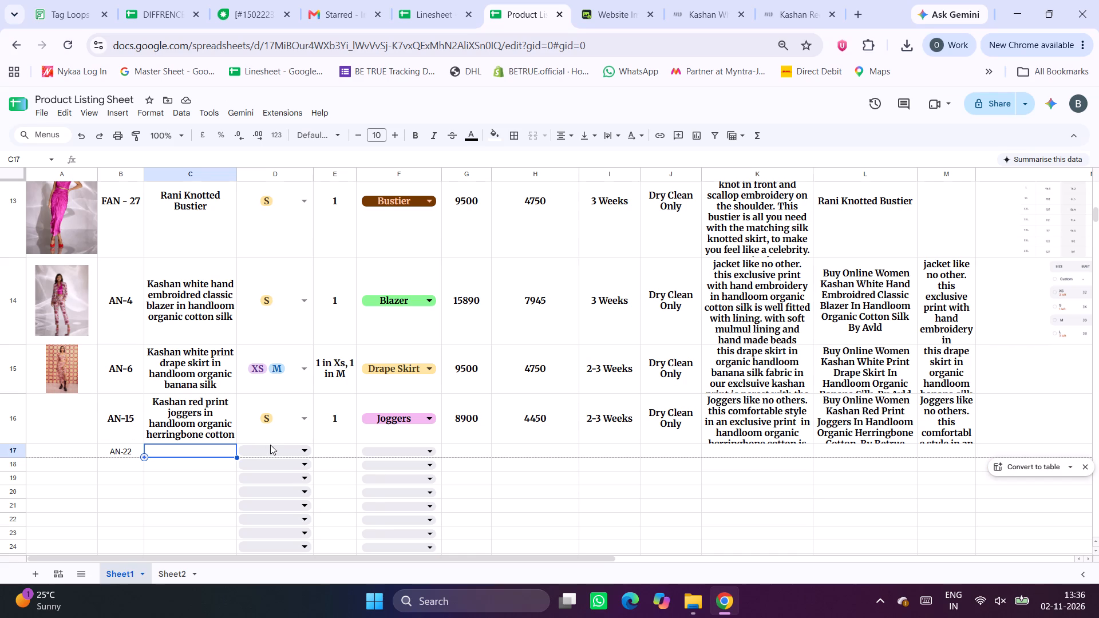
Copy the formatting of the AN-15 code cell onto all of row 17.
{"action": "left_click", "coordinate": [133, 451]}
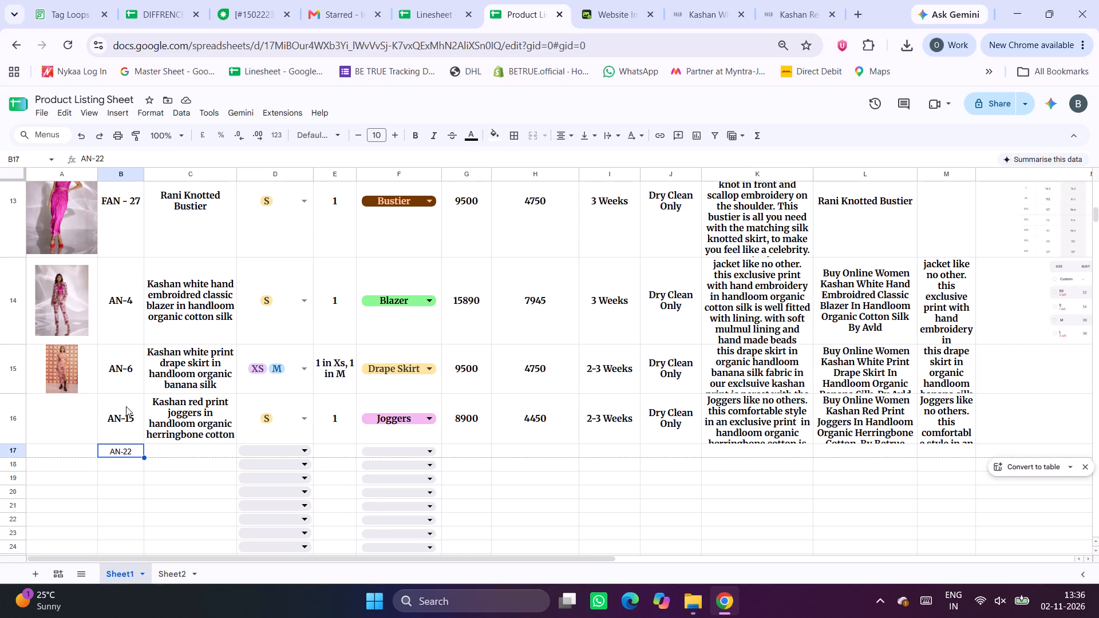
{"action": "left_click", "coordinate": [127, 418]}
{"action": "left_click", "coordinate": [136, 137]}
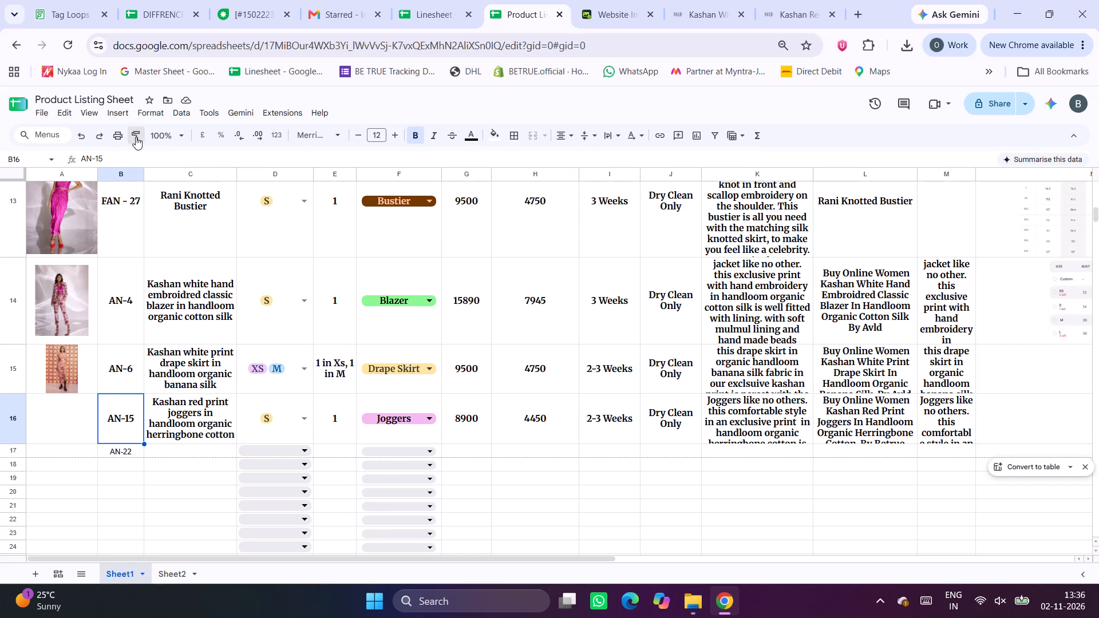
{"action": "left_click", "coordinate": [9, 450]}
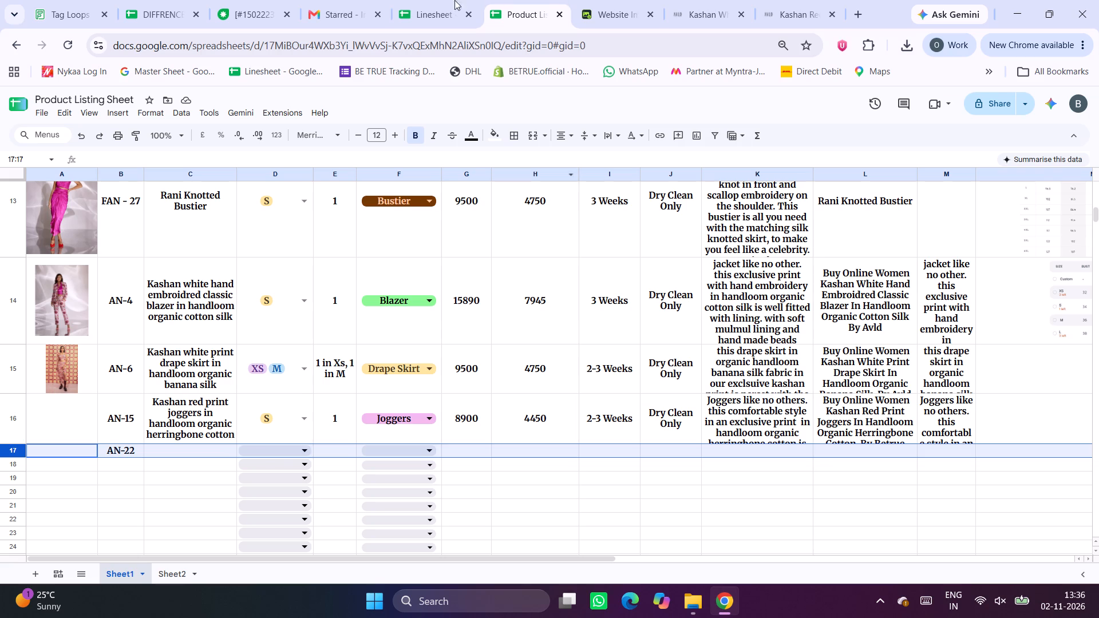
Copy AN-22's product name, Tabriz yellow pleated midi skirt in handloom organic cotton silk, from the Linesheet's AN-Ananya sheet into C17 of the Product Listing Sheet.
{"action": "left_click", "coordinate": [436, 0]}
{"action": "scroll", "coordinate": [537, 391], "scroll_direction": "down", "scroll_amount": 4}
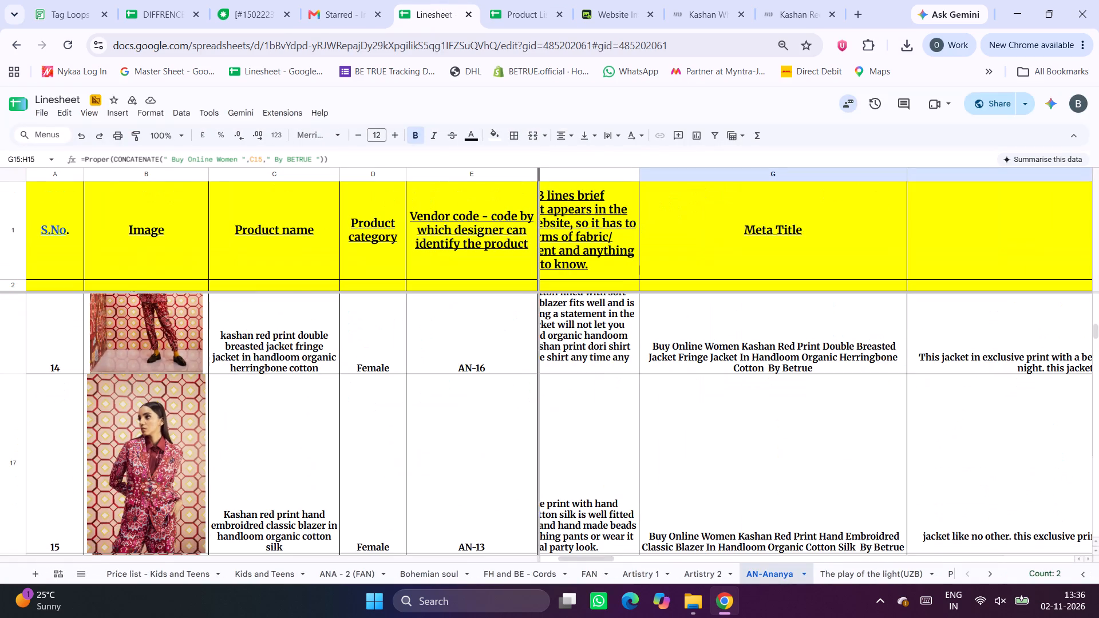
{"action": "scroll", "coordinate": [537, 391], "scroll_direction": "down", "scroll_amount": 9}
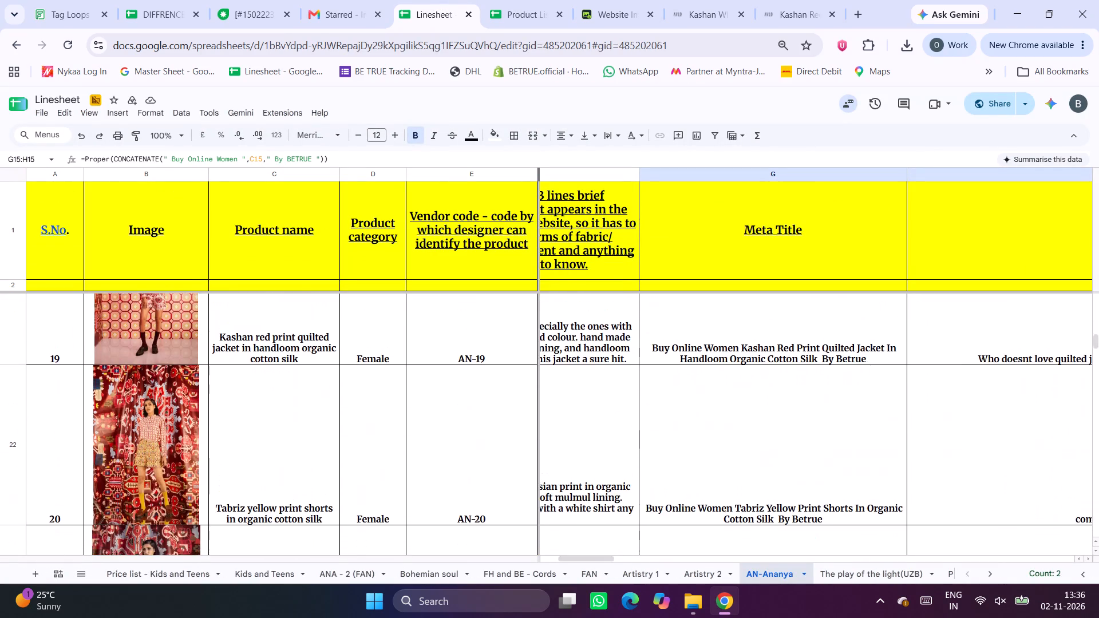
{"action": "scroll", "coordinate": [537, 391], "scroll_direction": "down", "scroll_amount": 3}
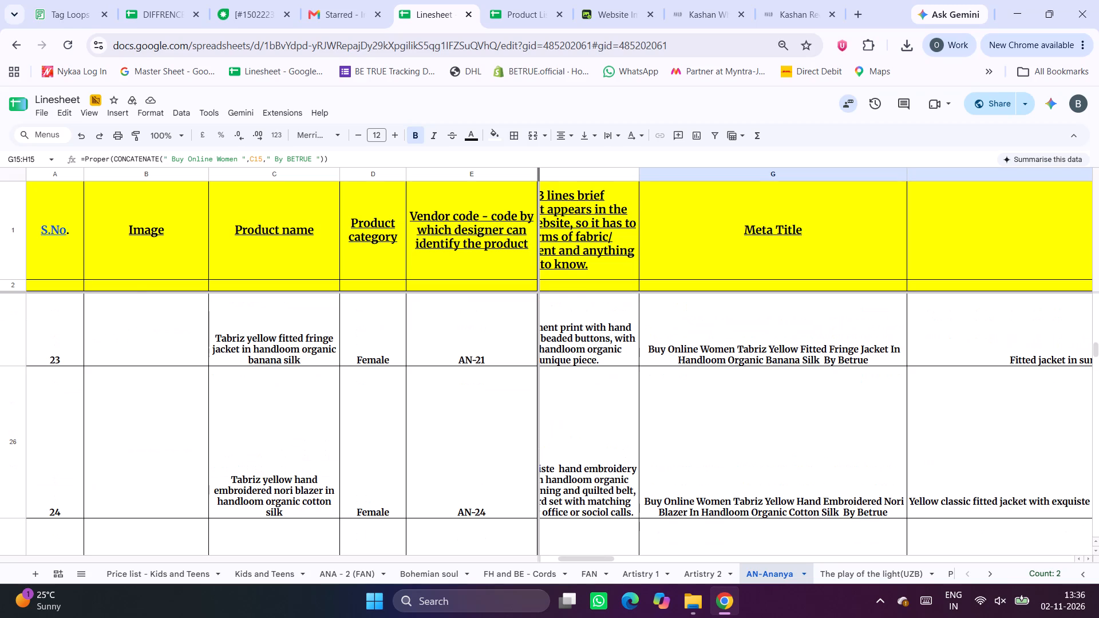
{"action": "scroll", "coordinate": [537, 391], "scroll_direction": "down", "scroll_amount": 2}
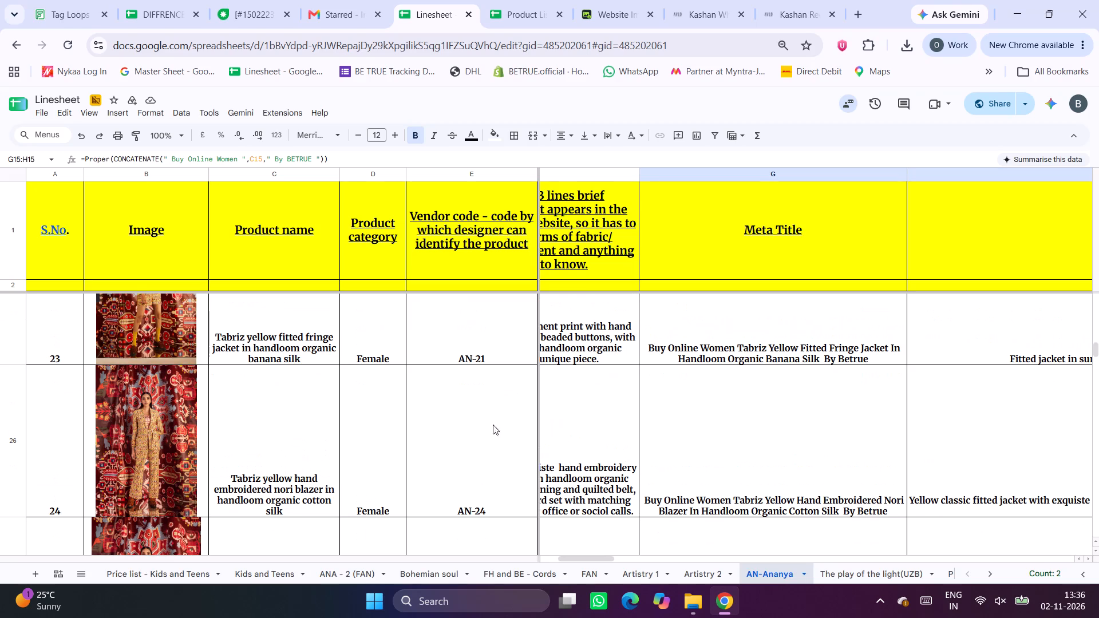
{"action": "scroll", "coordinate": [508, 465], "scroll_direction": "up", "scroll_amount": 3}
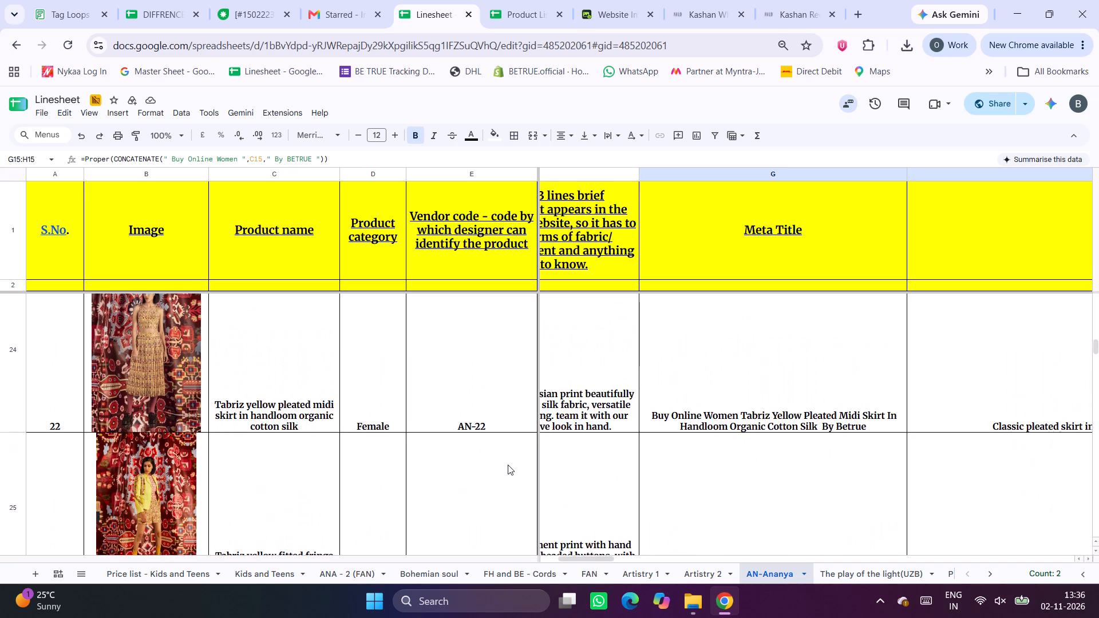
{"action": "scroll", "coordinate": [508, 465], "scroll_direction": "up", "scroll_amount": 1}
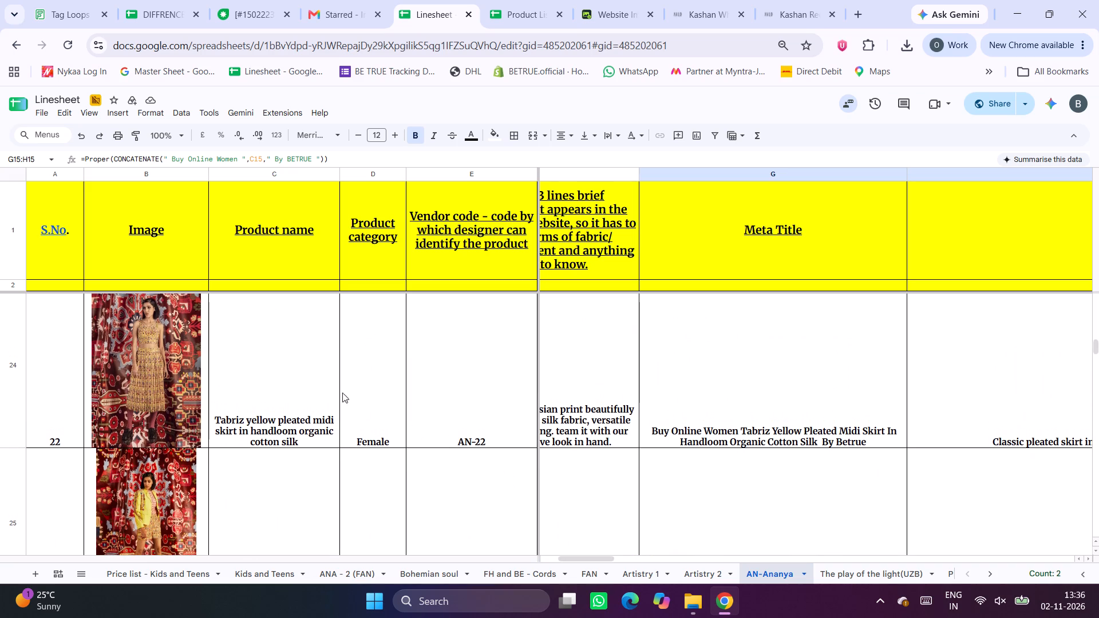
{"action": "left_click", "coordinate": [293, 374]}
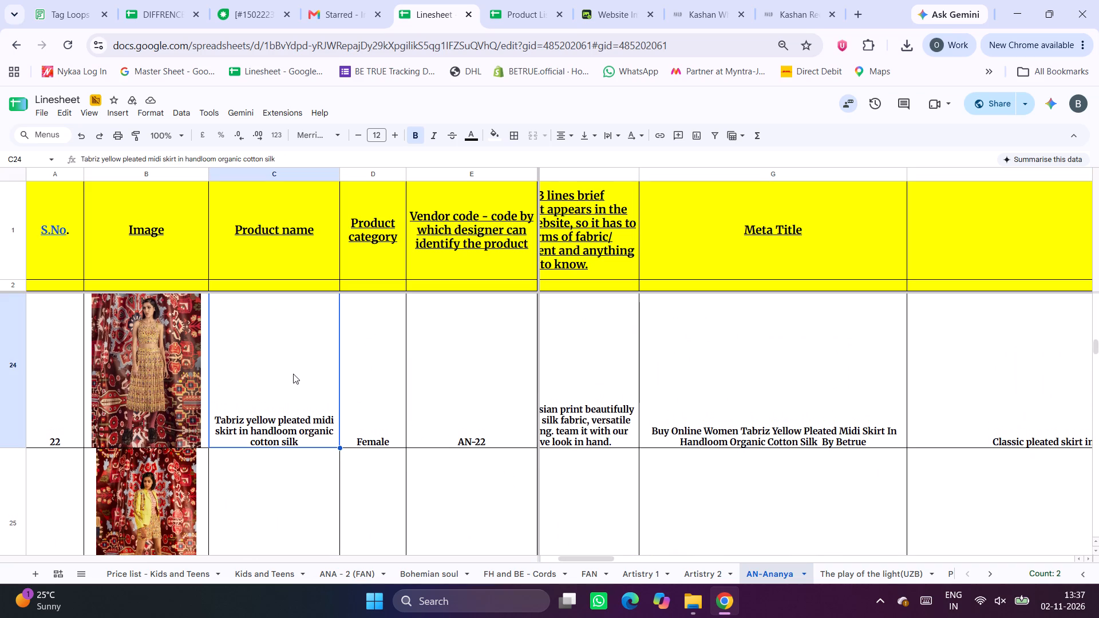
{"action": "key", "text": "ctrl+c"}
{"action": "left_click", "coordinate": [504, 0]}
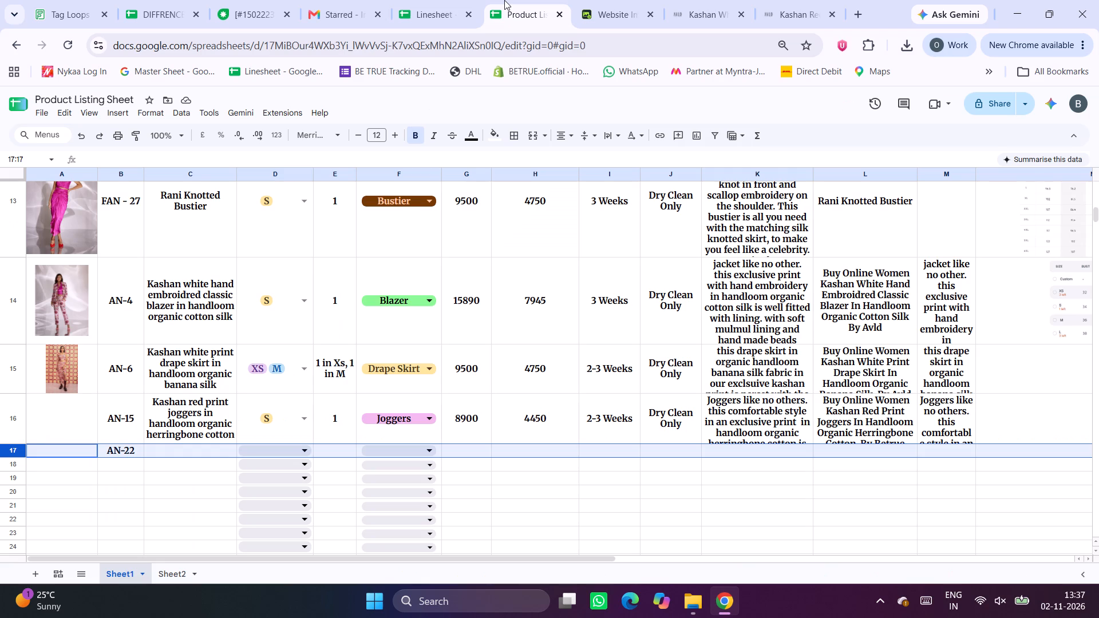
{"action": "left_click", "coordinate": [163, 452]}
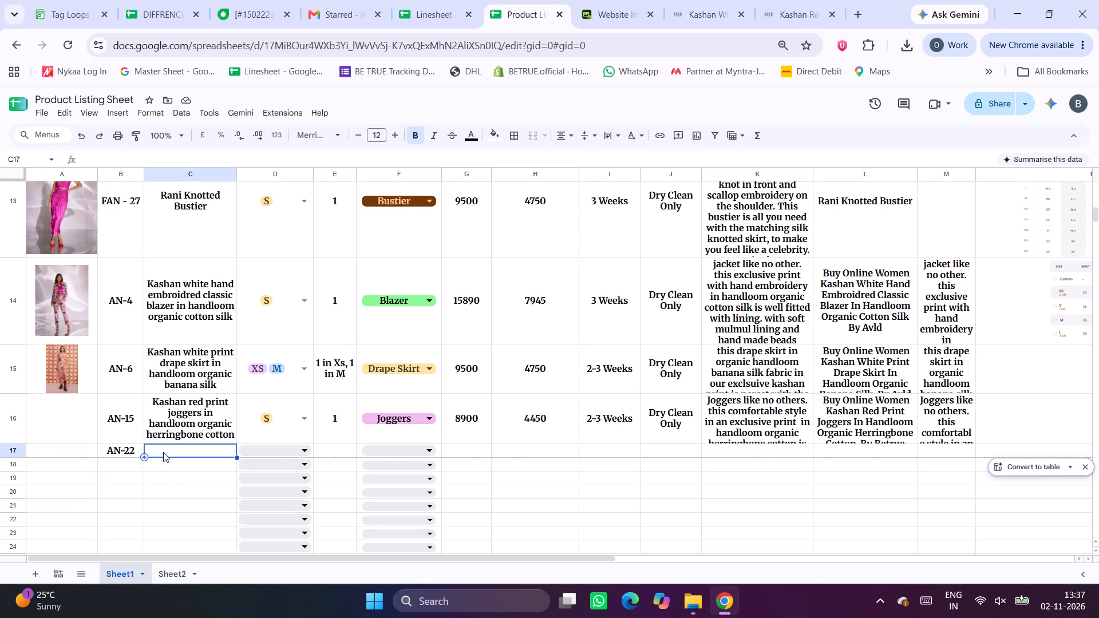
{"action": "key", "text": "ctrl+v"}
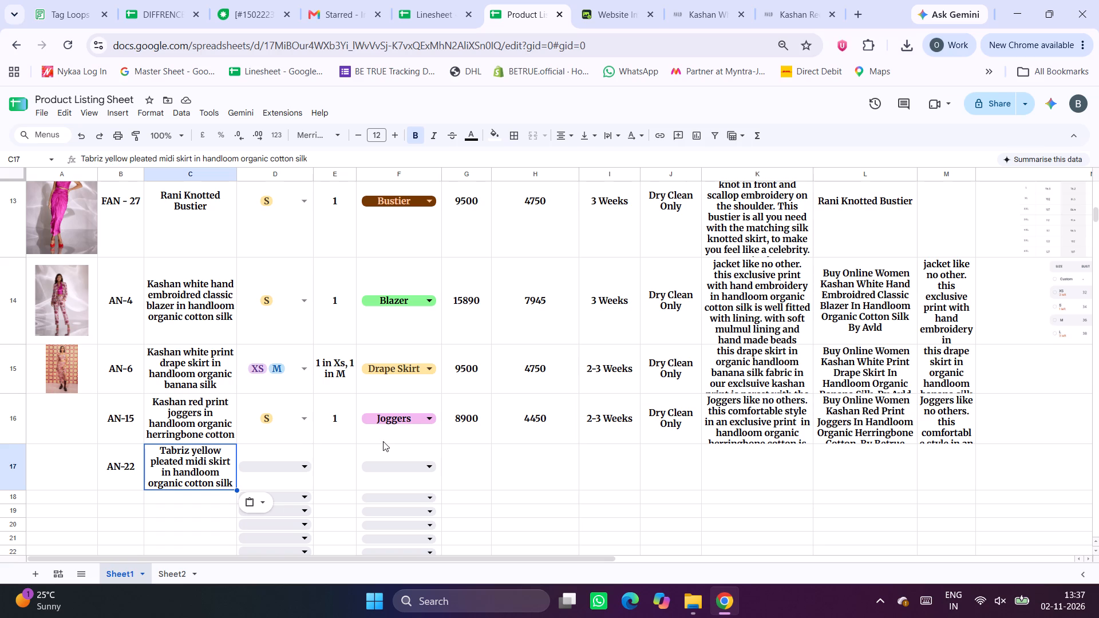
Set the AN-22 row's size to M and its quantity to 1.
{"action": "left_click", "coordinate": [280, 468]}
{"action": "left_click", "coordinate": [251, 556]}
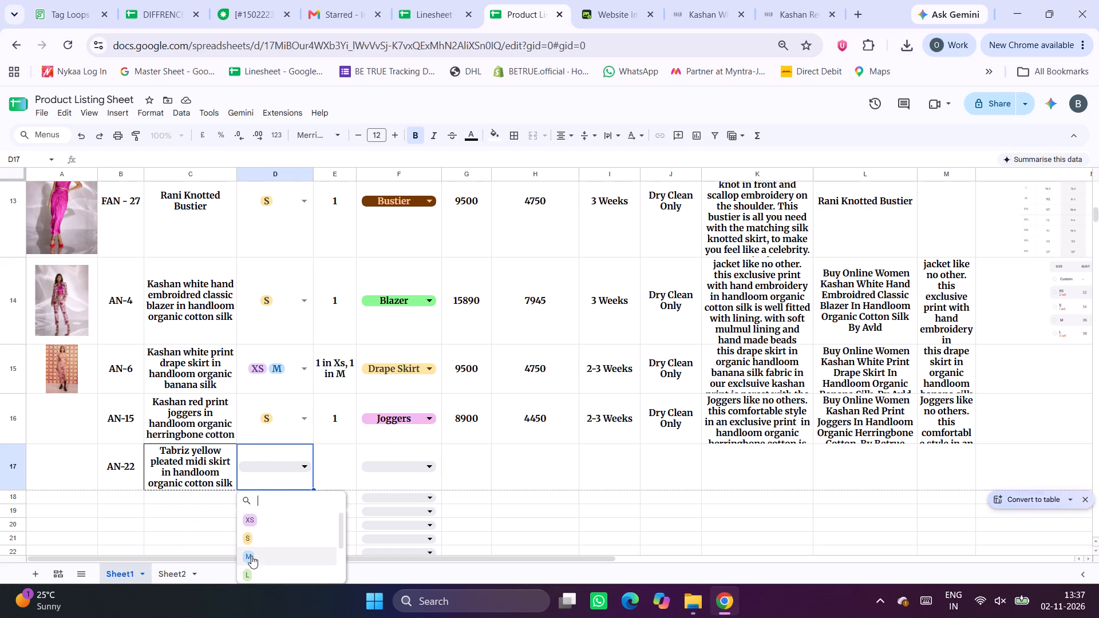
{"action": "left_click", "coordinate": [330, 480]}
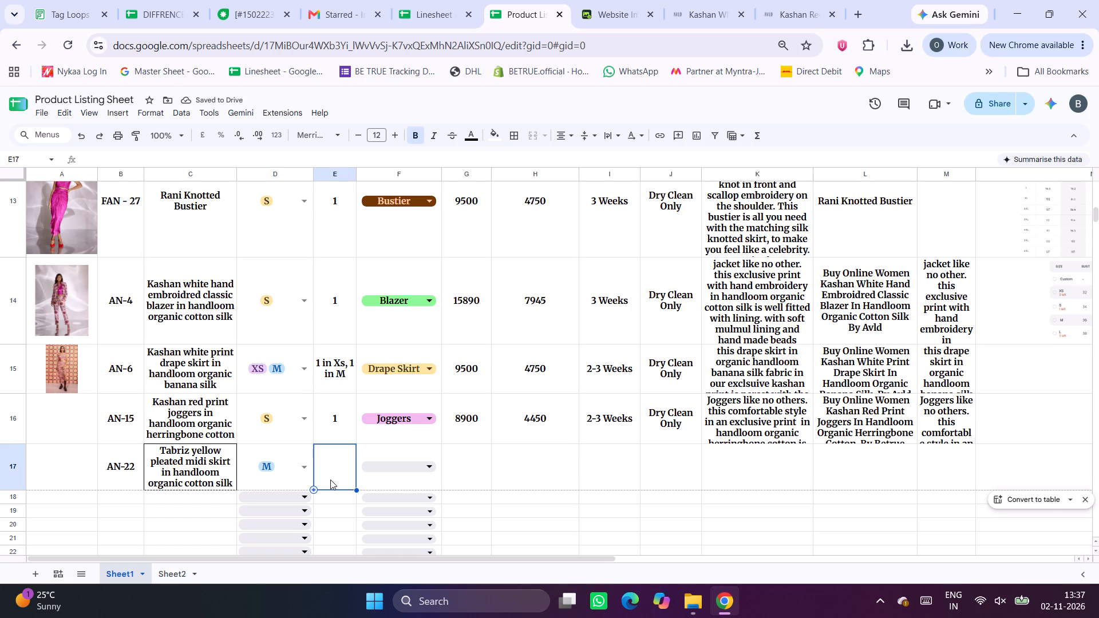
{"action": "key", "text": "1"}
{"action": "key", "text": "Tab"}
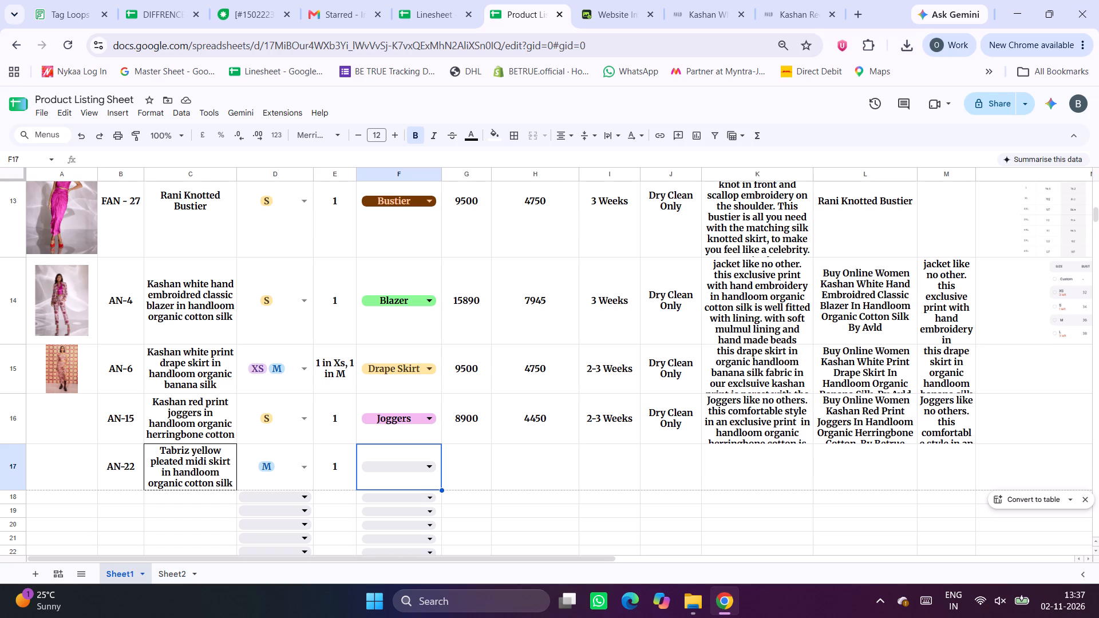
Check the category options for the AN-22 row and add a blank item to that cell's drop-down rule.
{"action": "left_click", "coordinate": [405, 469]}
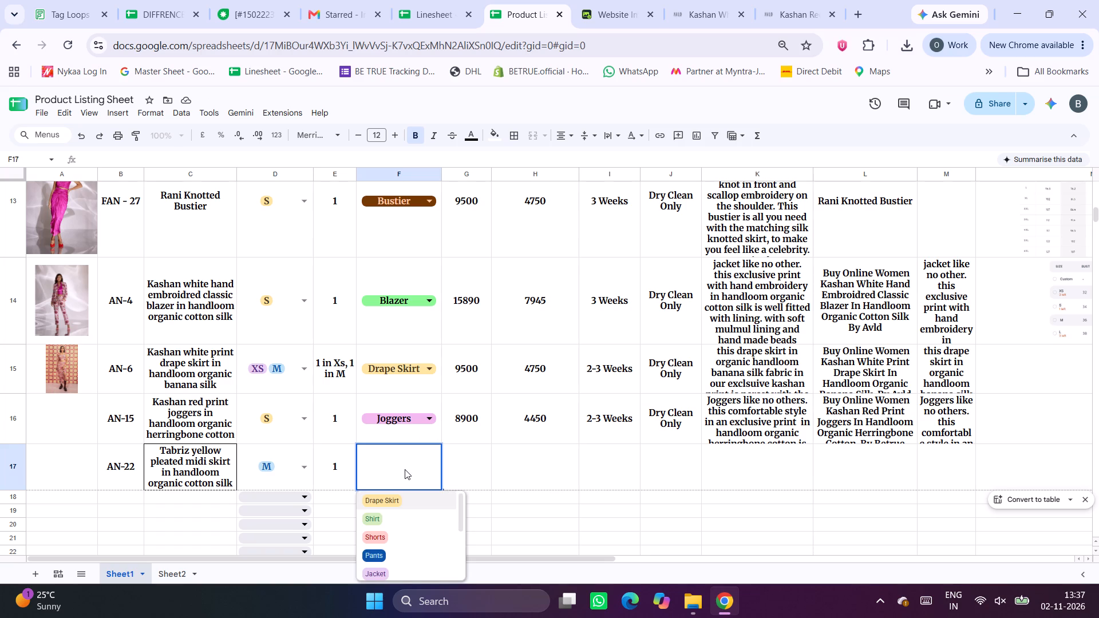
{"action": "scroll", "coordinate": [406, 553], "scroll_direction": "down", "scroll_amount": 1}
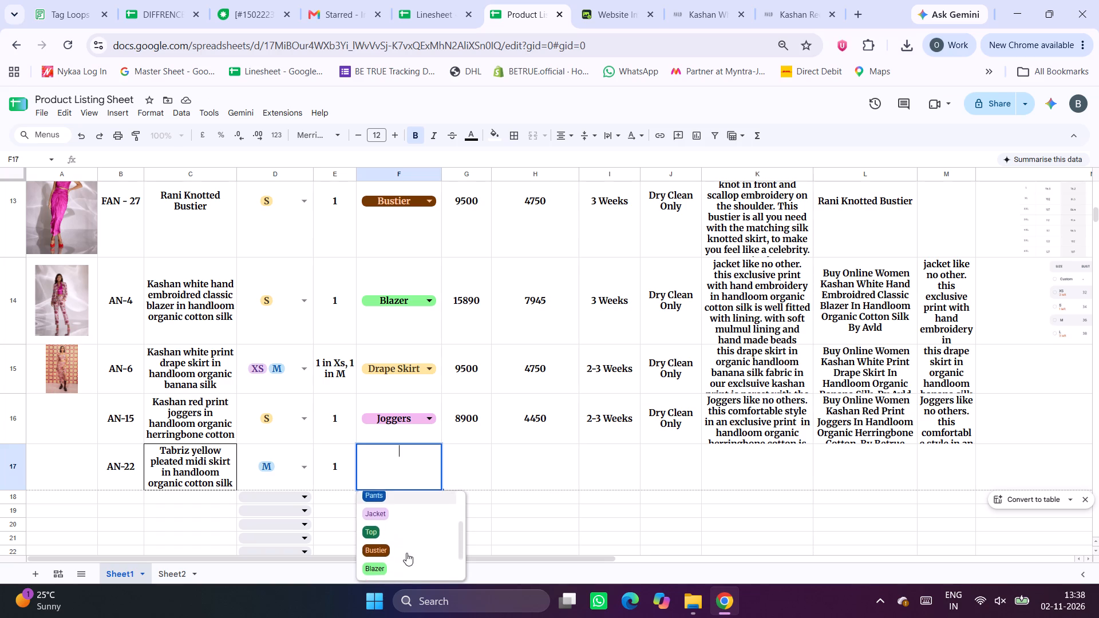
{"action": "scroll", "coordinate": [406, 553], "scroll_direction": "down", "scroll_amount": 3}
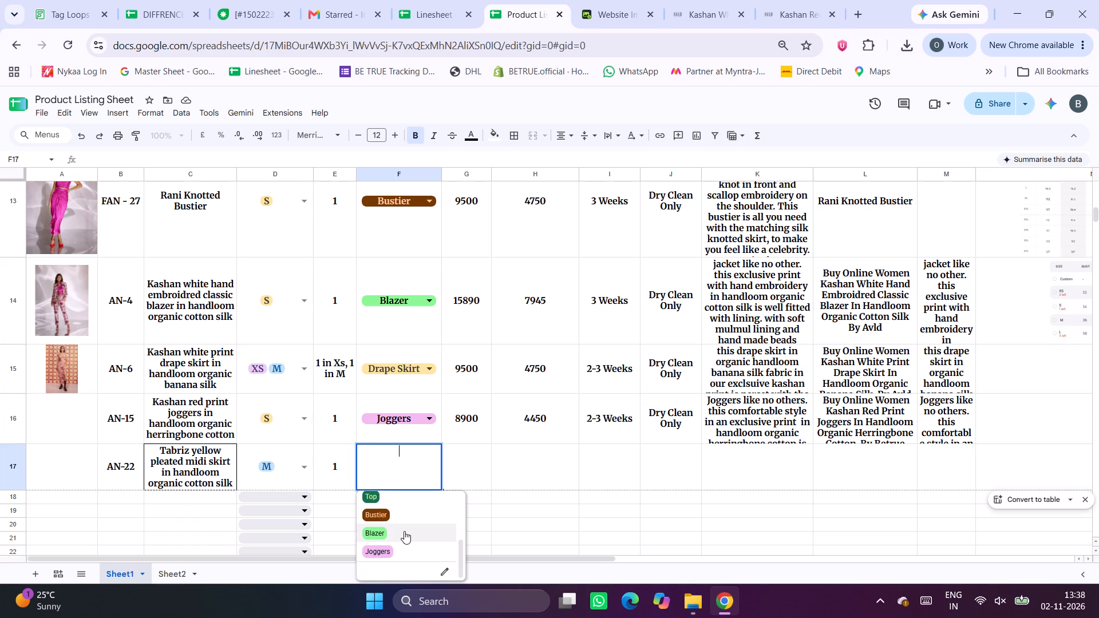
{"action": "scroll", "coordinate": [404, 531], "scroll_direction": "up", "scroll_amount": 3}
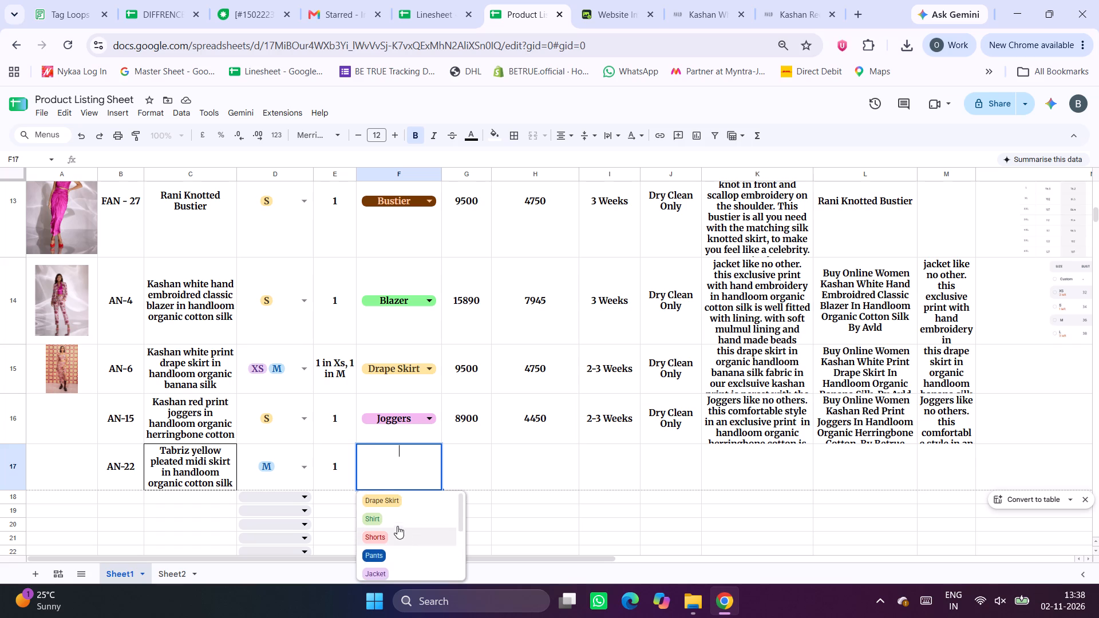
{"action": "scroll", "coordinate": [384, 516], "scroll_direction": "down", "scroll_amount": 4}
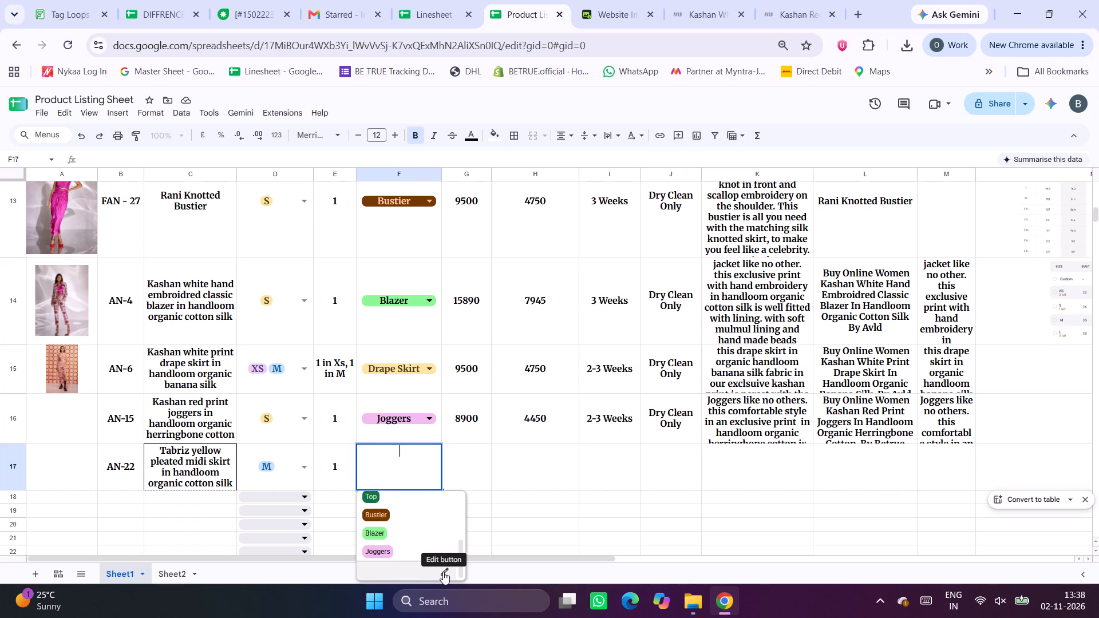
{"action": "left_click", "coordinate": [443, 572]}
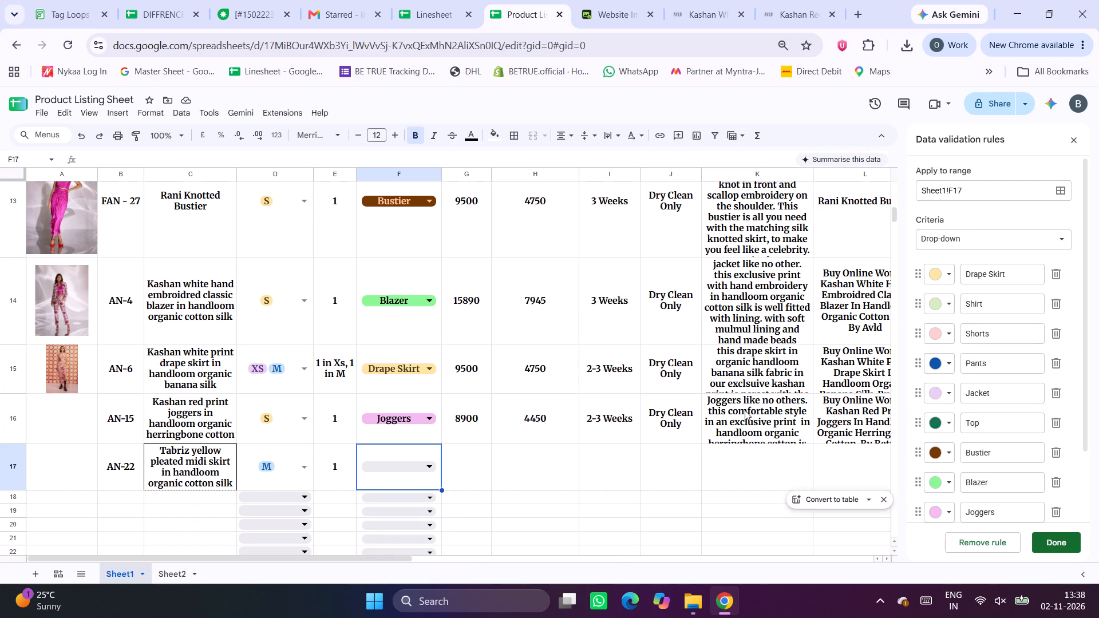
{"action": "scroll", "coordinate": [999, 468], "scroll_direction": "down", "scroll_amount": 3}
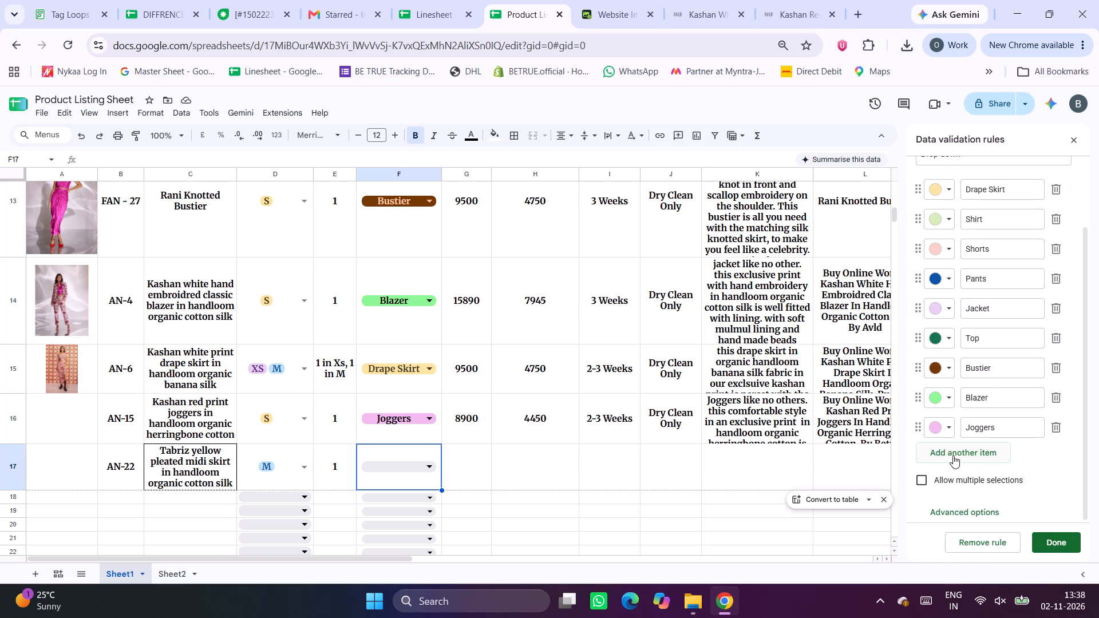
{"action": "left_click", "coordinate": [952, 455]}
Give the new drop-down item a custom tan-orange background colour, #e0a95a.
{"action": "left_click", "coordinate": [954, 454]}
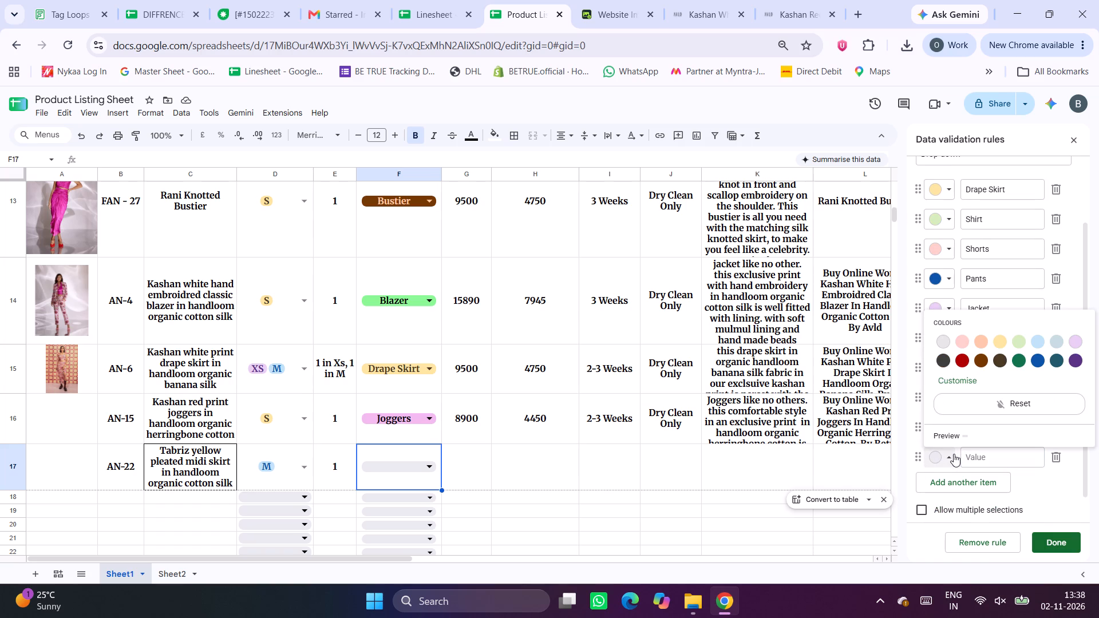
{"action": "left_click", "coordinate": [960, 381]}
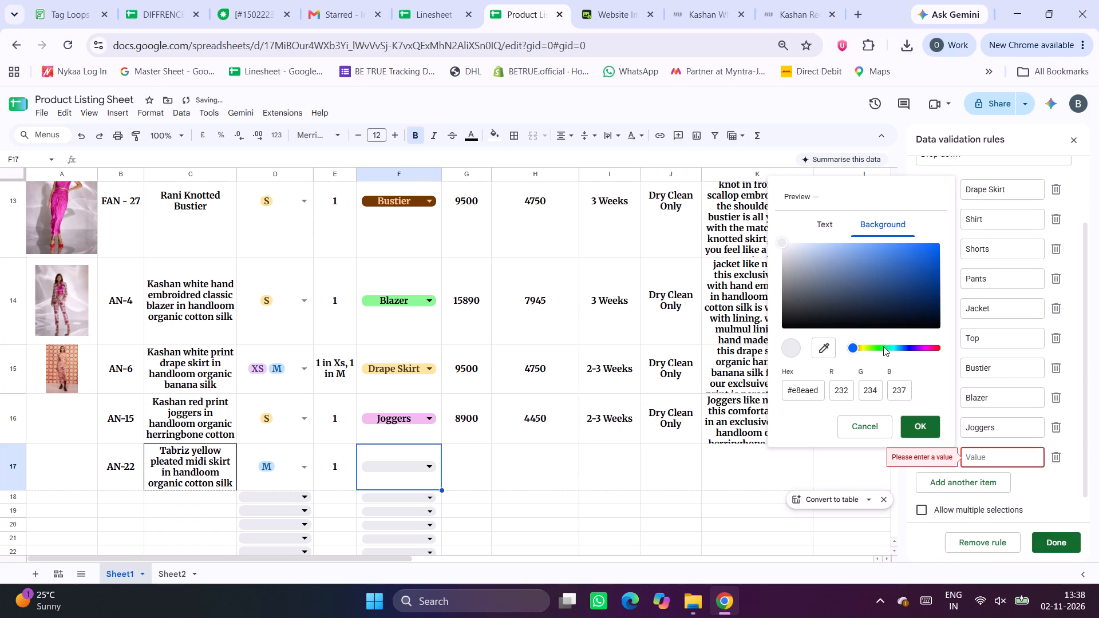
{"action": "left_click", "coordinate": [863, 350]}
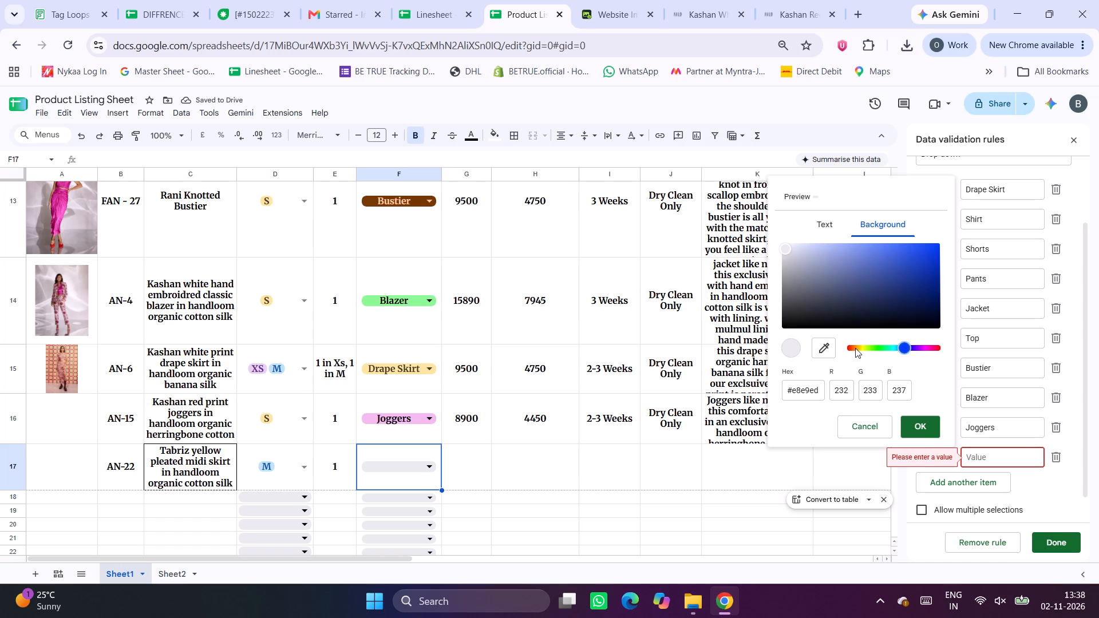
{"action": "left_click", "coordinate": [857, 348]}
{"action": "left_click_drag", "start_coordinate": [899, 344], "coordinate": [860, 352]}
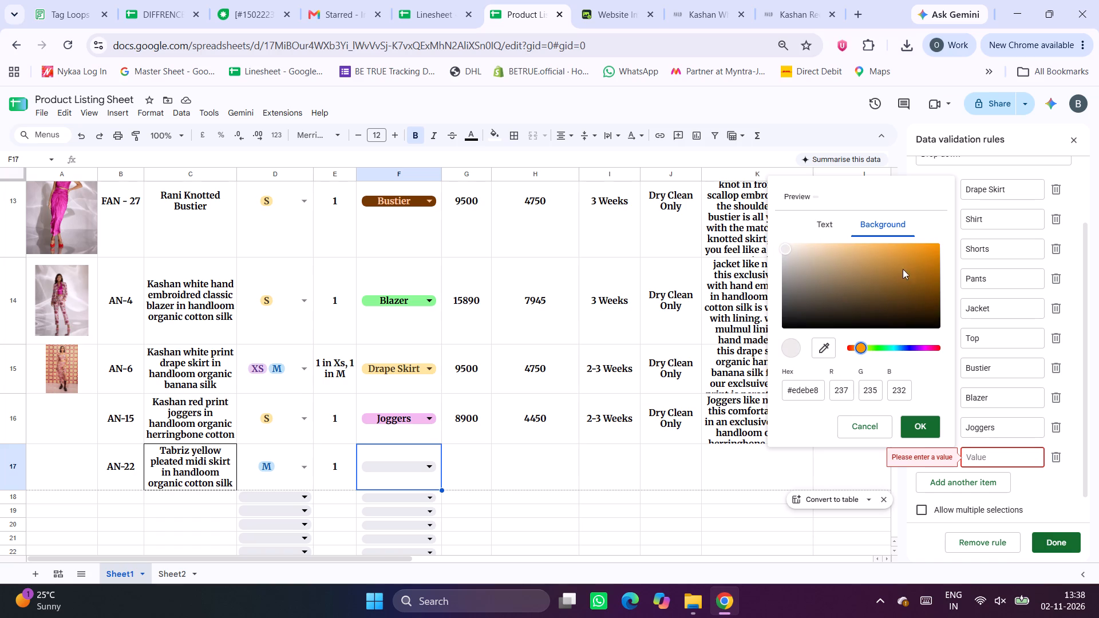
{"action": "left_click", "coordinate": [898, 238]}
{"action": "left_click_drag", "start_coordinate": [889, 254], "coordinate": [875, 252]}
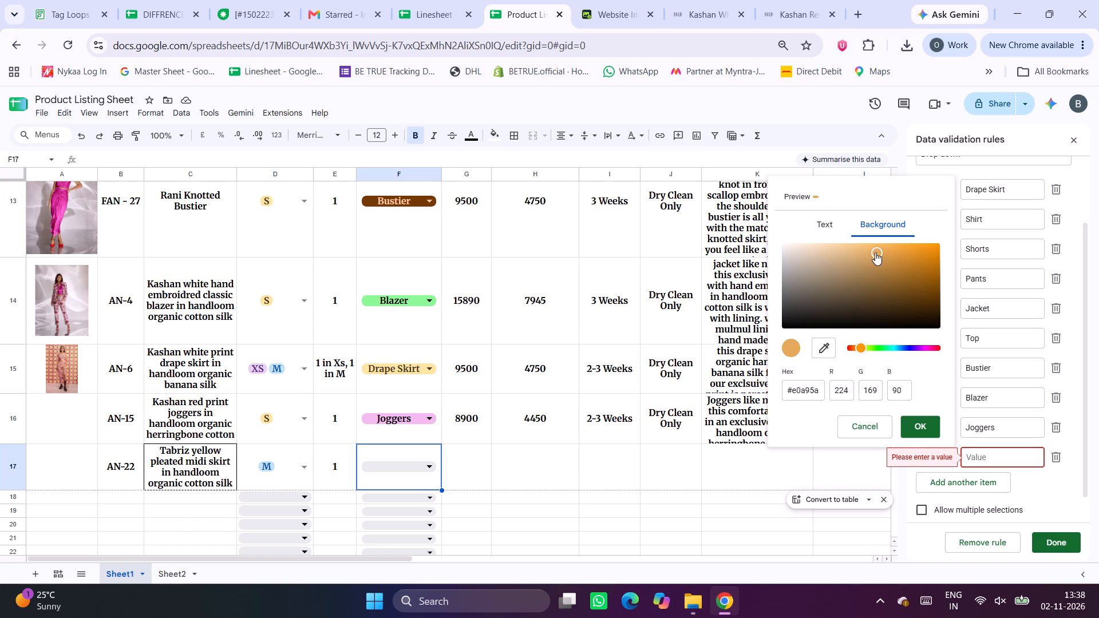
{"action": "left_click_drag", "start_coordinate": [875, 252], "coordinate": [875, 252]}
{"action": "left_click", "coordinate": [929, 429]}
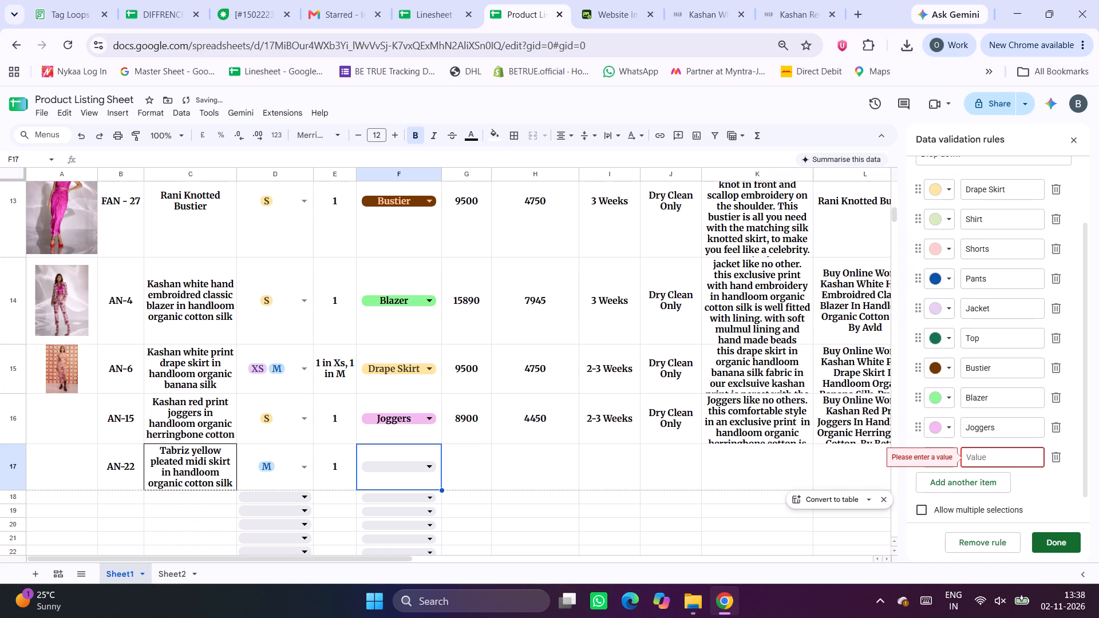
Name the new category drop-down item Skirt and apply the rule change to all matching drop-downs.
{"action": "left_click", "coordinate": [1015, 466]}
{"action": "key", "text": "s"}
{"action": "type", "text": "kirt"}
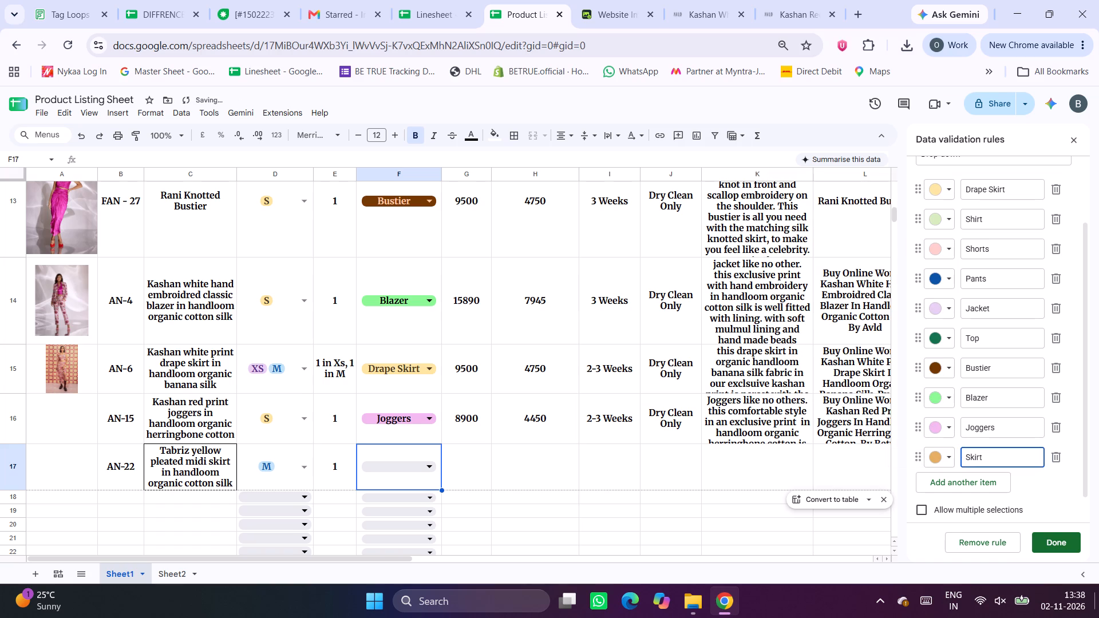
{"action": "left_click", "coordinate": [1057, 538]}
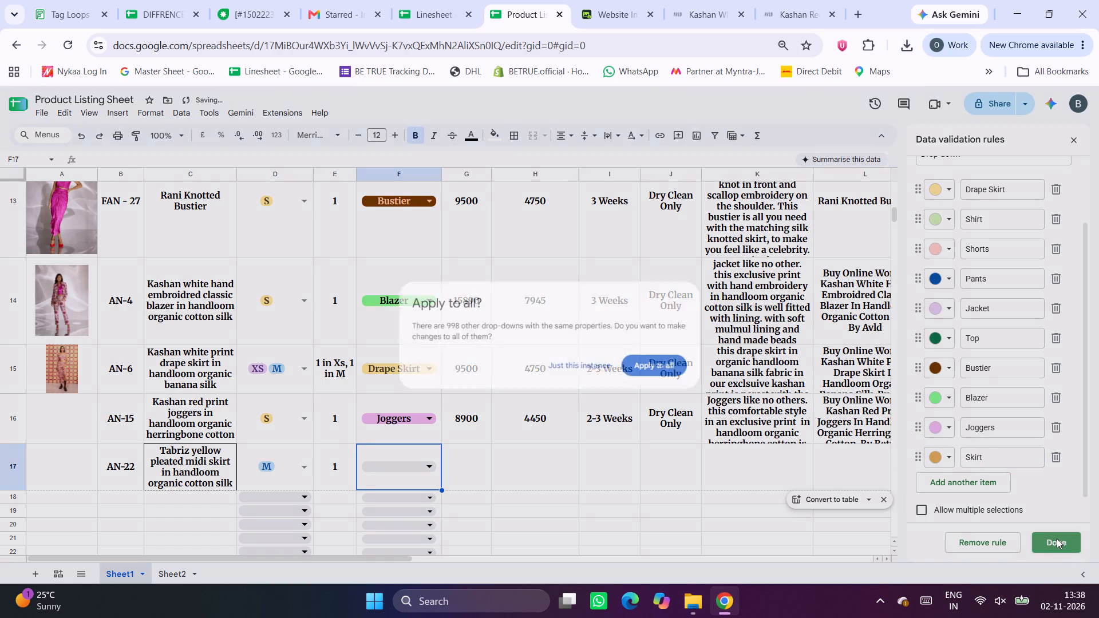
{"action": "left_click", "coordinate": [659, 369]}
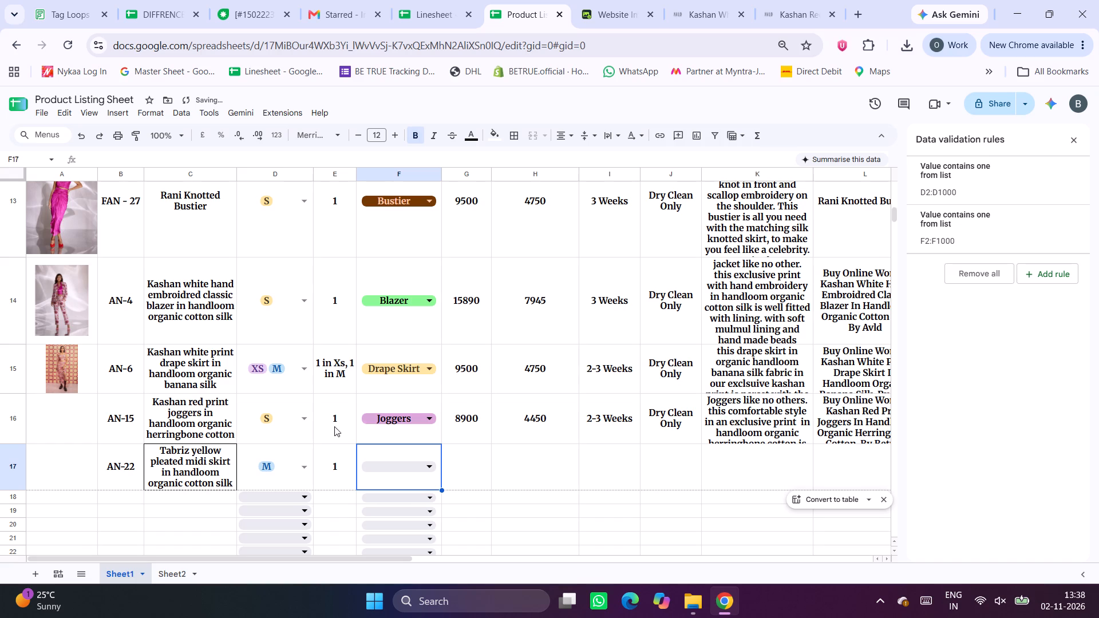
Set the AN-22 row's category to Skirt.
{"action": "left_click", "coordinate": [392, 468]}
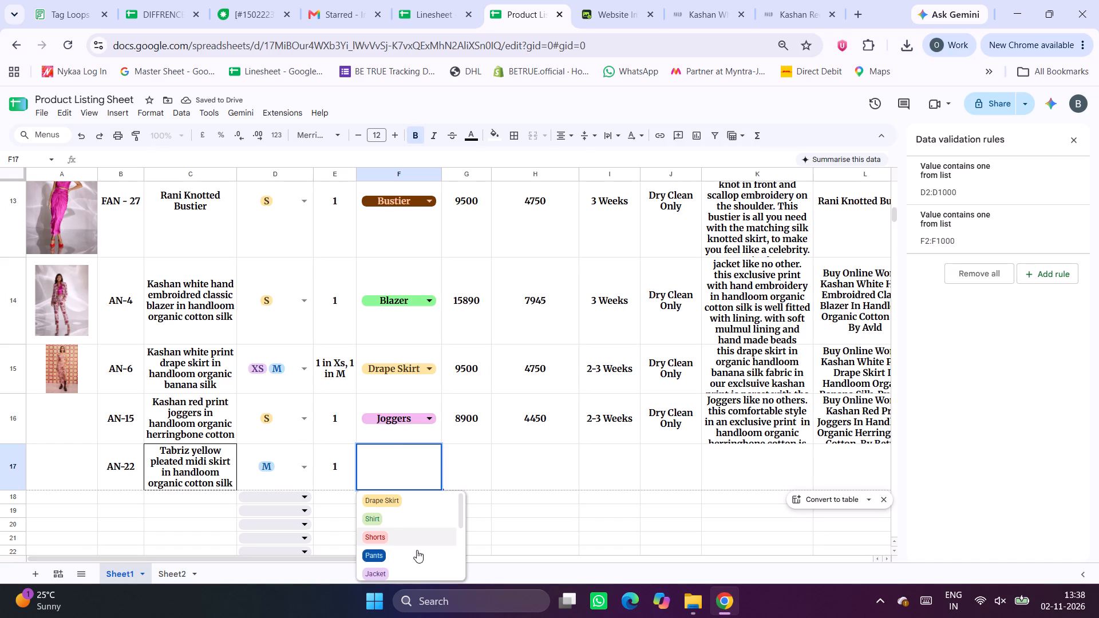
{"action": "scroll", "coordinate": [417, 550], "scroll_direction": "down", "scroll_amount": 6}
{"action": "left_click", "coordinate": [390, 545]}
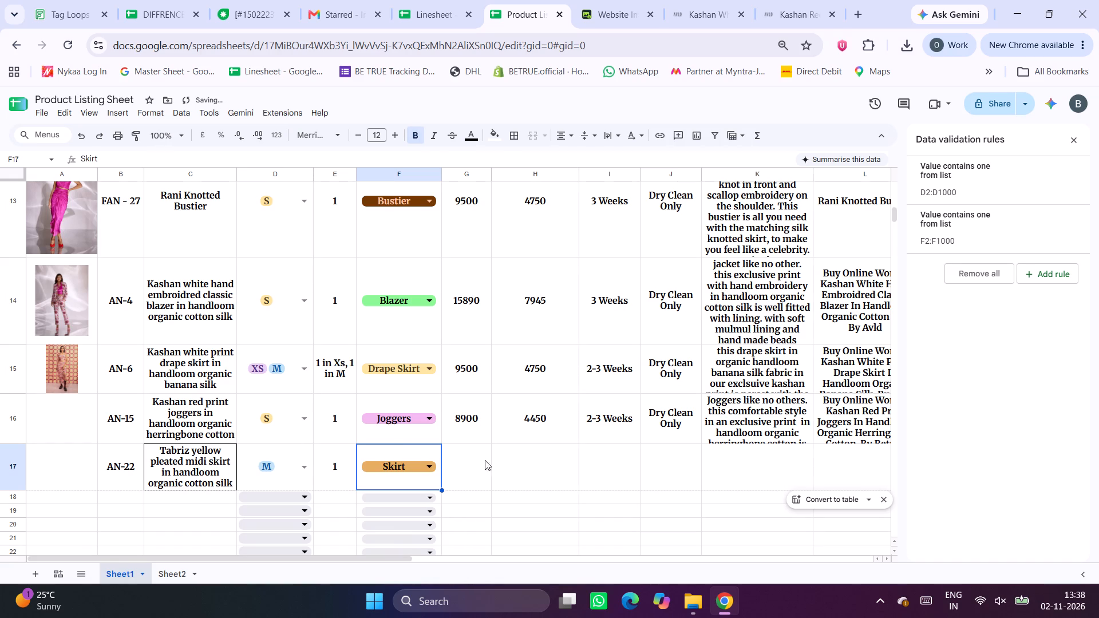
Enter the AN-22 row's prices: 9600 in G17 and 4800 in H17.
{"action": "left_click", "coordinate": [475, 454]}
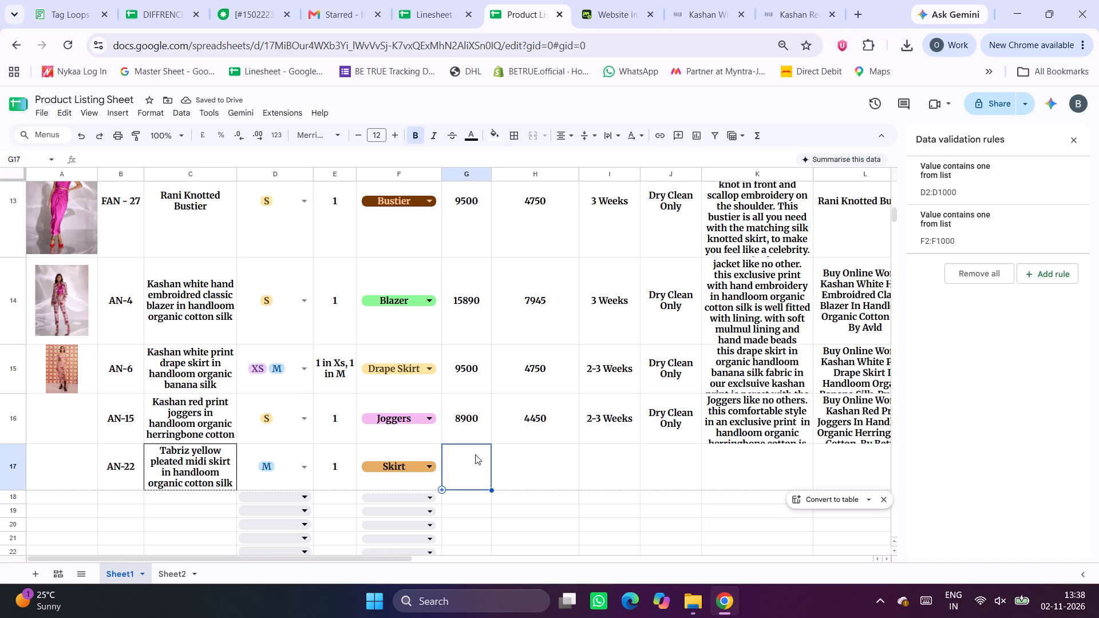
{"action": "type", "text": "9600"}
{"action": "key", "text": "Right"}
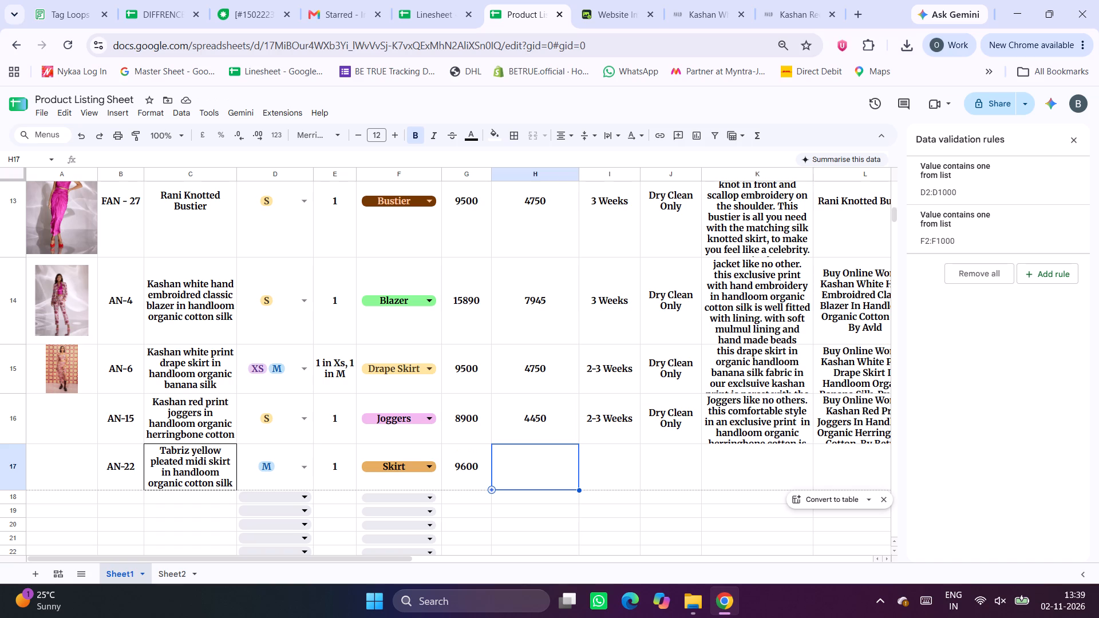
{"action": "type", "text": "4800"}
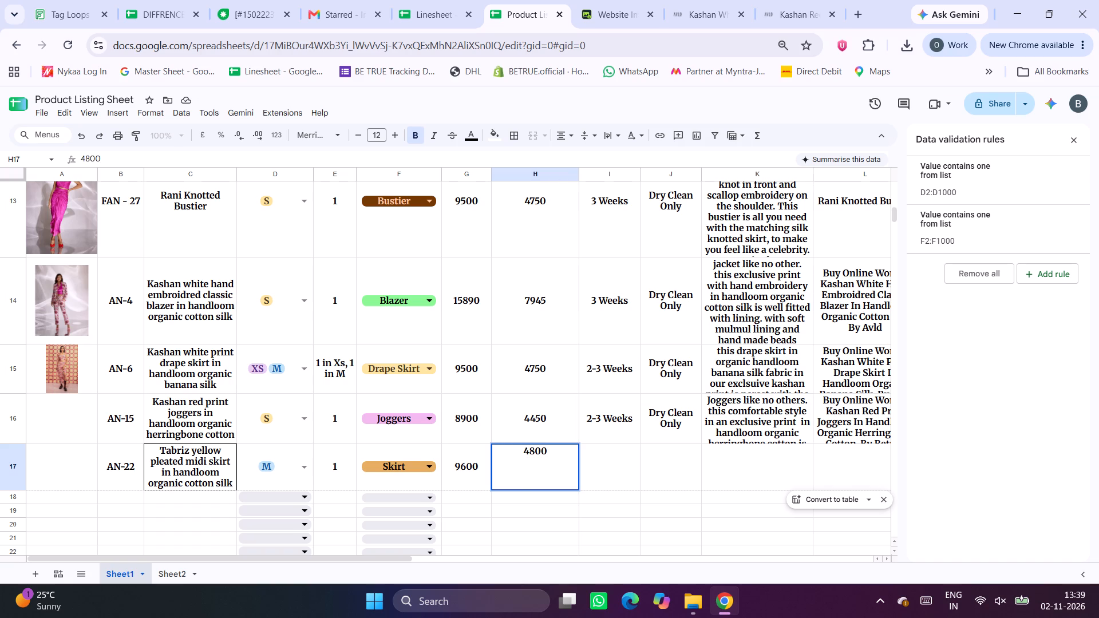
{"action": "key", "text": "Right"}
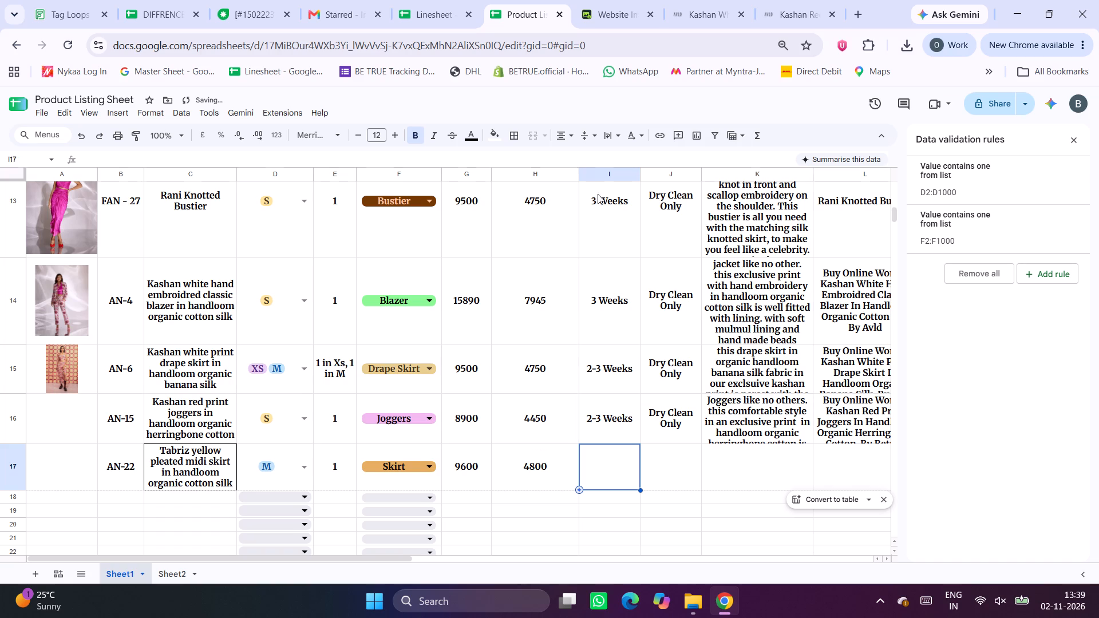
Examine AN-22's delivery time and care instructions in the Linesheet's AN-Ananya sheet.
{"action": "left_click", "coordinate": [409, 4]}
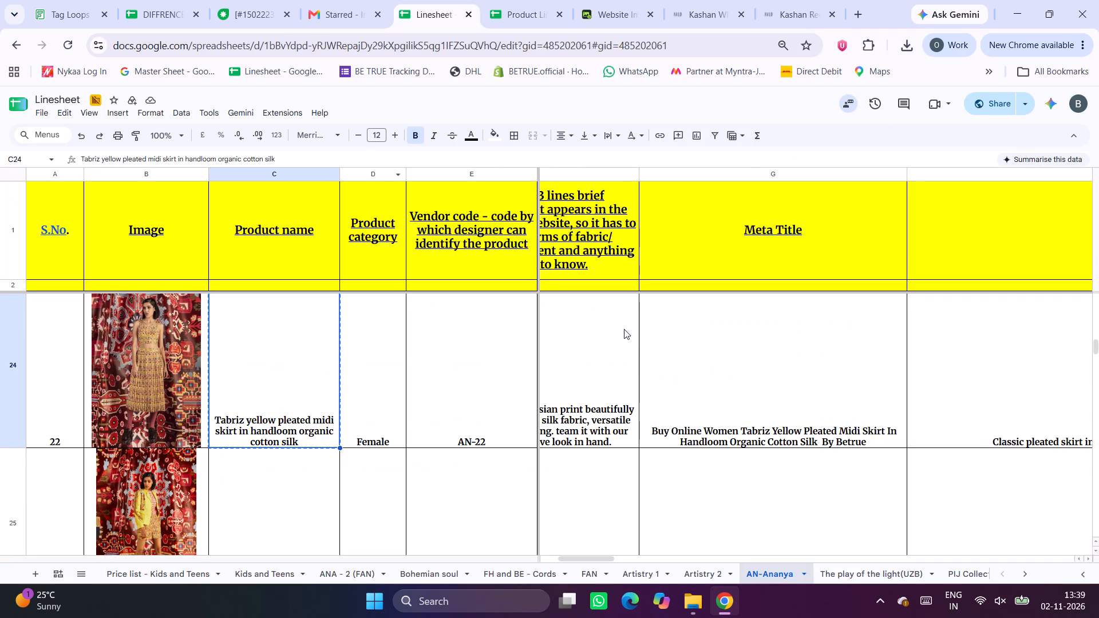
{"action": "scroll", "coordinate": [722, 391], "scroll_direction": "left", "scroll_amount": 13}
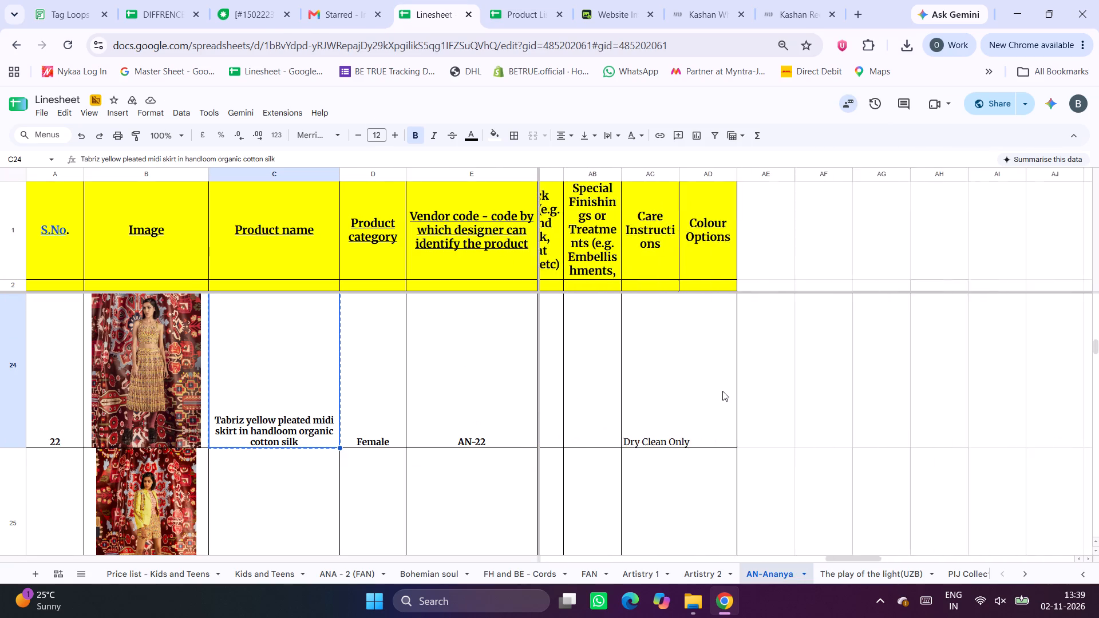
{"action": "scroll", "coordinate": [722, 391], "scroll_direction": "right", "scroll_amount": 7}
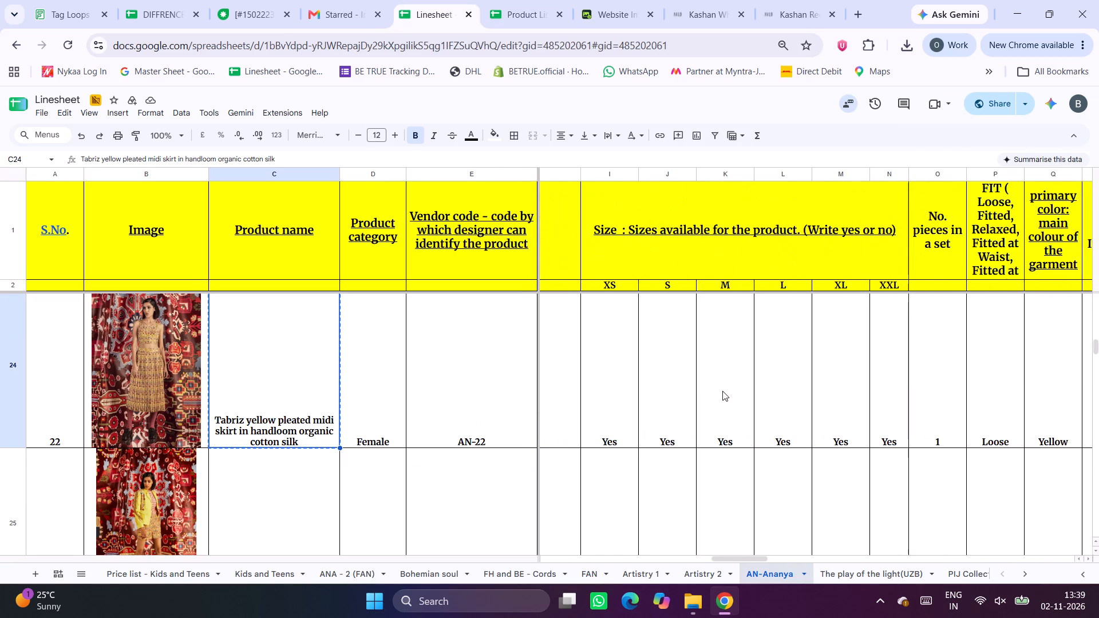
{"action": "scroll", "coordinate": [722, 391], "scroll_direction": "right", "scroll_amount": 1}
{"action": "scroll", "coordinate": [722, 391], "scroll_direction": "left", "scroll_amount": 4}
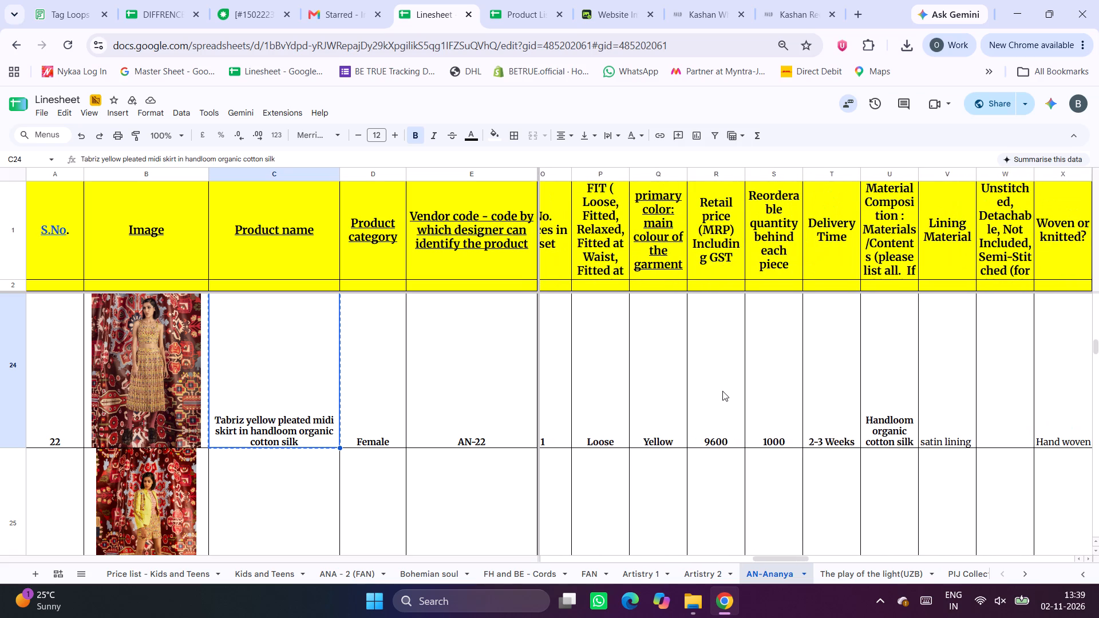
Copy 2-3 Weeks and Dry Clean Only from the AN-15 row of the Product Listing Sheet into I17:J17.
{"action": "left_click", "coordinate": [515, 0]}
{"action": "left_click", "coordinate": [635, 419]}
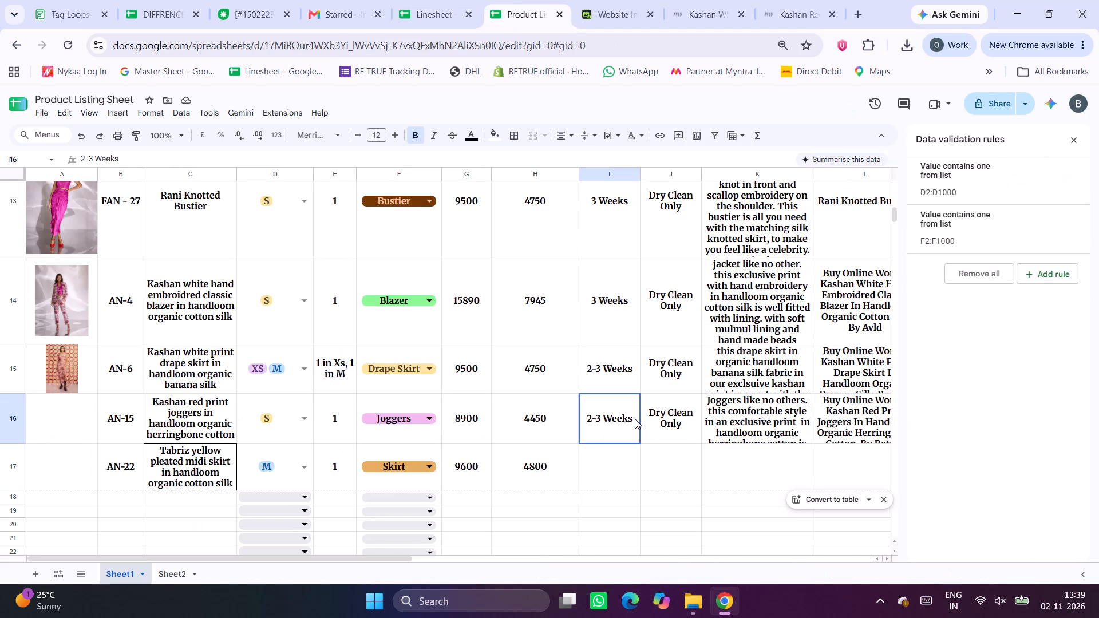
{"action": "left_click_drag", "start_coordinate": [612, 422], "coordinate": [667, 424]}
{"action": "key", "text": "ctrl+c"}
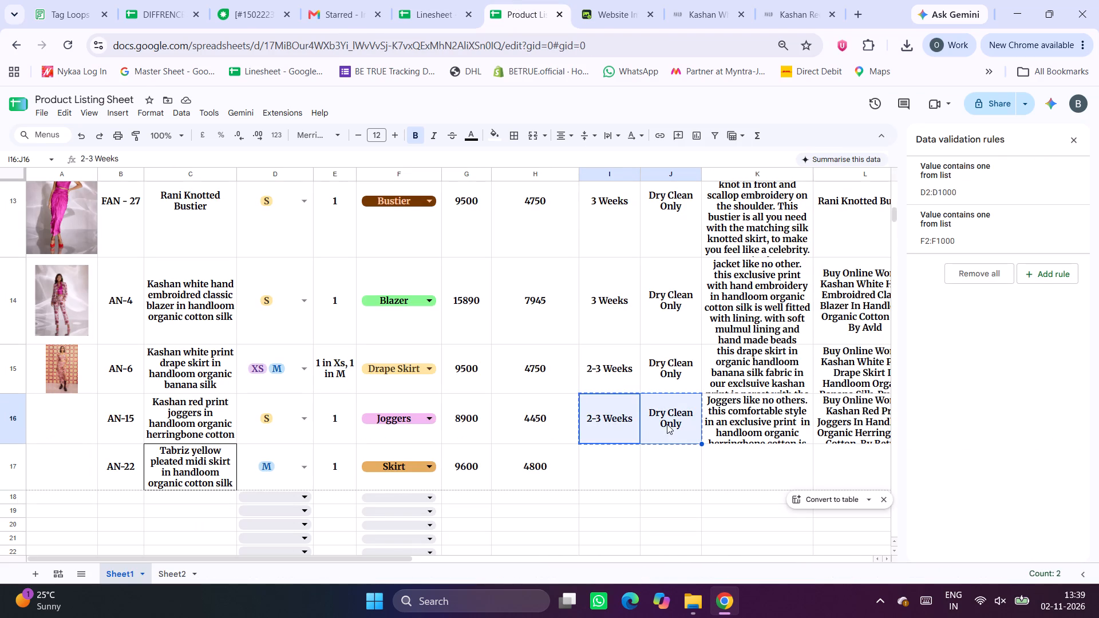
{"action": "left_click", "coordinate": [604, 476]}
{"action": "key", "text": "ctrl+v"}
Copy AN-22's product description from the Linesheet's AN-Ananya sheet into K17 of the Product Listing Sheet, and close the data validation rules.
{"action": "scroll", "coordinate": [698, 468], "scroll_direction": "left", "scroll_amount": 1}
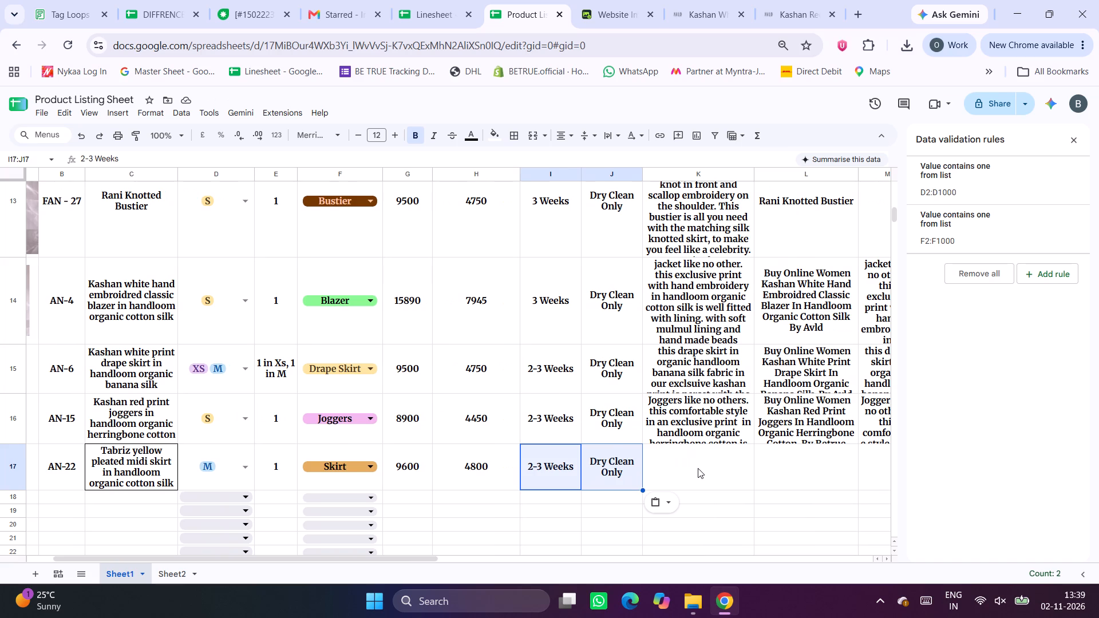
{"action": "left_click", "coordinate": [698, 468]}
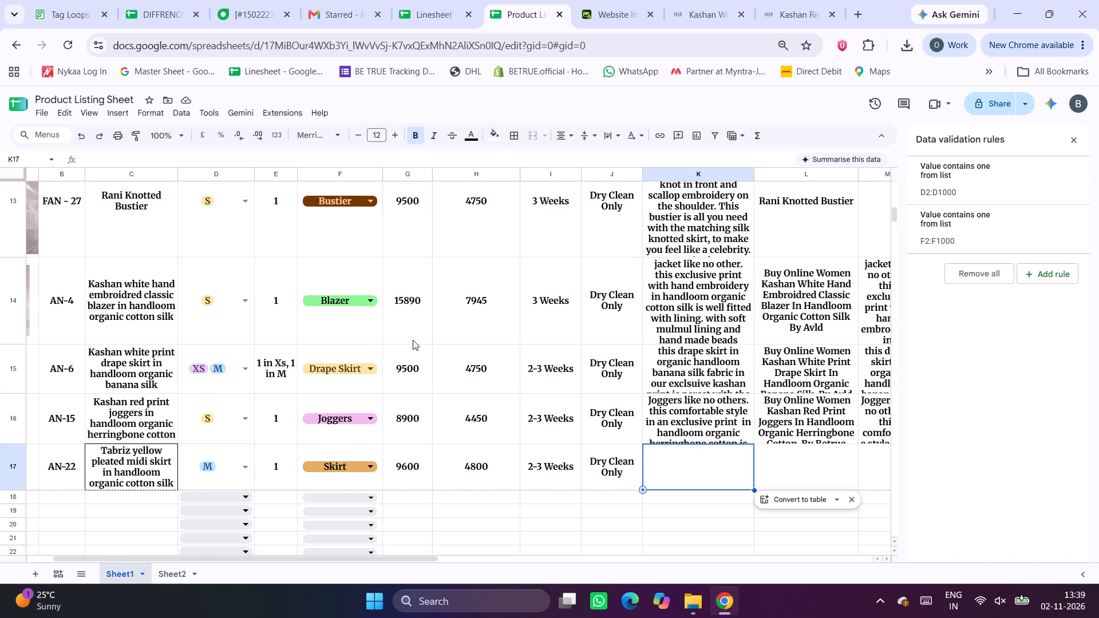
{"action": "left_click", "coordinate": [479, 0]}
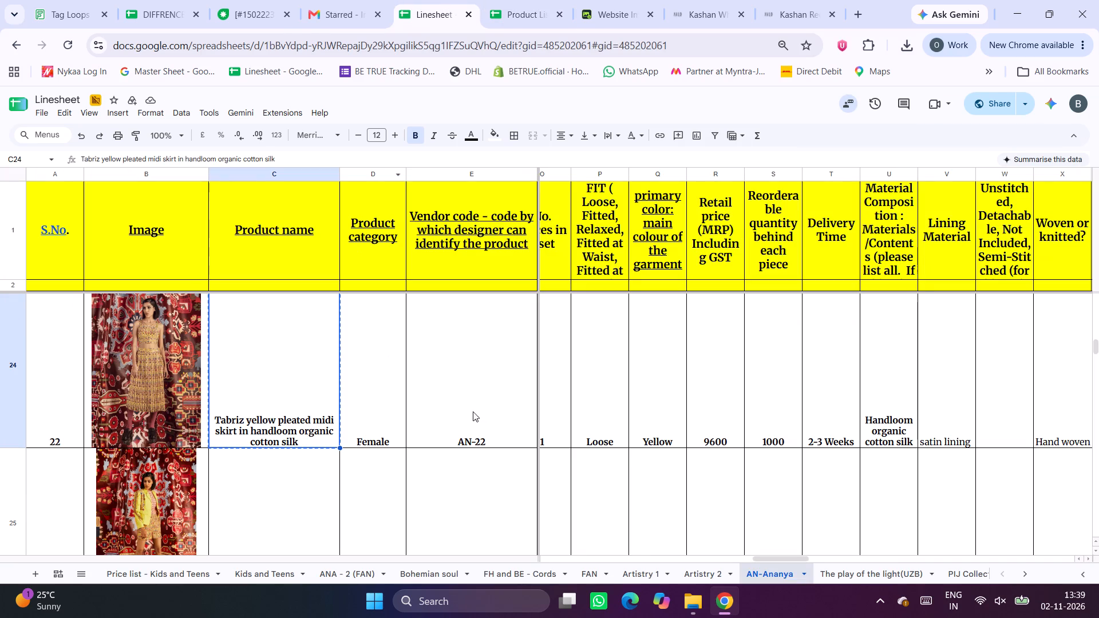
{"action": "scroll", "coordinate": [768, 415], "scroll_direction": "left", "scroll_amount": 4}
{"action": "scroll", "coordinate": [768, 415], "scroll_direction": "right", "scroll_amount": 9}
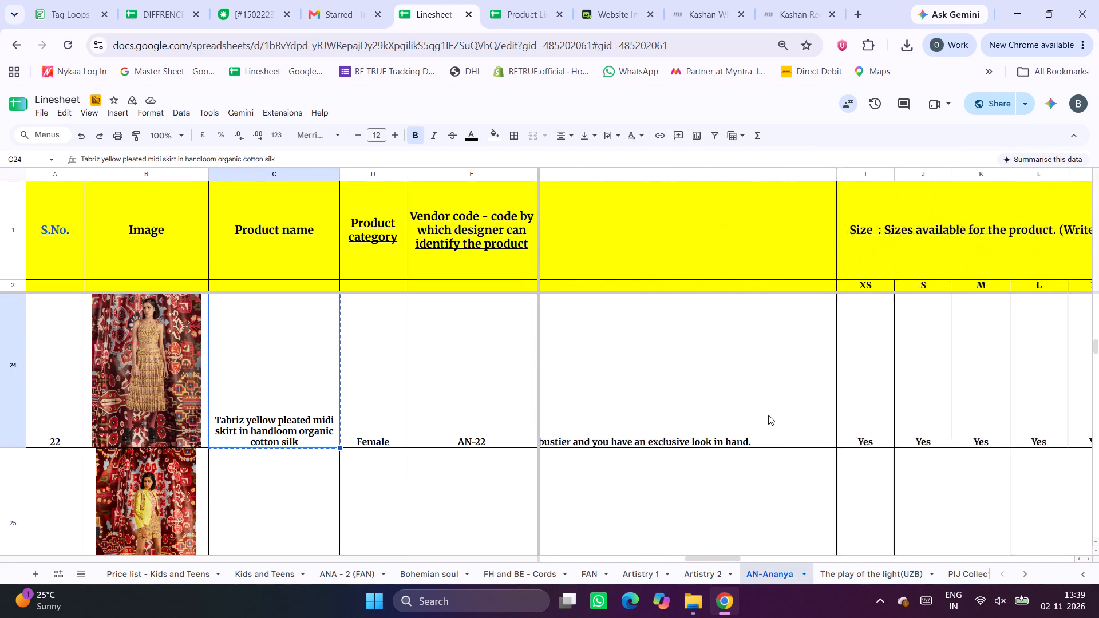
{"action": "scroll", "coordinate": [768, 415], "scroll_direction": "right", "scroll_amount": 5}
{"action": "left_click", "coordinate": [670, 390]}
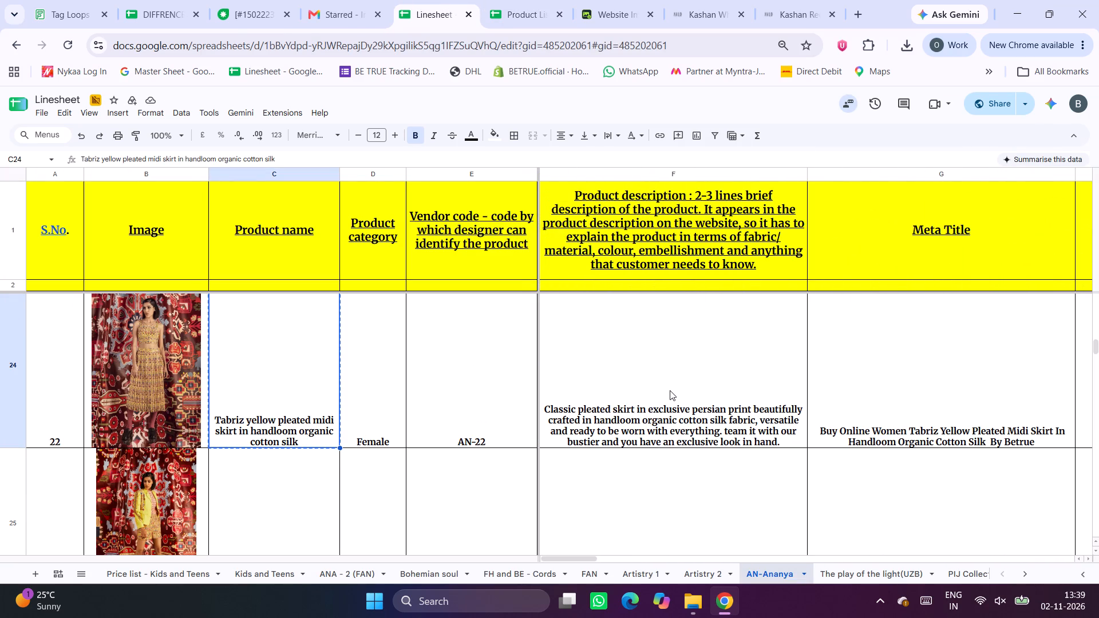
{"action": "key", "text": "ctrl+c"}
{"action": "left_click", "coordinate": [507, 0]}
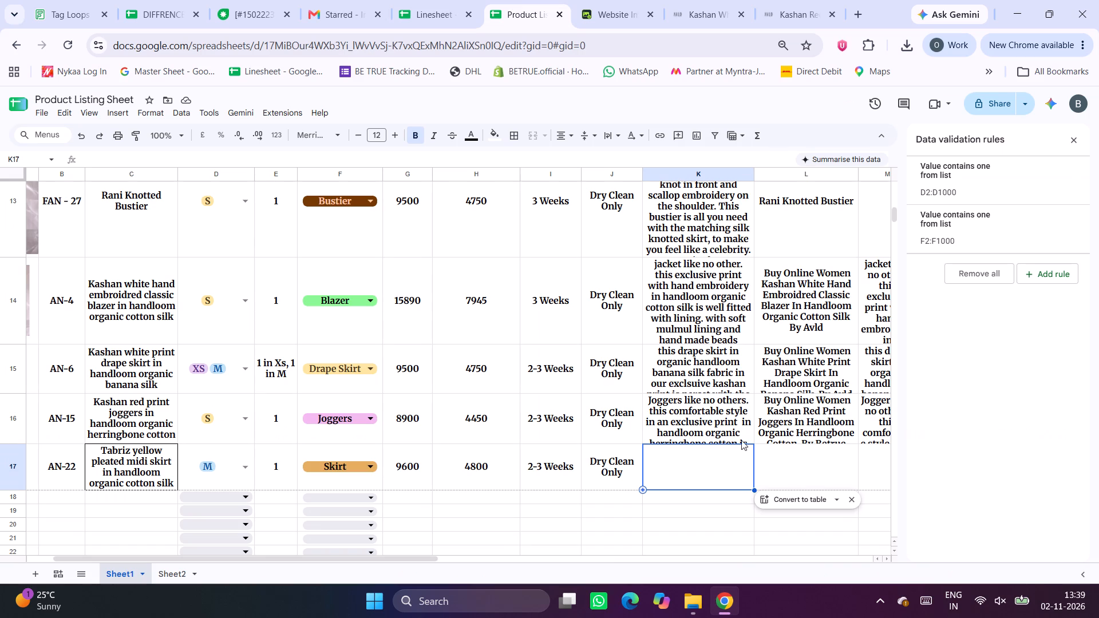
{"action": "key", "text": "ctrl+v"}
{"action": "left_click", "coordinate": [1072, 141]}
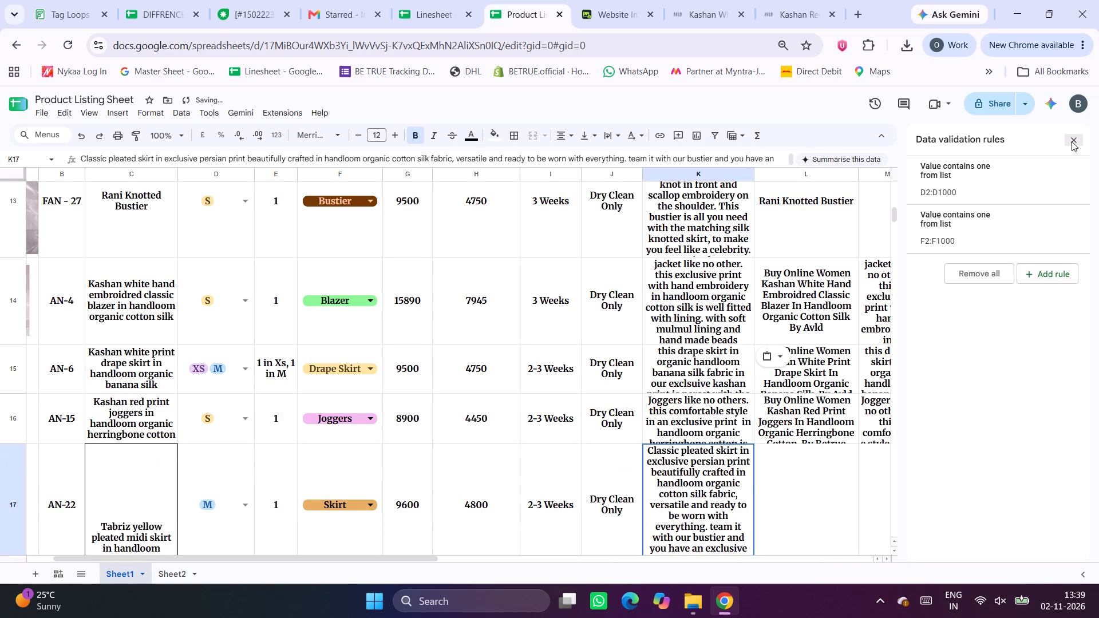
Copy AN-22's meta title and the adjacent description text, G24:H24 in the Linesheet, into L17:M17 of the Product Listing Sheet.
{"action": "left_click", "coordinate": [458, 0]}
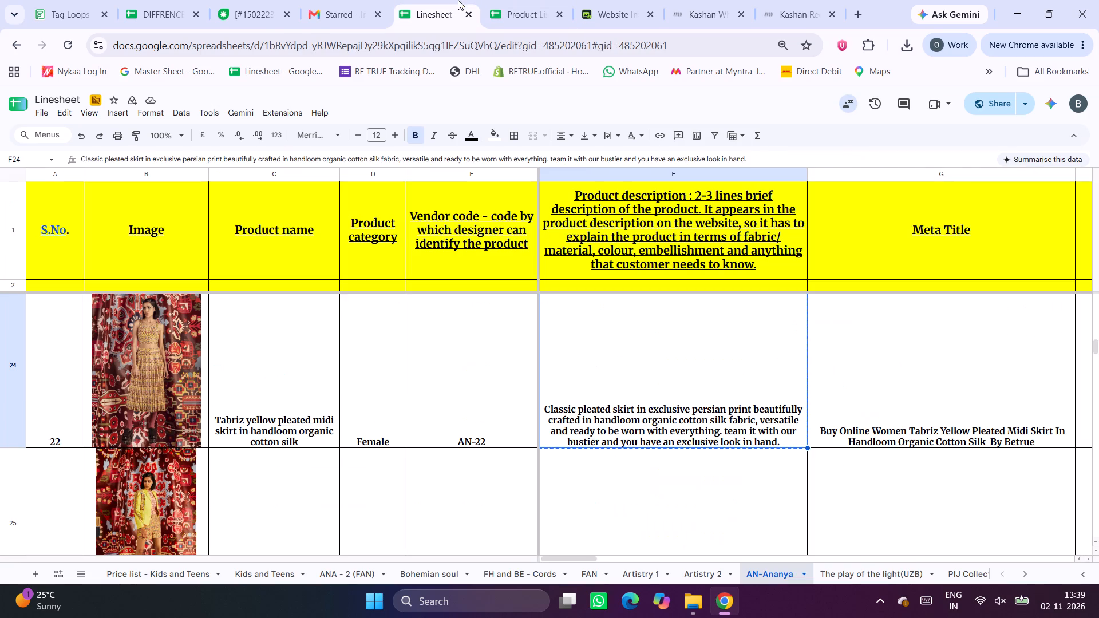
{"action": "left_click", "coordinate": [924, 370]}
{"action": "key", "text": "shift+Right"}
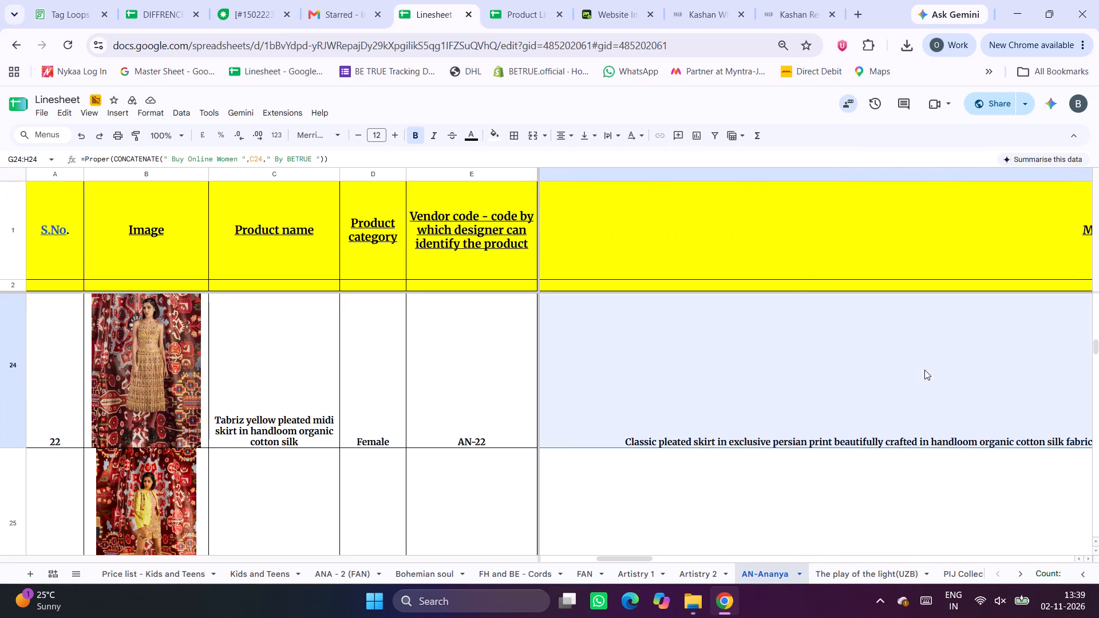
{"action": "key", "text": "ctrl+c"}
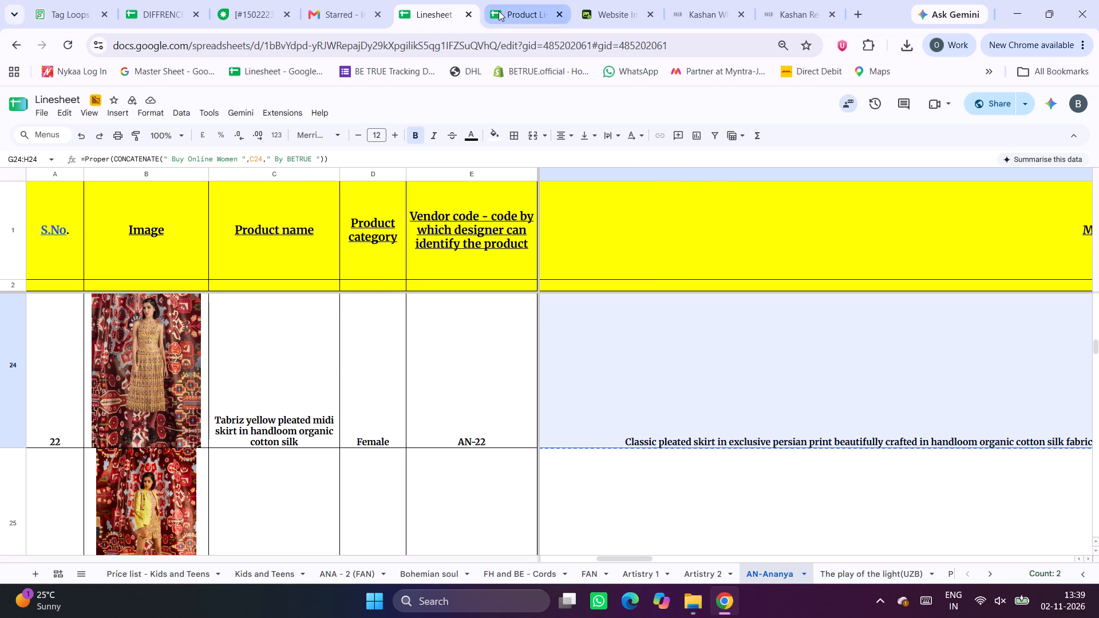
{"action": "left_click", "coordinate": [499, 11]}
{"action": "left_click", "coordinate": [786, 482]}
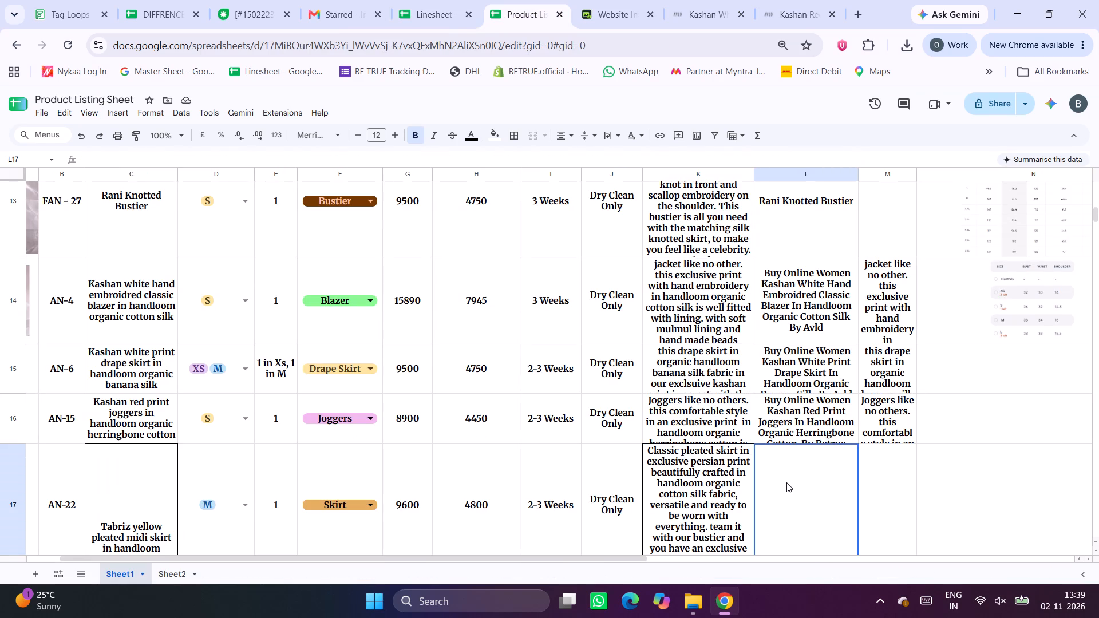
{"action": "key", "text": "ctrl+v"}
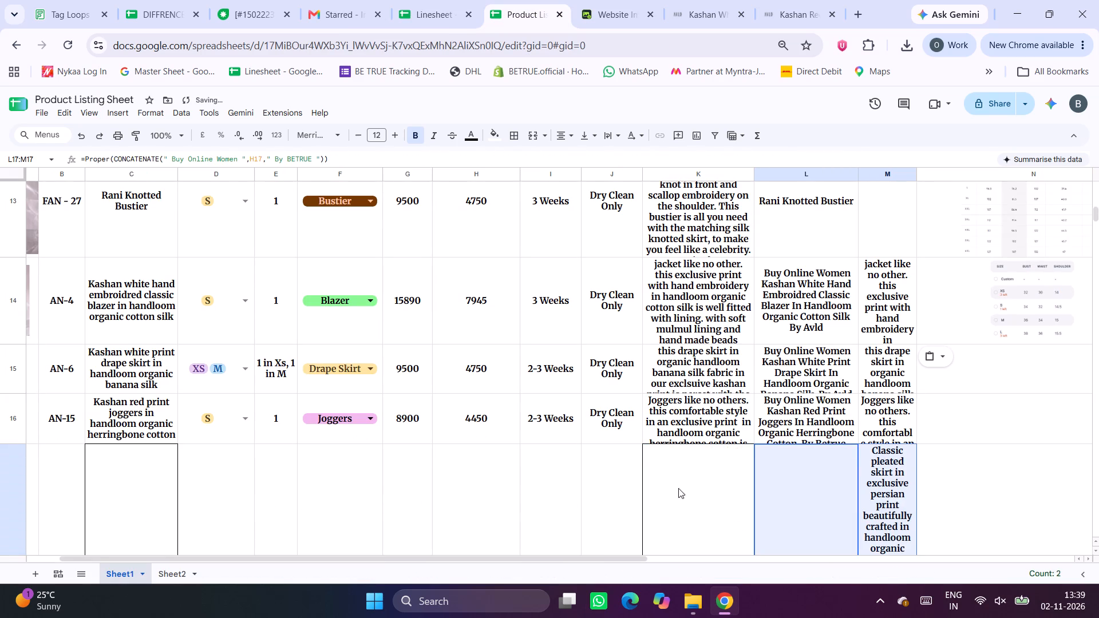
Correct the meta title formula in L17 so it references the product name in C17.
{"action": "scroll", "coordinate": [513, 482], "scroll_direction": "down", "scroll_amount": 5}
{"action": "scroll", "coordinate": [162, 347], "scroll_direction": "up", "scroll_amount": 1}
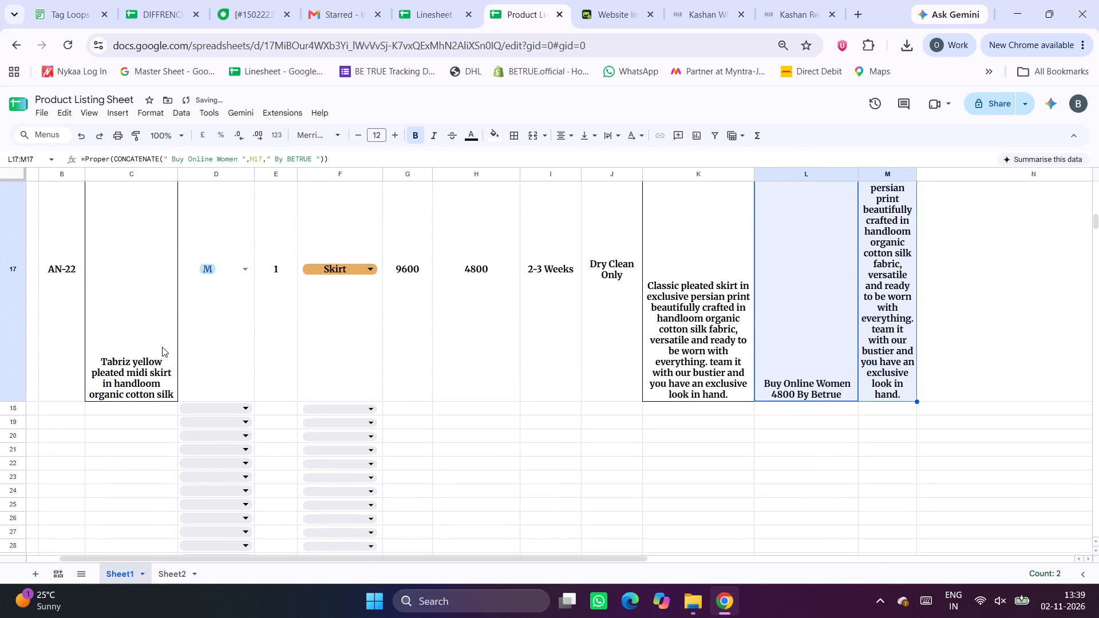
{"action": "left_click", "coordinate": [805, 338]}
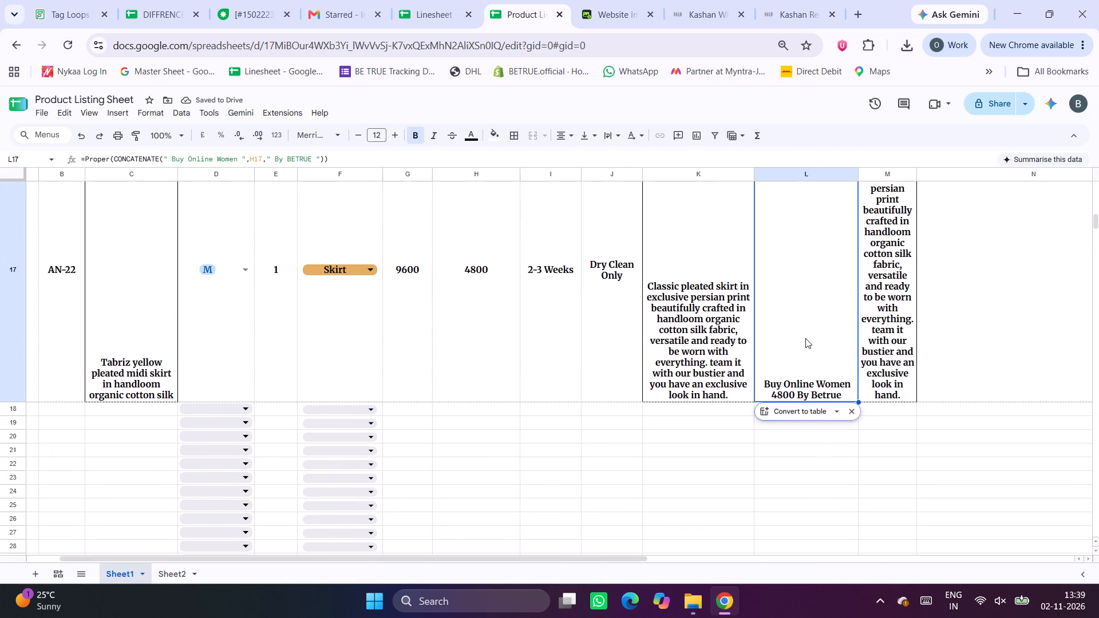
{"action": "left_click", "coordinate": [252, 154]}
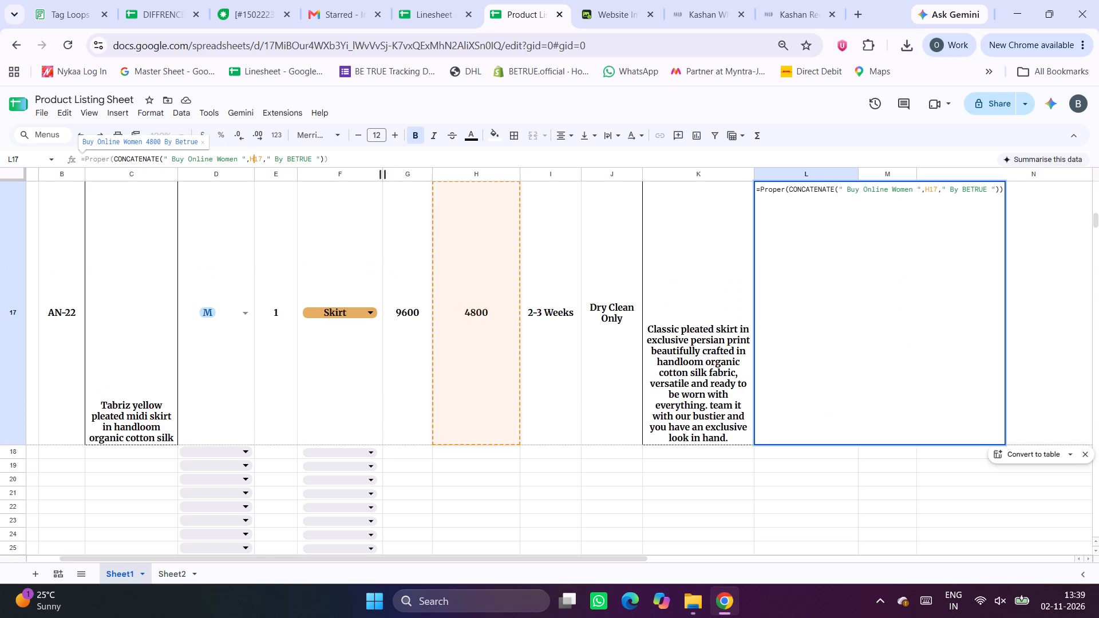
{"action": "key", "text": "BackSpace"}
{"action": "key", "text": "c"}
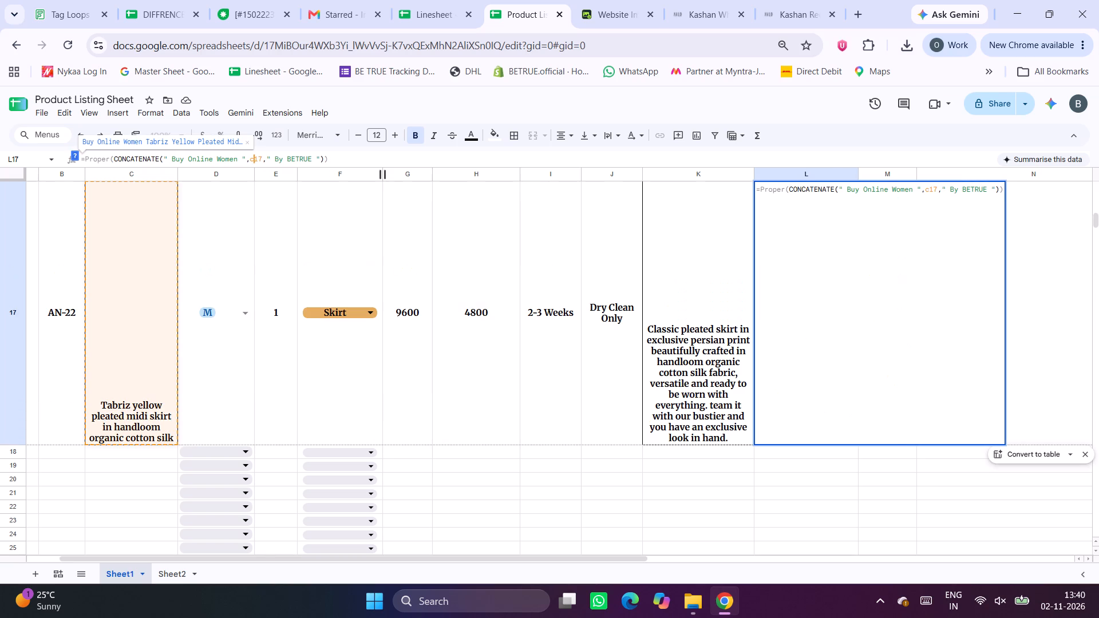
{"action": "key", "text": "Return"}
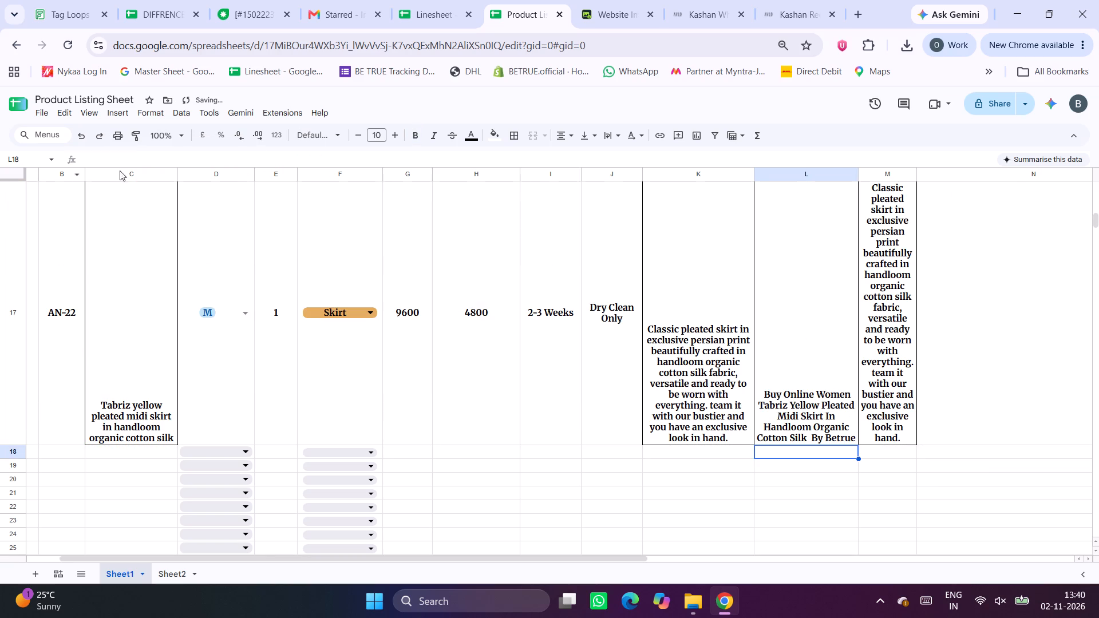
Reduce the height of row 17 so it is closer to the product rows above.
{"action": "left_click", "coordinate": [0, 316]}
{"action": "left_click_drag", "start_coordinate": [15, 446], "coordinate": [45, 246]}
{"action": "scroll", "coordinate": [451, 346], "scroll_direction": "up", "scroll_amount": 3}
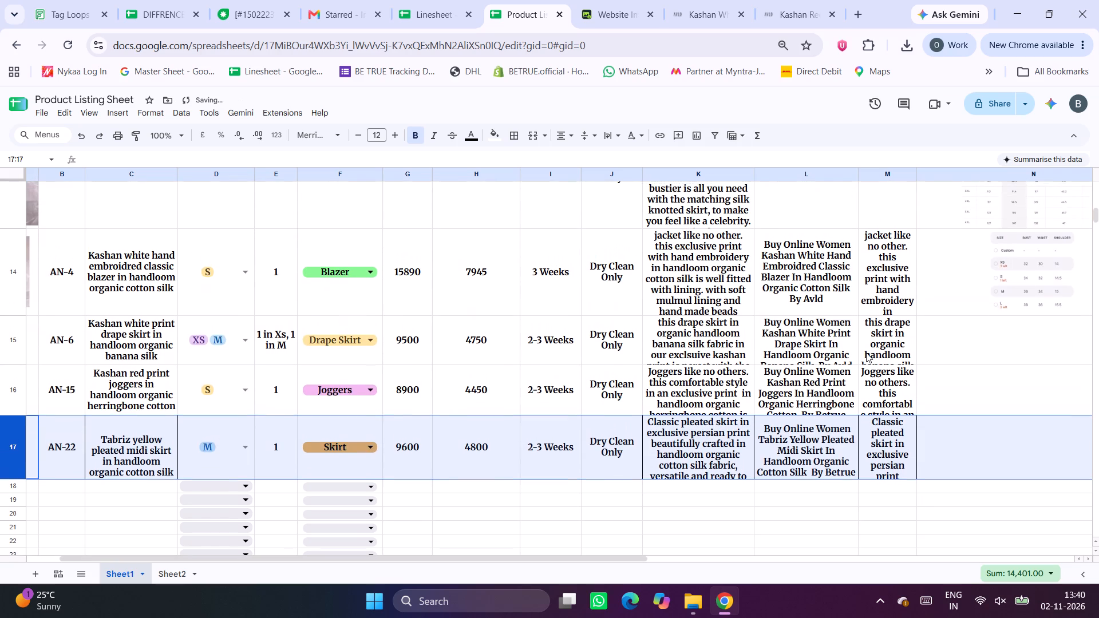
{"action": "scroll", "coordinate": [923, 410], "scroll_direction": "left", "scroll_amount": 4}
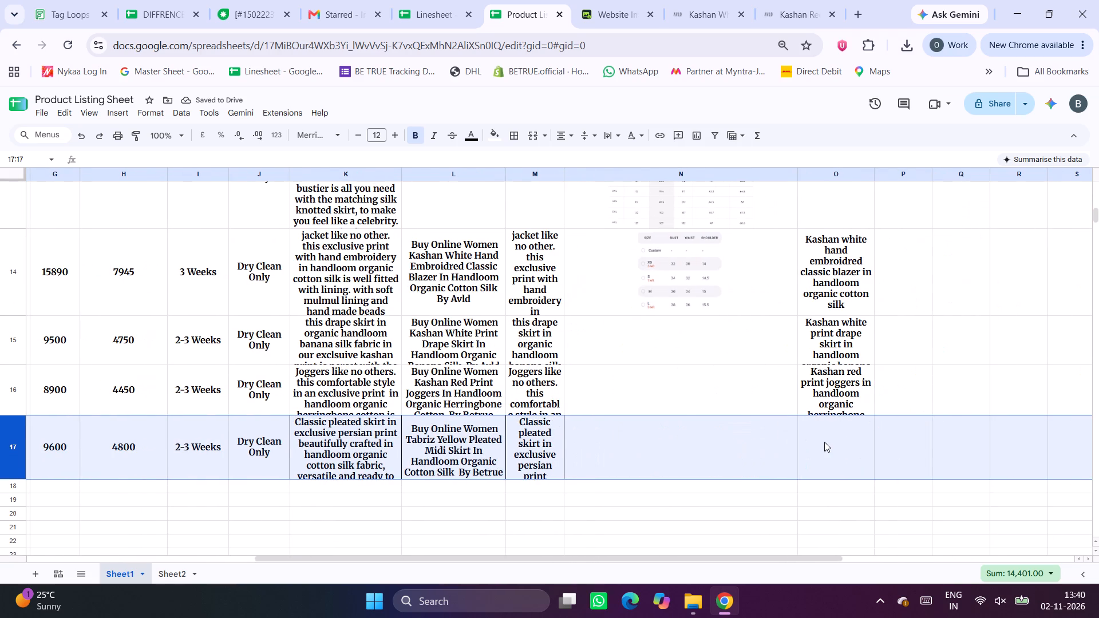
Copy AN-22's product name from C17 into O17 of the Product Listing Sheet.
{"action": "left_click", "coordinate": [824, 442]}
{"action": "scroll", "coordinate": [434, 445], "scroll_direction": "right", "scroll_amount": 7}
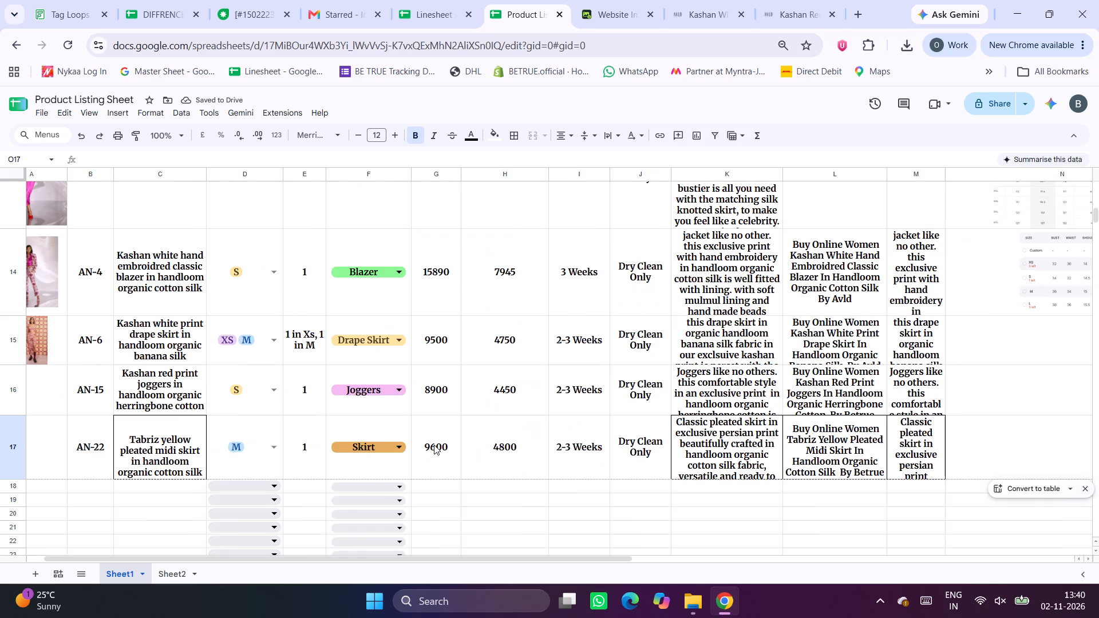
{"action": "left_click", "coordinate": [195, 447]}
{"action": "key", "text": "ctrl+c"}
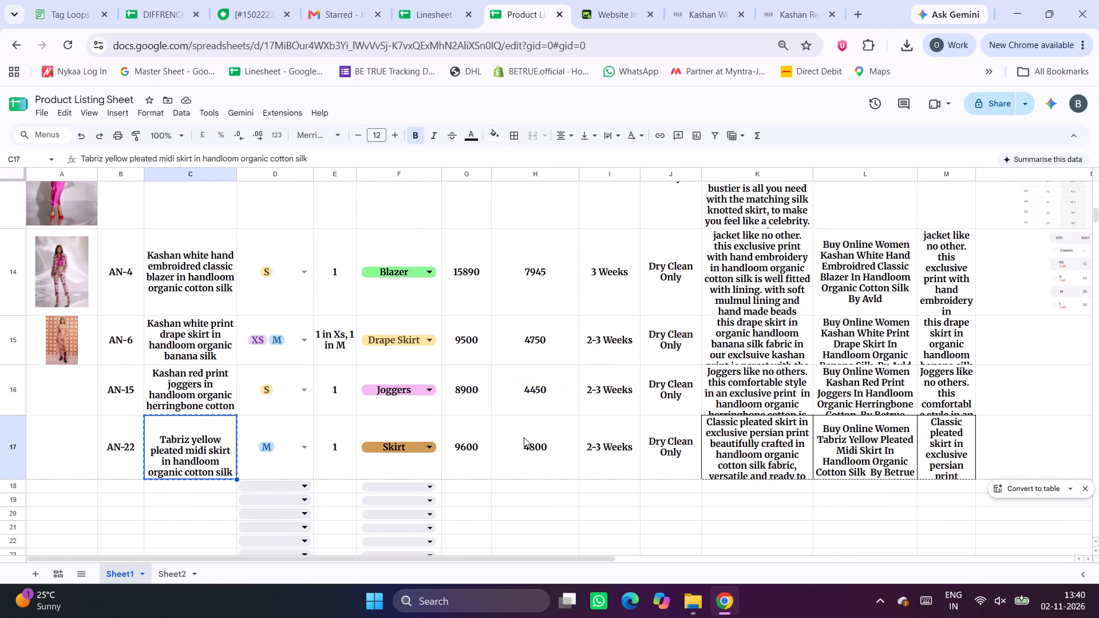
{"action": "scroll", "coordinate": [524, 437], "scroll_direction": "left", "scroll_amount": 6}
{"action": "left_click", "coordinate": [766, 457]}
{"action": "key", "text": "ctrl+v"}
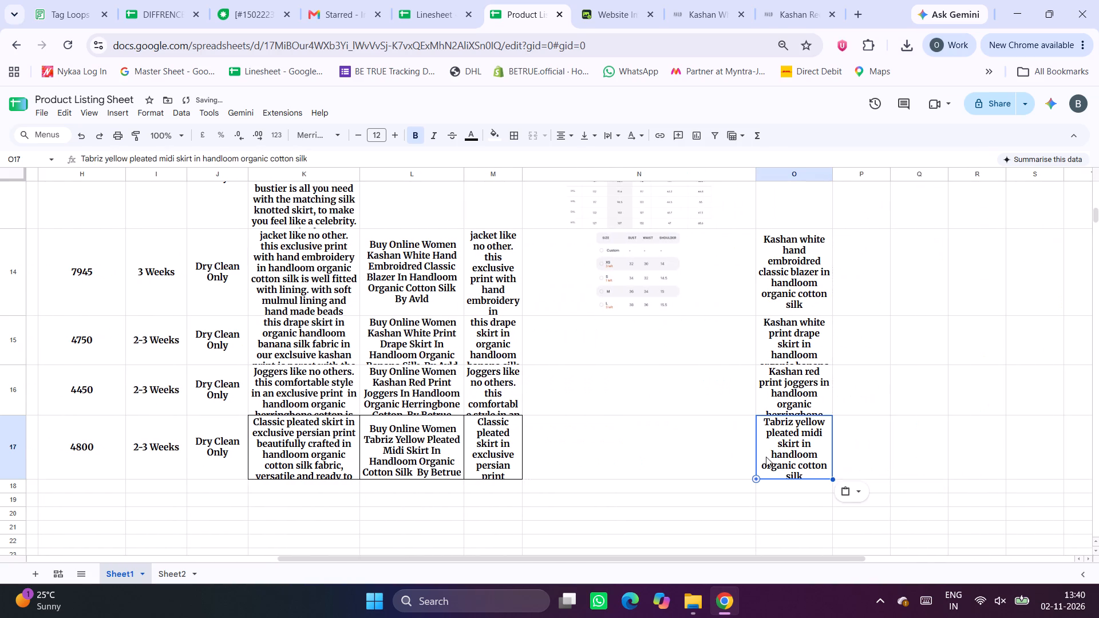
For AN-15's missing image in A16, copy the web address of the Kashan Red Print Fringe Blazer page on shopavld.com.
{"action": "scroll", "coordinate": [576, 441], "scroll_direction": "right", "scroll_amount": 6}
{"action": "left_click", "coordinate": [68, 399]}
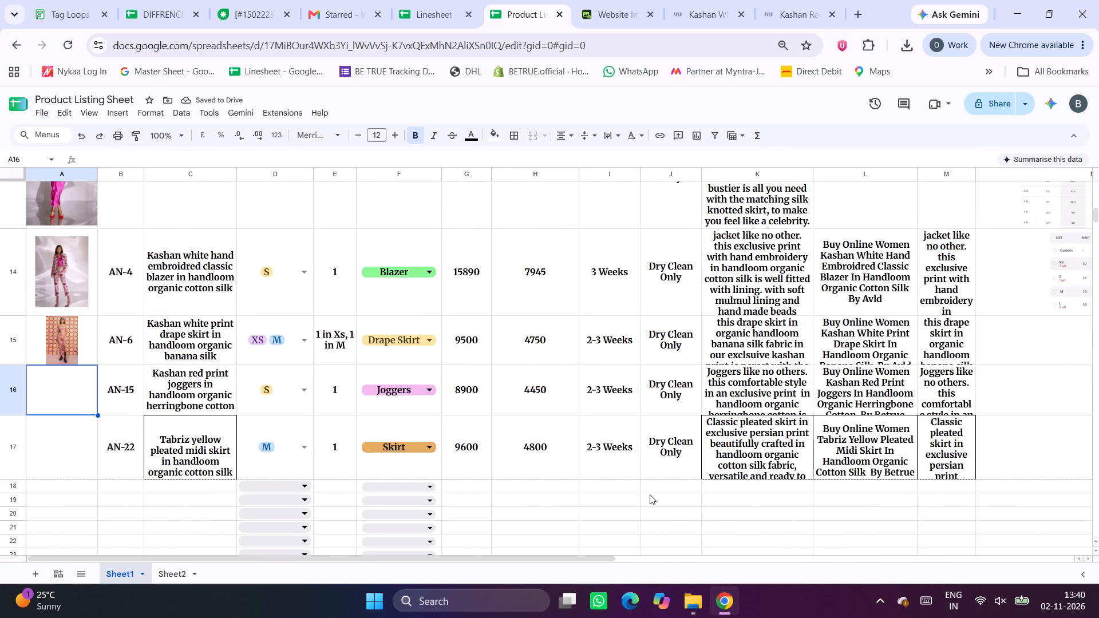
{"action": "left_click", "coordinate": [655, 0]}
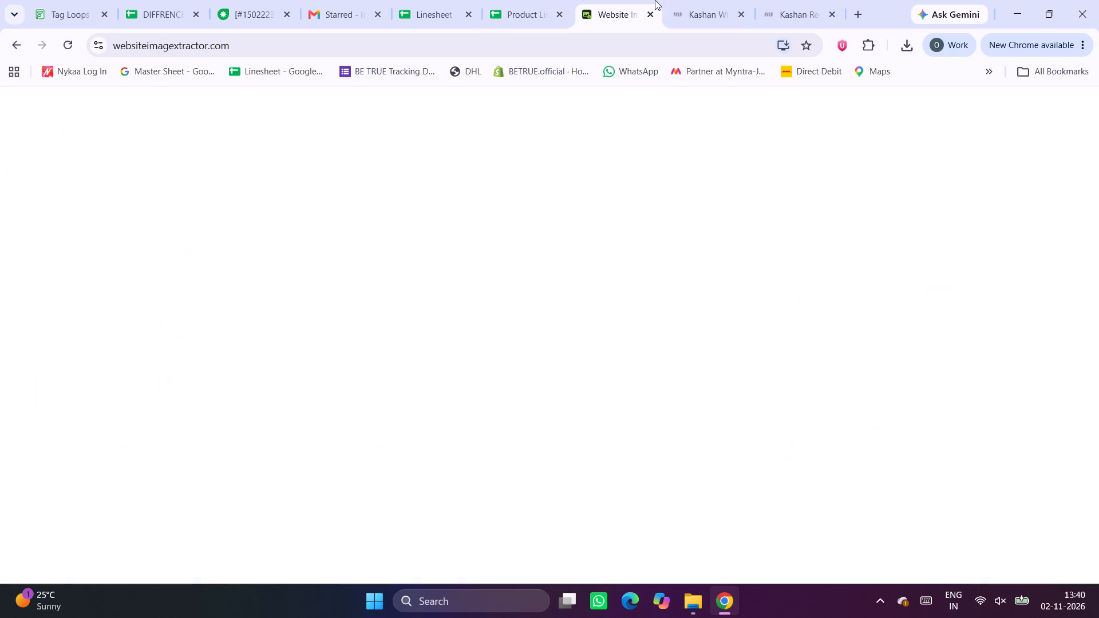
{"action": "left_click", "coordinate": [713, 0]}
{"action": "left_click", "coordinate": [800, 0]}
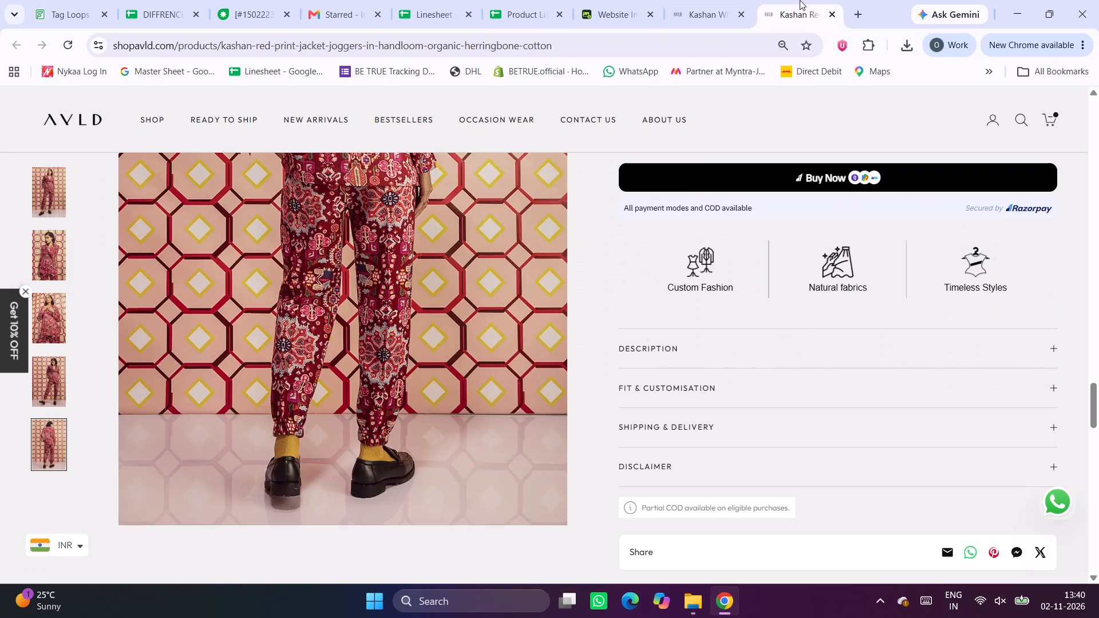
{"action": "scroll", "coordinate": [608, 325], "scroll_direction": "up", "scroll_amount": 7}
{"action": "scroll", "coordinate": [509, 245], "scroll_direction": "up", "scroll_amount": 2}
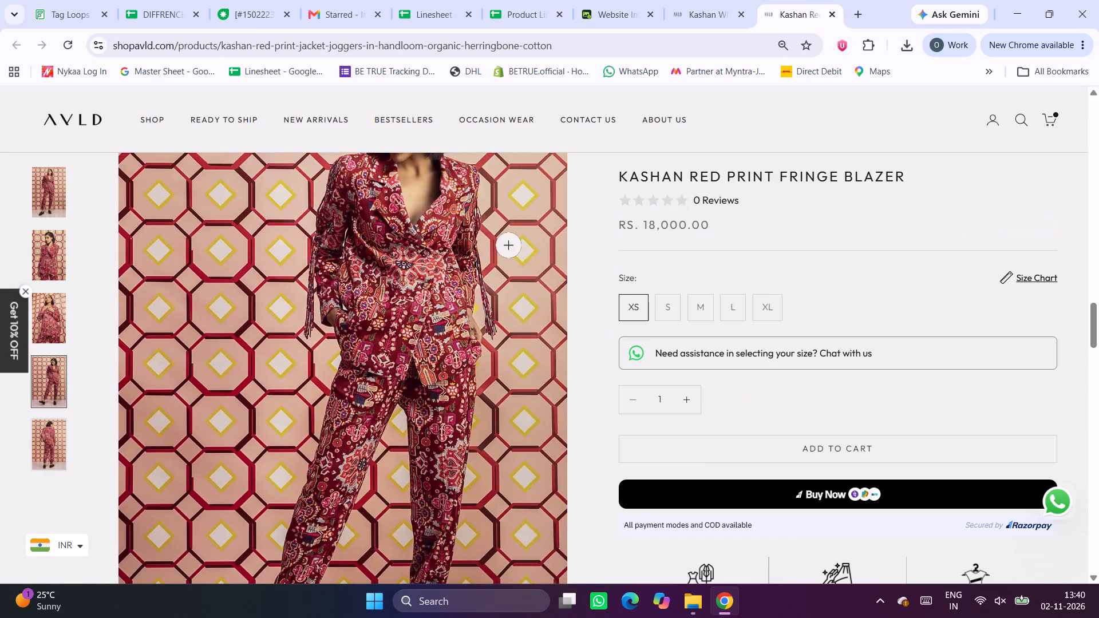
{"action": "scroll", "coordinate": [509, 245], "scroll_direction": "up", "scroll_amount": 4}
{"action": "left_click", "coordinate": [413, 42]}
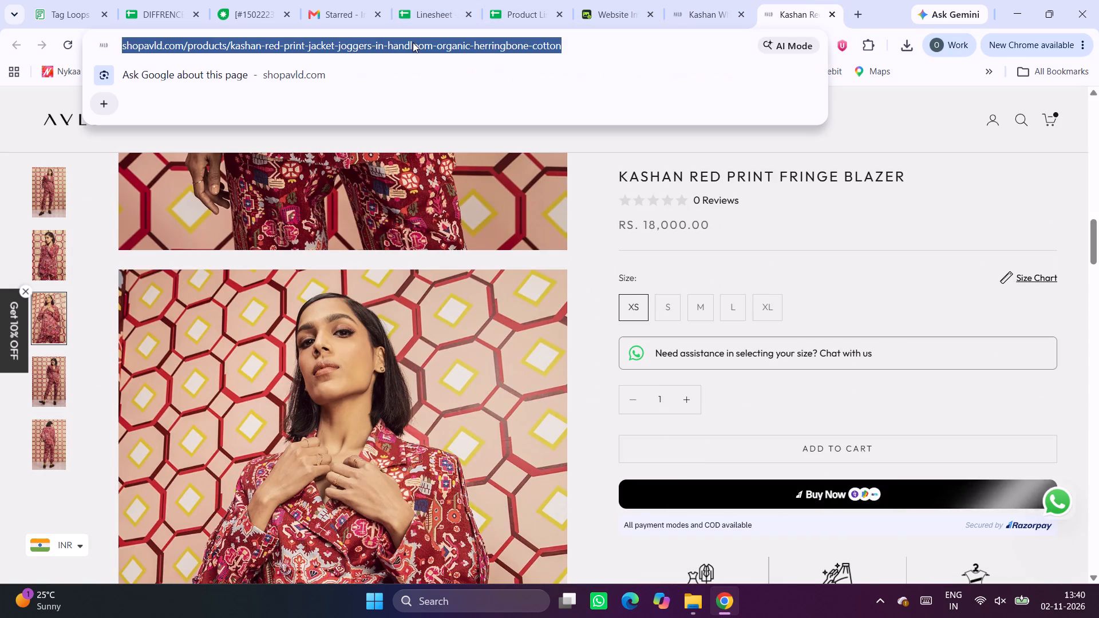
{"action": "key", "text": "ctrl+x"}
In Website Image Extractor, replace the previous URL with the copied shopavld.com product address and extract that page's images.
{"action": "left_click", "coordinate": [611, 0]}
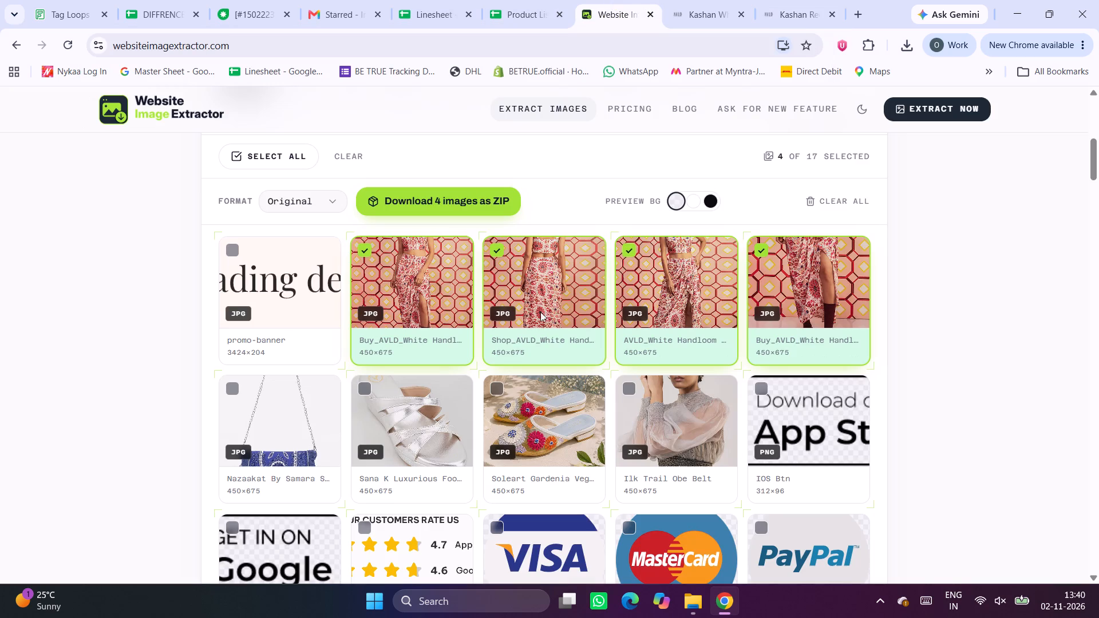
{"action": "scroll", "coordinate": [540, 312], "scroll_direction": "up", "scroll_amount": 5}
{"action": "triple_click", "coordinate": [484, 385]}
{"action": "left_click", "coordinate": [484, 385]}
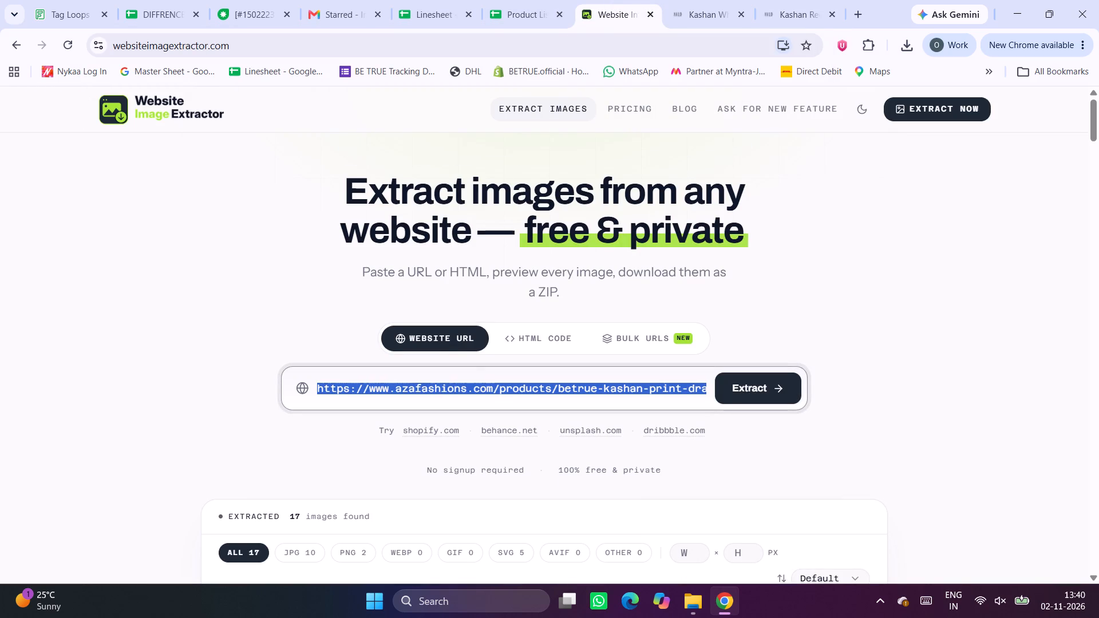
{"action": "key", "text": "ctrl+v"}
{"action": "left_click", "coordinate": [757, 391]}
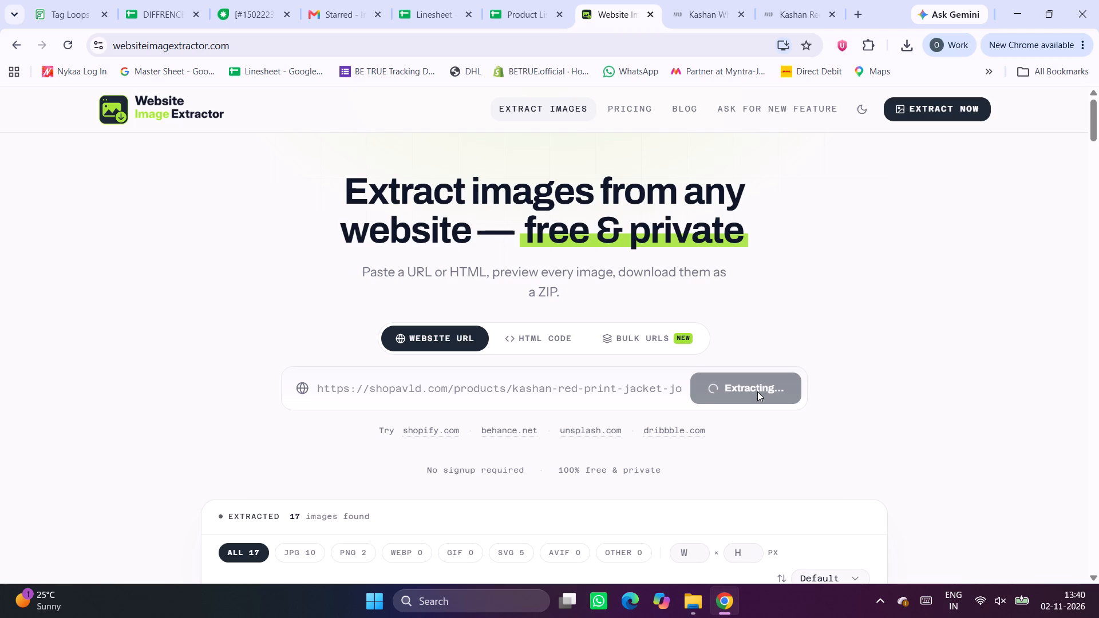
{"action": "scroll", "coordinate": [757, 391], "scroll_direction": "down", "scroll_amount": 3}
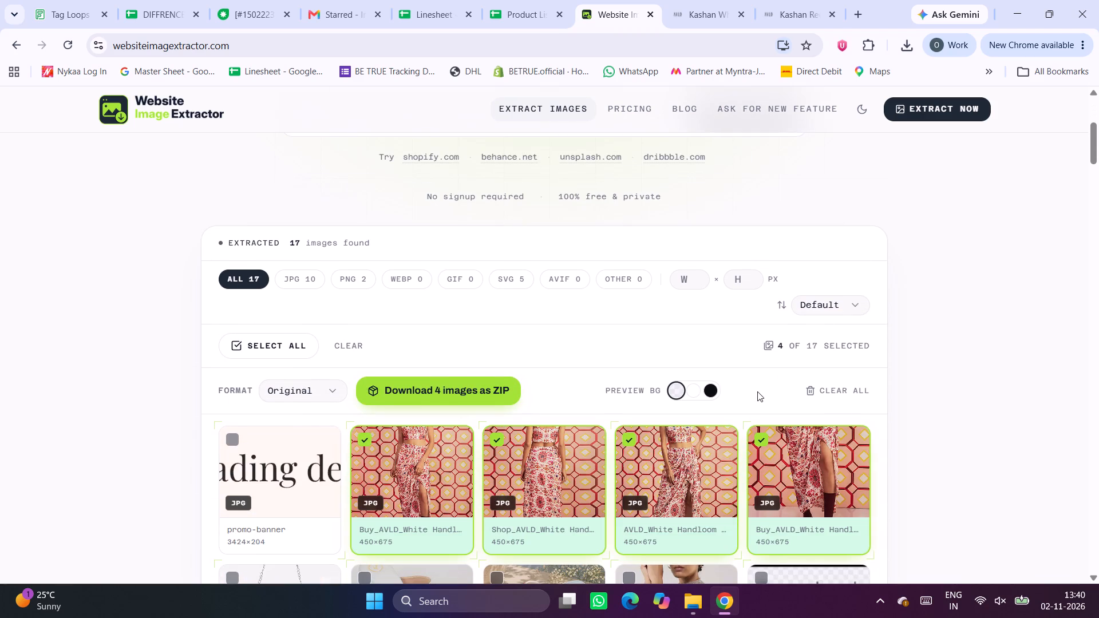
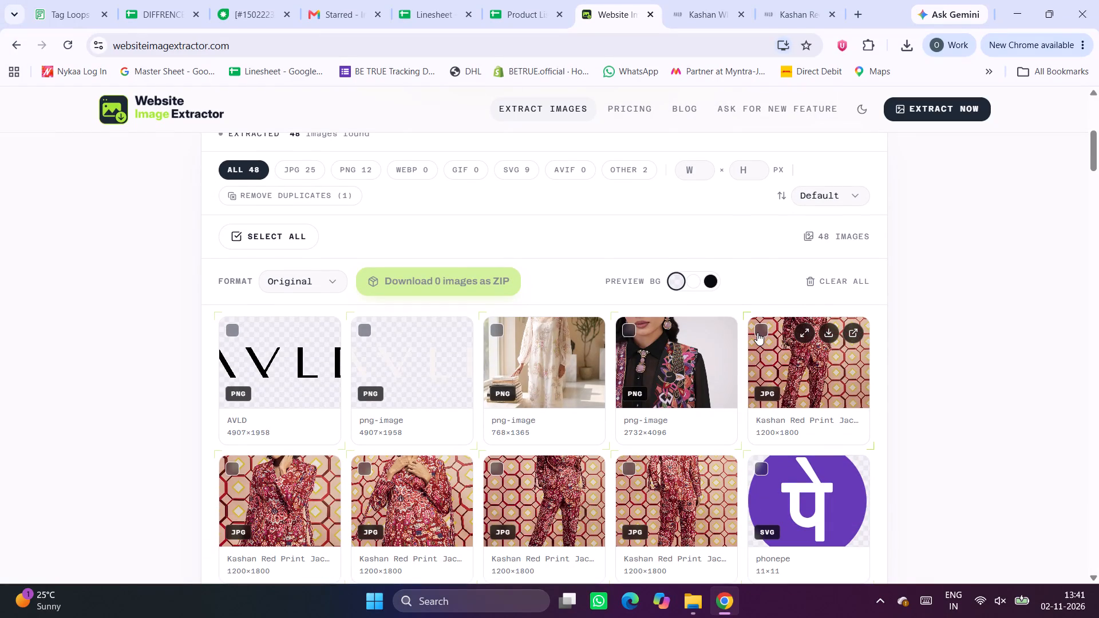
Select the five Kashan Red Print Jacket JPG images among the extracted results and download them as a ZIP in original format.
{"action": "left_click", "coordinate": [757, 332]}
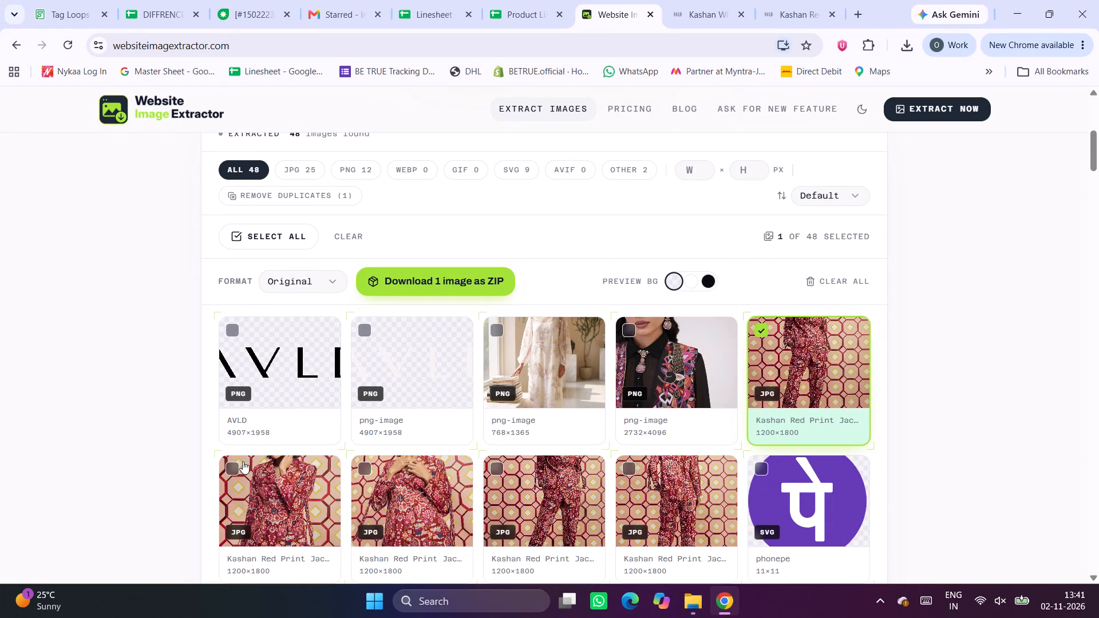
{"action": "left_click", "coordinate": [236, 463]}
{"action": "left_click", "coordinate": [373, 465]}
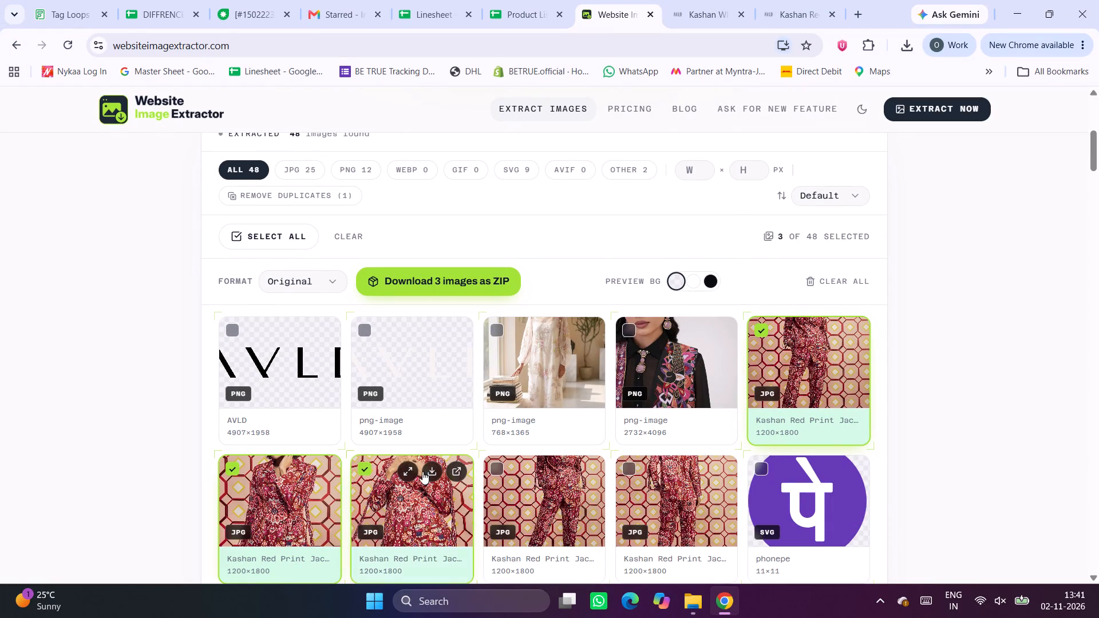
{"action": "left_click", "coordinate": [499, 473]}
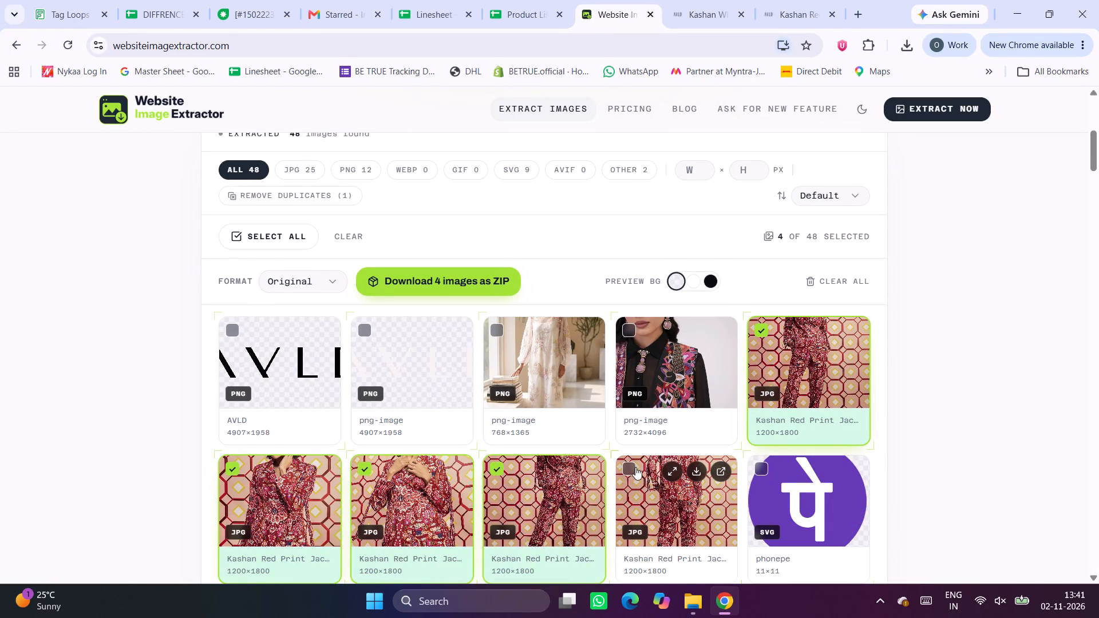
{"action": "left_click", "coordinate": [630, 467]}
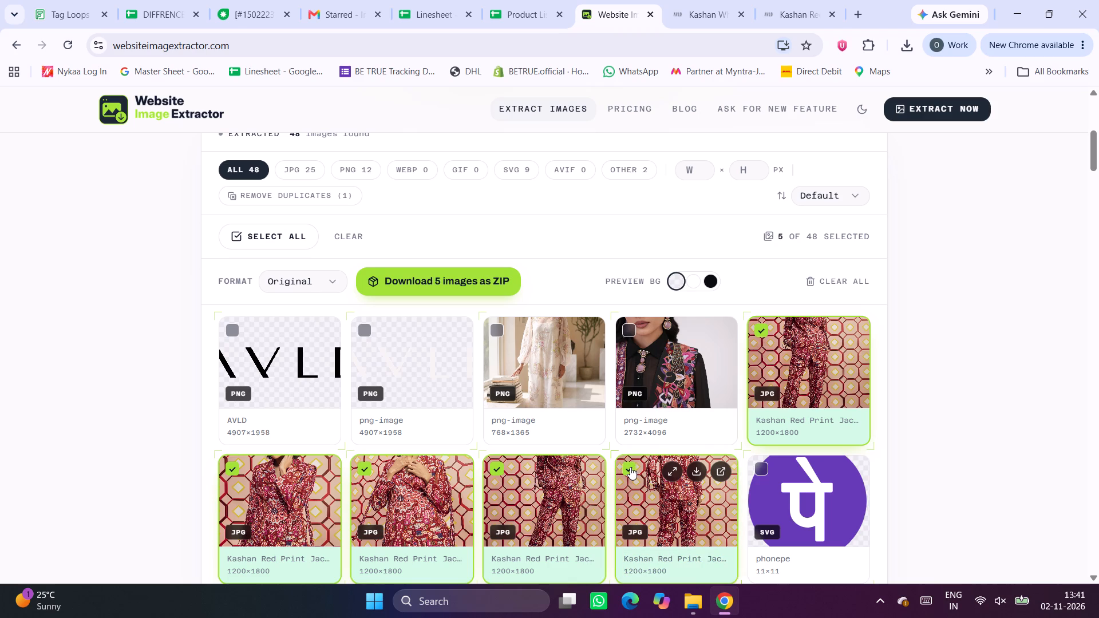
{"action": "left_click", "coordinate": [480, 287]}
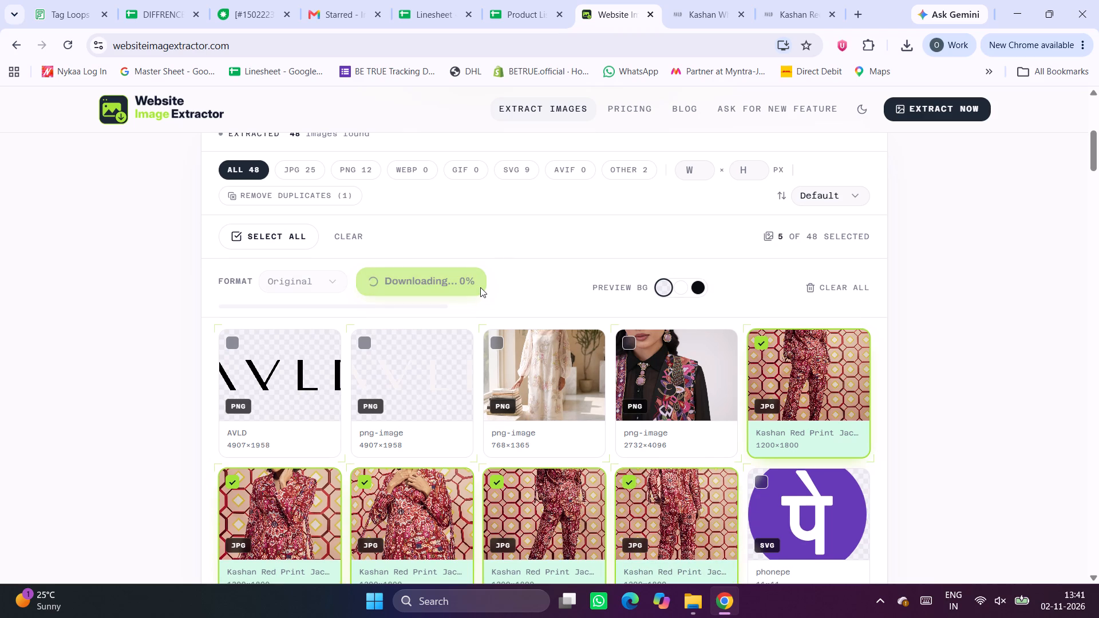
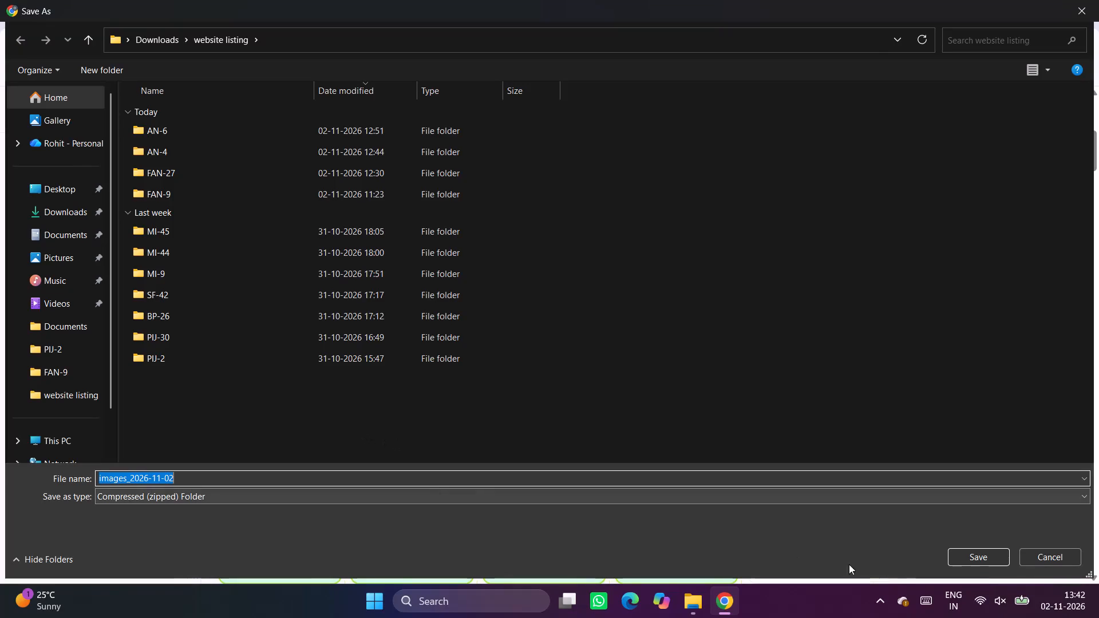
Save the ZIP of product images as images_2026-11-02 in the website listing folder.
{"action": "left_click", "coordinate": [971, 565]}
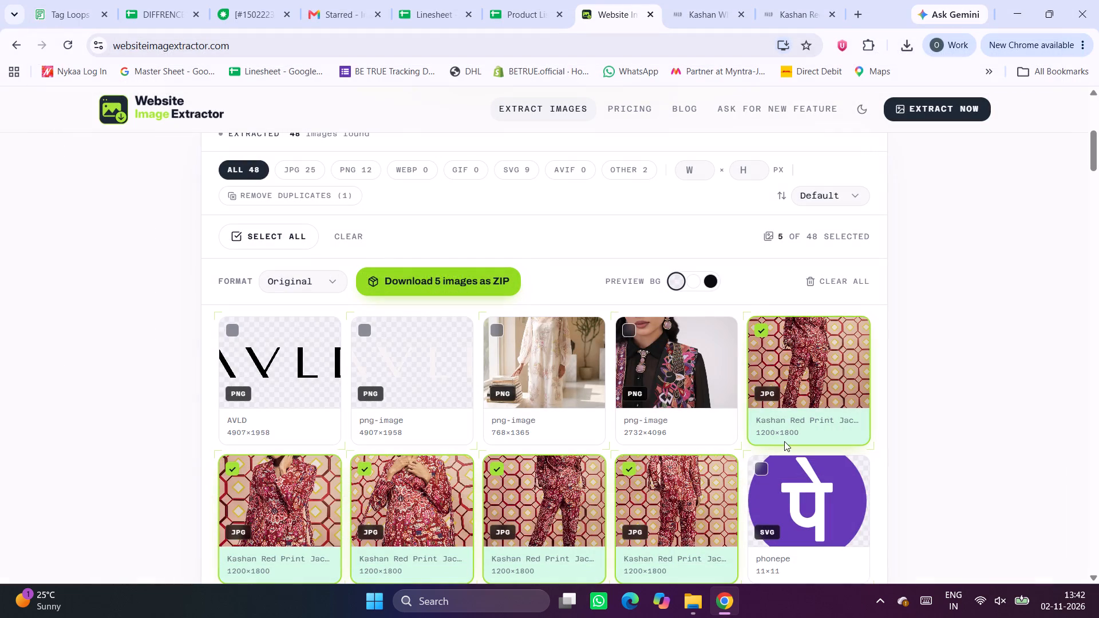
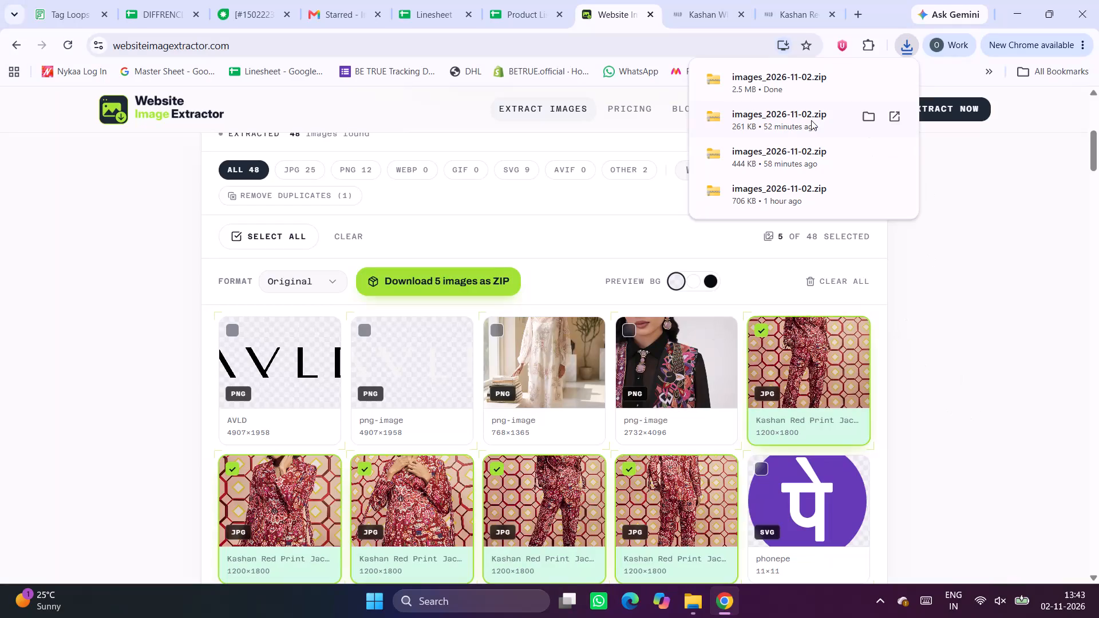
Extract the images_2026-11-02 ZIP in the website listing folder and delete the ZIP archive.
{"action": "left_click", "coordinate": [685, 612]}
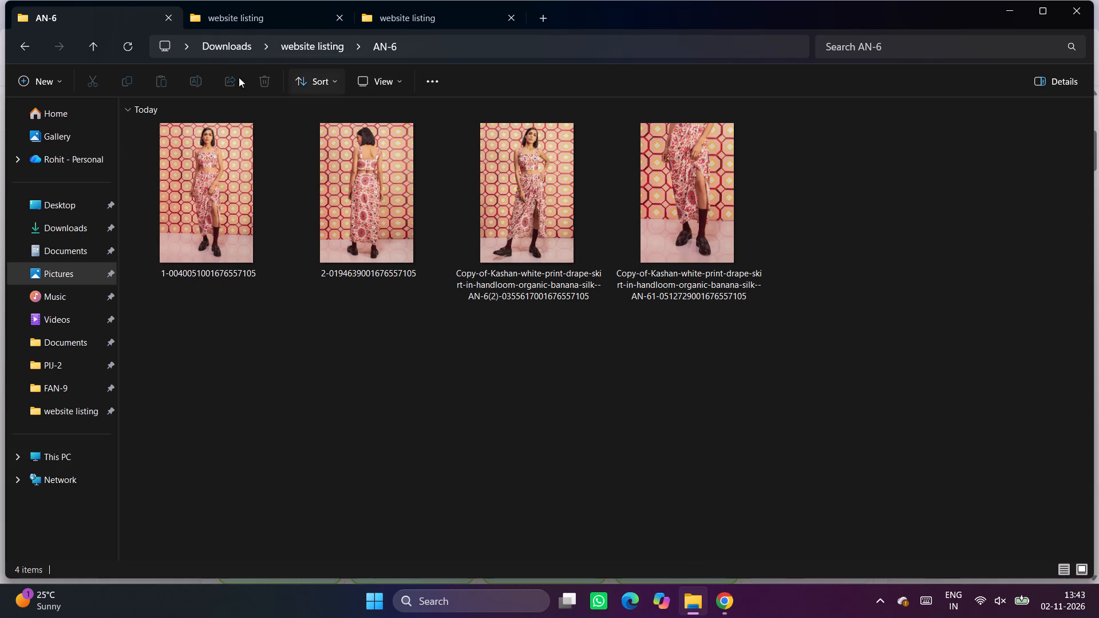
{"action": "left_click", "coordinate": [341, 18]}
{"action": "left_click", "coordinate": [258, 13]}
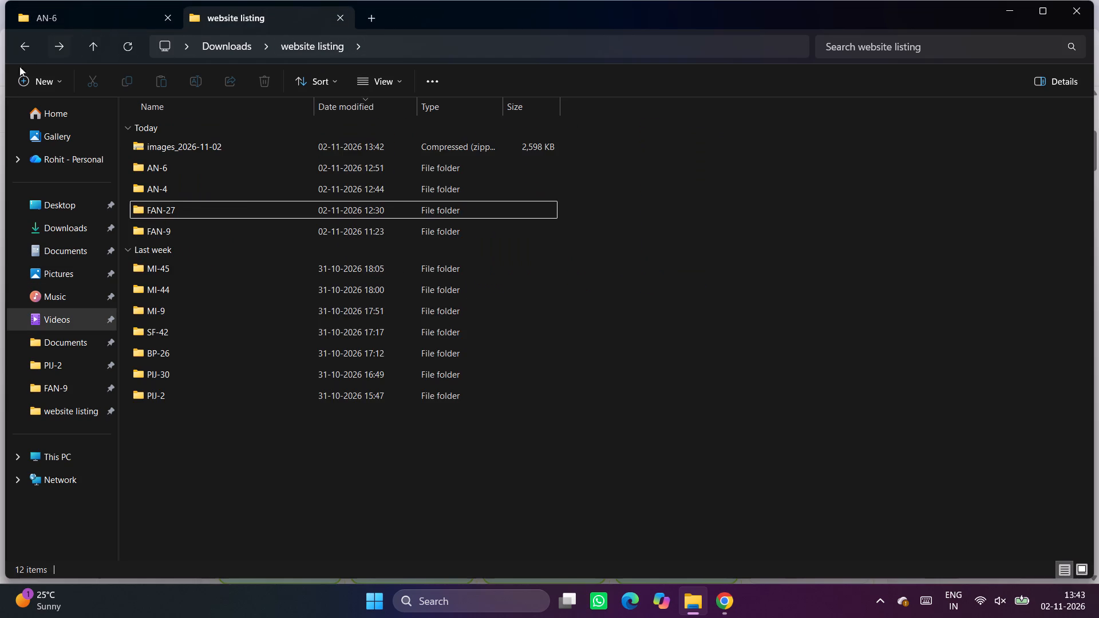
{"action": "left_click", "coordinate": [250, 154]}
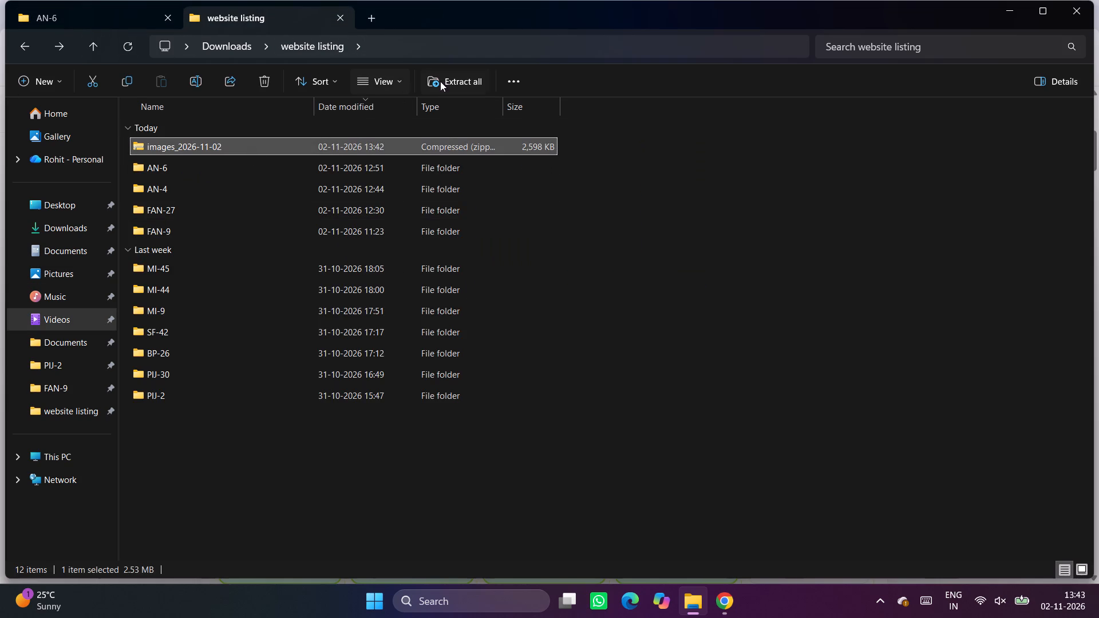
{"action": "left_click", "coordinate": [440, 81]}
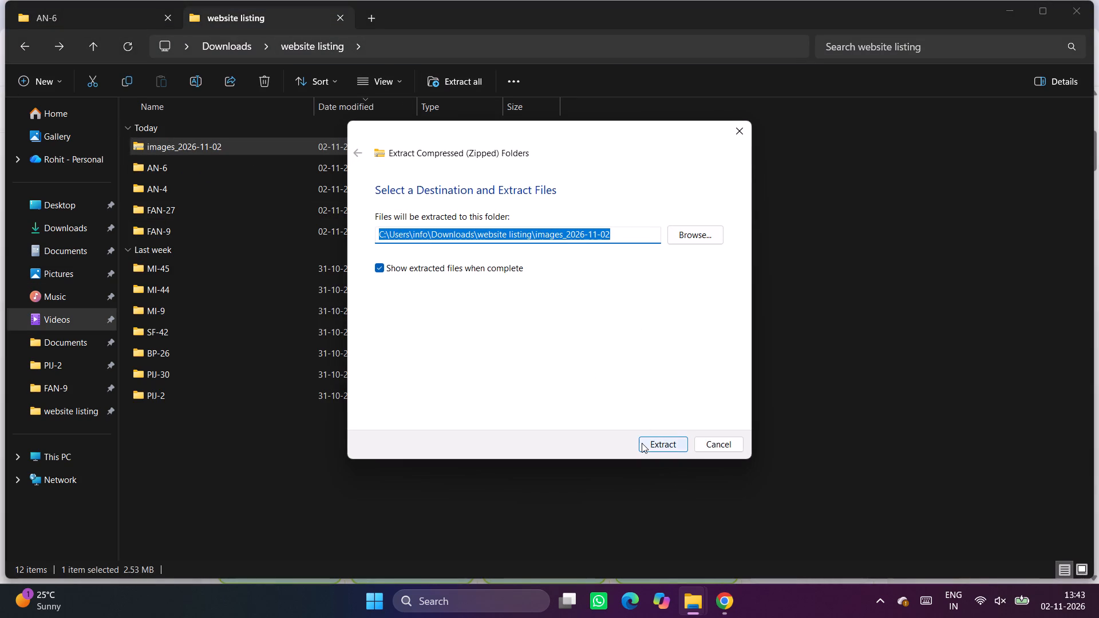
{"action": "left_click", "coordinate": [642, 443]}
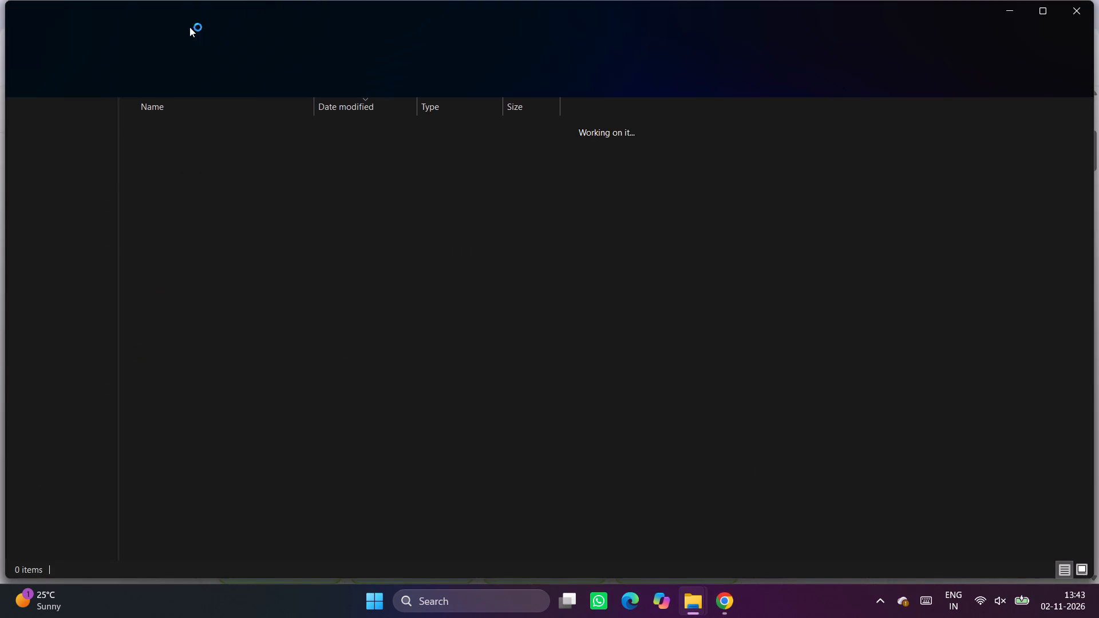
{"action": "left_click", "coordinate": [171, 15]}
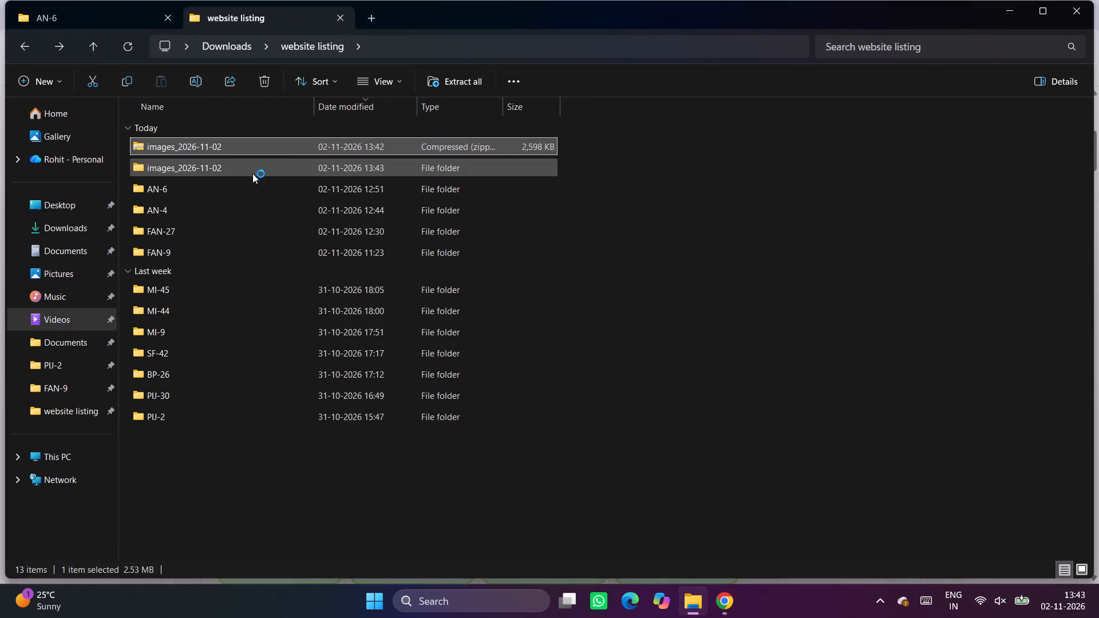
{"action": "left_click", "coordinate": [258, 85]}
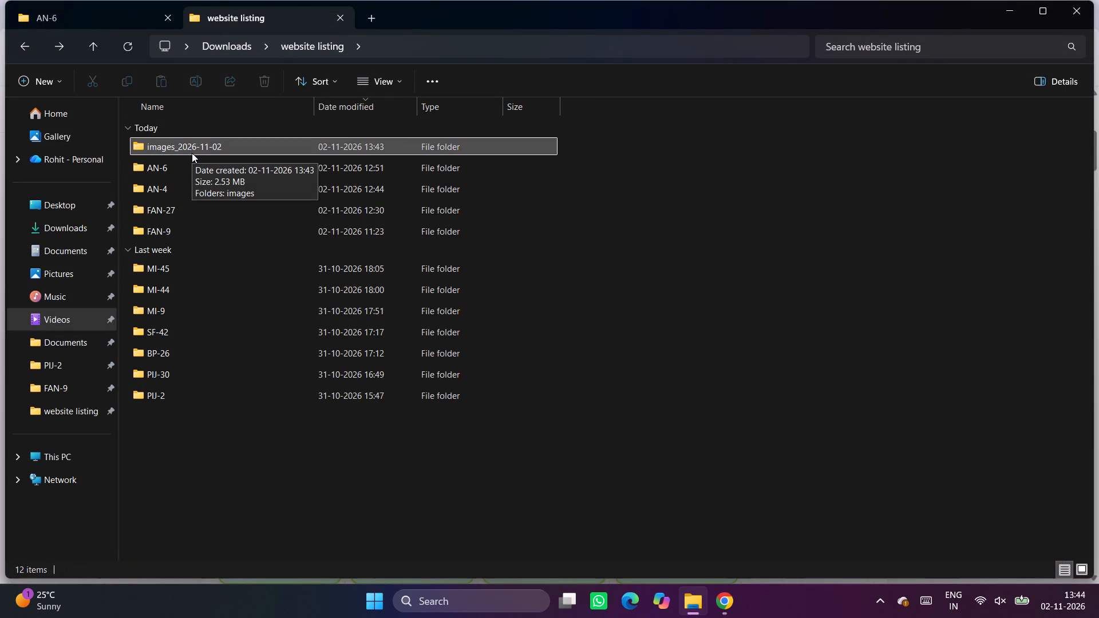
Create a new folder named AN-15 in the website listing folder, matching the joggers' code in the Product Listing Sheet.
{"action": "left_click", "coordinate": [712, 609]}
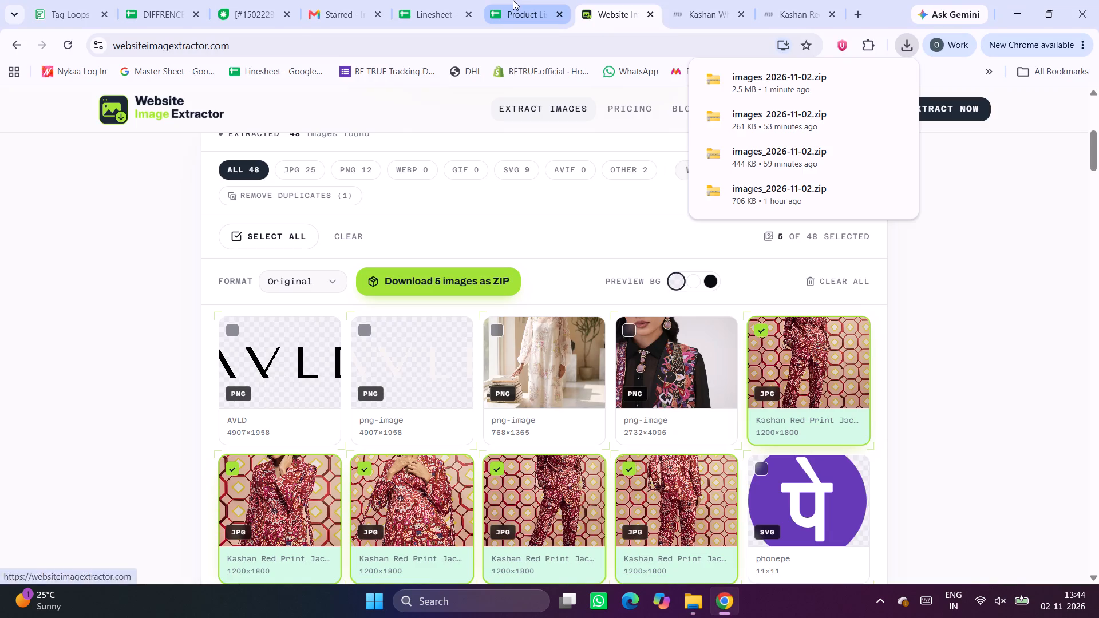
{"action": "left_click", "coordinate": [513, 0]}
{"action": "left_click", "coordinate": [513, 0]}
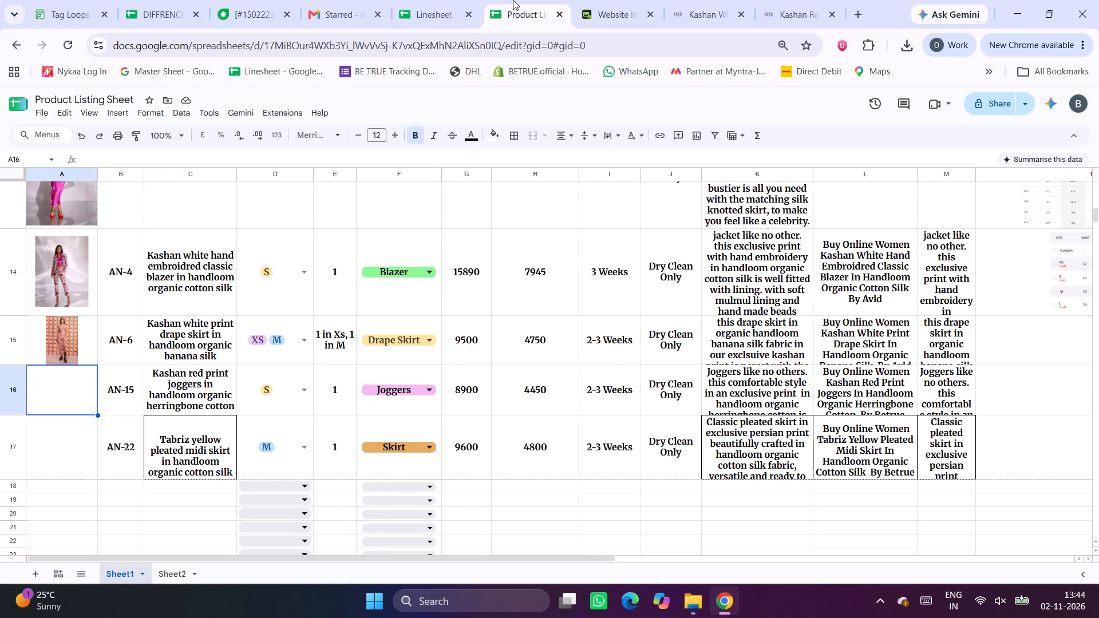
{"action": "left_click", "coordinate": [694, 607]}
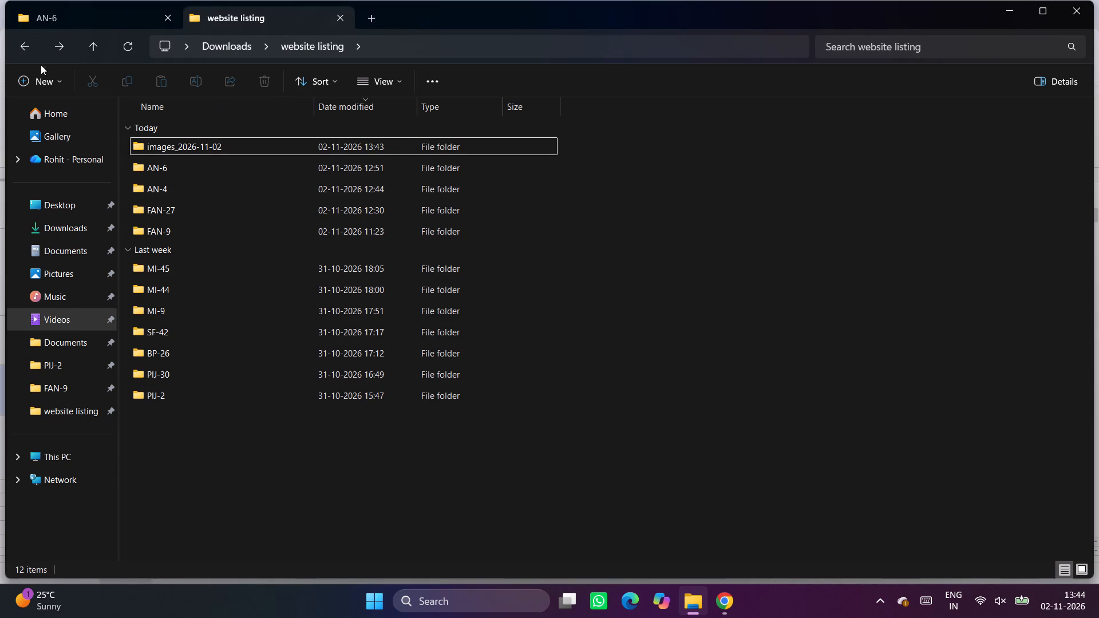
{"action": "left_click", "coordinate": [18, 77]}
{"action": "left_click", "coordinate": [126, 117]}
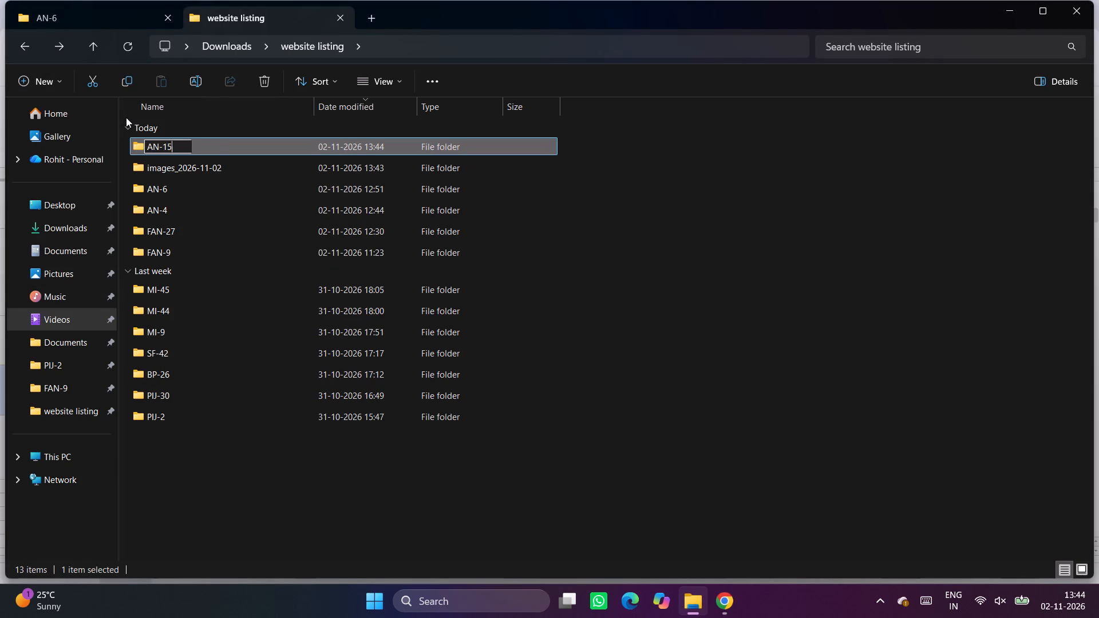
{"action": "key", "text": "Return"}
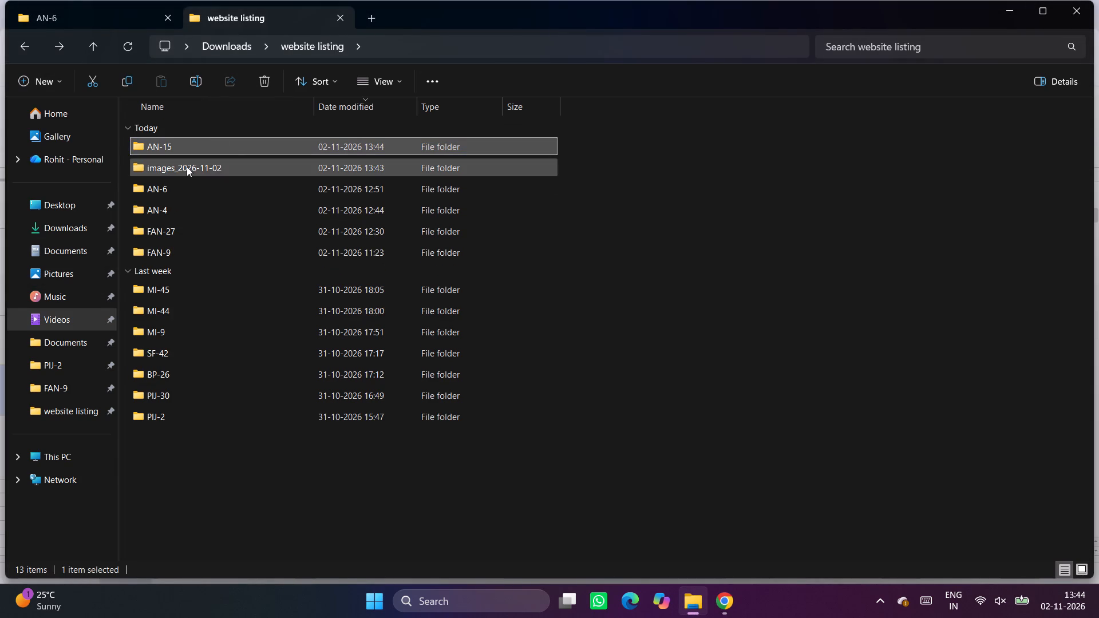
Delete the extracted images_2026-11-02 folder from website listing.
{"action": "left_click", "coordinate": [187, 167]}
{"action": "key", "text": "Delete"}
Check the AN-15, AN-6 and website listing folders for the extracted product images.
{"action": "double_click", "coordinate": [169, 146]}
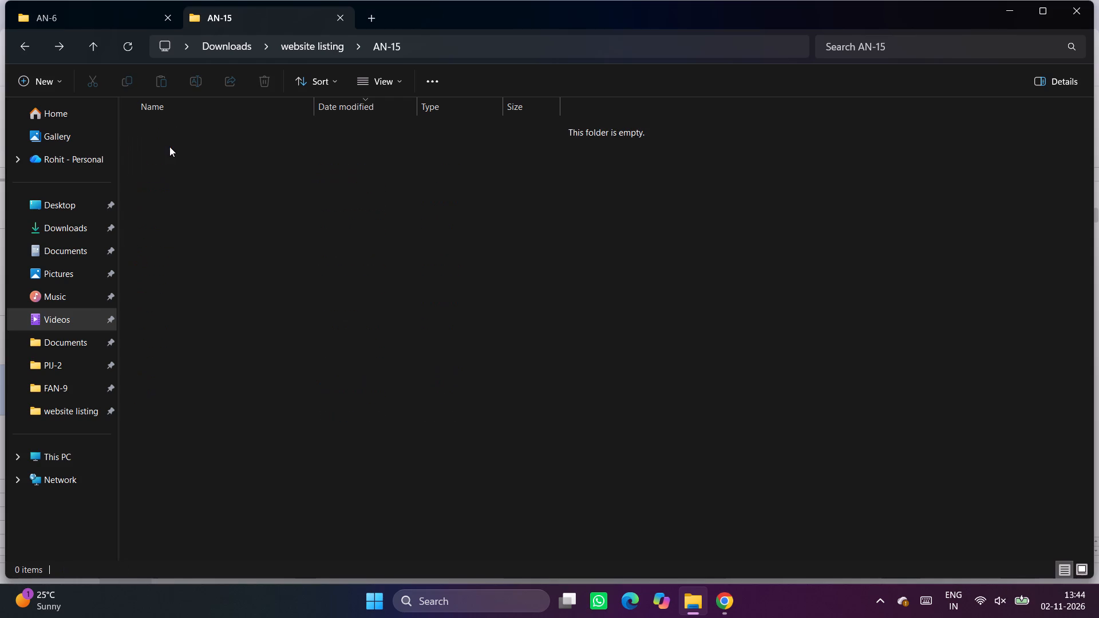
{"action": "left_click", "coordinate": [76, 25]}
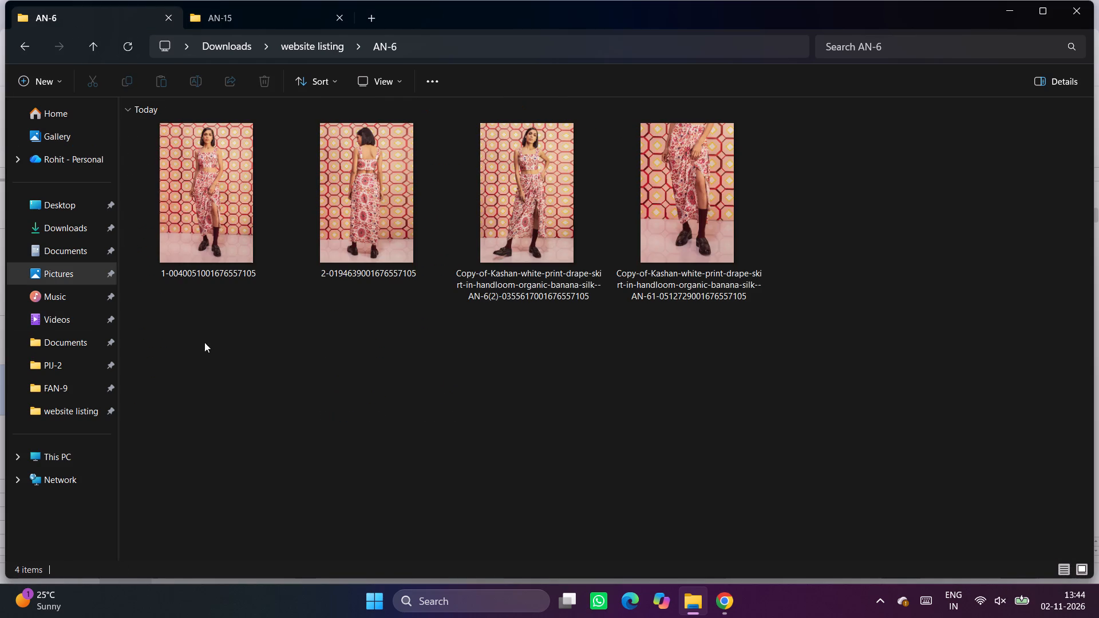
{"action": "left_click", "coordinate": [26, 50]}
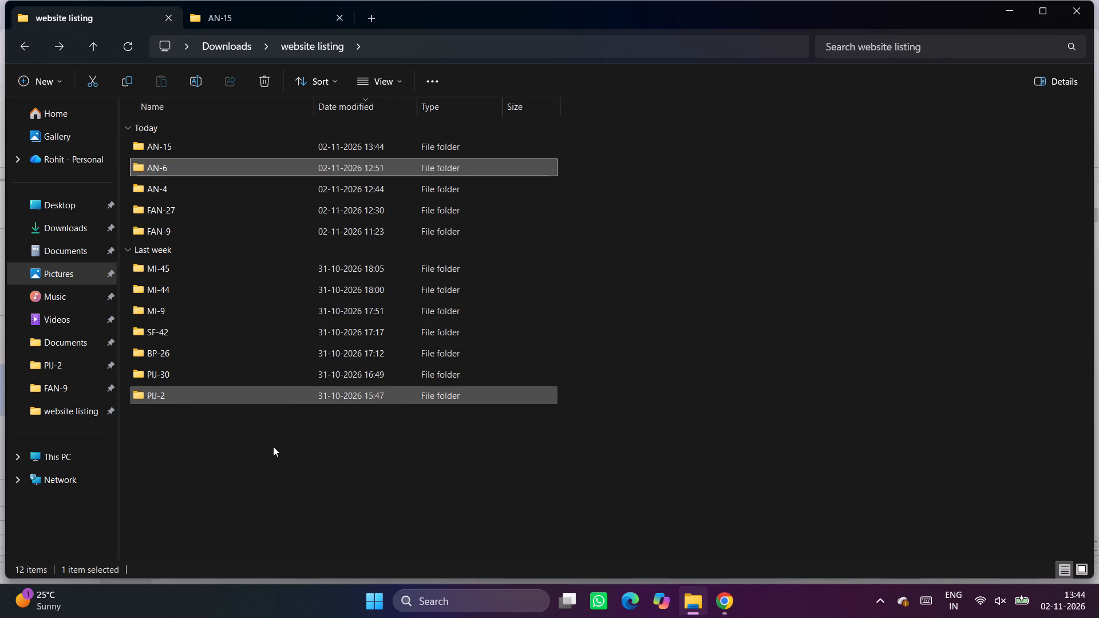
{"action": "key", "text": "ctrl+r"}
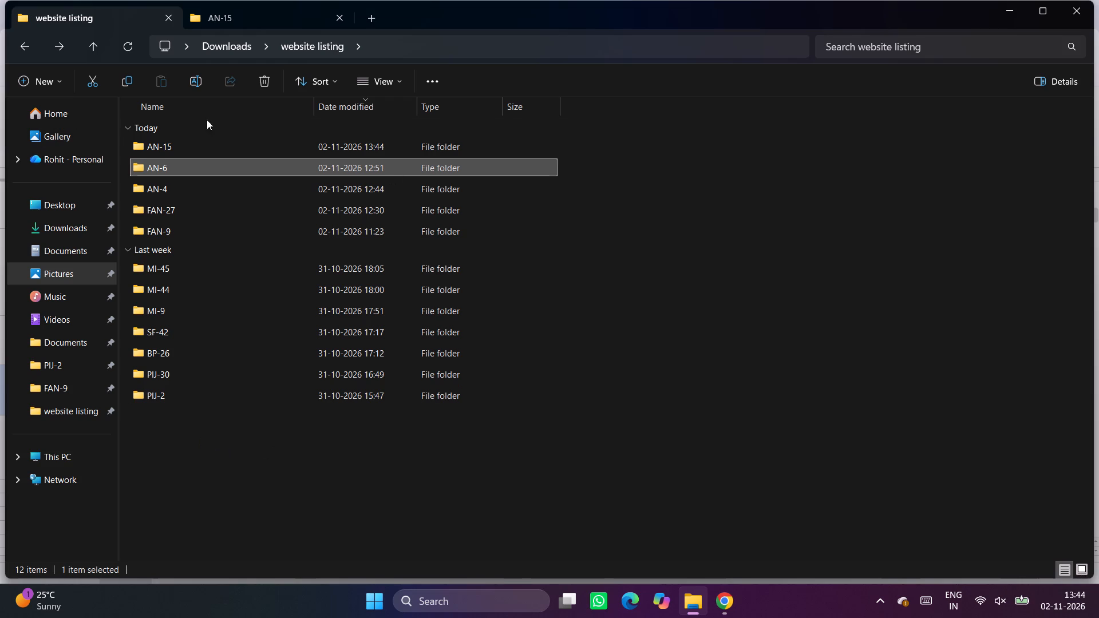
{"action": "left_click", "coordinate": [225, 24]}
{"action": "left_click", "coordinate": [27, 39]}
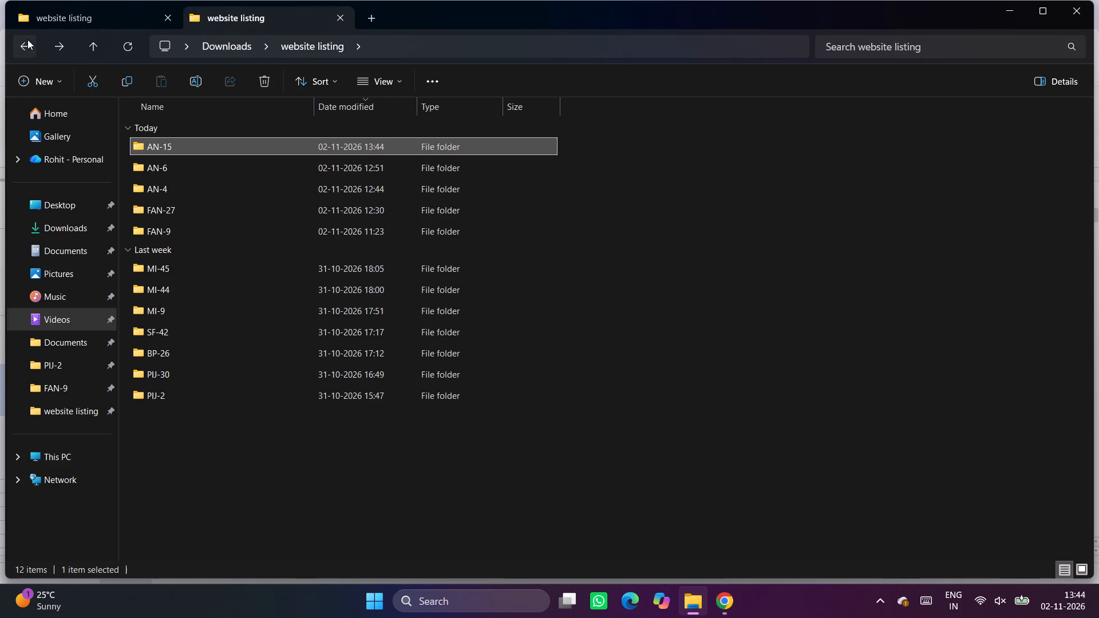
{"action": "left_click", "coordinate": [579, 276]}
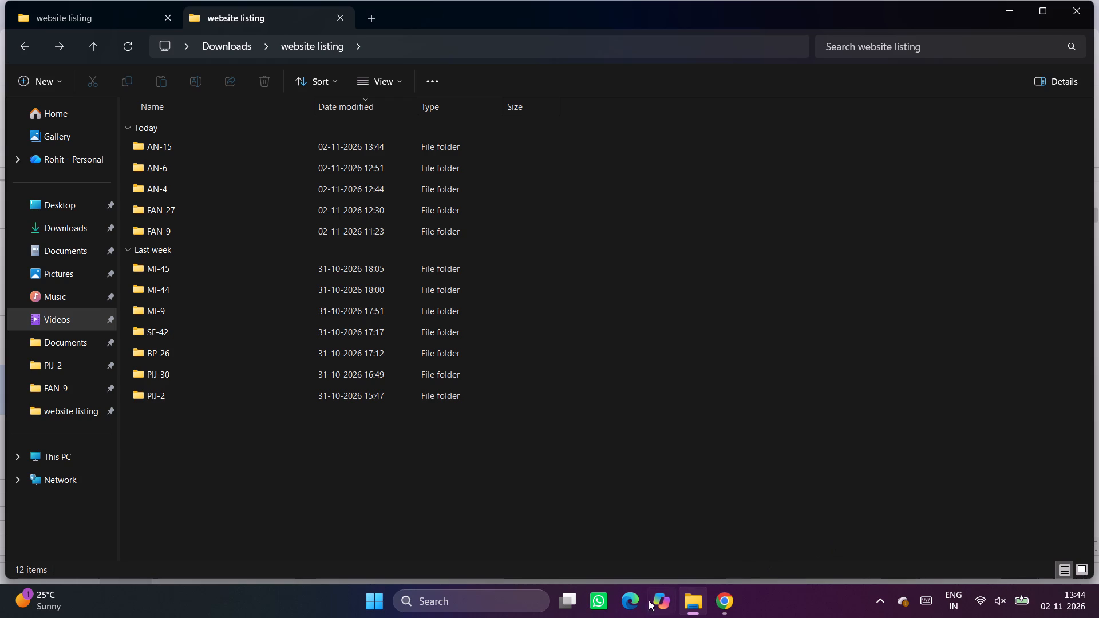
Download the five selected Kashan Red Print images again as a ZIP, saved as images_2026-11-02 in the website listing folder.
{"action": "left_click", "coordinate": [718, 617]}
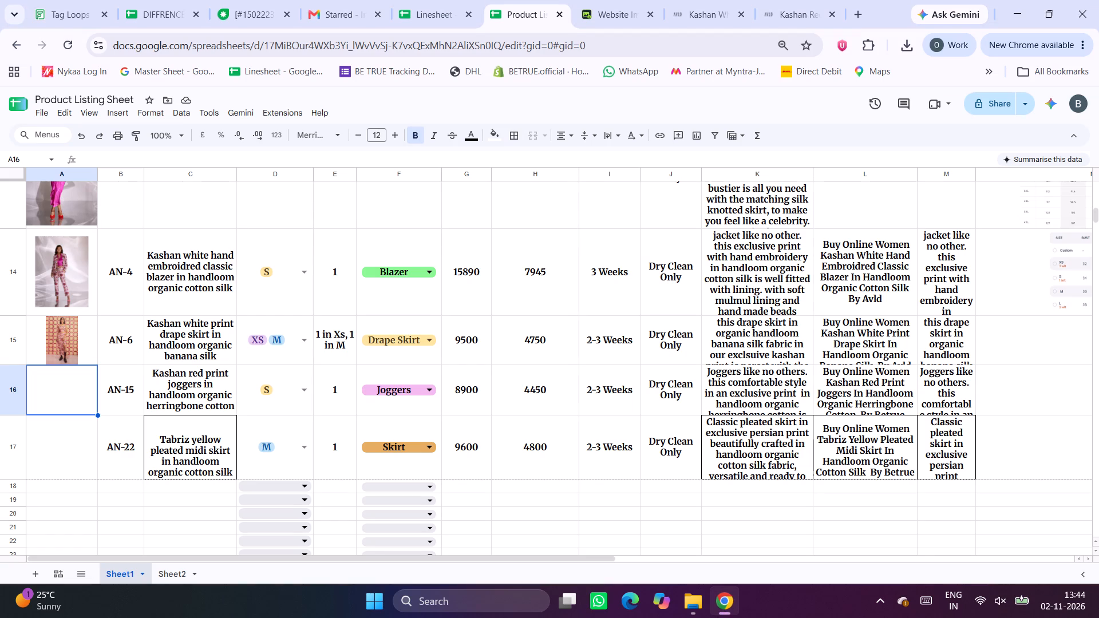
{"action": "left_click", "coordinate": [243, 366]}
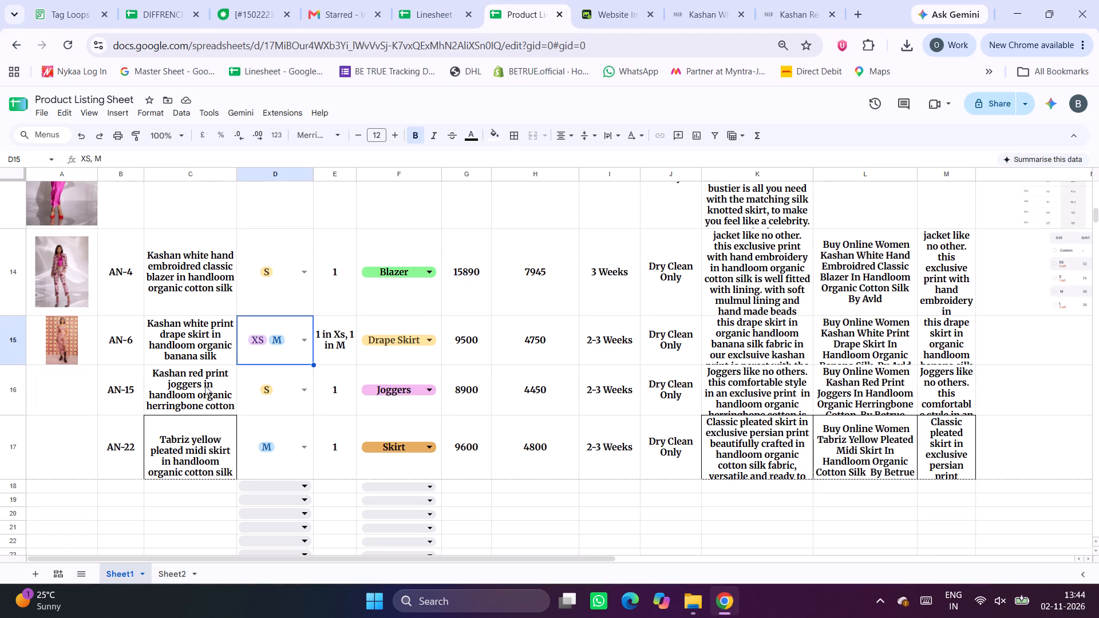
{"action": "left_click", "coordinate": [205, 386]}
{"action": "left_click", "coordinate": [670, 0]}
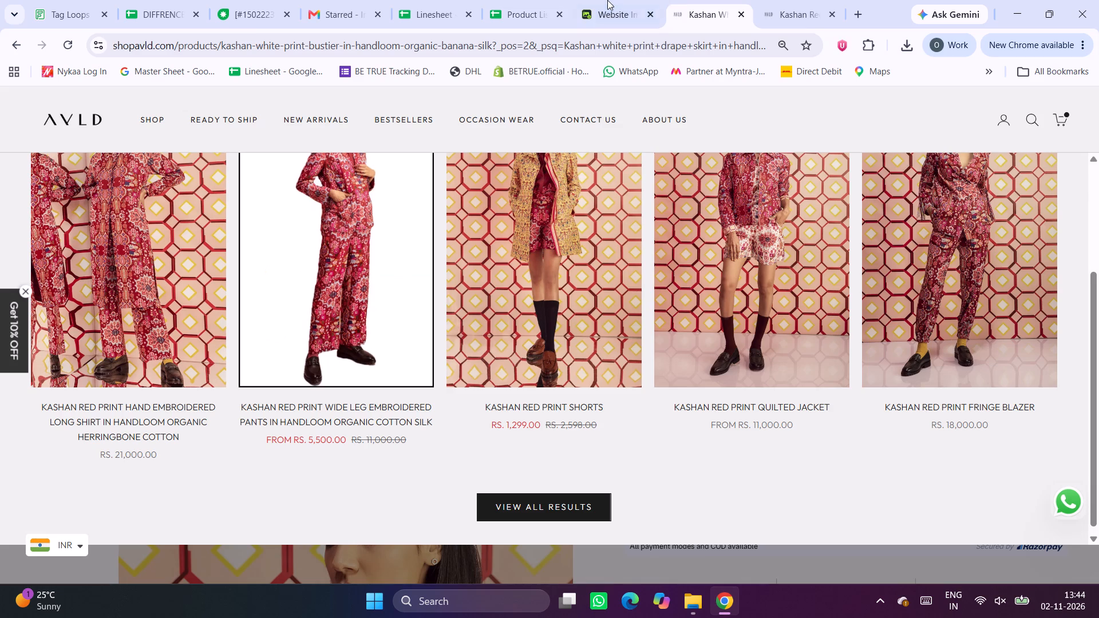
{"action": "left_click", "coordinate": [607, 0]}
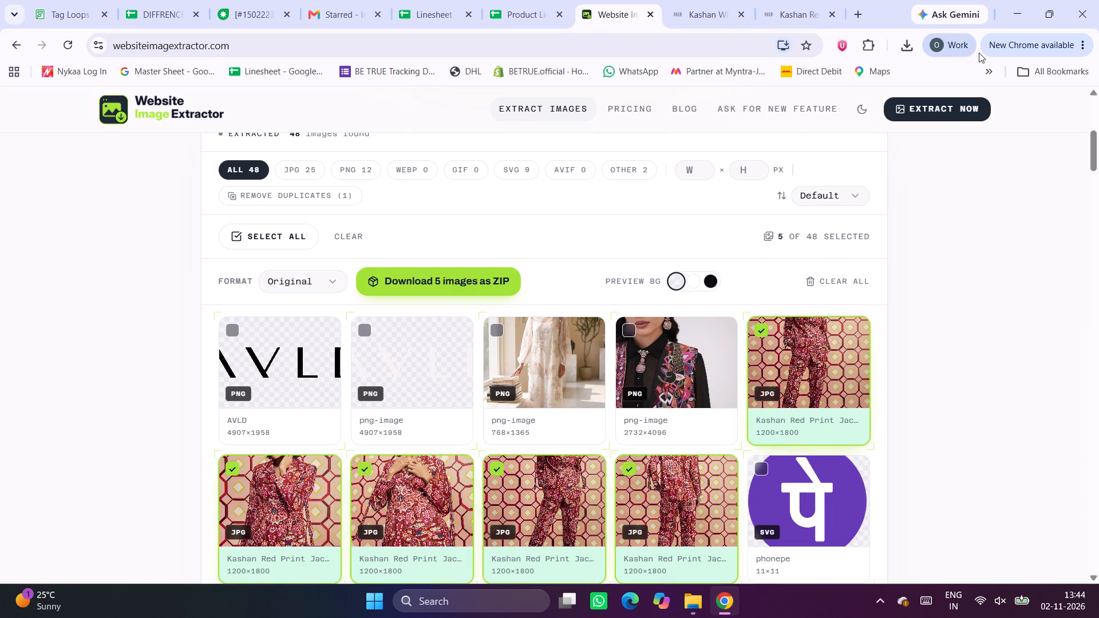
{"action": "left_click", "coordinate": [915, 49]}
{"action": "left_click", "coordinate": [804, 120]}
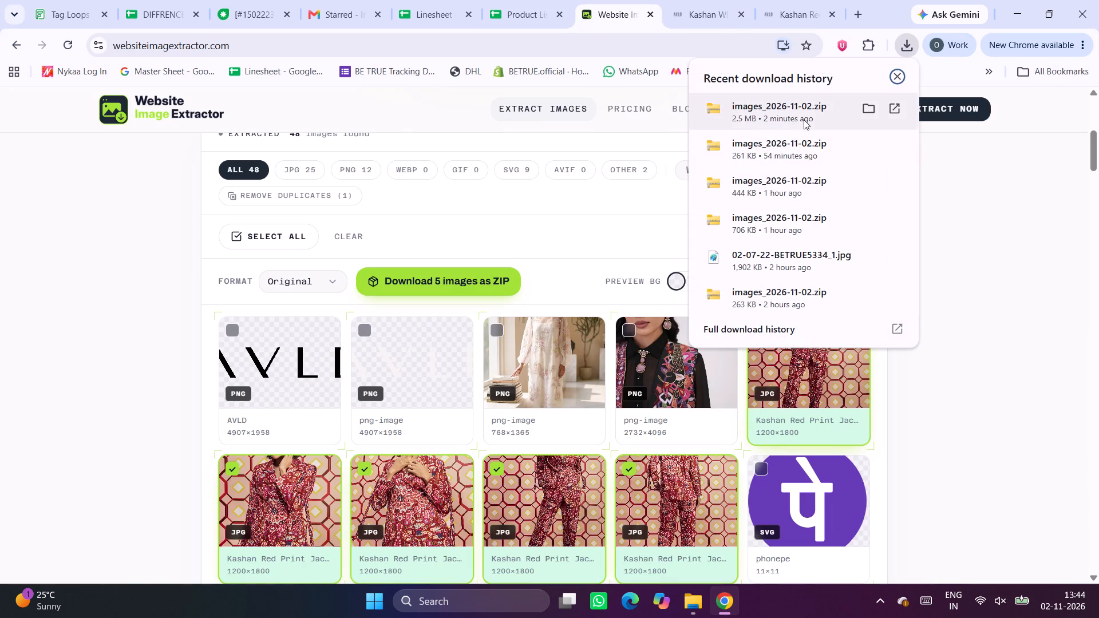
{"action": "left_click", "coordinate": [488, 281]}
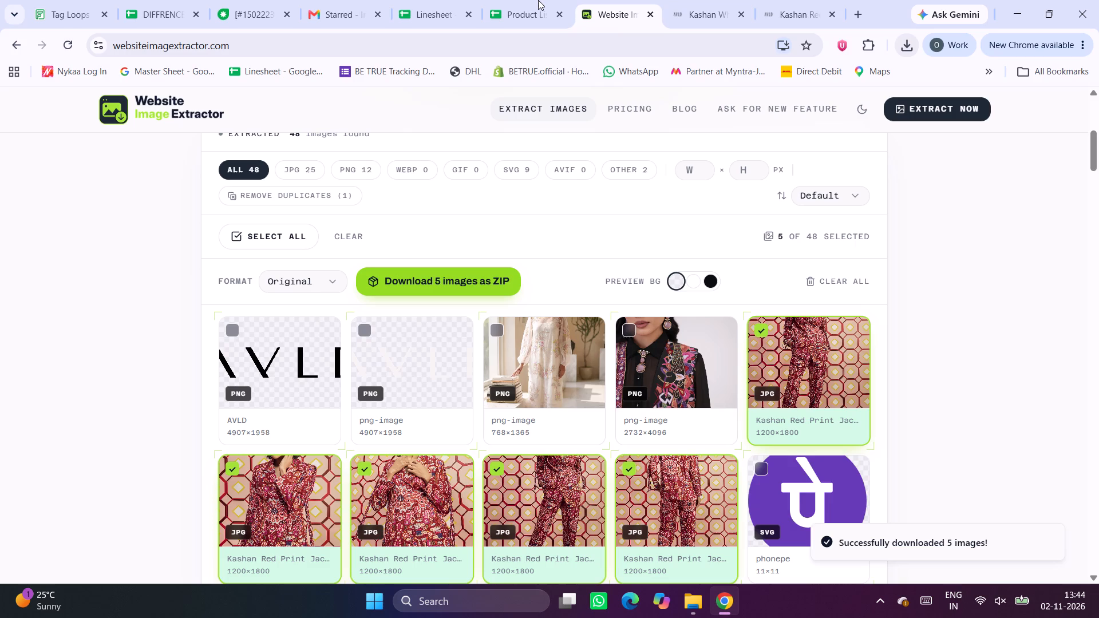
{"action": "left_click", "coordinate": [538, 0]}
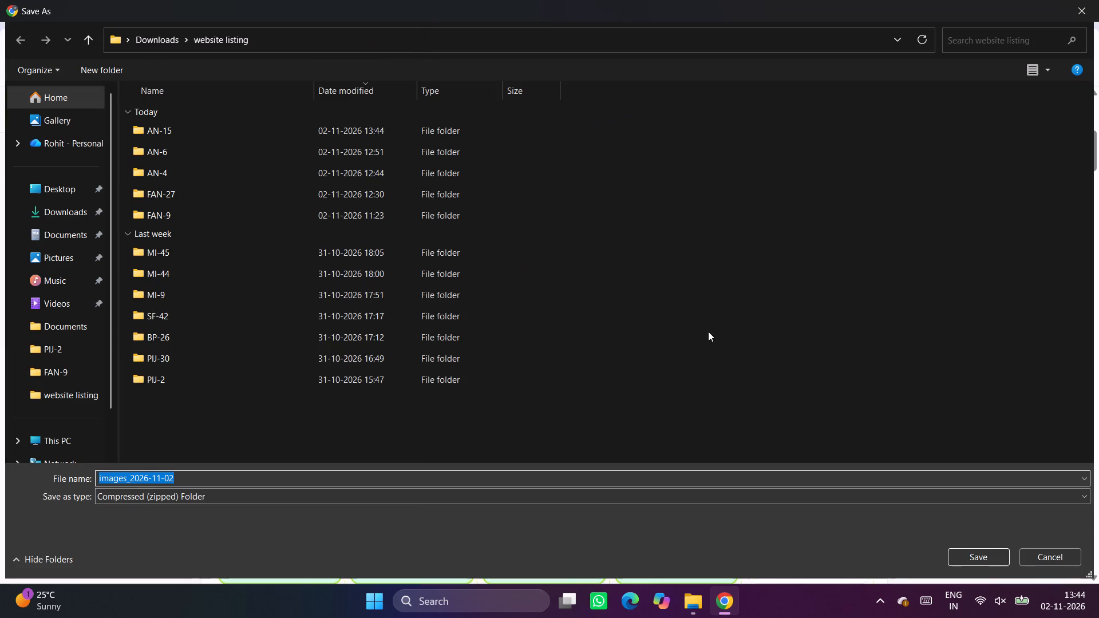
{"action": "left_click", "coordinate": [986, 558]}
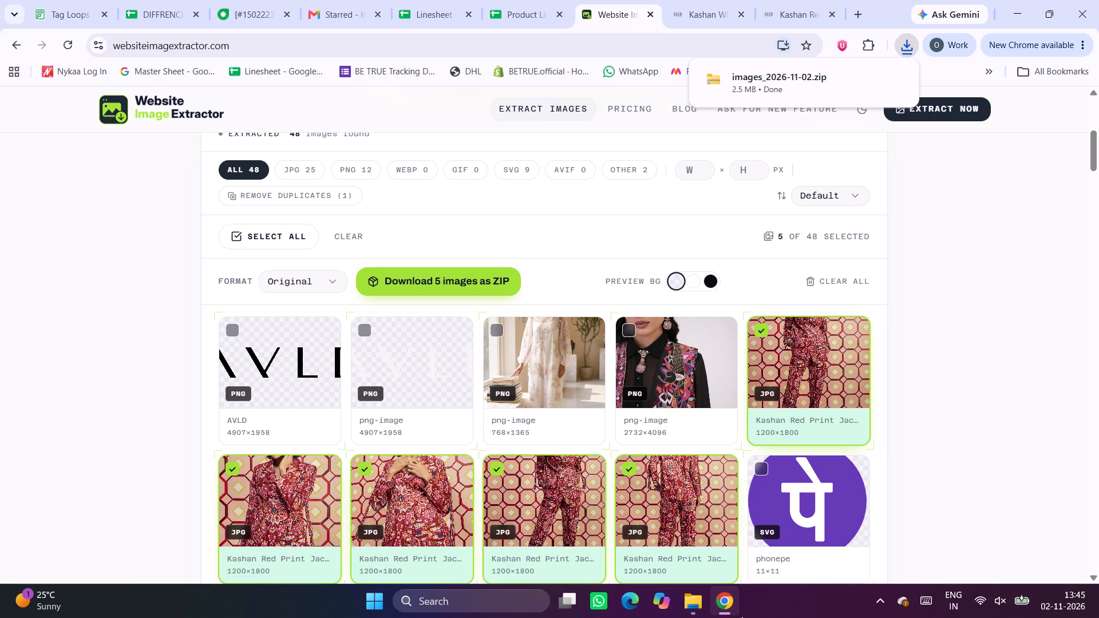
{"action": "left_click", "coordinate": [1069, 409]}
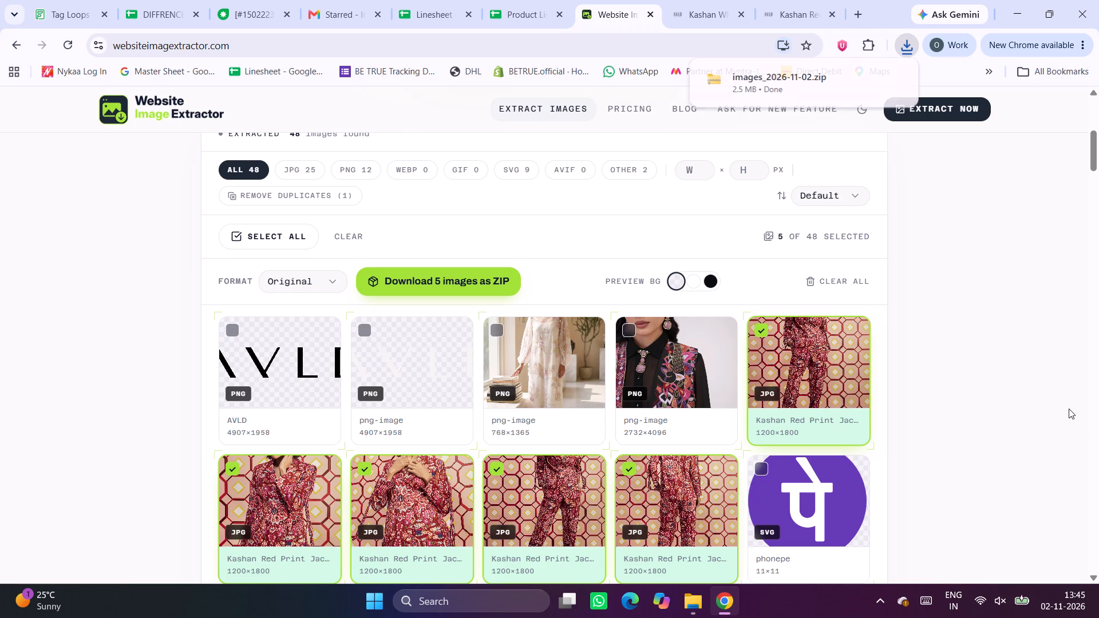
Extract the new images_2026-11-02 ZIP in the website listing folder and delete the ZIP archive.
{"action": "left_click", "coordinate": [707, 0]}
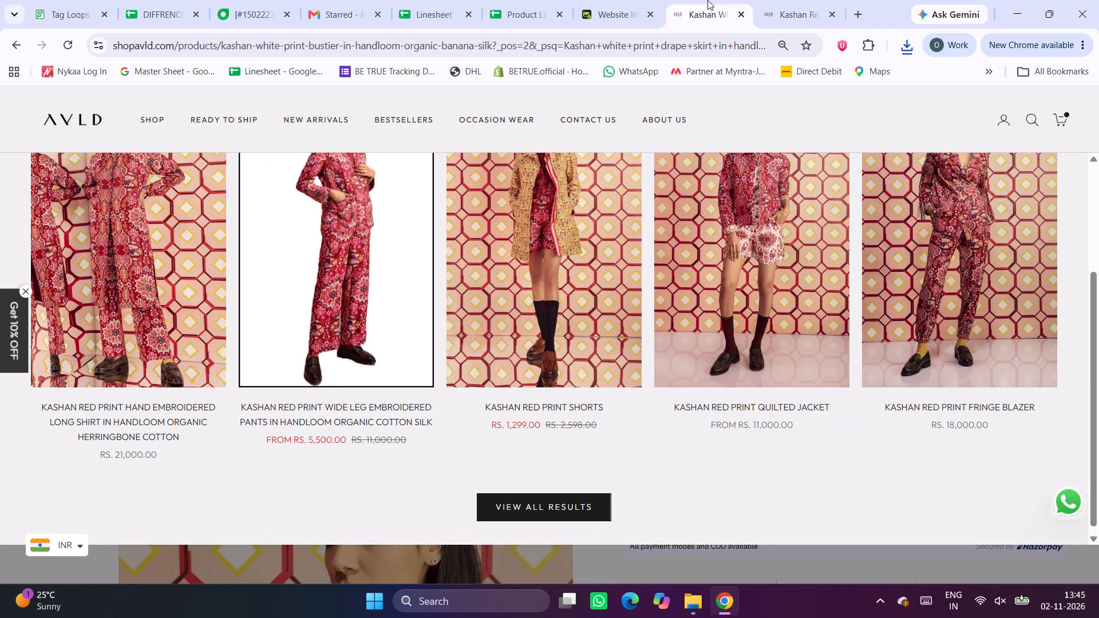
{"action": "left_click", "coordinate": [579, 0]}
{"action": "left_click", "coordinate": [533, 0]}
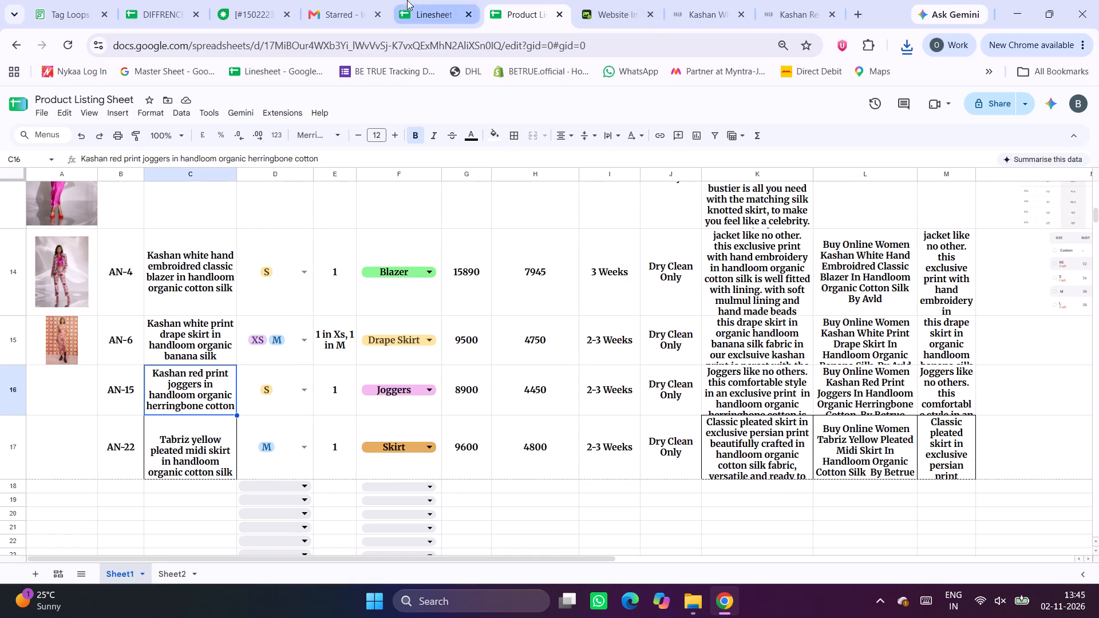
{"action": "left_click", "coordinate": [690, 608]}
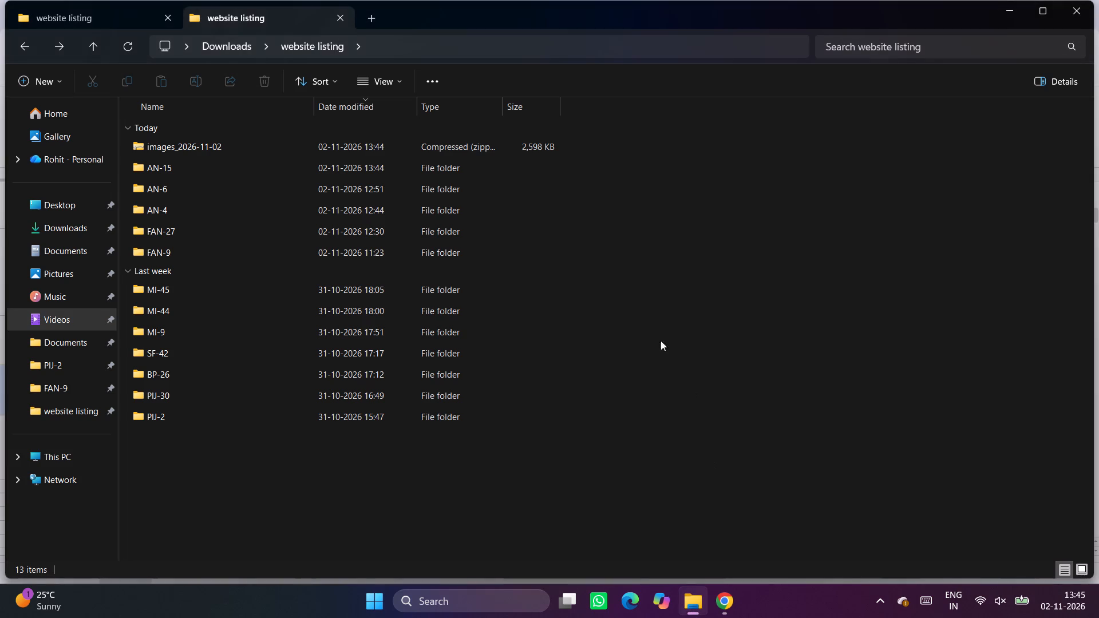
{"action": "left_click", "coordinate": [156, 152]}
{"action": "left_click", "coordinate": [444, 81]}
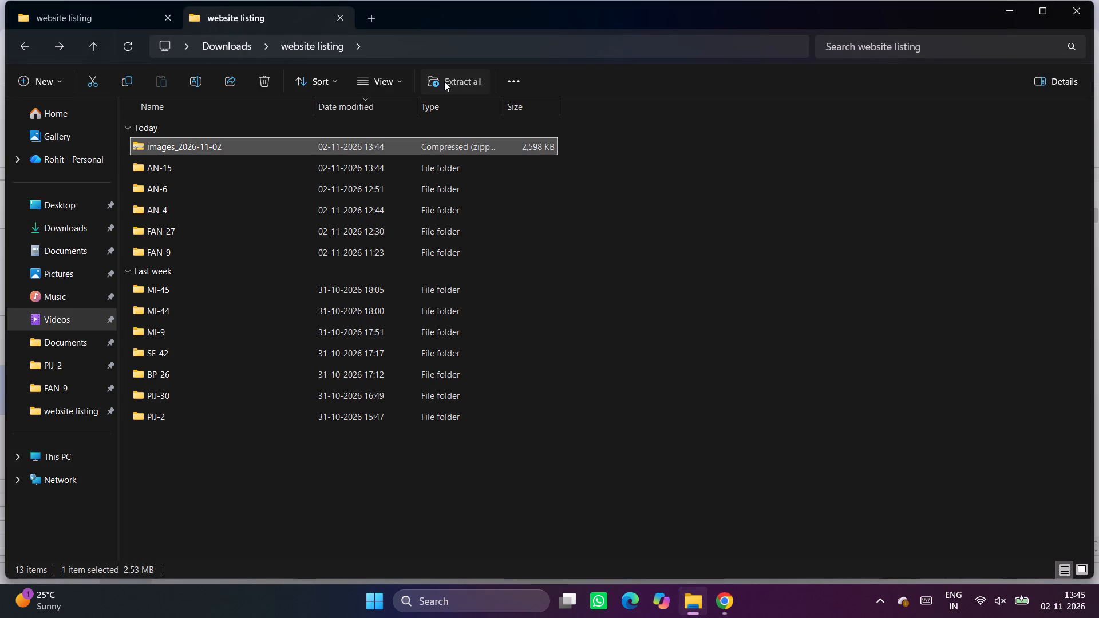
{"action": "left_click", "coordinate": [665, 445]}
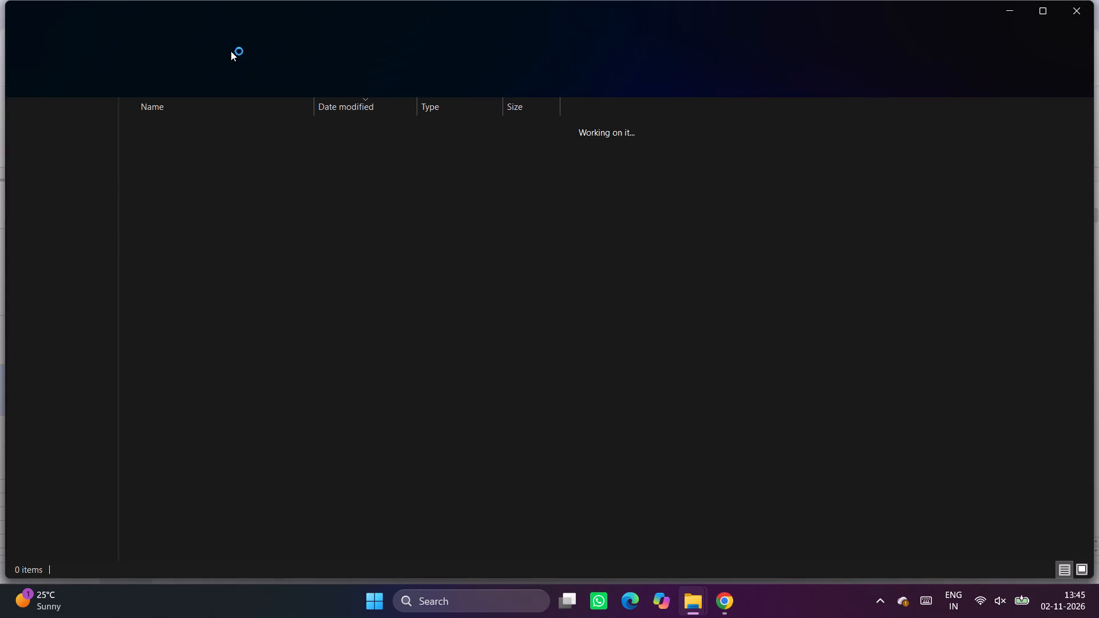
{"action": "left_click", "coordinate": [158, 18]}
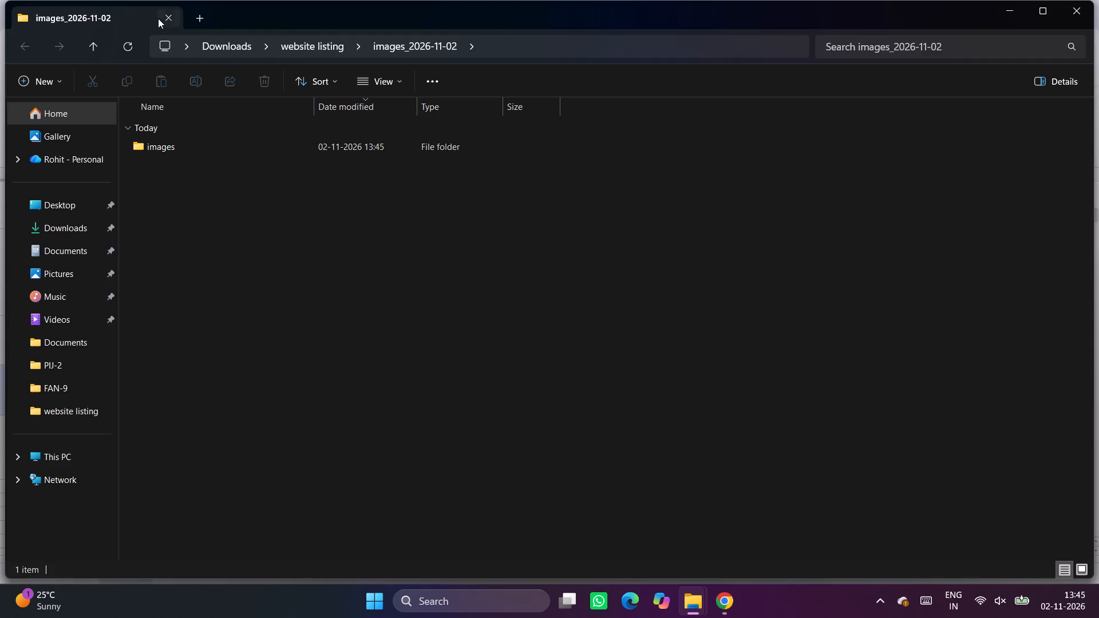
{"action": "left_click", "coordinate": [255, 80]}
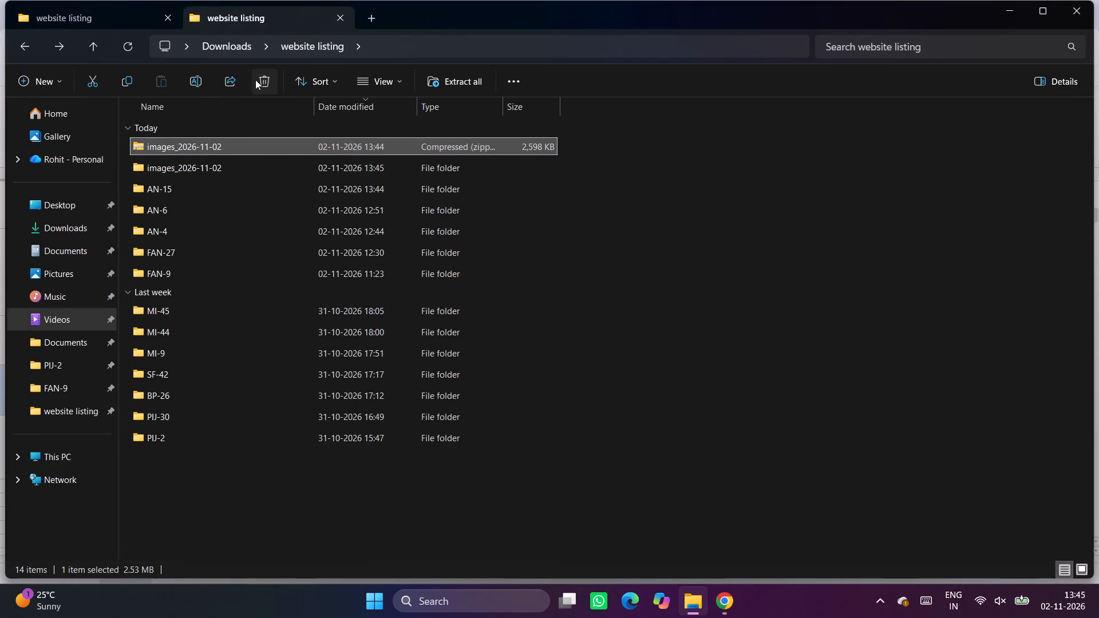
Move all five JPG images from the extracted images_2026-11-02 folder's images subfolder into the AN-15 folder.
{"action": "double_click", "coordinate": [167, 142]}
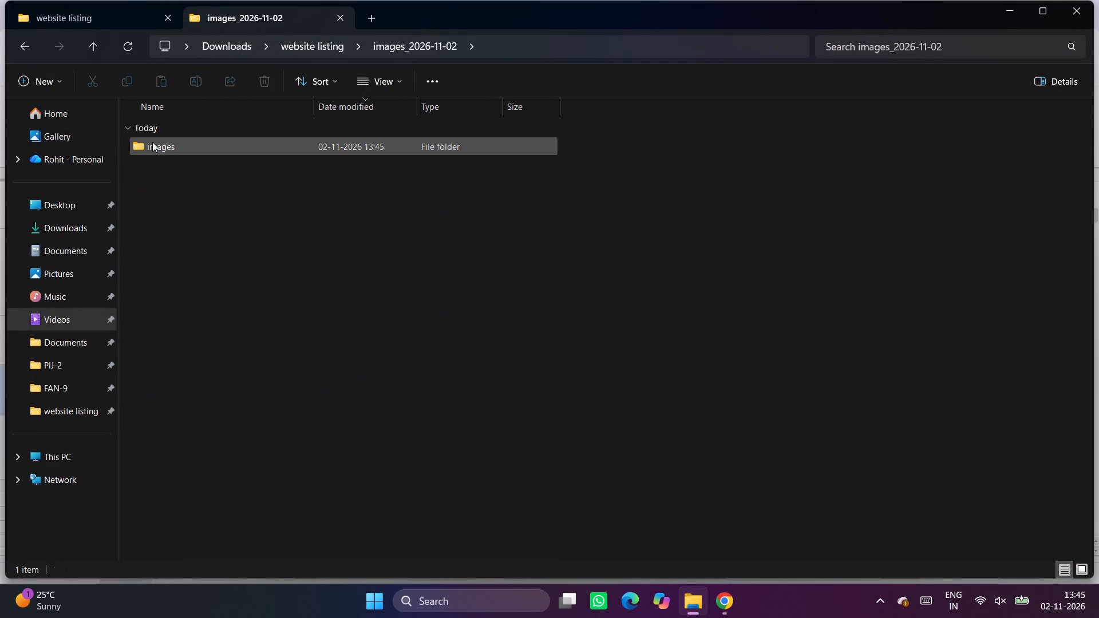
{"action": "double_click", "coordinate": [152, 142]}
{"action": "key", "text": "ctrl+a"}
{"action": "key", "text": "ctrl+x"}
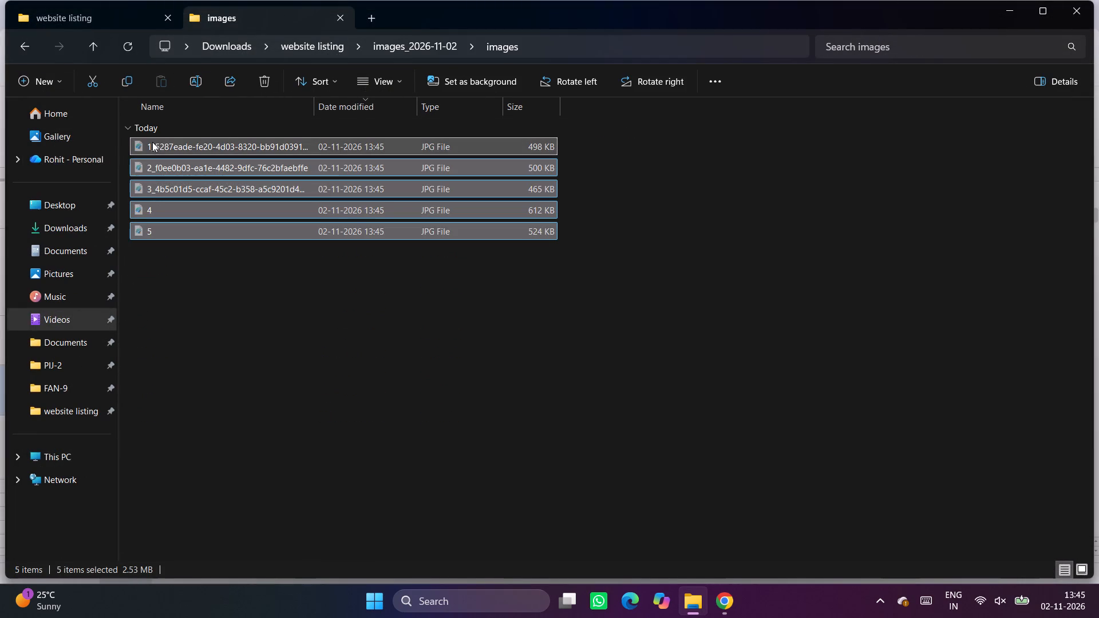
{"action": "left_click", "coordinate": [22, 44]}
{"action": "left_click", "coordinate": [22, 44]}
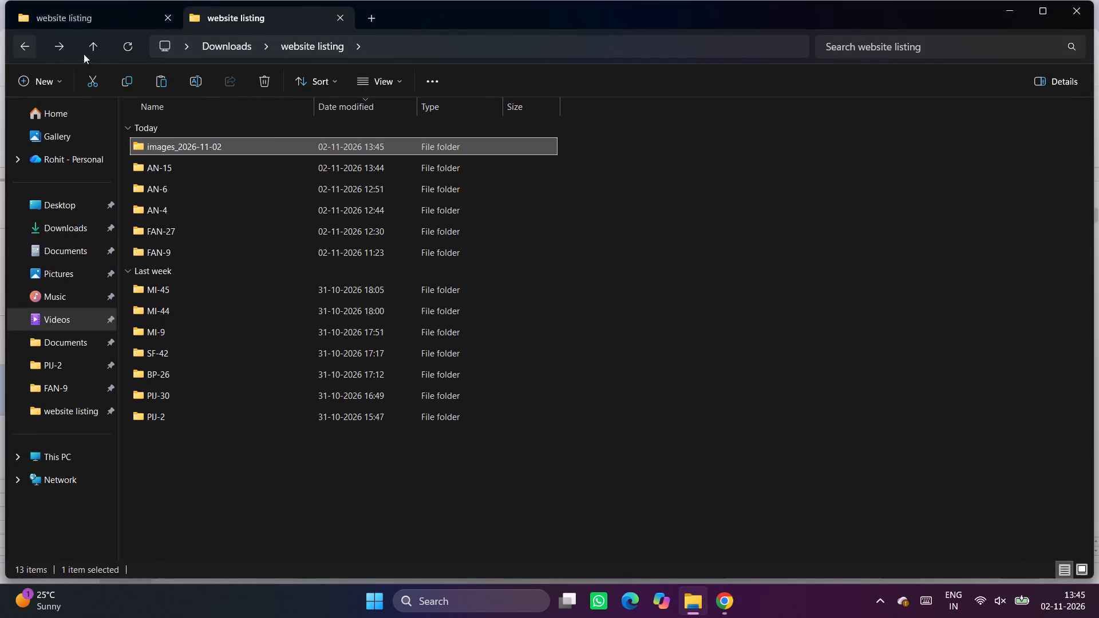
{"action": "double_click", "coordinate": [189, 172]}
{"action": "key", "text": "ctrl+v"}
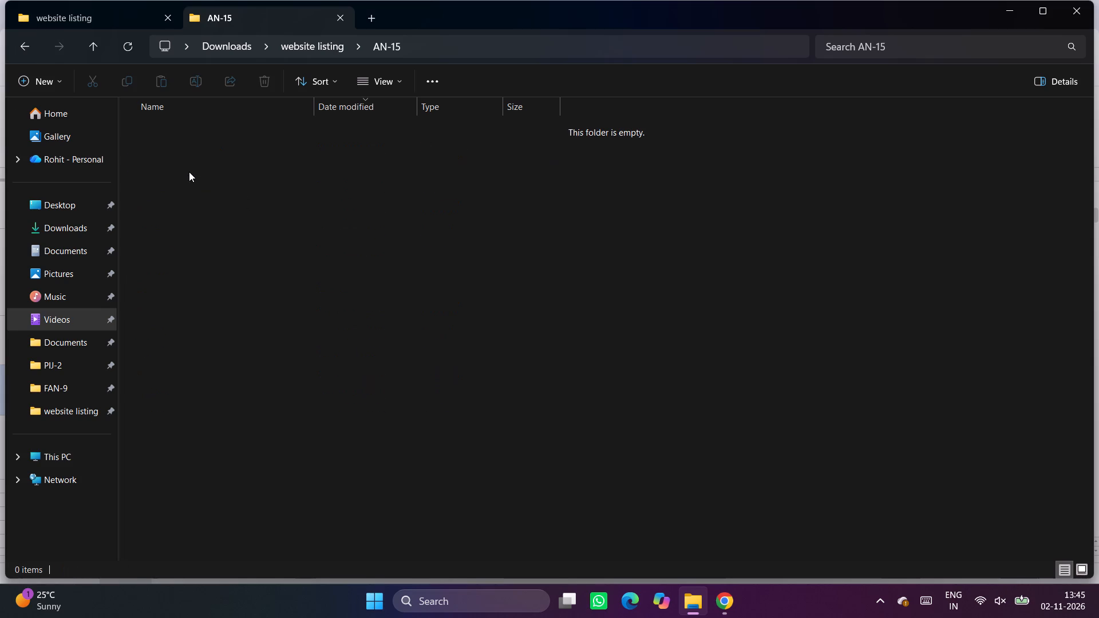
Delete the extracted images_2026-11-02 folder from the website listing folder.
{"action": "left_click", "coordinate": [21, 40]}
{"action": "left_click", "coordinate": [21, 40]}
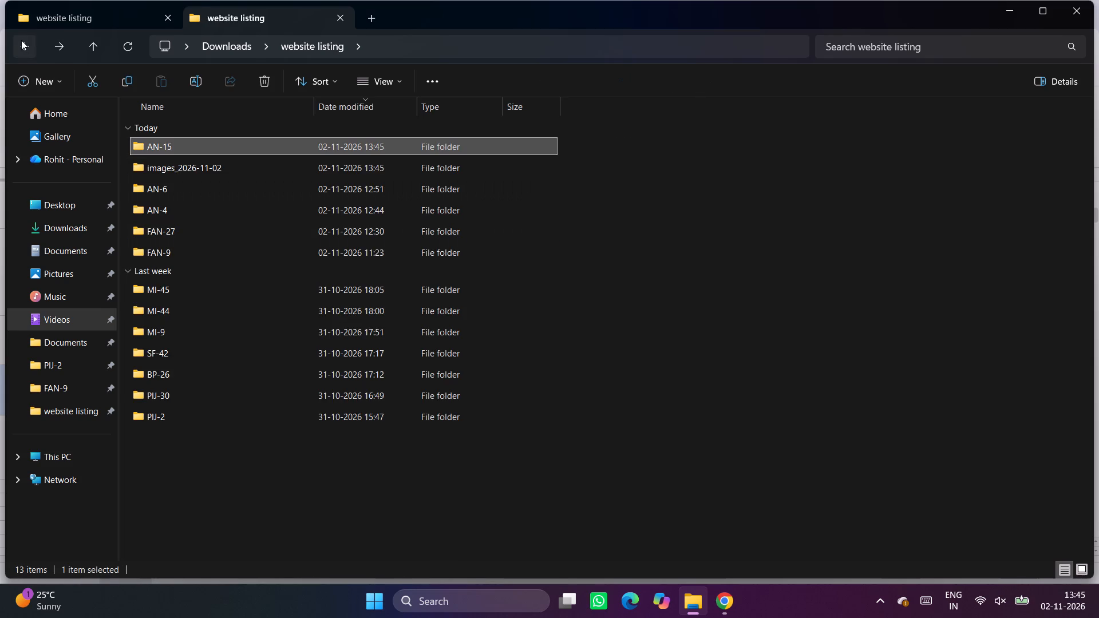
{"action": "left_click", "coordinate": [61, 46]}
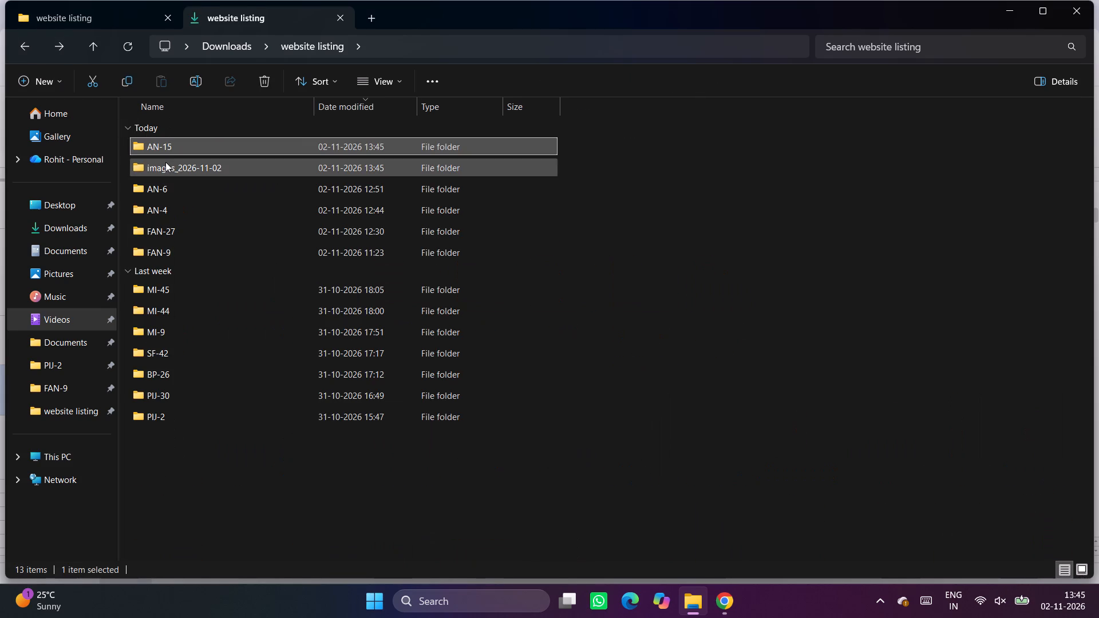
{"action": "left_click", "coordinate": [165, 162]}
{"action": "left_click", "coordinate": [269, 86]}
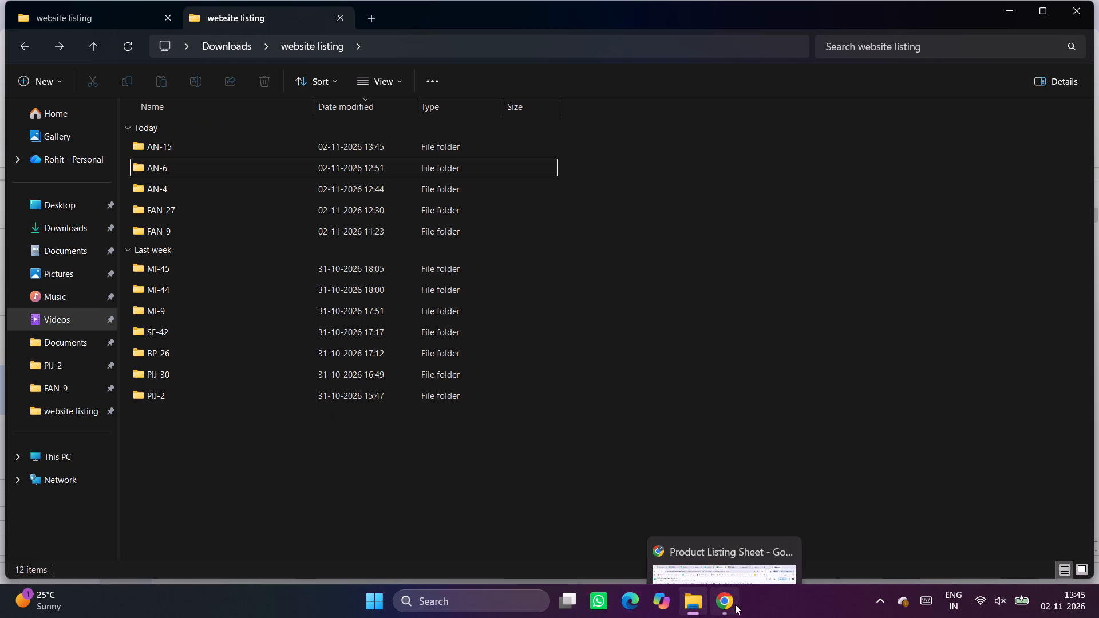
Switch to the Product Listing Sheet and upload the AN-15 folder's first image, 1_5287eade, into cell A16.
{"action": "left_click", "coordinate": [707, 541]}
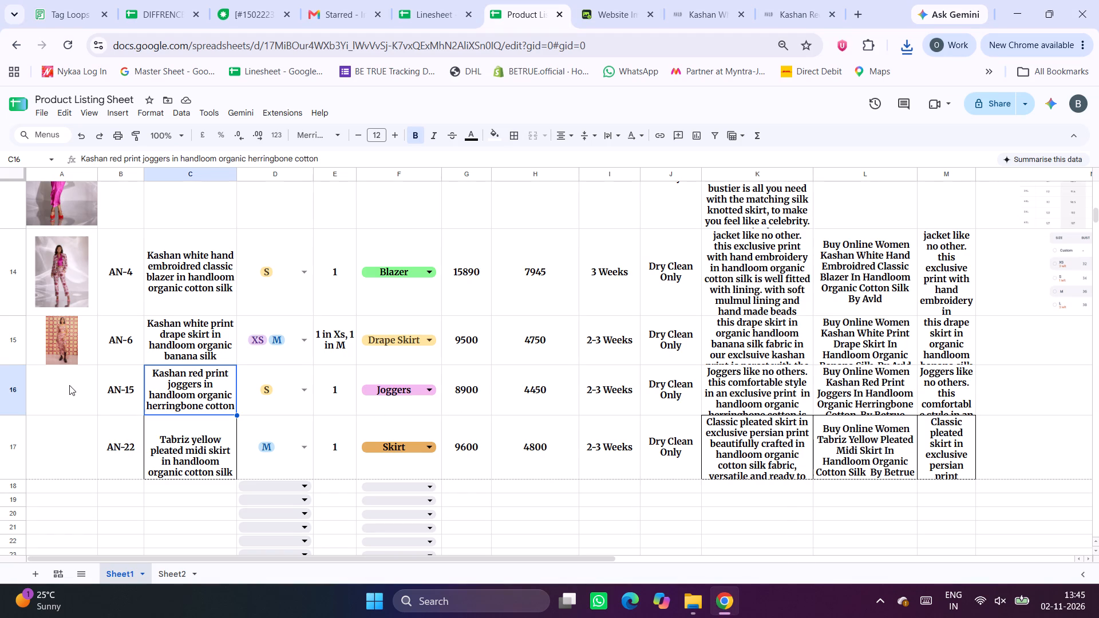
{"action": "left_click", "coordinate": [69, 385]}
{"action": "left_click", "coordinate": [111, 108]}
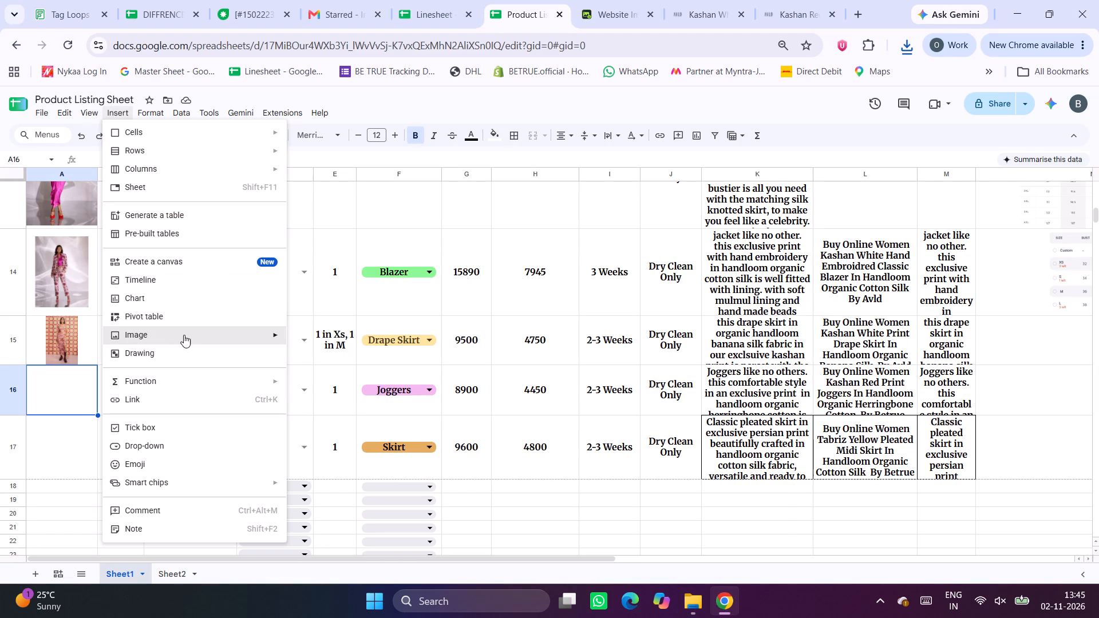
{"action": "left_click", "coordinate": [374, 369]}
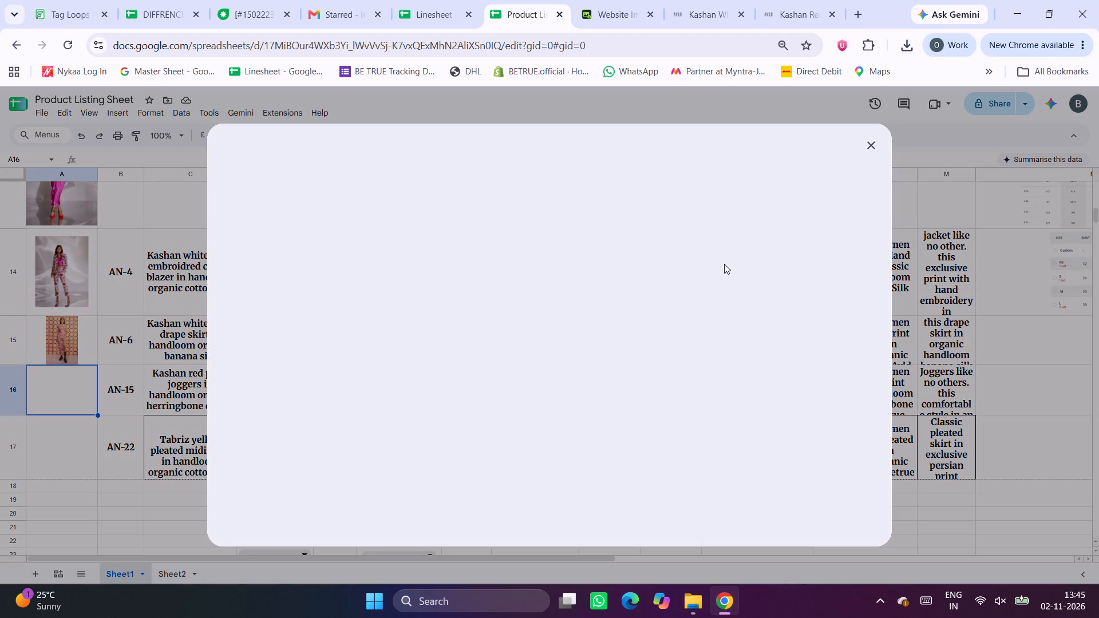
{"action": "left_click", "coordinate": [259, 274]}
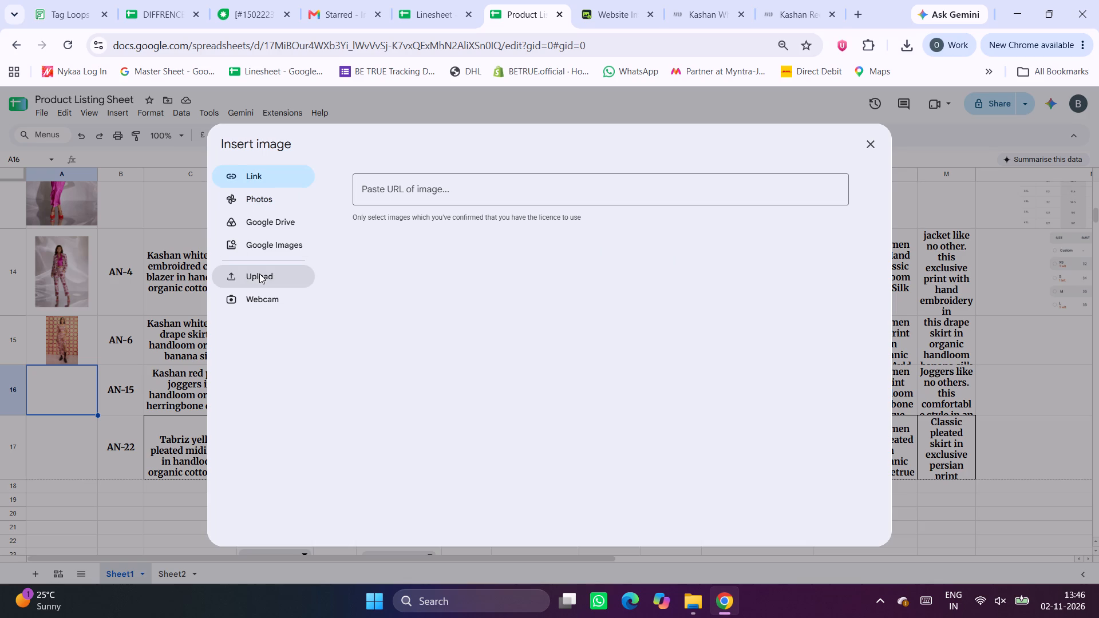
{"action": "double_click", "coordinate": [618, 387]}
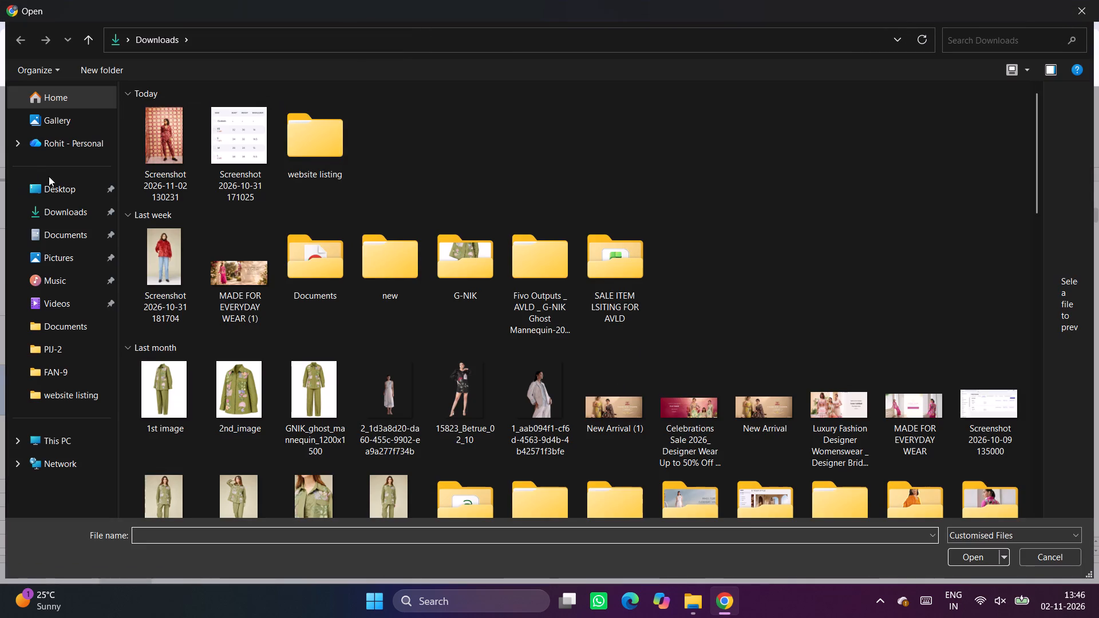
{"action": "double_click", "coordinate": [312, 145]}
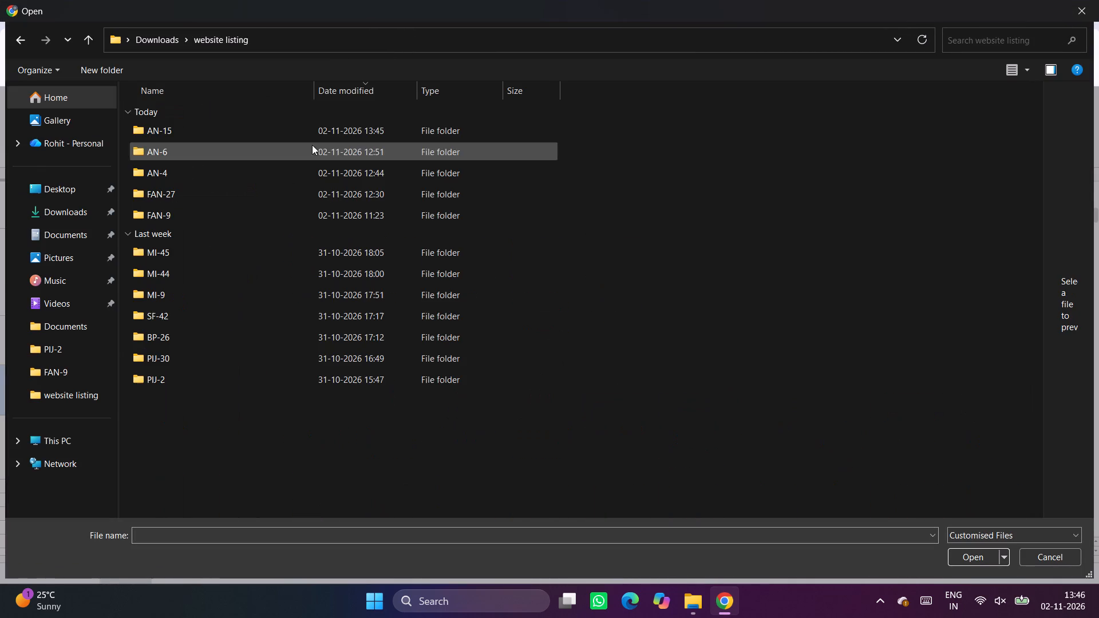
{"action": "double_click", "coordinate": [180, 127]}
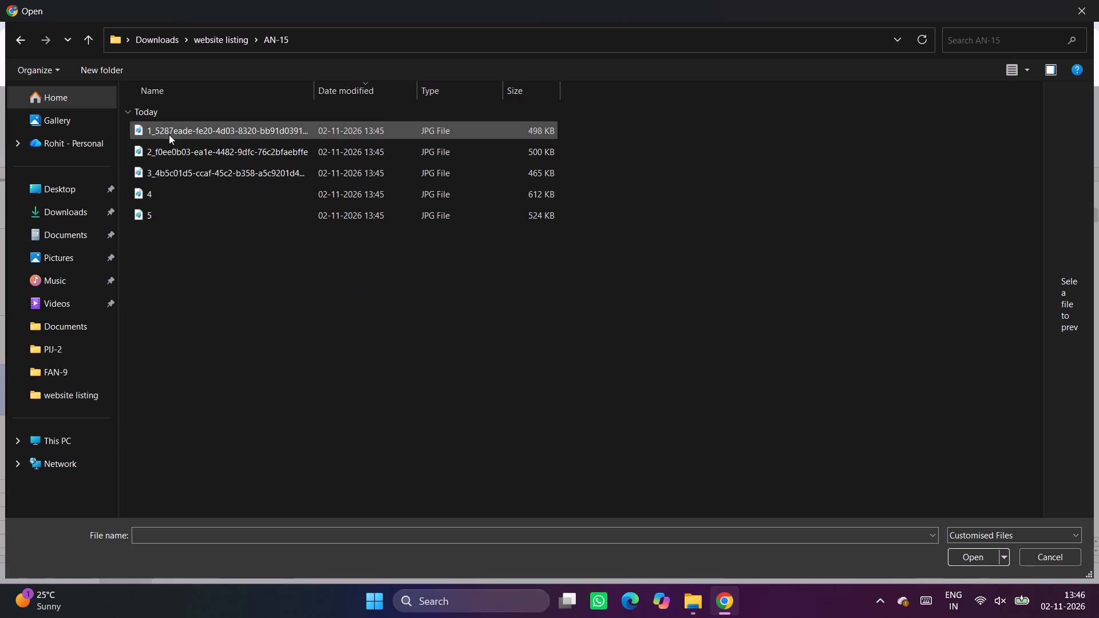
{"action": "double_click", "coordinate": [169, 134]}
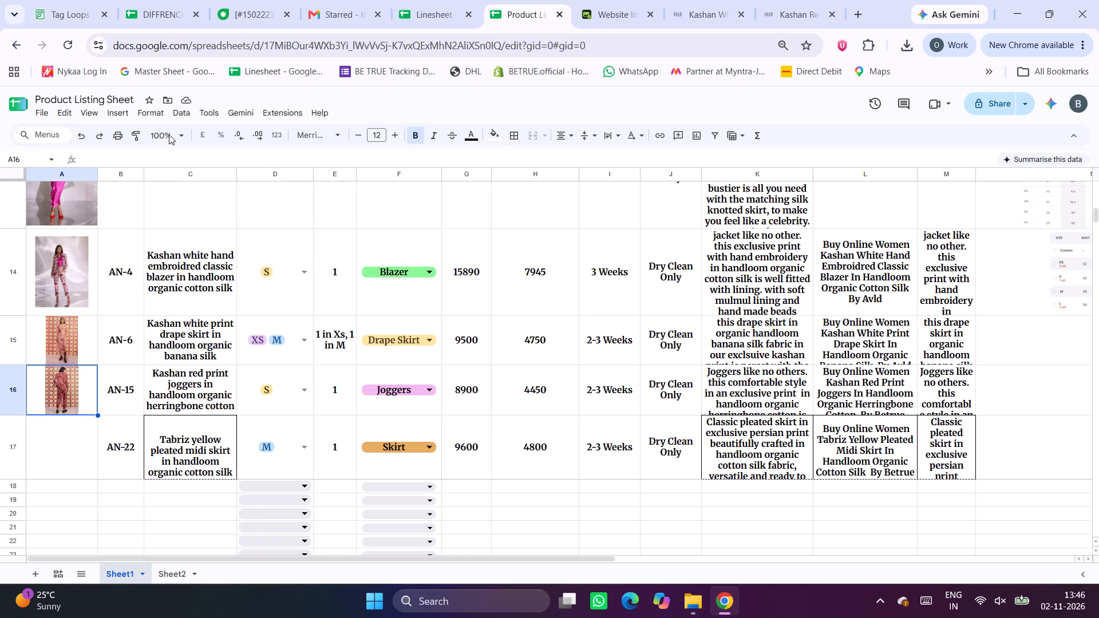
Replace the picture in the AN-15 row's image cell with a front-view image uploaded from the AN-15 folder, browsing with large icons.
{"action": "left_click", "coordinate": [82, 443]}
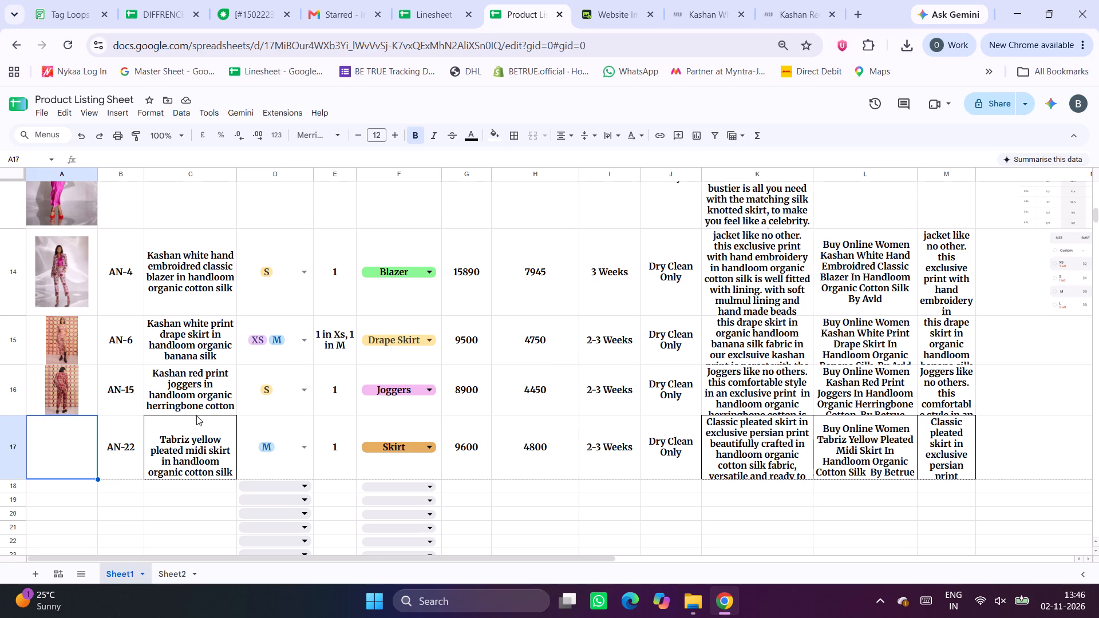
{"action": "scroll", "coordinate": [596, 354], "scroll_direction": "left", "scroll_amount": 4}
{"action": "scroll", "coordinate": [555, 413], "scroll_direction": "right", "scroll_amount": 6}
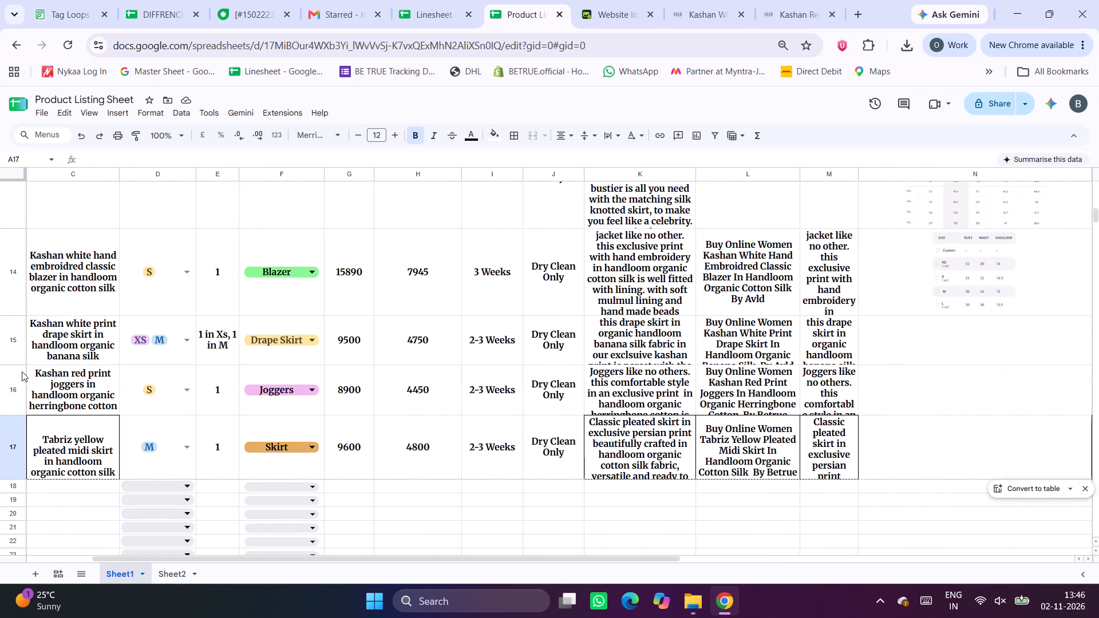
{"action": "left_click", "coordinate": [65, 387]}
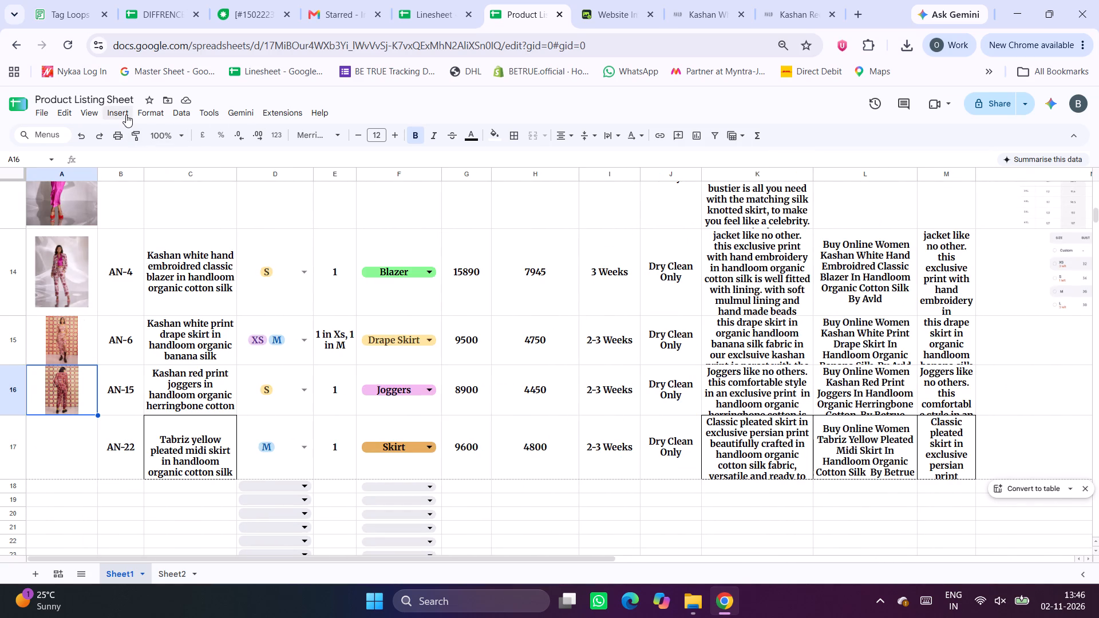
{"action": "left_click", "coordinate": [126, 114]}
{"action": "left_click", "coordinate": [190, 335]}
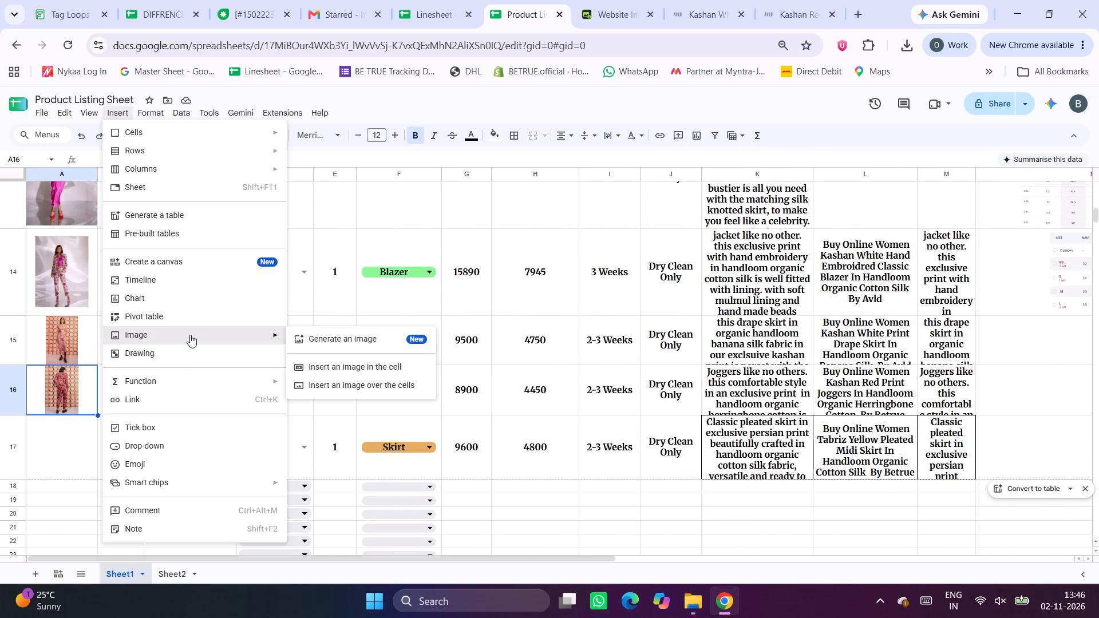
{"action": "left_click", "coordinate": [430, 365]}
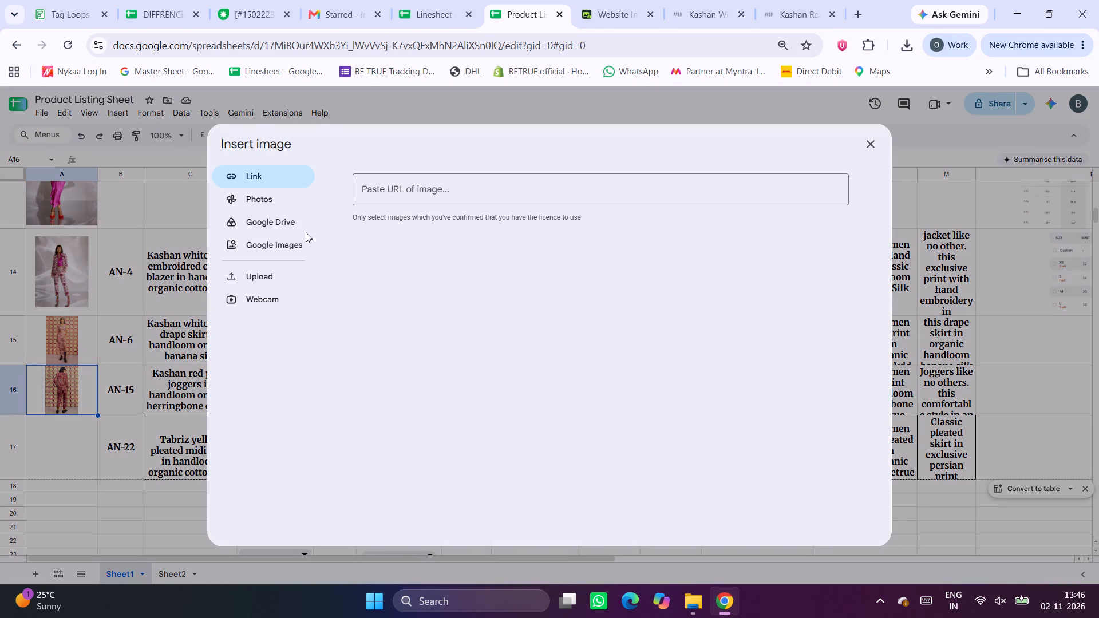
{"action": "left_click", "coordinate": [283, 280]}
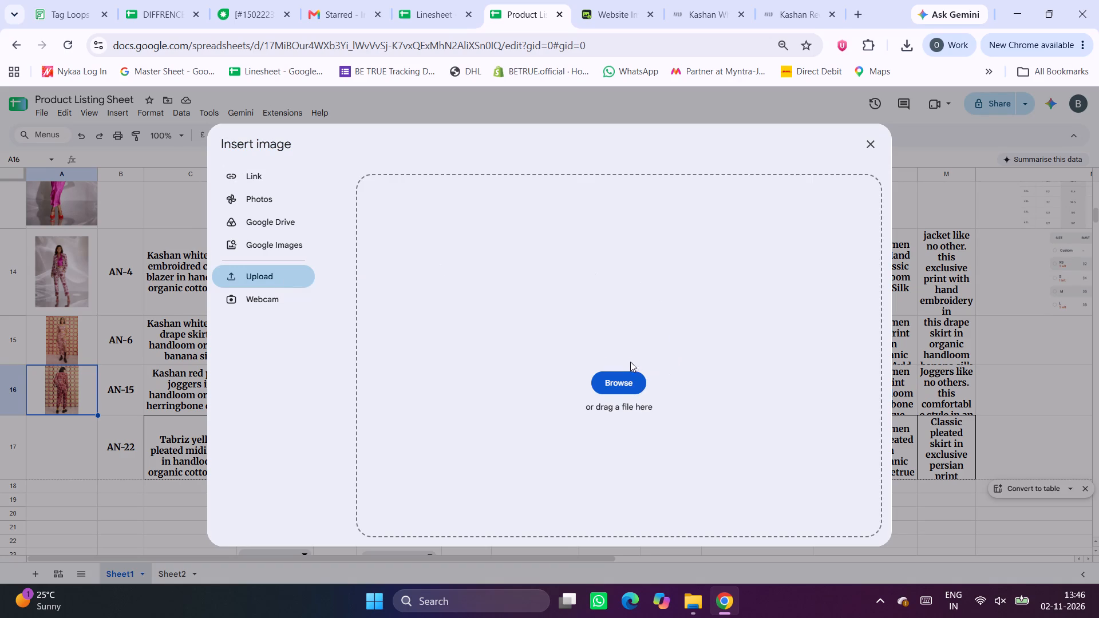
{"action": "left_click", "coordinate": [615, 383]}
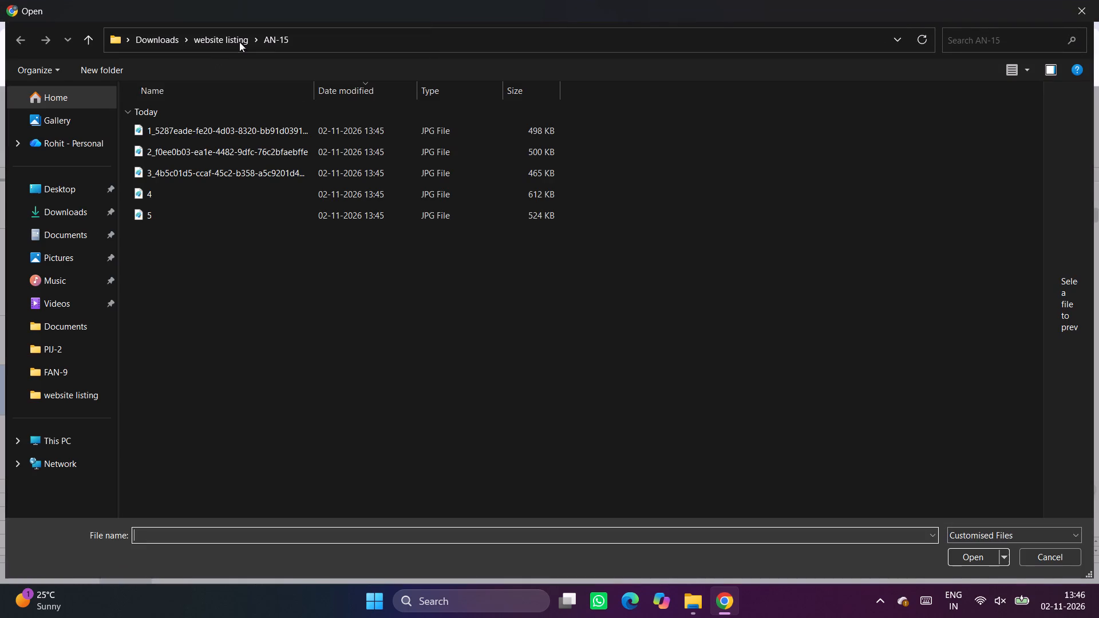
{"action": "left_click", "coordinate": [1029, 68]}
{"action": "left_click", "coordinate": [1021, 40]}
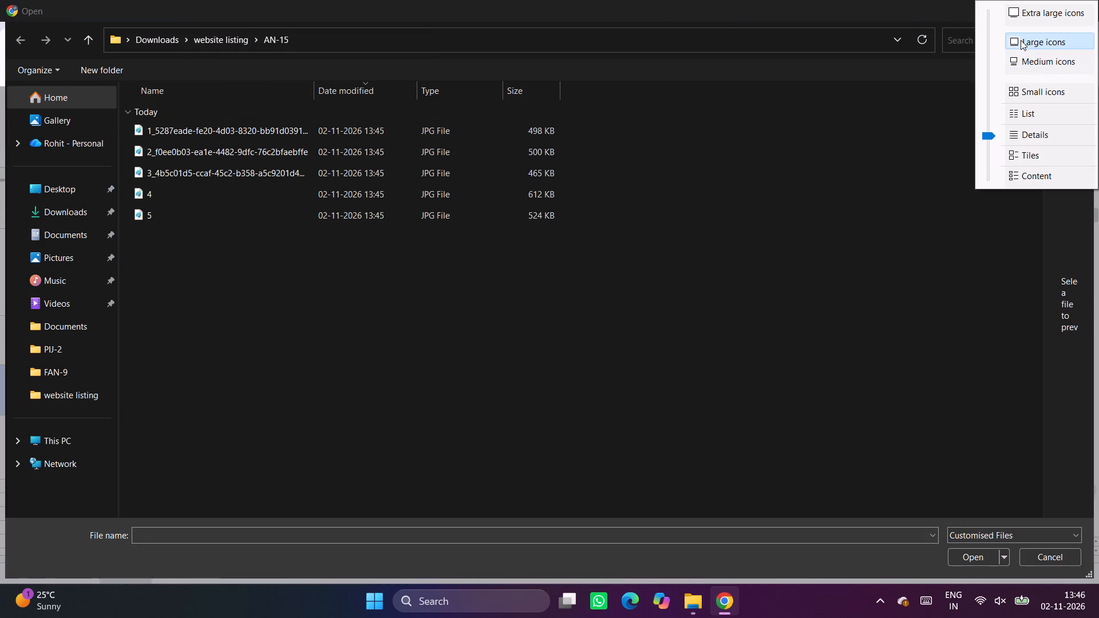
{"action": "double_click", "coordinate": [261, 138]}
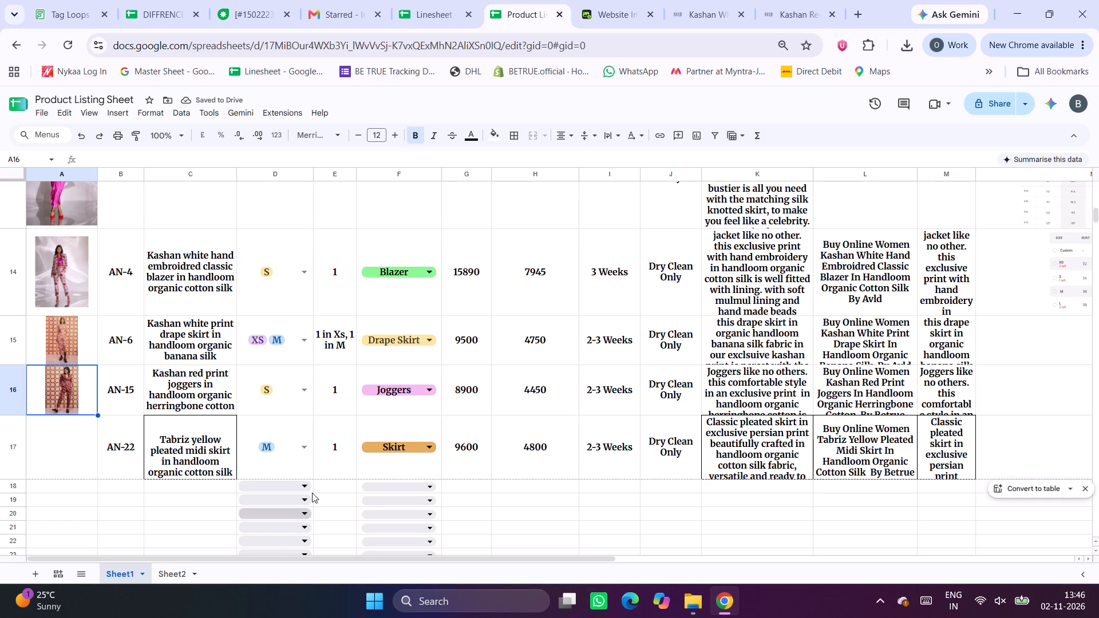
Copy the formatting of the AN-15 code cell onto the whole AN-22 row, row 17.
{"action": "scroll", "coordinate": [766, 417], "scroll_direction": "left", "scroll_amount": 4}
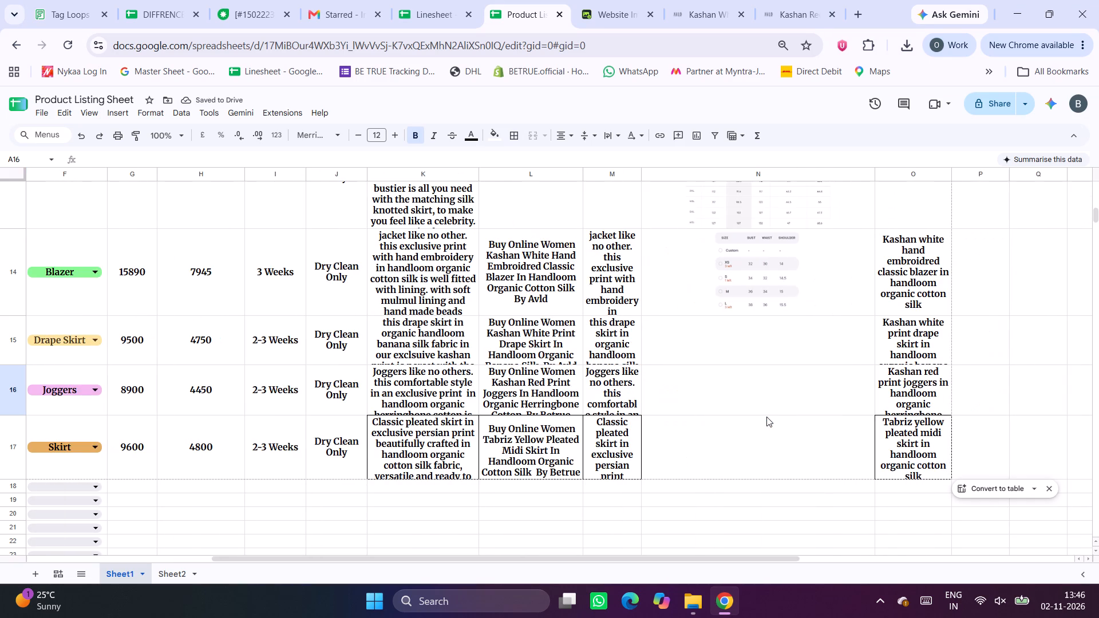
{"action": "left_click", "coordinate": [719, 395]}
{"action": "scroll", "coordinate": [491, 431], "scroll_direction": "right", "scroll_amount": 5}
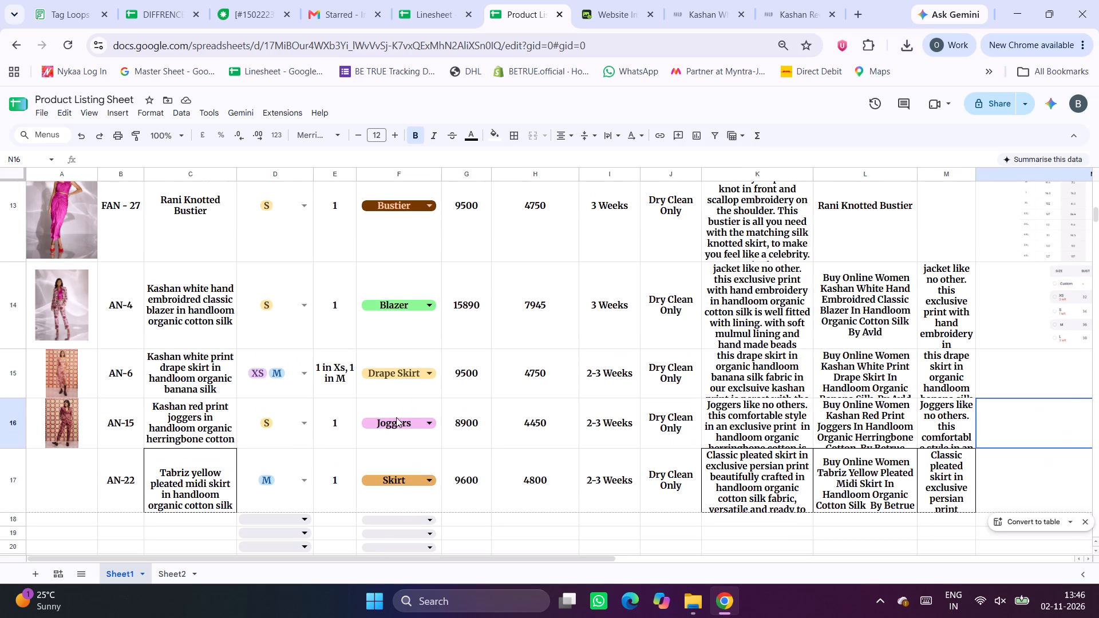
{"action": "left_click", "coordinate": [141, 413]}
{"action": "left_click", "coordinate": [135, 127]}
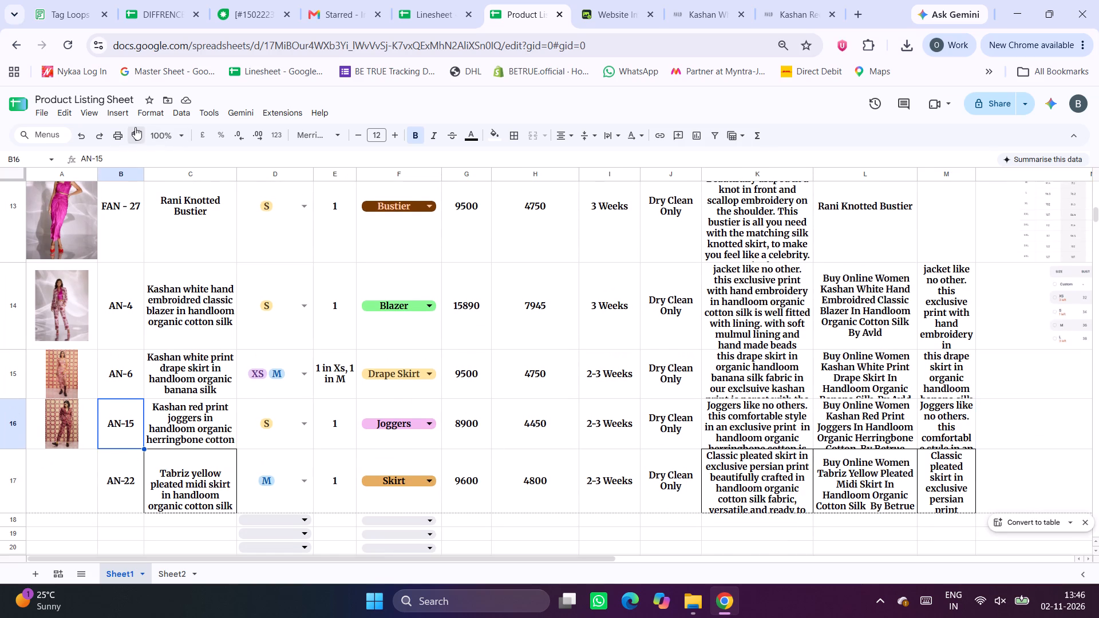
{"action": "left_click", "coordinate": [14, 497]}
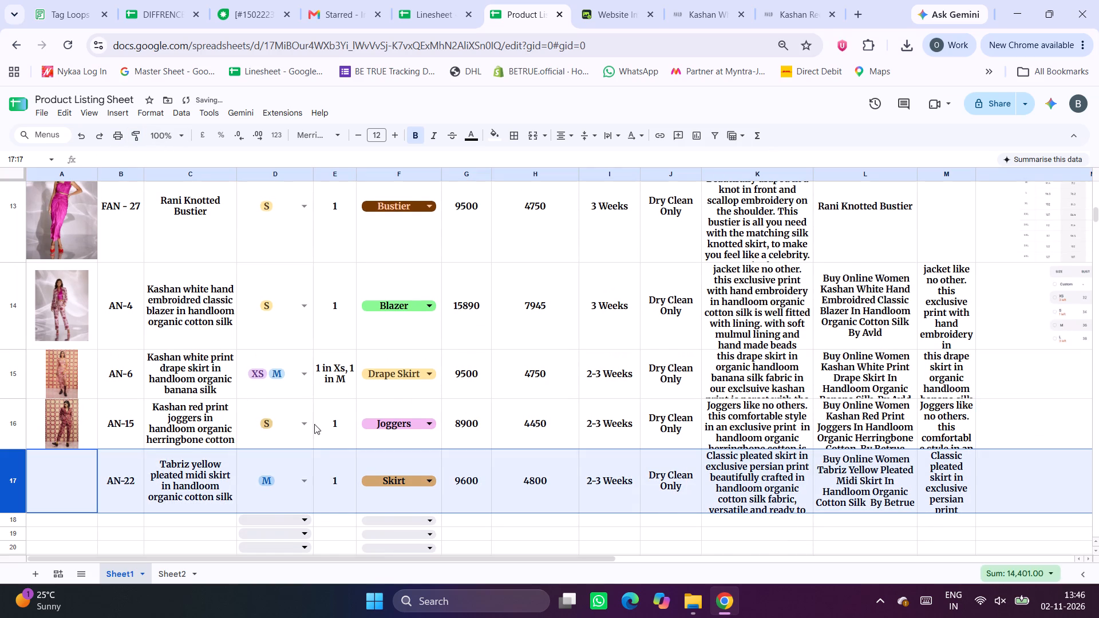
Select the AN-15 row's size chart cell N16 and examine the Kashan Red Print fringe blazer's shop page and size chart.
{"action": "left_click", "coordinate": [332, 421]}
{"action": "scroll", "coordinate": [332, 421], "scroll_direction": "left", "scroll_amount": 4}
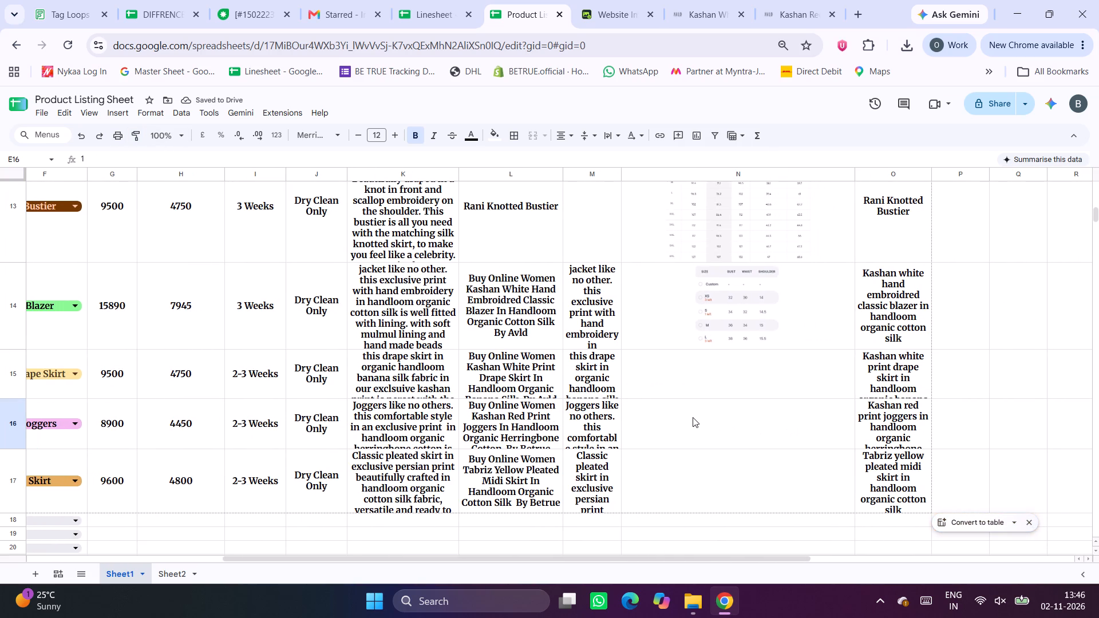
{"action": "left_click", "coordinate": [693, 417]}
{"action": "left_click", "coordinate": [669, 0]}
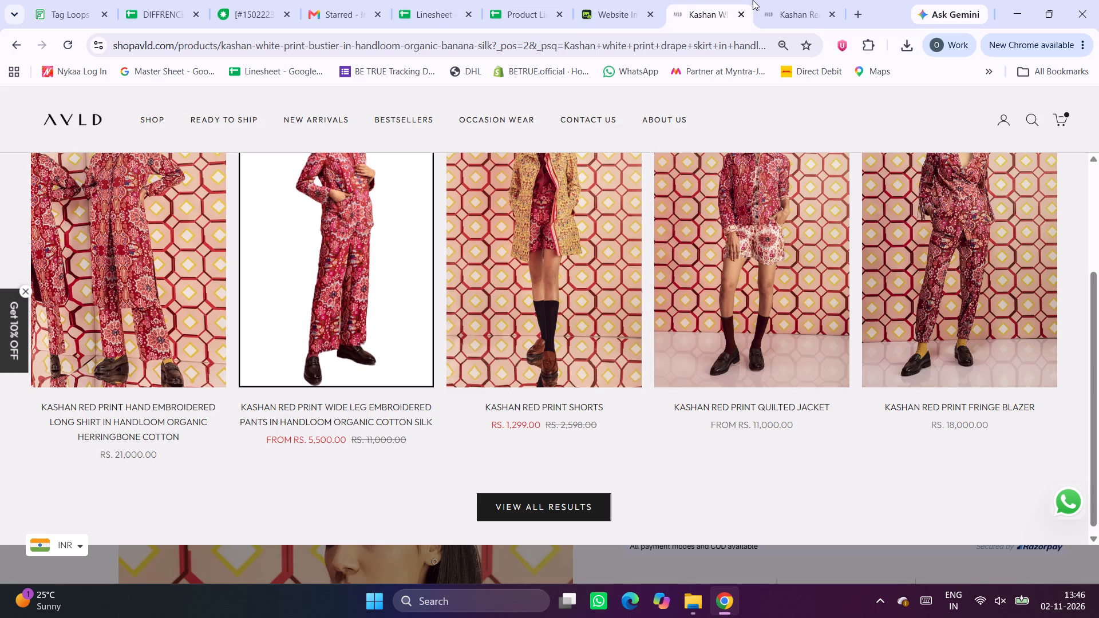
{"action": "left_click", "coordinate": [753, 0]}
{"action": "left_click", "coordinate": [798, 0]}
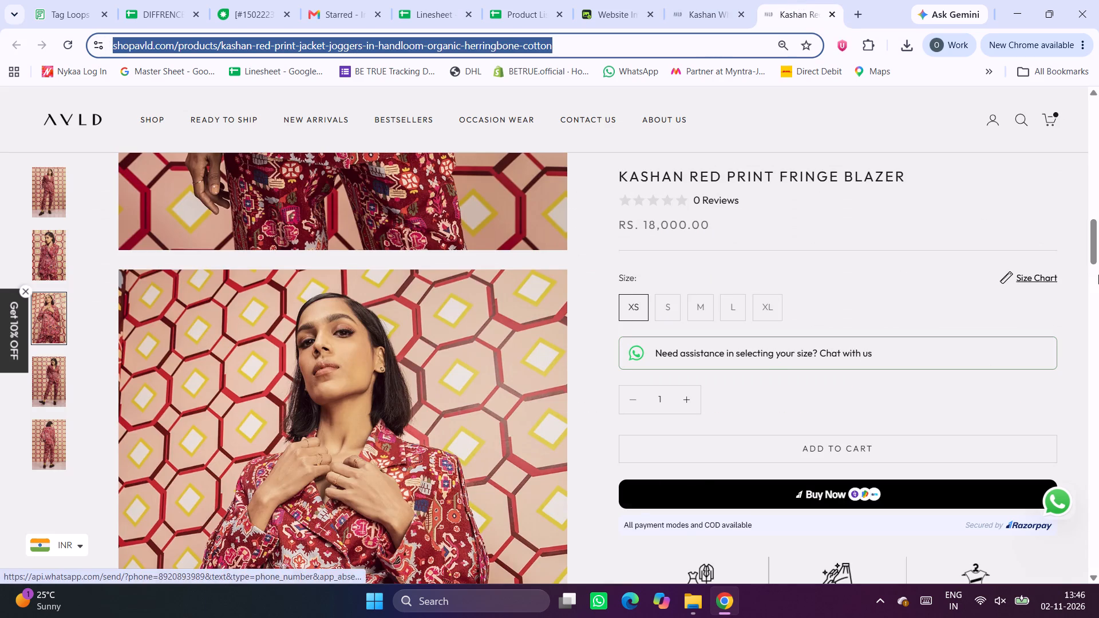
{"action": "left_click", "coordinate": [1027, 276]}
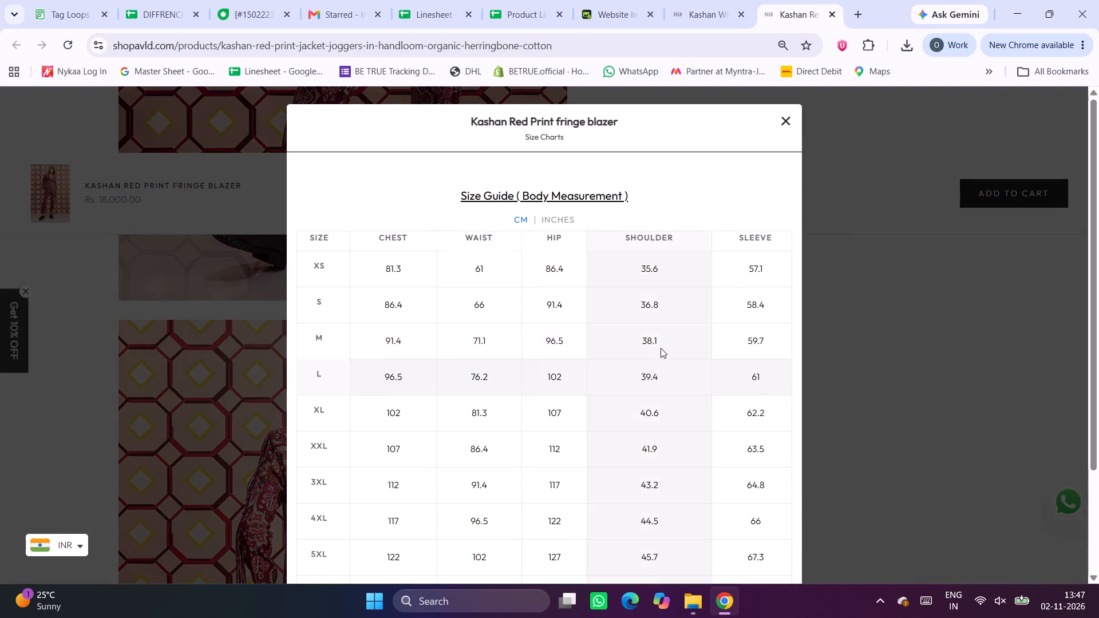
{"action": "left_click", "coordinate": [786, 120]}
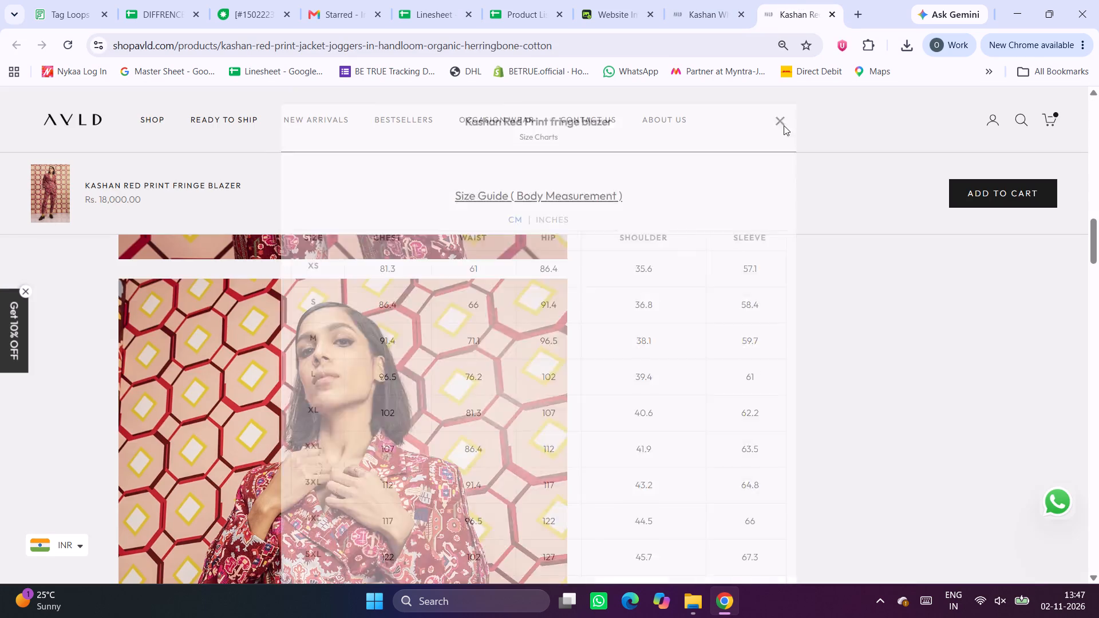
{"action": "scroll", "coordinate": [787, 397], "scroll_direction": "down", "scroll_amount": 11}
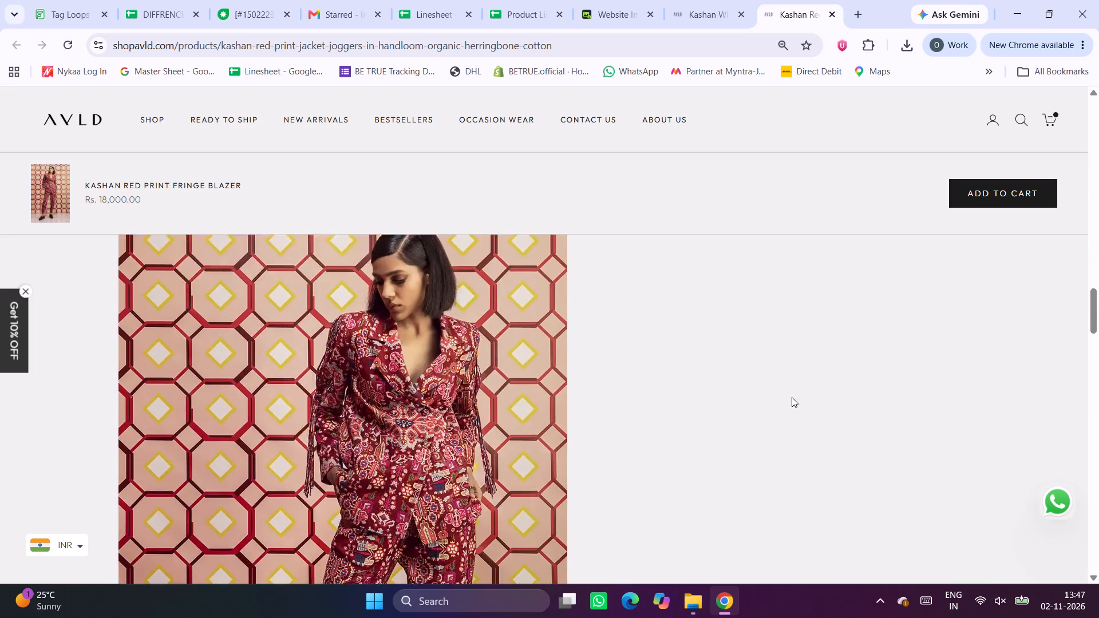
{"action": "scroll", "coordinate": [792, 397], "scroll_direction": "up", "scroll_amount": 11}
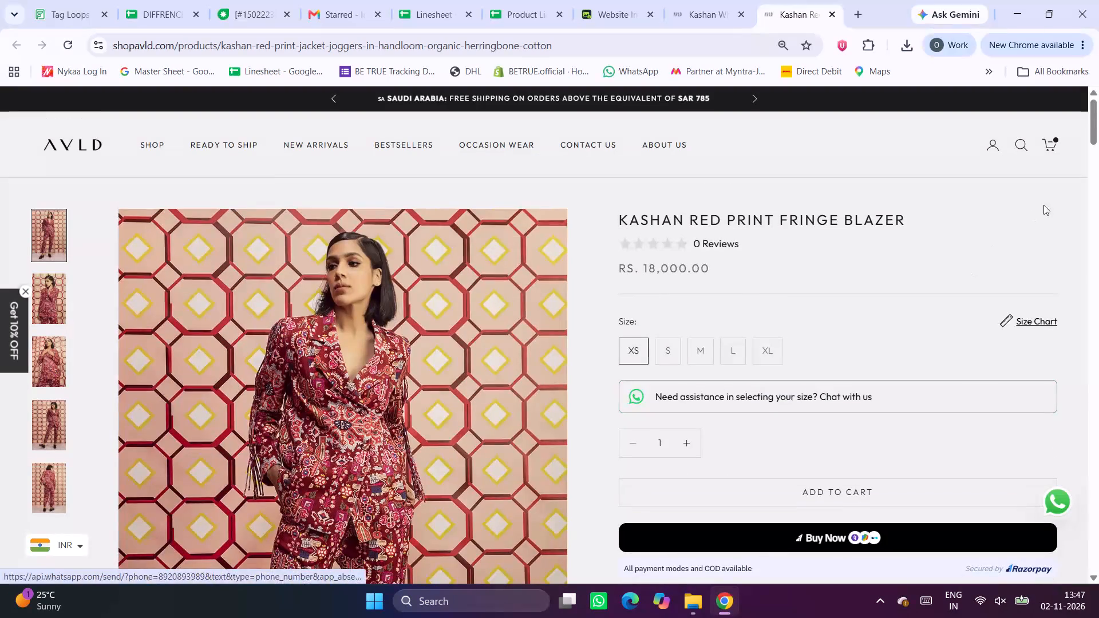
Capture the Kashan Red Print fringe blazer's size chart table in CM and save it over Screenshot 2026-10-31 171025.jpg in Downloads.
{"action": "left_click", "coordinate": [1021, 328]}
{"action": "left_click", "coordinate": [1033, 320]}
{"action": "scroll", "coordinate": [622, 306], "scroll_direction": "down", "scroll_amount": 1}
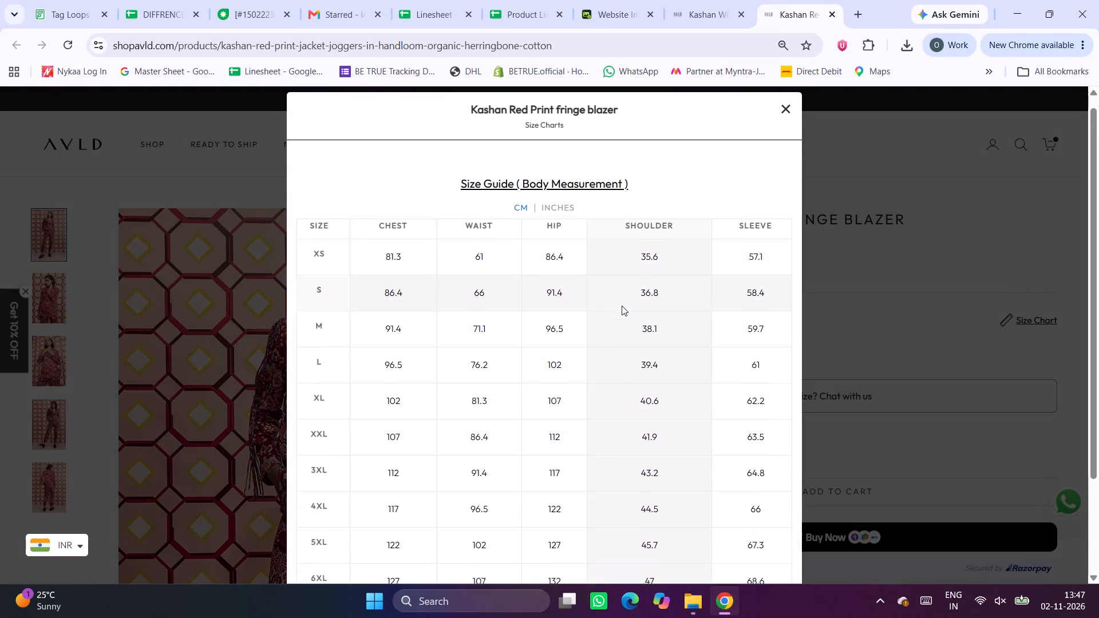
{"action": "scroll", "coordinate": [622, 306], "scroll_direction": "down", "scroll_amount": 2}
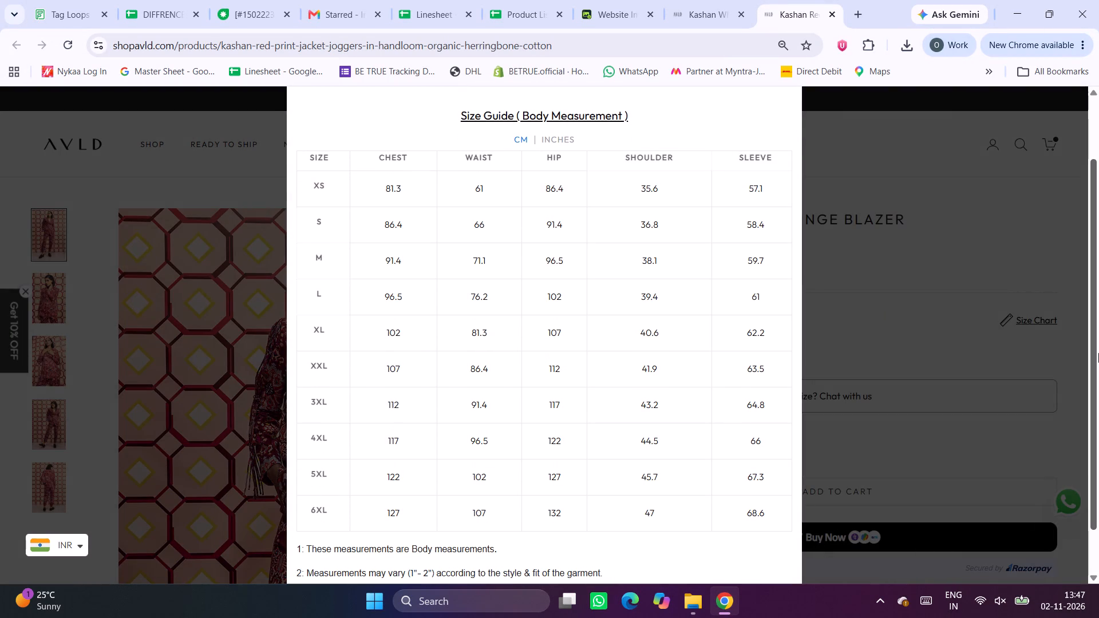
{"action": "key", "text": "Print"}
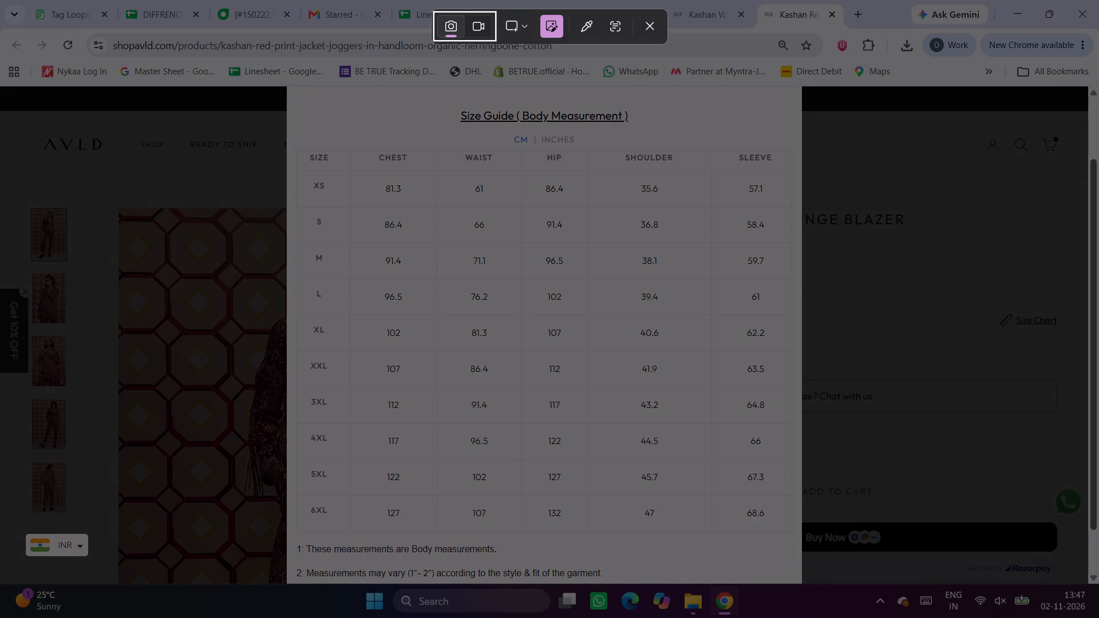
{"action": "left_click_drag", "start_coordinate": [297, 150], "coordinate": [777, 561]}
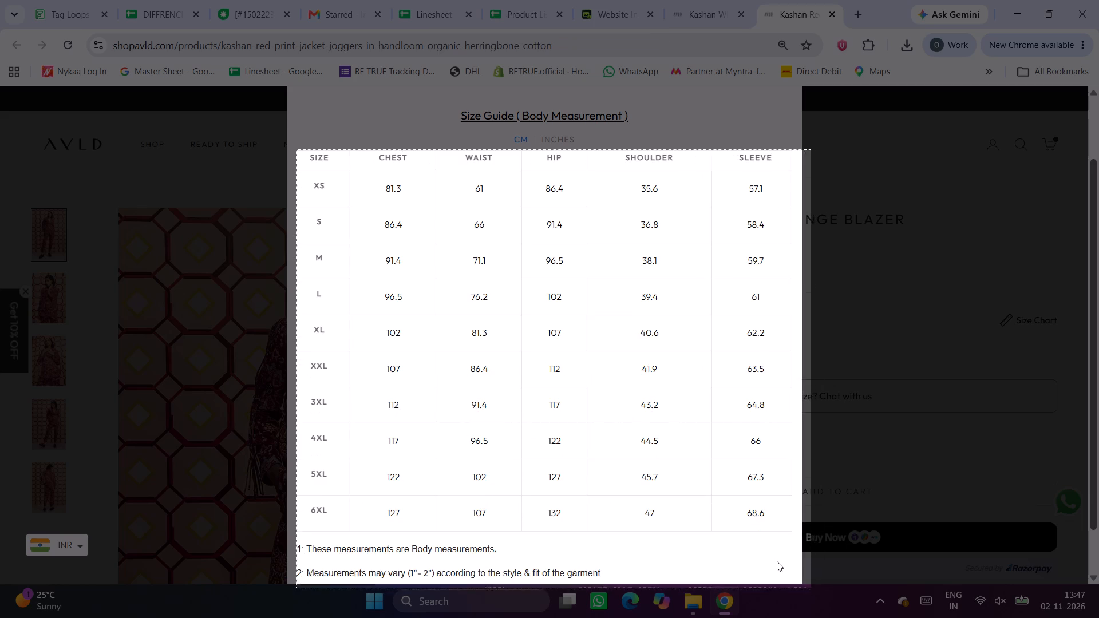
{"action": "left_click_drag", "start_coordinate": [777, 561], "coordinate": [792, 533]}
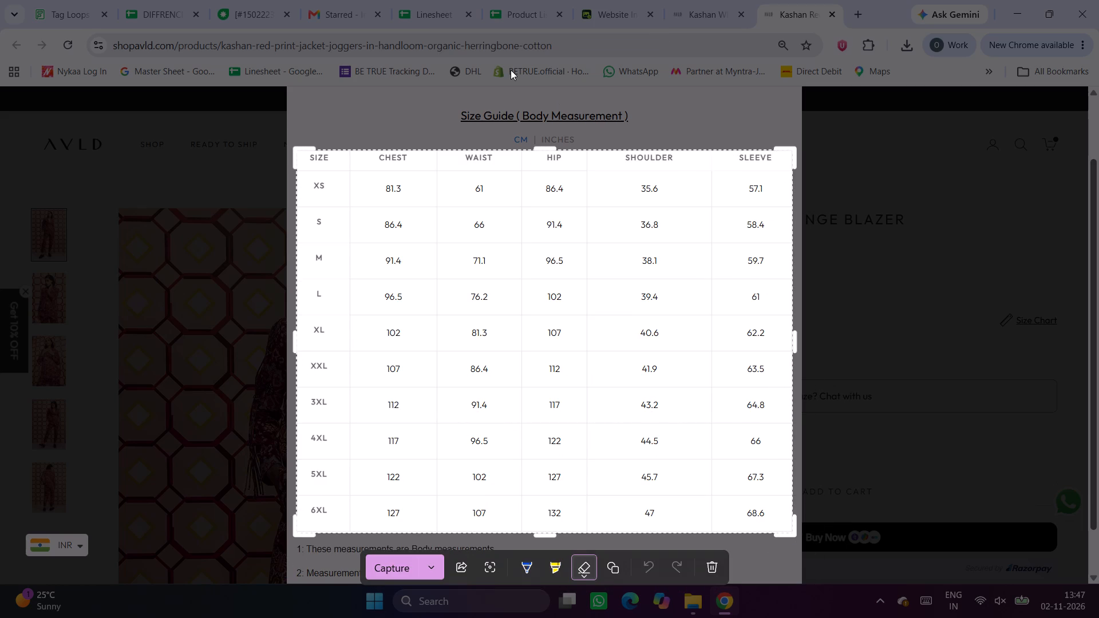
{"action": "left_click", "coordinate": [436, 567]}
{"action": "left_click", "coordinate": [427, 505]}
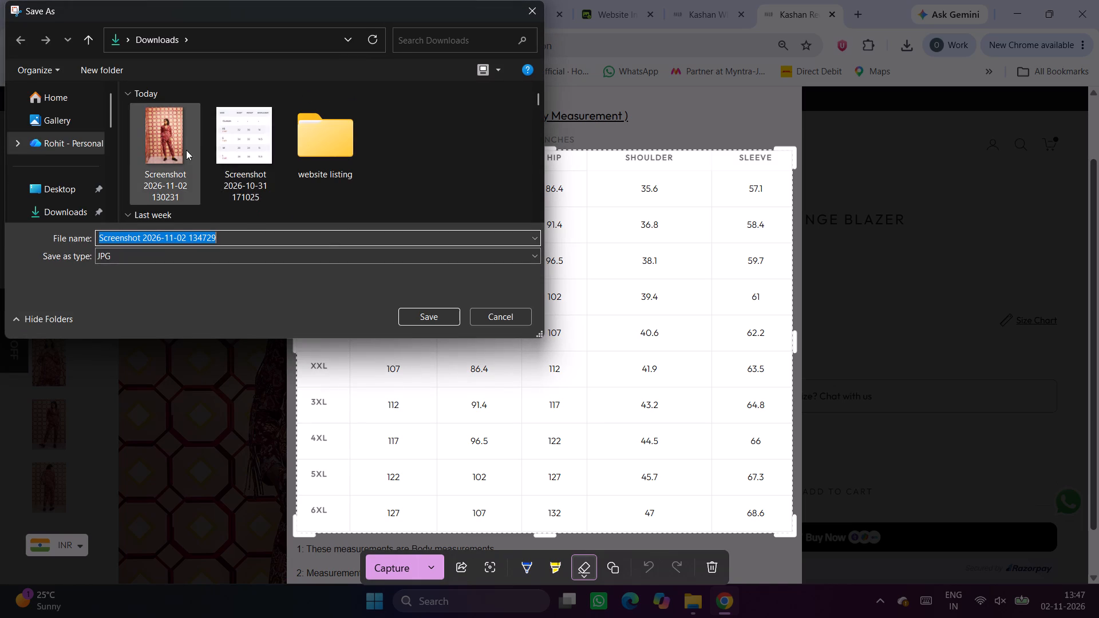
{"action": "left_click", "coordinate": [266, 148]}
{"action": "left_click", "coordinate": [426, 316]}
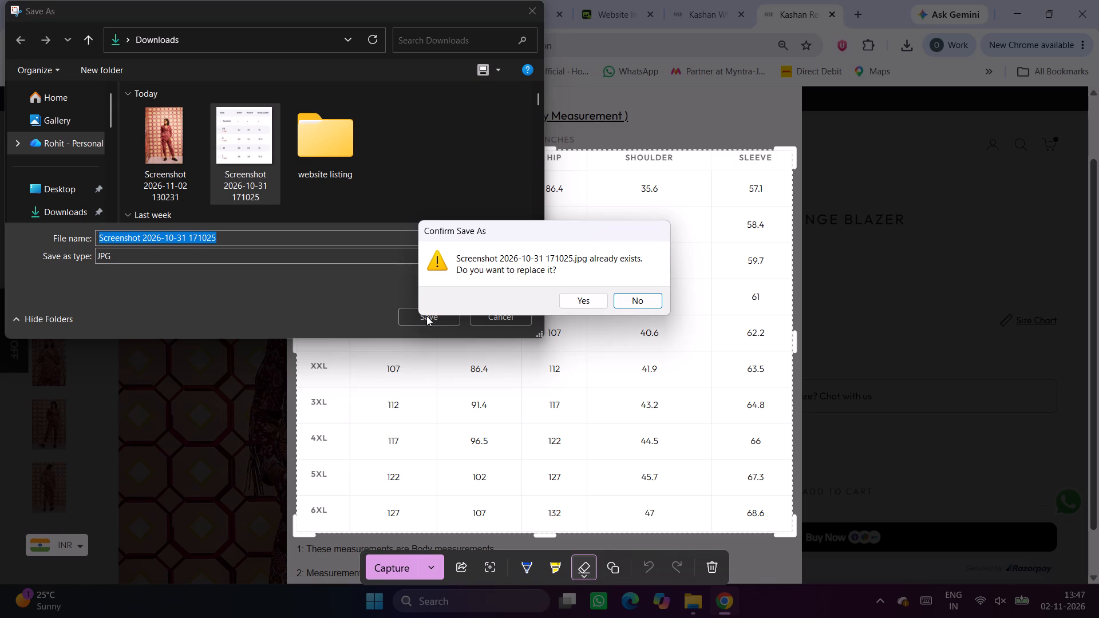
{"action": "left_click", "coordinate": [587, 307]}
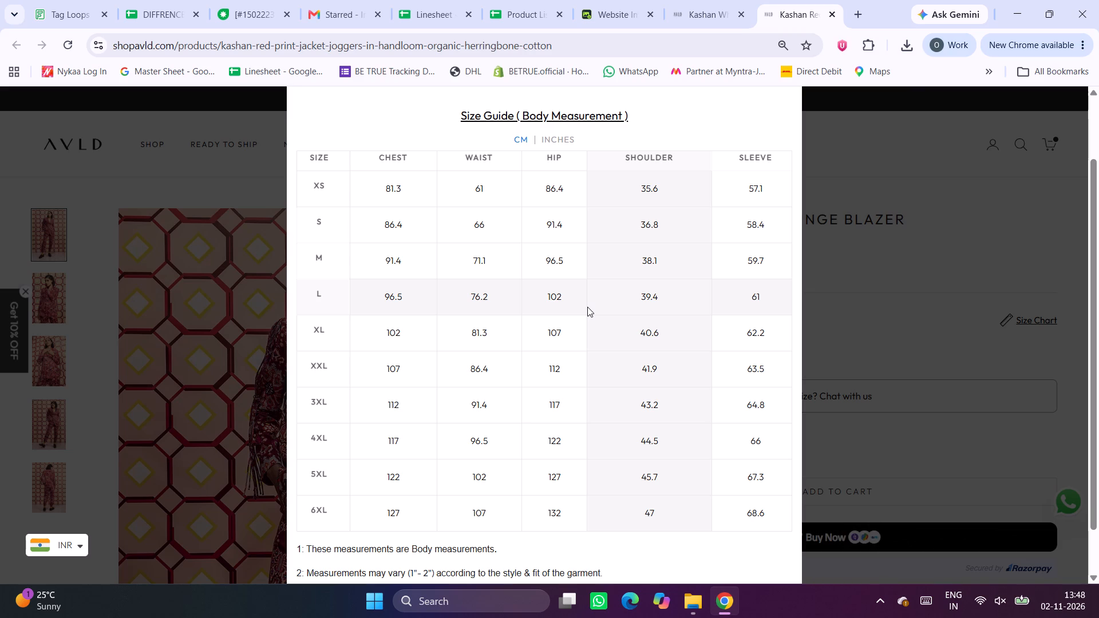
Switch to the Product Listing Sheet and insert the saved size chart screenshot from Downloads into the AN-15 row's cell N16.
{"action": "left_click", "coordinate": [724, 0]}
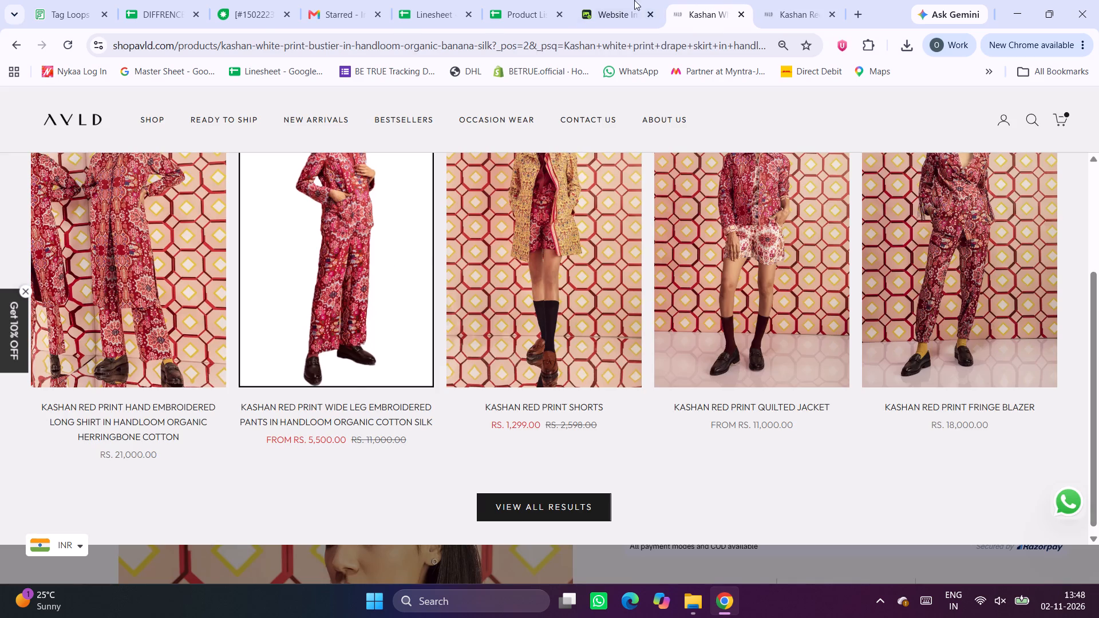
{"action": "left_click", "coordinate": [632, 0]}
{"action": "left_click", "coordinate": [516, 0]}
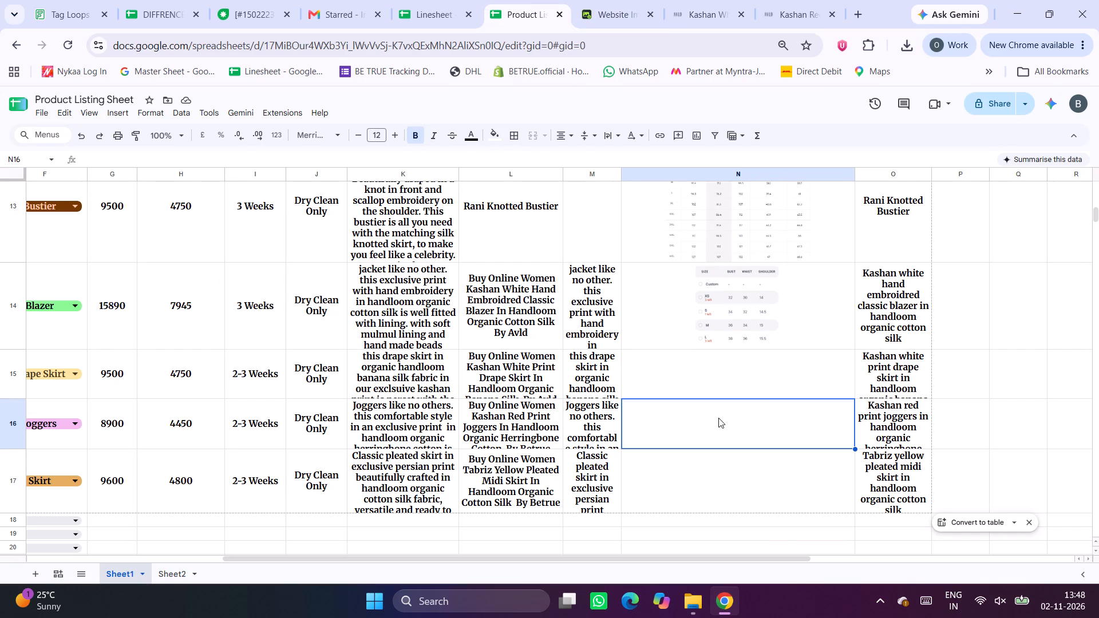
{"action": "left_click", "coordinate": [108, 113]}
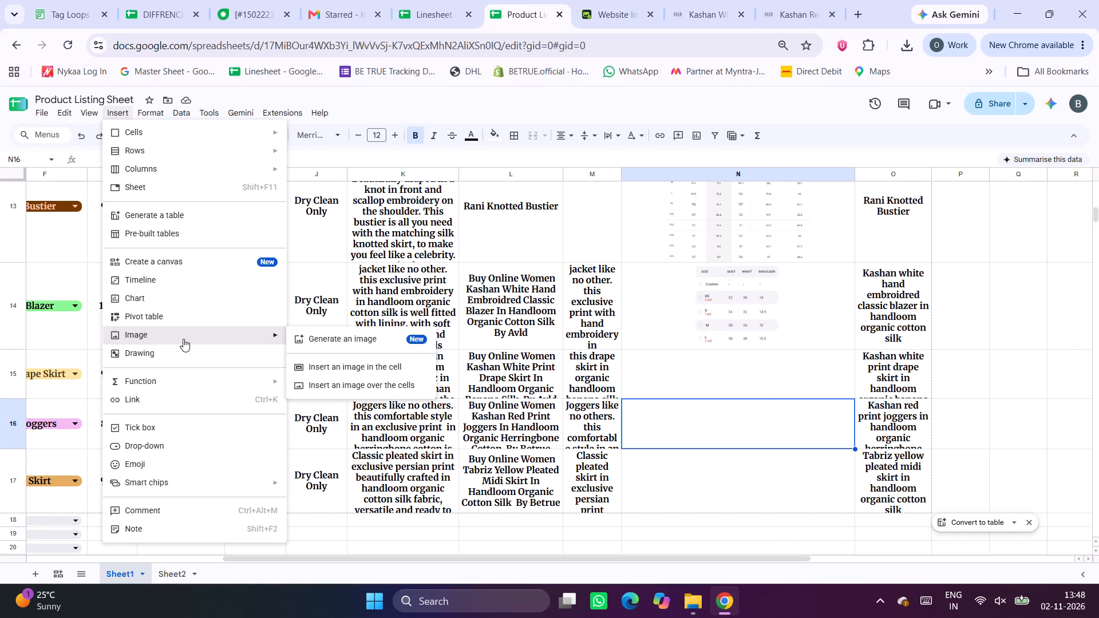
{"action": "left_click", "coordinate": [354, 366]}
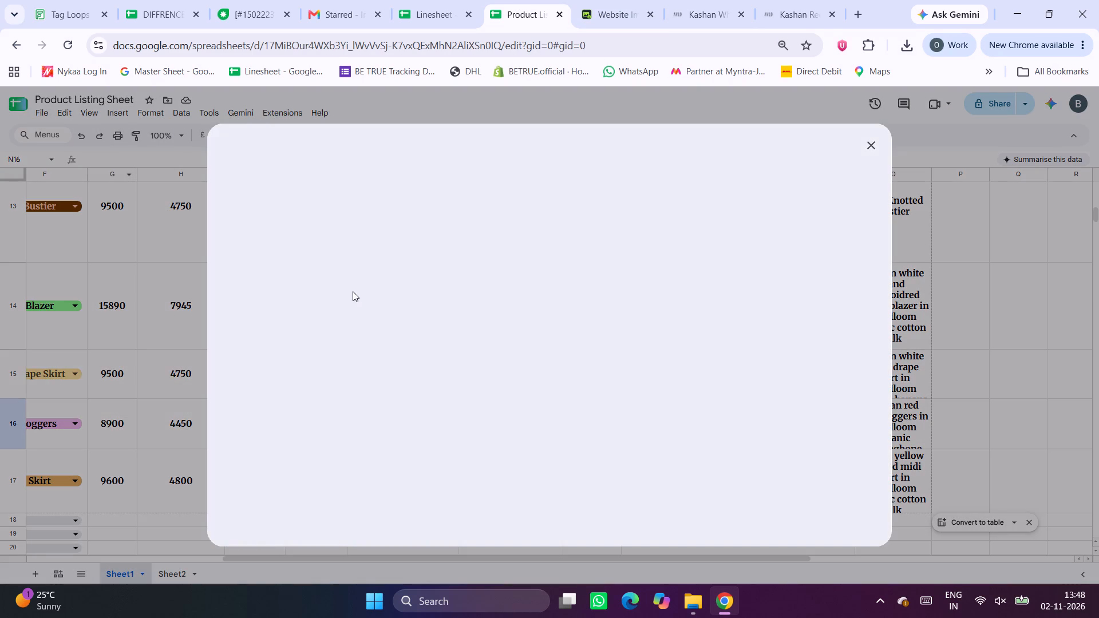
{"action": "left_click", "coordinate": [272, 282]}
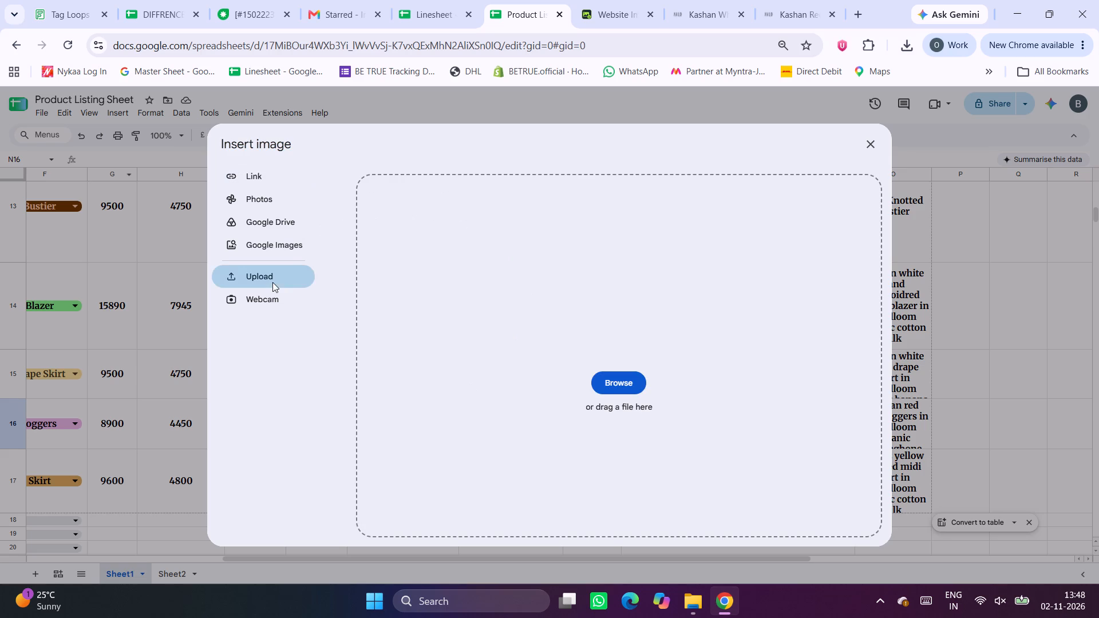
{"action": "left_click", "coordinate": [623, 387]}
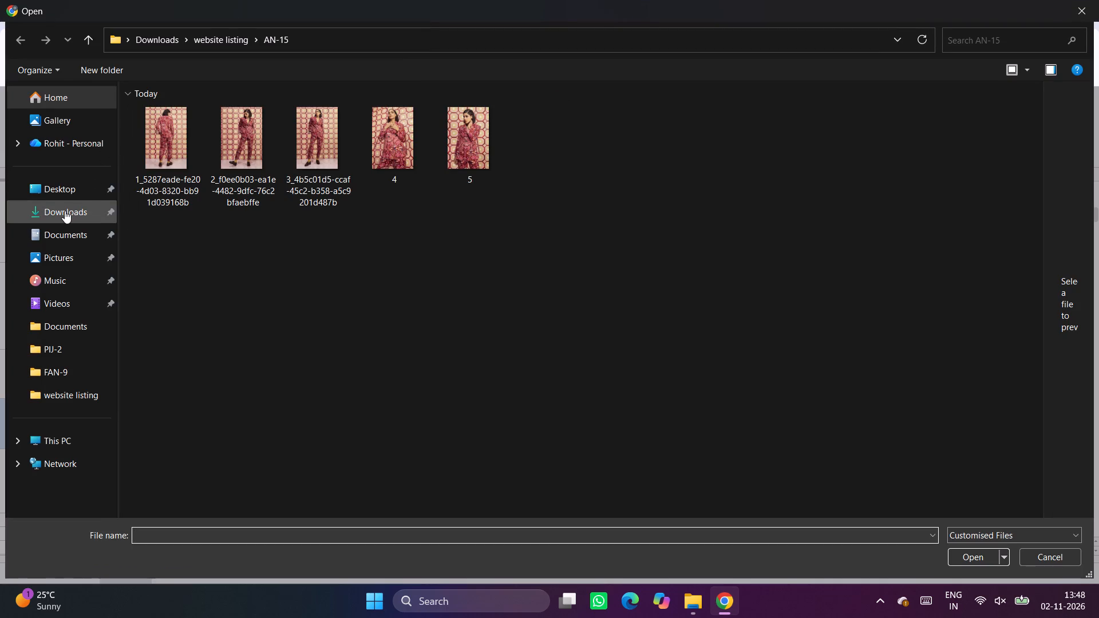
{"action": "left_click", "coordinate": [65, 211]}
{"action": "double_click", "coordinate": [167, 144]}
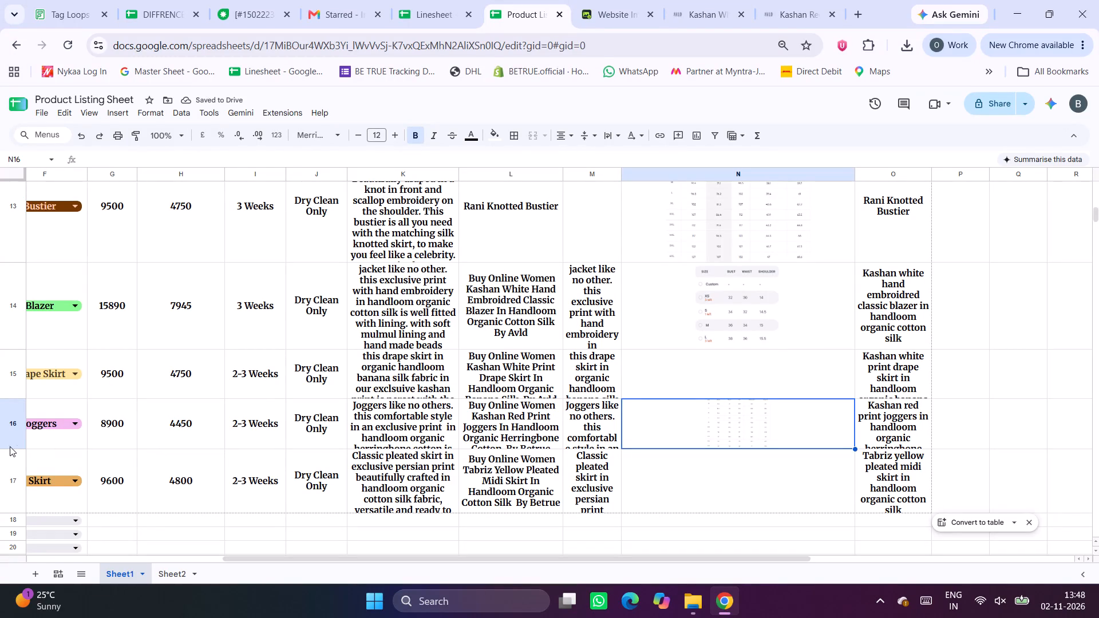
Make row 16 taller and narrow the size chart column N.
{"action": "left_click_drag", "start_coordinate": [10, 450], "coordinate": [11, 466]}
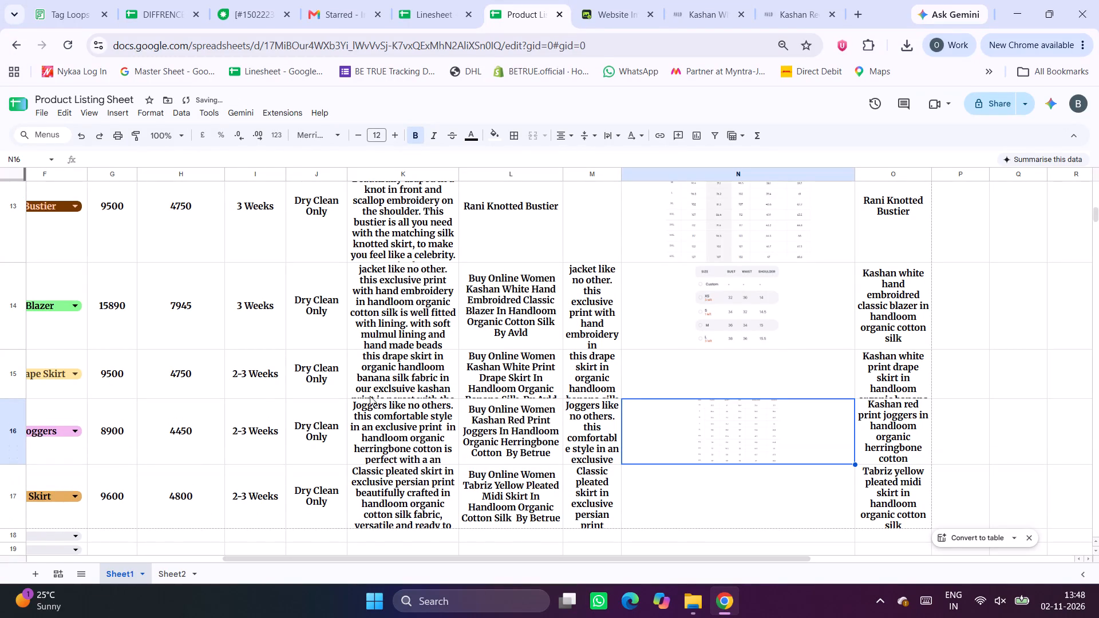
{"action": "left_click_drag", "start_coordinate": [853, 175], "coordinate": [817, 180]}
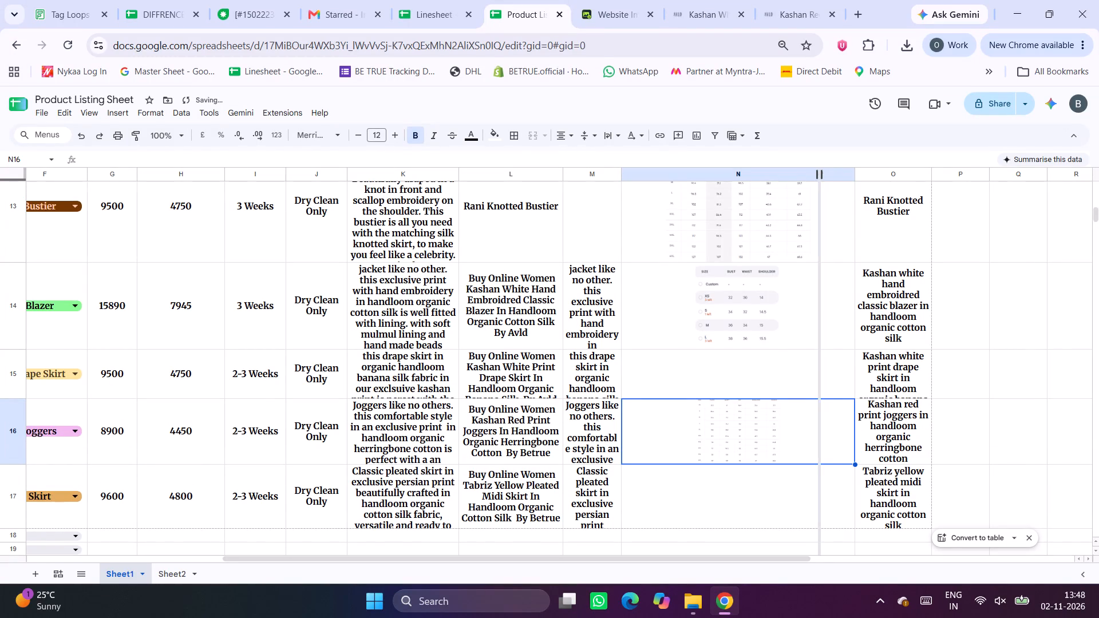
{"action": "left_click_drag", "start_coordinate": [817, 180], "coordinate": [812, 181]}
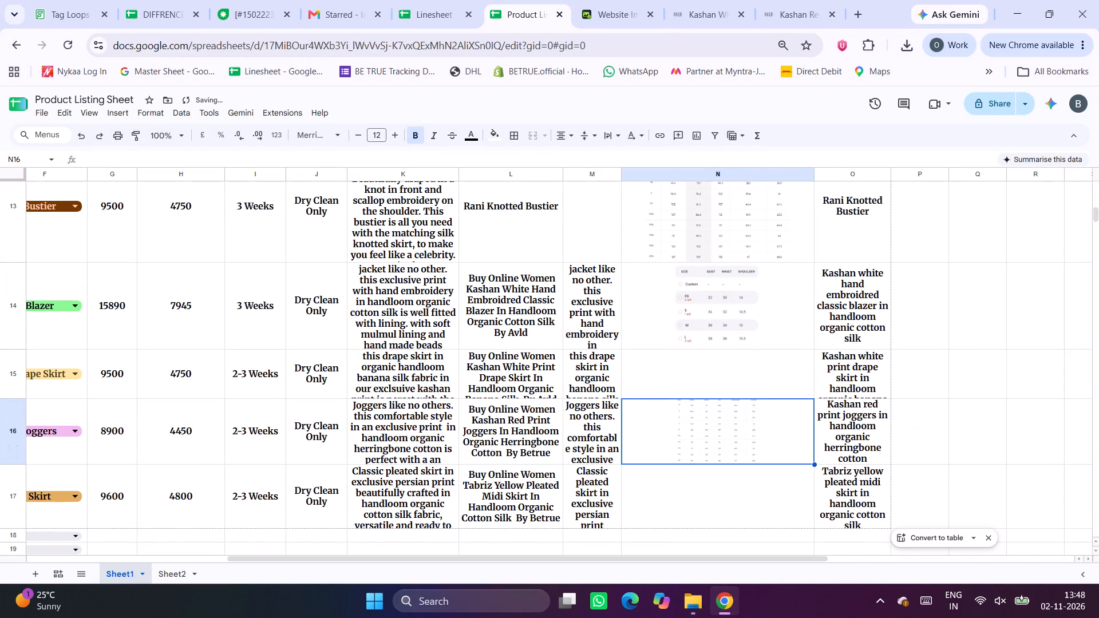
Search Google for the AN-22 product name copied from cell C17 and open the Aza Fashions pleated midi skirt page.
{"action": "left_click", "coordinate": [543, 480]}
{"action": "scroll", "coordinate": [543, 480], "scroll_direction": "right", "scroll_amount": 7}
{"action": "scroll", "coordinate": [286, 432], "scroll_direction": "down", "scroll_amount": 1}
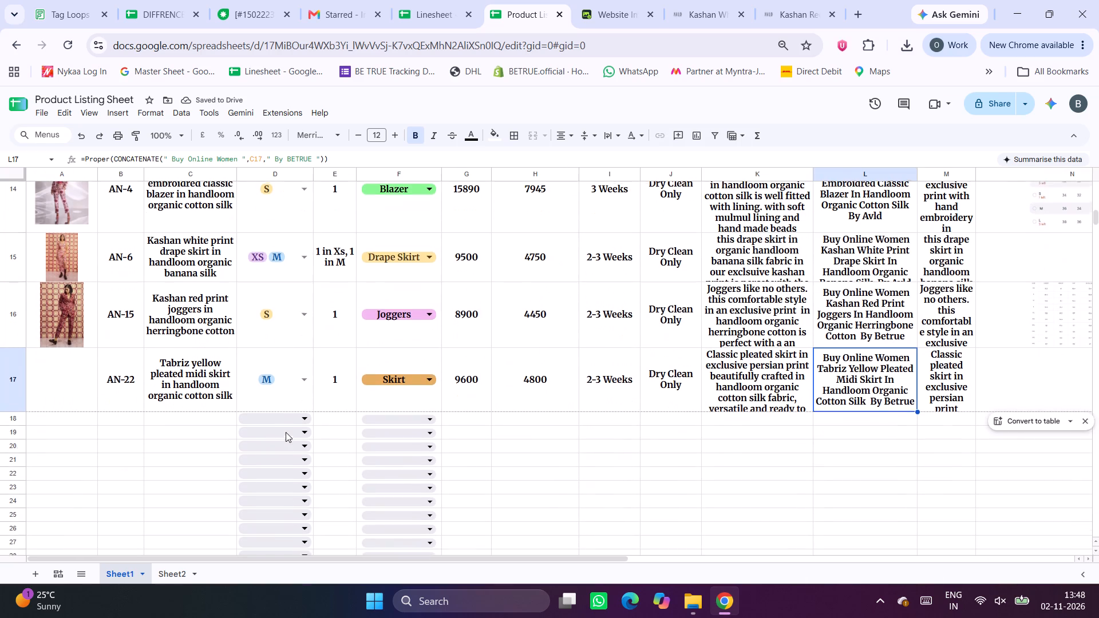
{"action": "scroll", "coordinate": [286, 432], "scroll_direction": "down", "scroll_amount": 1}
{"action": "left_click", "coordinate": [149, 396]}
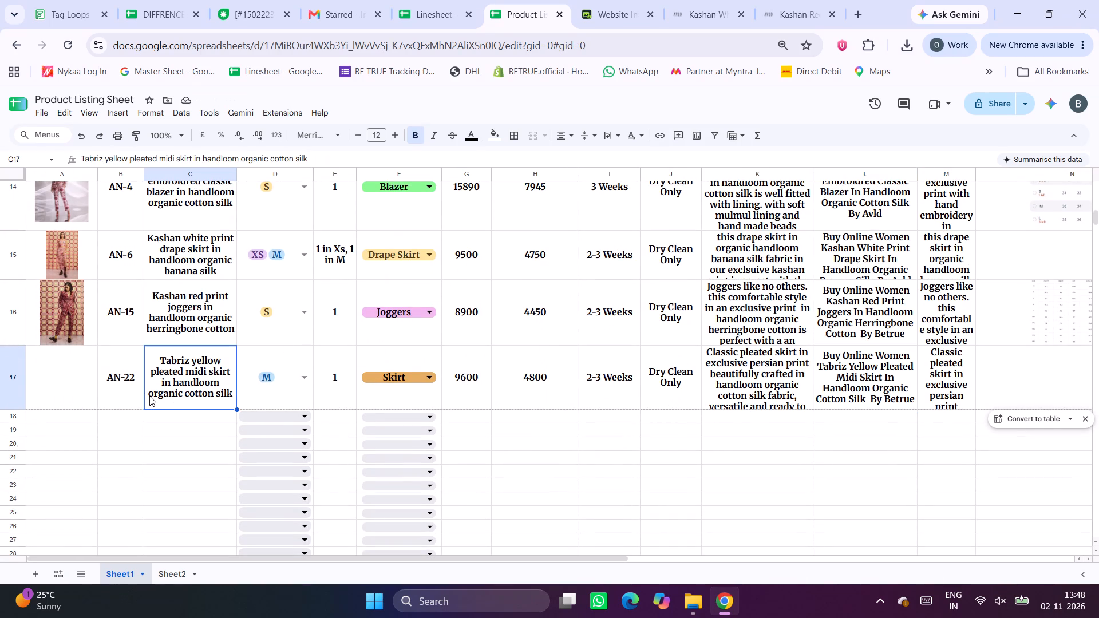
{"action": "key", "text": "ctrl+c"}
{"action": "left_click", "coordinate": [629, 0]}
{"action": "left_click", "coordinate": [715, 0]}
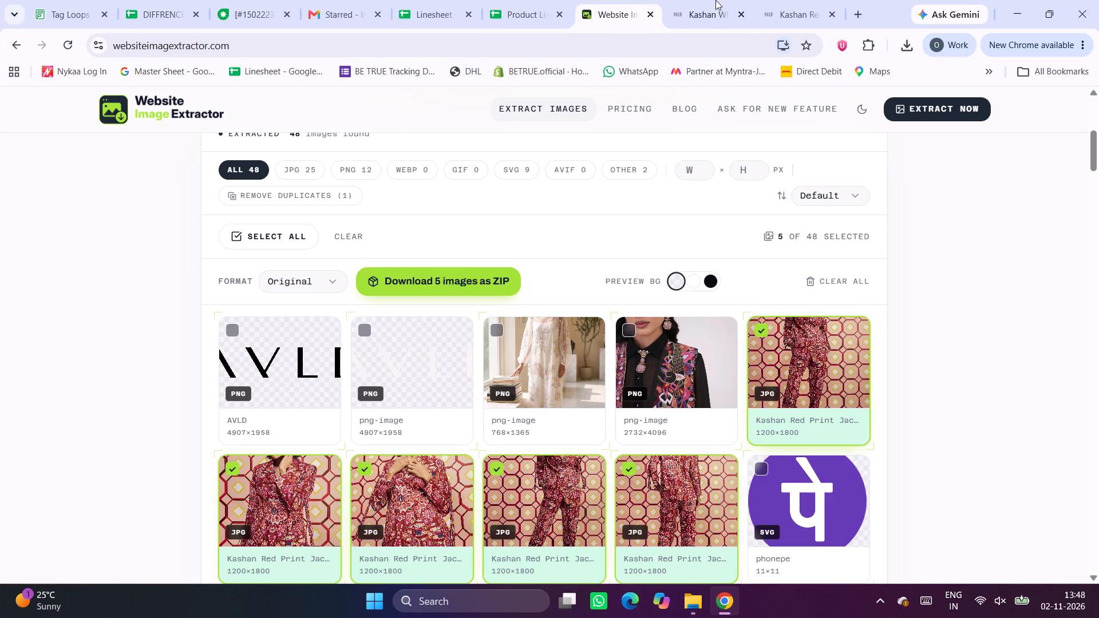
{"action": "left_click", "coordinate": [799, 7]}
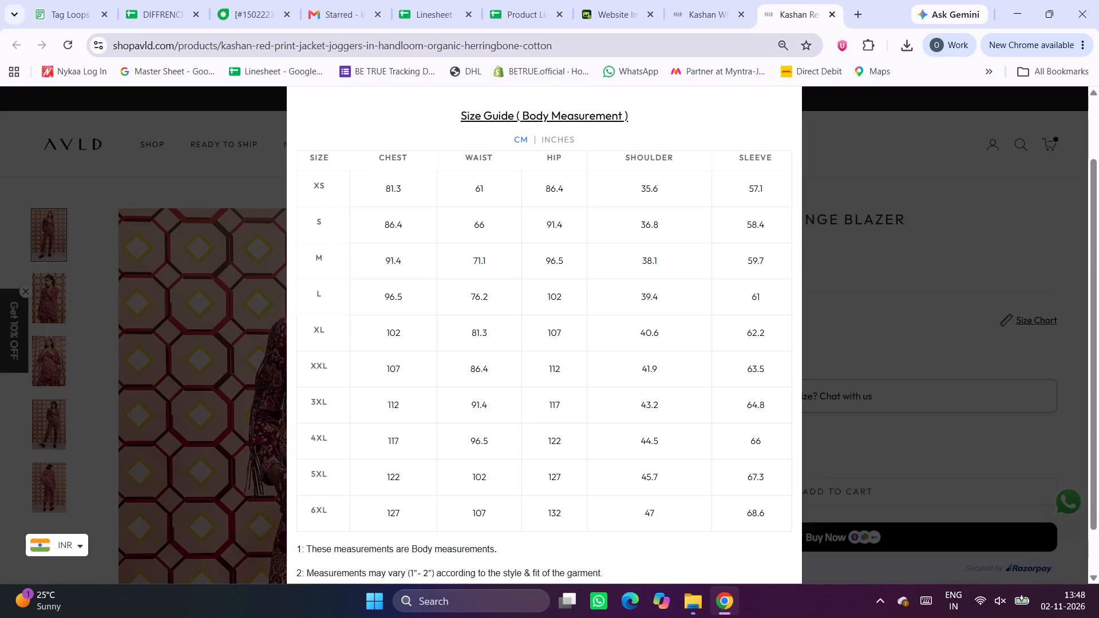
{"action": "left_click", "coordinate": [479, 44]}
{"action": "key", "text": "ctrl+v"}
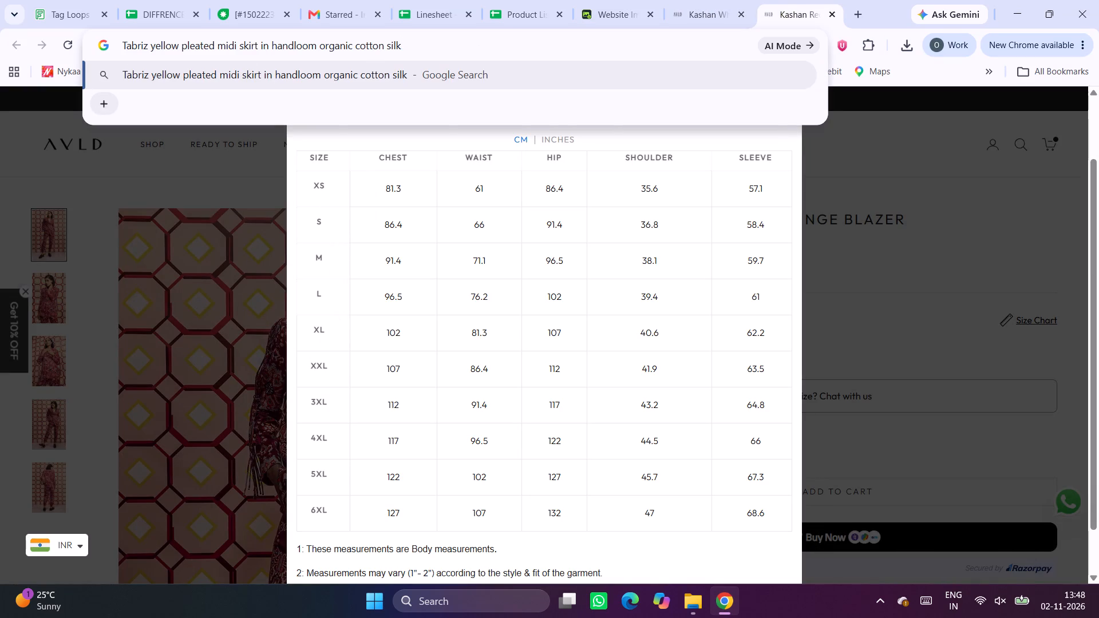
{"action": "key", "text": "Return"}
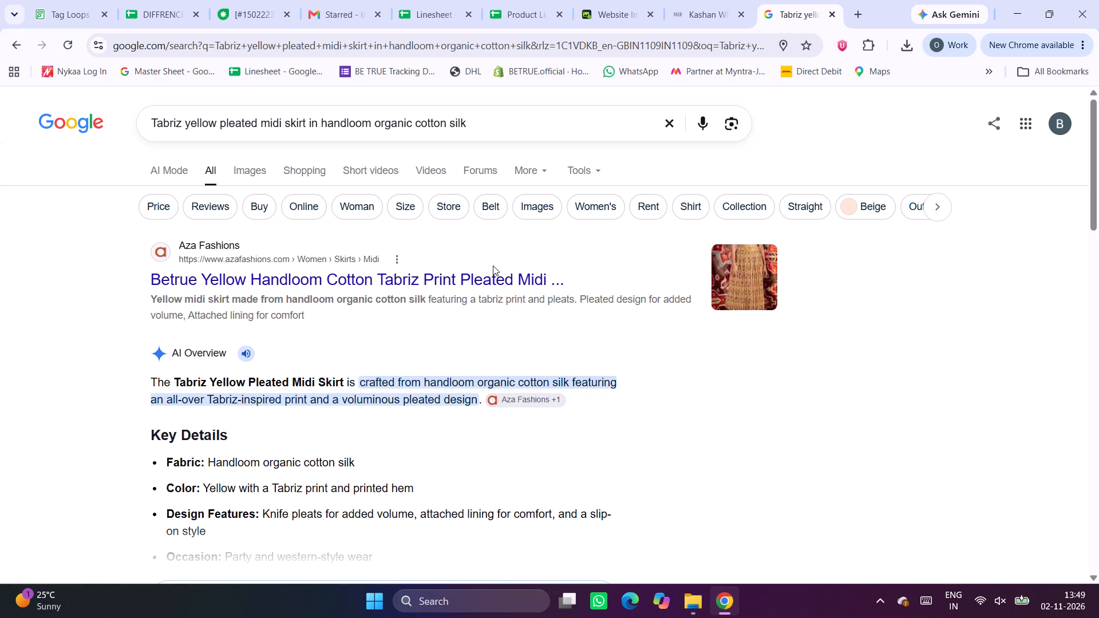
{"action": "left_click", "coordinate": [453, 284]}
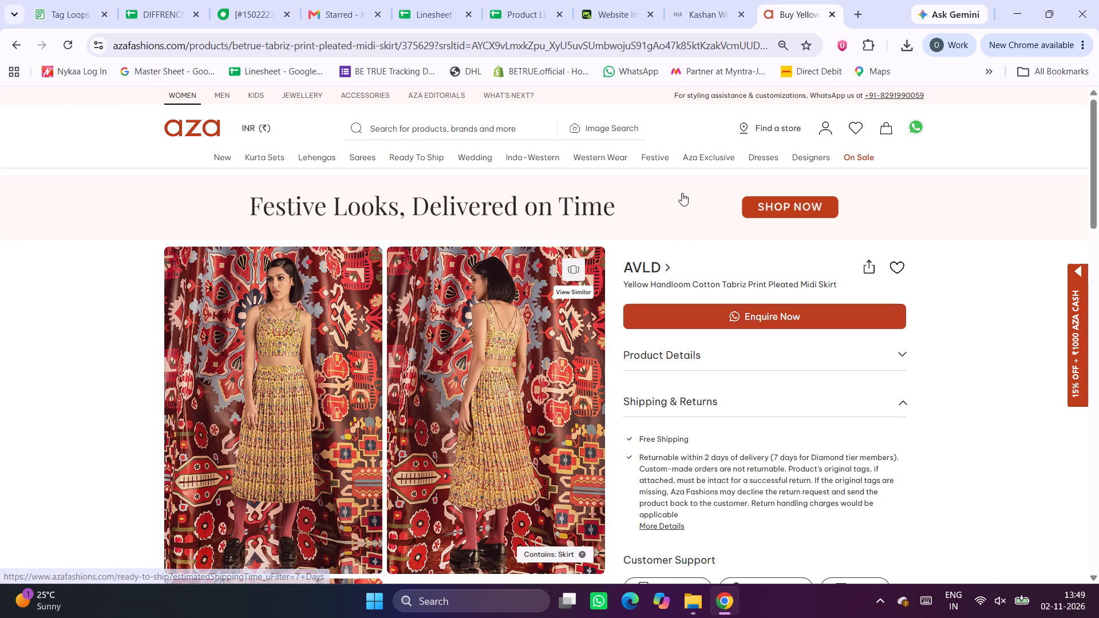
Check the AN-22 skirt's picture in the Linesheet against the Aza Fashions product page.
{"action": "left_click", "coordinate": [713, 0]}
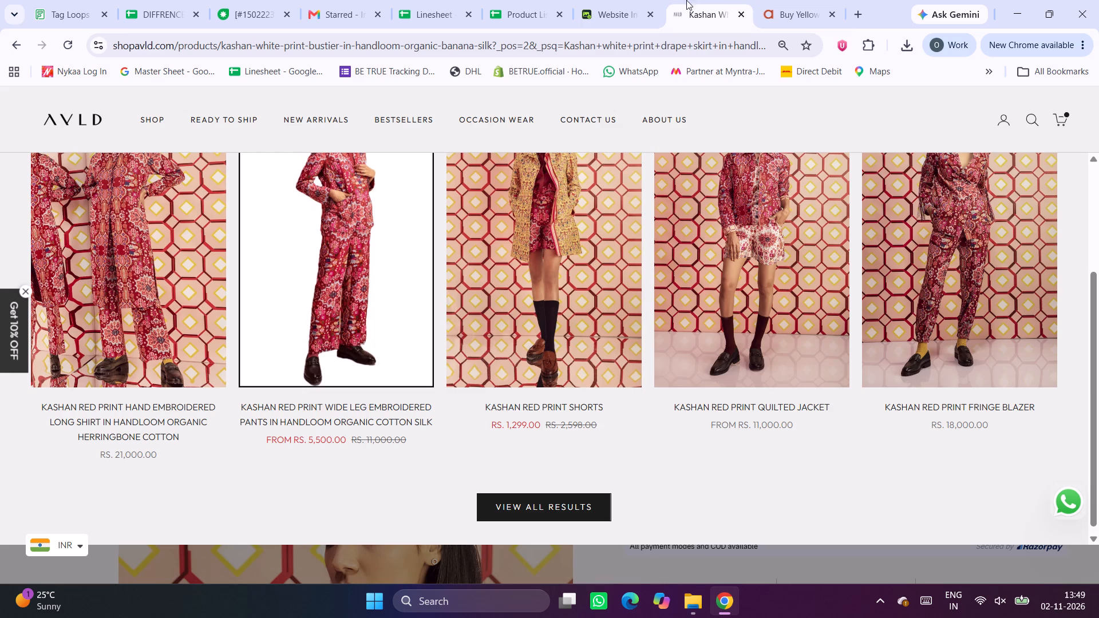
{"action": "left_click", "coordinate": [612, 0]}
{"action": "left_click", "coordinate": [493, 0]}
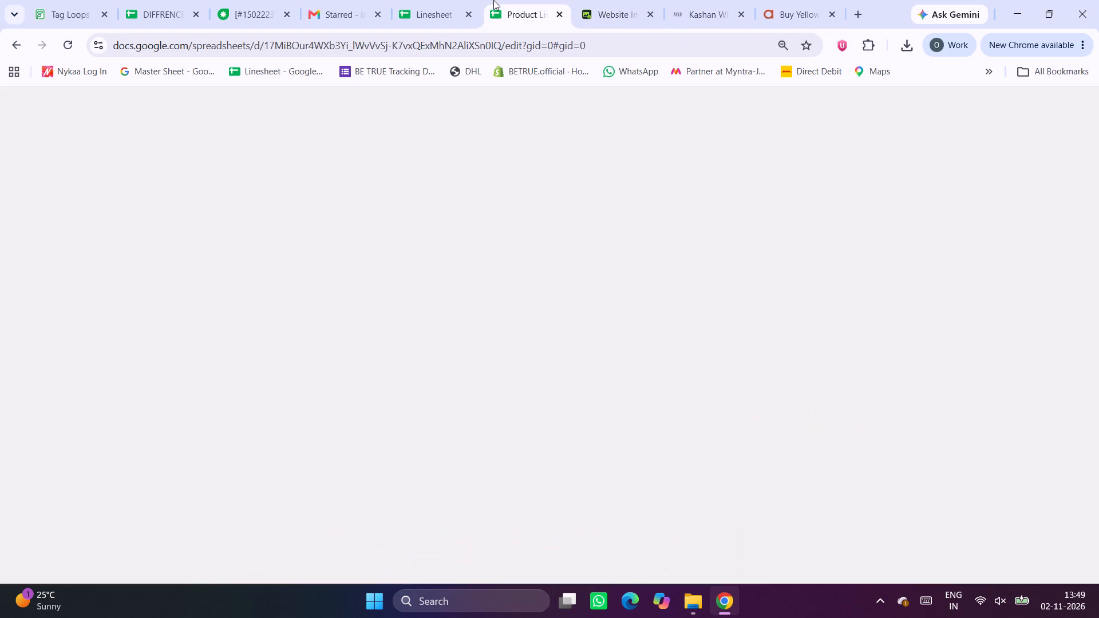
{"action": "left_click", "coordinate": [448, 0]}
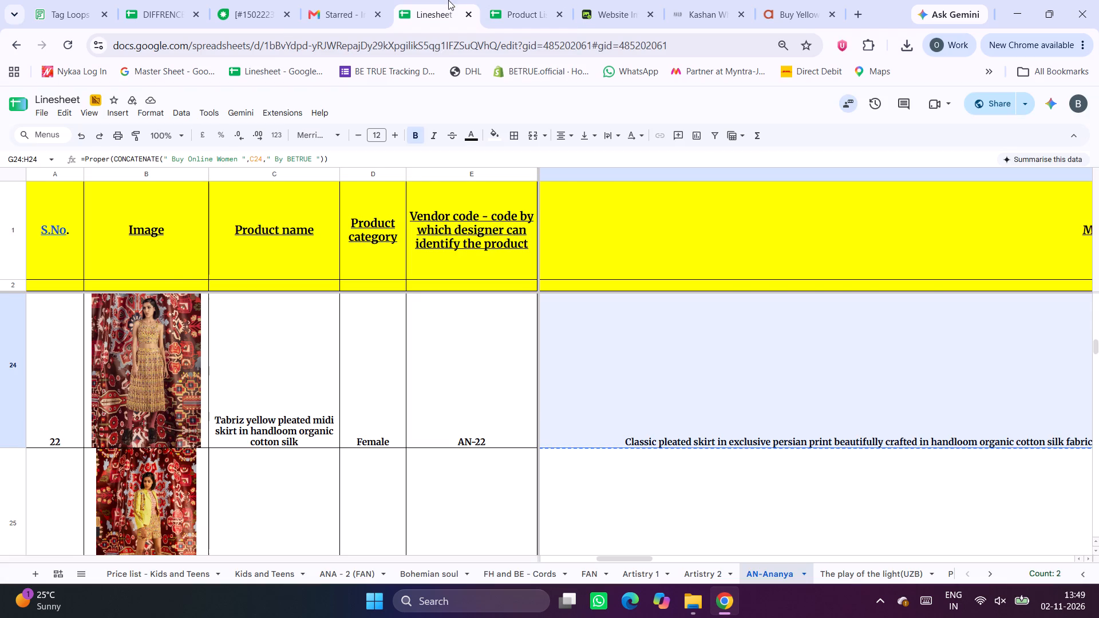
{"action": "left_click", "coordinate": [565, 0]}
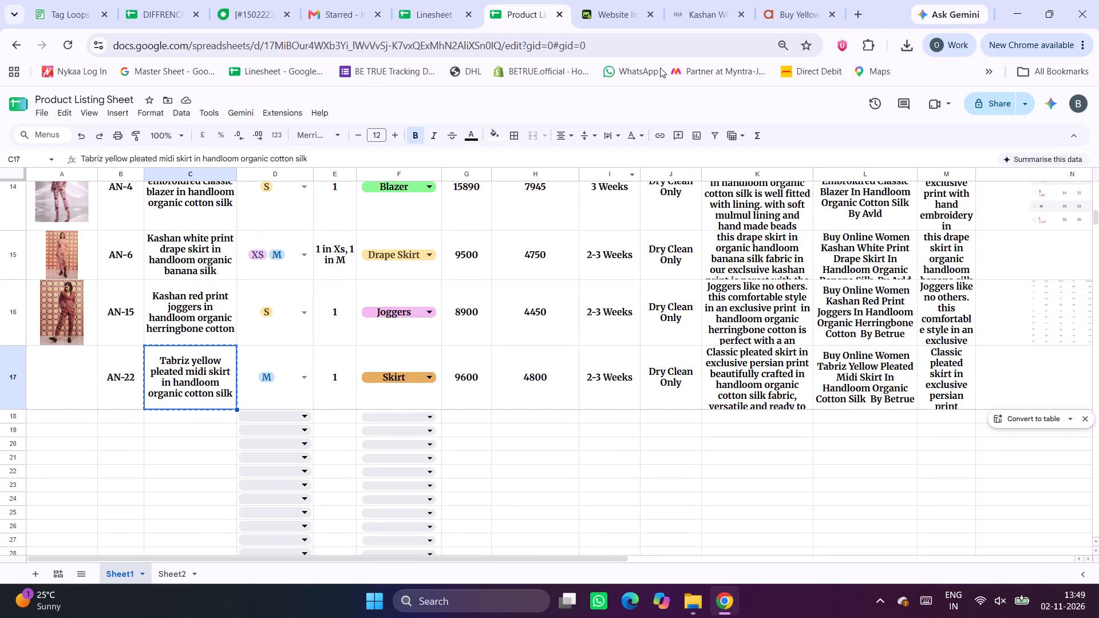
{"action": "left_click", "coordinate": [575, 0]}
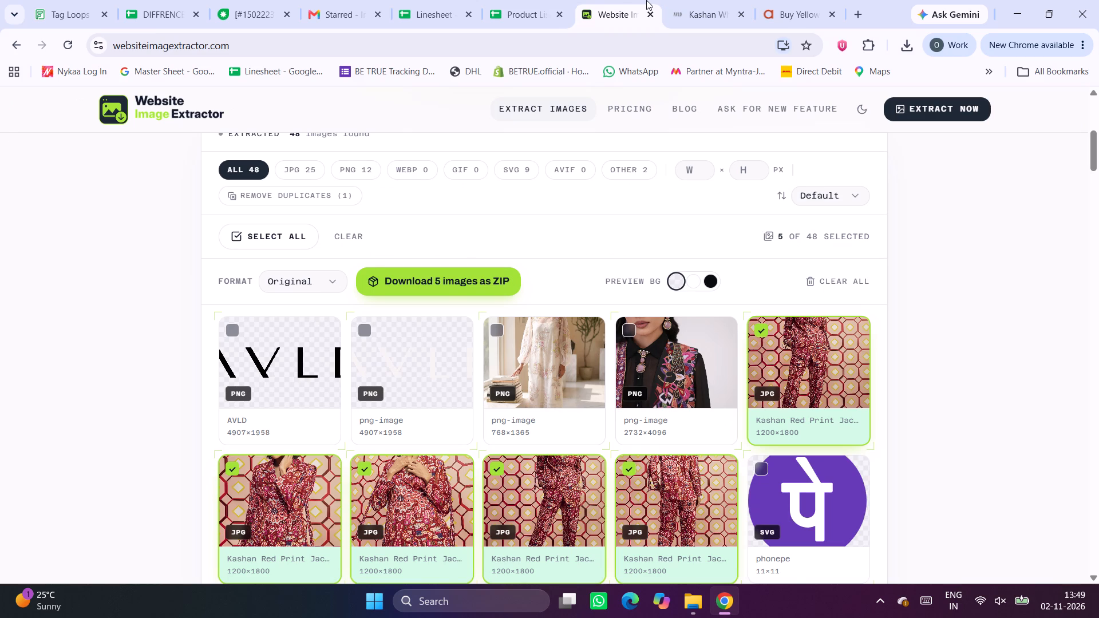
{"action": "left_click", "coordinate": [680, 0]}
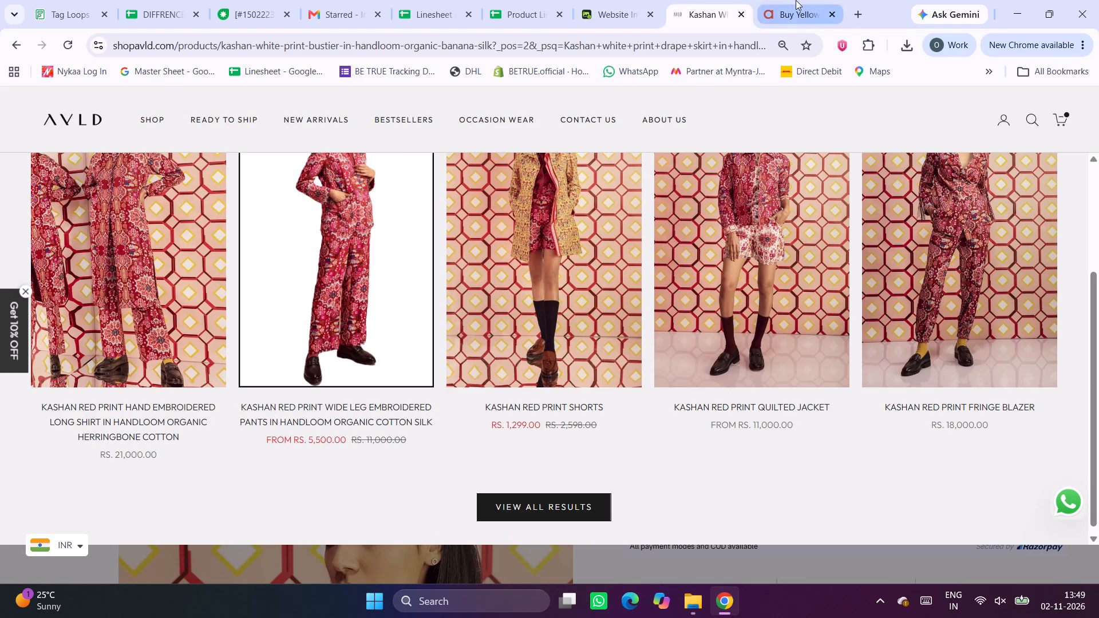
{"action": "left_click", "coordinate": [796, 0]}
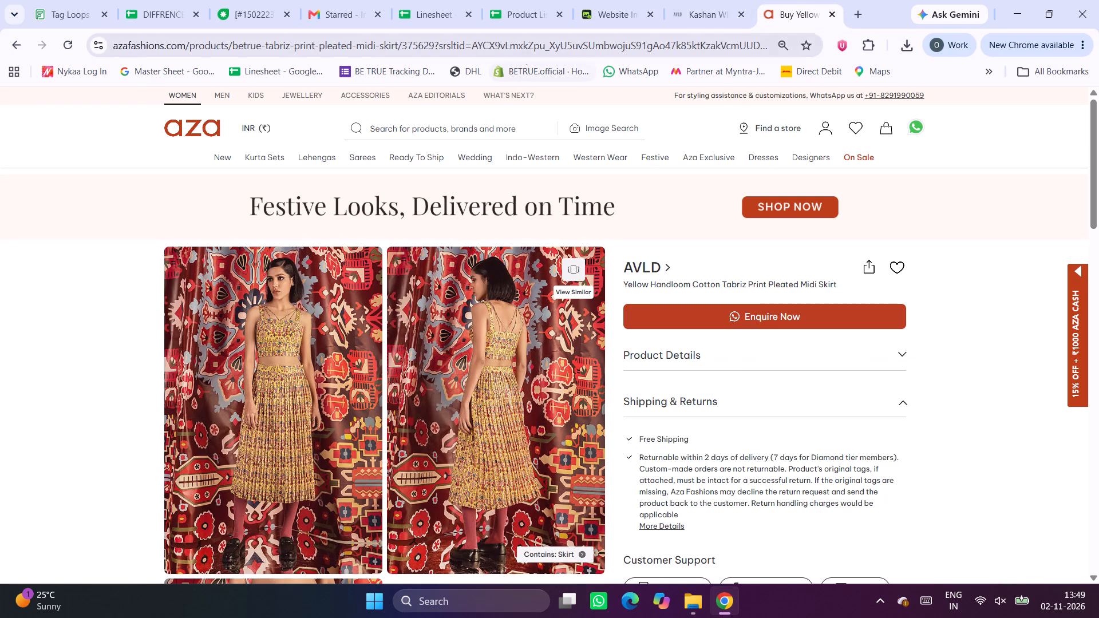
Run the Website Image Extractor on the address of the Aza Fashions Tabriz pleated midi skirt page.
{"action": "left_click", "coordinate": [524, 49]}
{"action": "key", "text": "ctrl+x"}
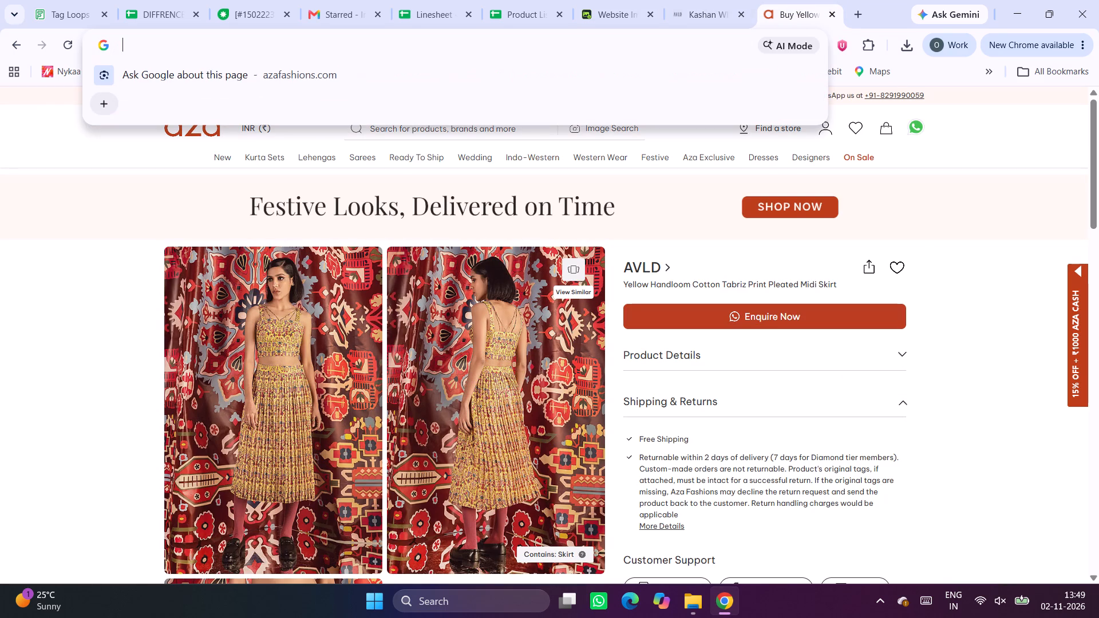
{"action": "left_click", "coordinate": [600, 0]}
{"action": "scroll", "coordinate": [434, 255], "scroll_direction": "up", "scroll_amount": 4}
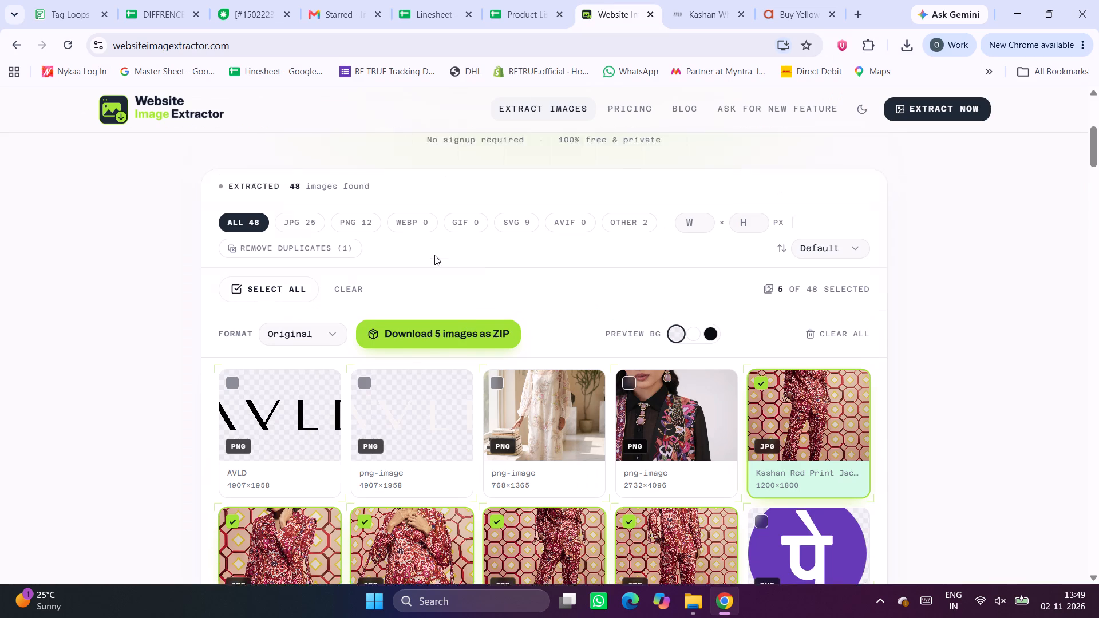
{"action": "triple_click", "coordinate": [412, 394]}
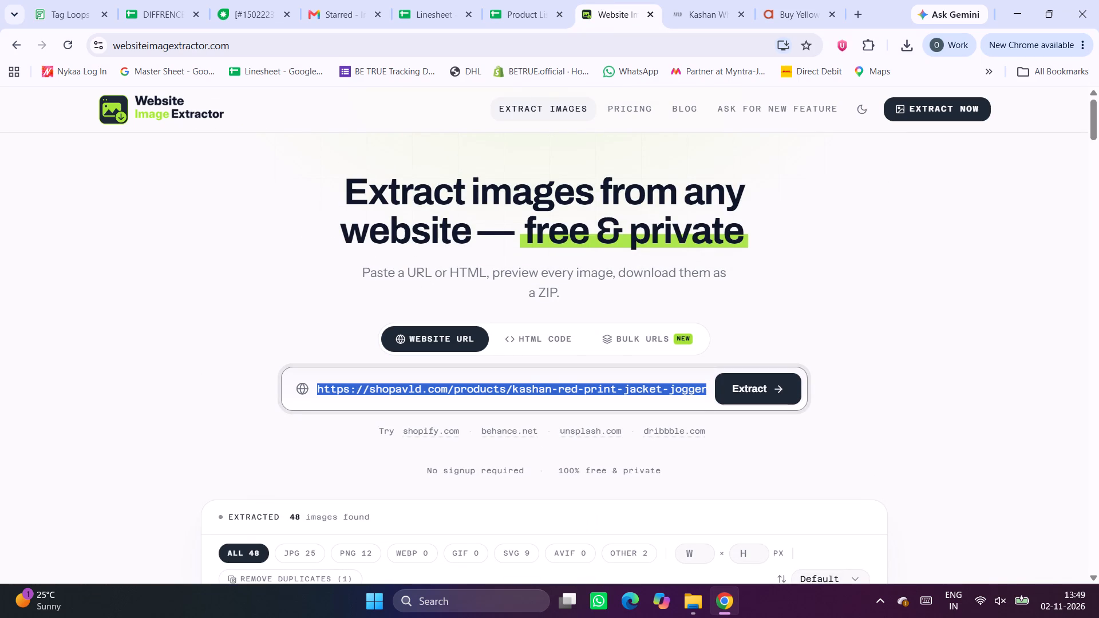
{"action": "key", "text": "ctrl+v"}
{"action": "key", "text": "Return"}
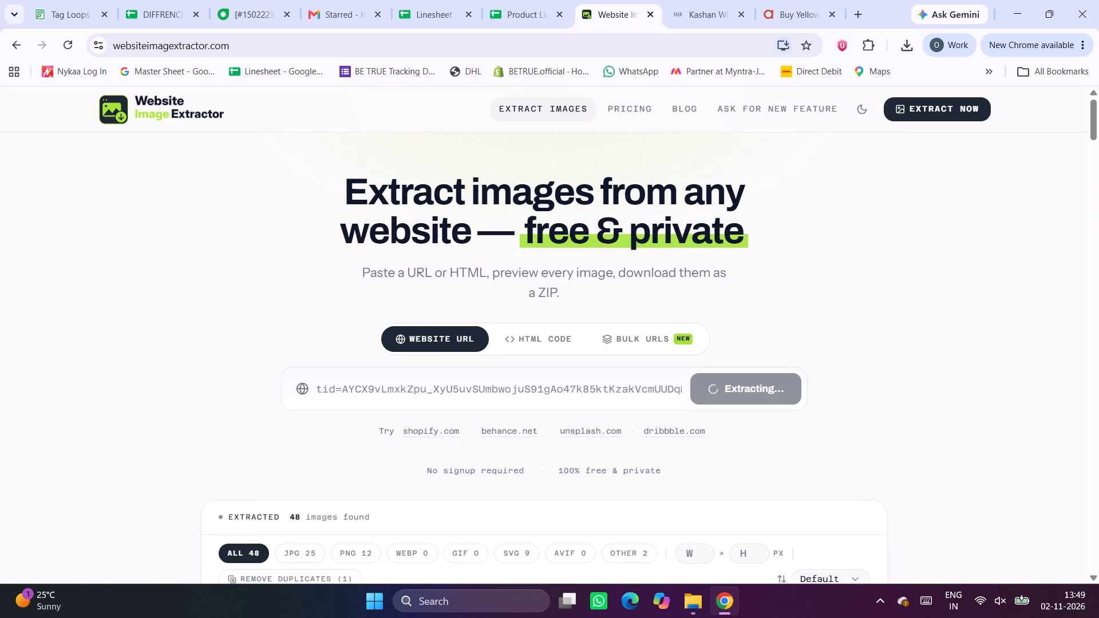
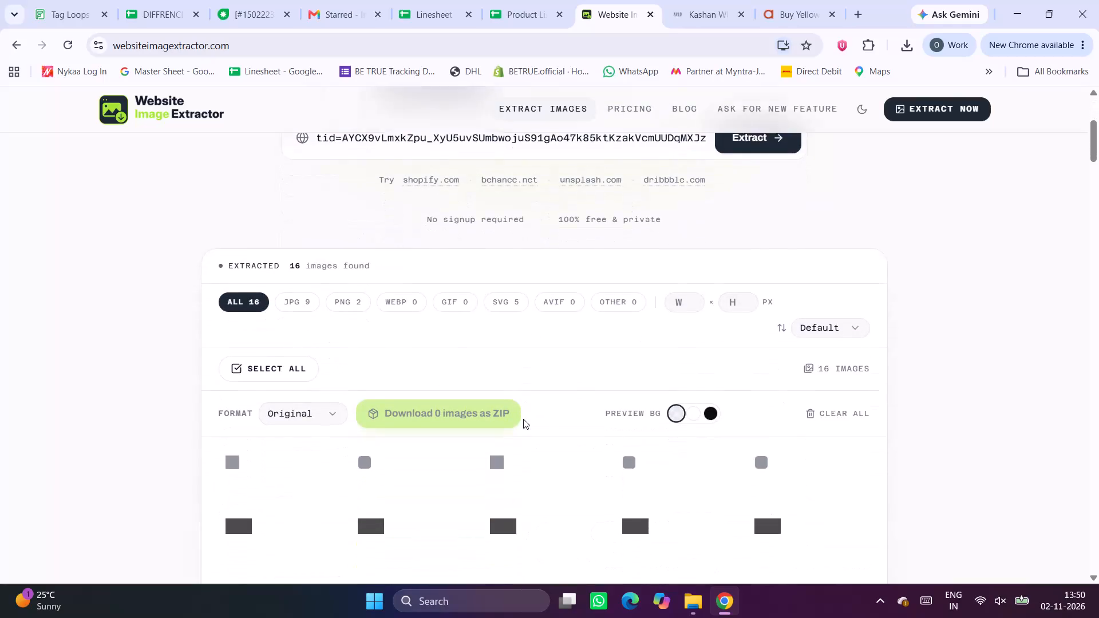
Select the three yellow pleated skirt images among the extracted images and download them as a ZIP into the website listing folder.
{"action": "scroll", "coordinate": [523, 419], "scroll_direction": "down", "scroll_amount": 1}
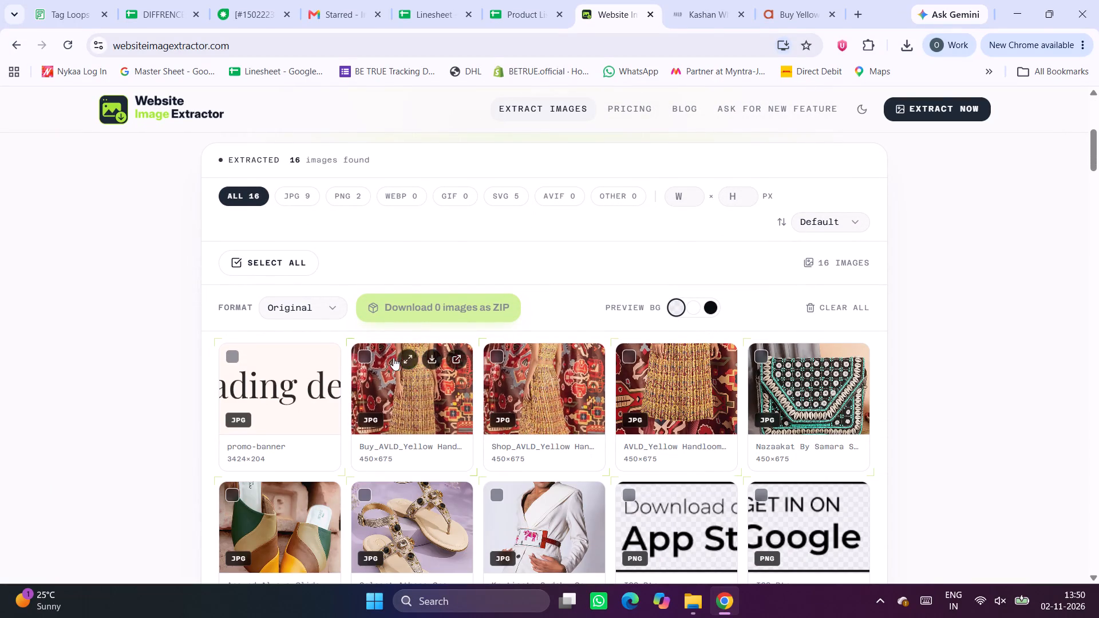
{"action": "left_click", "coordinate": [363, 357]}
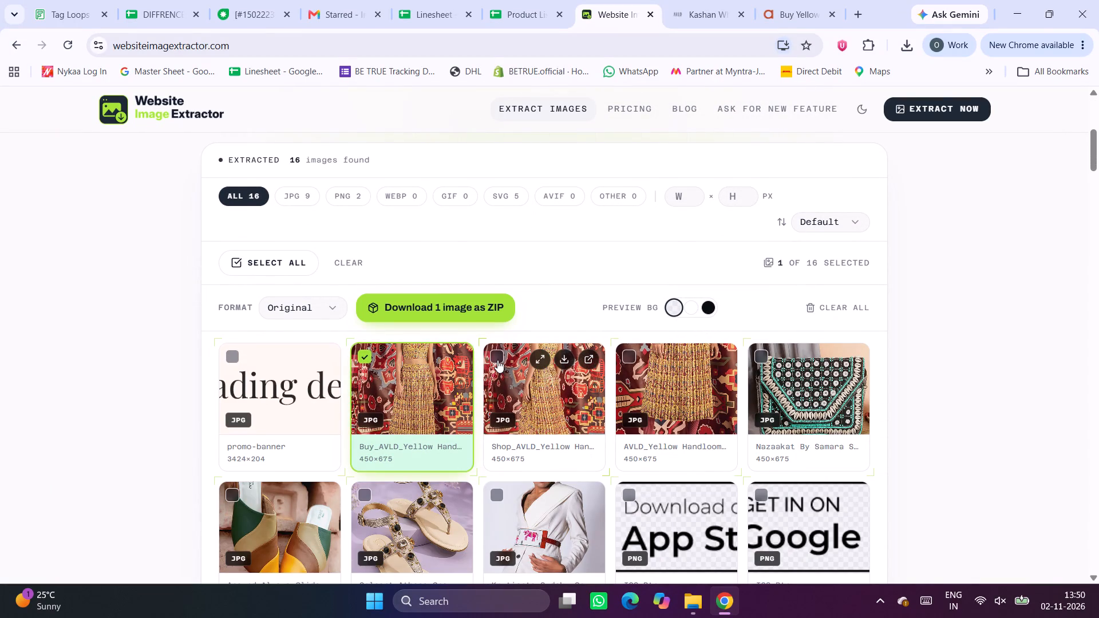
{"action": "left_click", "coordinate": [497, 360]}
{"action": "left_click", "coordinate": [630, 358]}
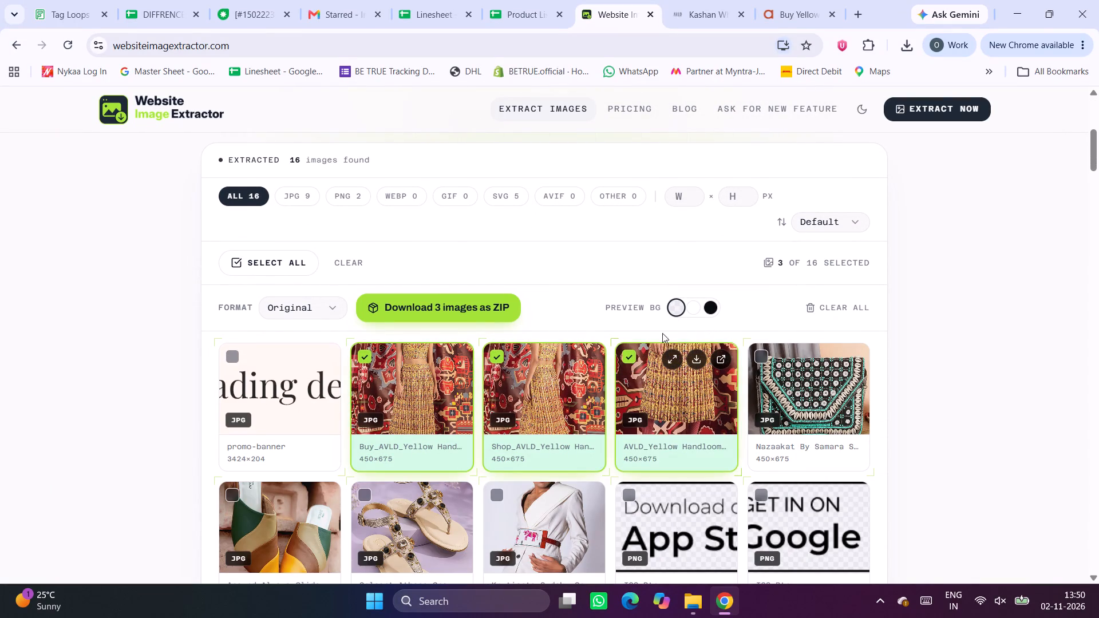
{"action": "left_click", "coordinate": [479, 309]}
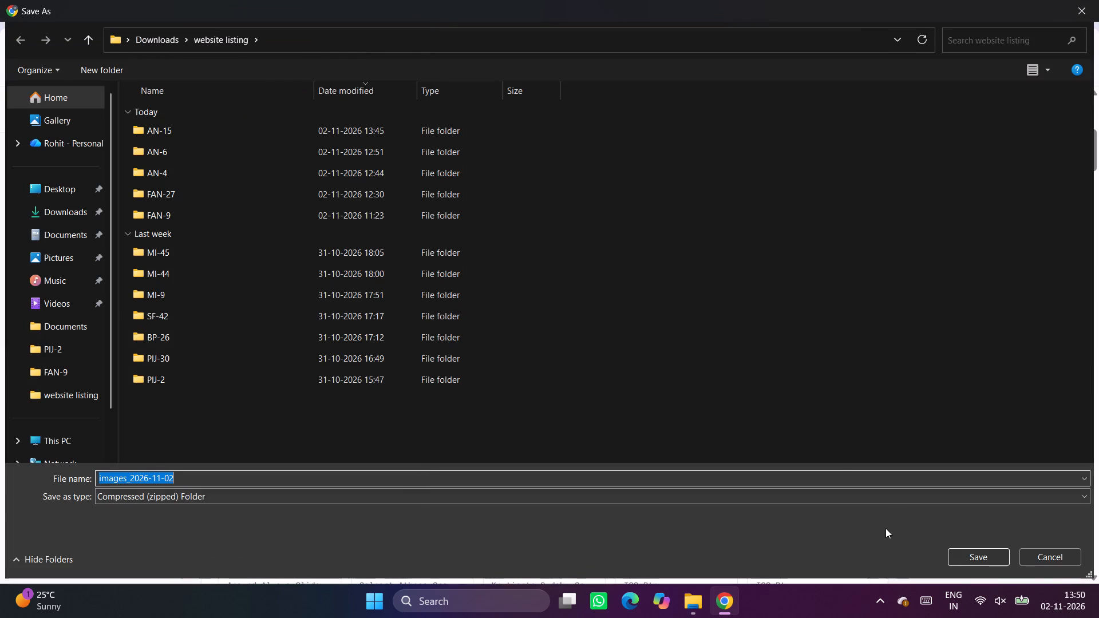
{"action": "left_click", "coordinate": [959, 560]}
Extract the images_2026-11-02 archive within the website listing folder in File Explorer and delete the ZIP file.
{"action": "left_click", "coordinate": [707, 608]}
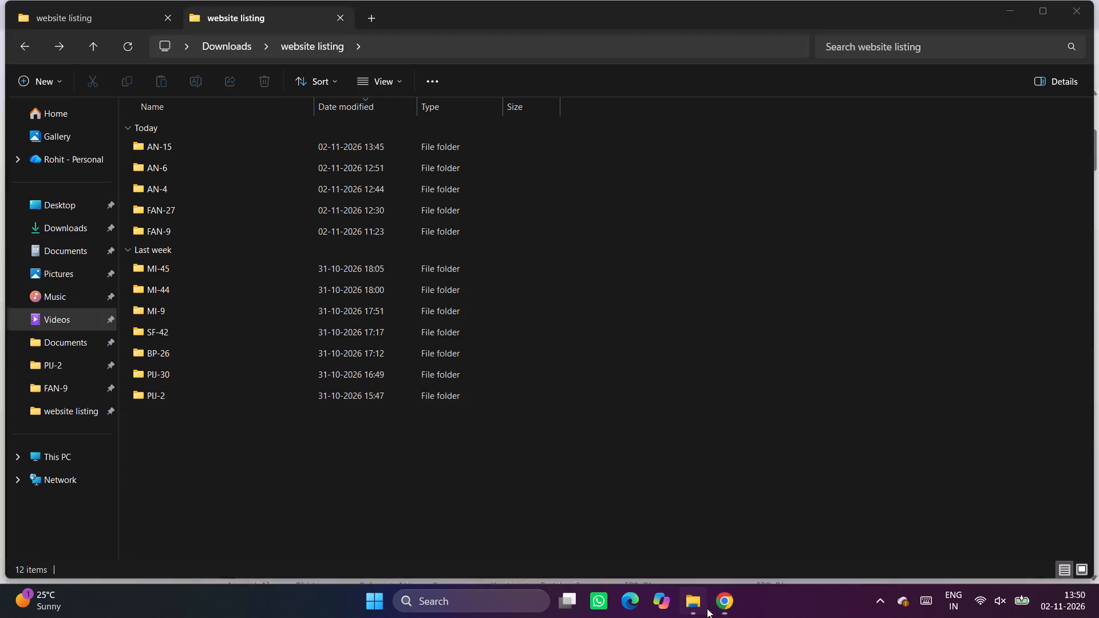
{"action": "left_click", "coordinate": [195, 149]}
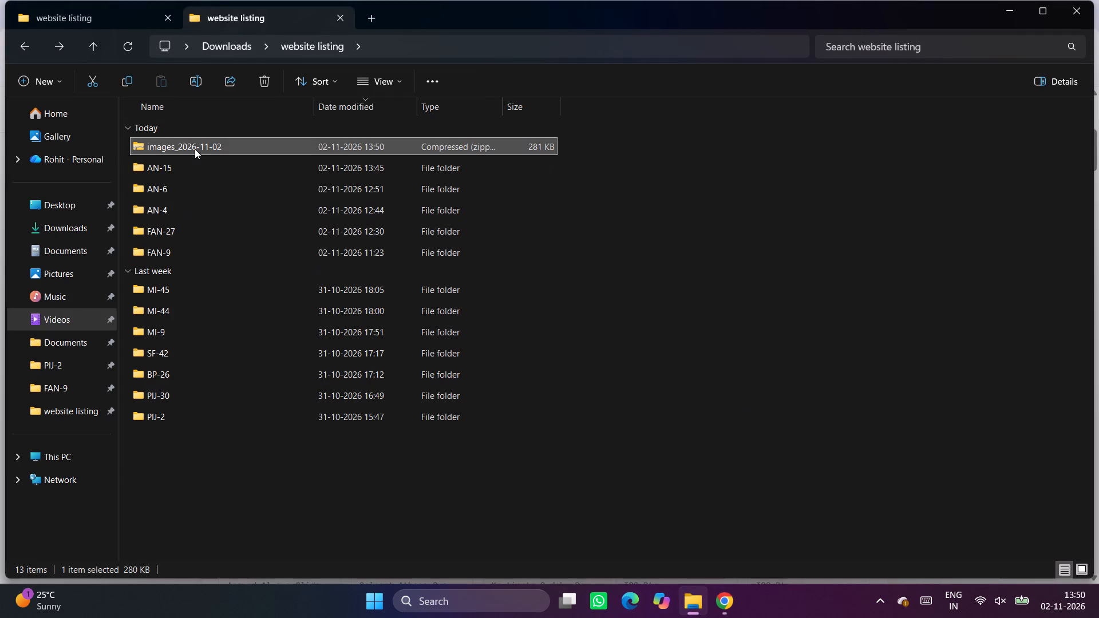
{"action": "left_click", "coordinate": [448, 84]}
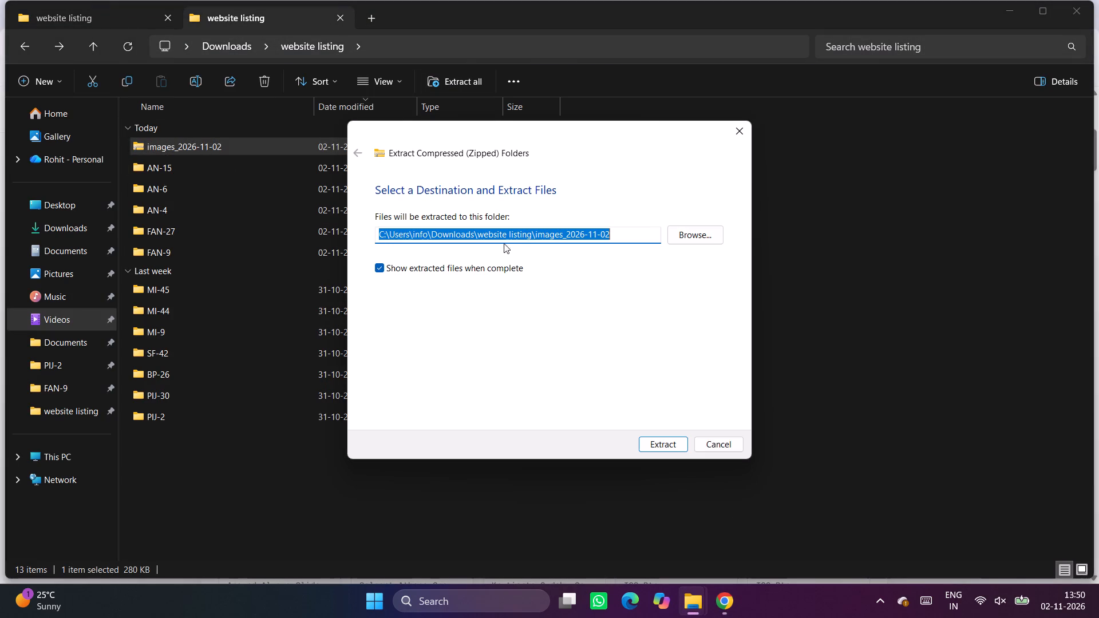
{"action": "left_click", "coordinate": [671, 444]}
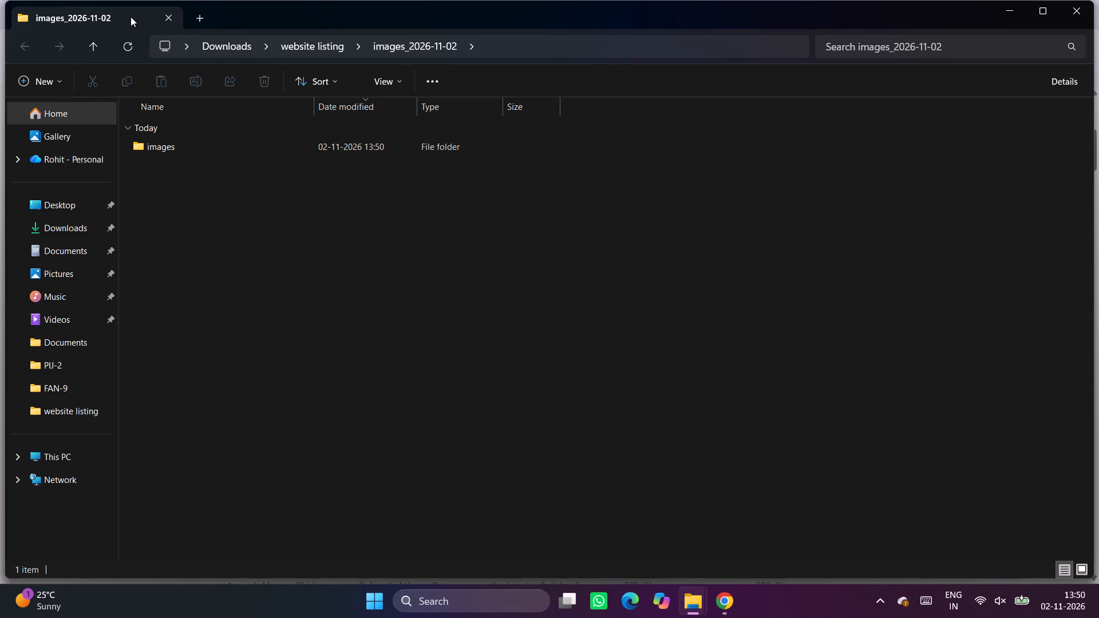
{"action": "left_click", "coordinate": [168, 10]}
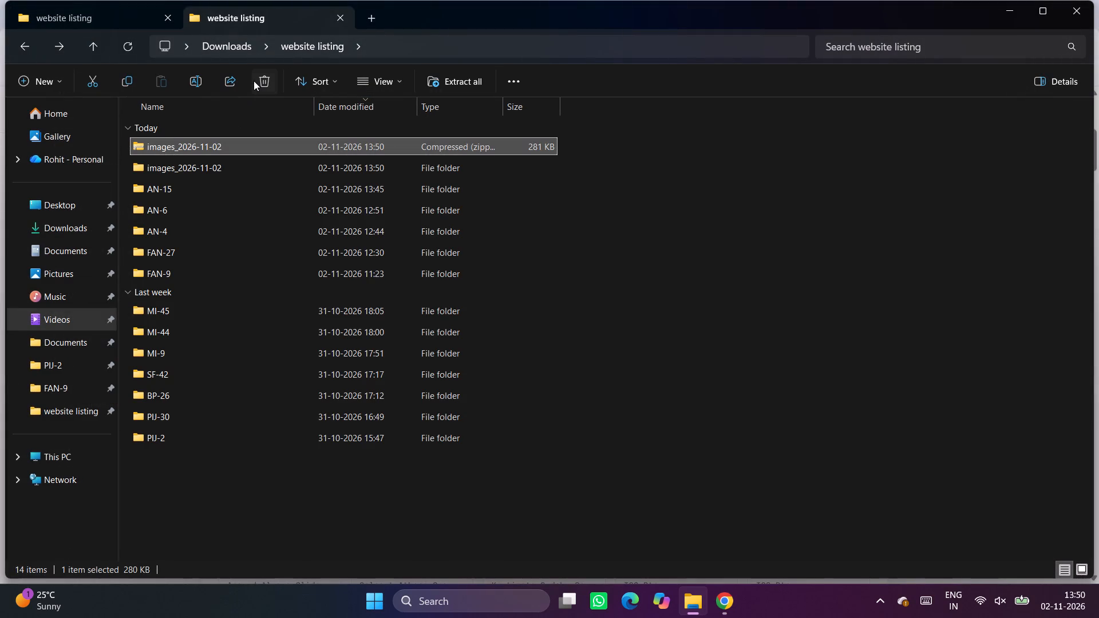
{"action": "left_click", "coordinate": [256, 80]}
Create a folder named AN-22 in the website listing folder.
{"action": "left_click", "coordinate": [14, 86]}
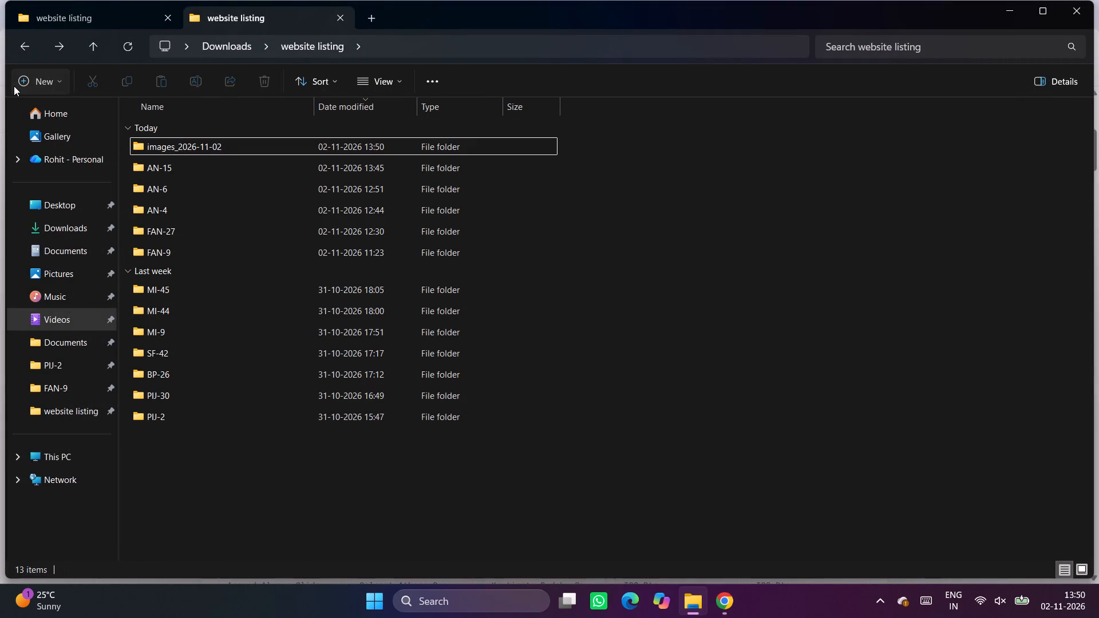
{"action": "left_click", "coordinate": [58, 111]}
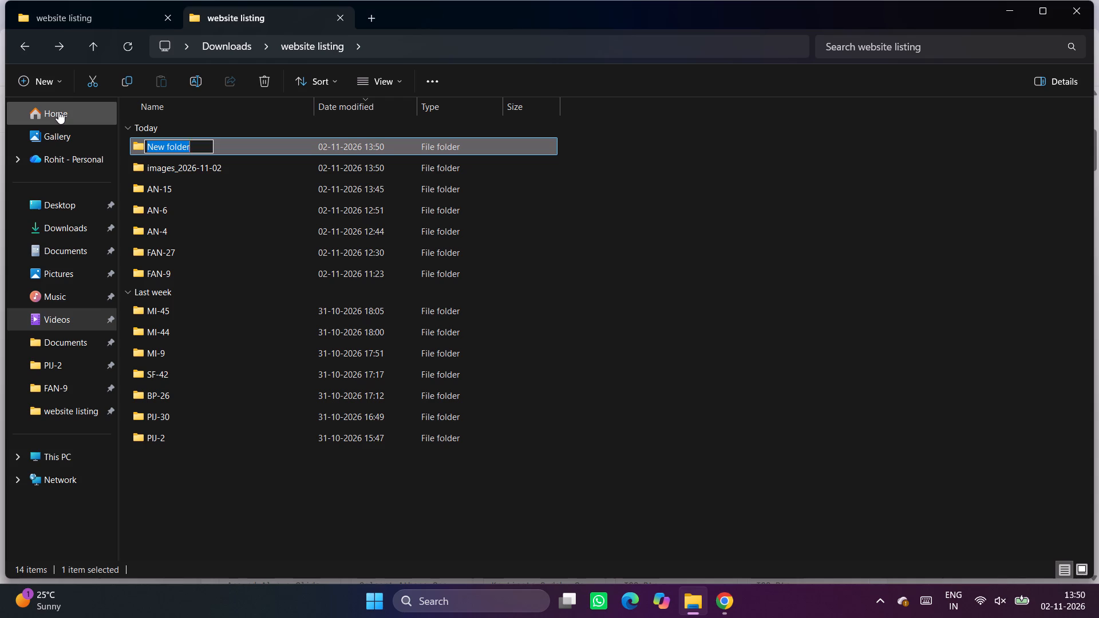
{"action": "type", "text": "AN-"}
{"action": "type", "text": "22"}
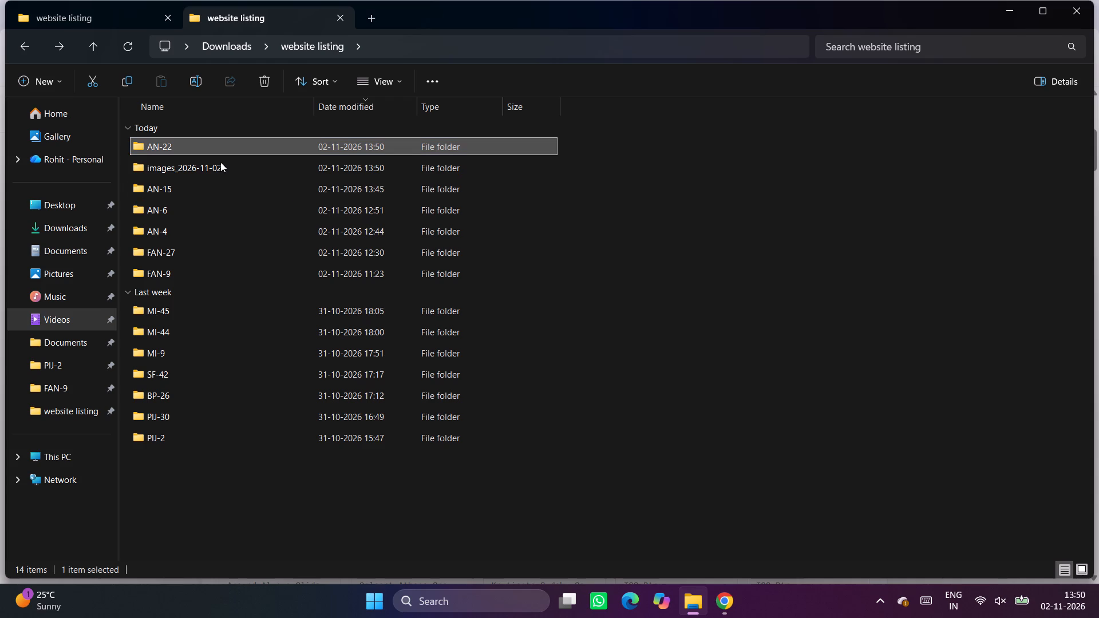
Move the three extracted JPG images from the images subfolder of images_2026-11-02 into the AN-22 folder.
{"action": "double_click", "coordinate": [220, 162]}
{"action": "double_click", "coordinate": [195, 153]}
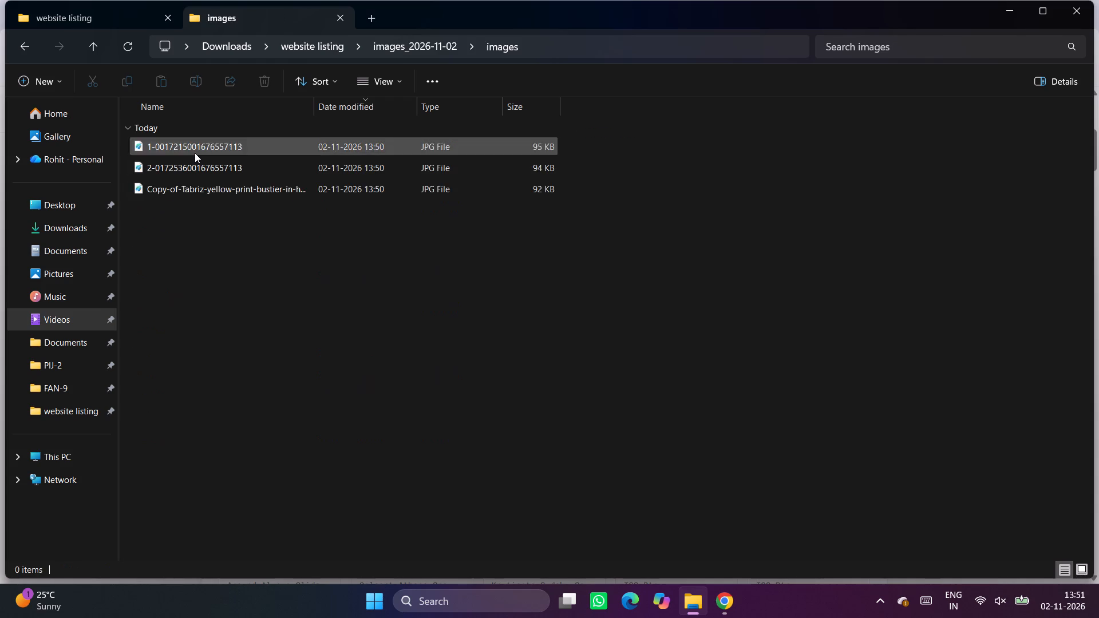
{"action": "left_click_drag", "start_coordinate": [207, 283], "coordinate": [318, 146]}
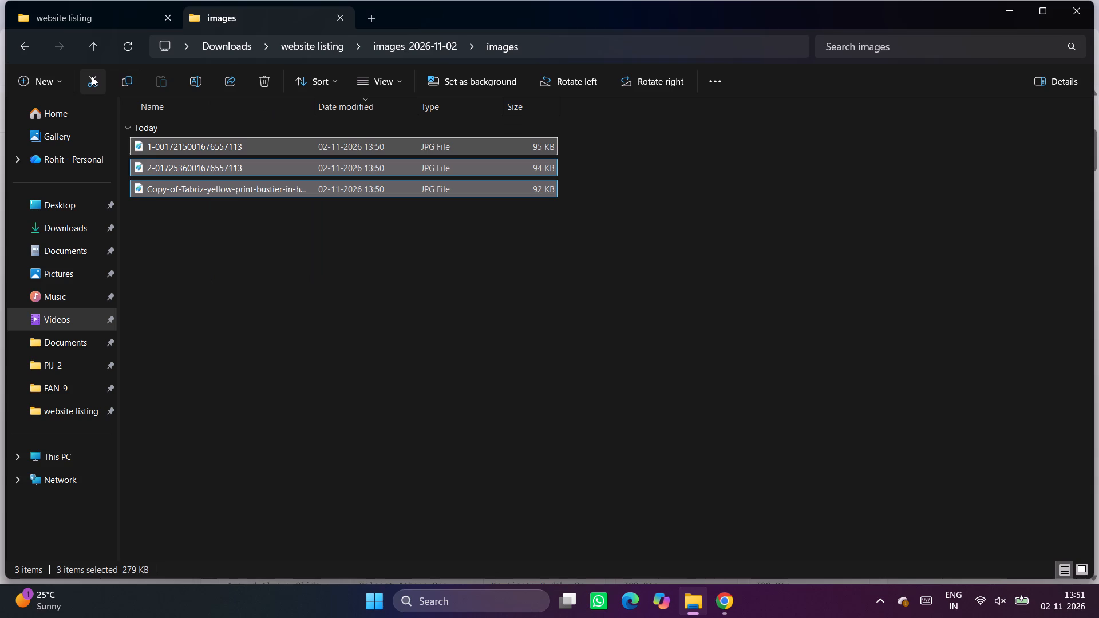
{"action": "left_click", "coordinate": [92, 76]}
{"action": "left_click", "coordinate": [20, 45]}
{"action": "left_click", "coordinate": [20, 45]}
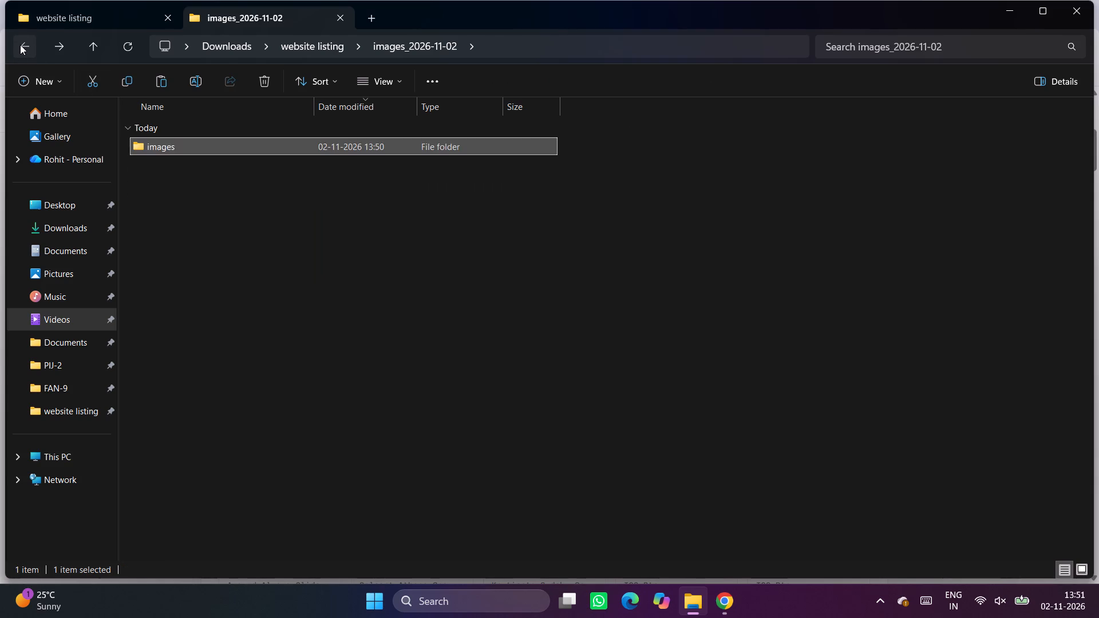
{"action": "double_click", "coordinate": [184, 149]}
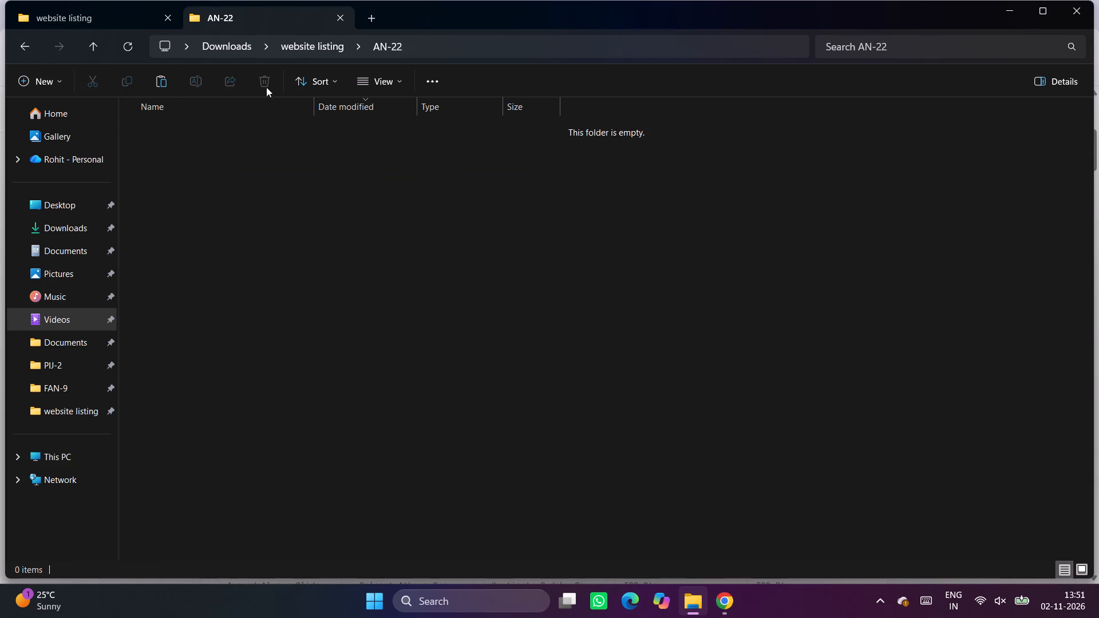
{"action": "left_click", "coordinate": [159, 88]}
Delete the emptied images_2026-11-02 folder from the website listing folder.
{"action": "left_click", "coordinate": [39, 43]}
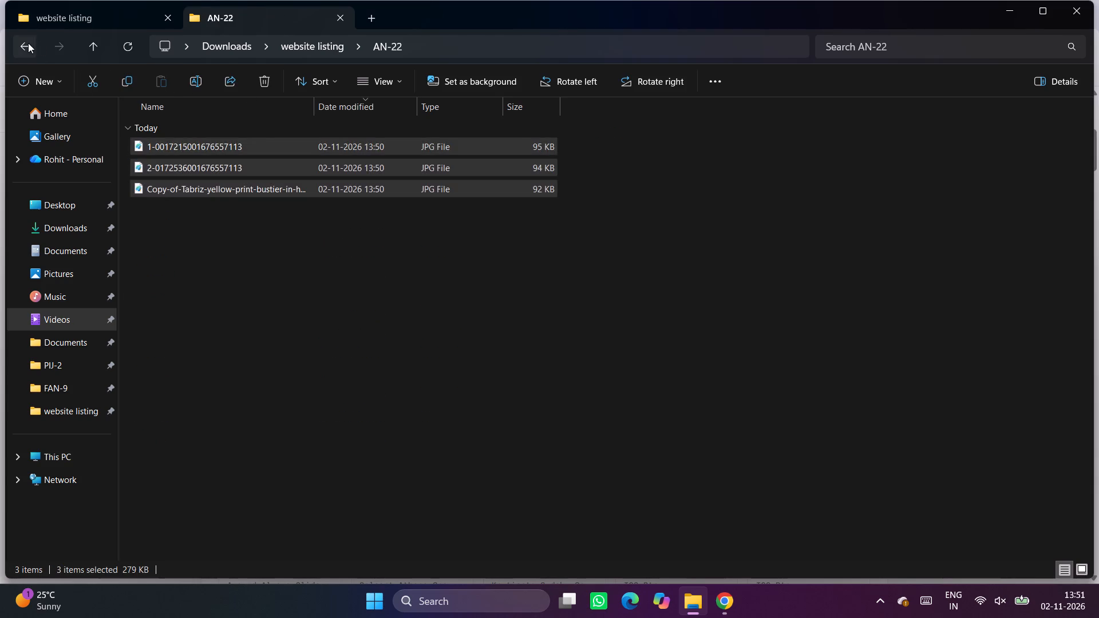
{"action": "left_click", "coordinate": [28, 43]}
{"action": "left_click", "coordinate": [199, 159]}
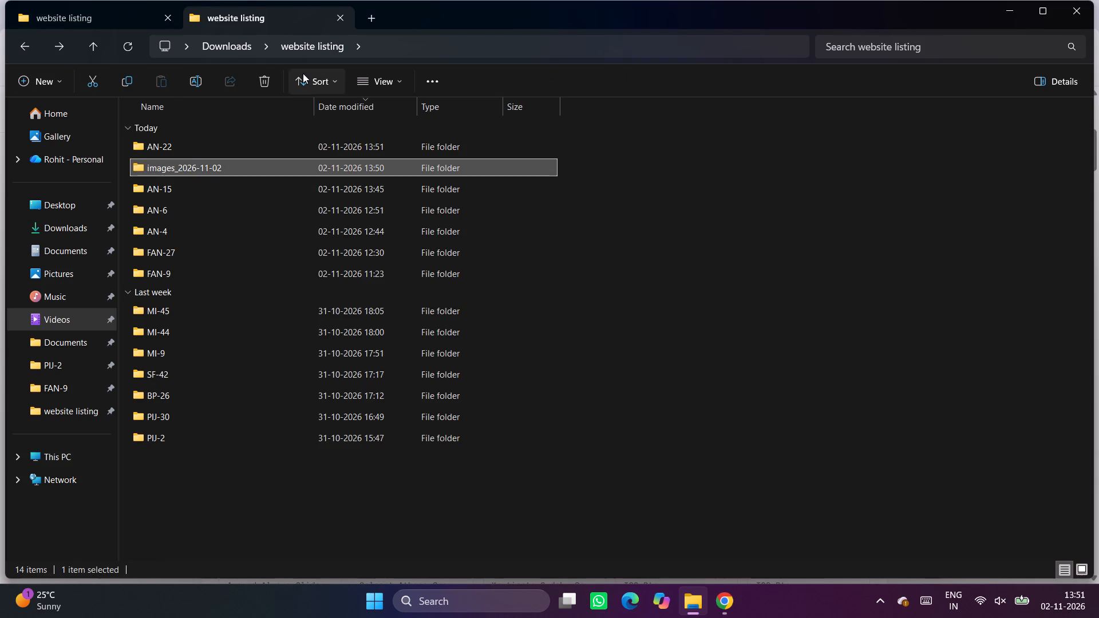
{"action": "left_click", "coordinate": [268, 76]}
{"action": "left_click", "coordinate": [639, 274]}
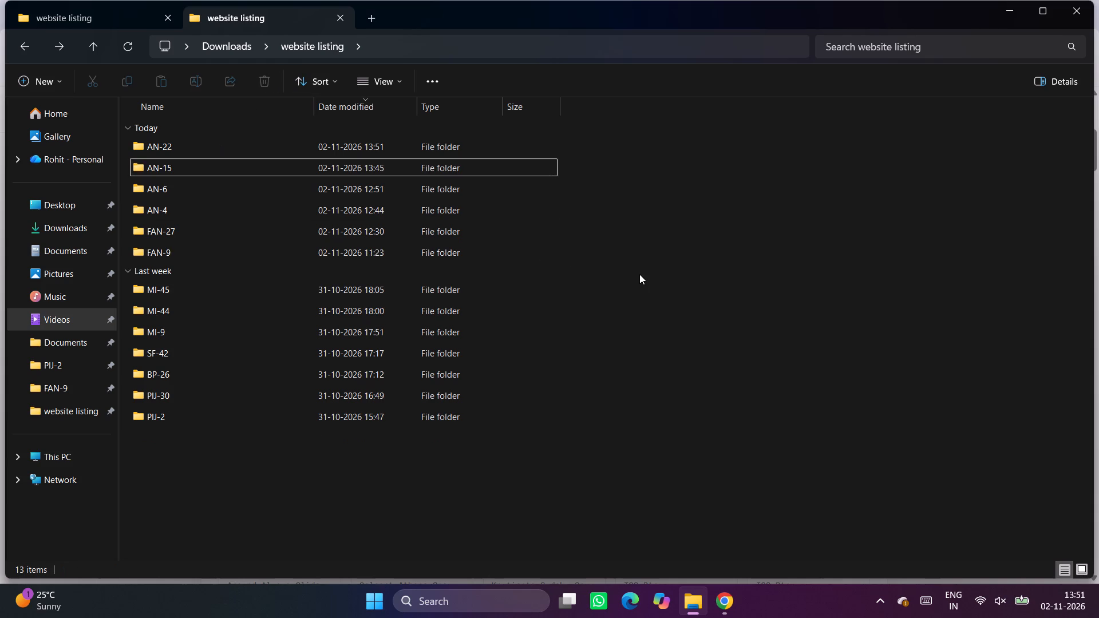
{"action": "left_click", "coordinate": [603, 478]}
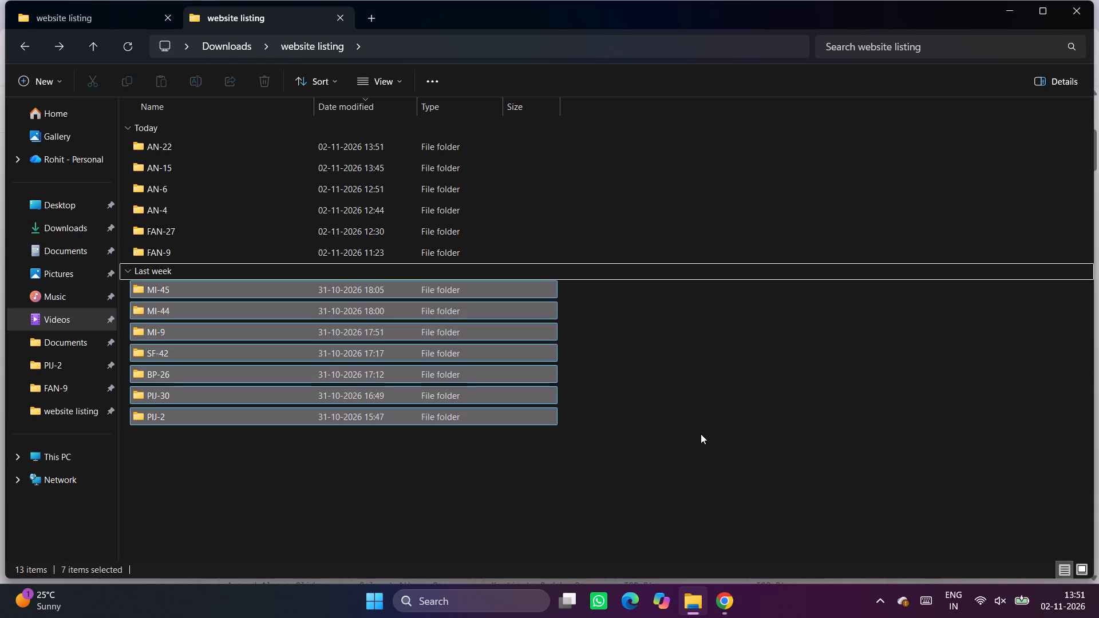
{"action": "left_click", "coordinate": [729, 616]}
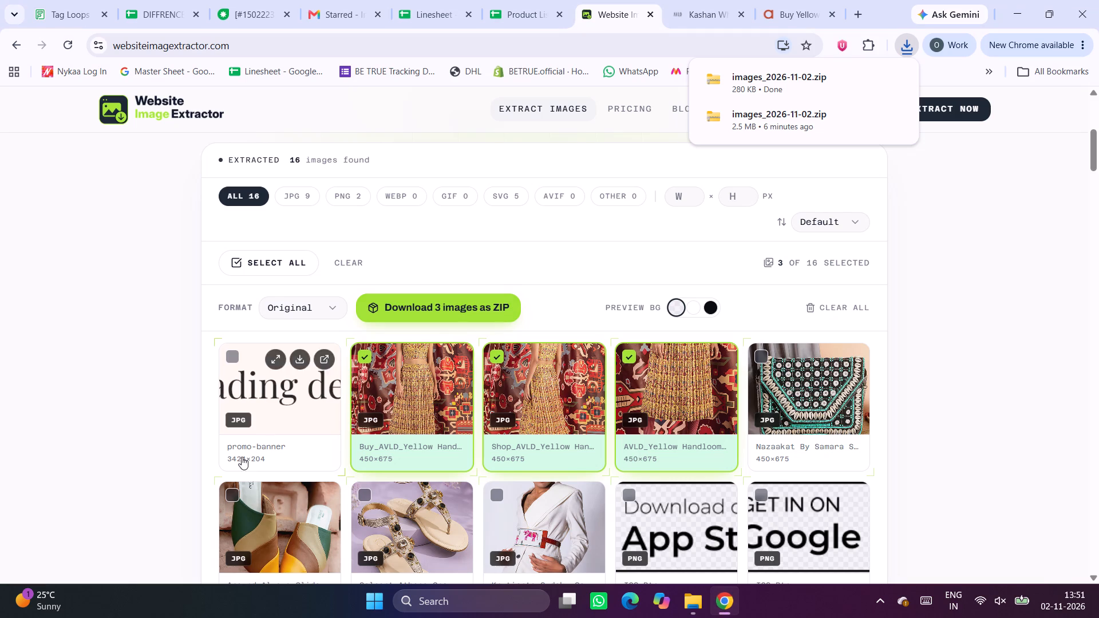
{"action": "left_click", "coordinate": [533, 0]}
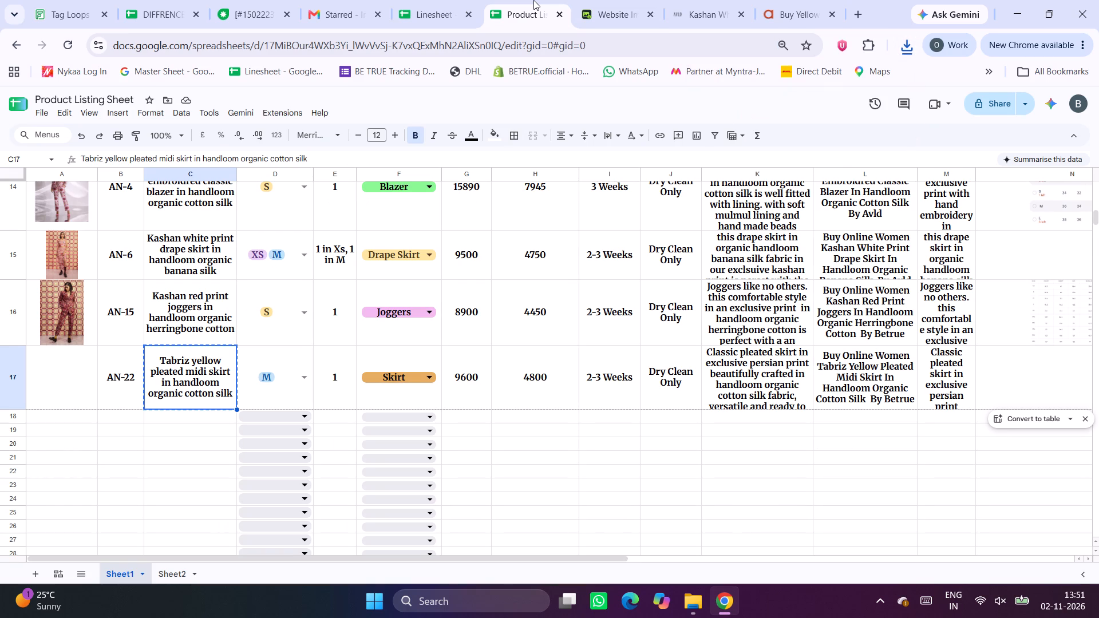
{"action": "left_click", "coordinate": [78, 398]}
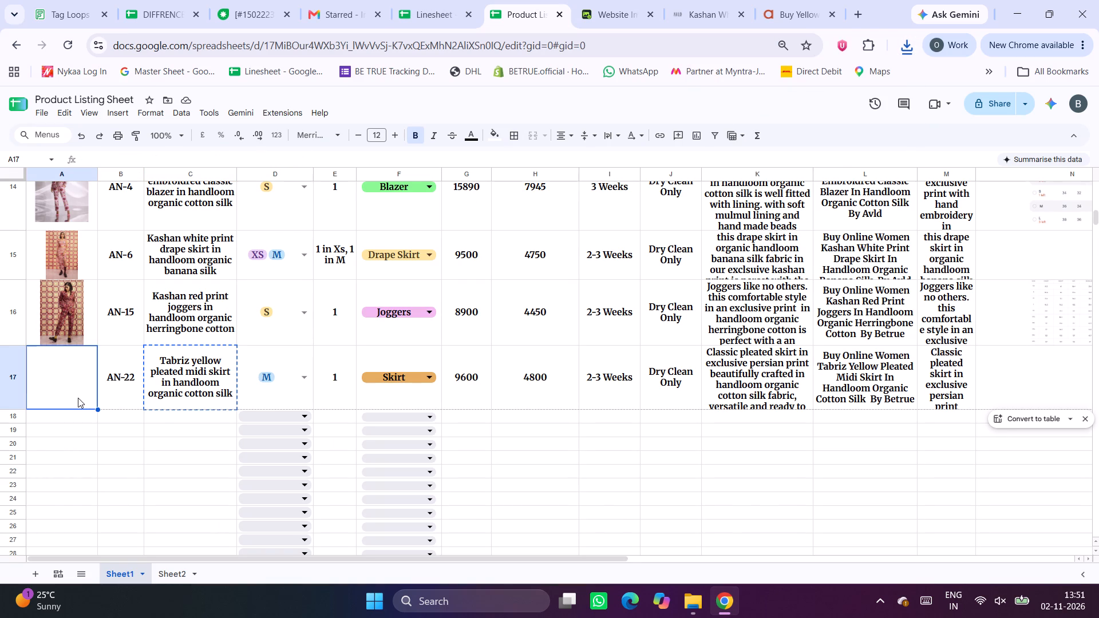
{"action": "left_click", "coordinate": [117, 116]}
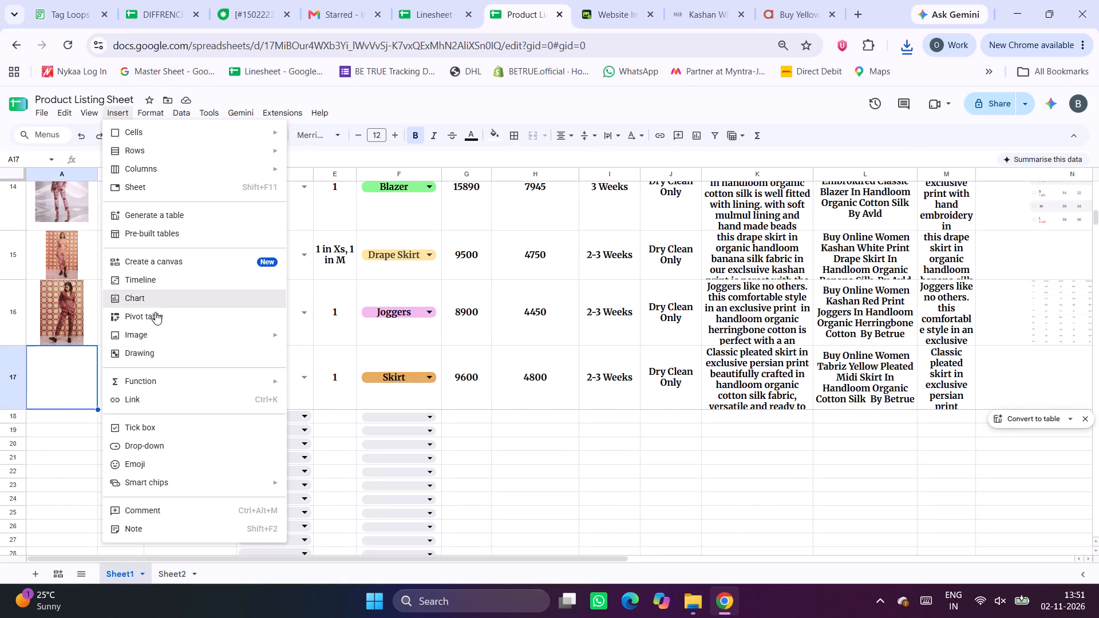
{"action": "left_click", "coordinate": [362, 370]}
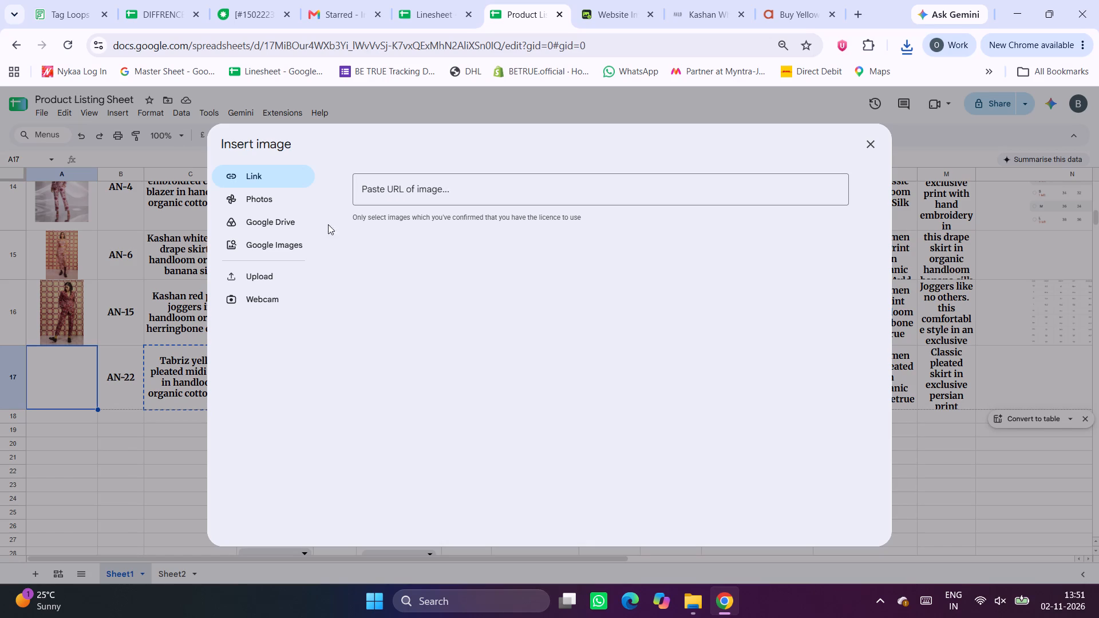
{"action": "left_click", "coordinate": [263, 283]}
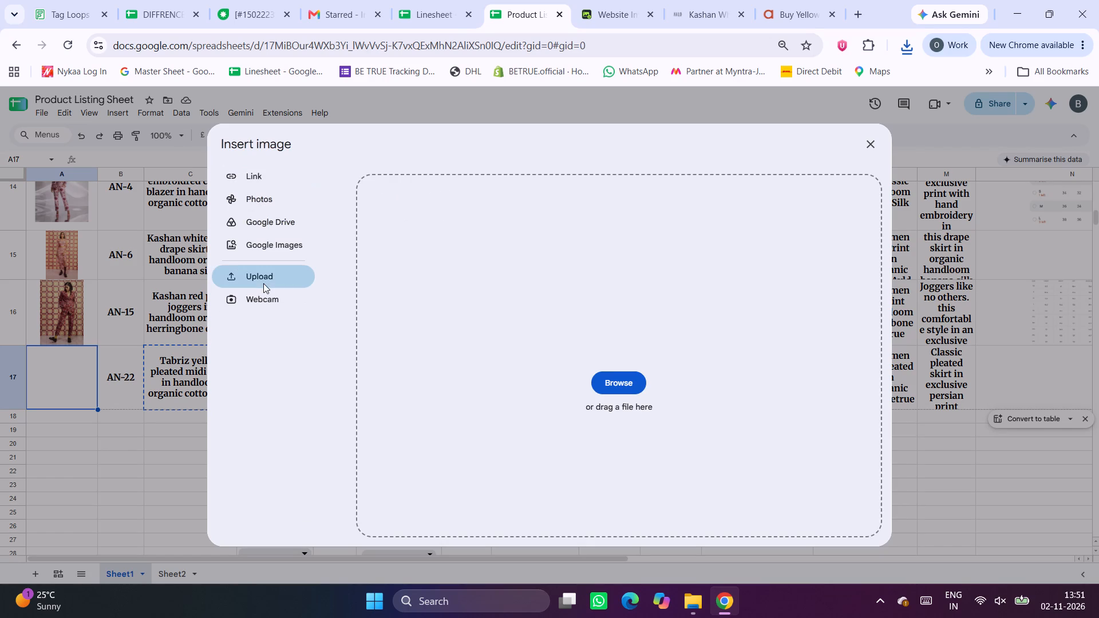
{"action": "left_click", "coordinate": [617, 379]}
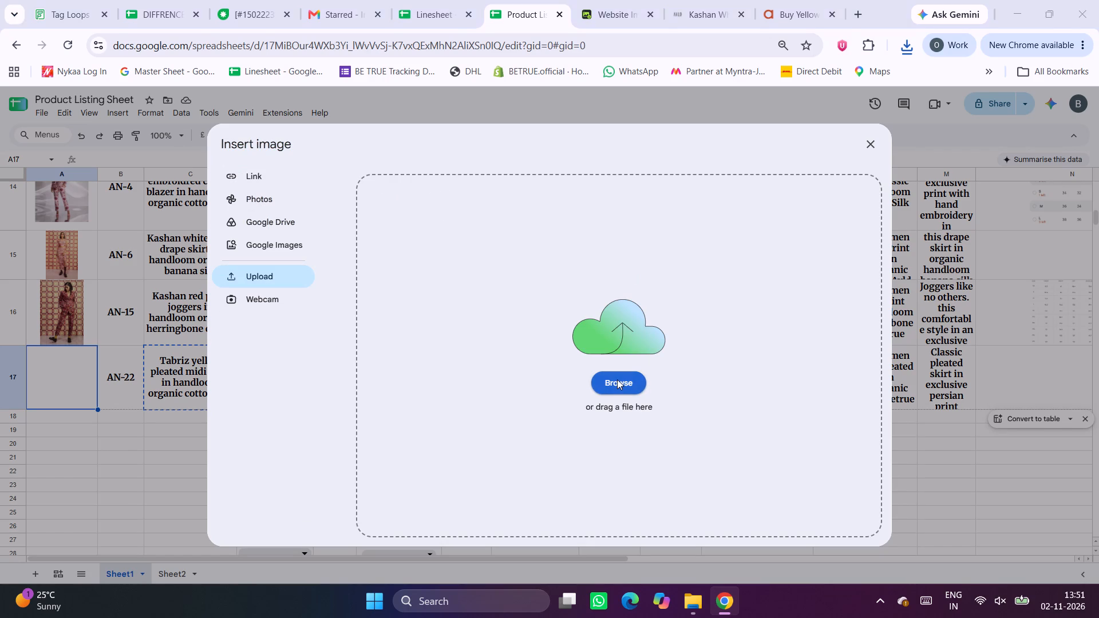
{"action": "double_click", "coordinate": [313, 160]}
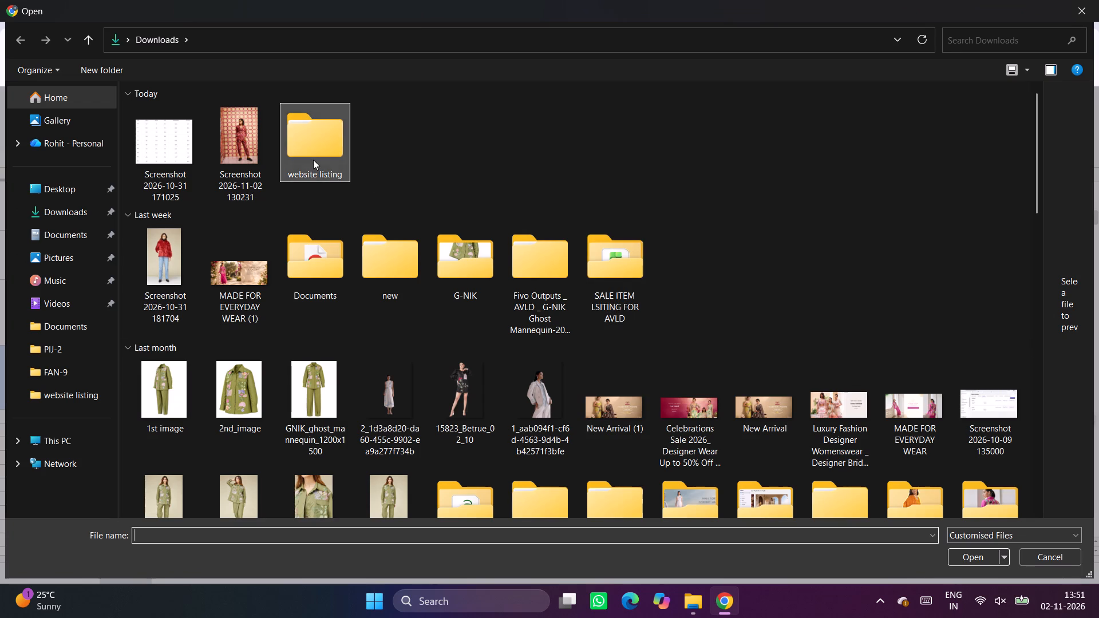
{"action": "double_click", "coordinate": [183, 130]}
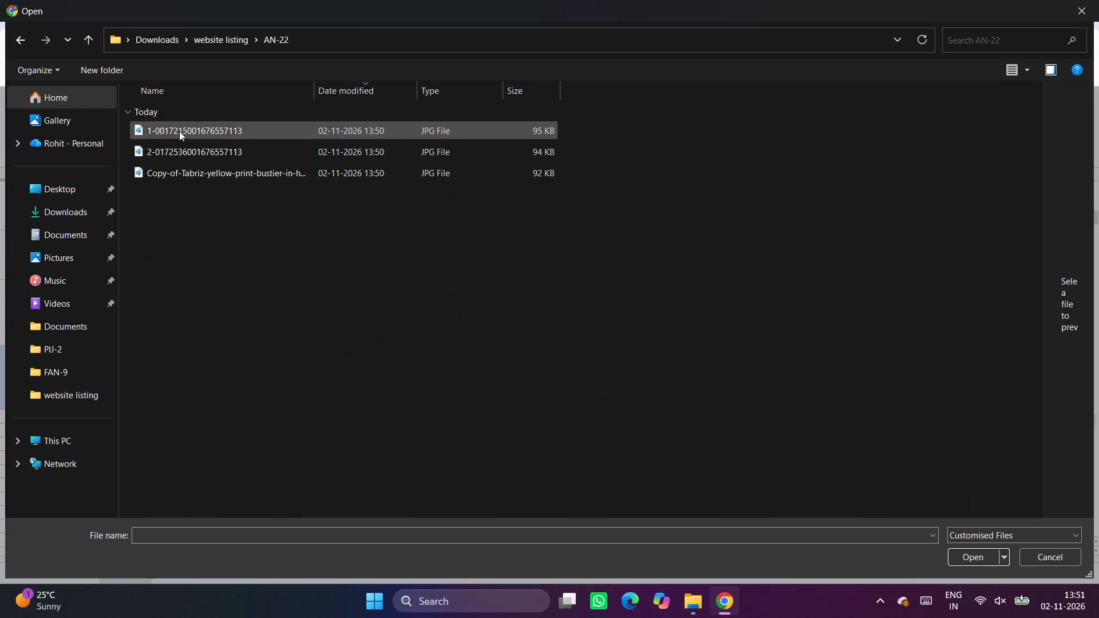
{"action": "left_click", "coordinate": [1029, 71]}
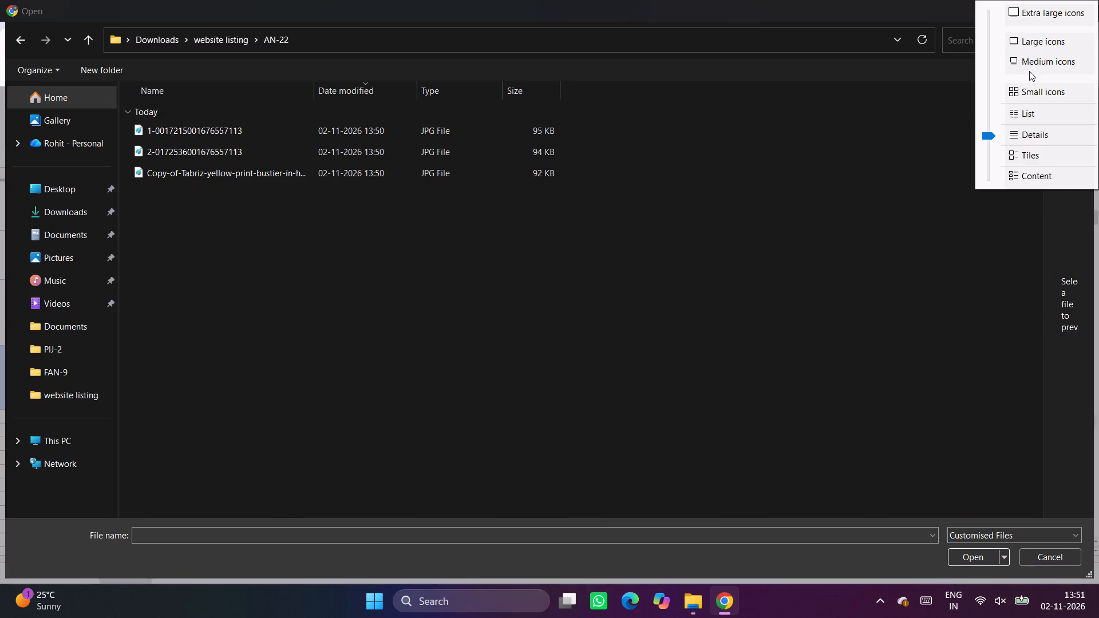
{"action": "left_click", "coordinate": [1044, 13]}
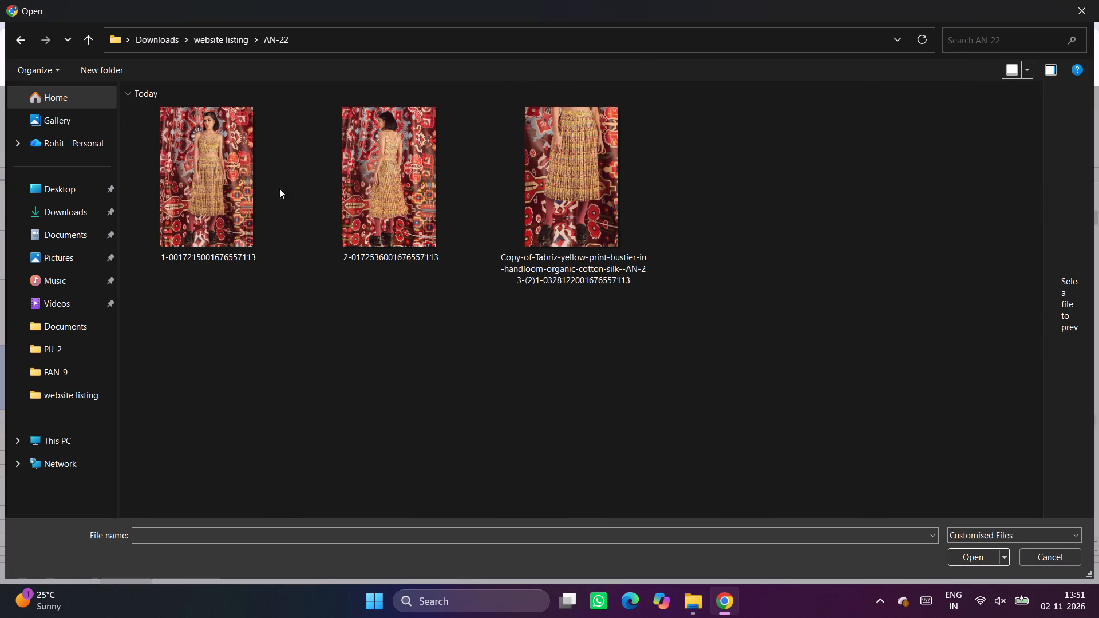
{"action": "double_click", "coordinate": [272, 187]}
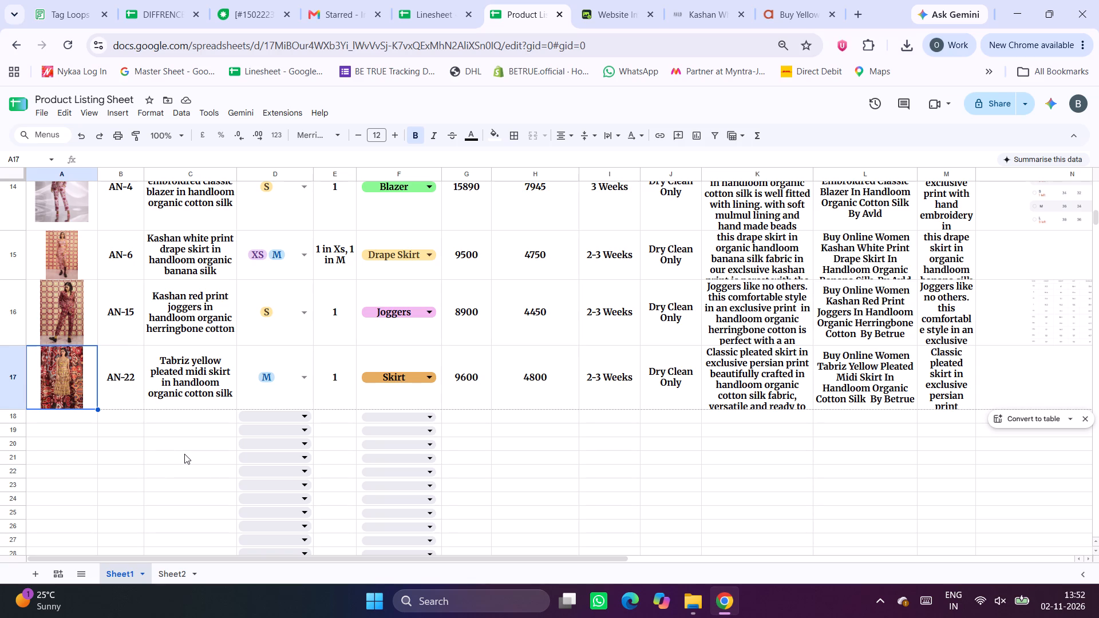
Look over the product rows above the new AN-22 entry in the Product Listing Sheet.
{"action": "left_click", "coordinate": [122, 415]}
{"action": "scroll", "coordinate": [595, 377], "scroll_direction": "up", "scroll_amount": 7}
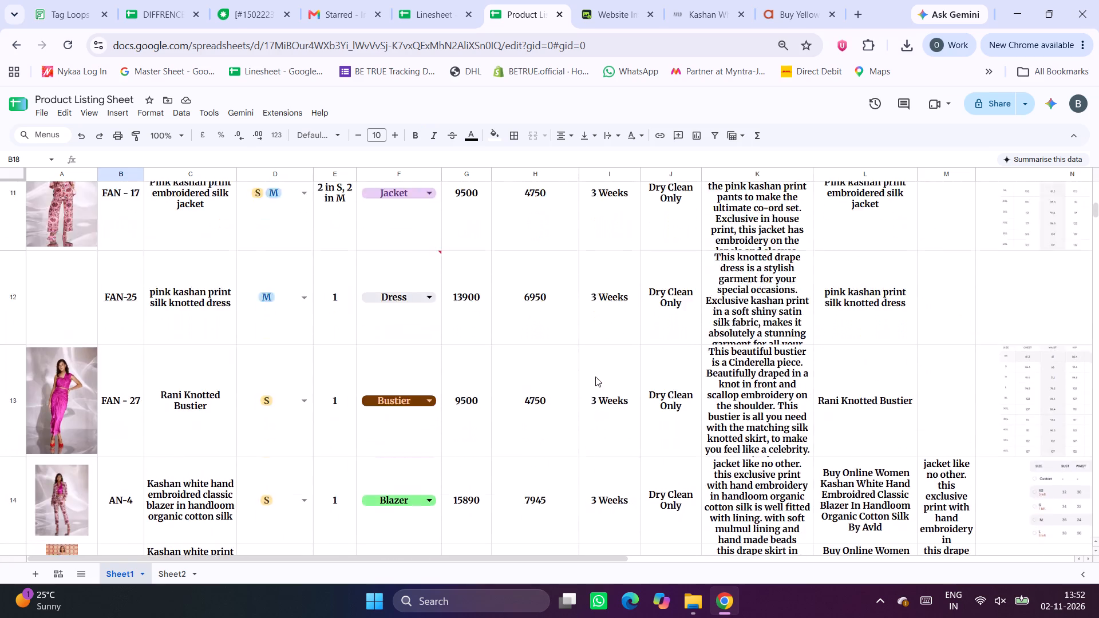
{"action": "scroll", "coordinate": [595, 377], "scroll_direction": "up", "scroll_amount": 4}
{"action": "scroll", "coordinate": [595, 377], "scroll_direction": "down", "scroll_amount": 6}
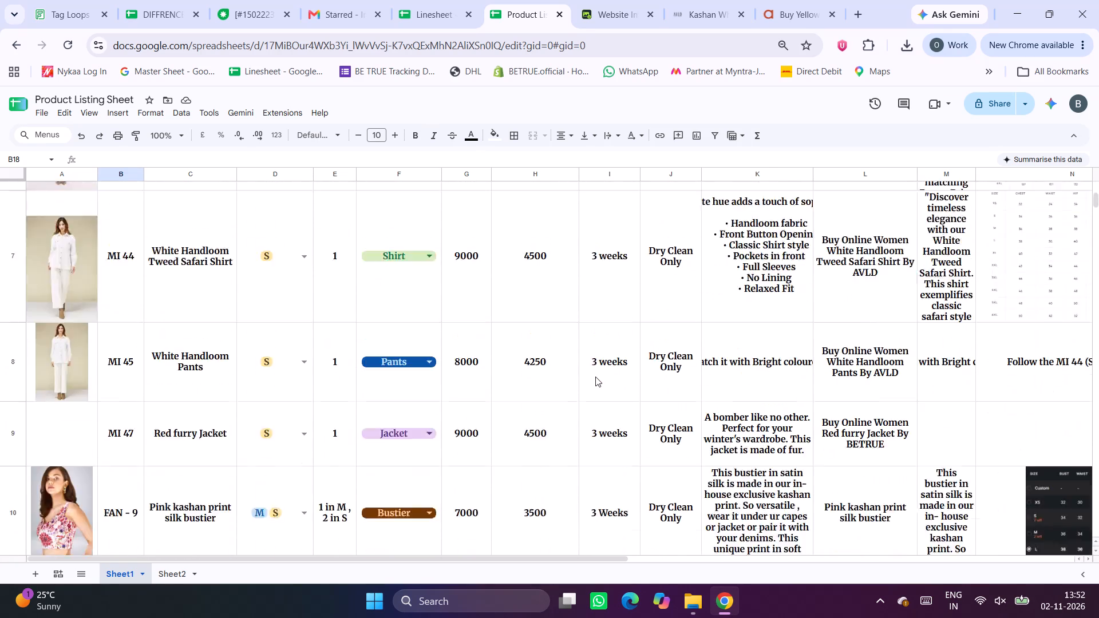
{"action": "scroll", "coordinate": [595, 377], "scroll_direction": "down", "scroll_amount": 6}
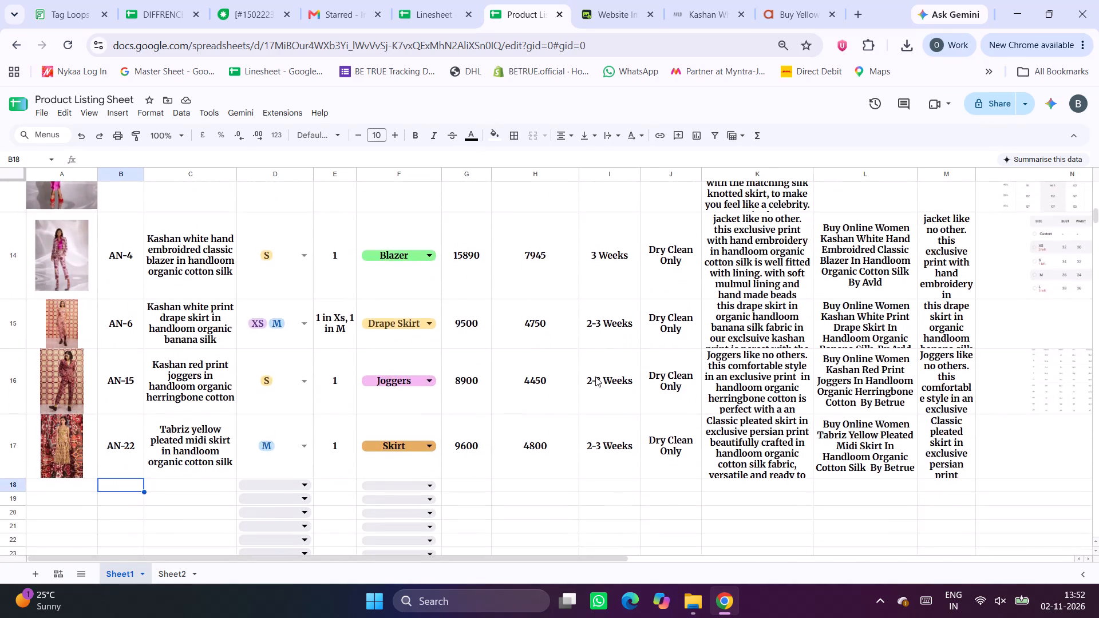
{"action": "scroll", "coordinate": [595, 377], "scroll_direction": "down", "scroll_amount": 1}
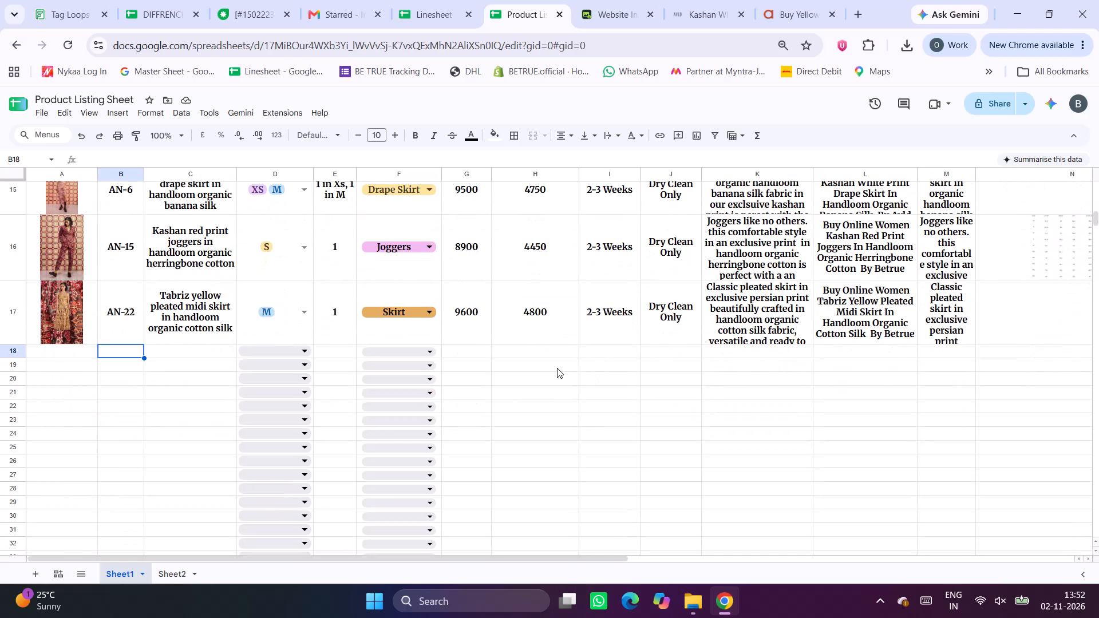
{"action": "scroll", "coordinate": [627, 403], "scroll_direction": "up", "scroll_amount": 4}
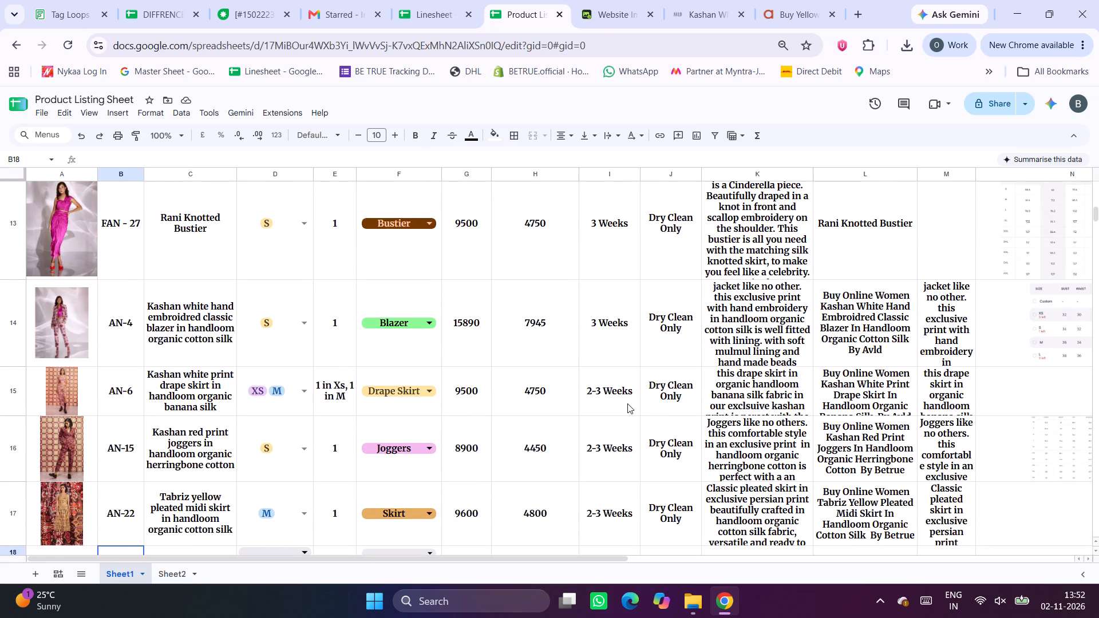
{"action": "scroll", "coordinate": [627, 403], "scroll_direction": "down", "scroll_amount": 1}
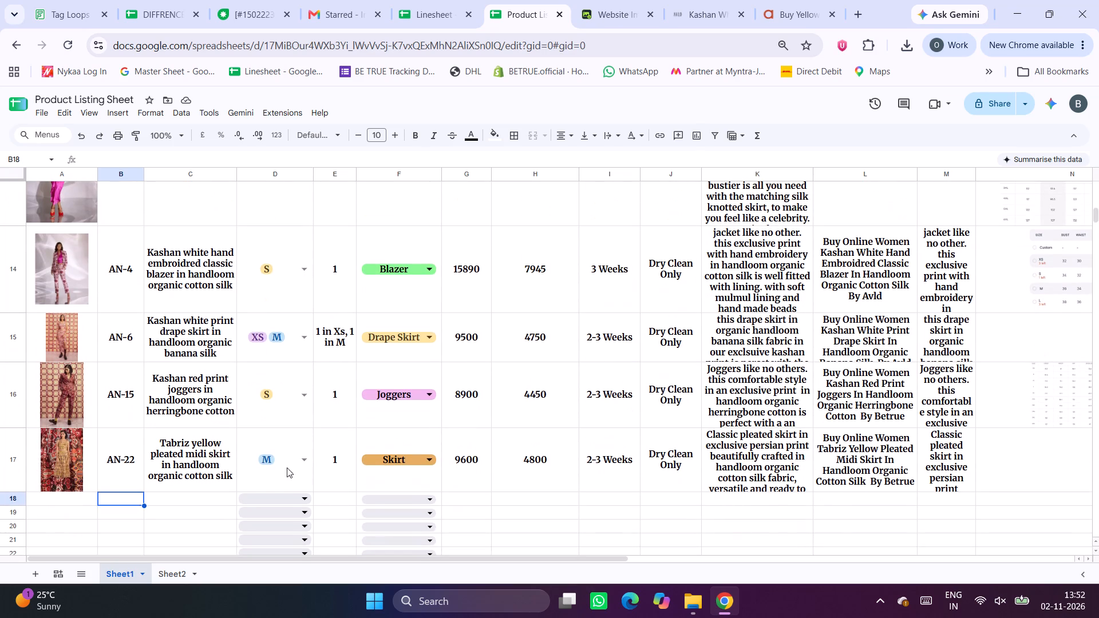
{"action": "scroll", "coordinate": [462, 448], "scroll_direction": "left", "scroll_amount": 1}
Look over the Aza Fashions page for the yellow Tabriz pleated midi skirt and the Google results for its product name.
{"action": "left_click", "coordinate": [682, 0]}
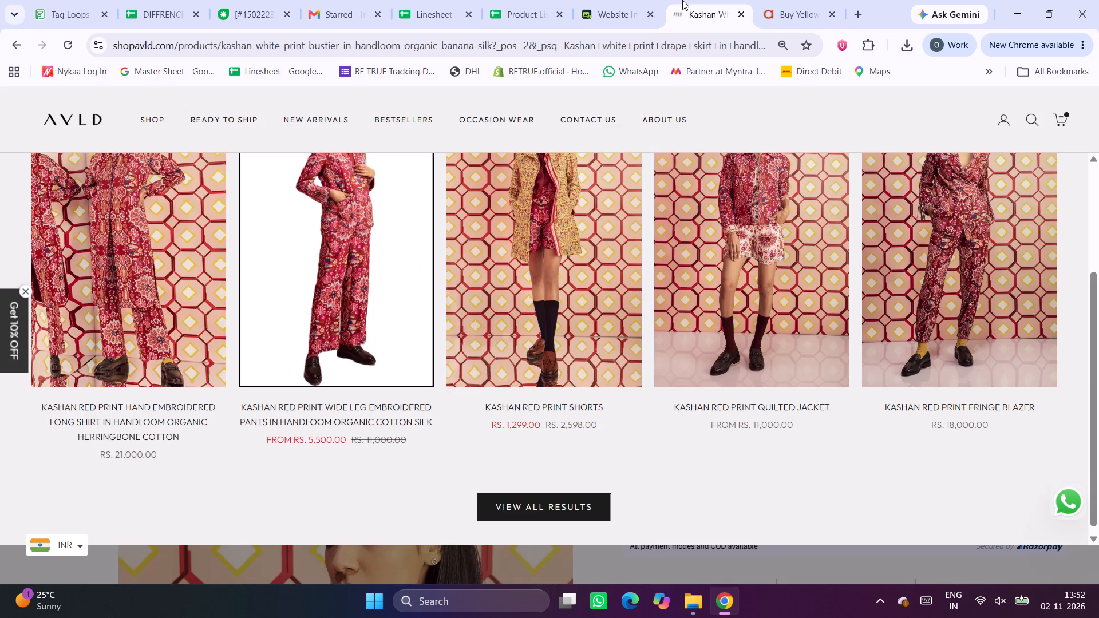
{"action": "left_click", "coordinate": [806, 0]}
{"action": "scroll", "coordinate": [724, 480], "scroll_direction": "down", "scroll_amount": 1}
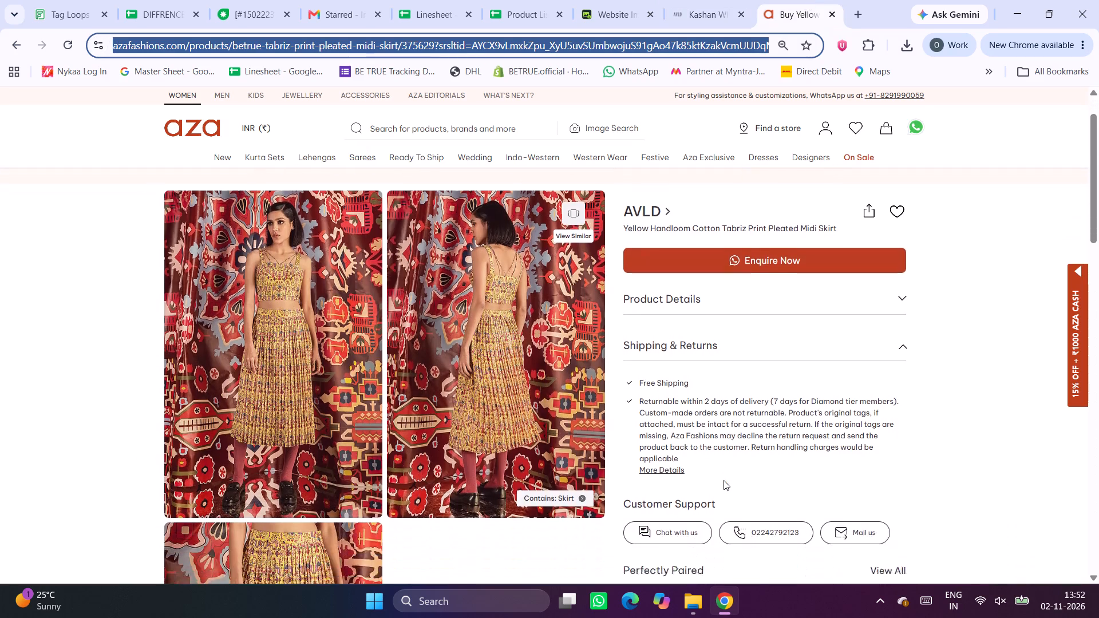
{"action": "scroll", "coordinate": [724, 480], "scroll_direction": "down", "scroll_amount": 6}
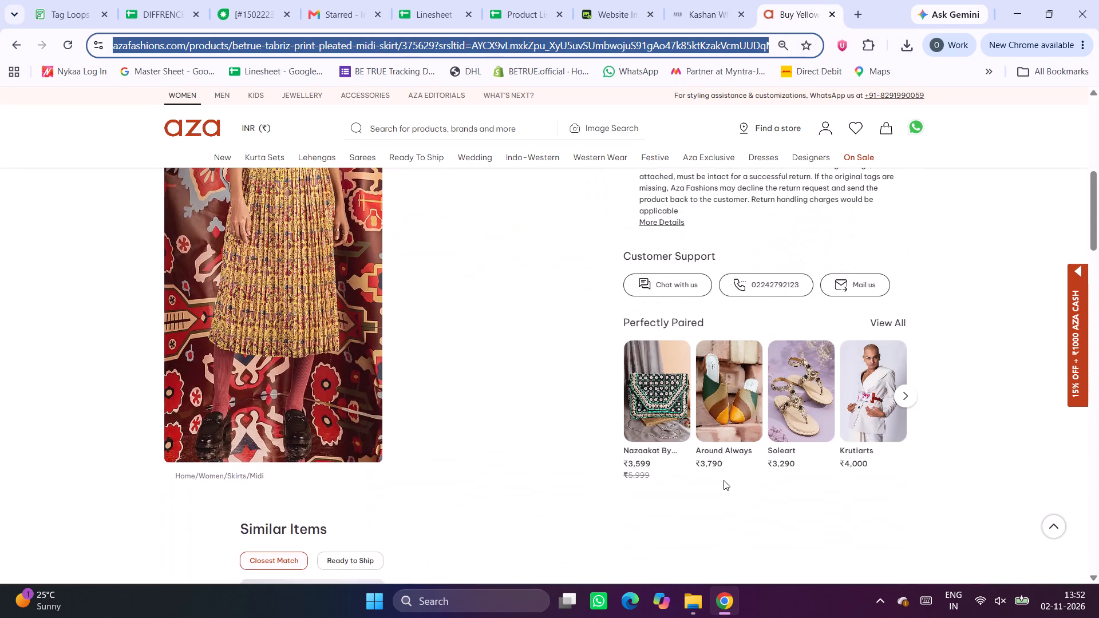
{"action": "scroll", "coordinate": [724, 480], "scroll_direction": "down", "scroll_amount": 4}
{"action": "scroll", "coordinate": [724, 480], "scroll_direction": "up", "scroll_amount": 7}
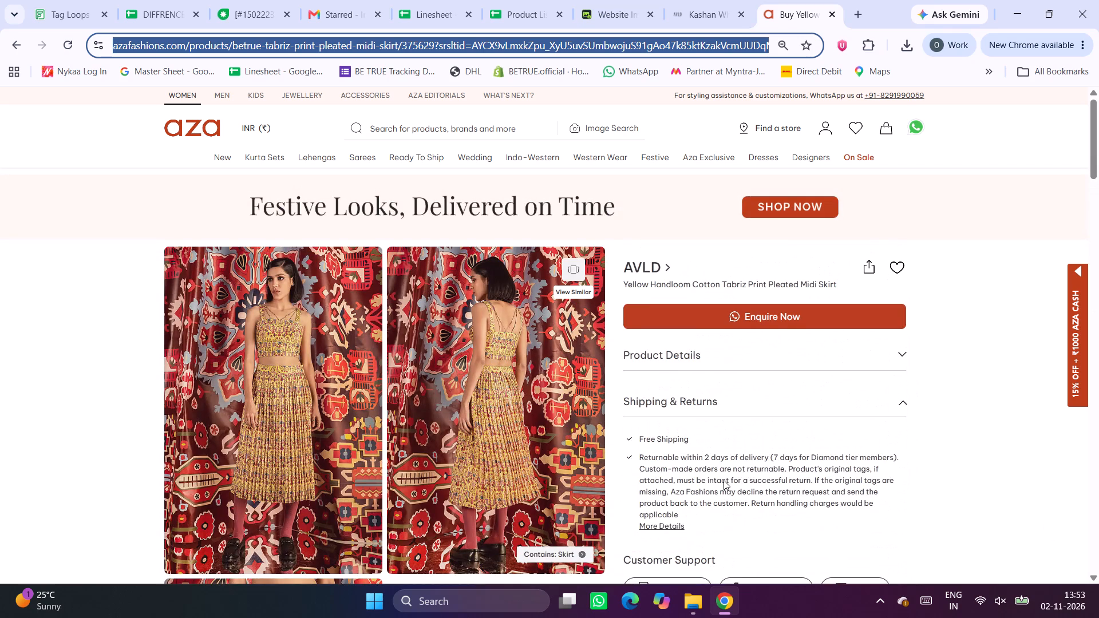
{"action": "left_click", "coordinate": [15, 49]}
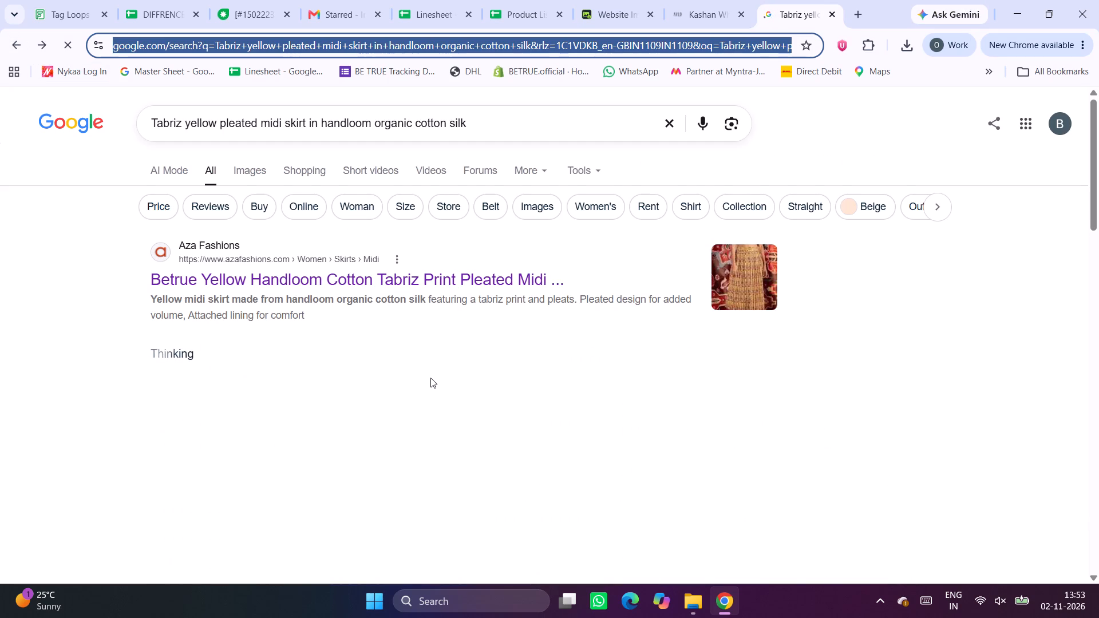
{"action": "scroll", "coordinate": [430, 378], "scroll_direction": "down", "scroll_amount": 4}
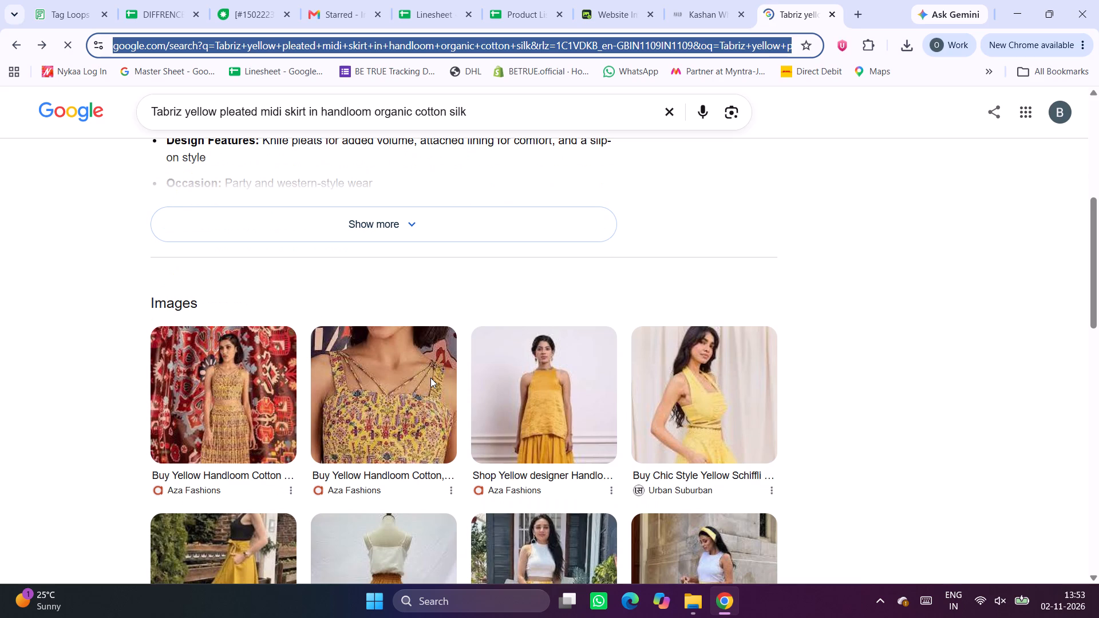
{"action": "scroll", "coordinate": [430, 378], "scroll_direction": "down", "scroll_amount": 6}
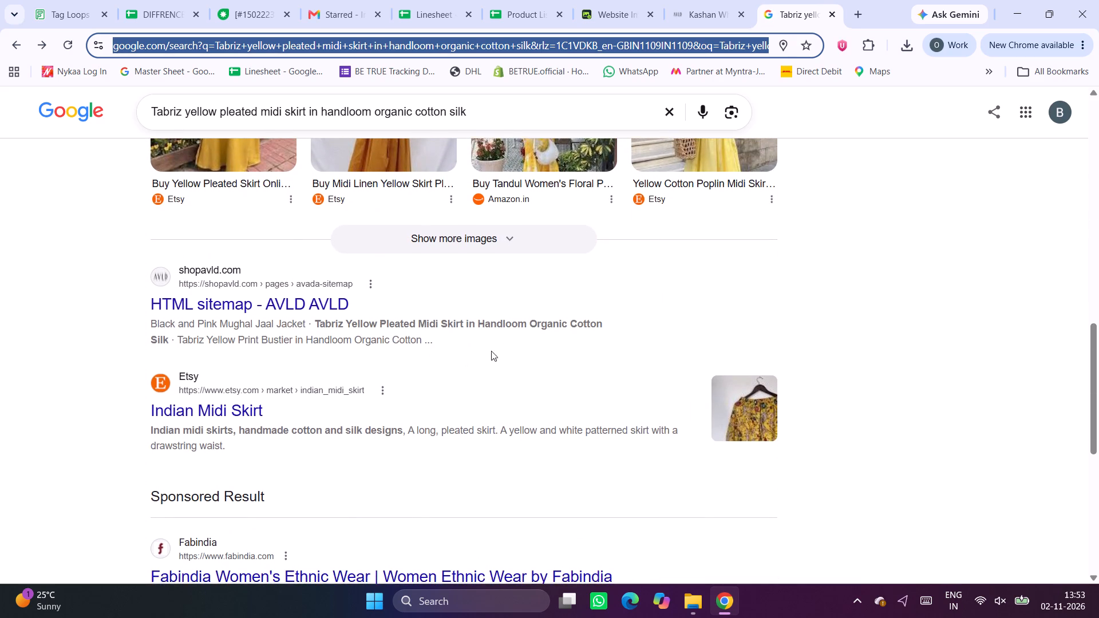
Close the Google results for the Tabriz skirt and return to the Product Listing Sheet.
{"action": "left_click", "coordinate": [836, 13]}
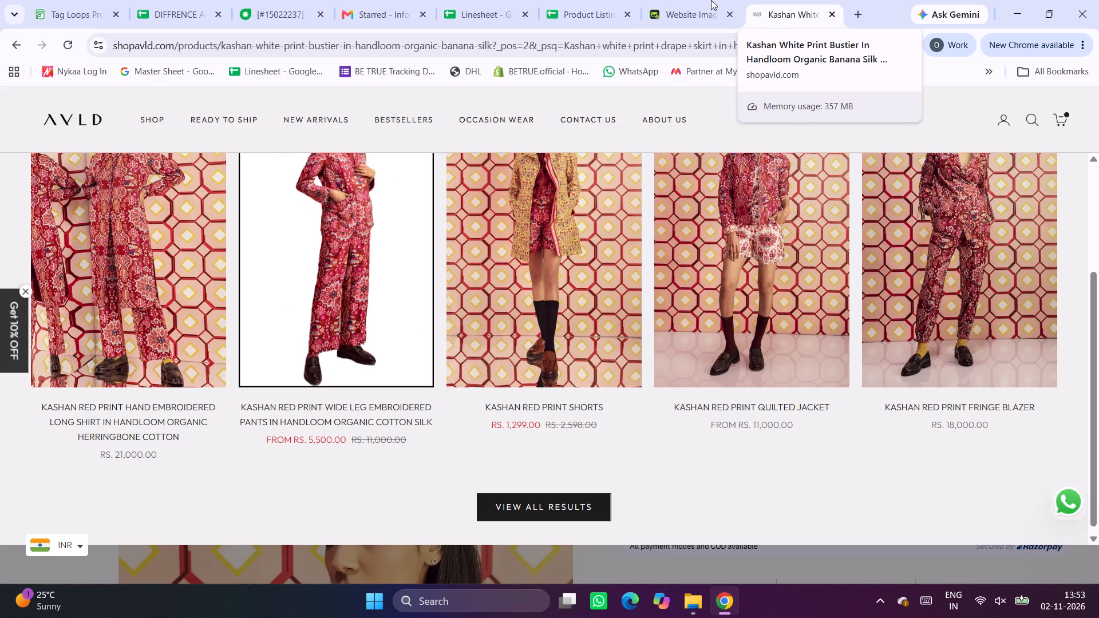
{"action": "left_click", "coordinate": [711, 0]}
{"action": "left_click", "coordinate": [611, 0]}
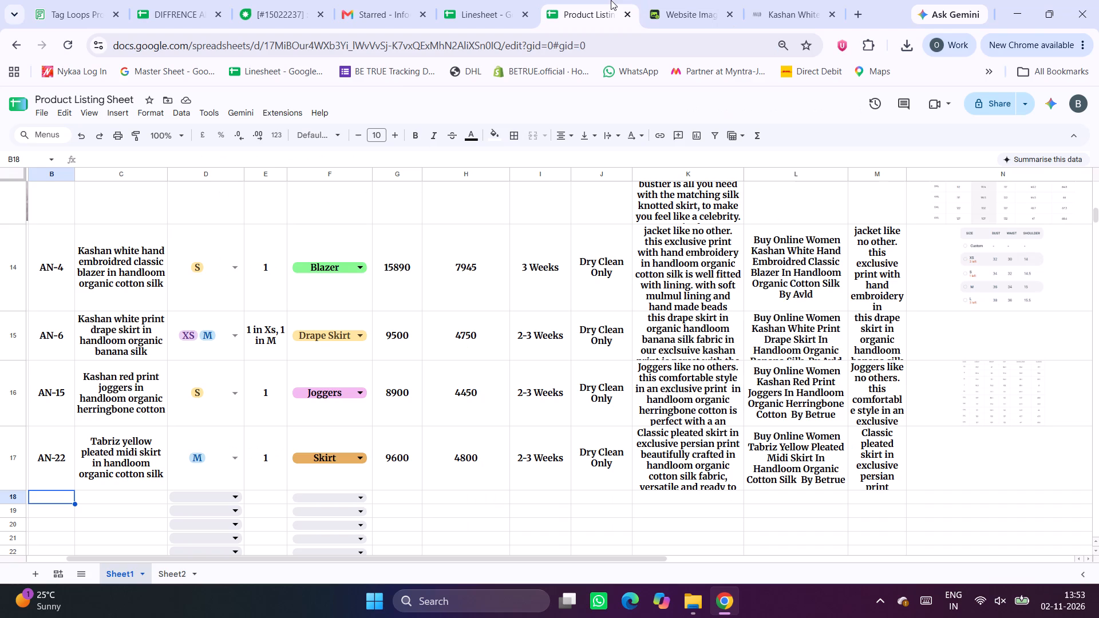
{"action": "scroll", "coordinate": [323, 436], "scroll_direction": "right", "scroll_amount": 4}
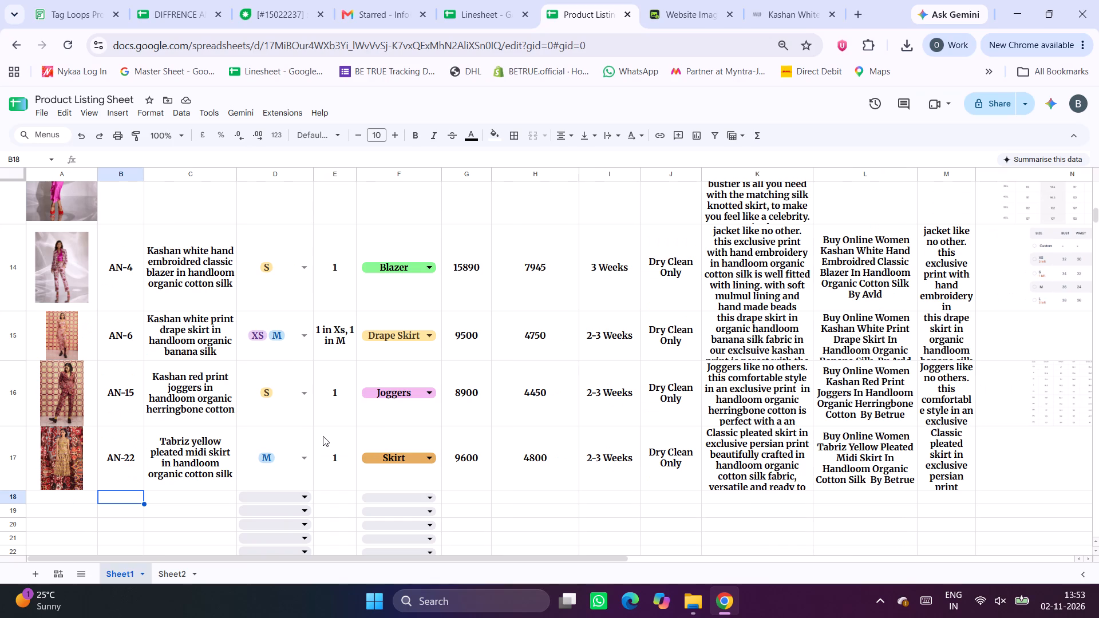
Copy vendor code AN-29 from the AN-Ananya sheet of the Linesheet into cell B18 of the Product Listing Sheet.
{"action": "left_click", "coordinate": [454, 0]}
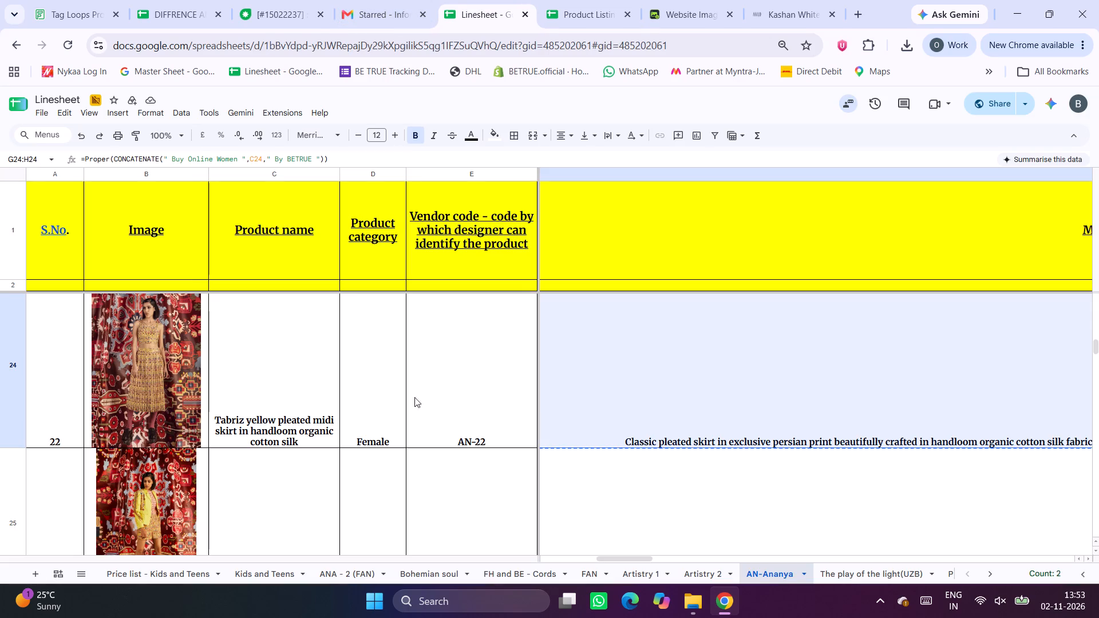
{"action": "scroll", "coordinate": [406, 496], "scroll_direction": "down", "scroll_amount": 3}
{"action": "scroll", "coordinate": [406, 496], "scroll_direction": "right", "scroll_amount": 12}
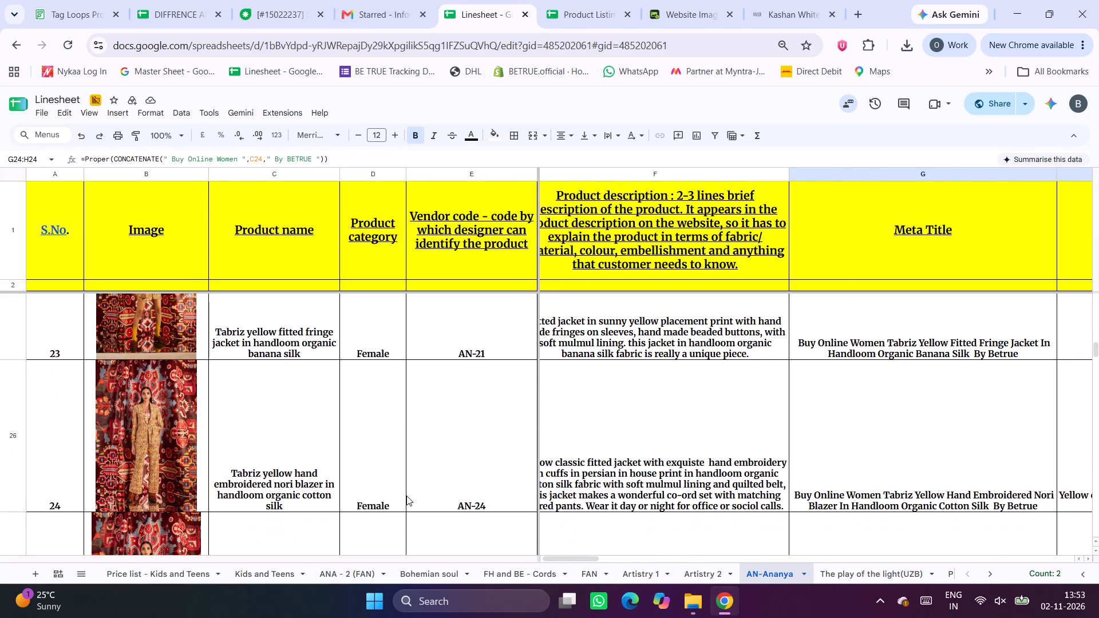
{"action": "scroll", "coordinate": [406, 496], "scroll_direction": "down", "scroll_amount": 12}
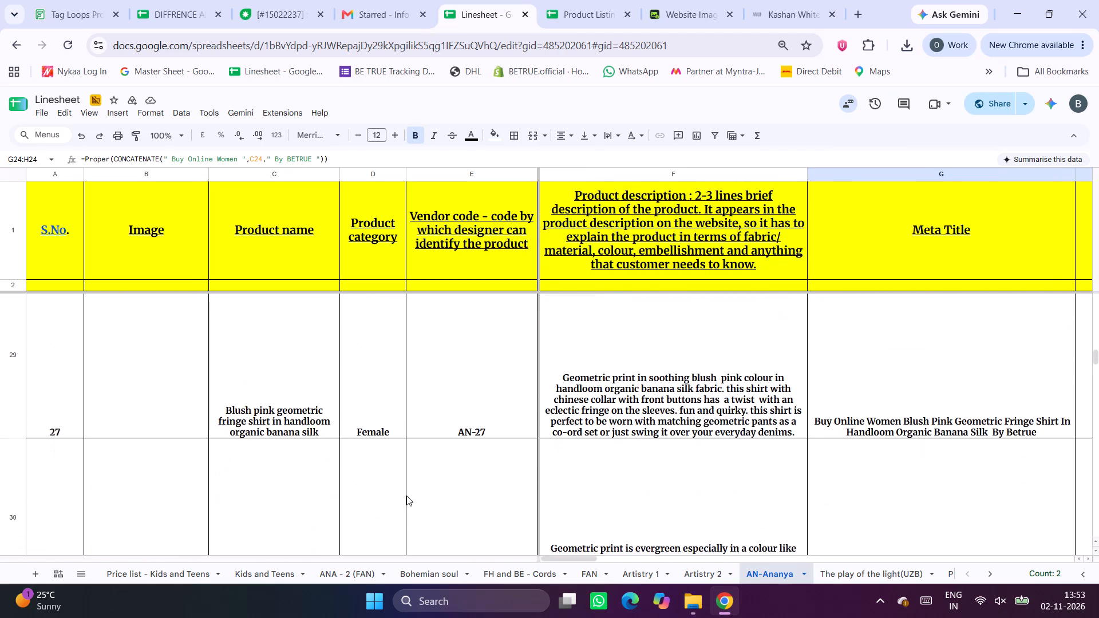
{"action": "scroll", "coordinate": [406, 496], "scroll_direction": "down", "scroll_amount": 1}
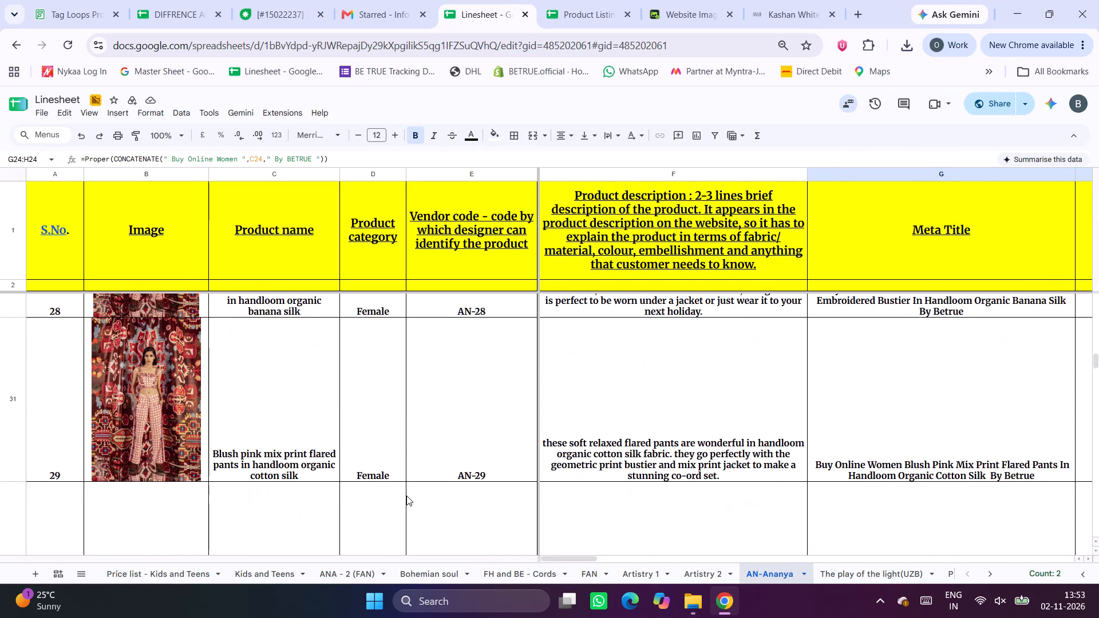
{"action": "left_click", "coordinate": [472, 431]}
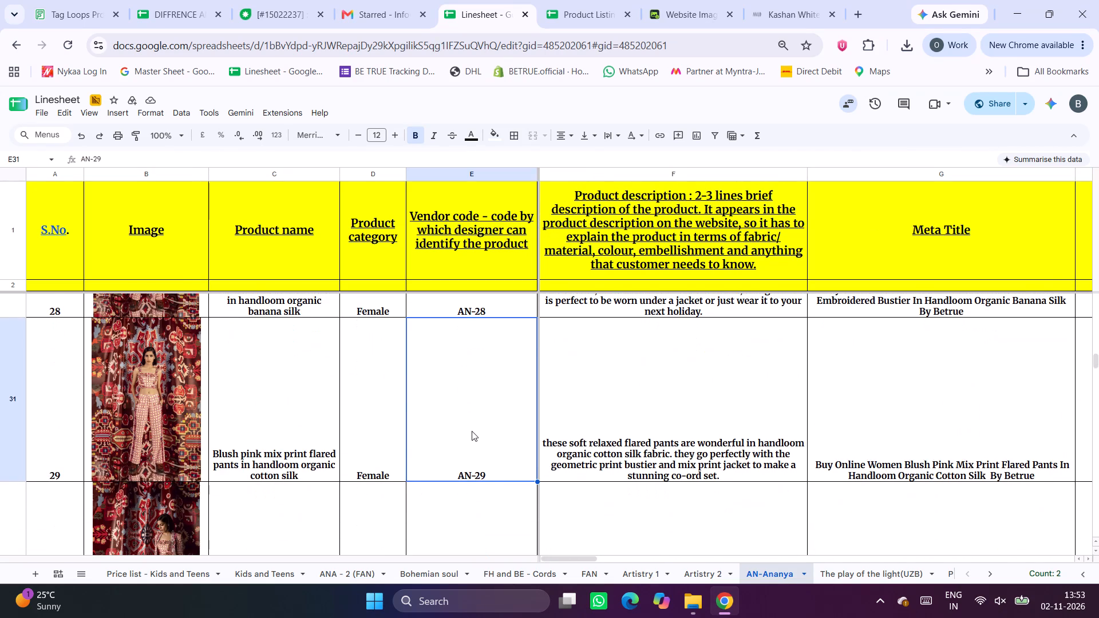
{"action": "key", "text": "ctrl+c"}
{"action": "left_click", "coordinate": [617, 0]}
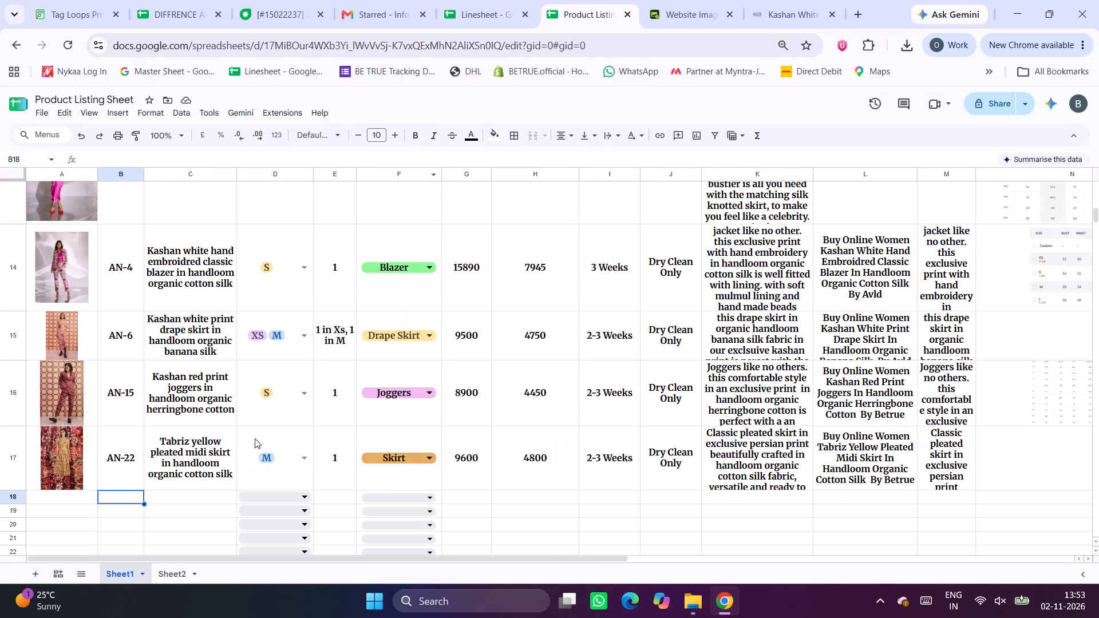
{"action": "key", "text": "ctrl+v"}
Copy the AN-29 product name, Blush pink mix print flared pants in handloom organic cotton silk, from the Linesheet into cell C18.
{"action": "left_click", "coordinate": [189, 493]}
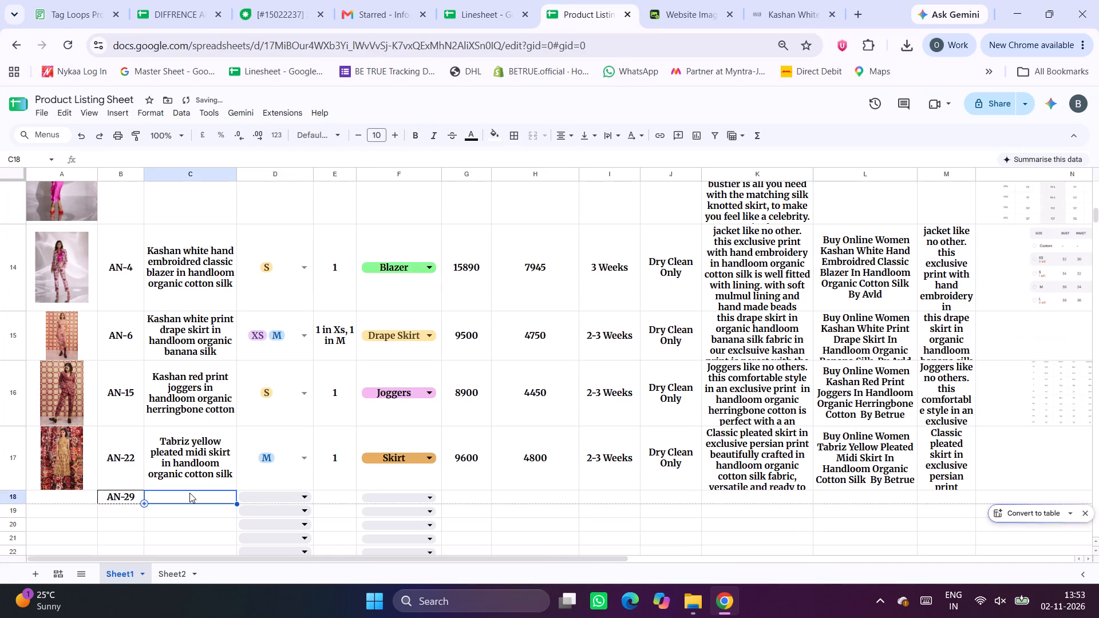
{"action": "left_click", "coordinate": [503, 0]}
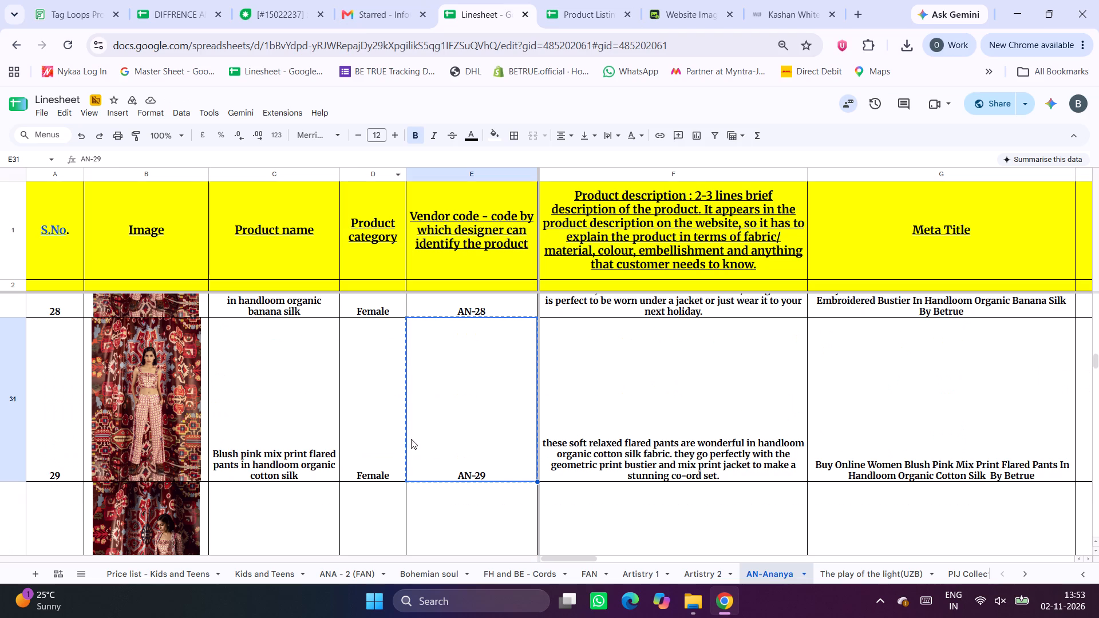
{"action": "left_click", "coordinate": [318, 411]}
{"action": "key", "text": "ctrl+c"}
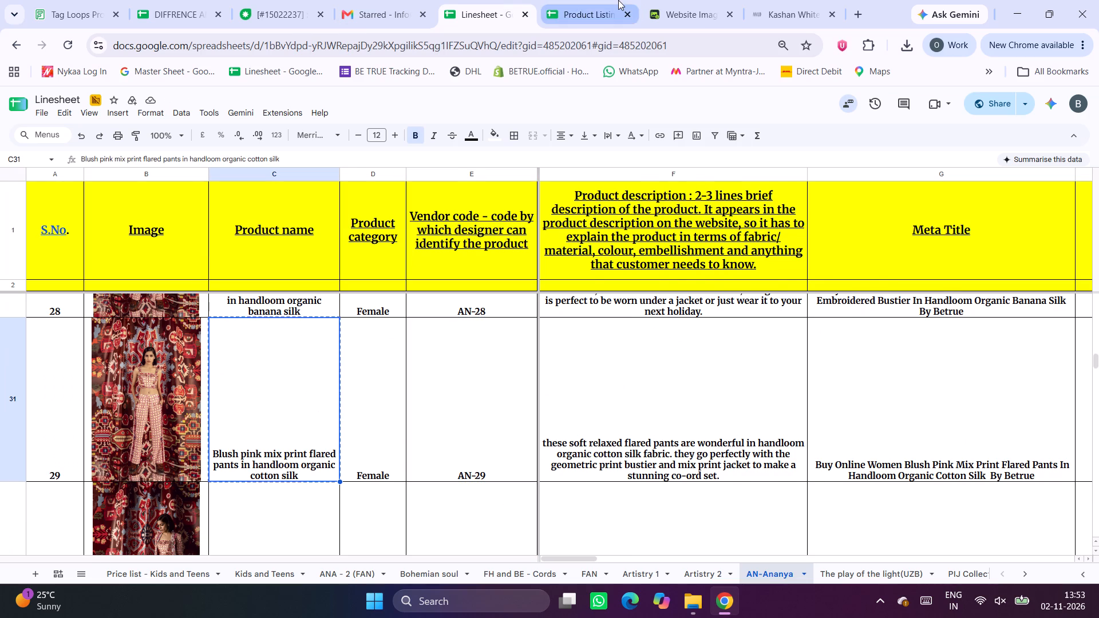
{"action": "left_click", "coordinate": [618, 0]}
{"action": "key", "text": "ctrl+v"}
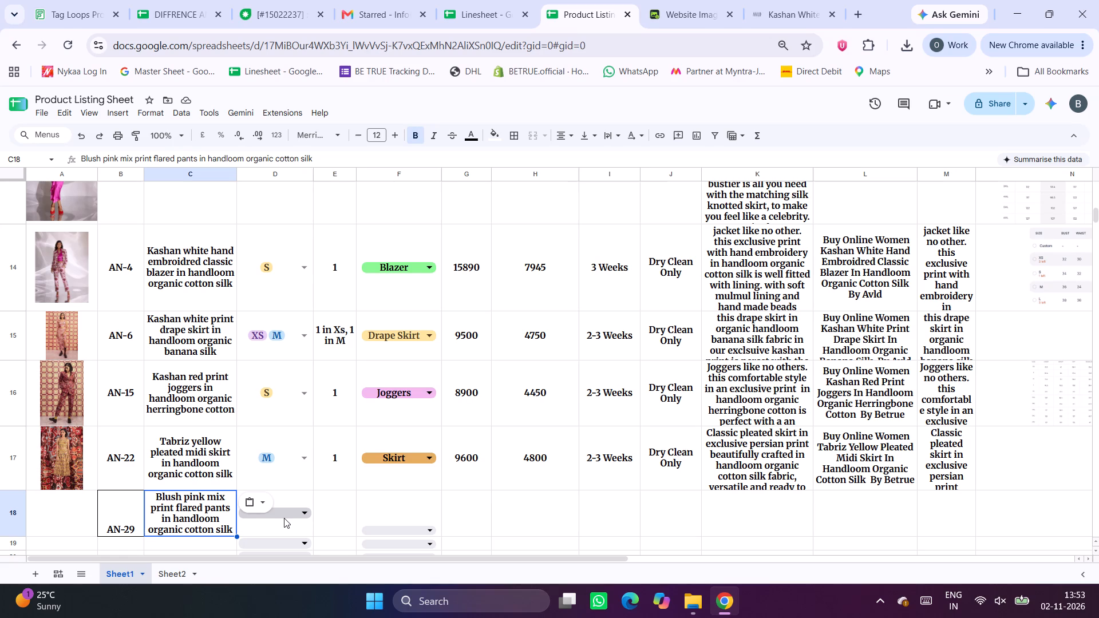
Set the AN-29 sizes in cell D18 to S and M.
{"action": "left_click", "coordinate": [291, 514]}
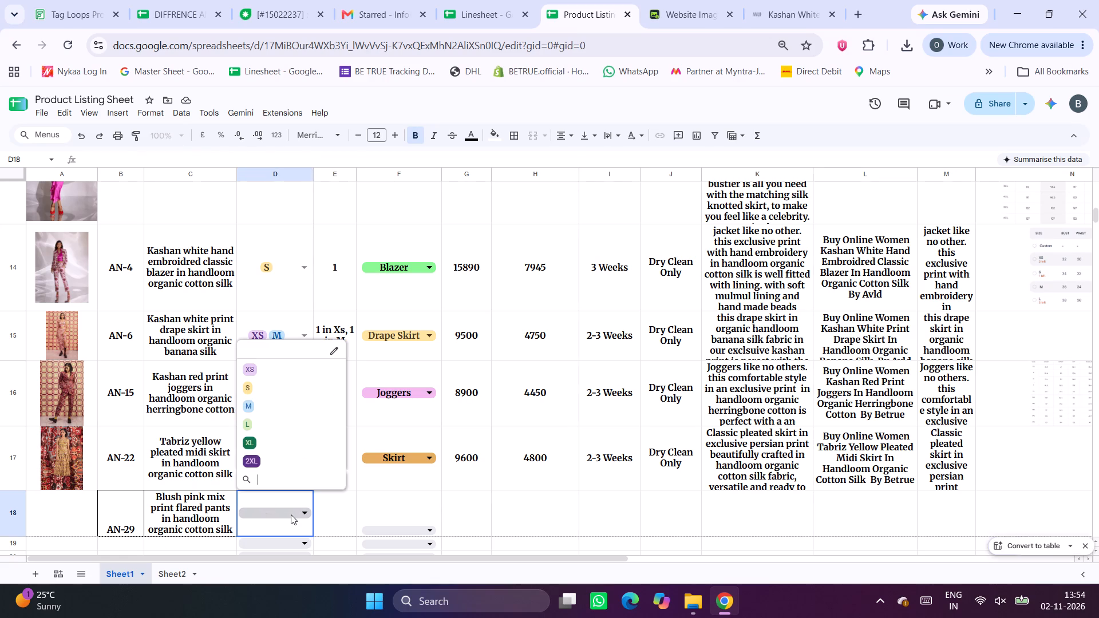
{"action": "left_click", "coordinate": [276, 389]}
{"action": "left_click", "coordinate": [272, 407]}
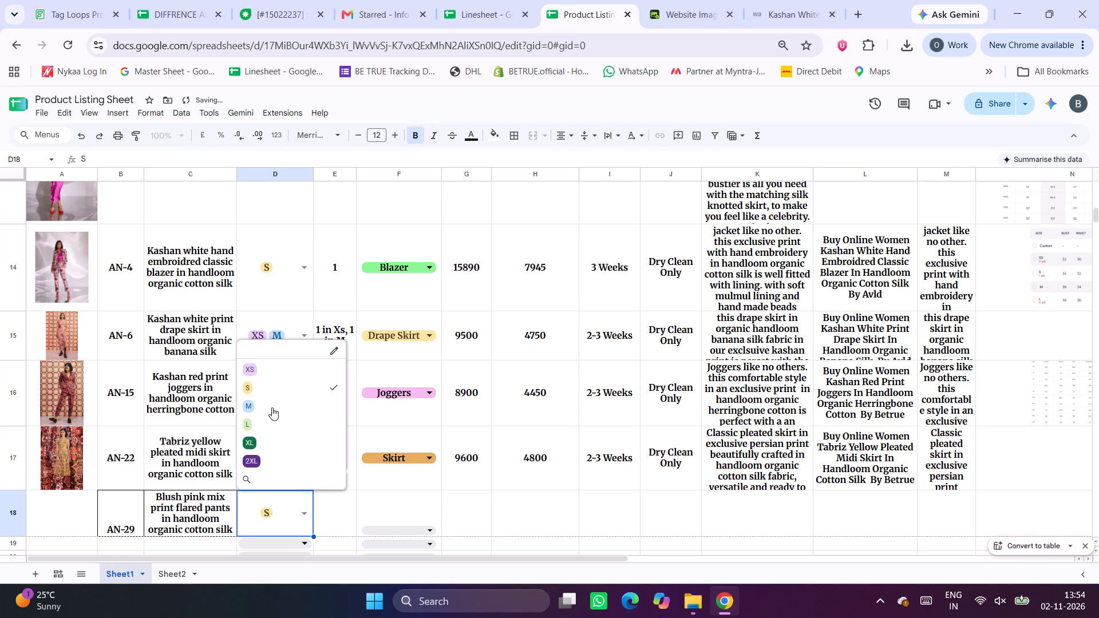
{"action": "left_click", "coordinate": [345, 519]}
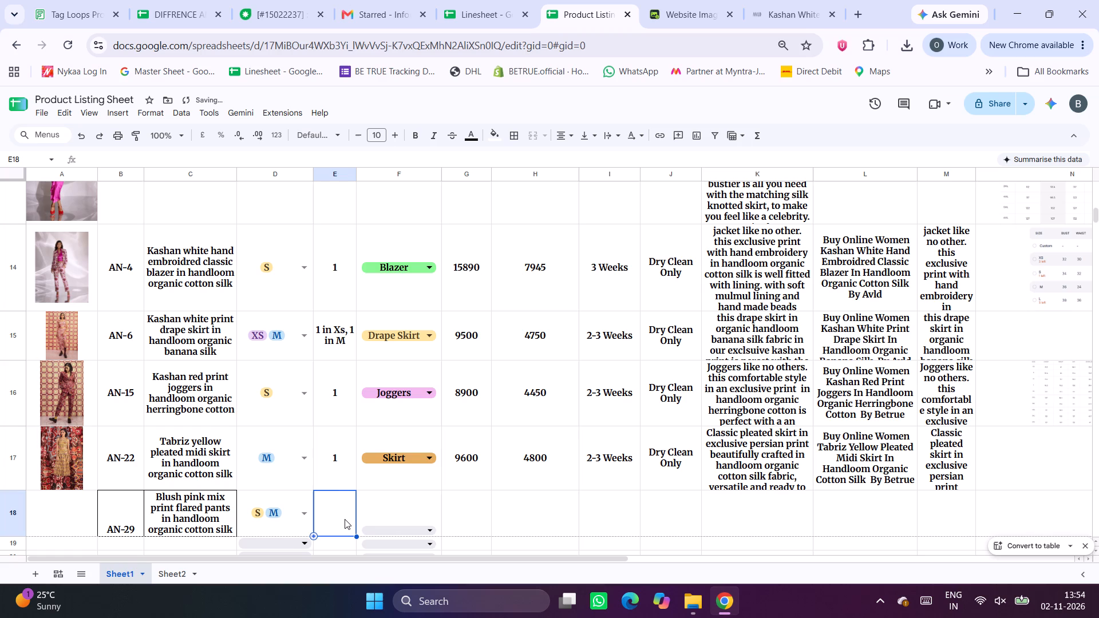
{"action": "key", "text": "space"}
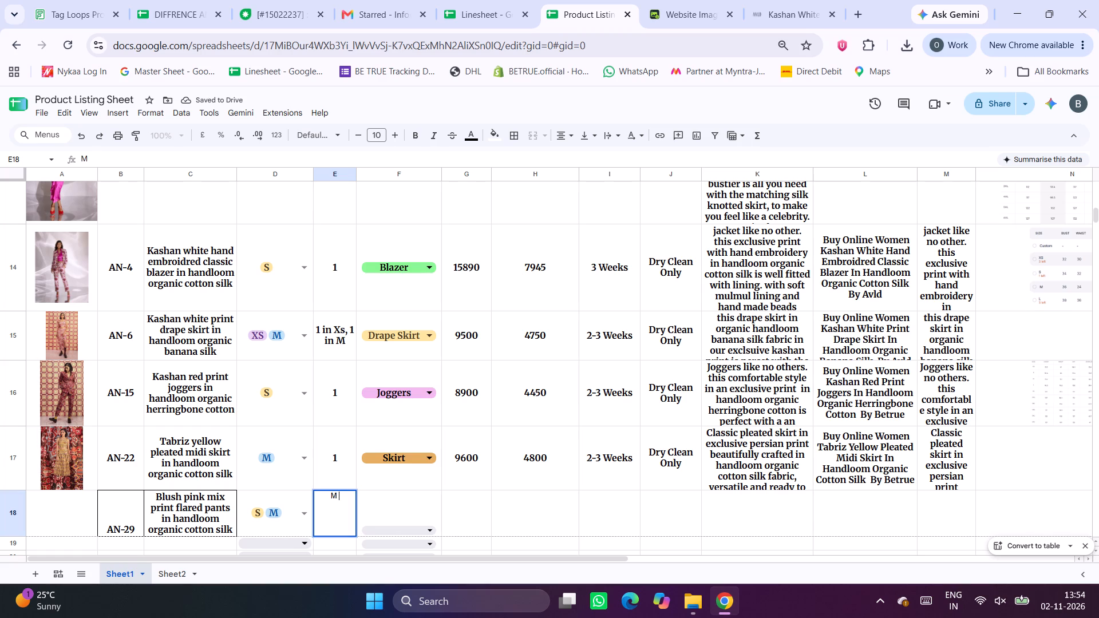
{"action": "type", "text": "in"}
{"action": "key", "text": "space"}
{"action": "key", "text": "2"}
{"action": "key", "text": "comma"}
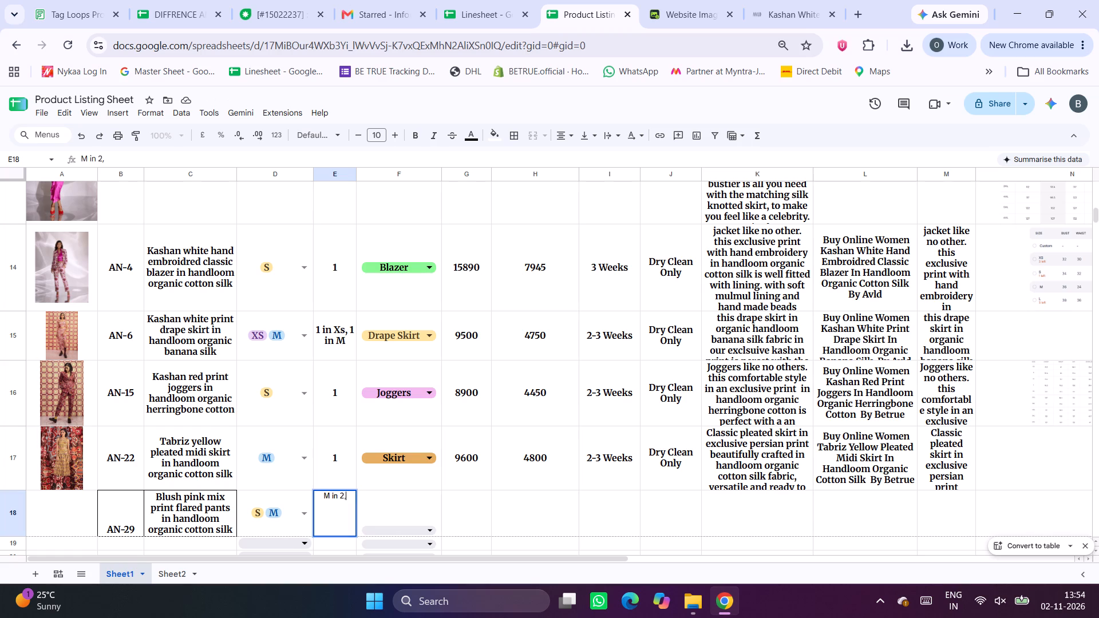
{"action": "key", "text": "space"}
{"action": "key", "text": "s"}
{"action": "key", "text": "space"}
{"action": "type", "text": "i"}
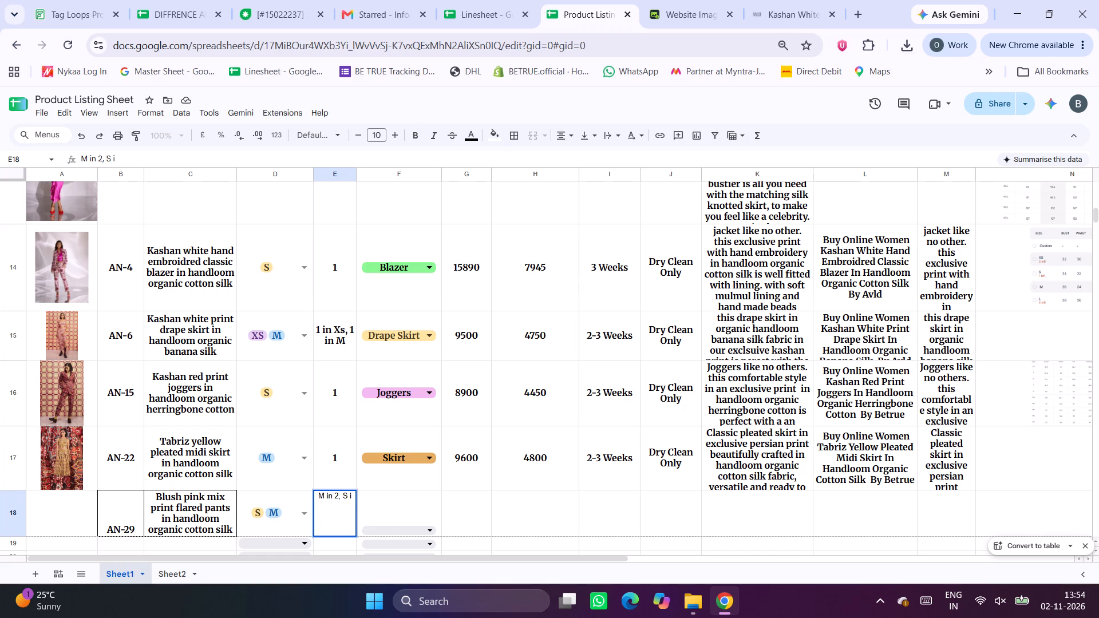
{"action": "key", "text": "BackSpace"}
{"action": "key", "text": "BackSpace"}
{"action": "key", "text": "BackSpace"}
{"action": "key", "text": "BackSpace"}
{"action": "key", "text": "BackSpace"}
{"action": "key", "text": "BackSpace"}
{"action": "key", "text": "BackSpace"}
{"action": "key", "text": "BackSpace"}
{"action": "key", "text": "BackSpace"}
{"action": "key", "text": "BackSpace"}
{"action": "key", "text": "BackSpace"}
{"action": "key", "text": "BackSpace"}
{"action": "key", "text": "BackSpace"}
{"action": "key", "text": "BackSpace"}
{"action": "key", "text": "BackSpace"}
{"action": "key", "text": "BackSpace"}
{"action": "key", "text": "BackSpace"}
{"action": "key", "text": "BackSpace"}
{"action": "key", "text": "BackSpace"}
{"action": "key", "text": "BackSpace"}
Enter the AN-29 stock quantity in cell E18 as 2 in M, 1 in S.
{"action": "type", "text": "2 in"}
{"action": "key", "text": "space"}
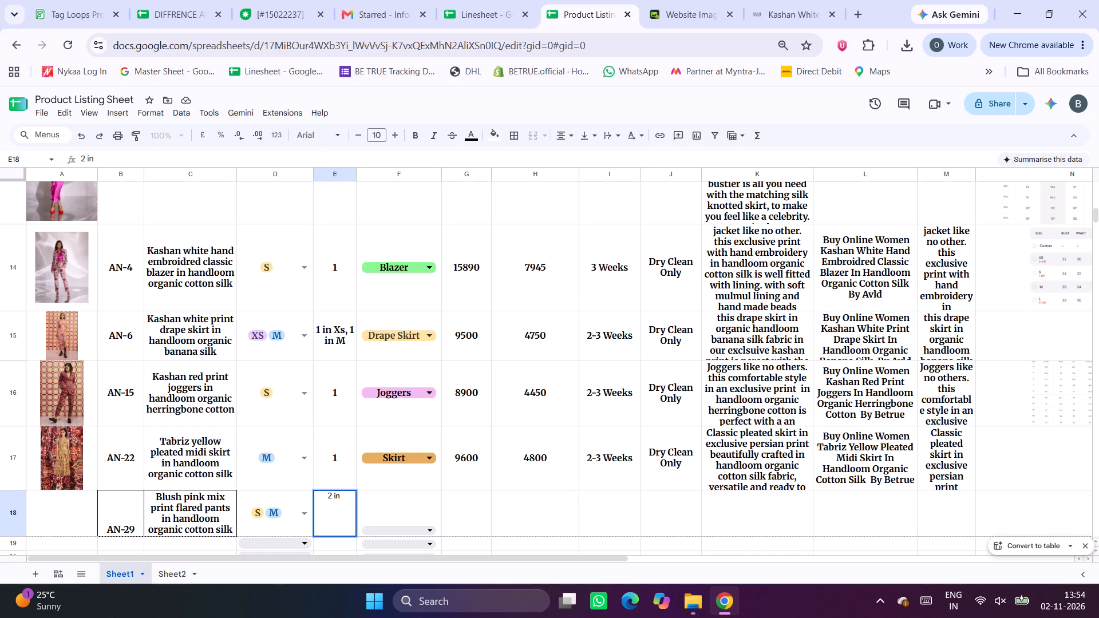
{"action": "type", "text": "M"}
{"action": "key", "text": "space"}
{"action": "key", "text": "BackSpace"}
{"action": "type", "text": ","}
{"action": "key", "text": "space"}
{"action": "type", "text": "1"}
{"action": "key", "text": "space"}
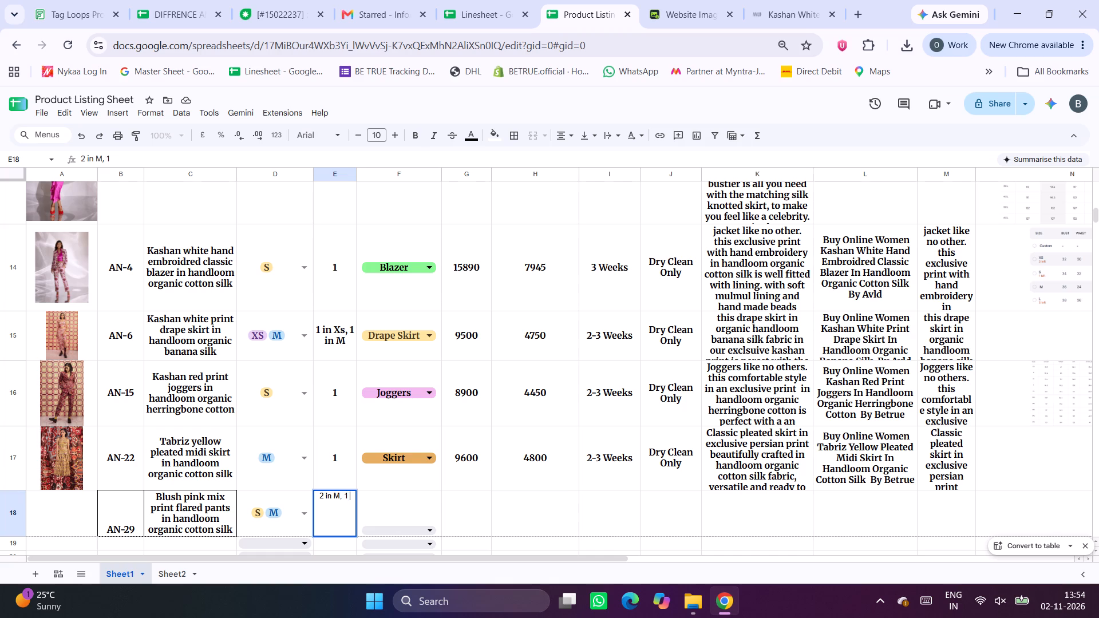
{"action": "key", "text": "Tab"}
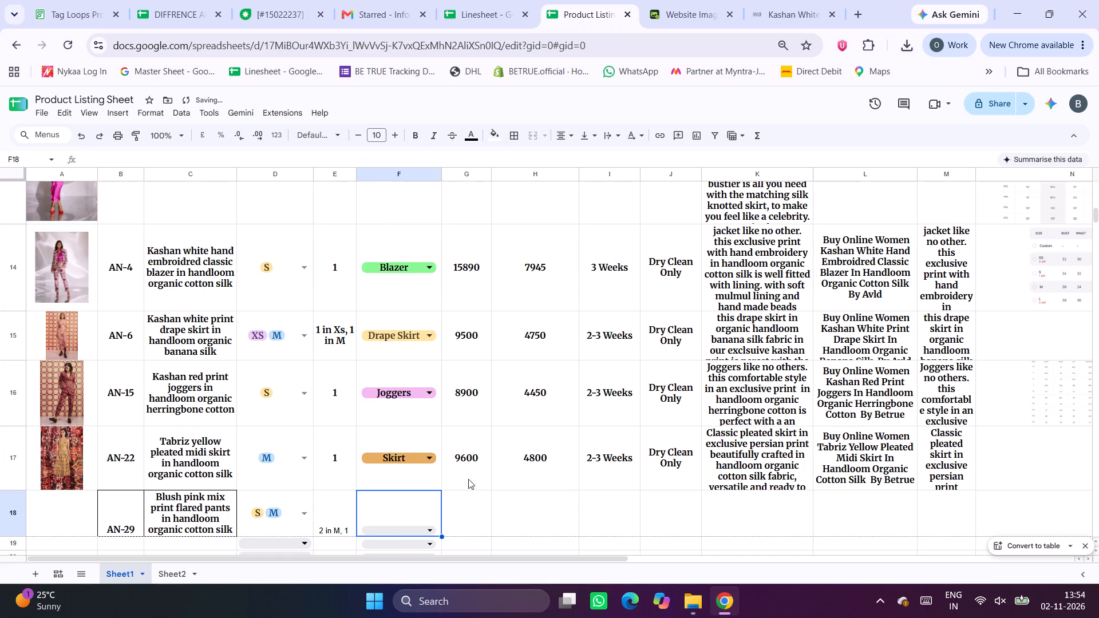
{"action": "double_click", "coordinate": [344, 517]}
{"action": "type", "text": "i"}
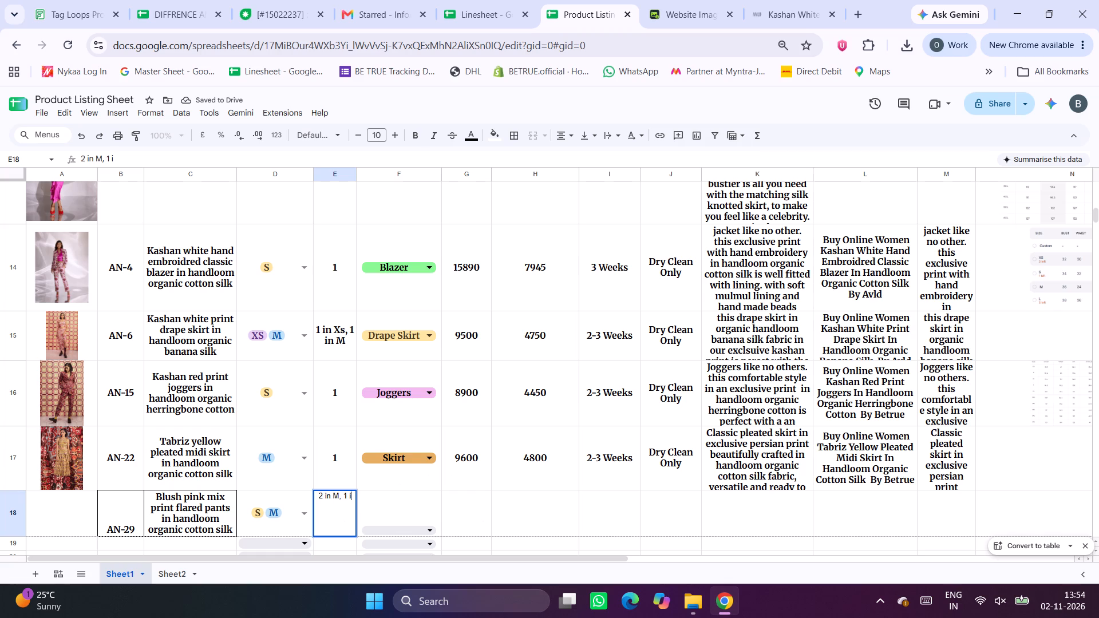
{"action": "key", "text": "space"}
{"action": "key", "text": "BackSpace"}
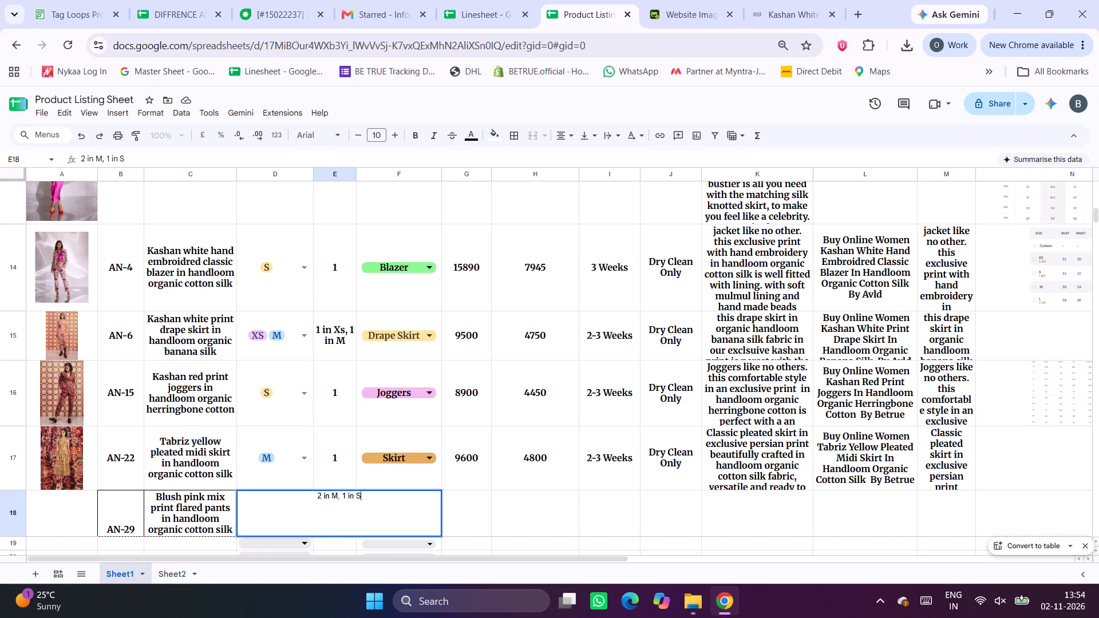
{"action": "left_click", "coordinate": [642, 504]}
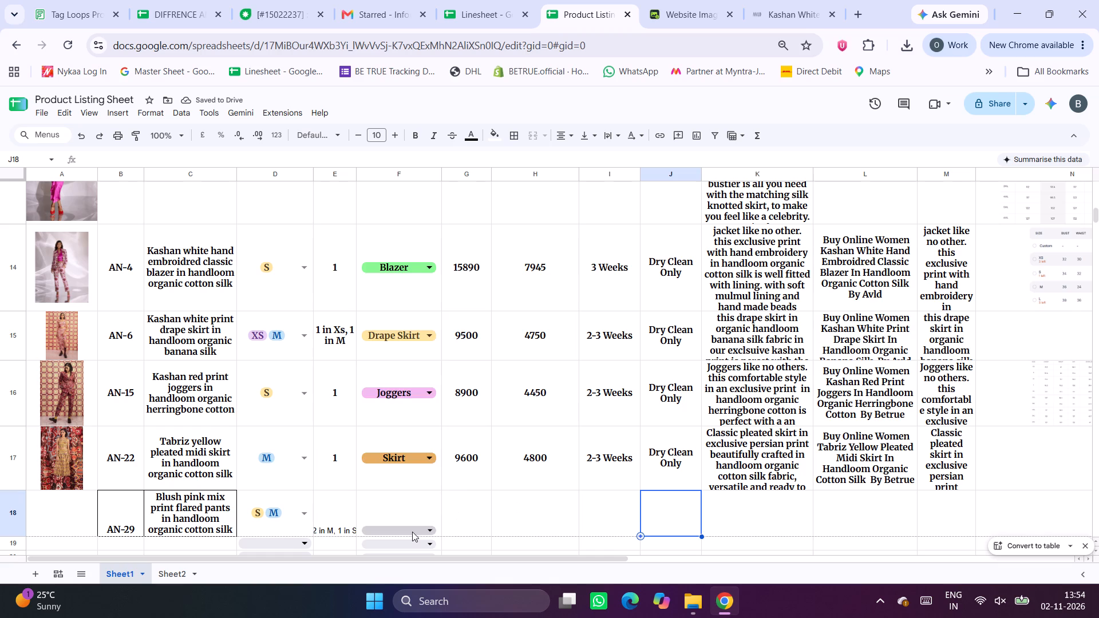
Set the AN-29 product type in cell F18 to Pants.
{"action": "left_click", "coordinate": [412, 532]}
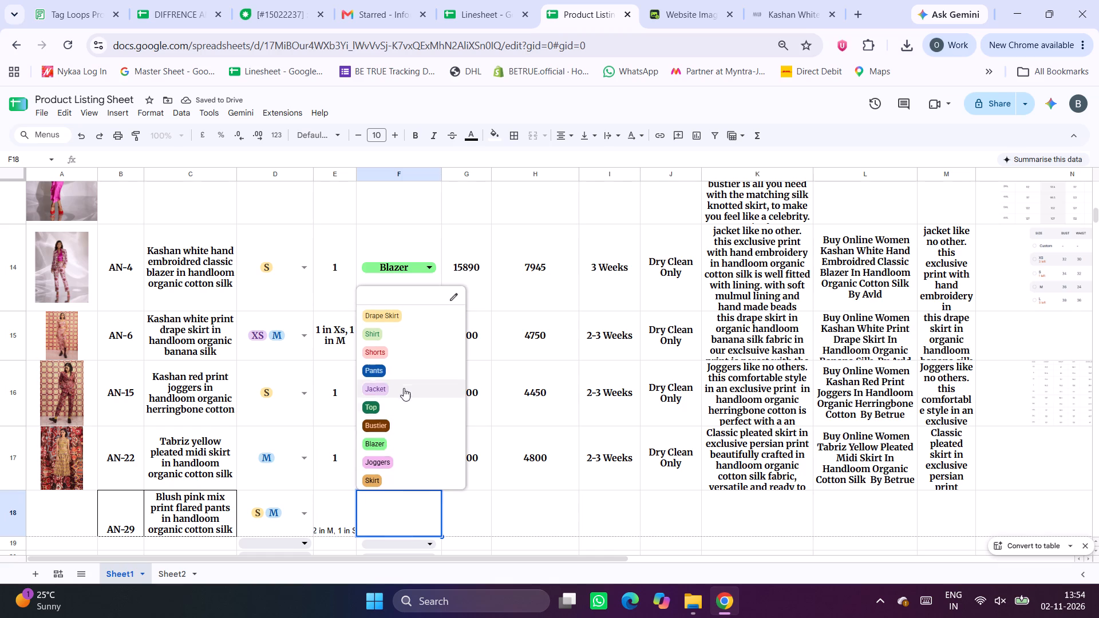
{"action": "left_click", "coordinate": [403, 375]}
Enter the AN-29 prices, 6900 in cell G18 and 3450 in cell H18.
{"action": "left_click", "coordinate": [480, 516]}
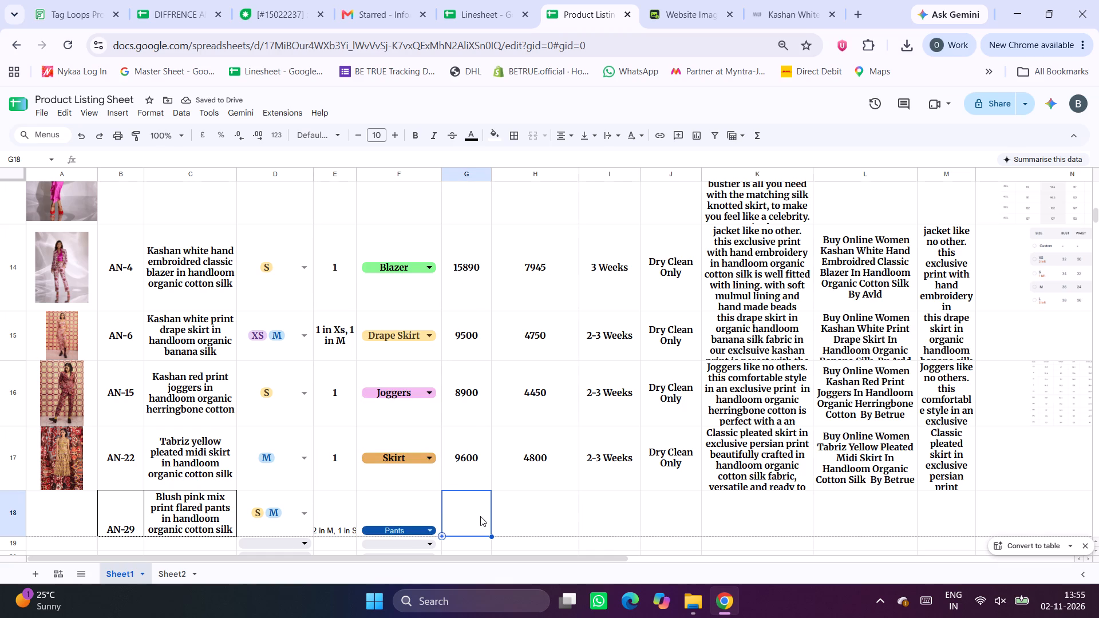
{"action": "type", "text": "6900"}
{"action": "key", "text": "Right"}
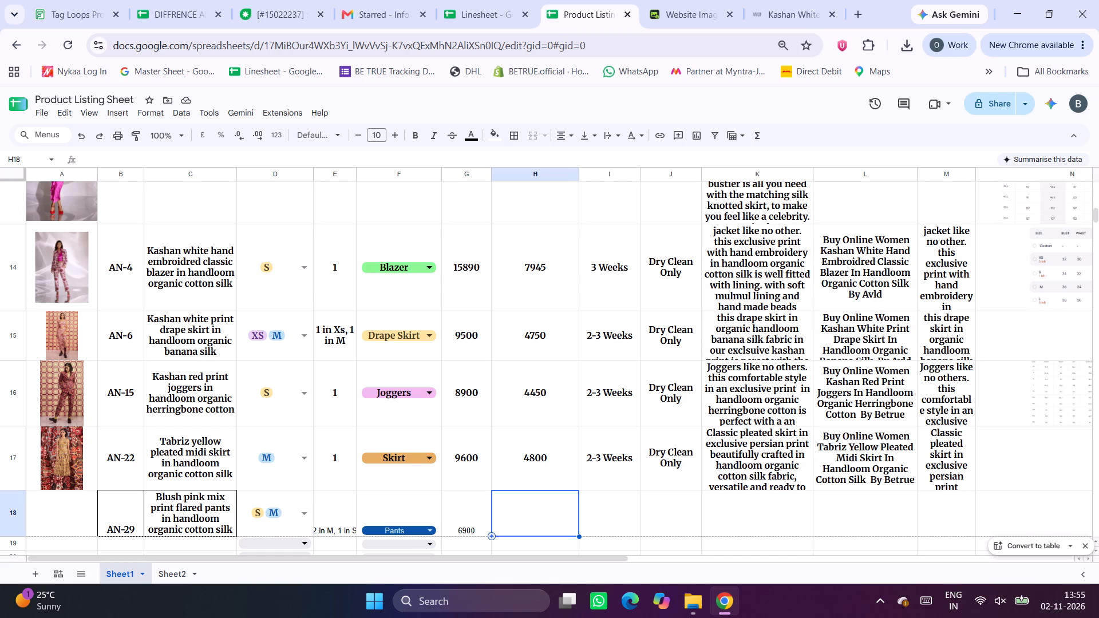
{"action": "type", "text": "3450"}
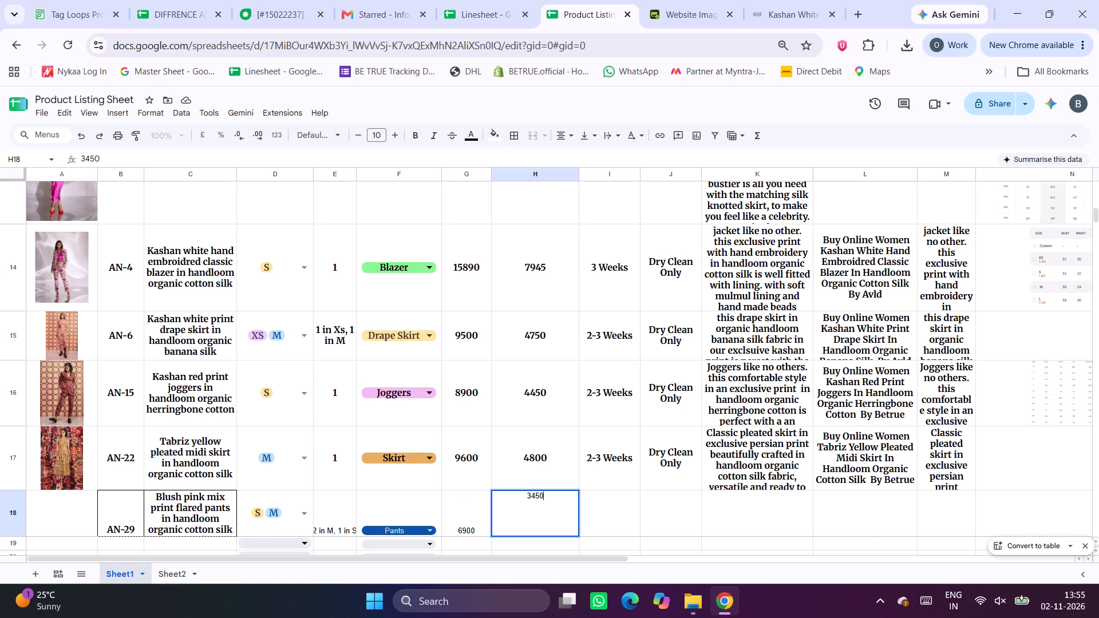
{"action": "key", "text": "Right"}
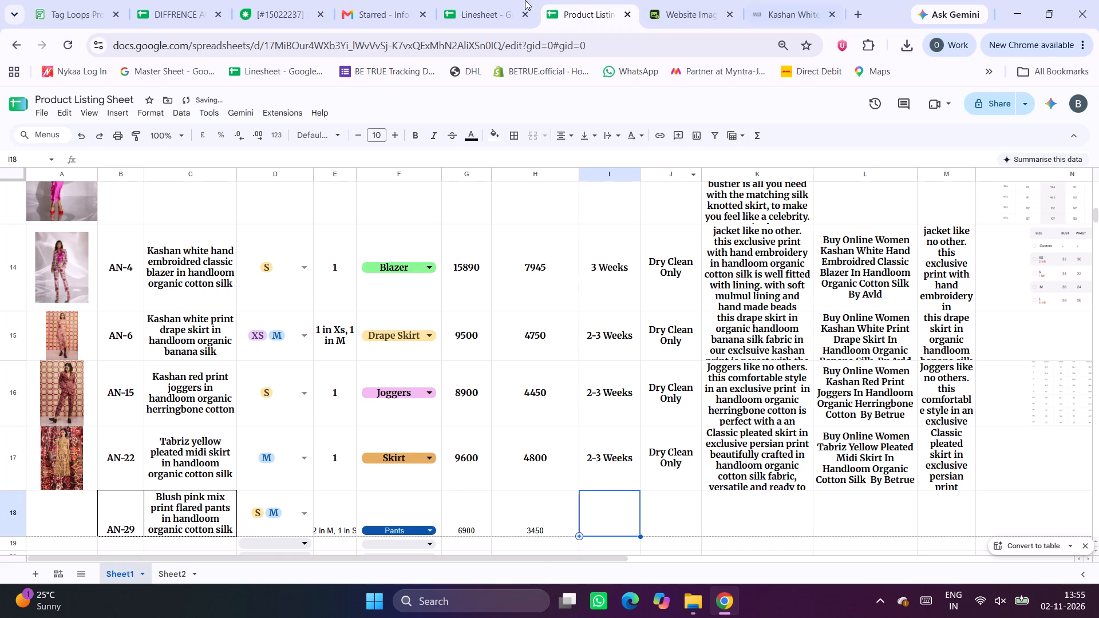
Copy the AN-29 delivery time, 2-3 Weeks, from the Linesheet's AN-Ananya sheet into cell I18 of the Product Listing Sheet.
{"action": "left_click", "coordinate": [508, 0]}
{"action": "scroll", "coordinate": [819, 373], "scroll_direction": "left", "scroll_amount": 5}
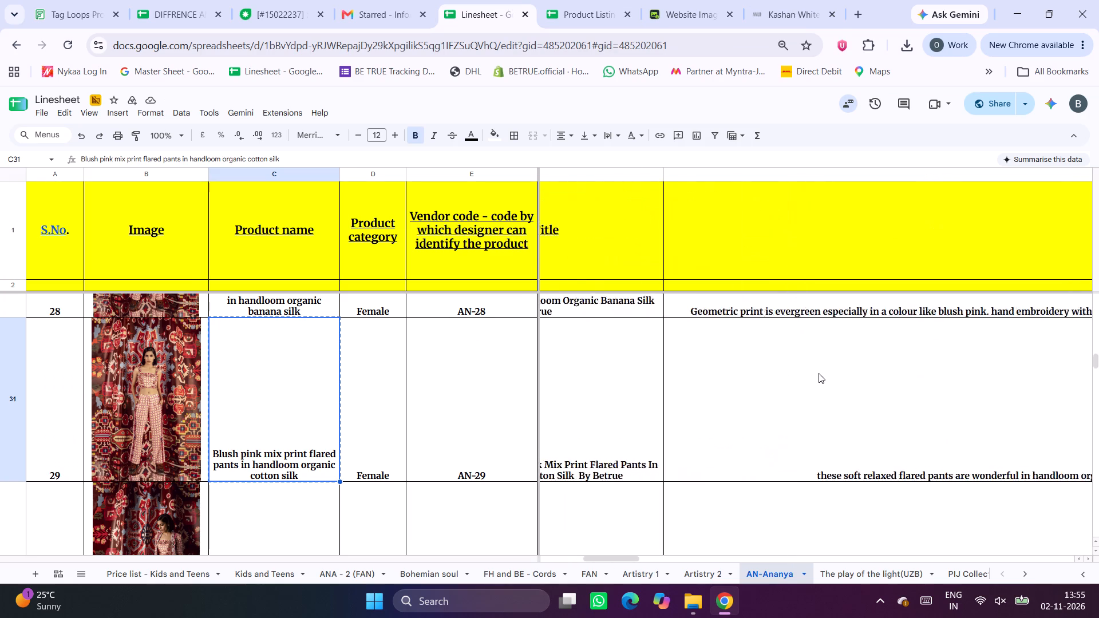
{"action": "scroll", "coordinate": [819, 373], "scroll_direction": "left", "scroll_amount": 1}
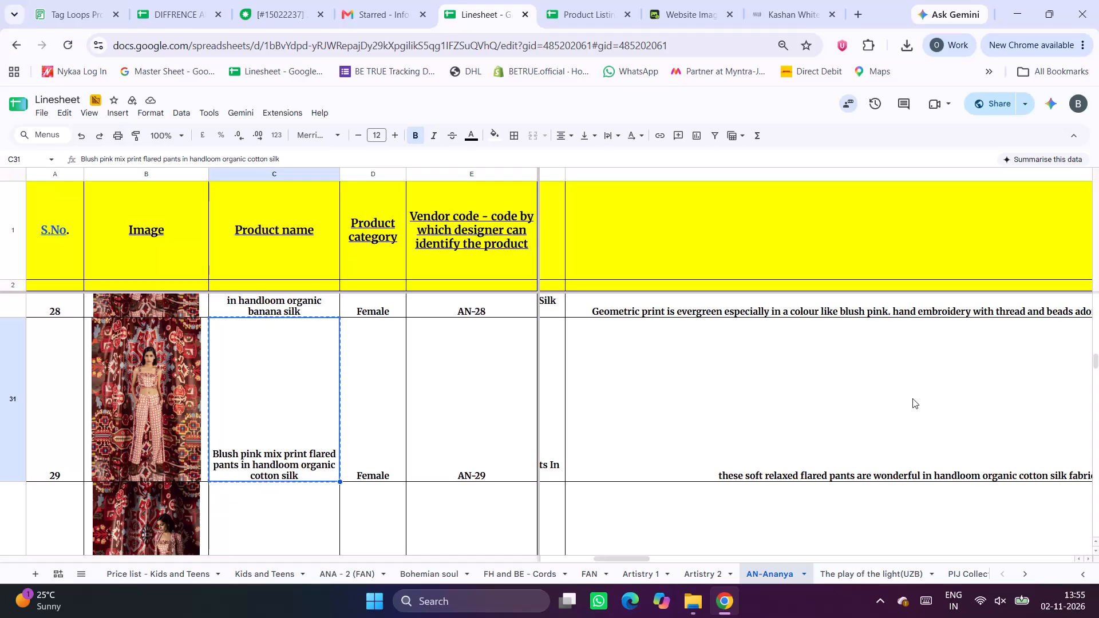
{"action": "scroll", "coordinate": [912, 398], "scroll_direction": "left", "scroll_amount": 11}
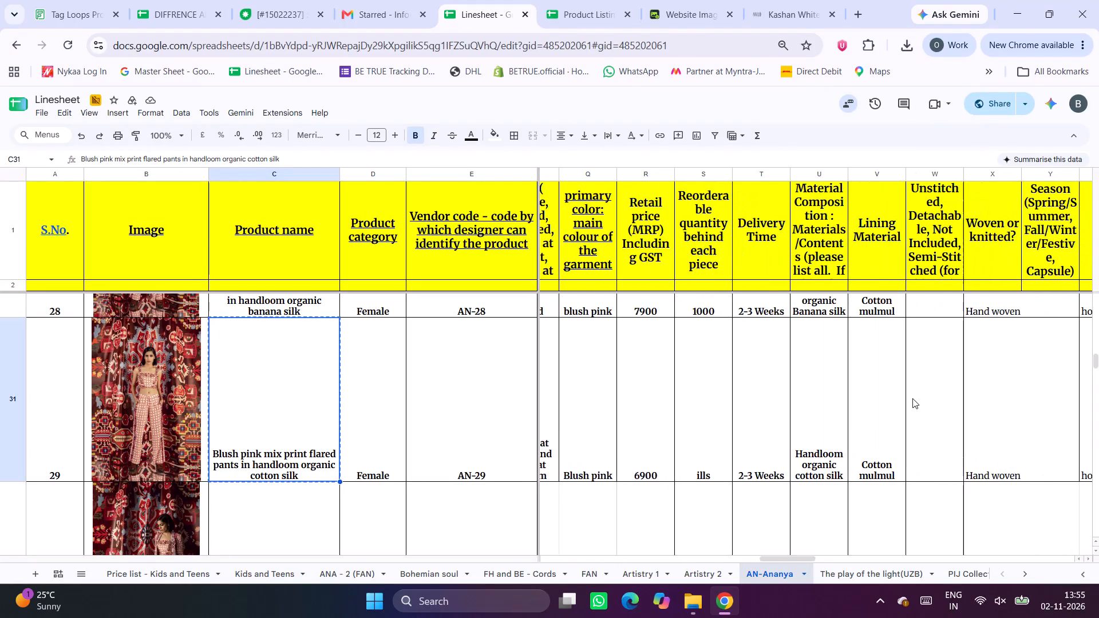
{"action": "scroll", "coordinate": [912, 398], "scroll_direction": "left", "scroll_amount": 1}
{"action": "left_click", "coordinate": [765, 455]}
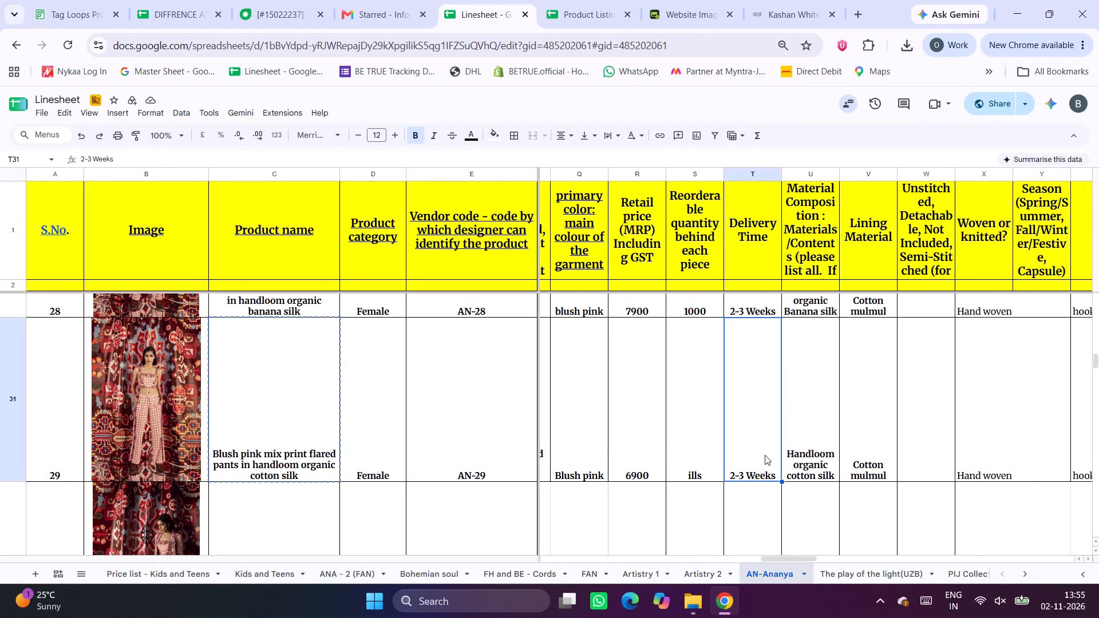
{"action": "key", "text": "ctrl+c"}
{"action": "left_click", "coordinate": [582, 0]}
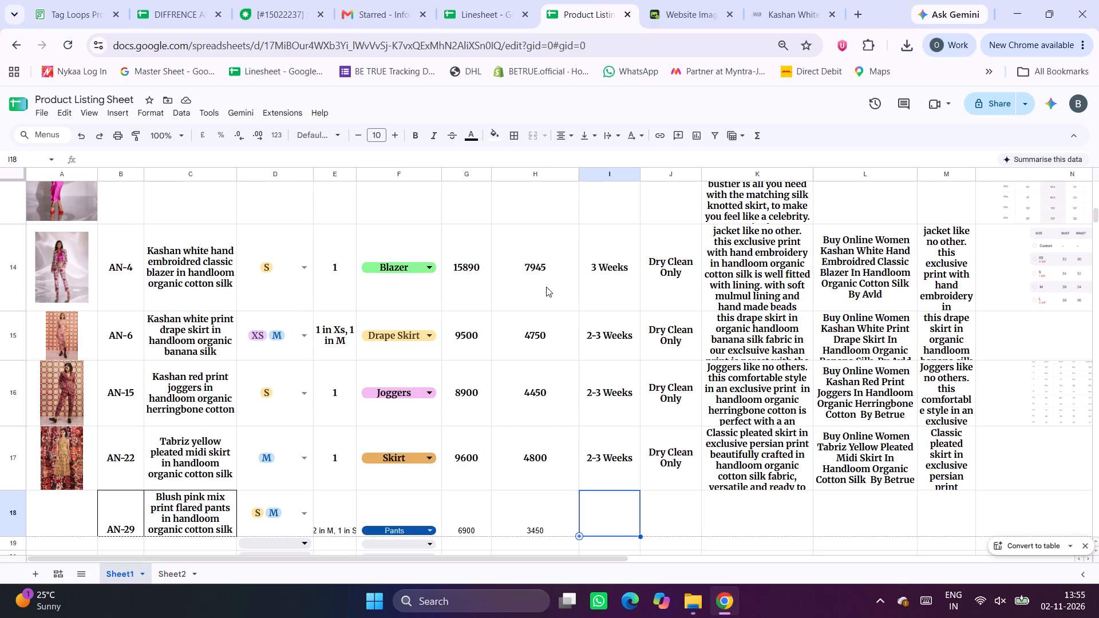
{"action": "key", "text": "ctrl+v"}
Copy the care instruction Dry Clean Only from the AN-22 row into cell J18.
{"action": "scroll", "coordinate": [652, 385], "scroll_direction": "down", "scroll_amount": 2}
{"action": "left_click", "coordinate": [678, 358]}
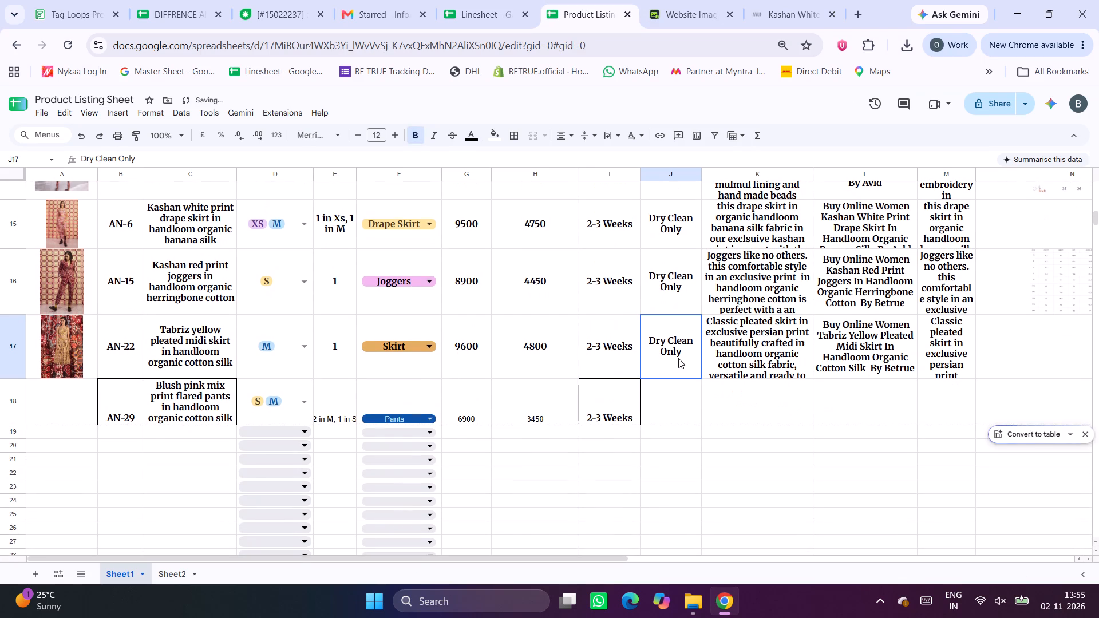
{"action": "key", "text": "ctrl+c"}
{"action": "left_click", "coordinate": [653, 420]}
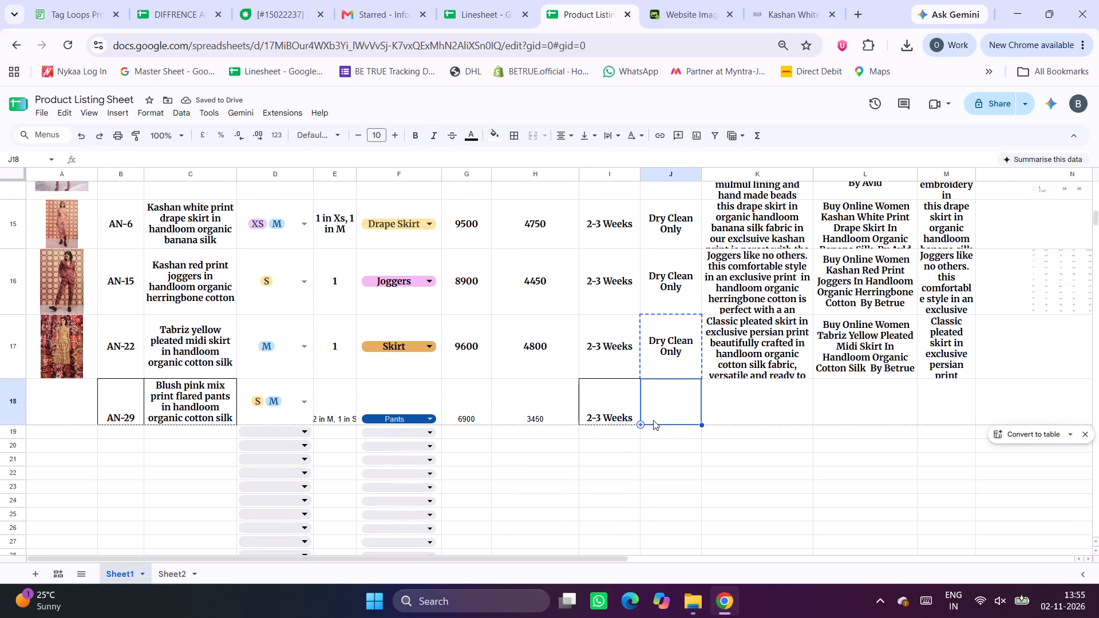
{"action": "key", "text": "ctrl+v"}
Copy the AN-29 product description, meta title and adjacent description from Linesheet cells F31:H31 into K18:M18 of the Product Listing Sheet.
{"action": "left_click", "coordinate": [730, 402]}
{"action": "left_click", "coordinate": [523, 0]}
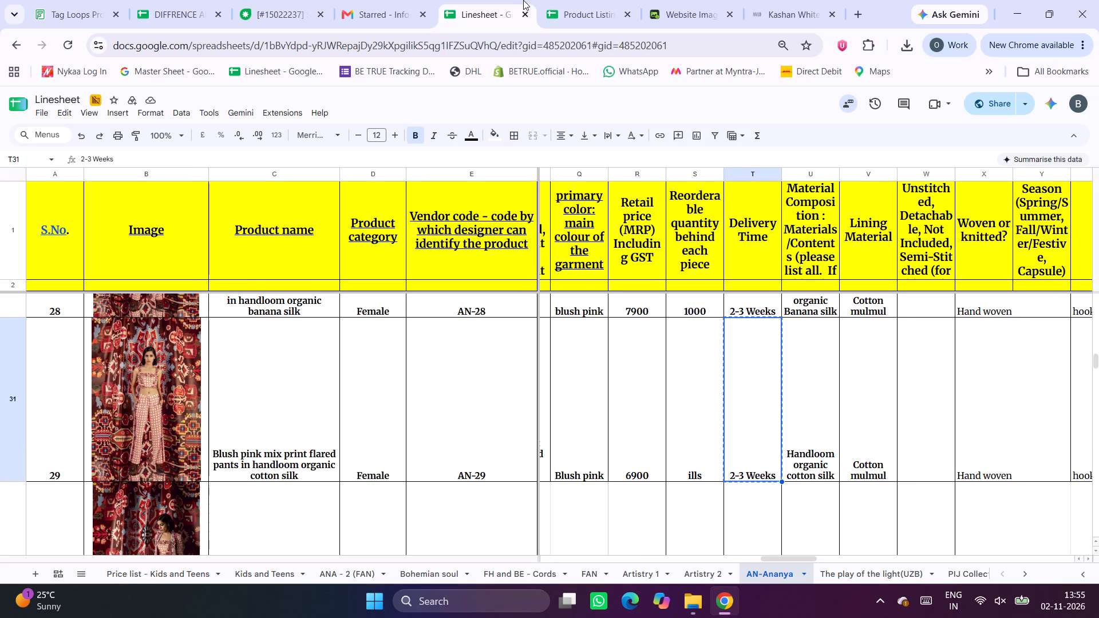
{"action": "scroll", "coordinate": [788, 419], "scroll_direction": "right", "scroll_amount": 16}
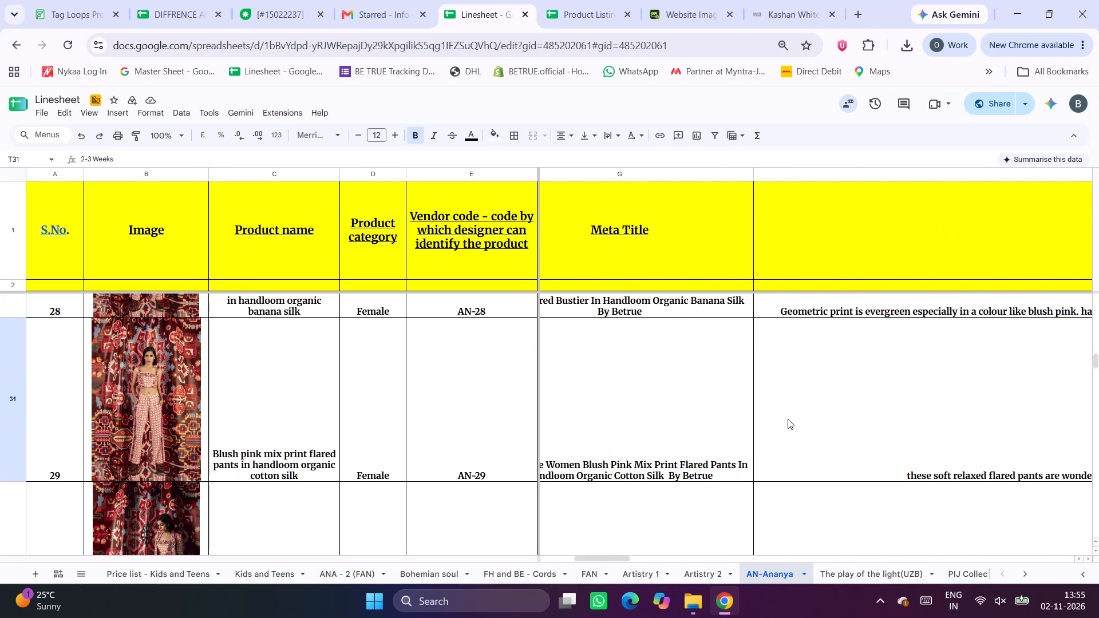
{"action": "left_click_drag", "start_coordinate": [669, 402], "coordinate": [1049, 406]}
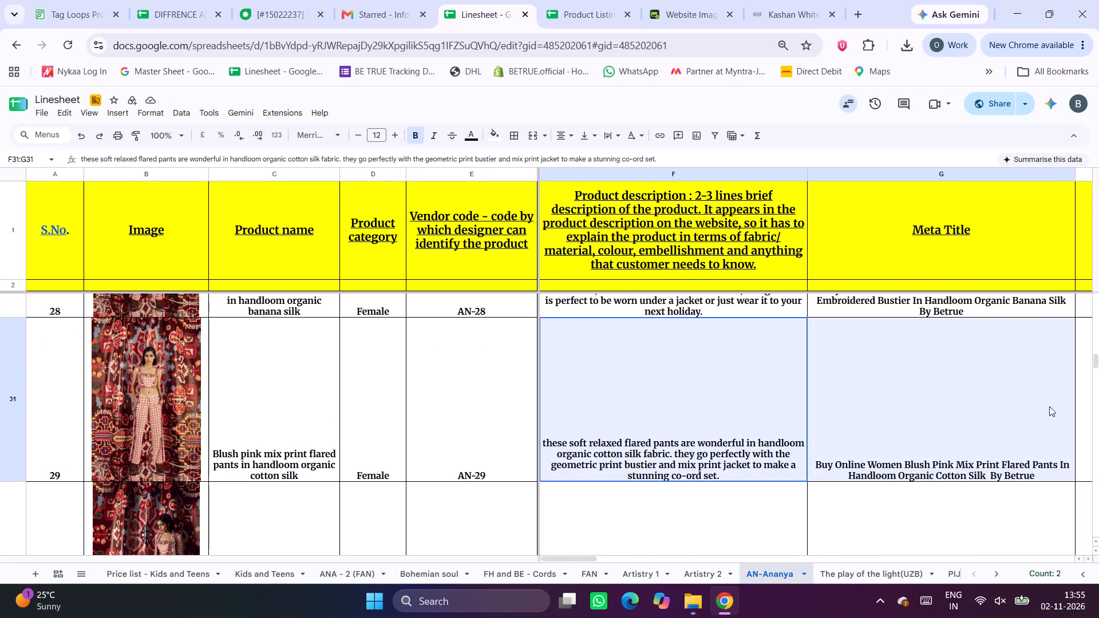
{"action": "left_click_drag", "start_coordinate": [1049, 406], "coordinate": [1098, 408]}
{"action": "key", "text": "ctrl+c"}
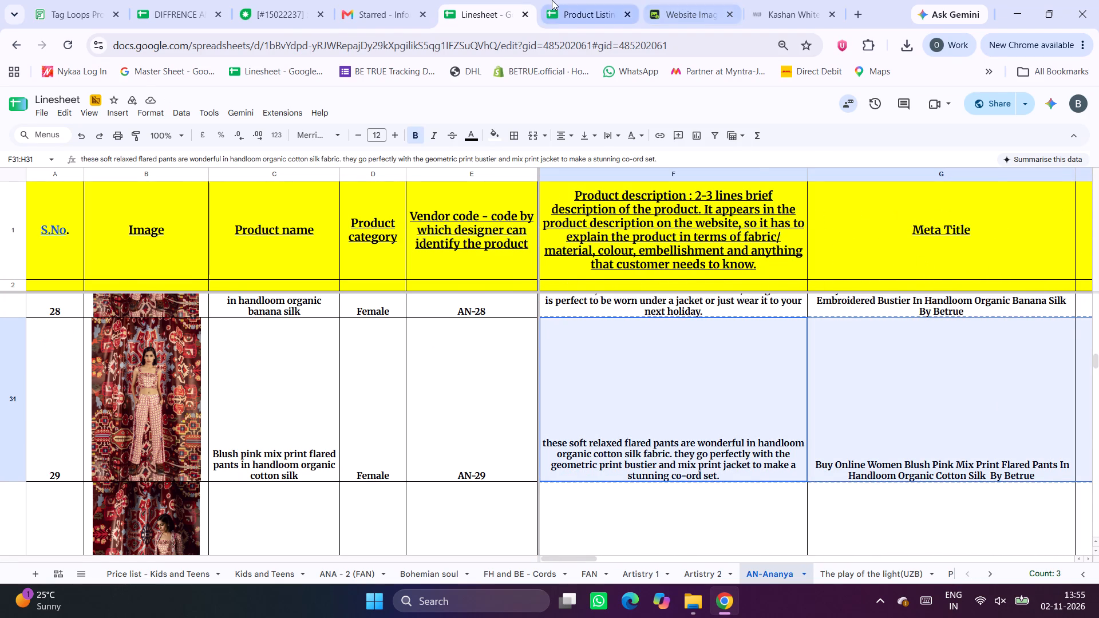
{"action": "left_click", "coordinate": [552, 0]}
{"action": "key", "text": "ctrl+v"}
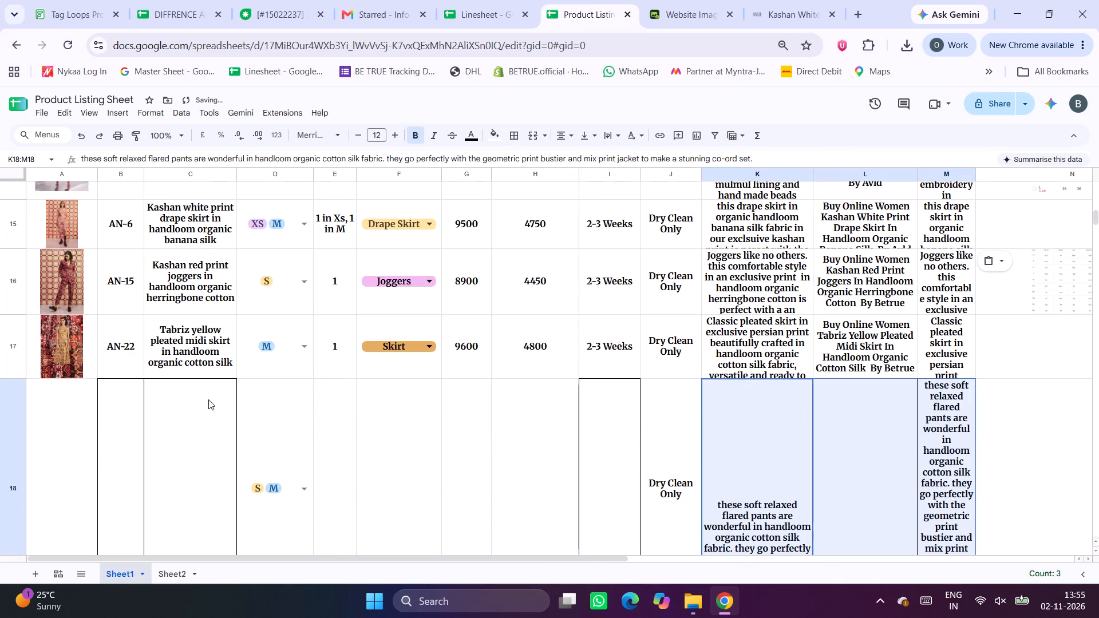
Apply the formatting of the delivery time cell I17 to the whole AN-29 row 18.
{"action": "left_click", "coordinate": [612, 348]}
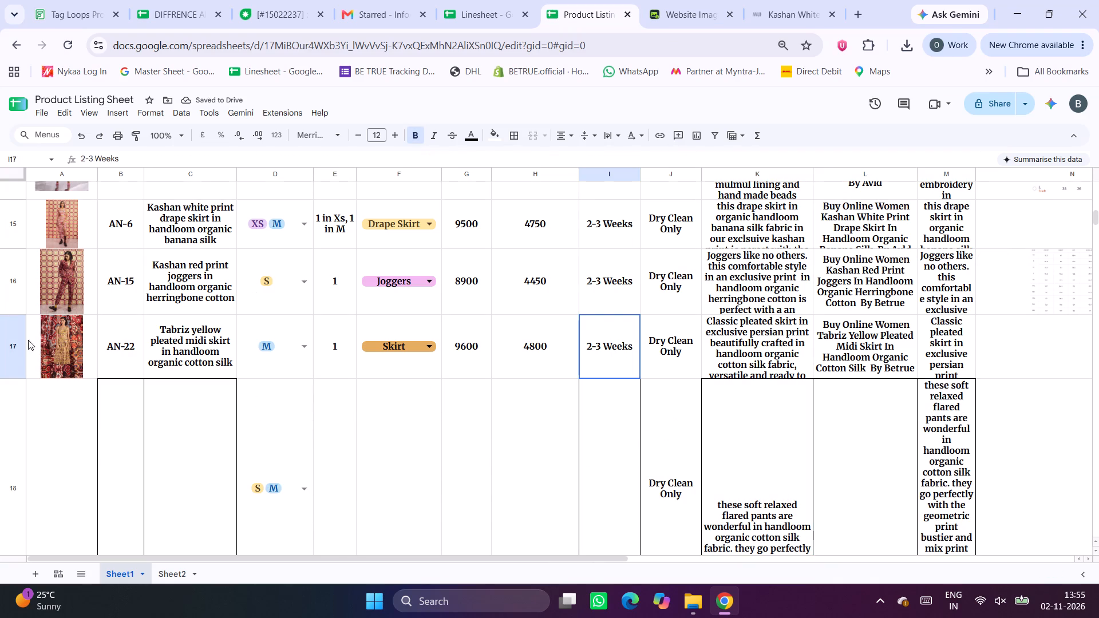
{"action": "left_click", "coordinate": [135, 133]}
{"action": "left_click", "coordinate": [0, 452]}
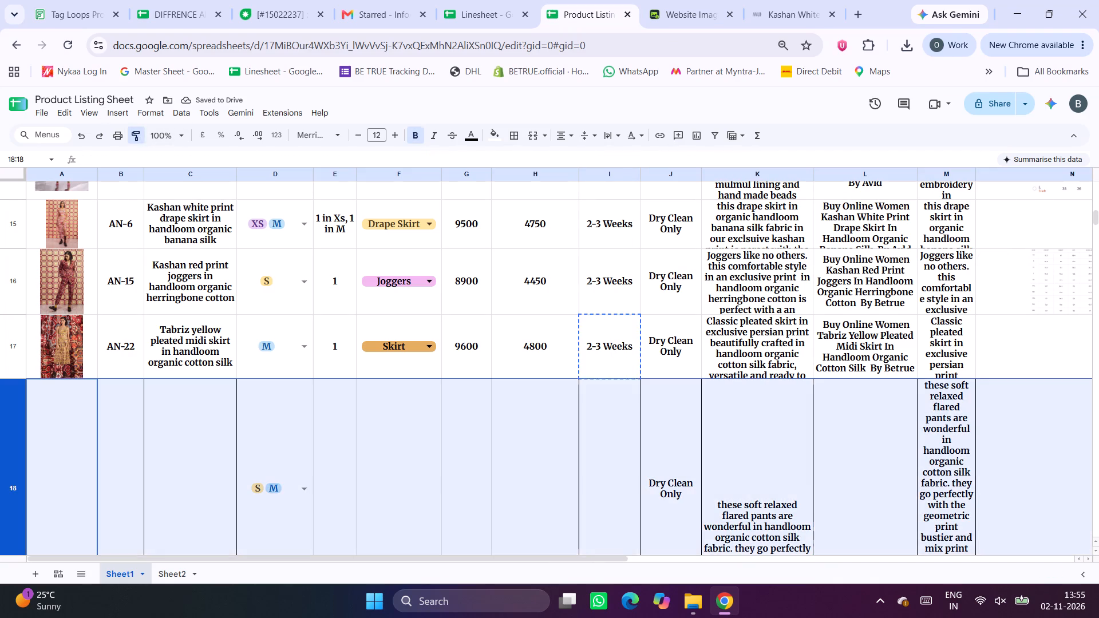
Reduce the height of the AN-29 row 18 to bring it closer to the other product rows.
{"action": "scroll", "coordinate": [324, 465], "scroll_direction": "down", "scroll_amount": 2}
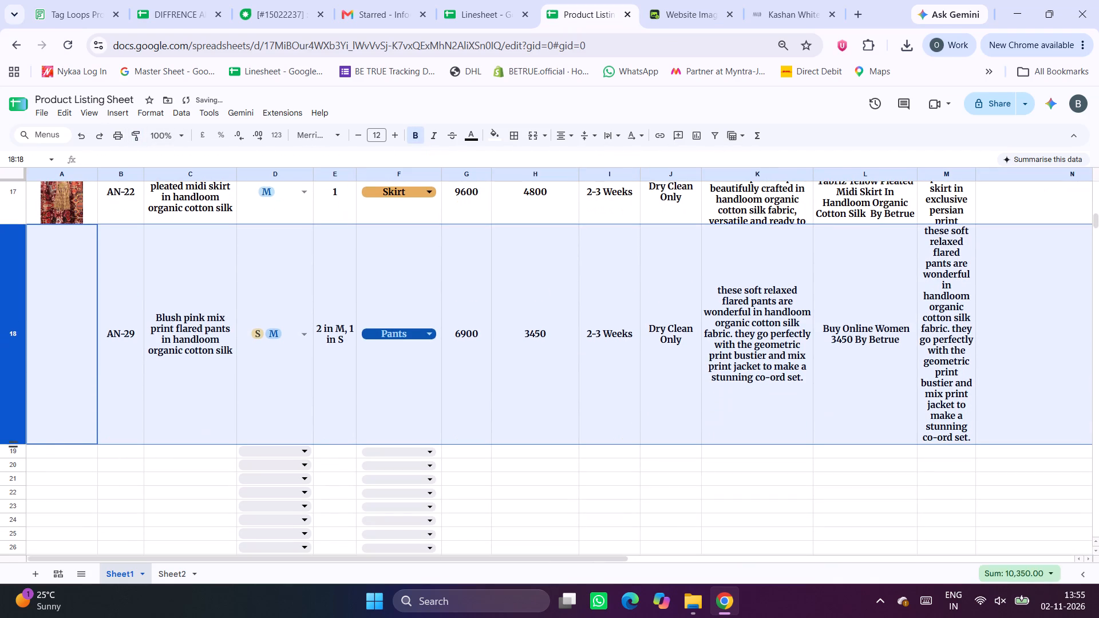
{"action": "left_click_drag", "start_coordinate": [19, 442], "coordinate": [29, 451]}
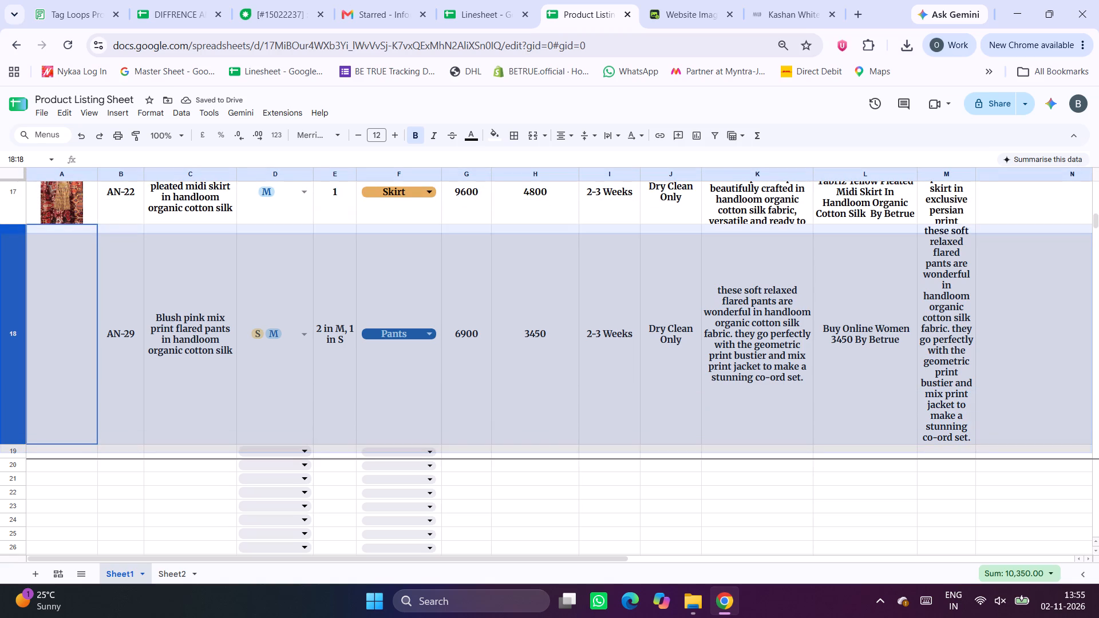
{"action": "left_click_drag", "start_coordinate": [29, 451], "coordinate": [30, 443]}
{"action": "left_click_drag", "start_coordinate": [13, 444], "coordinate": [29, 314]}
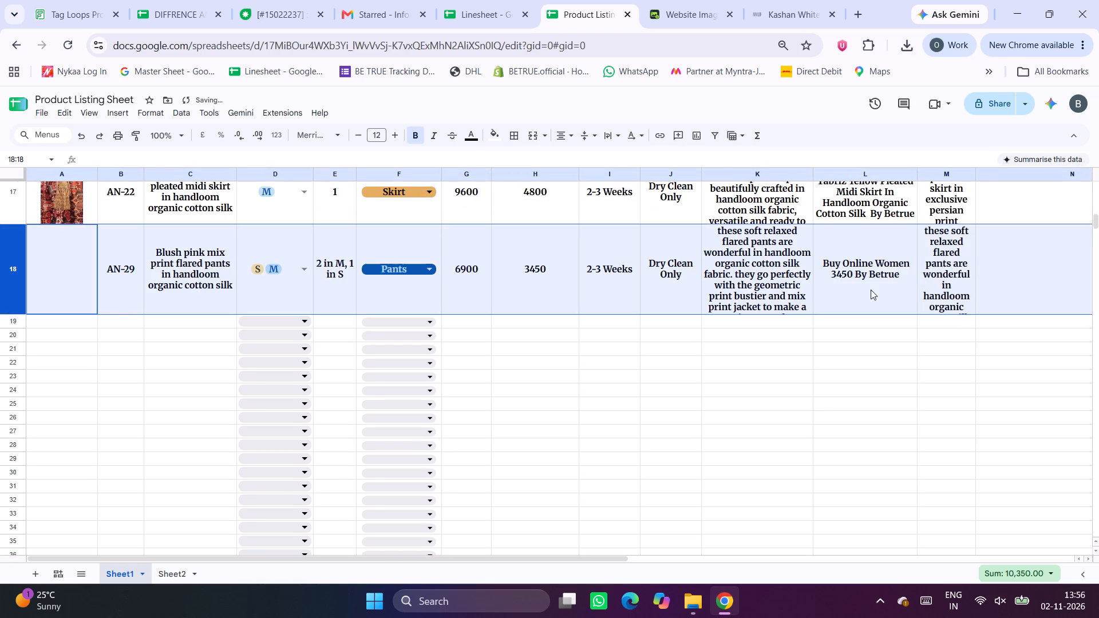
Change the meta title formula in cell L18 to reference the product name in C18.
{"action": "left_click", "coordinate": [871, 290]}
{"action": "left_click", "coordinate": [256, 160]}
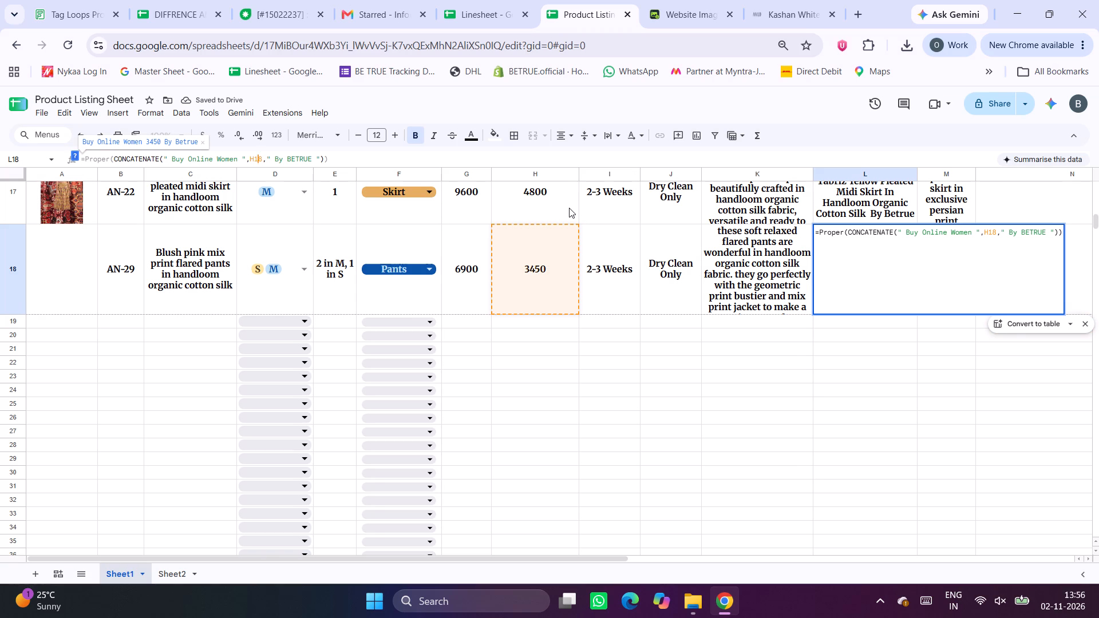
{"action": "key", "text": "Left"}
{"action": "key", "text": "BackSpace"}
{"action": "key", "text": "c"}
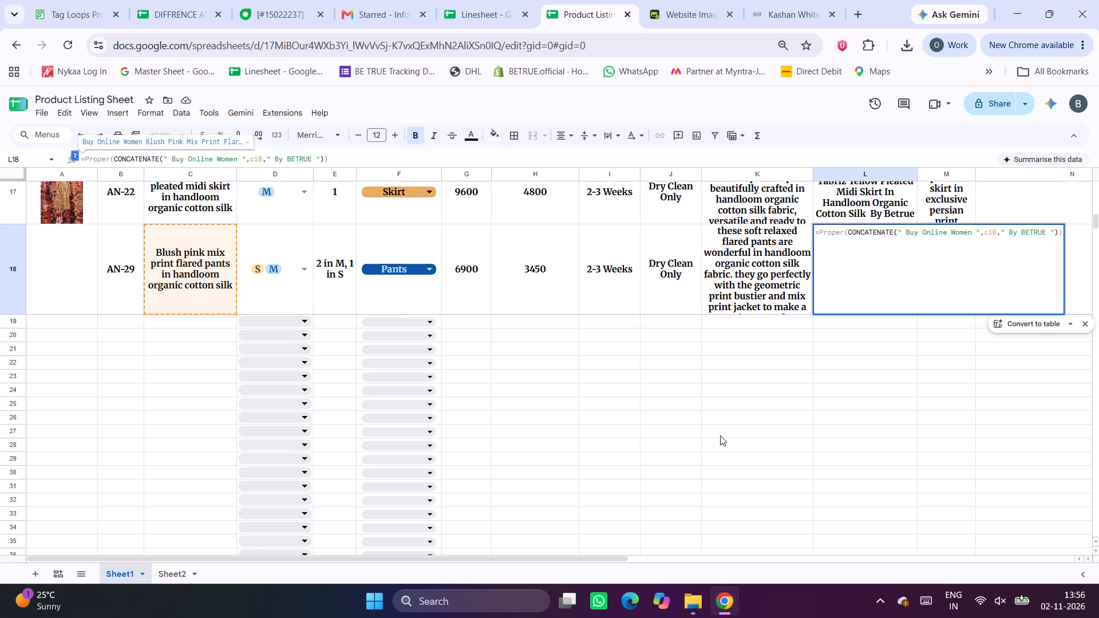
{"action": "left_click", "coordinate": [748, 429]}
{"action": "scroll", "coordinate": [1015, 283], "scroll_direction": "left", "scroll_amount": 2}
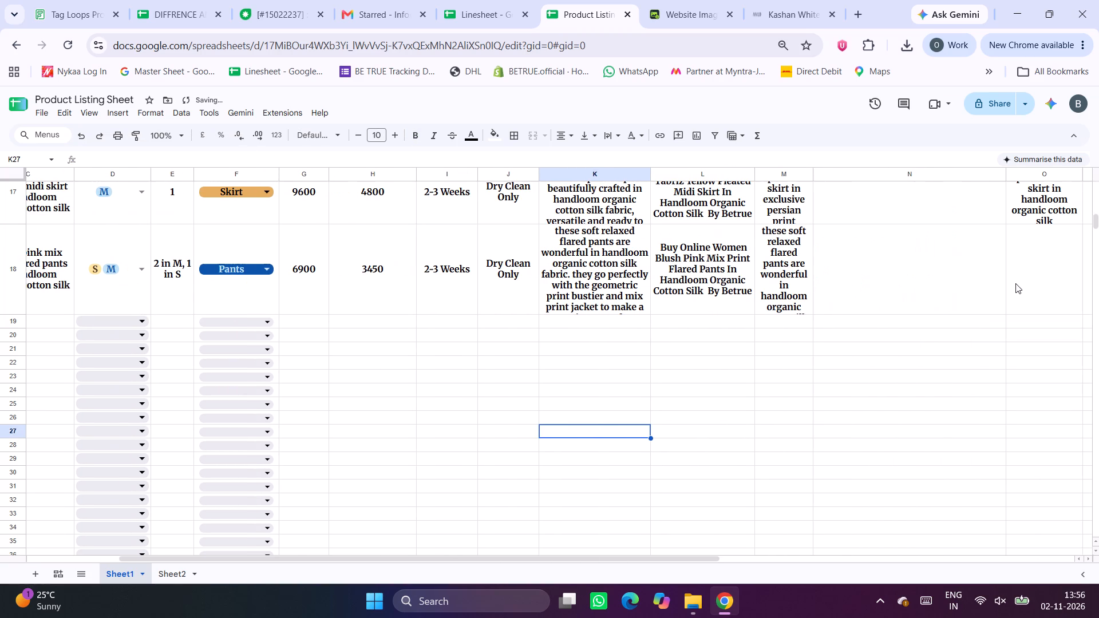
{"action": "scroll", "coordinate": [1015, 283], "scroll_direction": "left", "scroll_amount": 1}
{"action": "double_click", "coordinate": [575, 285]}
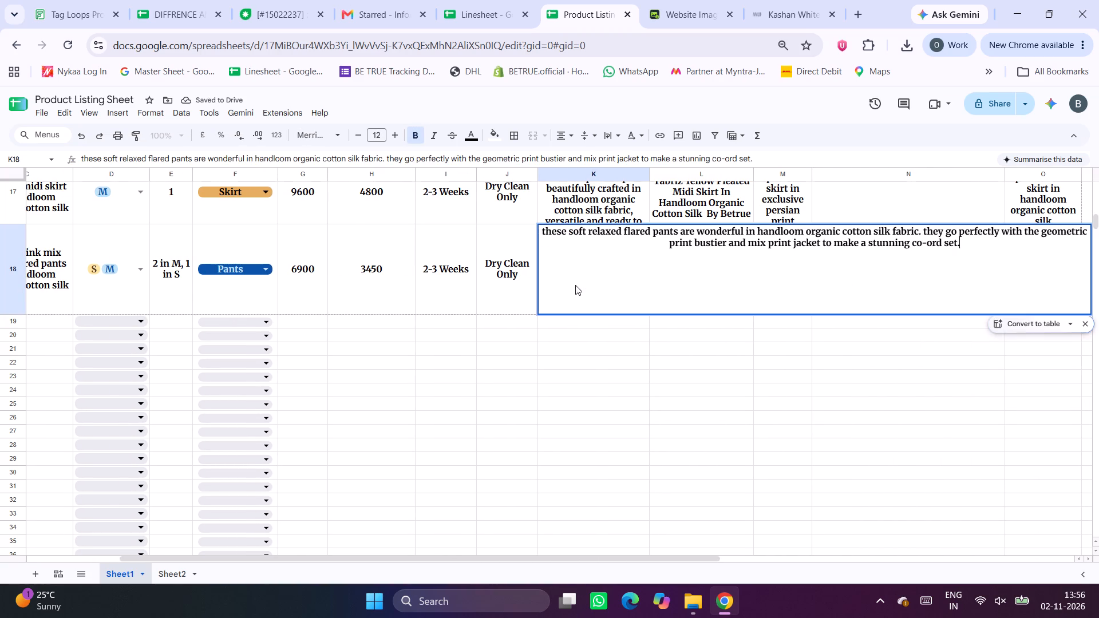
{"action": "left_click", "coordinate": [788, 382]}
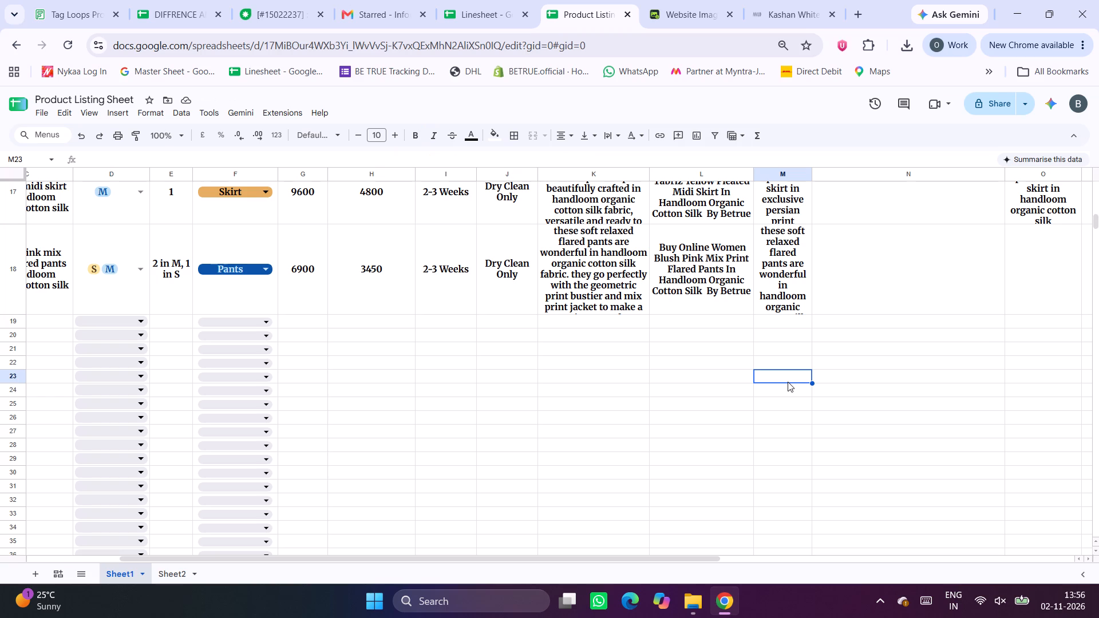
Copy the AN-29 product name from C18 into cell O18 of the Product Listing Sheet.
{"action": "scroll", "coordinate": [788, 382], "scroll_direction": "left", "scroll_amount": 2}
{"action": "scroll", "coordinate": [293, 332], "scroll_direction": "right", "scroll_amount": 7}
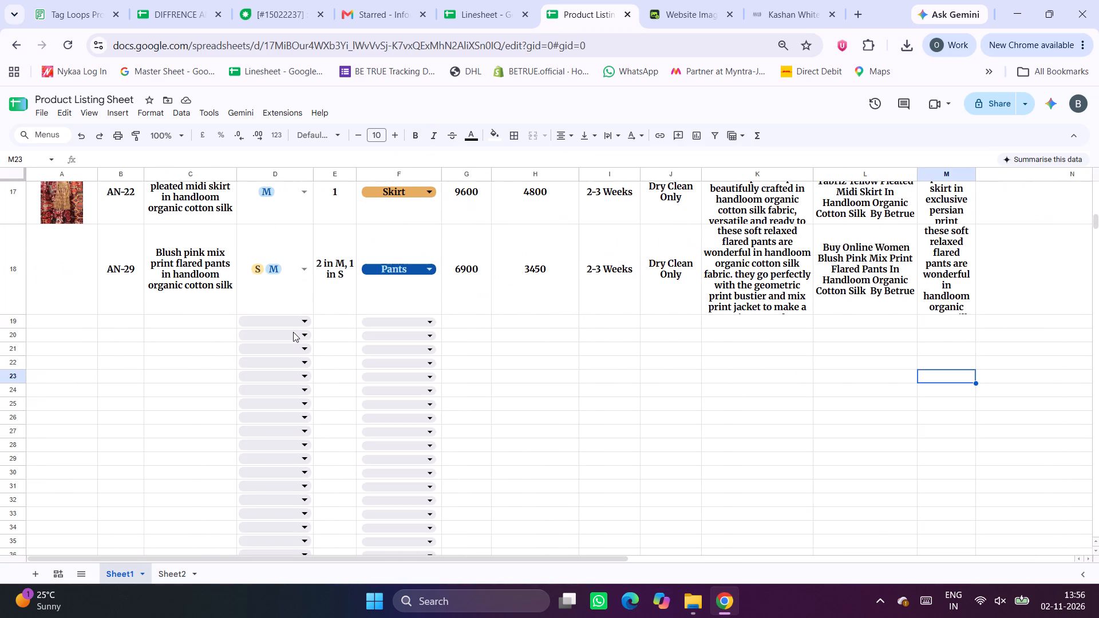
{"action": "left_click", "coordinate": [185, 280]}
{"action": "key", "text": "ctrl+c"}
{"action": "scroll", "coordinate": [493, 333], "scroll_direction": "left", "scroll_amount": 4}
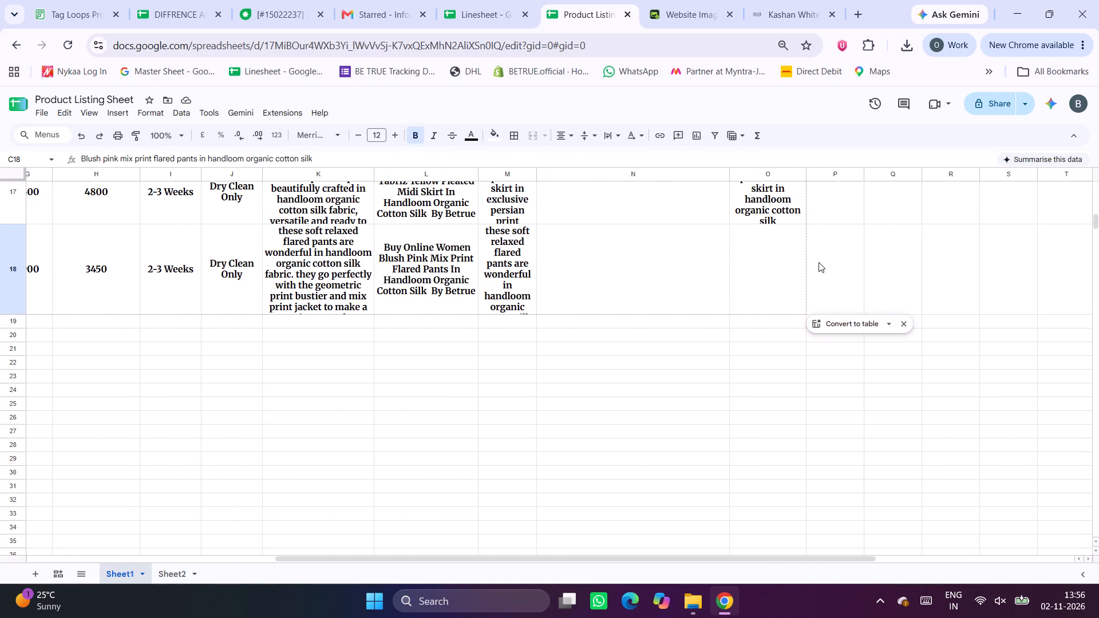
{"action": "left_click", "coordinate": [788, 263]}
{"action": "key", "text": "ctrl+v"}
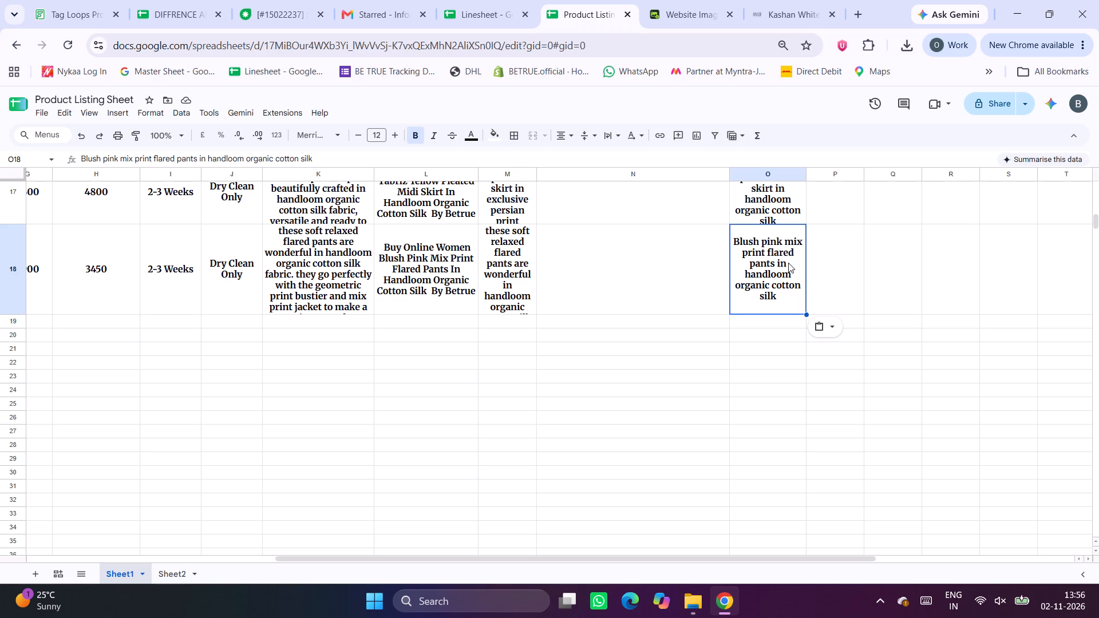
{"action": "left_click", "coordinate": [661, 326]}
Search the AVLD store site for the AN-29 product name from C18 and compare the results with the Linesheet image.
{"action": "scroll", "coordinate": [661, 326], "scroll_direction": "right", "scroll_amount": 7}
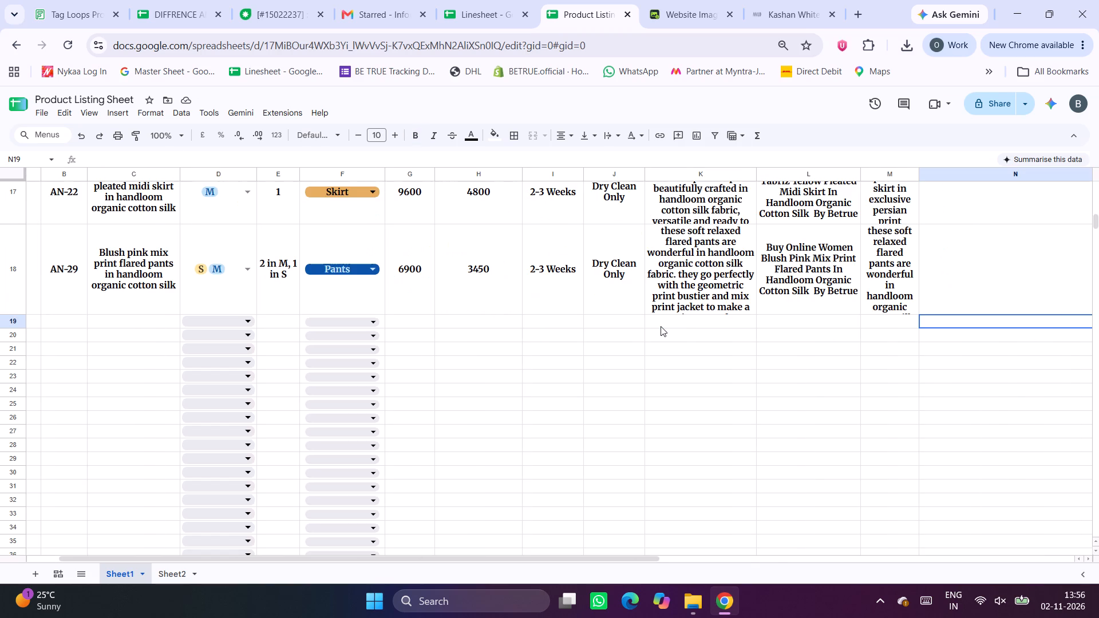
{"action": "left_click", "coordinate": [186, 280]}
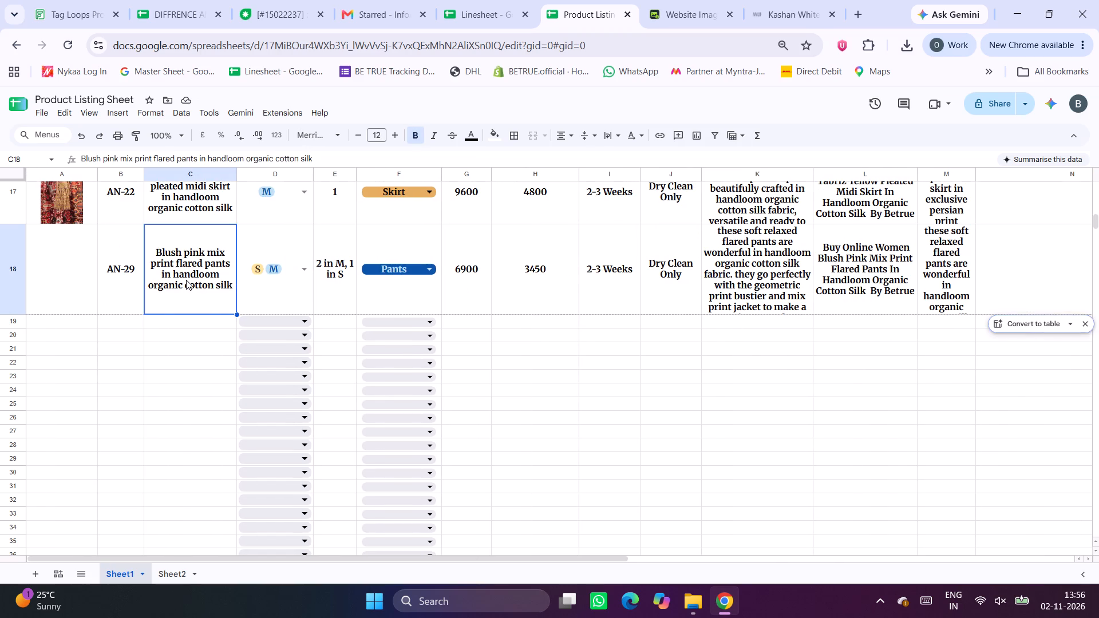
{"action": "key", "text": "ctrl+c"}
{"action": "left_click", "coordinate": [784, 0]}
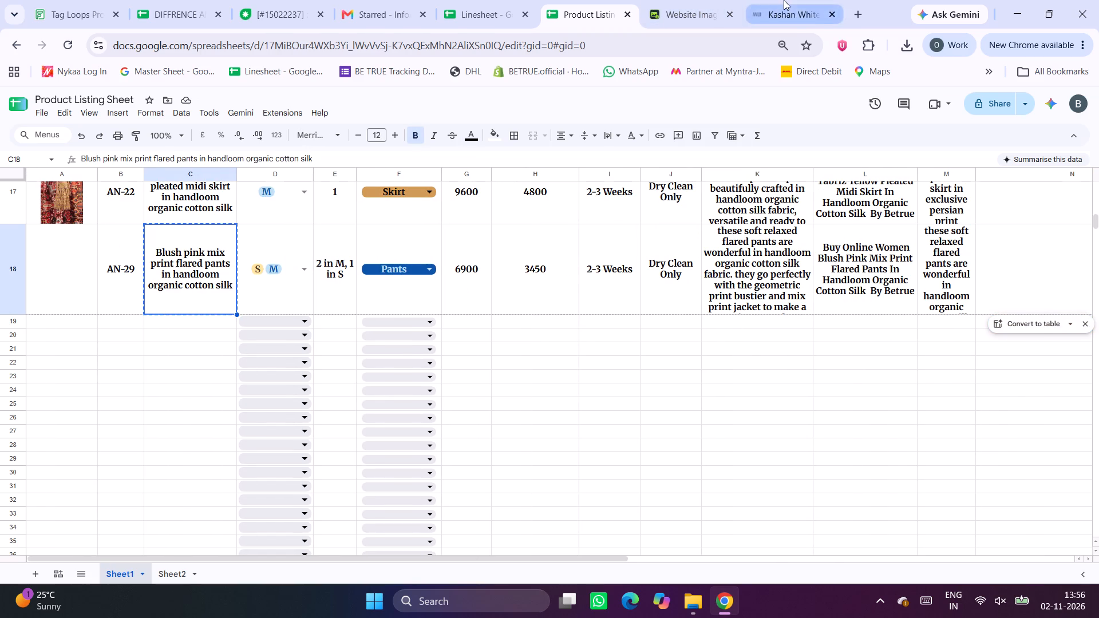
{"action": "left_click", "coordinate": [1027, 118]}
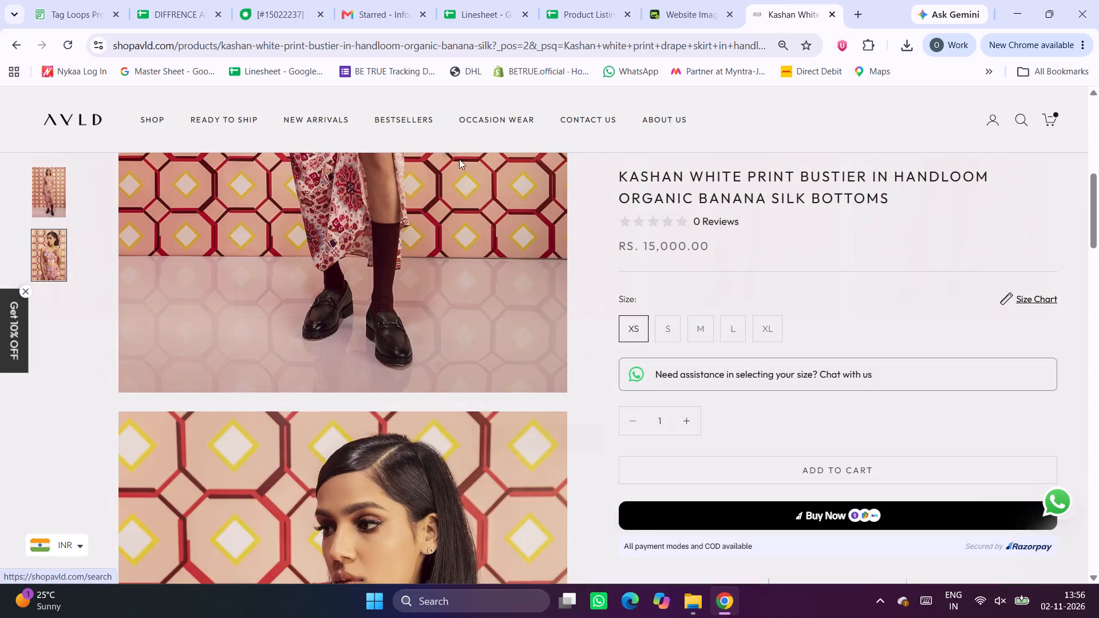
{"action": "left_click", "coordinate": [1021, 124]}
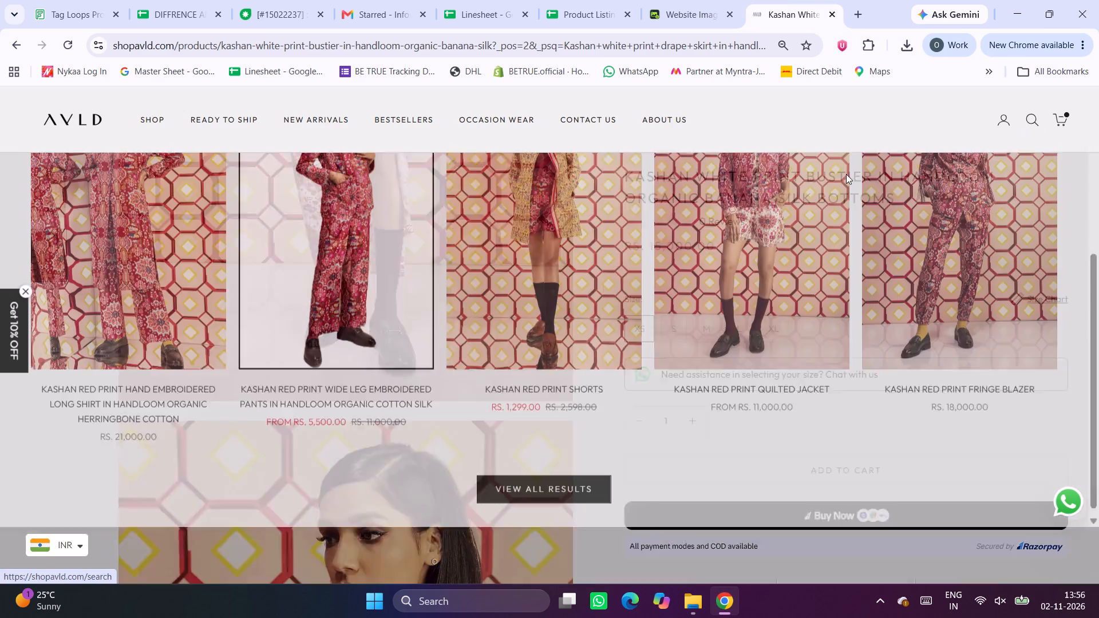
{"action": "scroll", "coordinate": [500, 385], "scroll_direction": "up", "scroll_amount": 7}
{"action": "key", "text": "ctrl+v"}
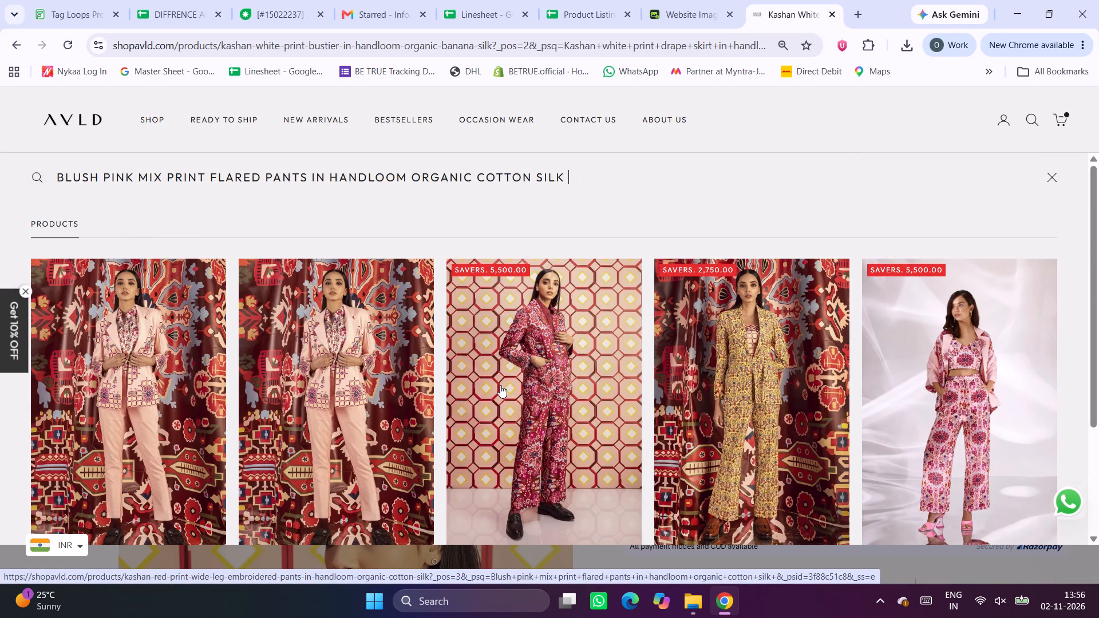
{"action": "left_click", "coordinate": [530, 0]}
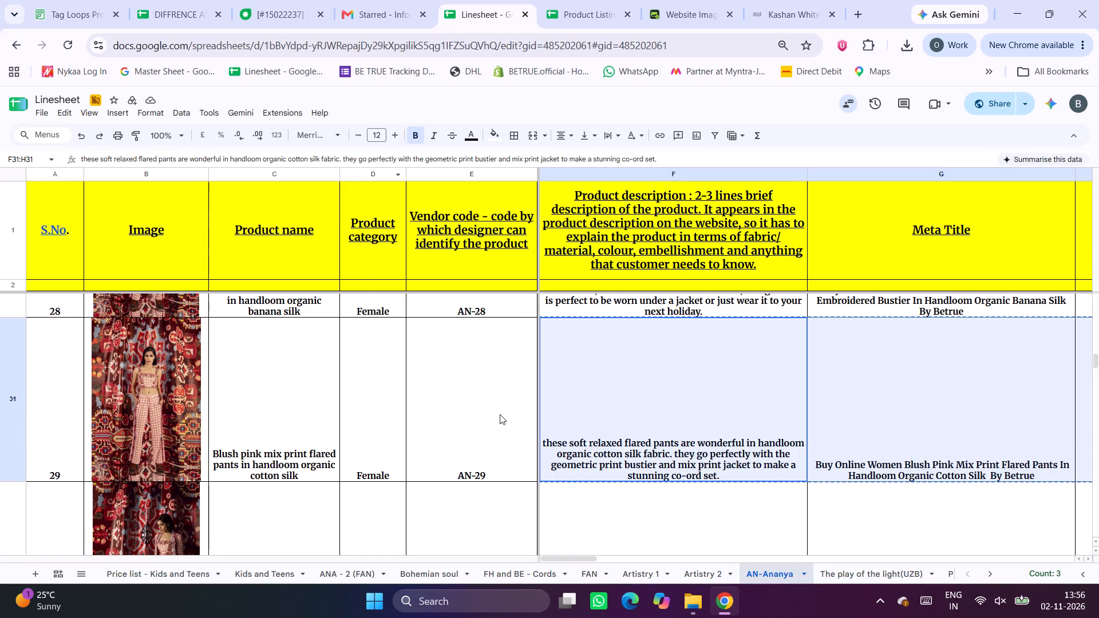
{"action": "left_click", "coordinate": [714, 1]}
{"action": "left_click", "coordinate": [781, 0]}
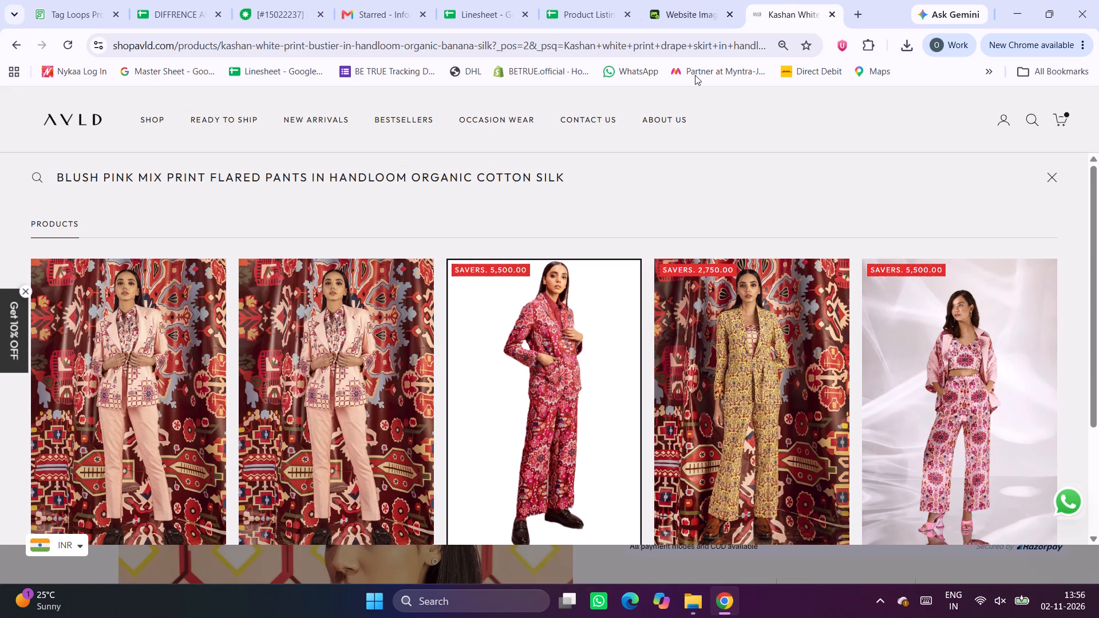
{"action": "scroll", "coordinate": [720, 377], "scroll_direction": "down", "scroll_amount": 2}
Search Google for "Blush pink mix print flared pants in handloom organic cotton silk" and look through the results for the product.
{"action": "left_click", "coordinate": [600, 39]}
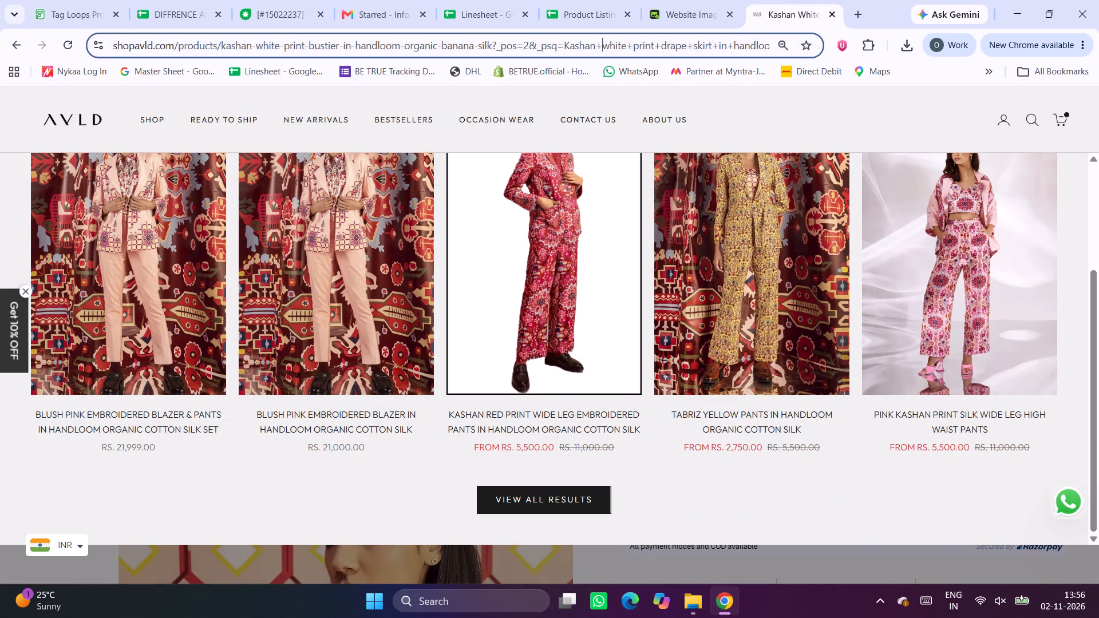
{"action": "key", "text": "ctrl+v"}
{"action": "key", "text": "Return"}
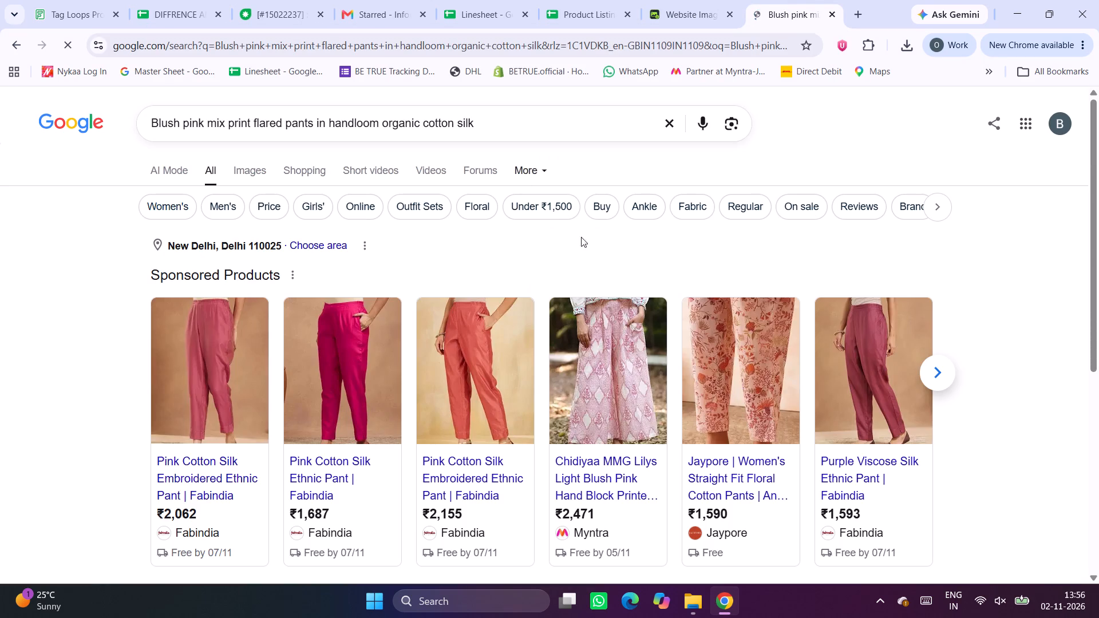
{"action": "scroll", "coordinate": [416, 236], "scroll_direction": "down", "scroll_amount": 6}
{"action": "scroll", "coordinate": [416, 236], "scroll_direction": "up", "scroll_amount": 3}
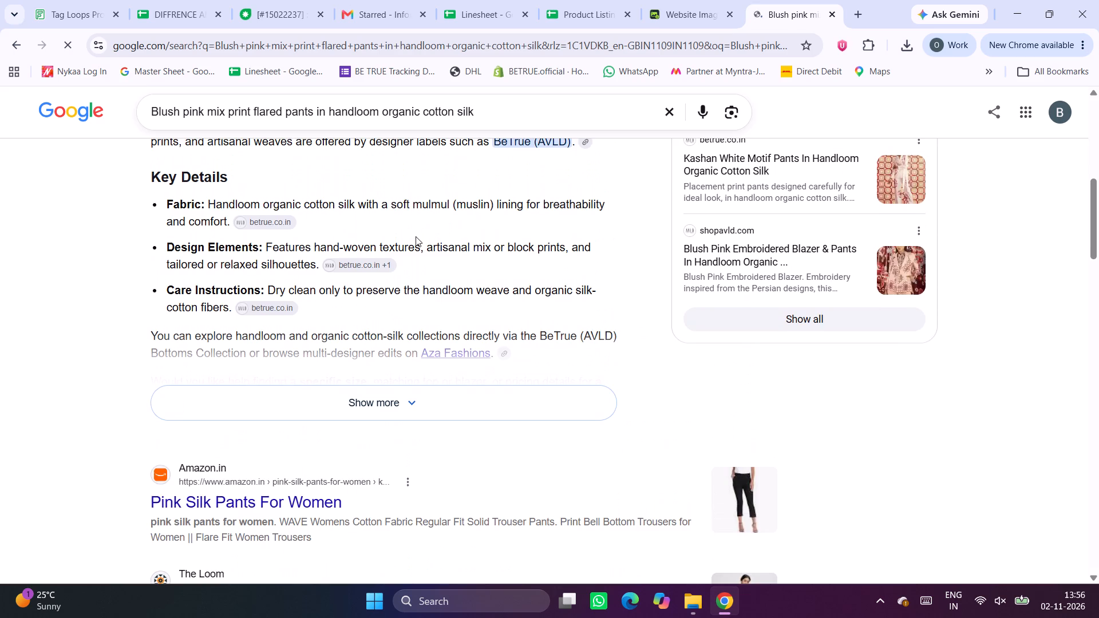
{"action": "scroll", "coordinate": [416, 236], "scroll_direction": "up", "scroll_amount": 2}
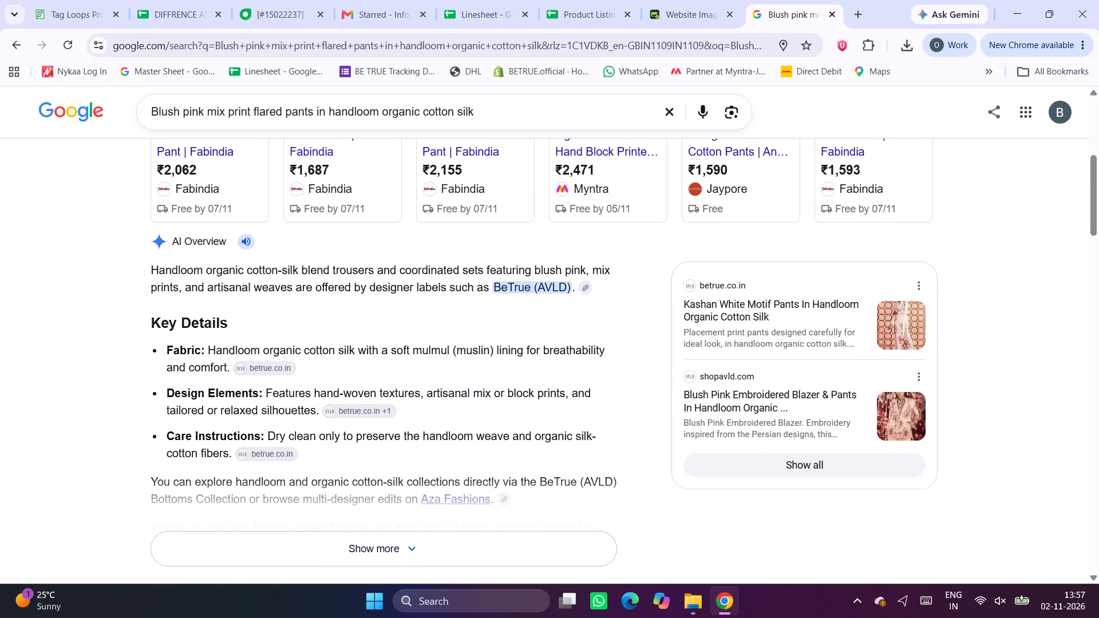
Capture the AN-29 product image from the Linesheet and save it in Downloads, replacing Screenshot 2026-11-02 130231.jpg.
{"action": "left_click", "coordinate": [654, 0]}
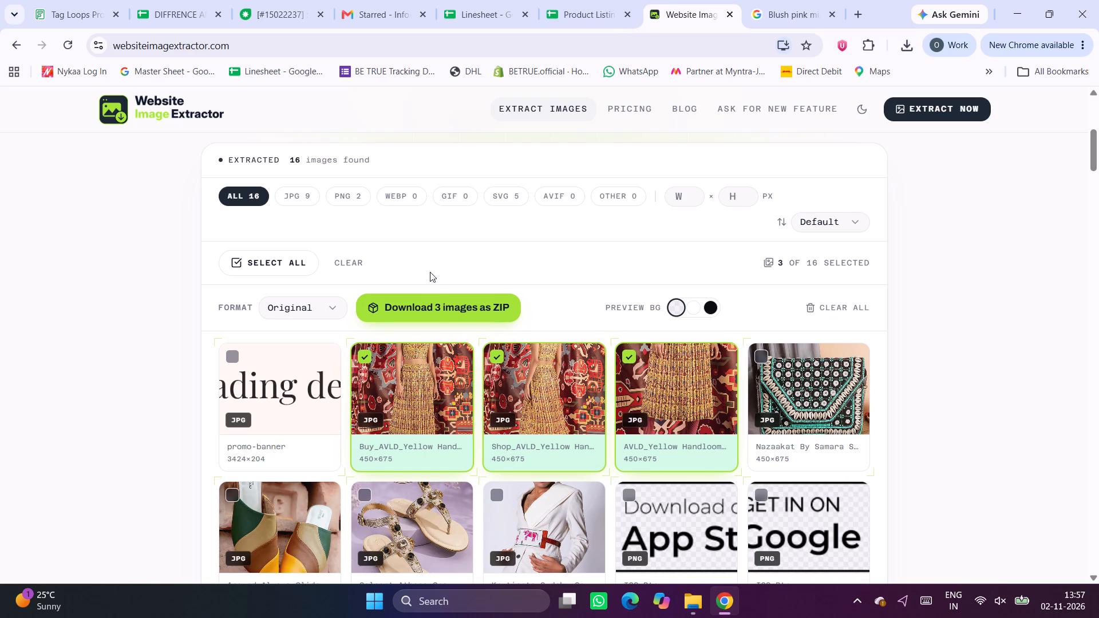
{"action": "left_click", "coordinate": [582, 0]}
{"action": "left_click", "coordinate": [501, 0]}
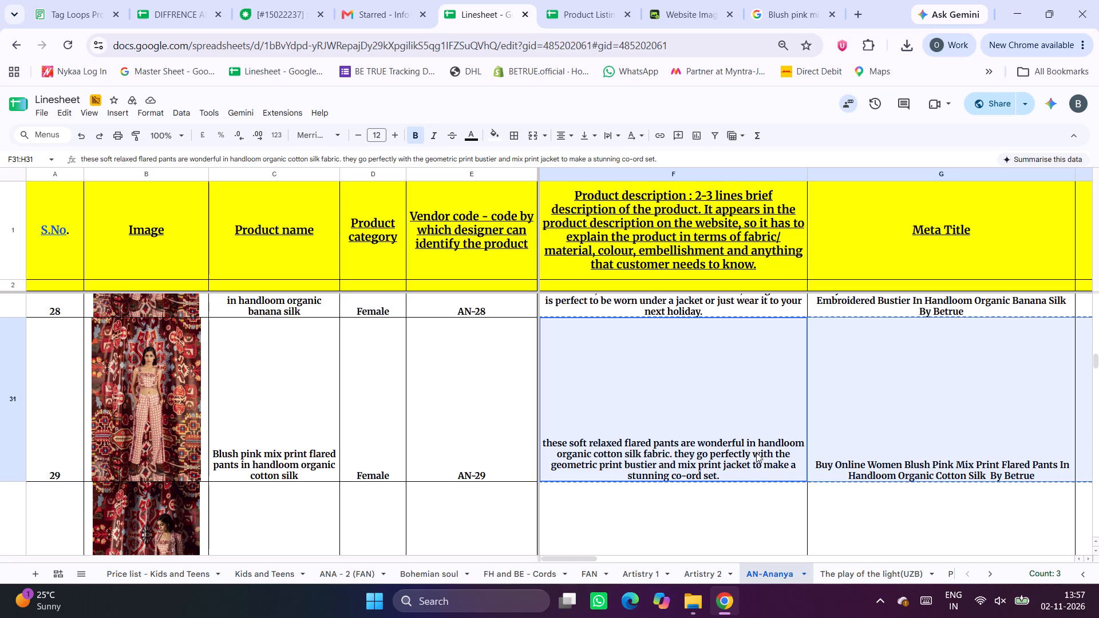
{"action": "key", "text": "Print"}
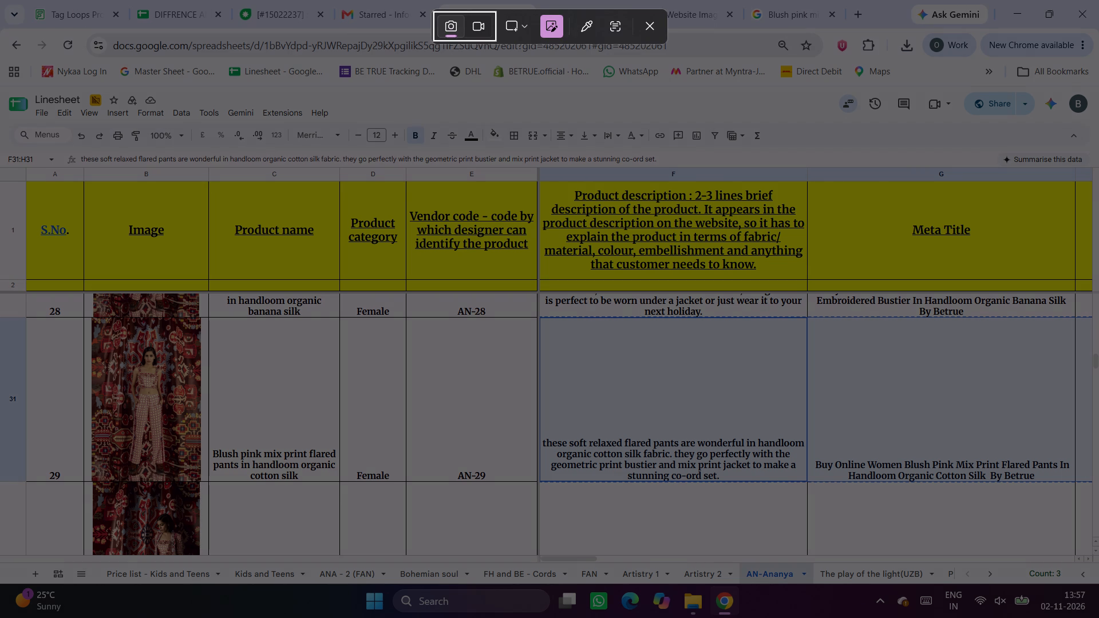
{"action": "left_click_drag", "start_coordinate": [93, 329], "coordinate": [194, 481]}
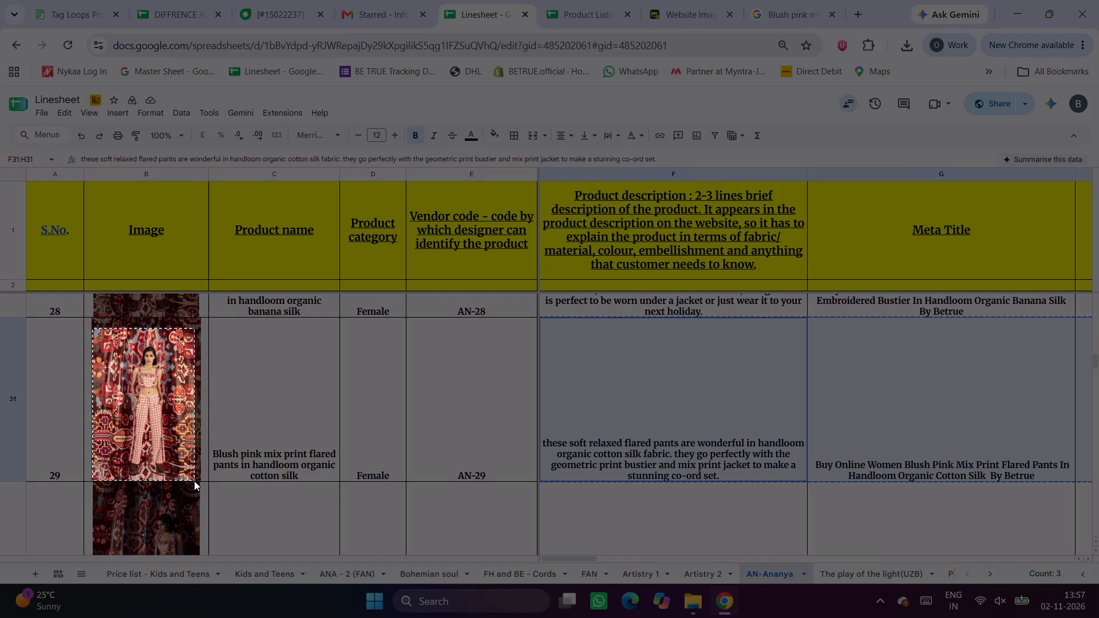
{"action": "left_click_drag", "start_coordinate": [194, 481], "coordinate": [198, 482]}
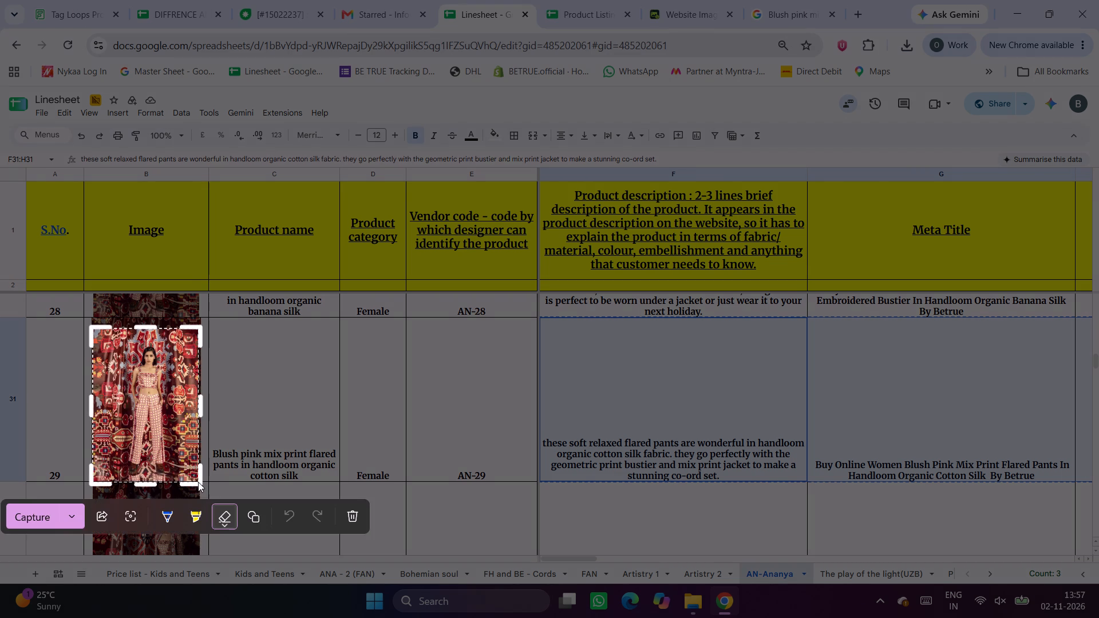
{"action": "left_click", "coordinate": [80, 526]}
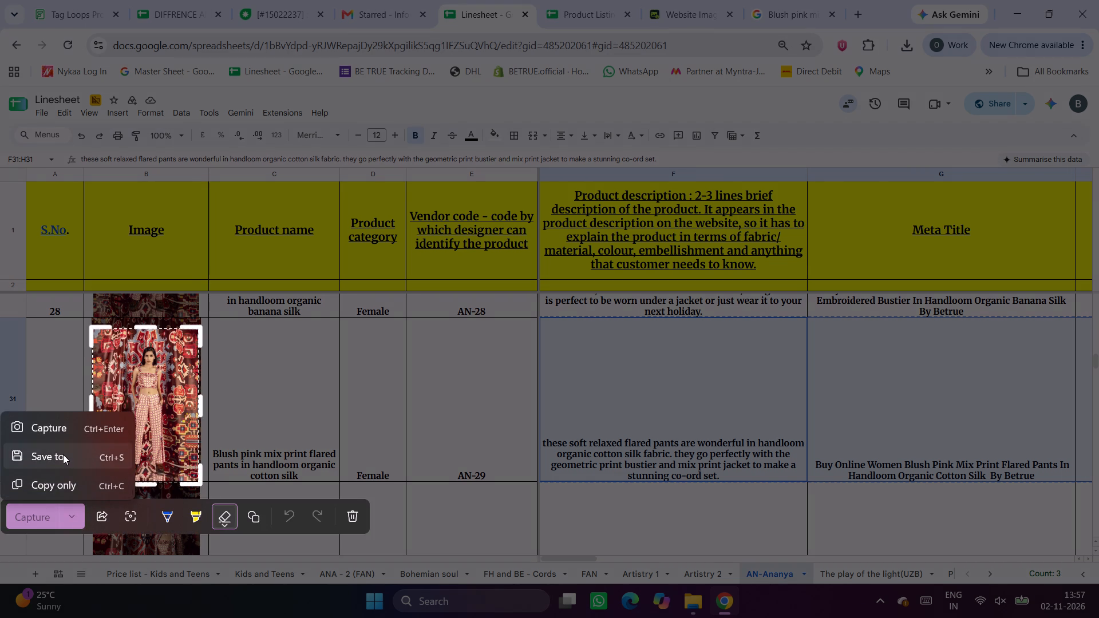
{"action": "left_click", "coordinate": [63, 454]}
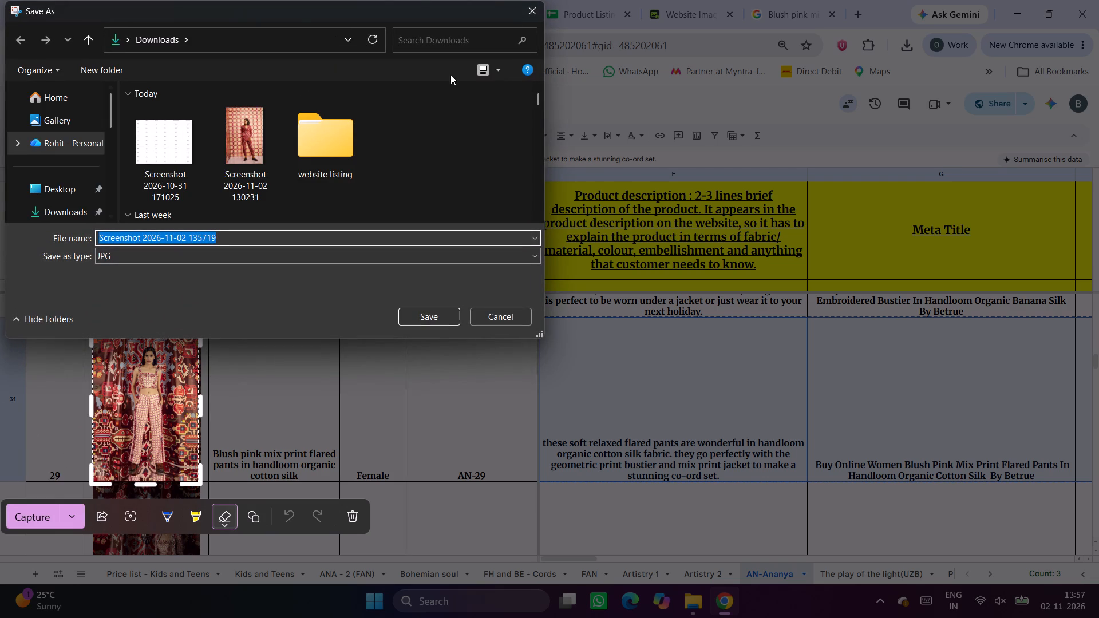
{"action": "left_click", "coordinate": [241, 155]}
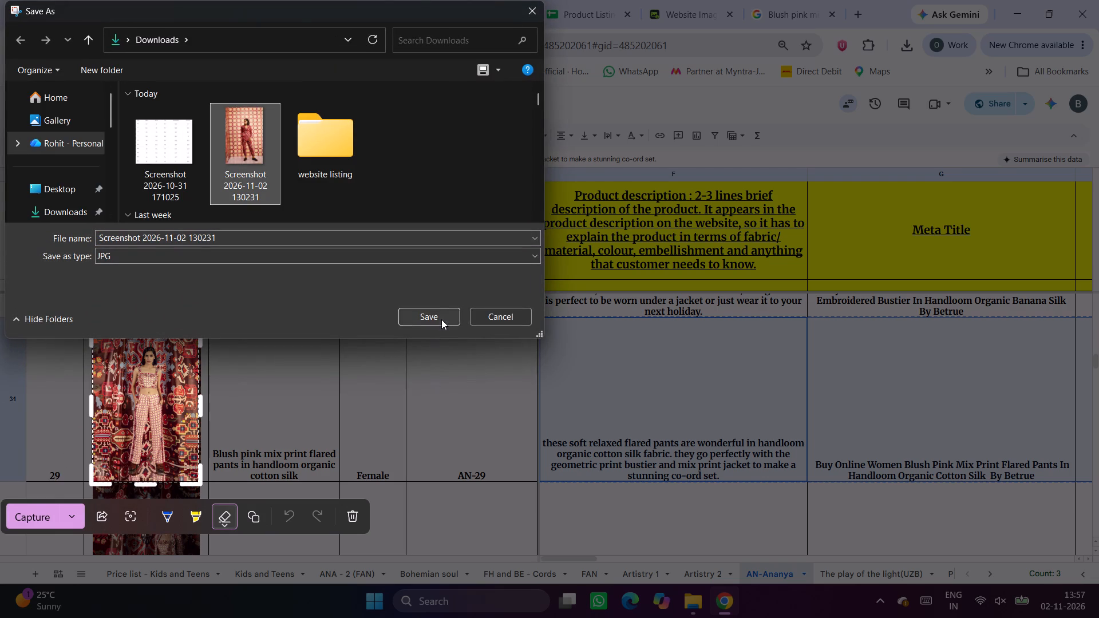
{"action": "left_click", "coordinate": [441, 319]}
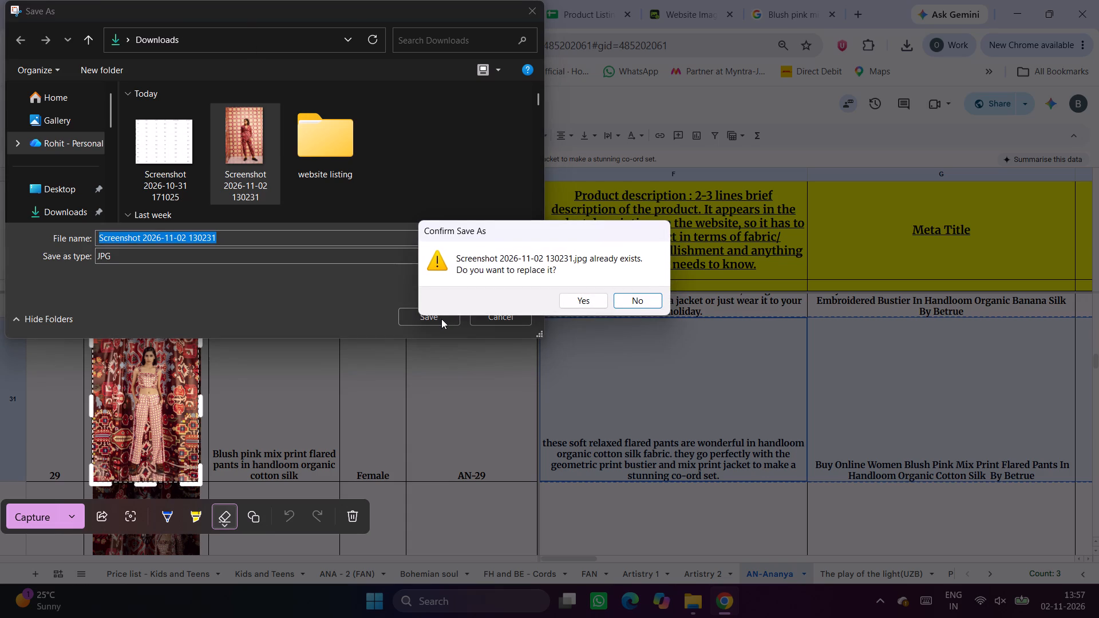
{"action": "left_click", "coordinate": [586, 305]}
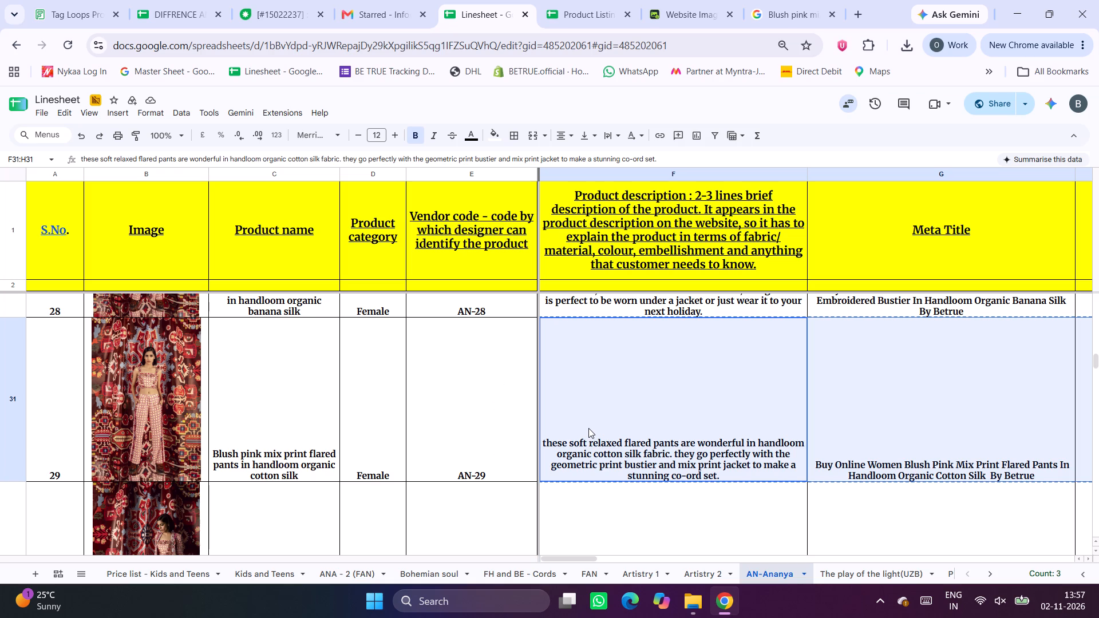
{"action": "left_click", "coordinate": [570, 2]}
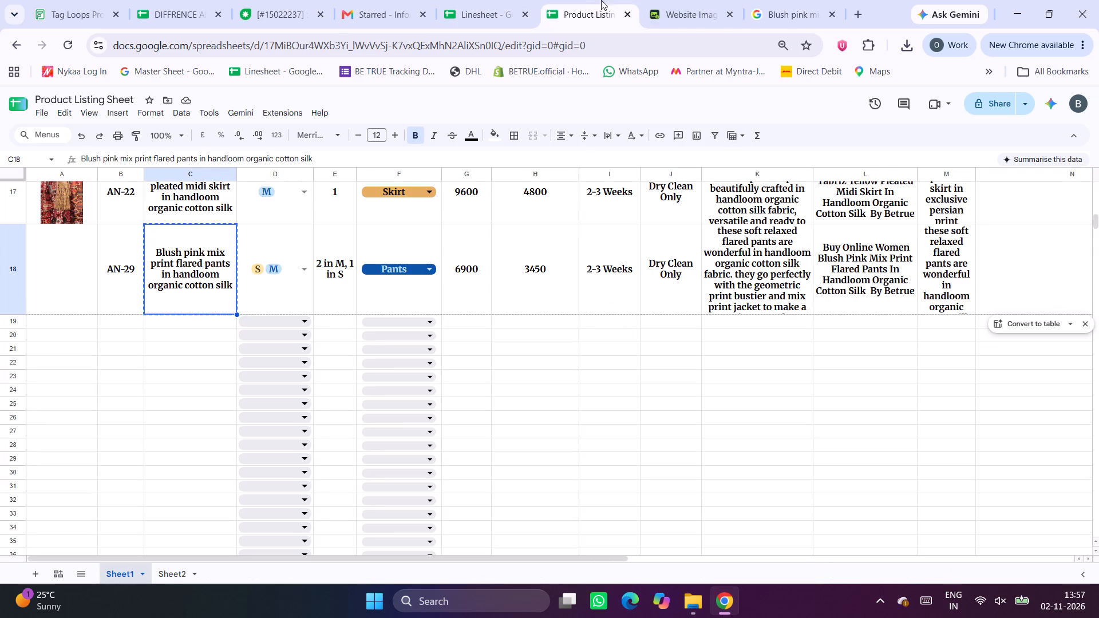
{"action": "left_click", "coordinate": [56, 274]}
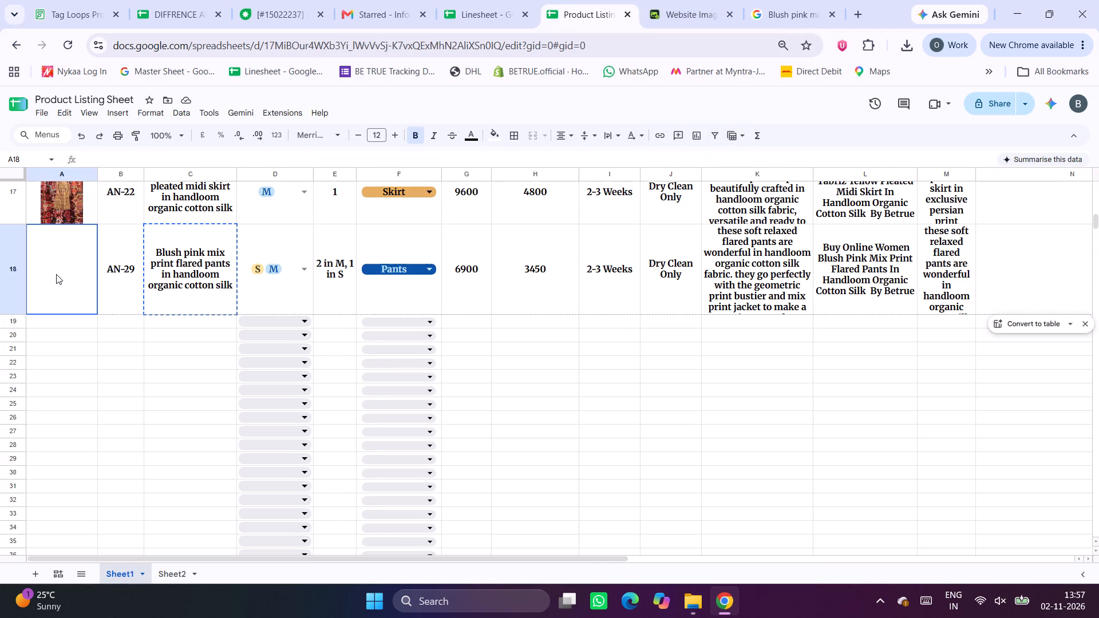
{"action": "left_click", "coordinate": [784, 0]}
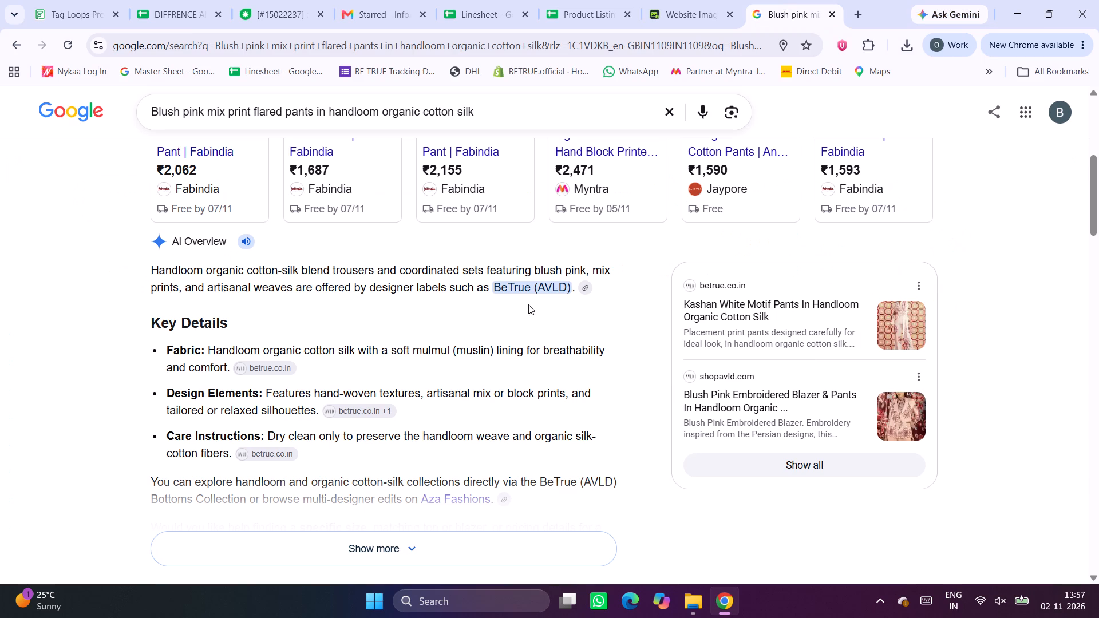
{"action": "left_click", "coordinate": [730, 109]}
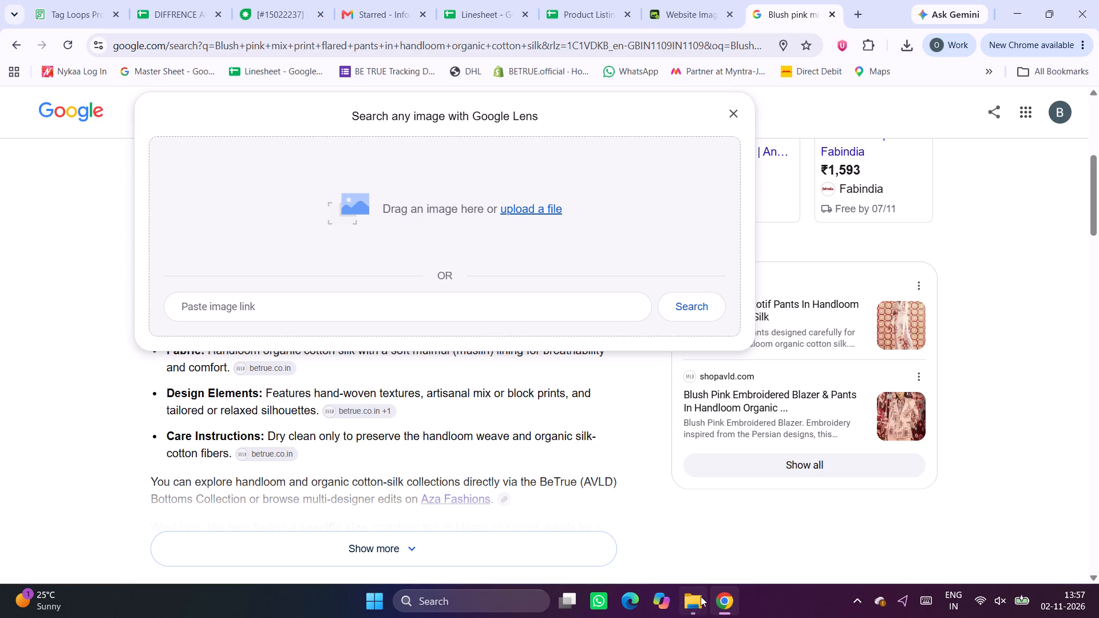
{"action": "left_click", "coordinate": [540, 211]}
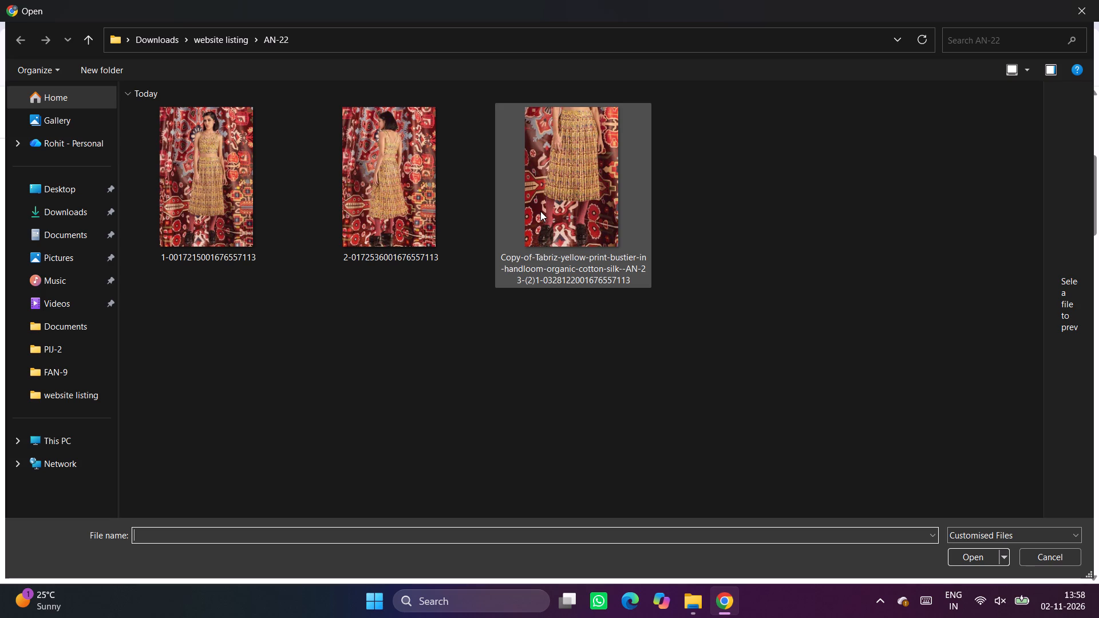
{"action": "left_click", "coordinate": [45, 203]}
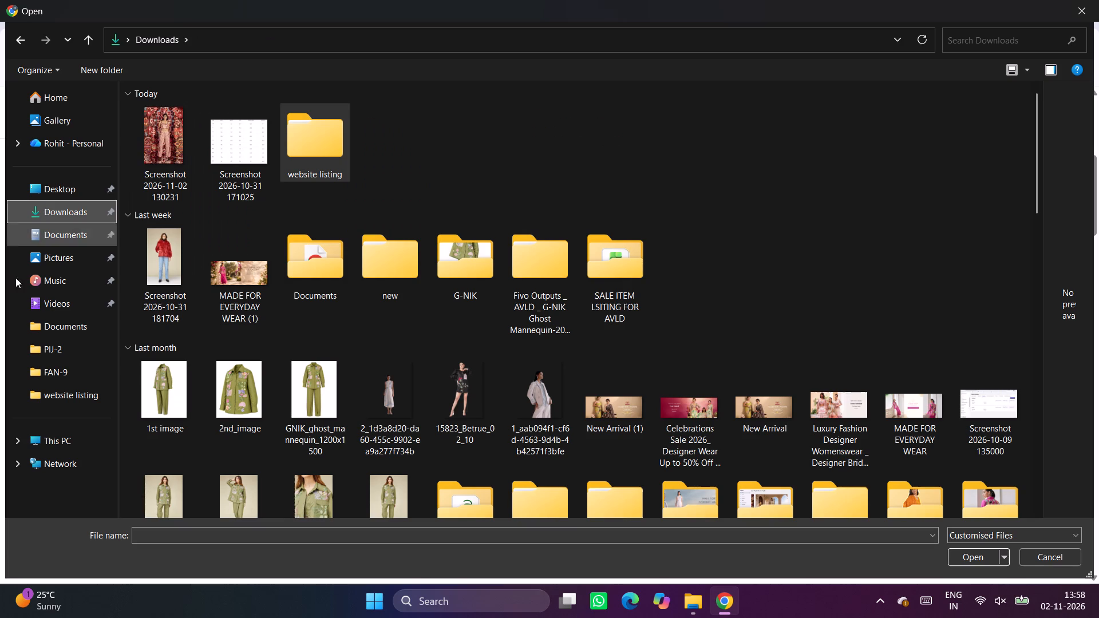
{"action": "double_click", "coordinate": [165, 167]}
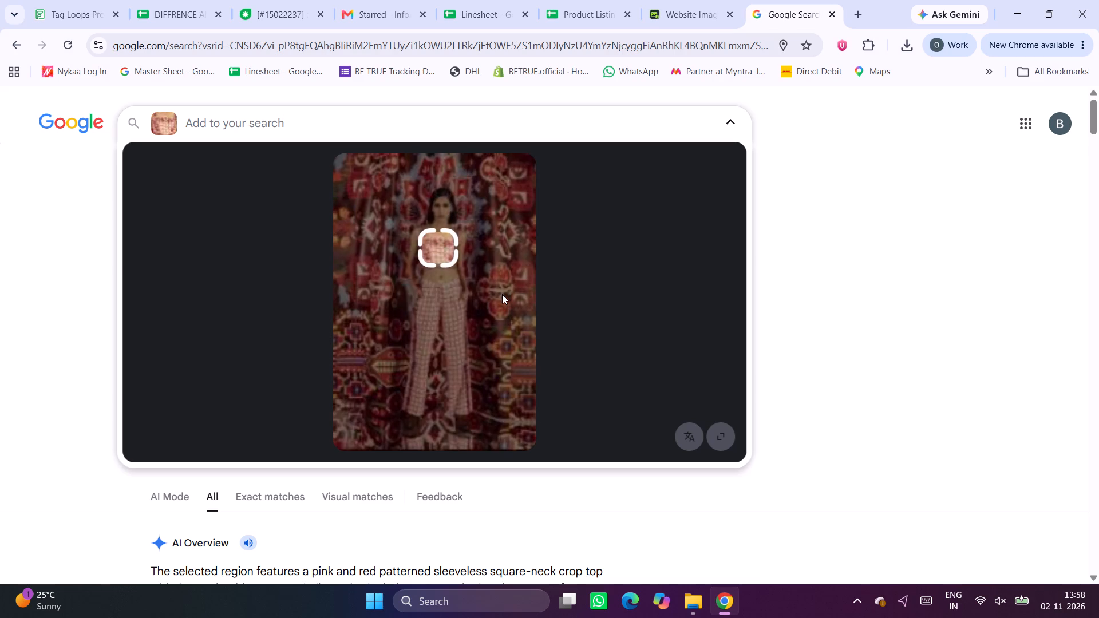
{"action": "left_click_drag", "start_coordinate": [421, 257], "coordinate": [250, 456]}
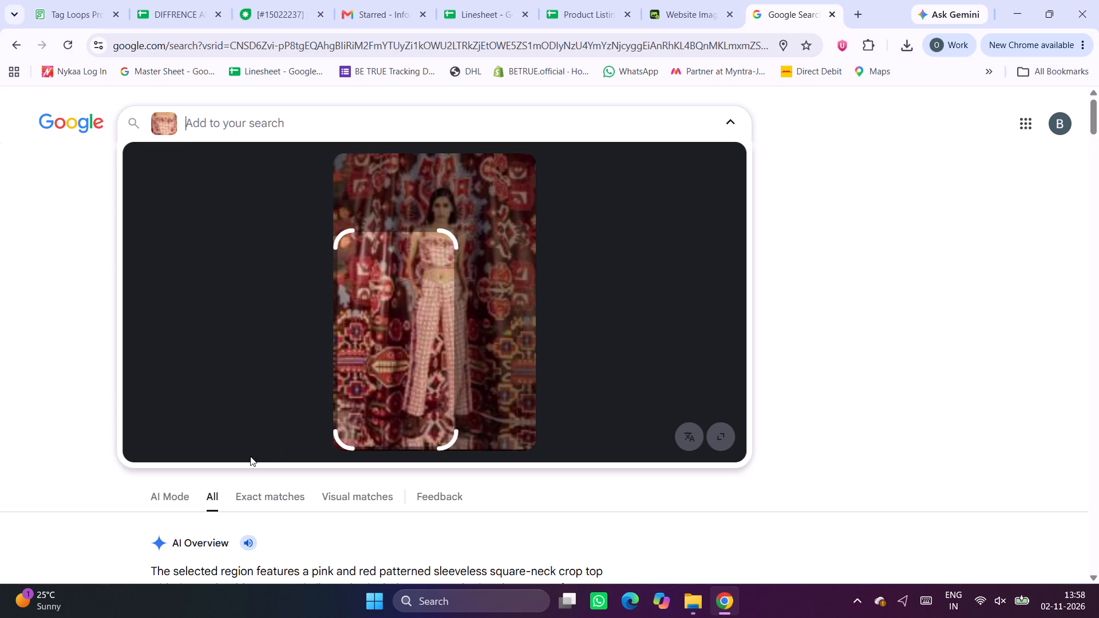
{"action": "left_click_drag", "start_coordinate": [451, 241], "coordinate": [554, 146]}
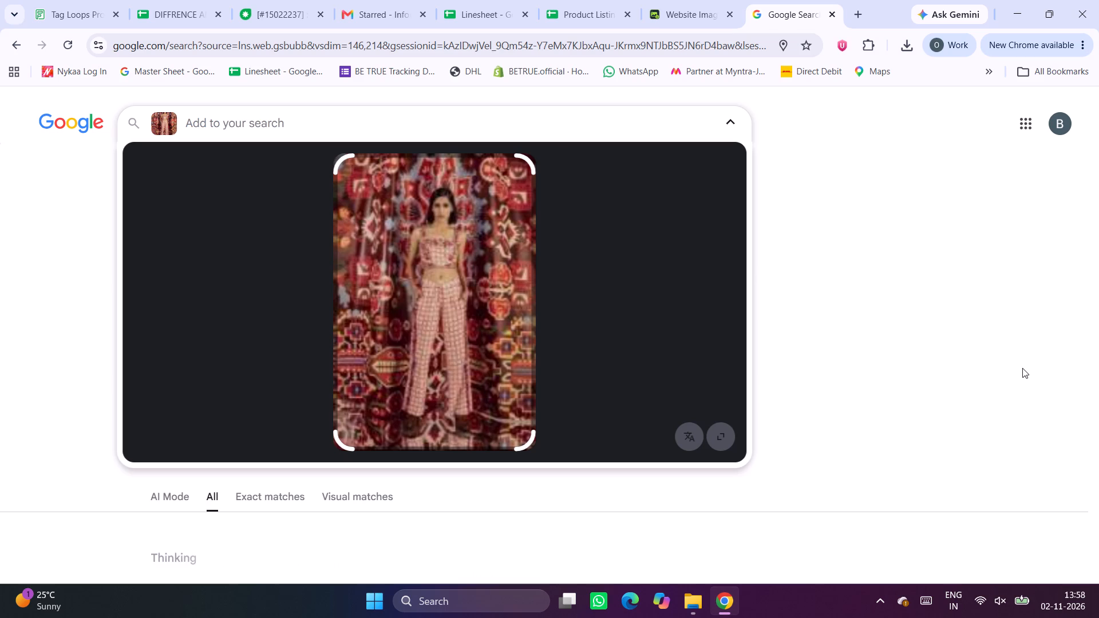
{"action": "left_click", "coordinate": [916, 457]}
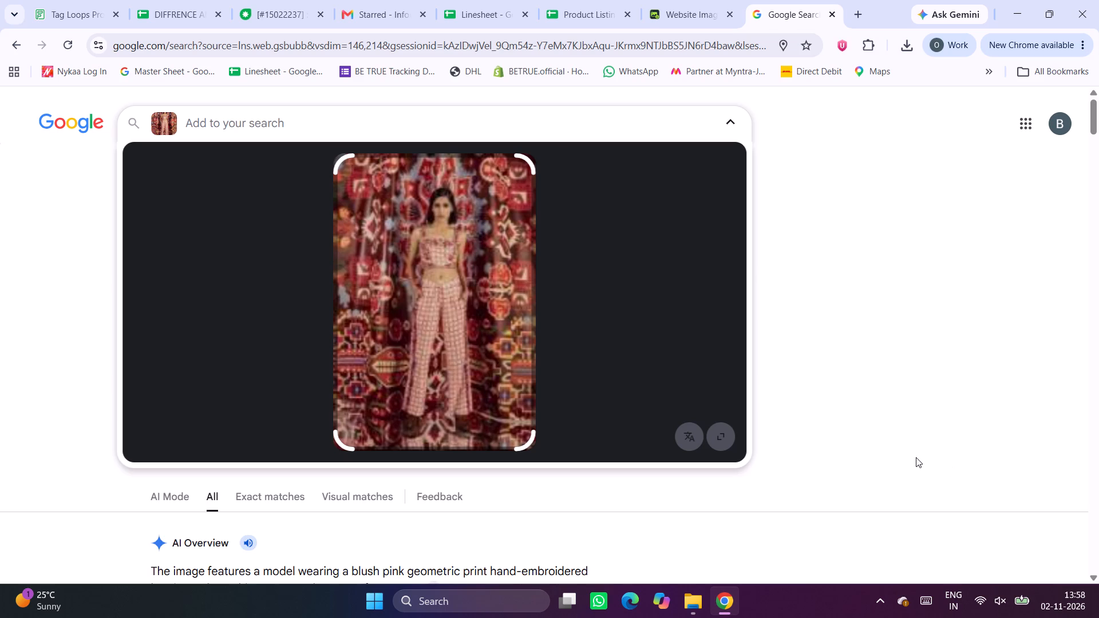
Look through the Google Lens matches and preview the Blush Pink Geometric Print Hand Embroidered Bustier result from AVLD.
{"action": "scroll", "coordinate": [789, 452], "scroll_direction": "down", "scroll_amount": 2}
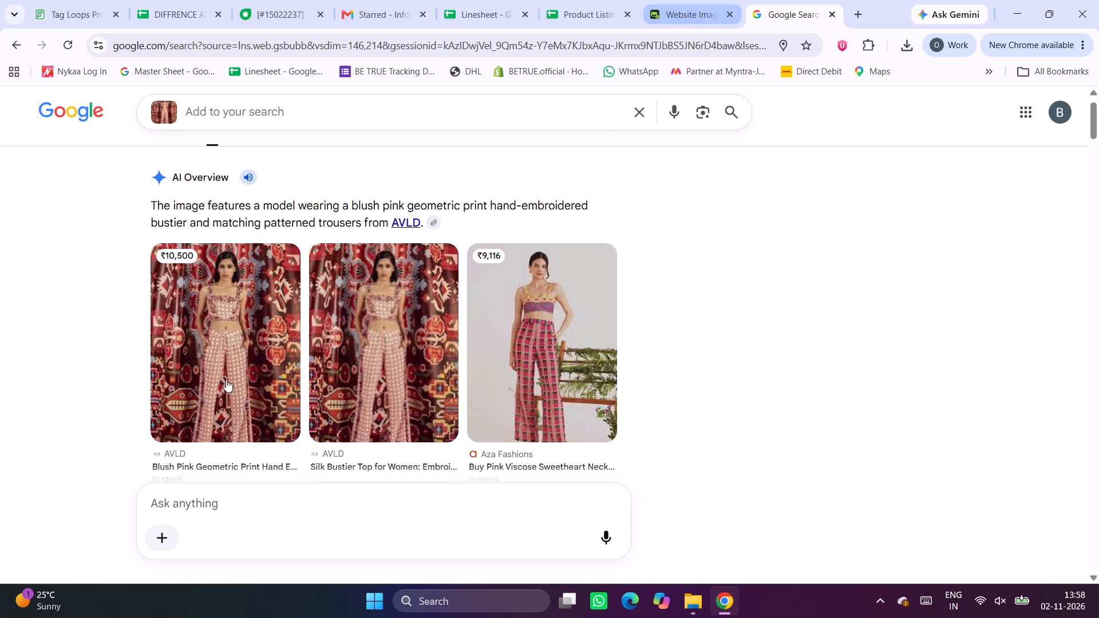
{"action": "left_click", "coordinate": [200, 381]}
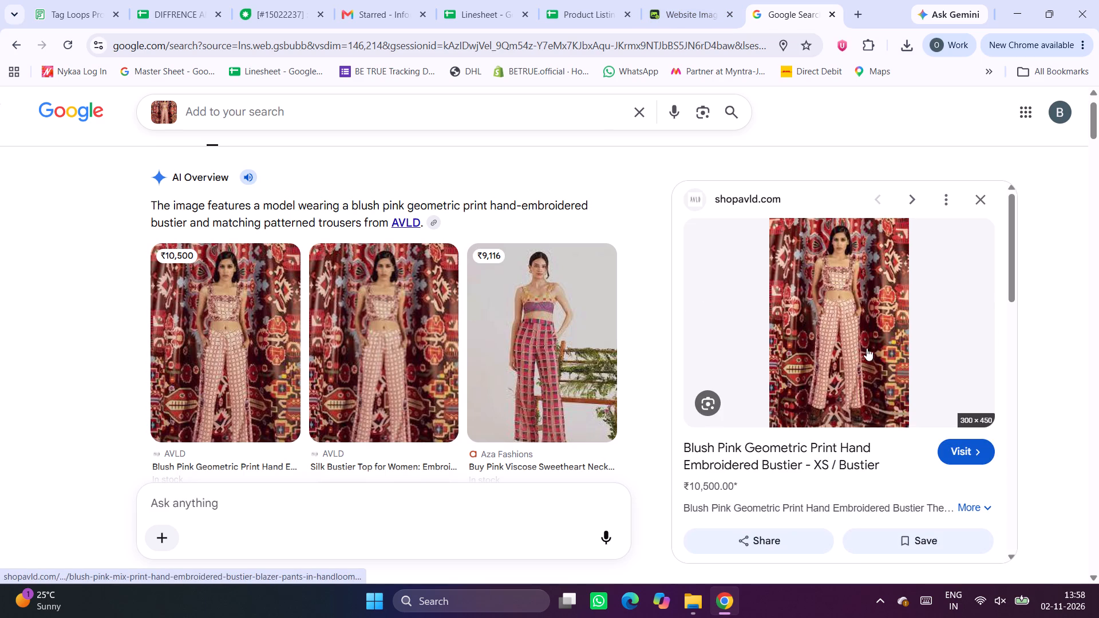
{"action": "scroll", "coordinate": [792, 366], "scroll_direction": "down", "scroll_amount": 2}
{"action": "scroll", "coordinate": [422, 363], "scroll_direction": "down", "scroll_amount": 2}
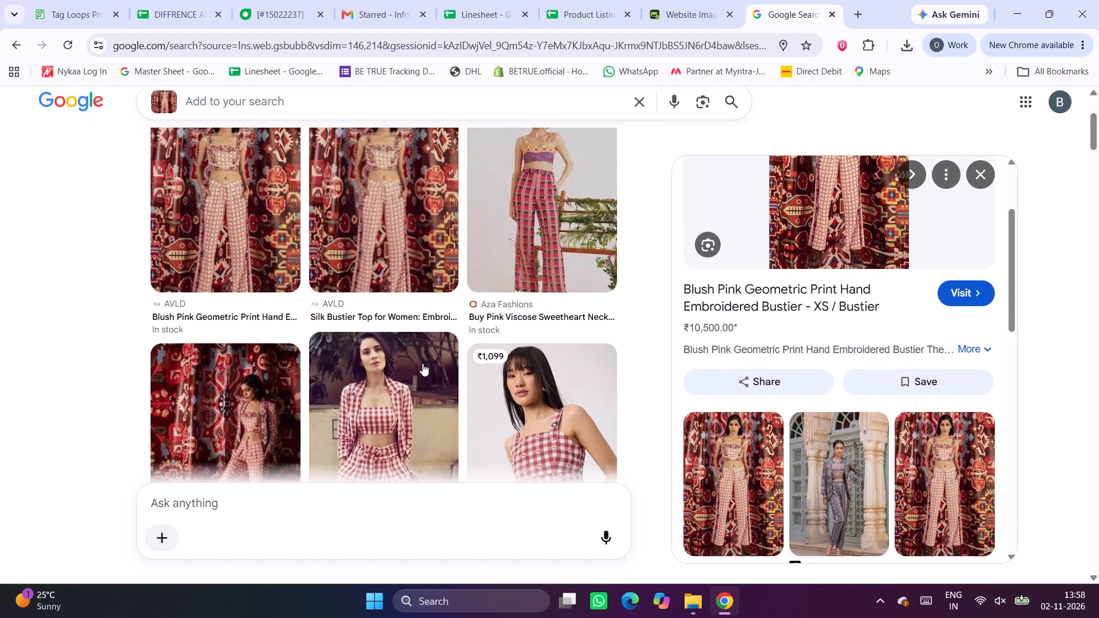
{"action": "scroll", "coordinate": [491, 299], "scroll_direction": "down", "scroll_amount": 1}
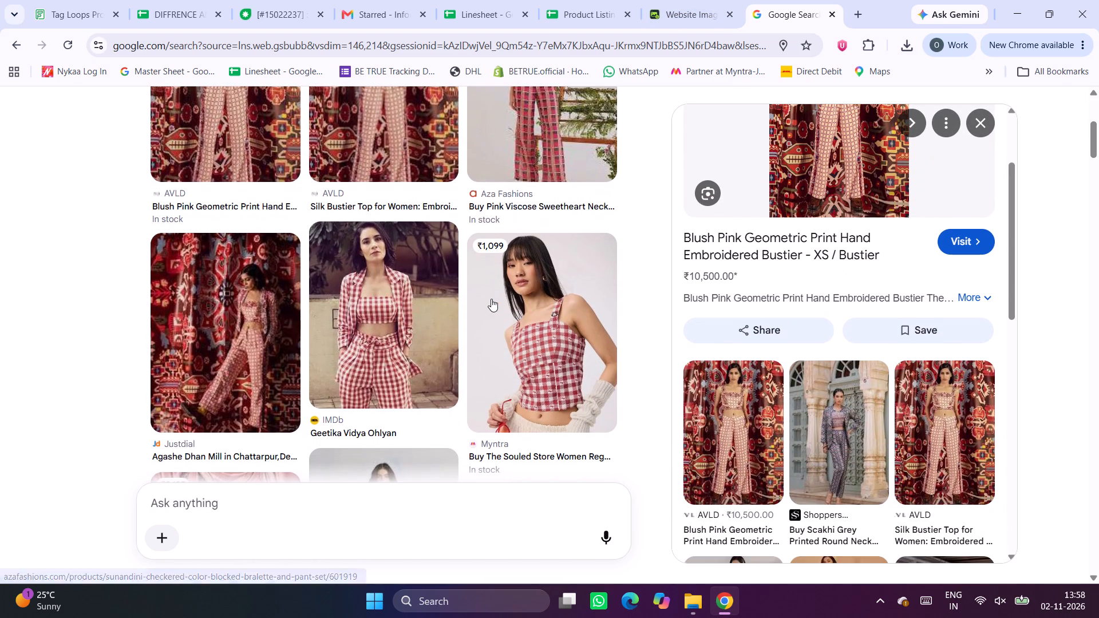
{"action": "scroll", "coordinate": [887, 397], "scroll_direction": "down", "scroll_amount": 1}
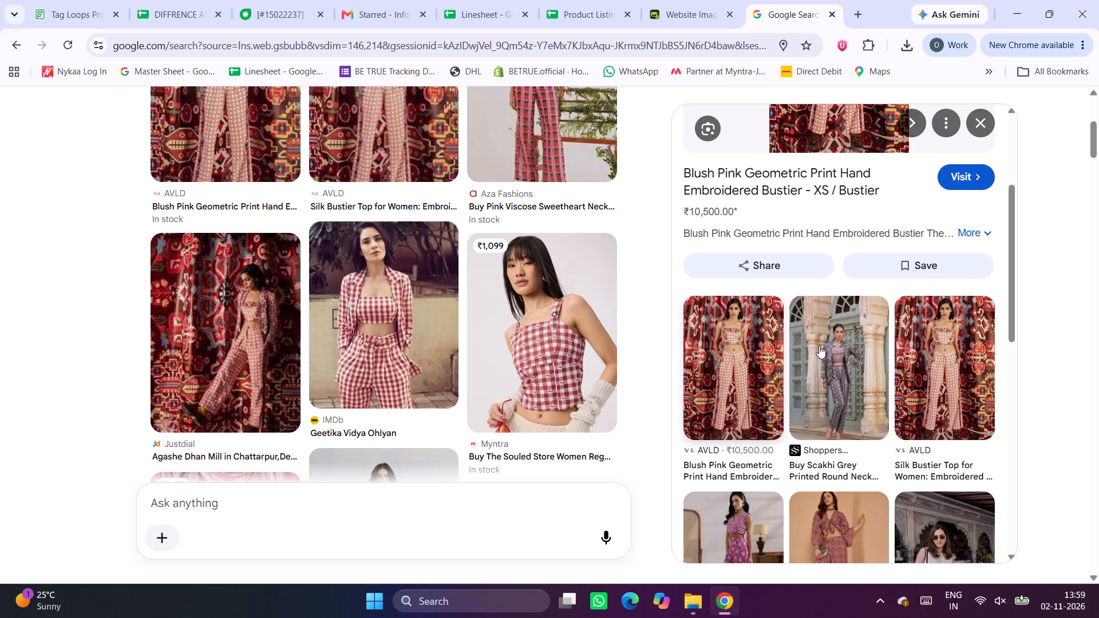
{"action": "scroll", "coordinate": [819, 346], "scroll_direction": "up", "scroll_amount": 5}
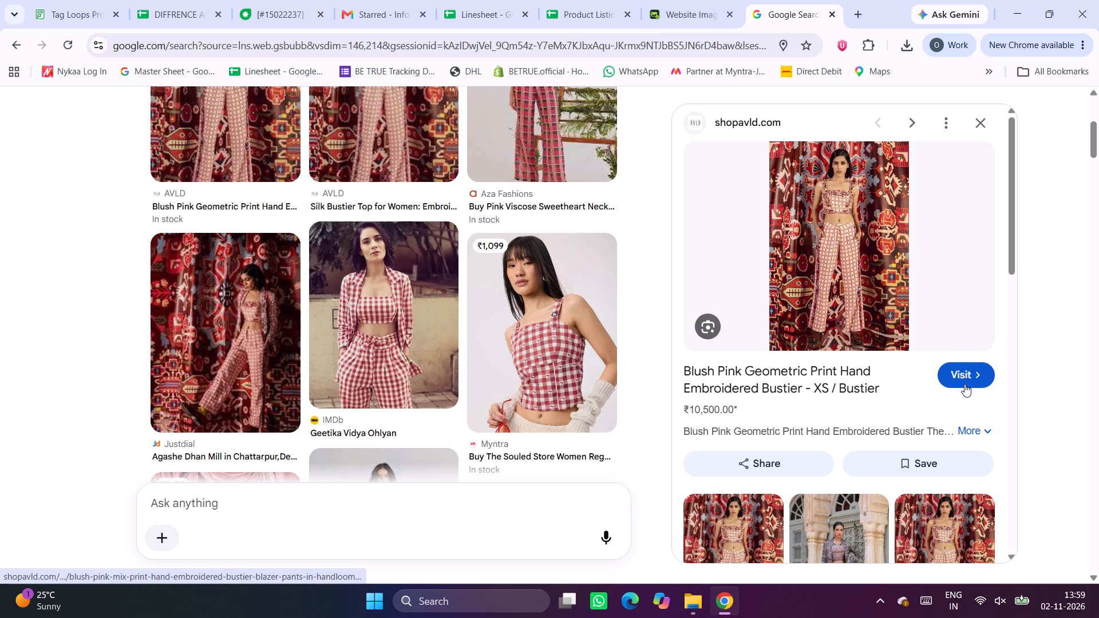
{"action": "scroll", "coordinate": [863, 431], "scroll_direction": "down", "scroll_amount": 3}
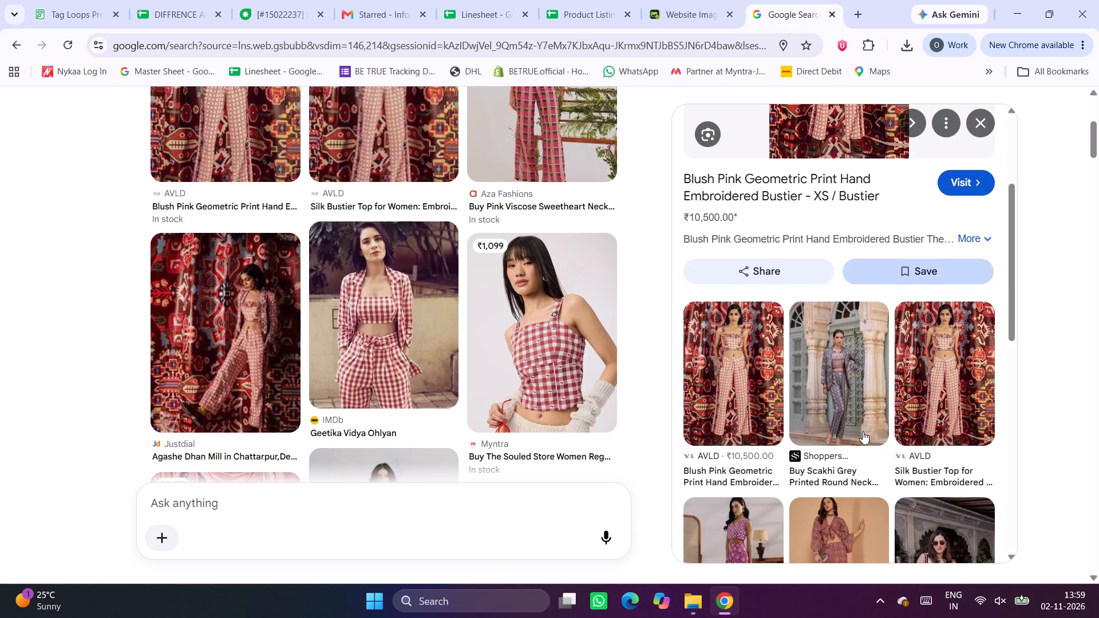
Visit the AVLD page for the "Silk Bustier Top for Women" match and close the Google Search tab.
{"action": "left_click", "coordinate": [947, 395]}
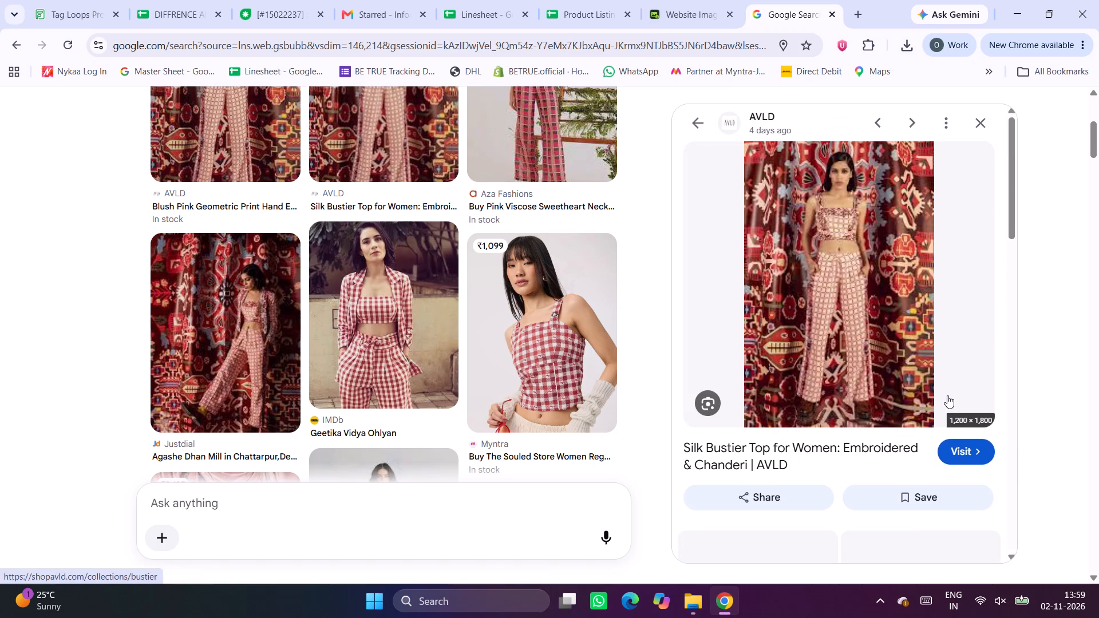
{"action": "scroll", "coordinate": [849, 460], "scroll_direction": "down", "scroll_amount": 1}
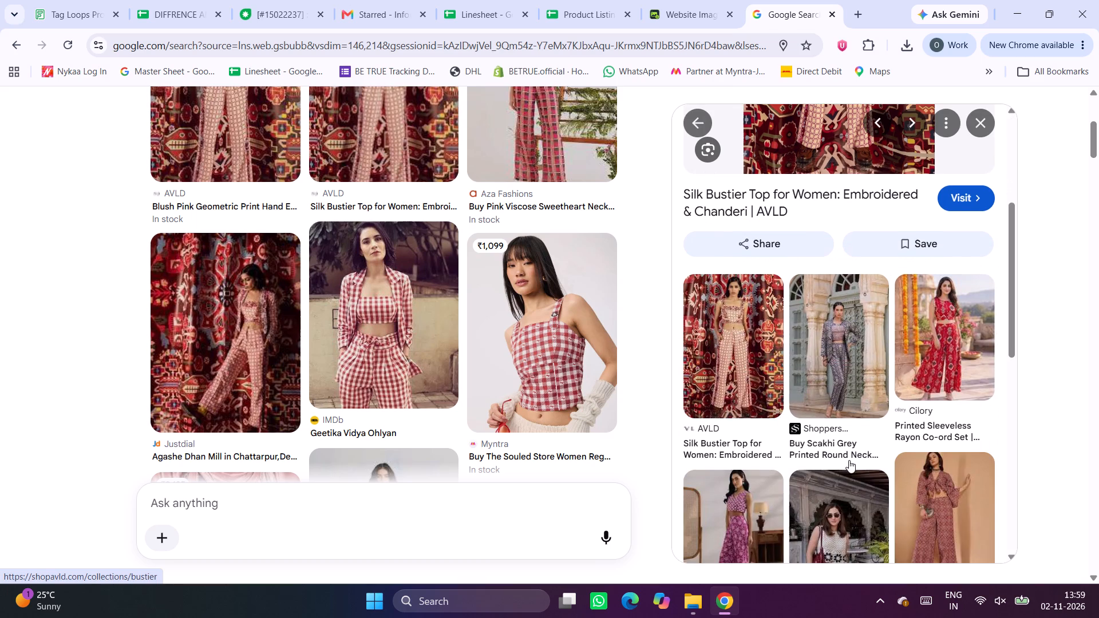
{"action": "scroll", "coordinate": [849, 460], "scroll_direction": "down", "scroll_amount": 2}
{"action": "scroll", "coordinate": [849, 460], "scroll_direction": "up", "scroll_amount": 2}
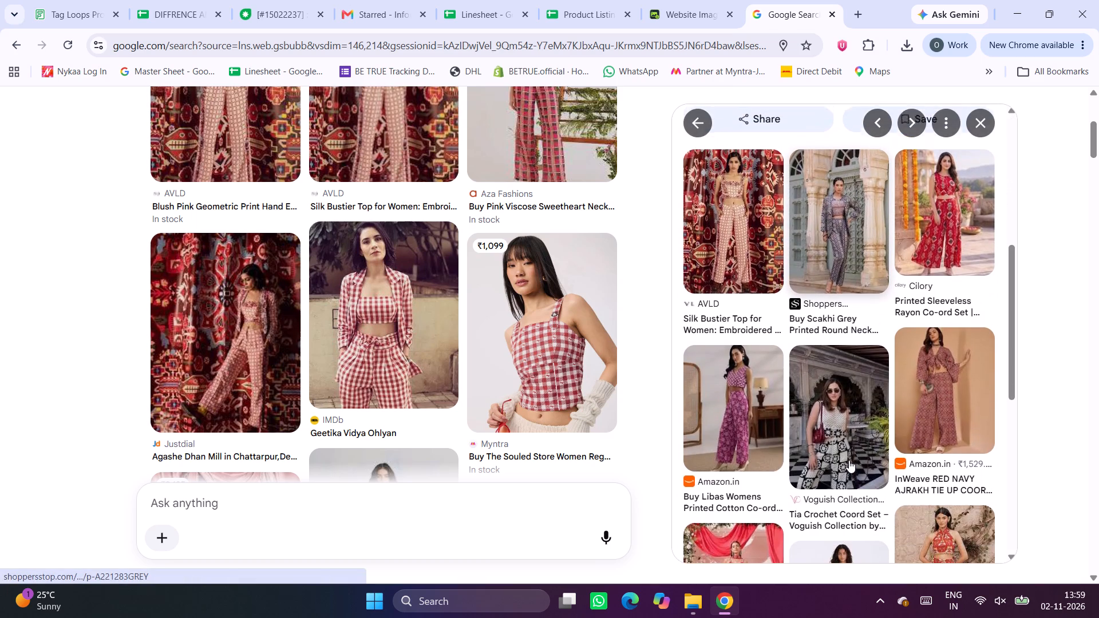
{"action": "scroll", "coordinate": [849, 460], "scroll_direction": "up", "scroll_amount": 1}
{"action": "left_click", "coordinate": [966, 402]}
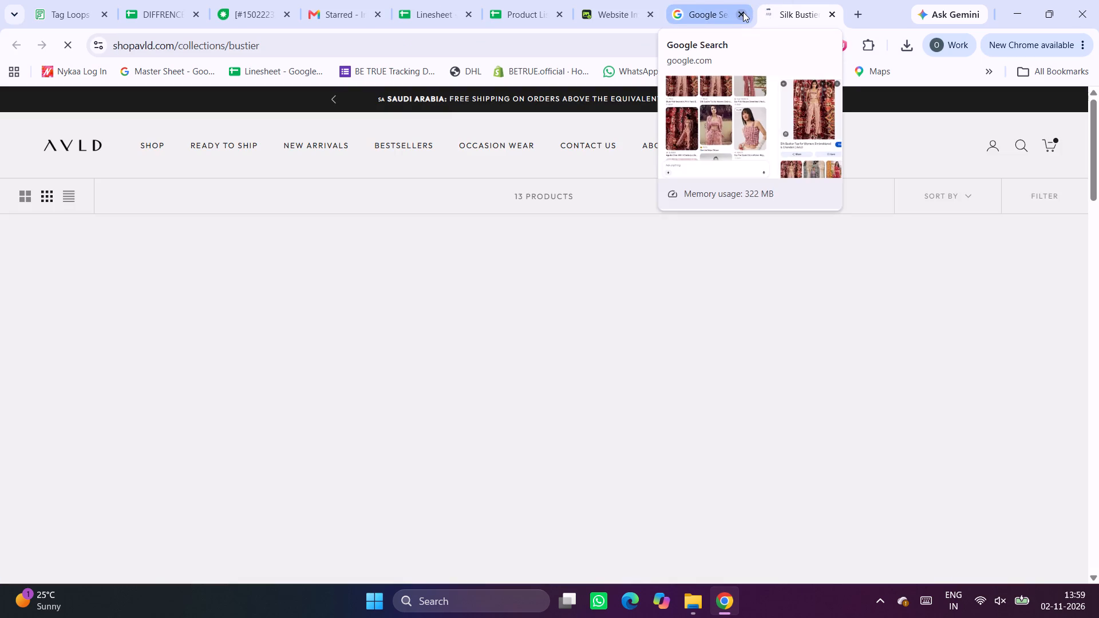
{"action": "left_click", "coordinate": [743, 12]}
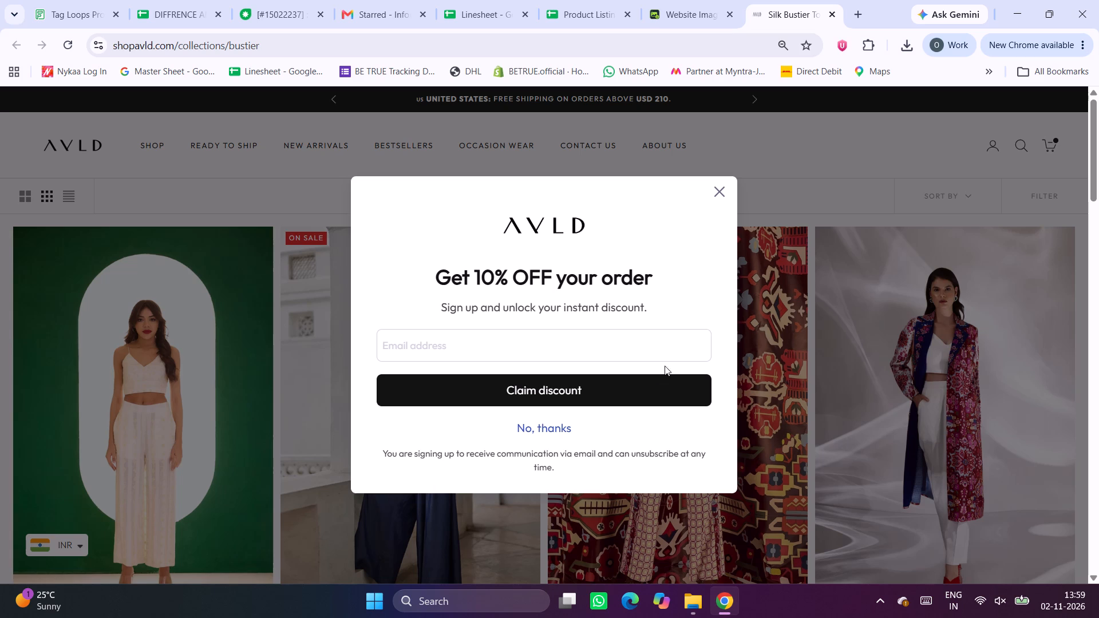
Dismiss the discount sign-up offer and open the Blush Pink Geometric Print Hand Embroidered Bustier product from the bustier collection.
{"action": "left_click", "coordinate": [718, 197]}
{"action": "scroll", "coordinate": [715, 451], "scroll_direction": "down", "scroll_amount": 4}
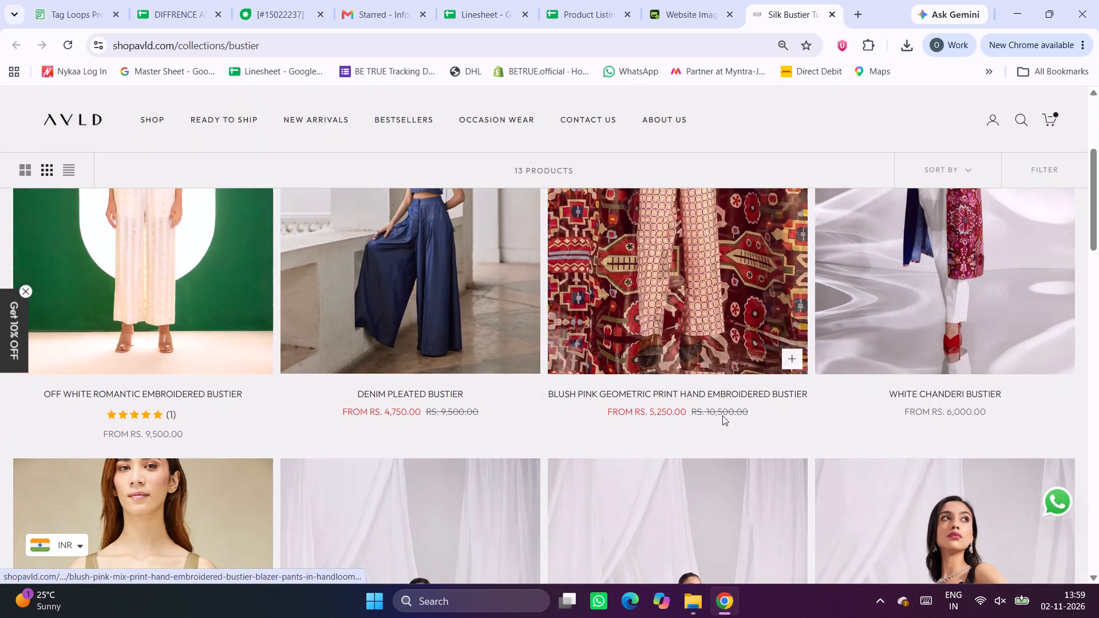
{"action": "left_click", "coordinate": [682, 284]}
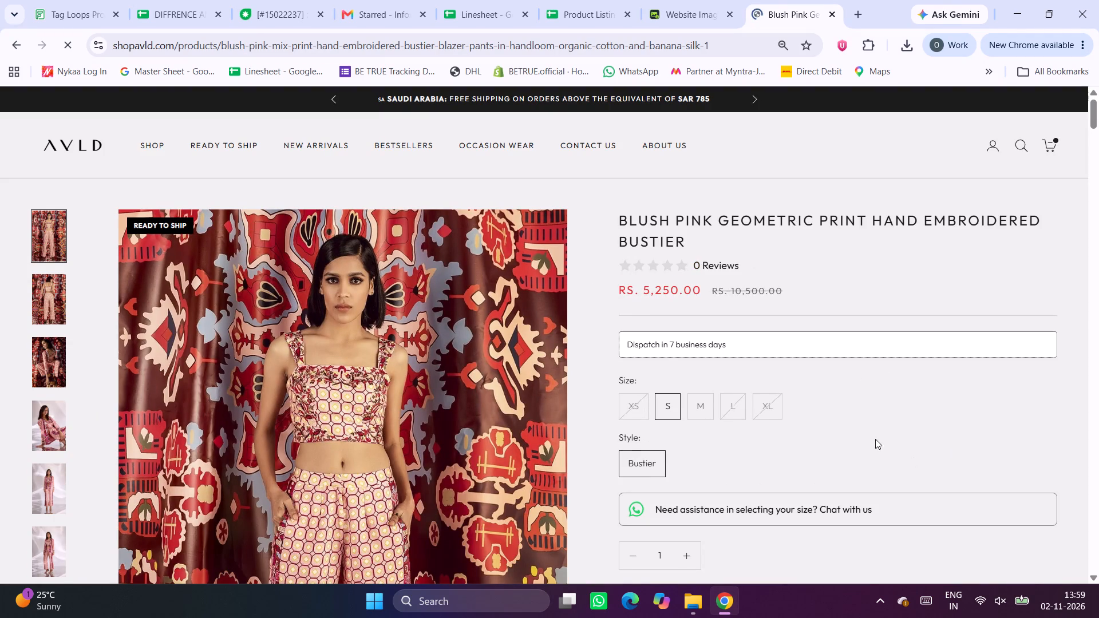
{"action": "scroll", "coordinate": [910, 363], "scroll_direction": "down", "scroll_amount": 2}
{"action": "scroll", "coordinate": [894, 281], "scroll_direction": "up", "scroll_amount": 2}
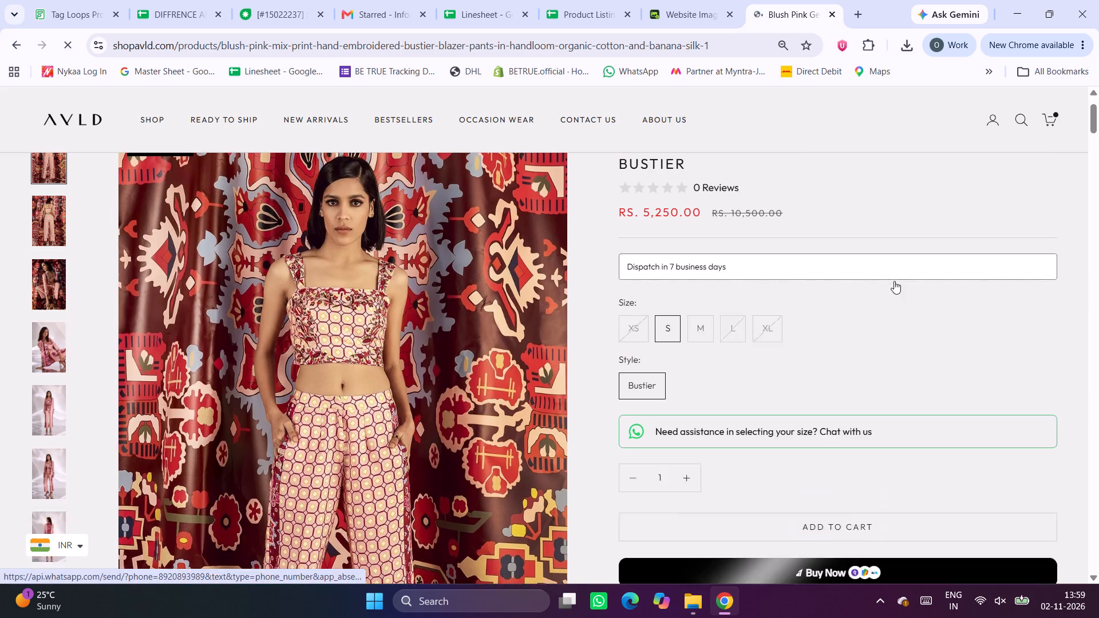
{"action": "scroll", "coordinate": [894, 281], "scroll_direction": "up", "scroll_amount": 1}
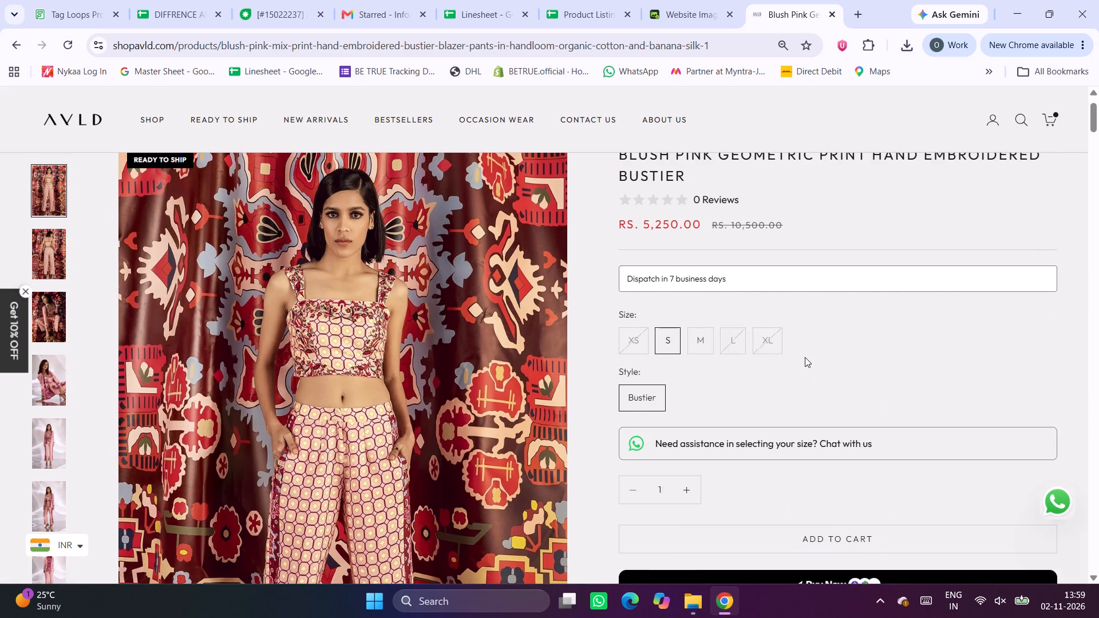
{"action": "scroll", "coordinate": [805, 357], "scroll_direction": "down", "scroll_amount": 1}
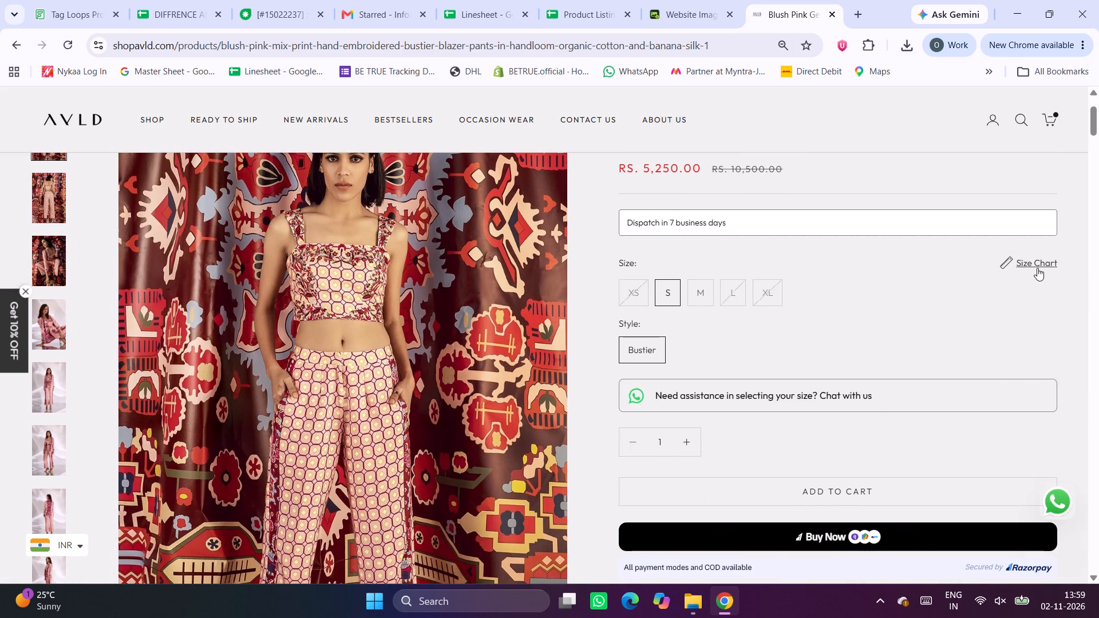
Examine the size chart of the Blush Pink Geometric Print Hand Embroidered Bustier and close it.
{"action": "left_click", "coordinate": [1037, 268]}
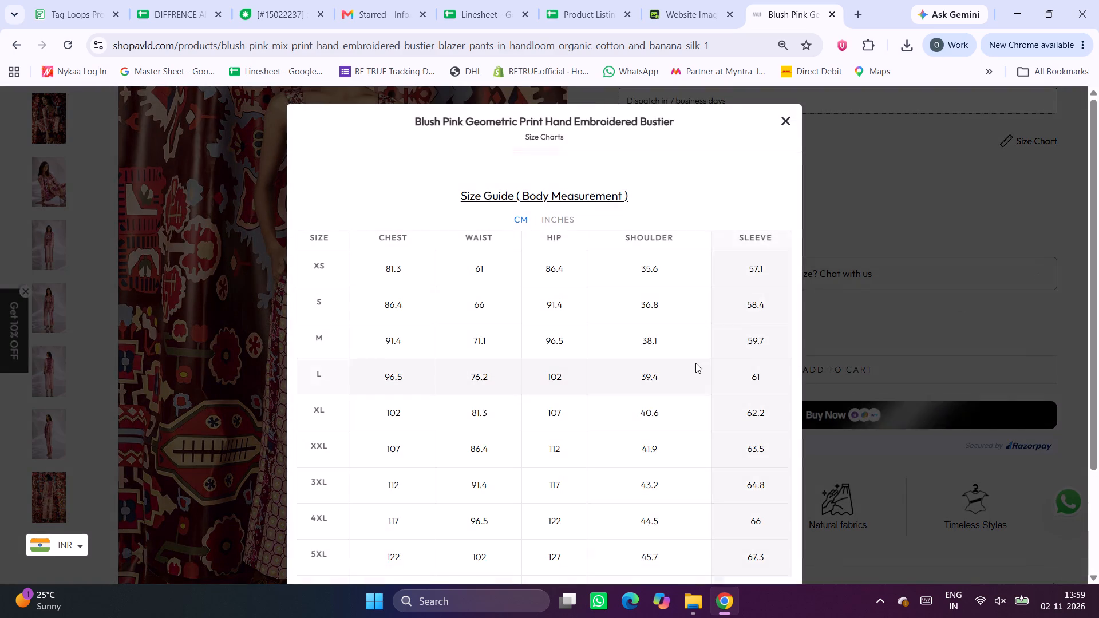
{"action": "scroll", "coordinate": [695, 363], "scroll_direction": "down", "scroll_amount": 3}
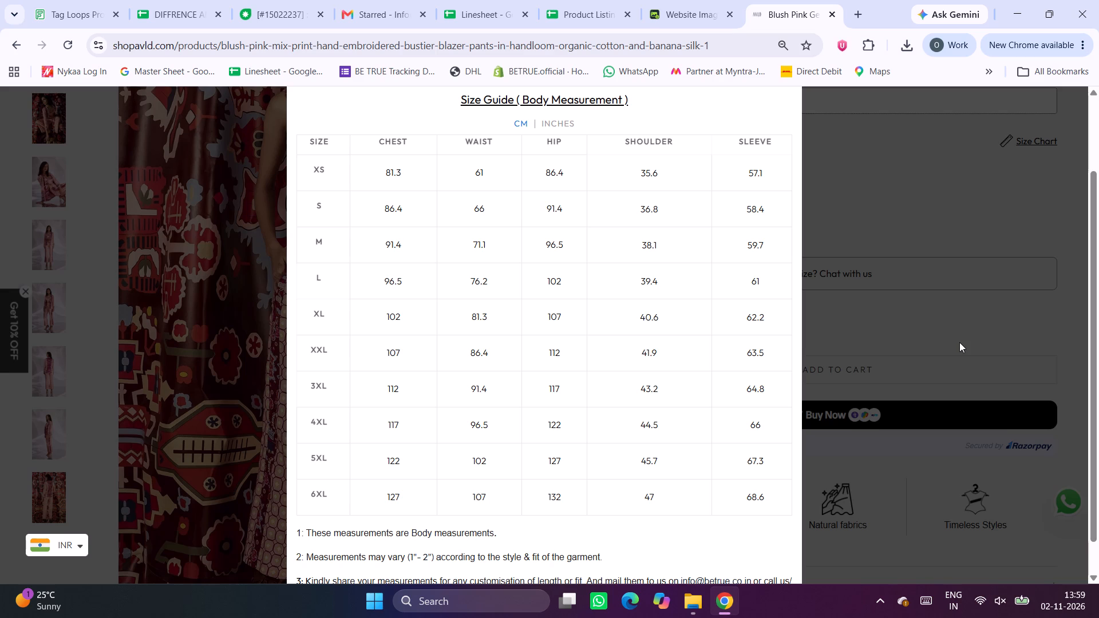
{"action": "scroll", "coordinate": [935, 242], "scroll_direction": "up", "scroll_amount": 4}
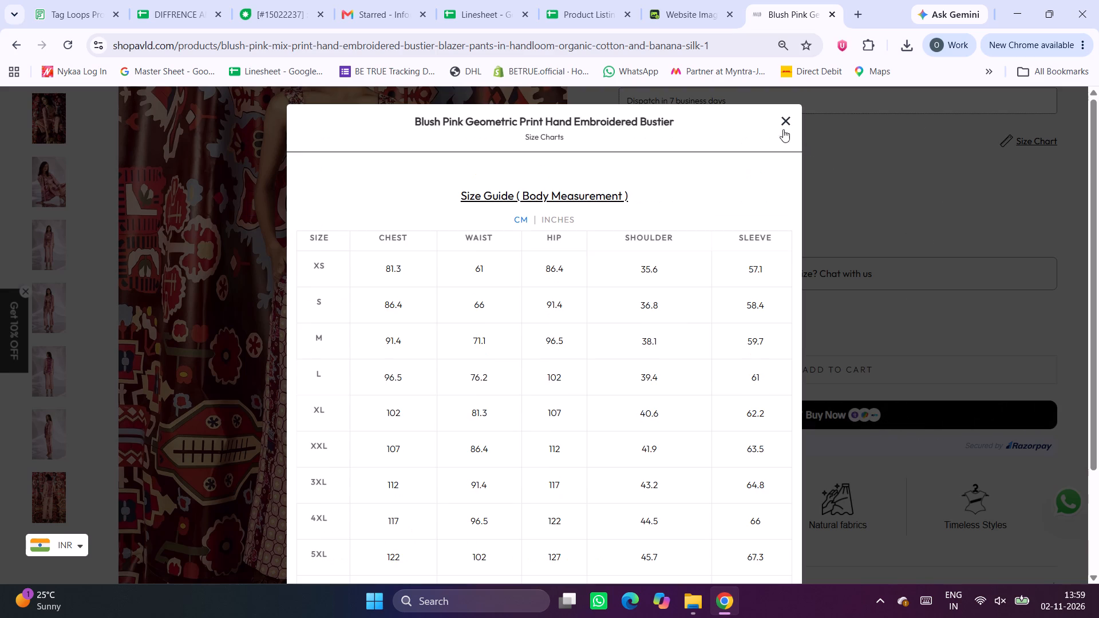
{"action": "left_click", "coordinate": [789, 118]}
{"action": "left_click", "coordinate": [568, 45]}
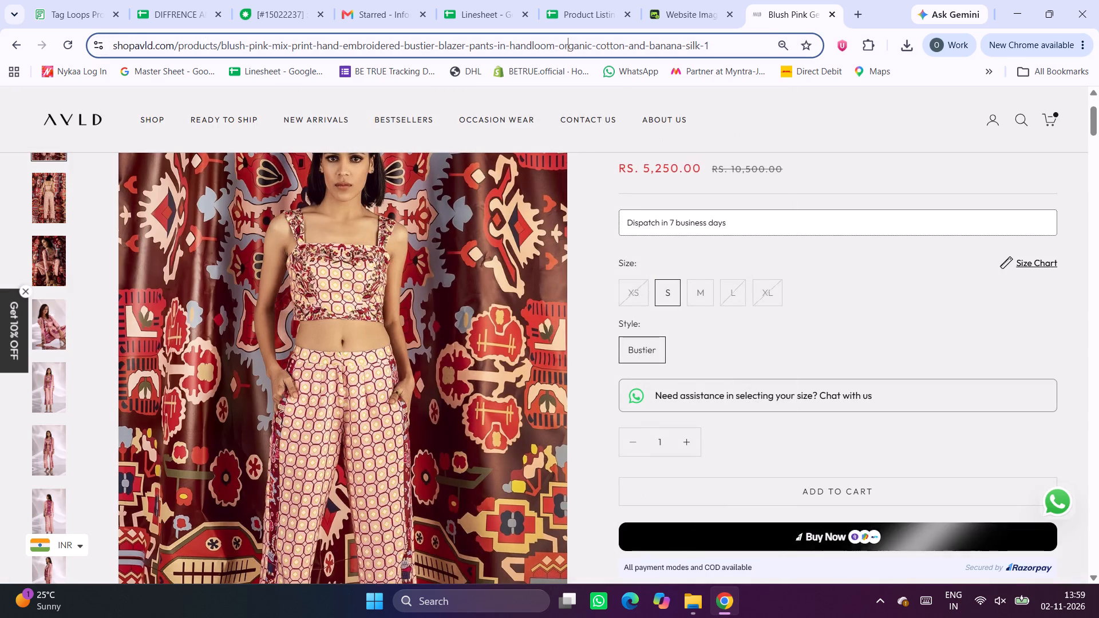
{"action": "key", "text": "ctrl+x"}
{"action": "left_click", "coordinate": [678, 0]}
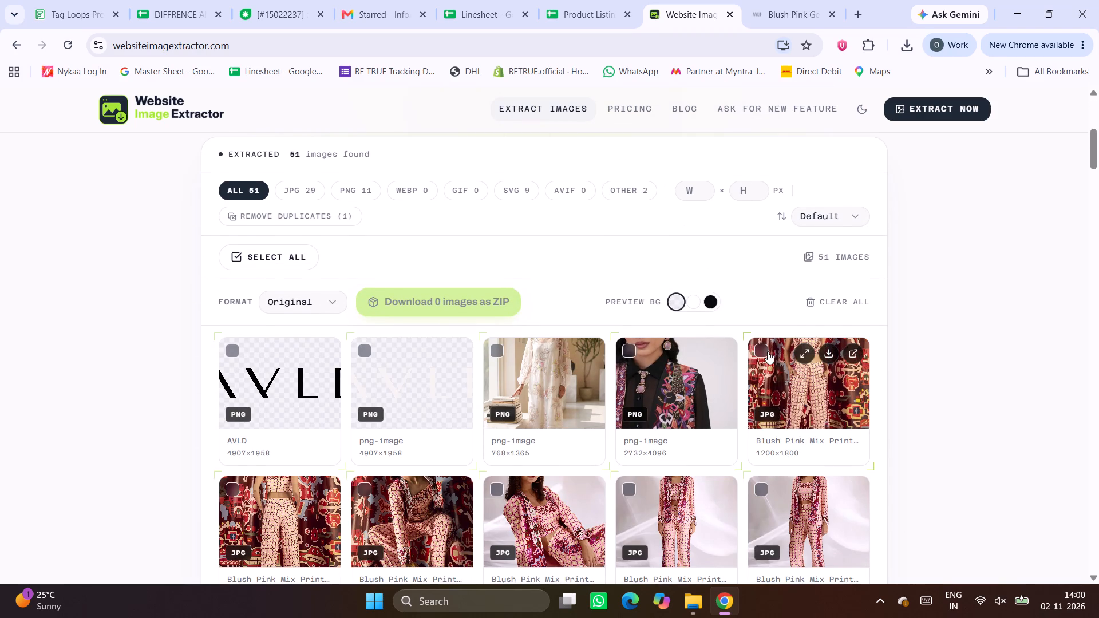
{"action": "left_click", "coordinate": [764, 351]}
{"action": "left_click", "coordinate": [235, 493]}
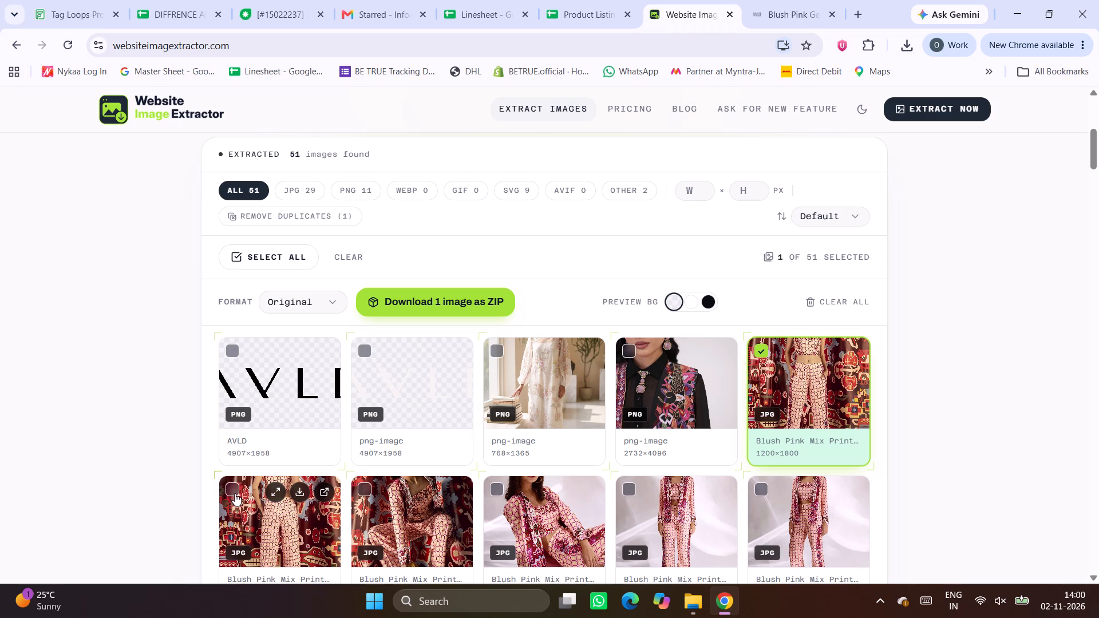
{"action": "left_click", "coordinate": [366, 490]}
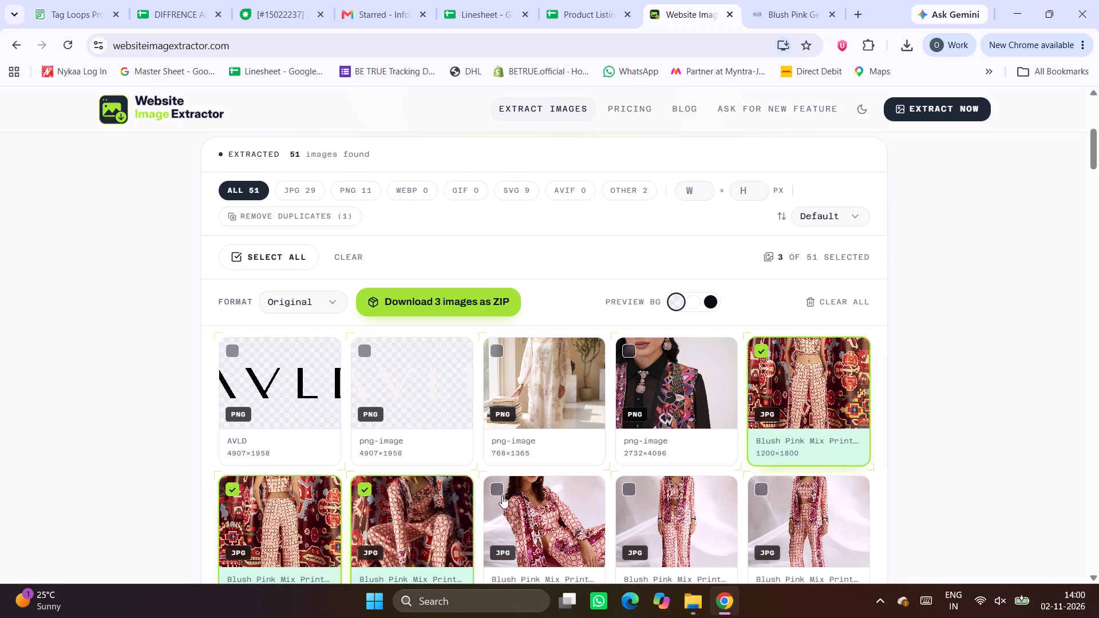
{"action": "scroll", "coordinate": [637, 493], "scroll_direction": "down", "scroll_amount": 1}
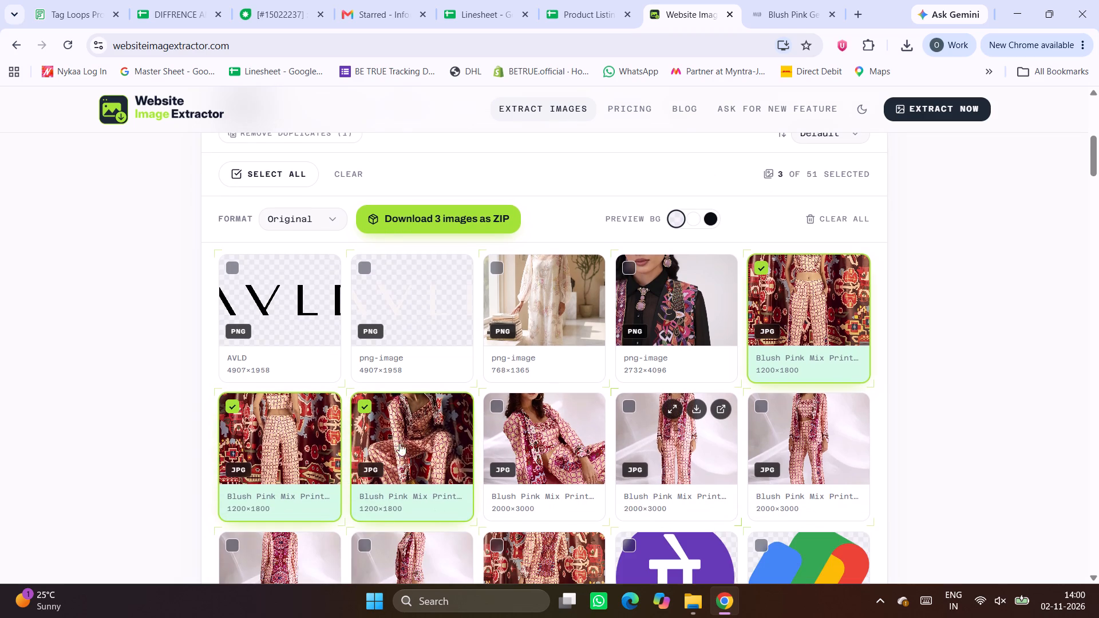
{"action": "left_click", "coordinate": [365, 408]}
{"action": "scroll", "coordinate": [754, 423], "scroll_direction": "down", "scroll_amount": 2}
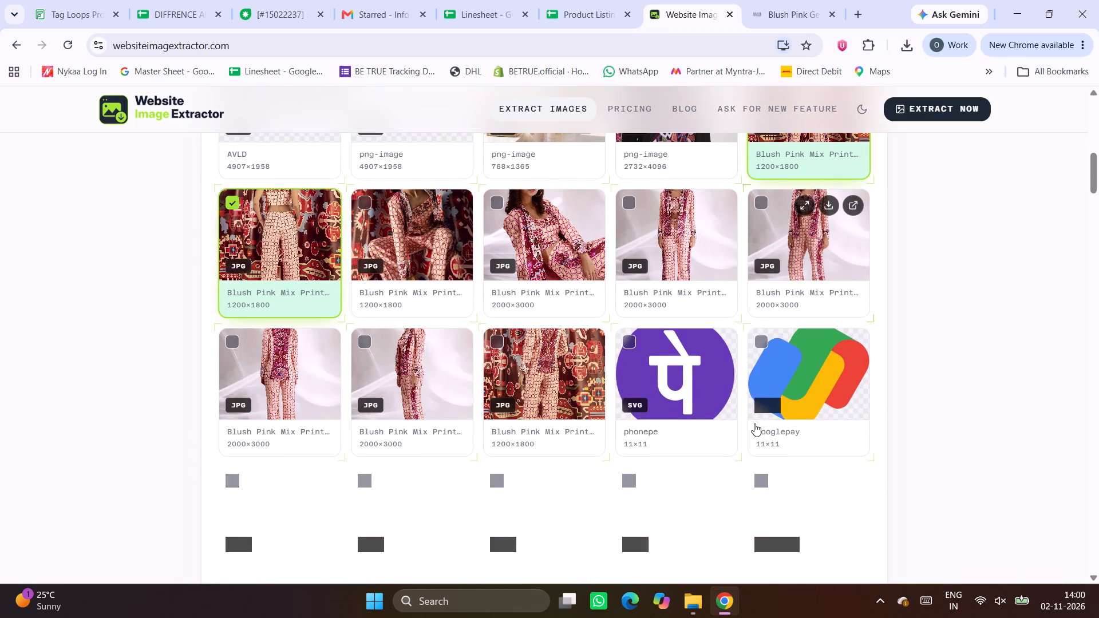
{"action": "scroll", "coordinate": [754, 423], "scroll_direction": "down", "scroll_amount": 1}
Check the bustier product page's gallery, then add the side, back and second standing front studio images to the extracted-image selection.
{"action": "left_click", "coordinate": [812, 0]}
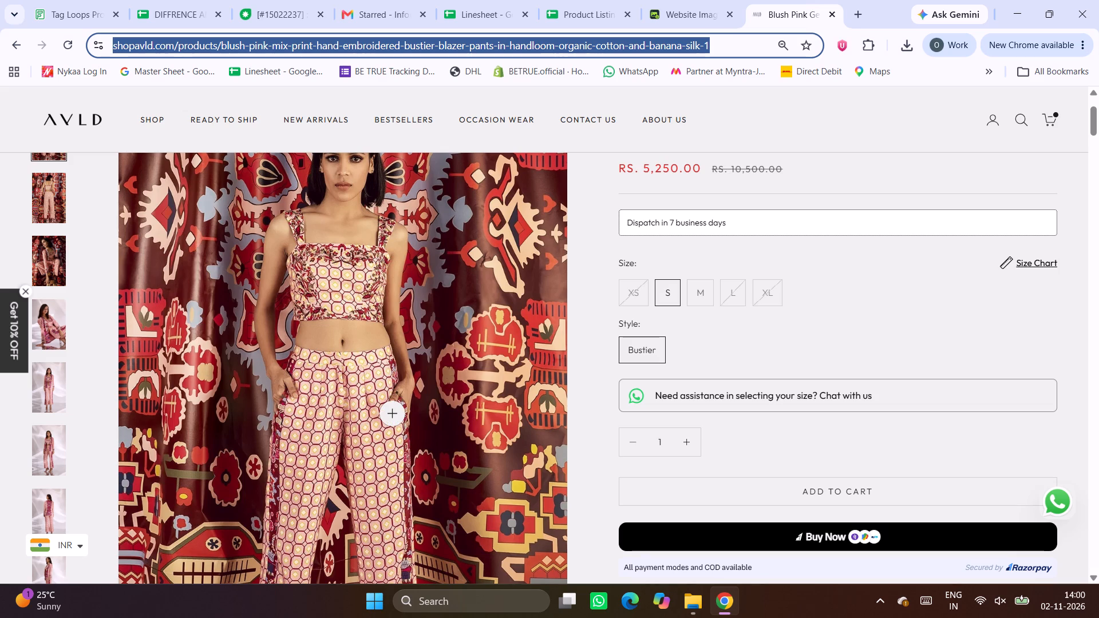
{"action": "scroll", "coordinate": [345, 355], "scroll_direction": "up", "scroll_amount": 1}
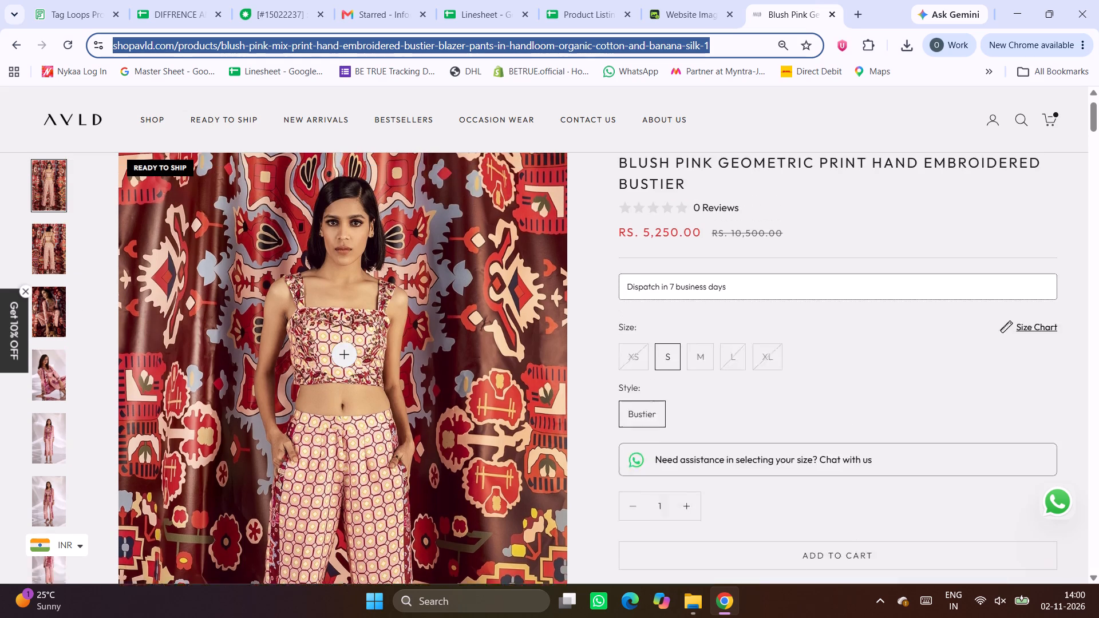
{"action": "scroll", "coordinate": [345, 355], "scroll_direction": "up", "scroll_amount": 1}
{"action": "scroll", "coordinate": [345, 355], "scroll_direction": "down", "scroll_amount": 1}
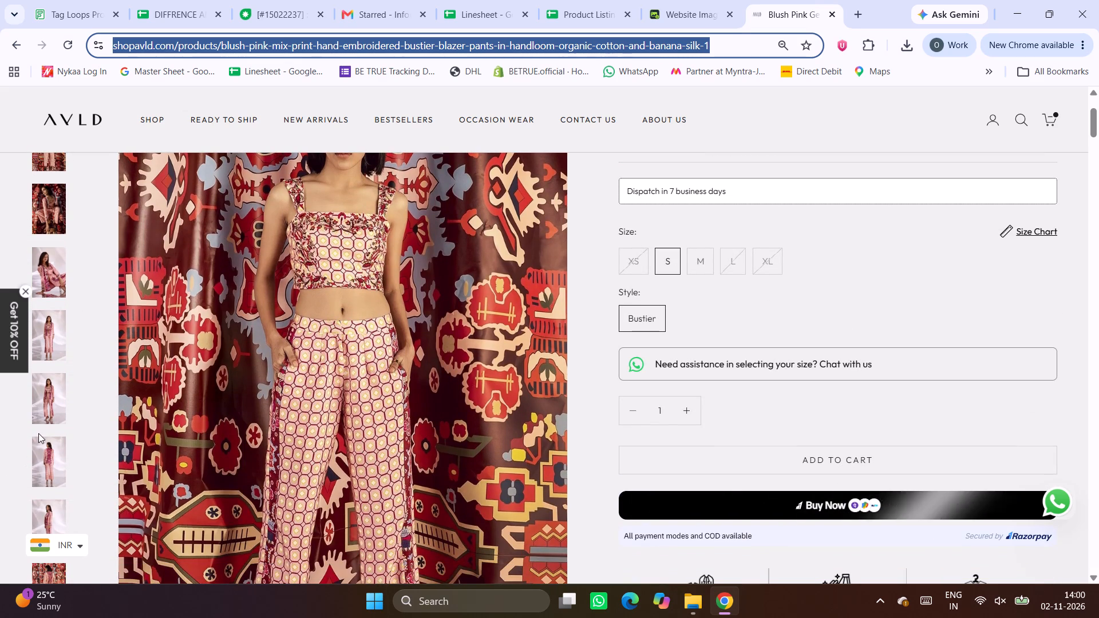
{"action": "left_click", "coordinate": [51, 384]}
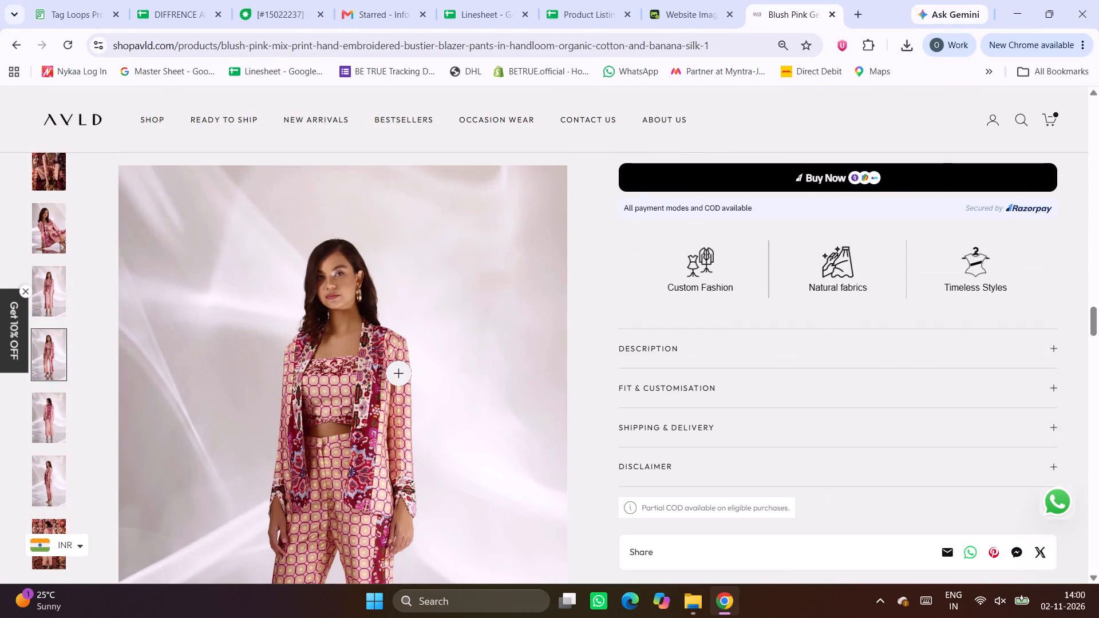
{"action": "left_click", "coordinate": [701, 0]}
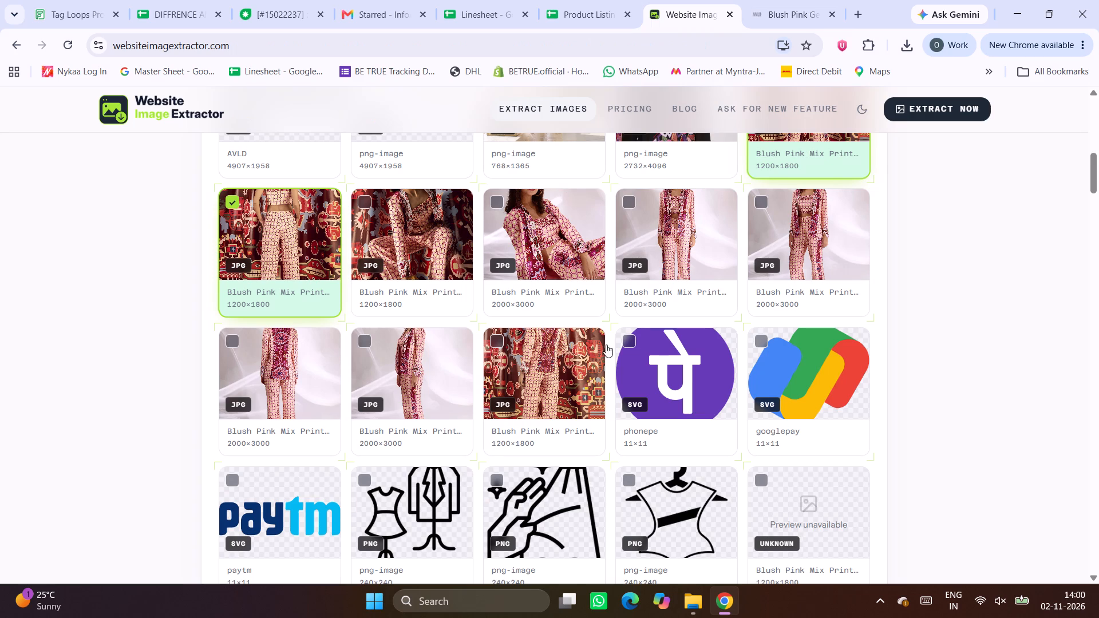
{"action": "scroll", "coordinate": [611, 348], "scroll_direction": "down", "scroll_amount": 1}
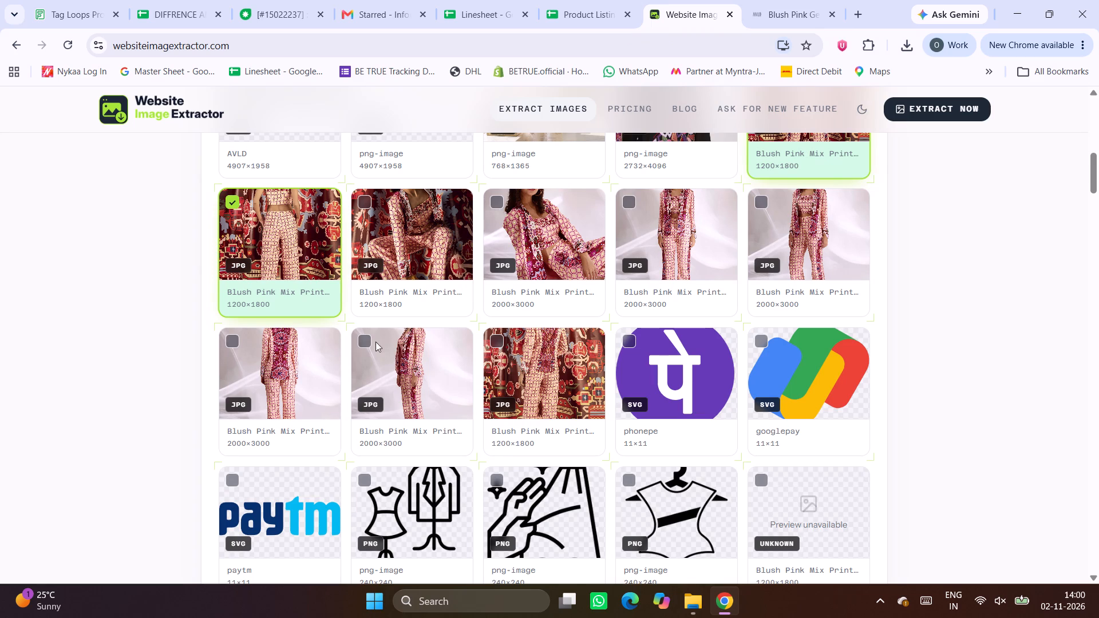
{"action": "left_click", "coordinate": [363, 340]}
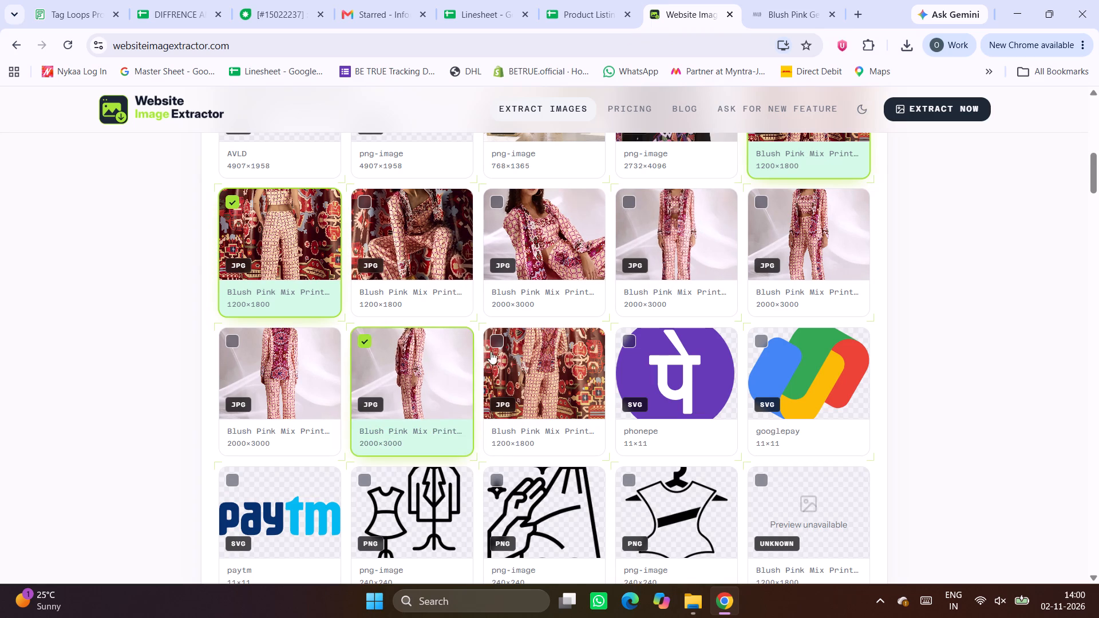
{"action": "left_click", "coordinate": [233, 342]}
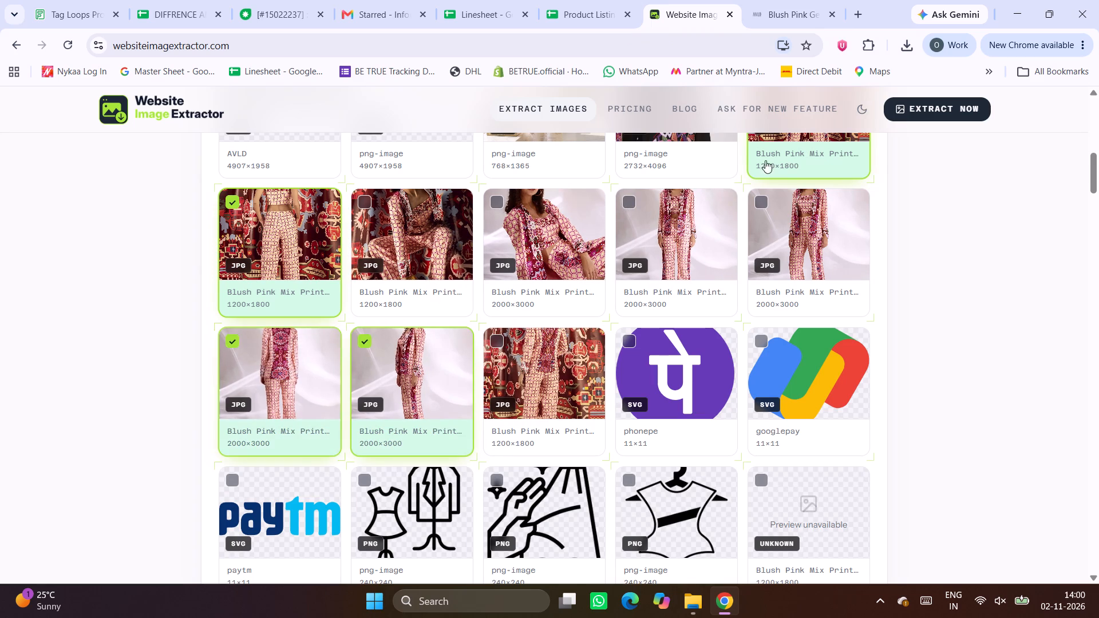
{"action": "left_click", "coordinate": [757, 205]}
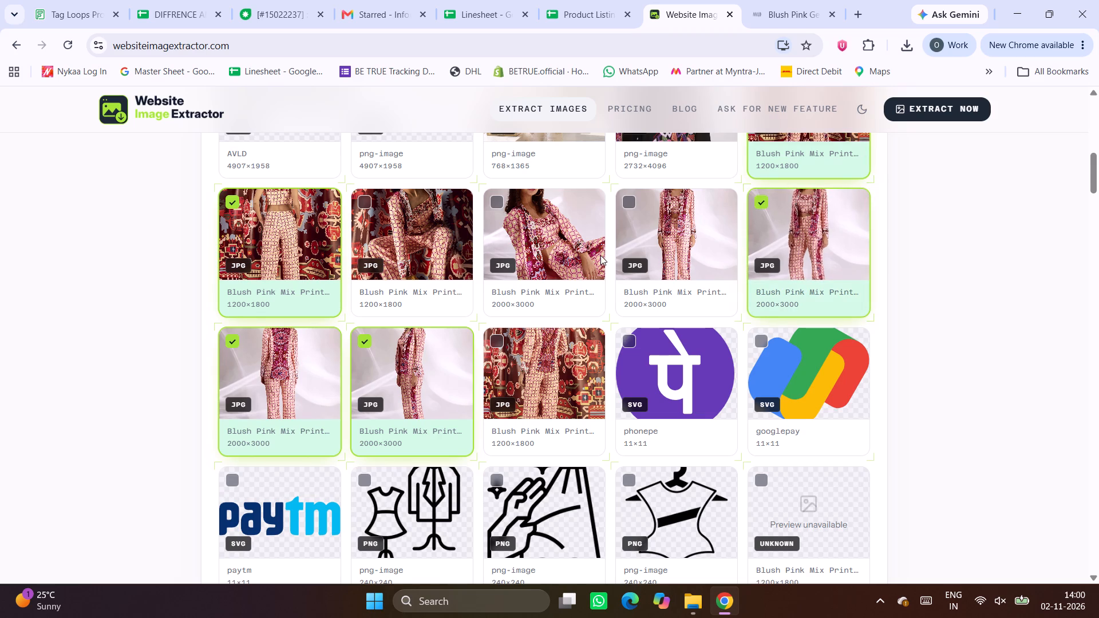
Download the five selected images as a ZIP, saving it as images_2026-11-02 in the website listing folder.
{"action": "scroll", "coordinate": [587, 318], "scroll_direction": "up", "scroll_amount": 6}
{"action": "left_click", "coordinate": [430, 525]}
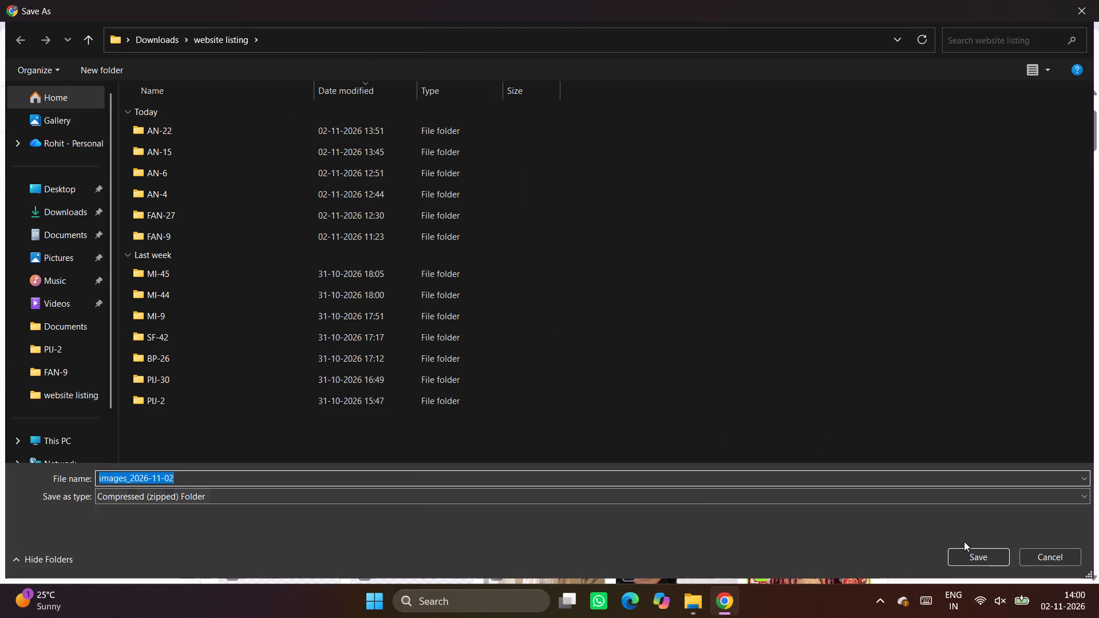
{"action": "left_click", "coordinate": [954, 558]}
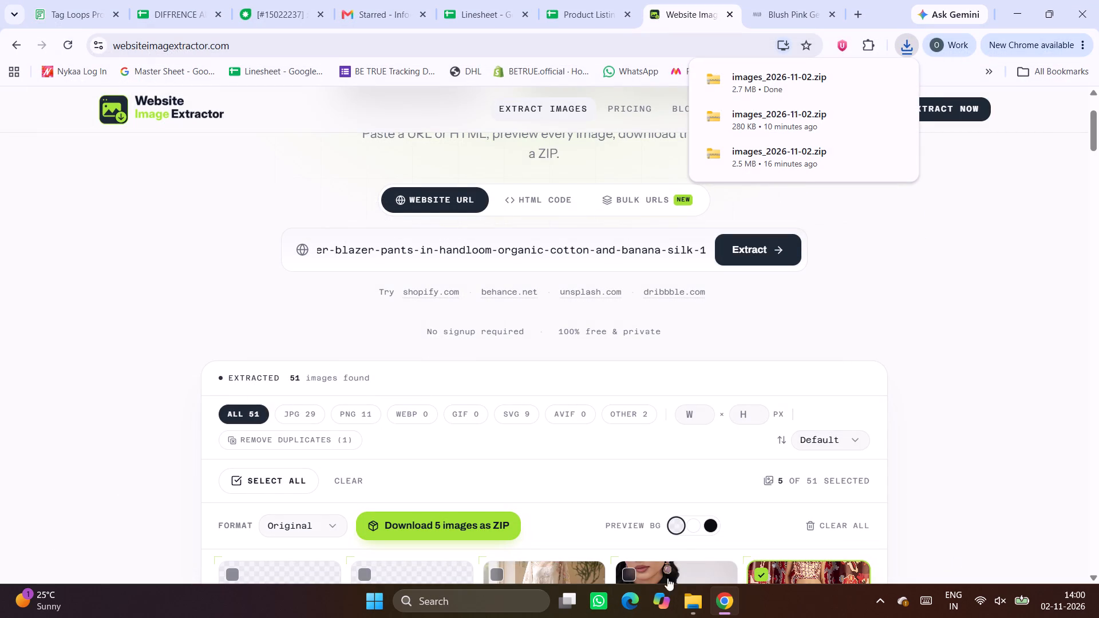
In File Explorer, extract the images_2026-11-02 ZIP within the website listing folder and delete the archive.
{"action": "left_click", "coordinate": [689, 610]}
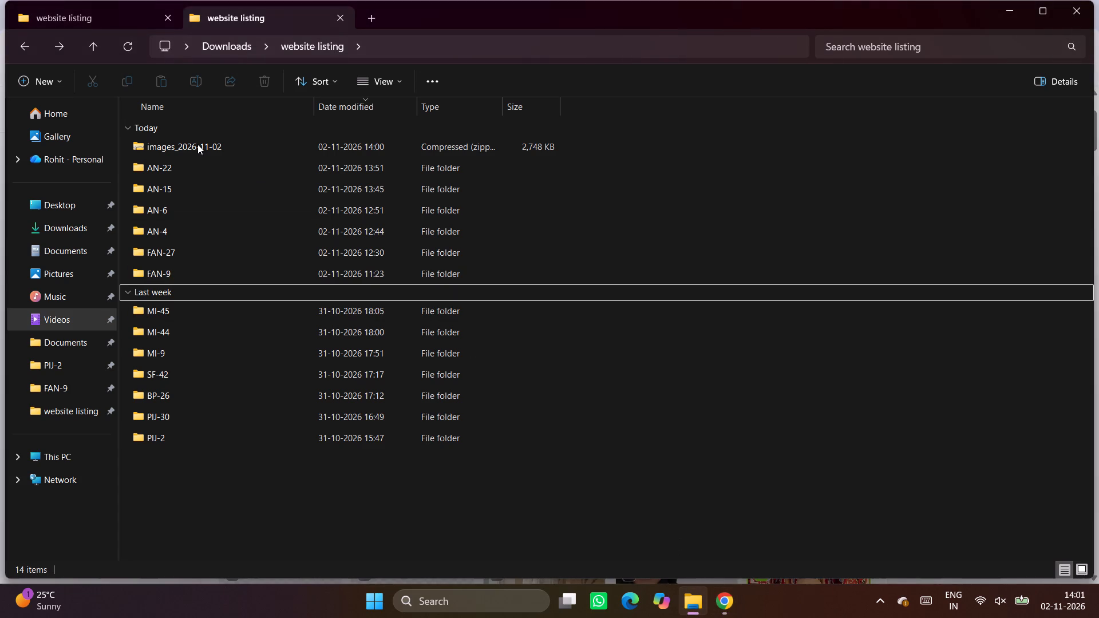
{"action": "left_click", "coordinate": [197, 144]}
{"action": "left_click", "coordinate": [438, 86]}
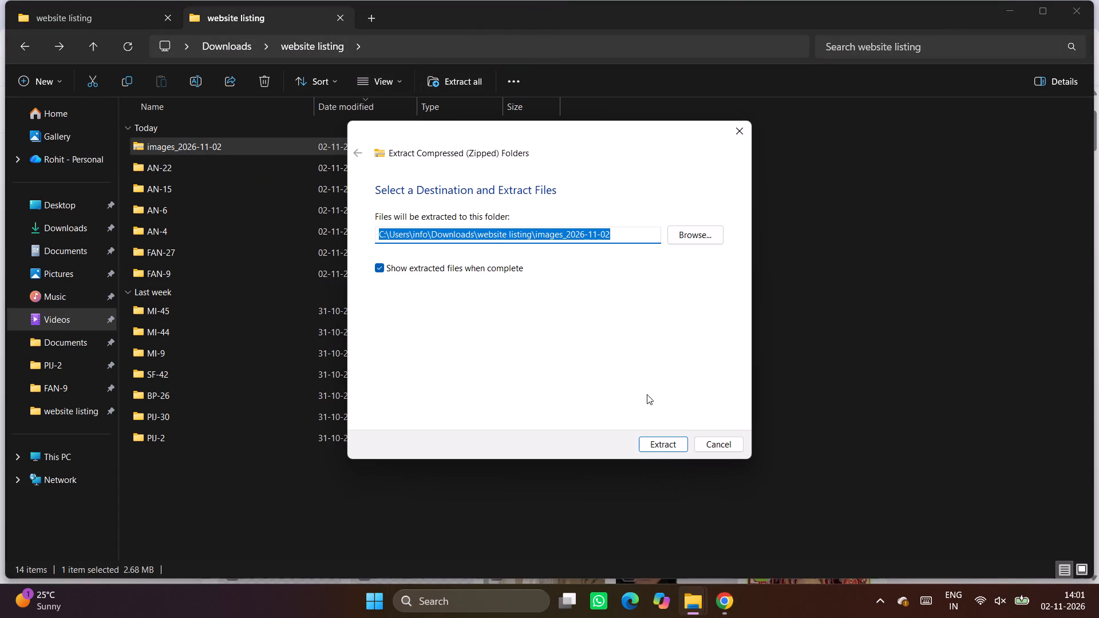
{"action": "left_click", "coordinate": [662, 443]}
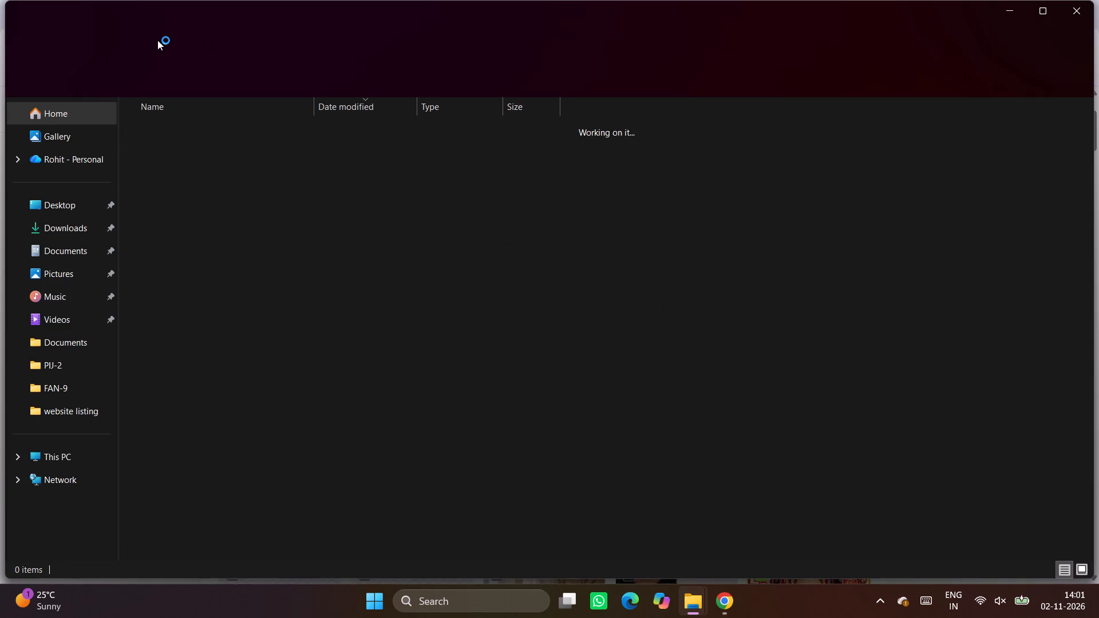
{"action": "left_click", "coordinate": [167, 26]}
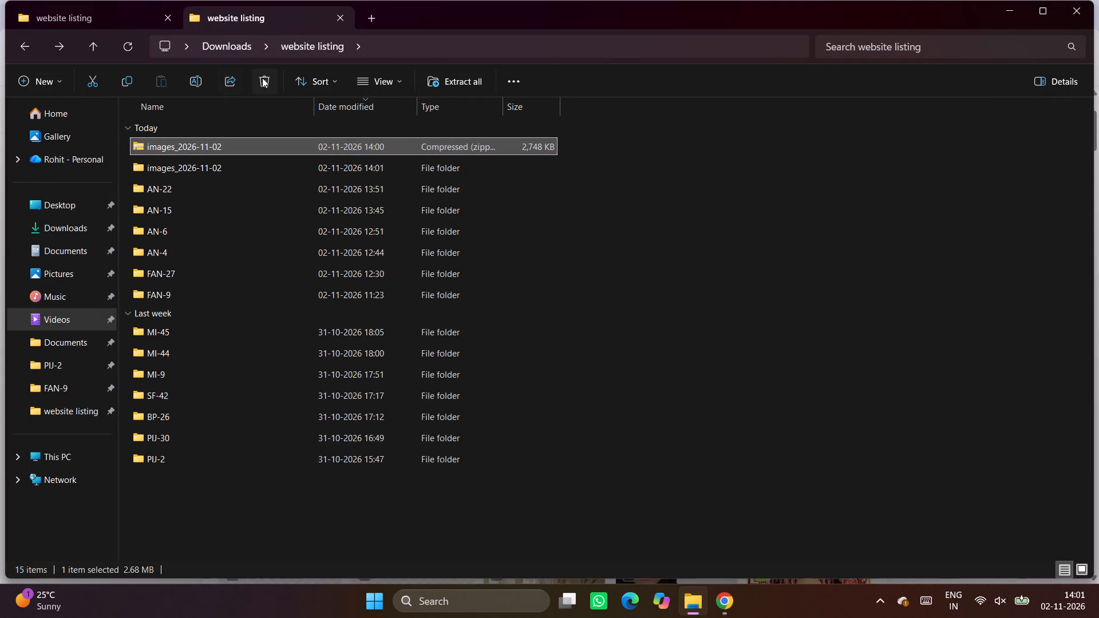
{"action": "left_click", "coordinate": [262, 78]}
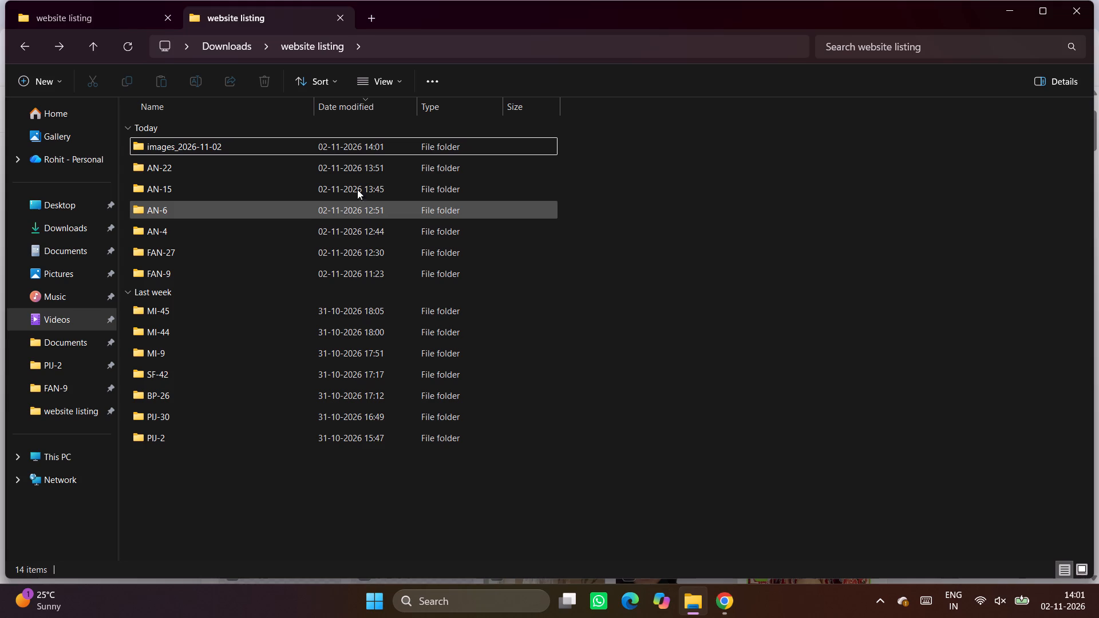
Create a new folder named AN-29 in the website listing folder.
{"action": "left_click", "coordinate": [50, 82]}
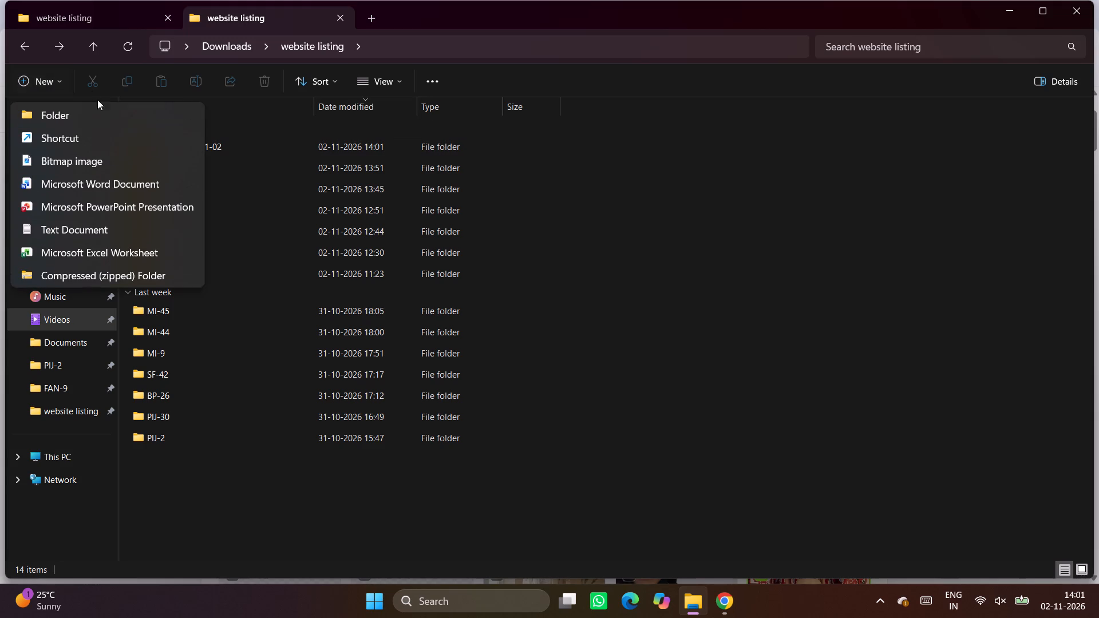
{"action": "left_click", "coordinate": [95, 107]}
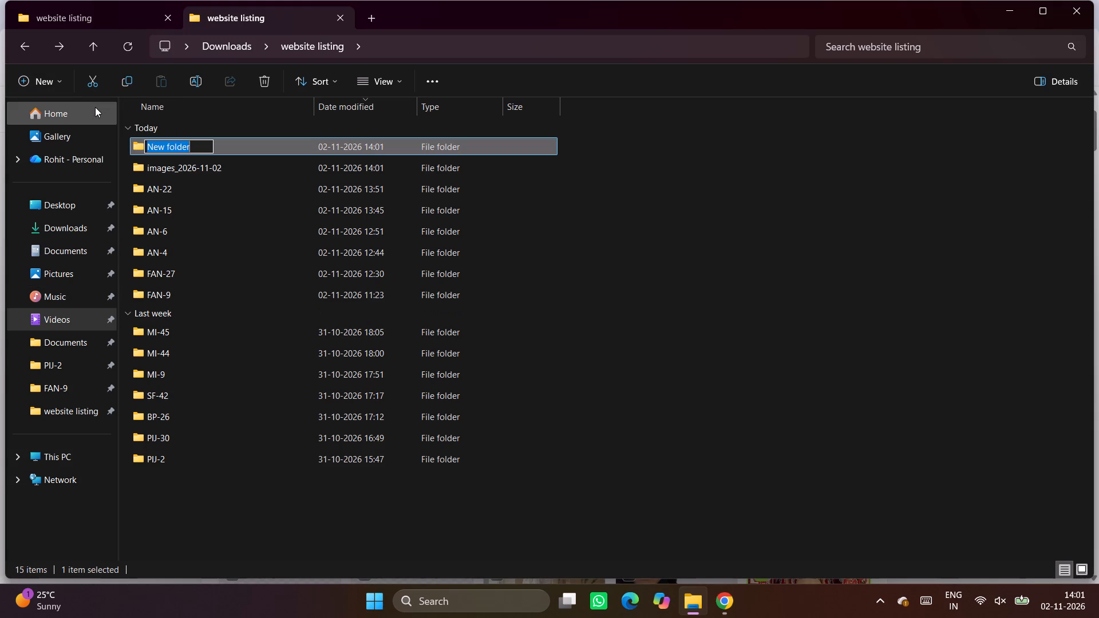
{"action": "type", "text": "AN-29"}
{"action": "key", "text": "Return"}
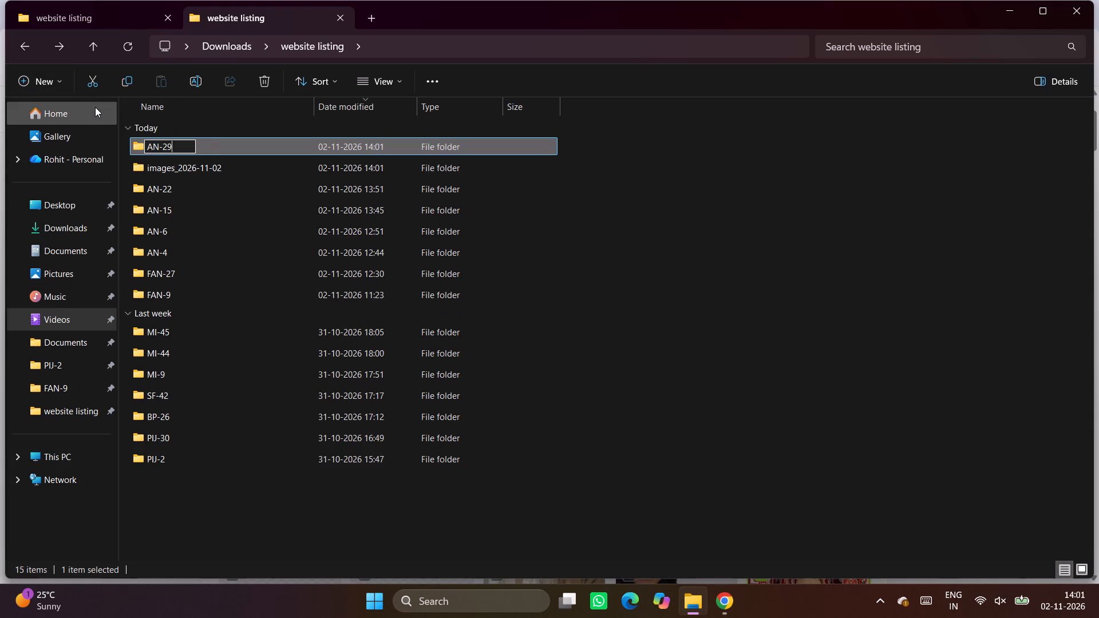
Move all five JPG images from the extracted images_2026-11-02 folder's images subfolder into the AN-29 folder.
{"action": "double_click", "coordinate": [199, 164]}
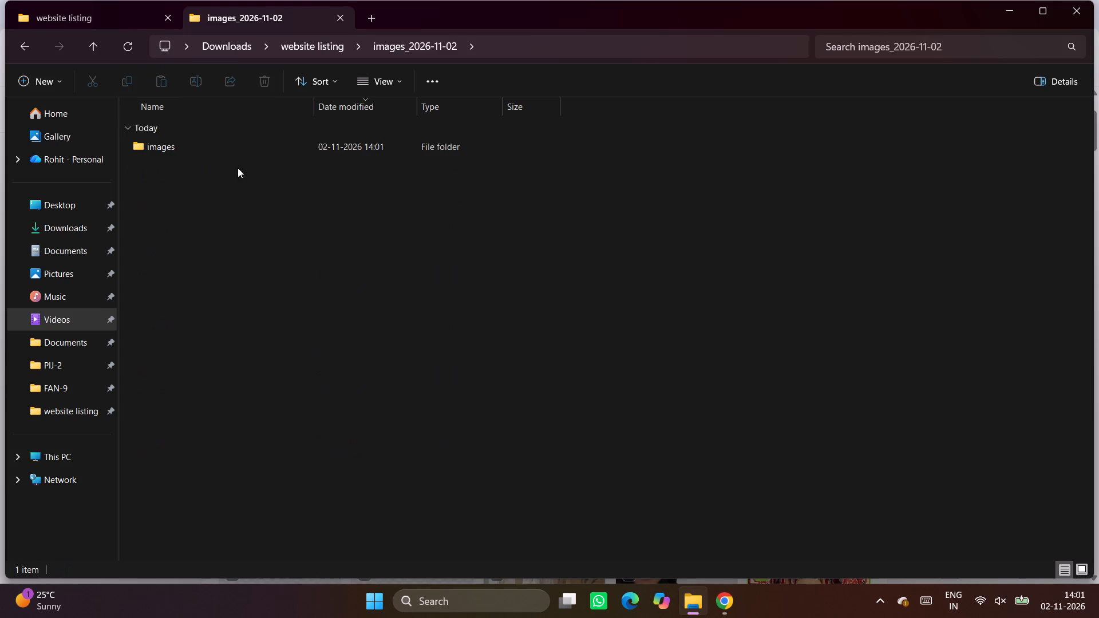
{"action": "left_click_drag", "start_coordinate": [238, 300], "coordinate": [384, 65]}
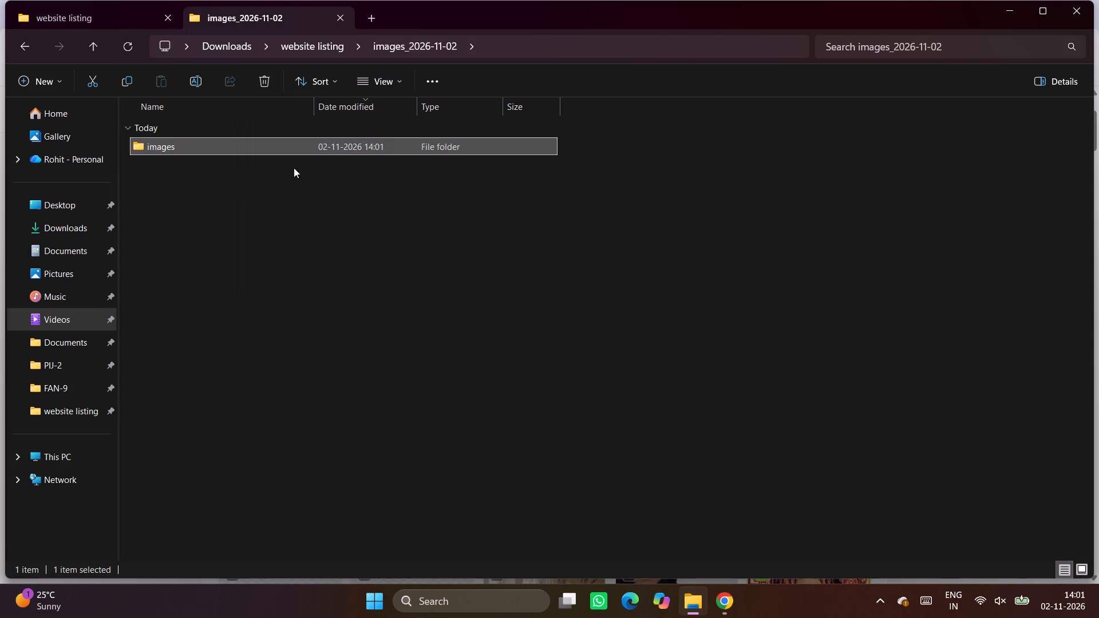
{"action": "double_click", "coordinate": [324, 139]}
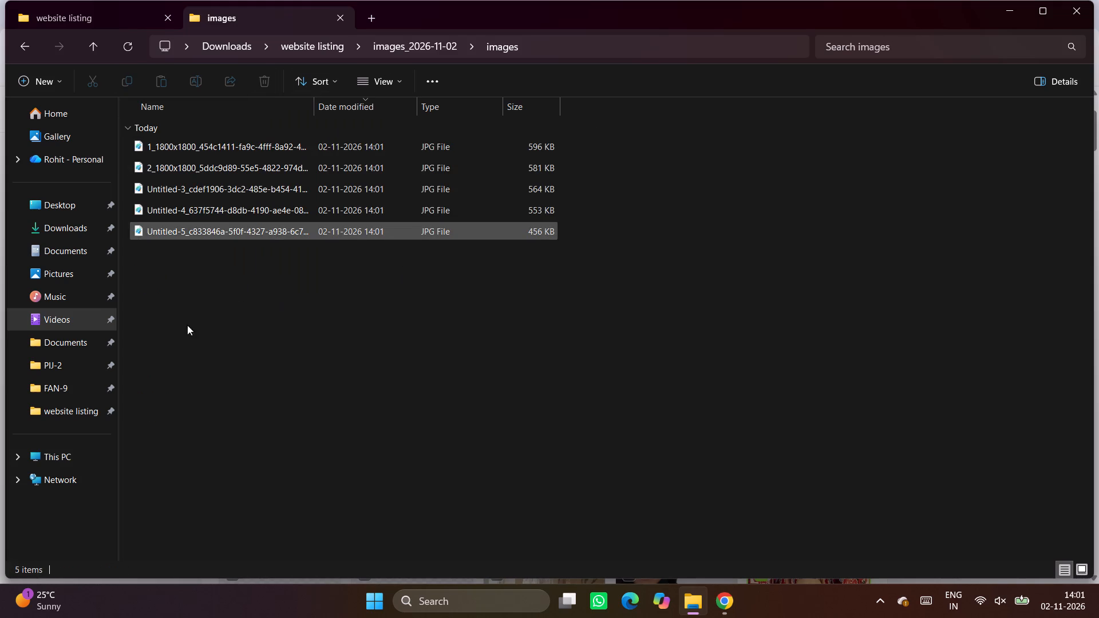
{"action": "left_click_drag", "start_coordinate": [180, 339], "coordinate": [491, 147]}
{"action": "key", "text": "ctrl+x"}
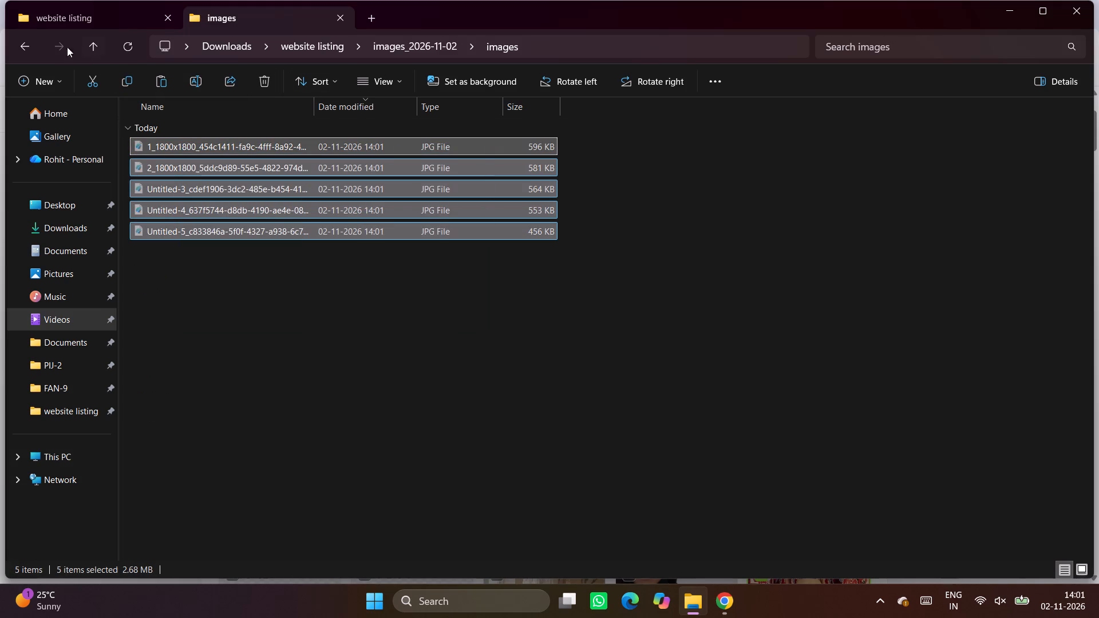
{"action": "left_click", "coordinate": [23, 42]}
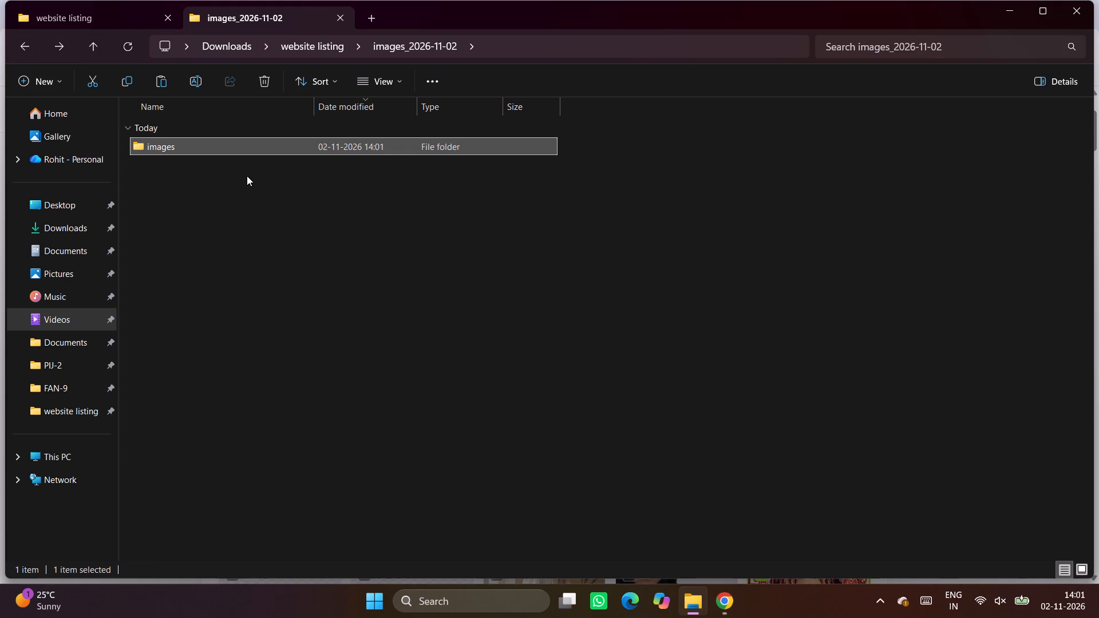
{"action": "left_click", "coordinate": [15, 34]}
{"action": "left_click", "coordinate": [22, 49]}
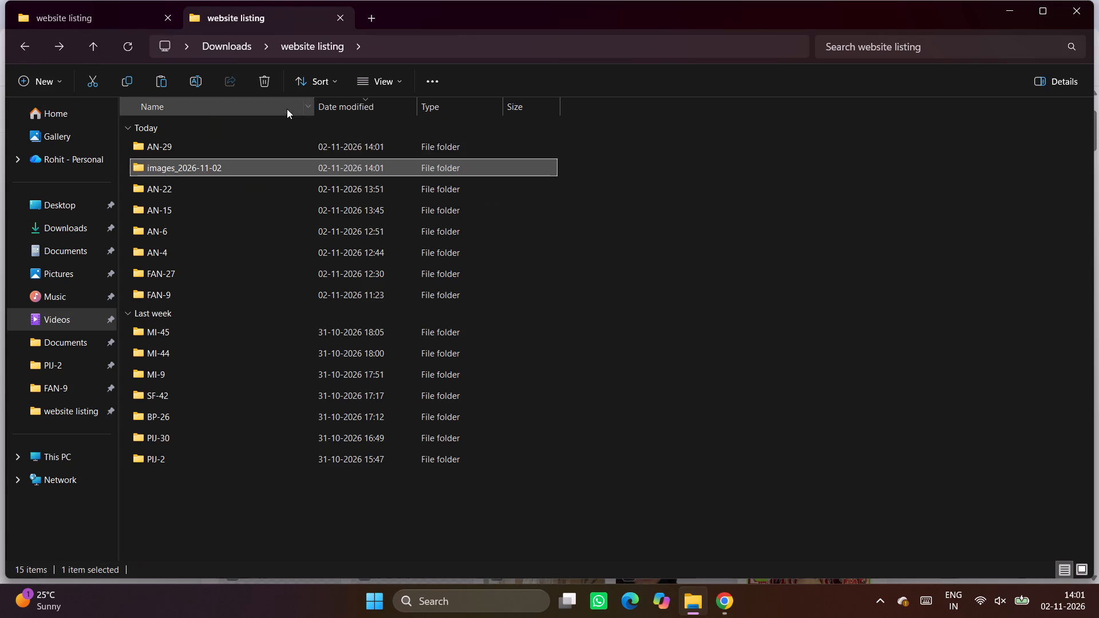
{"action": "double_click", "coordinate": [214, 142]}
{"action": "key", "text": "ctrl+v"}
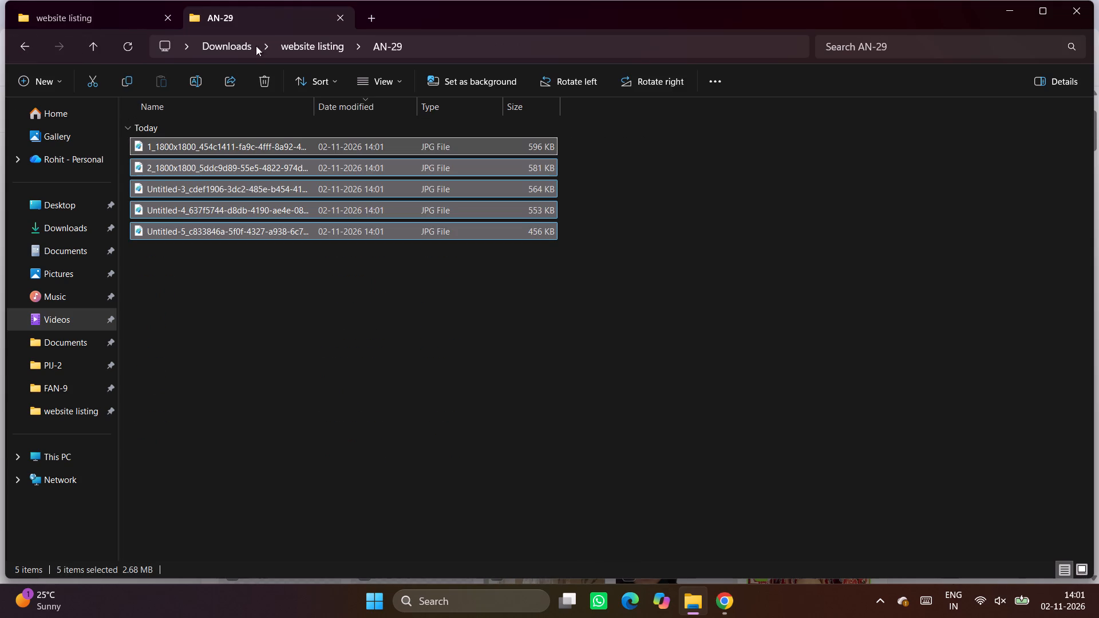
{"action": "left_click", "coordinate": [389, 80]}
{"action": "left_click", "coordinate": [362, 113]}
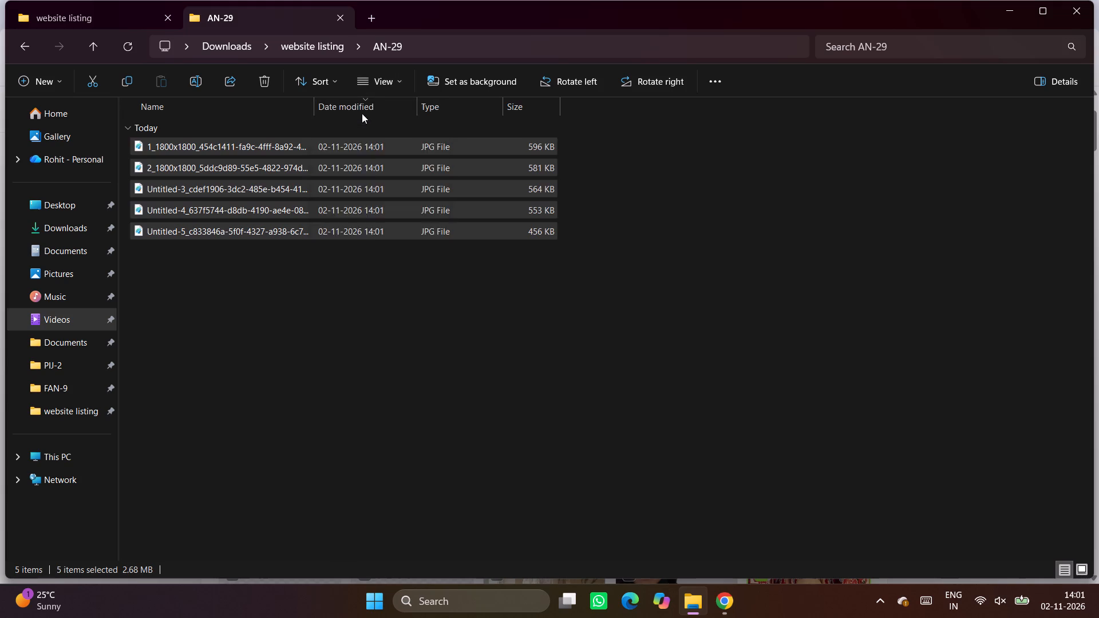
Delete the emptied images_2026-11-02 folder from the website listing folder.
{"action": "left_click", "coordinate": [17, 48]}
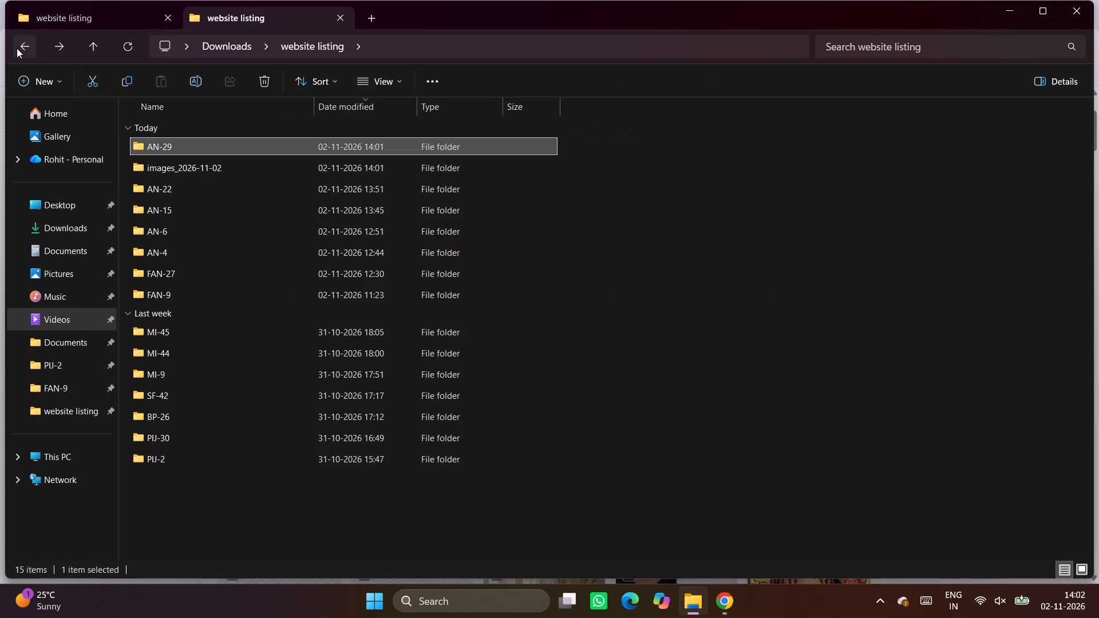
{"action": "left_click", "coordinate": [202, 158]}
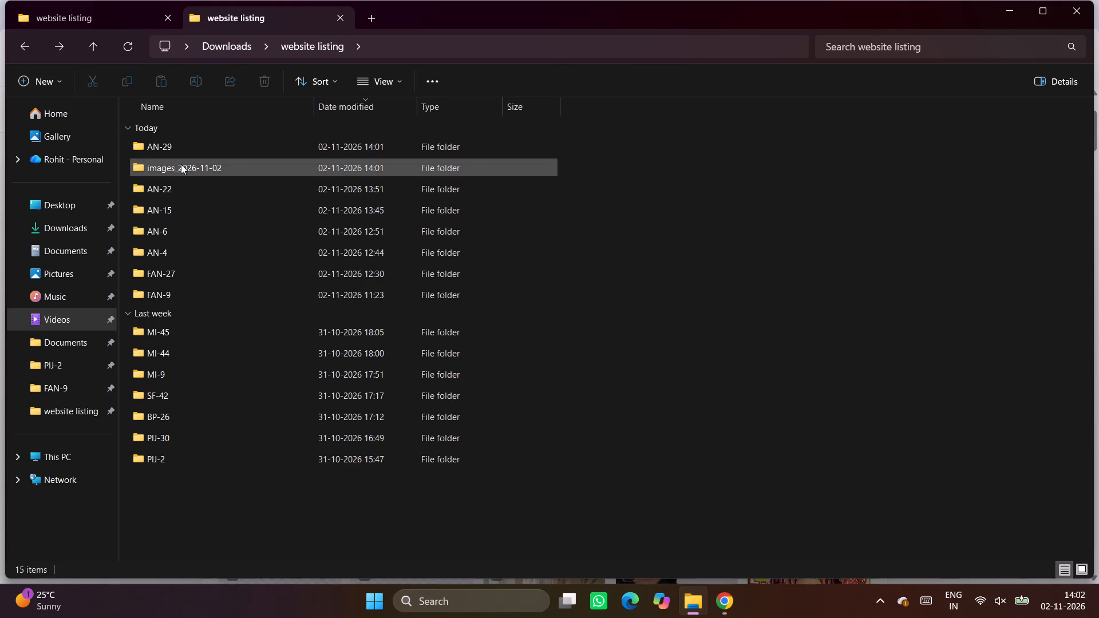
{"action": "left_click", "coordinate": [181, 164]}
{"action": "left_click", "coordinate": [259, 79]}
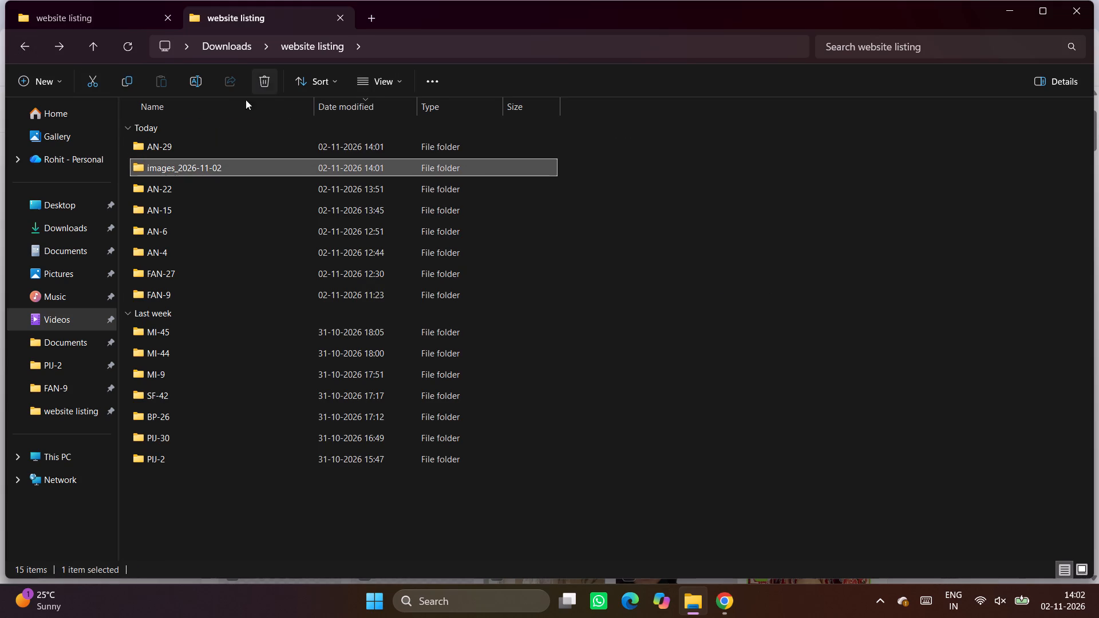
Switch back to Chrome and, in the Product Listing Sheet, insert the first image from the AN-29 folder into the AN-29 row's image cell.
{"action": "left_click", "coordinate": [721, 610]}
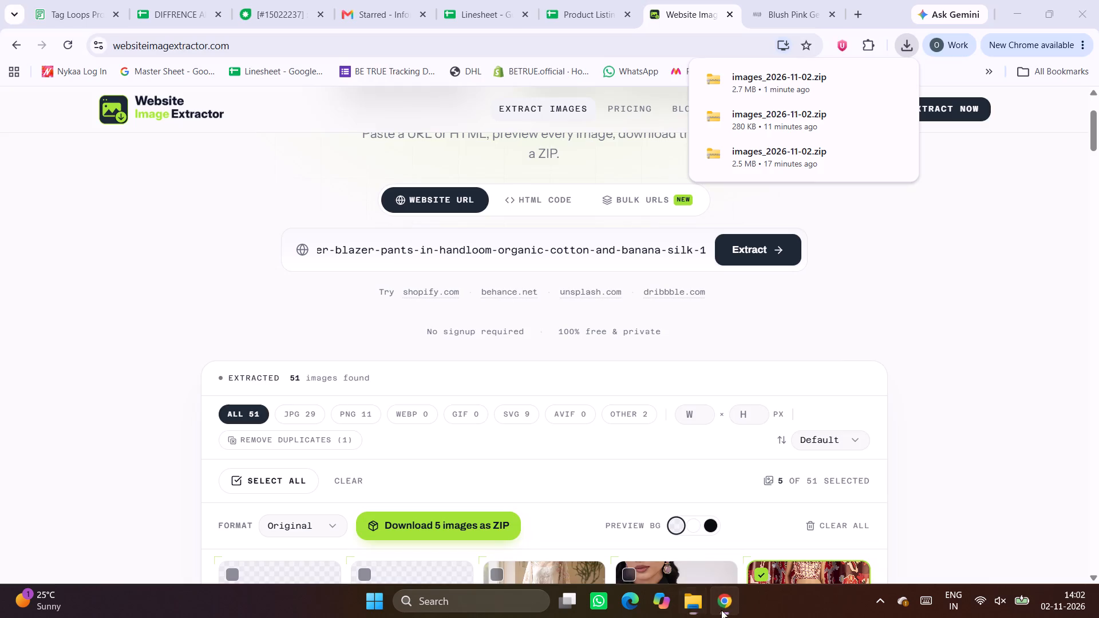
{"action": "left_click", "coordinate": [579, 0]}
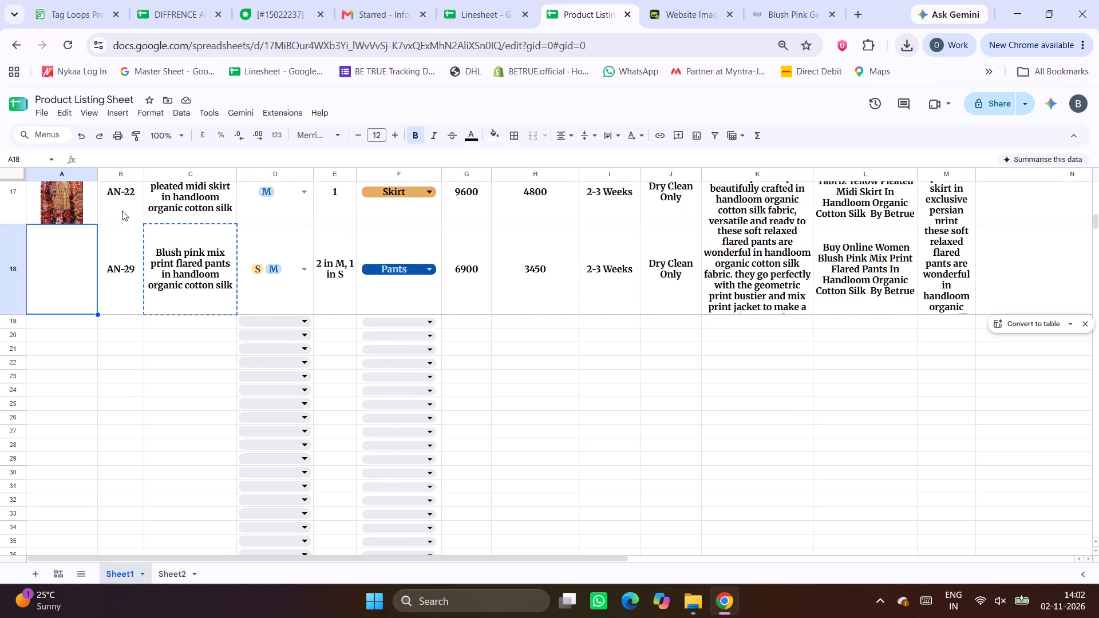
{"action": "left_click", "coordinate": [122, 115]}
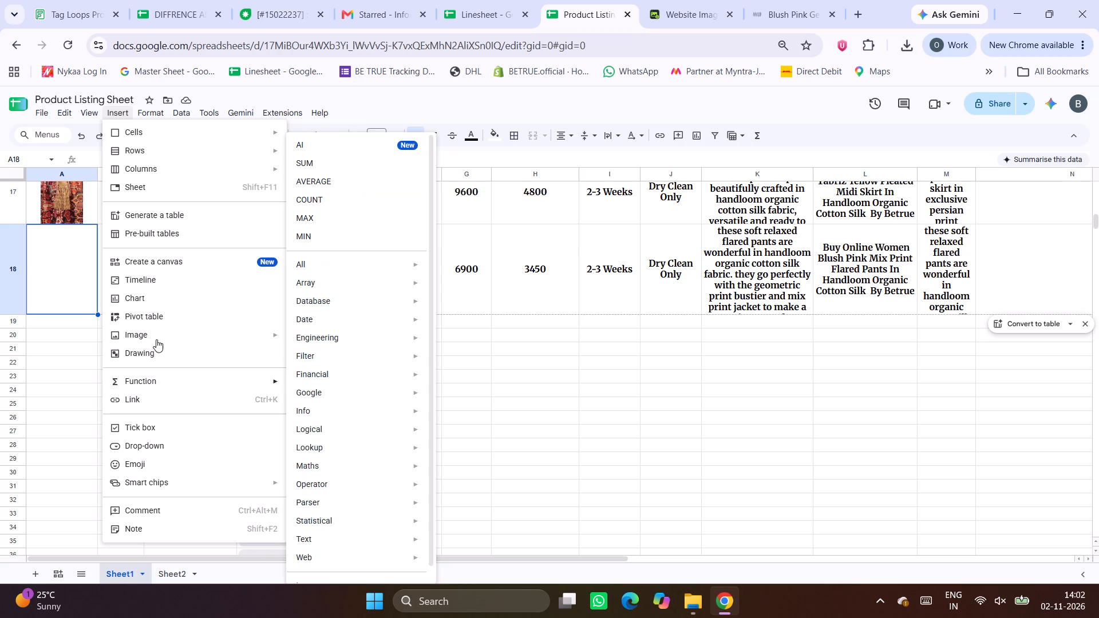
{"action": "left_click", "coordinate": [361, 366]}
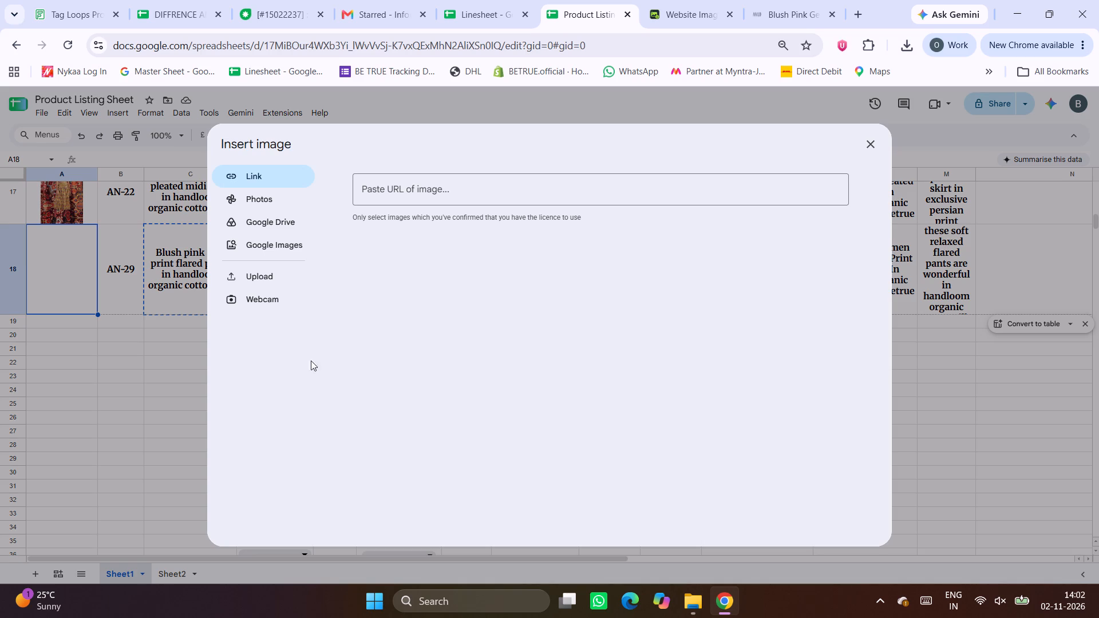
{"action": "left_click", "coordinate": [244, 270]}
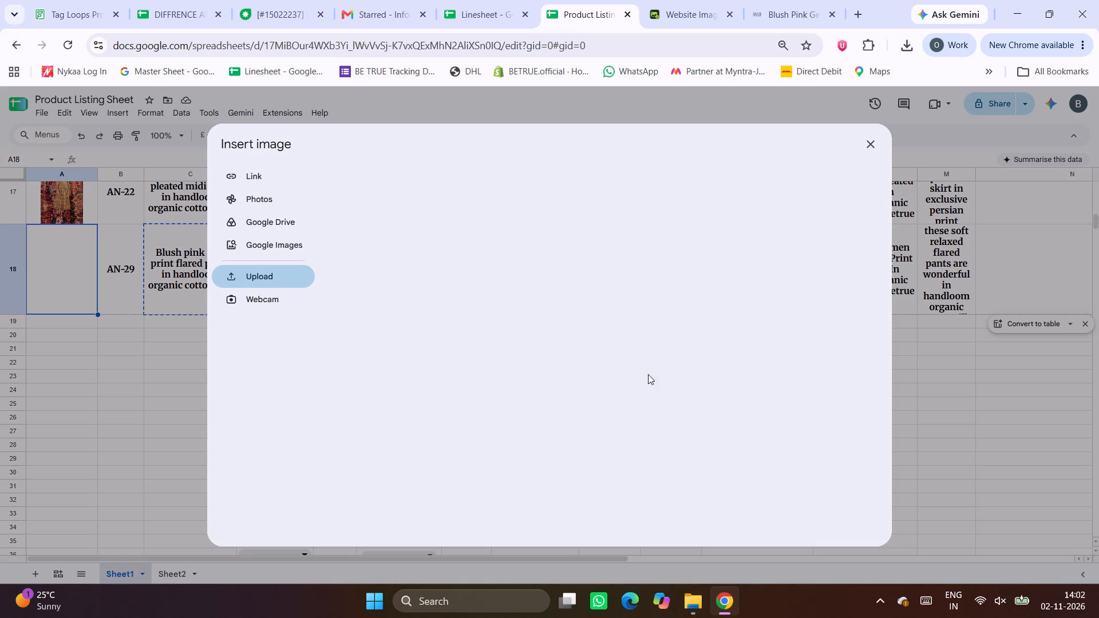
{"action": "left_click", "coordinate": [620, 390]}
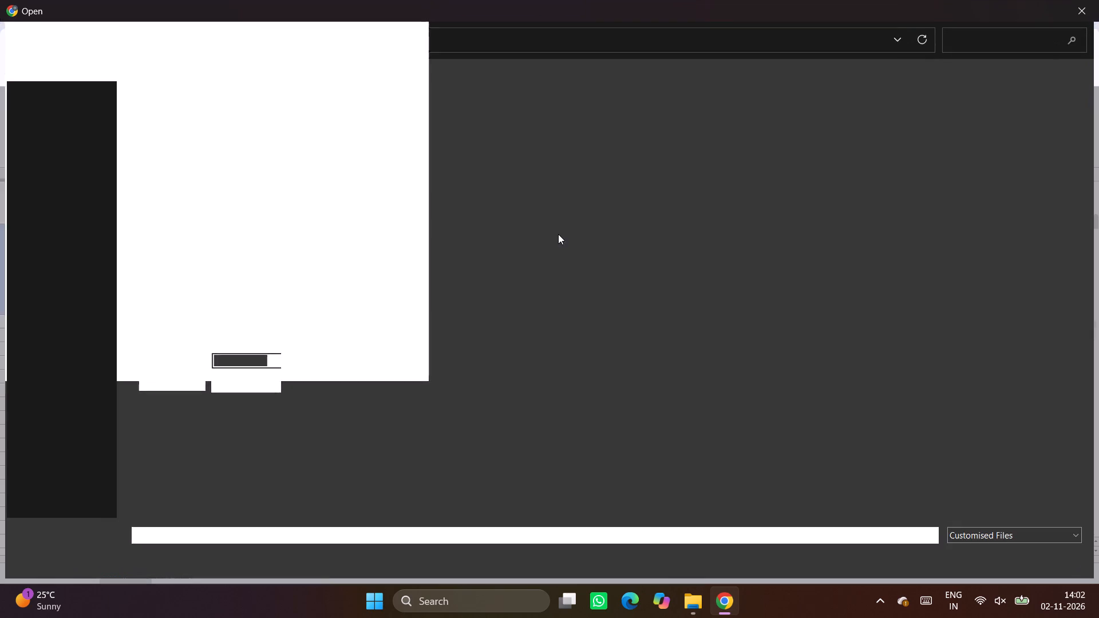
{"action": "double_click", "coordinate": [299, 142]}
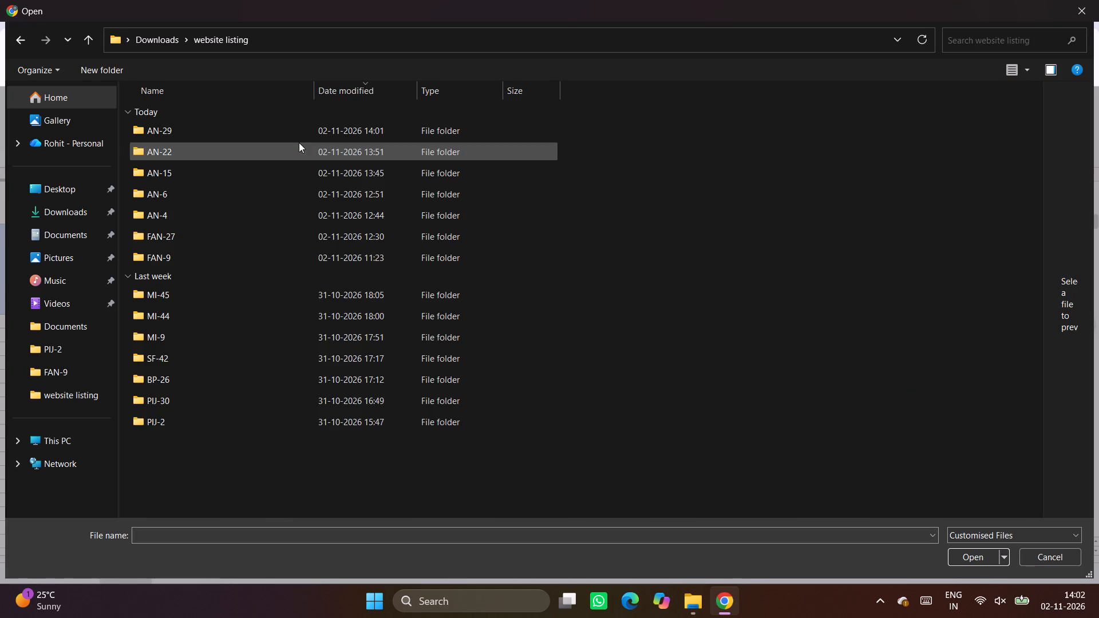
{"action": "double_click", "coordinate": [226, 130]}
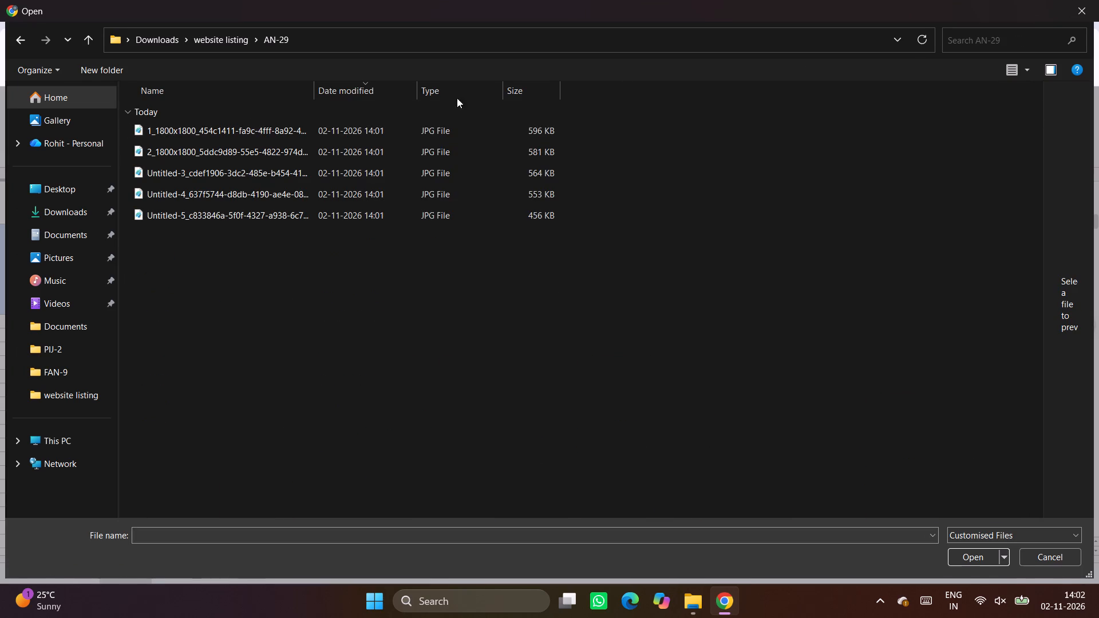
{"action": "left_click", "coordinate": [1022, 71]}
{"action": "left_click", "coordinate": [1022, 40]}
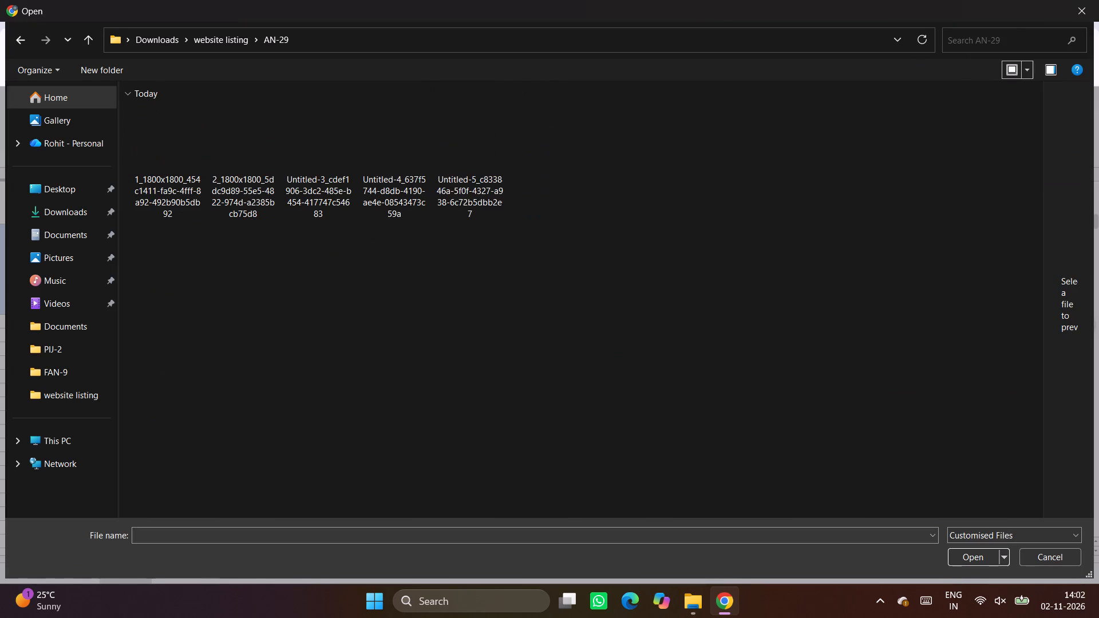
{"action": "double_click", "coordinate": [171, 152]}
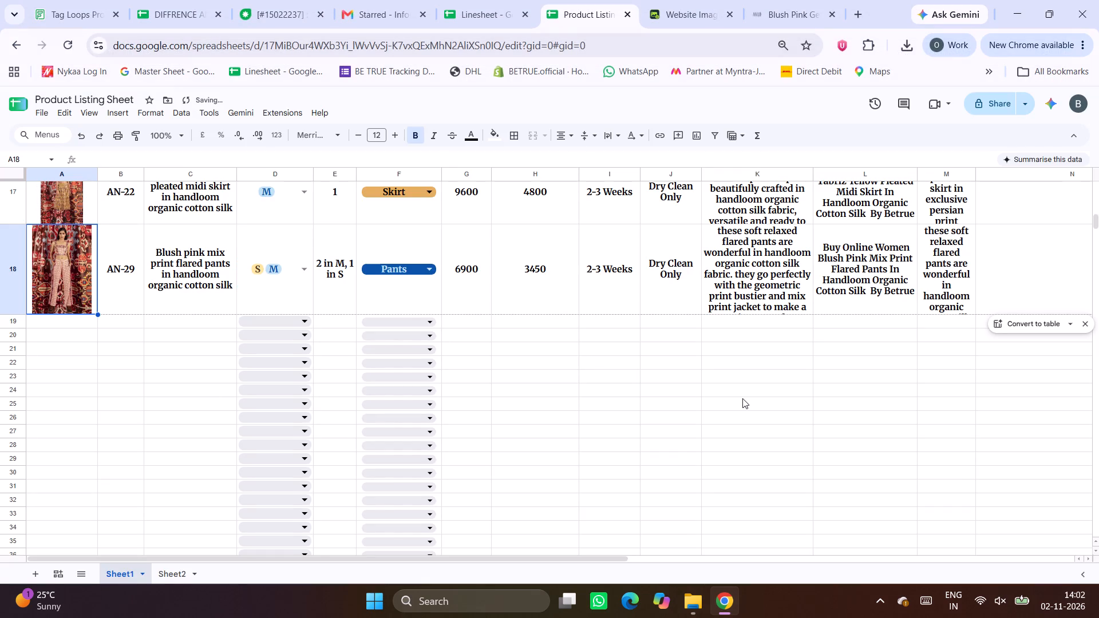
In the Linesheet's AN-Ananya sheet, copy the AN-31 product name, "Blush pink plain narrow pants in handloom organic cotton silk".
{"action": "scroll", "coordinate": [694, 411], "scroll_direction": "left", "scroll_amount": 5}
{"action": "scroll", "coordinate": [694, 411], "scroll_direction": "up", "scroll_amount": 3}
{"action": "scroll", "coordinate": [694, 411], "scroll_direction": "down", "scroll_amount": 1}
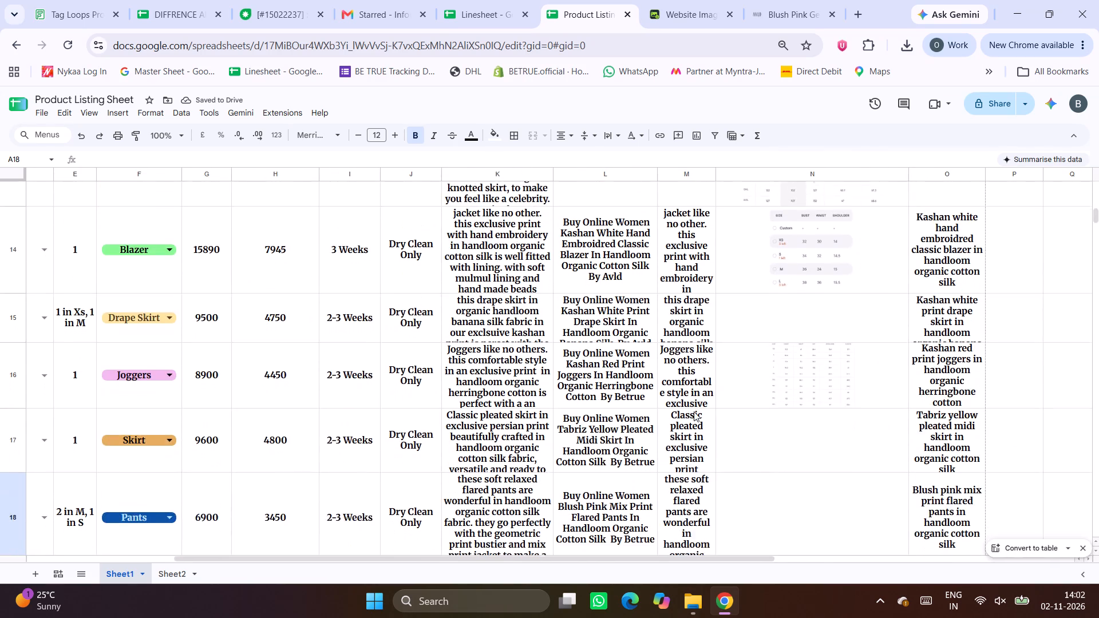
{"action": "scroll", "coordinate": [694, 411], "scroll_direction": "down", "scroll_amount": 2}
{"action": "scroll", "coordinate": [694, 411], "scroll_direction": "right", "scroll_amount": 6}
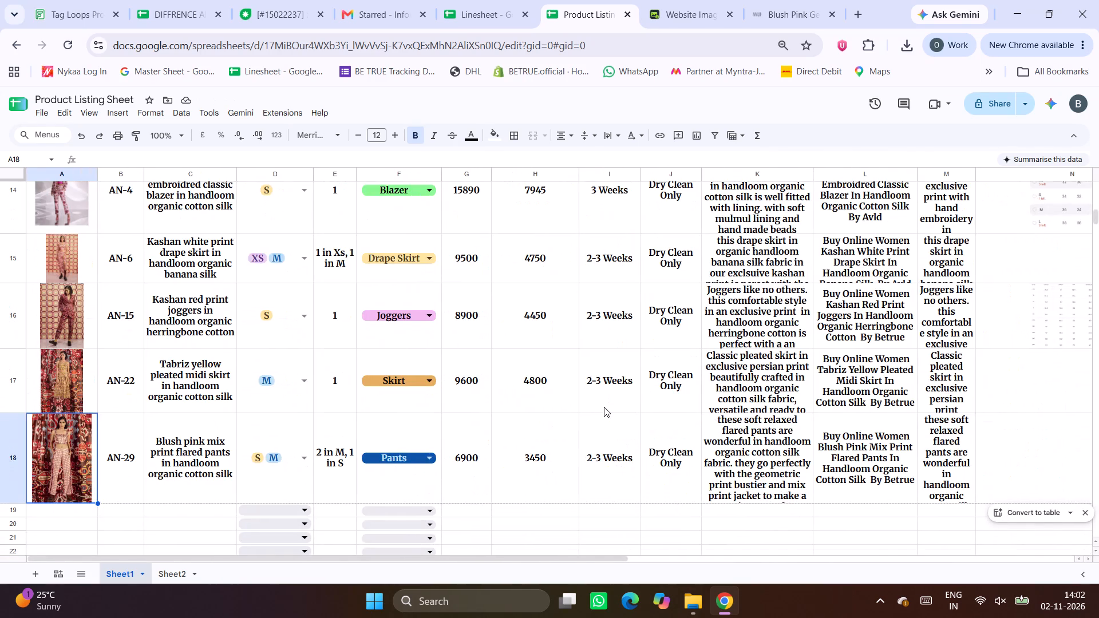
{"action": "scroll", "coordinate": [604, 407], "scroll_direction": "down", "scroll_amount": 2}
{"action": "left_click", "coordinate": [65, 402]}
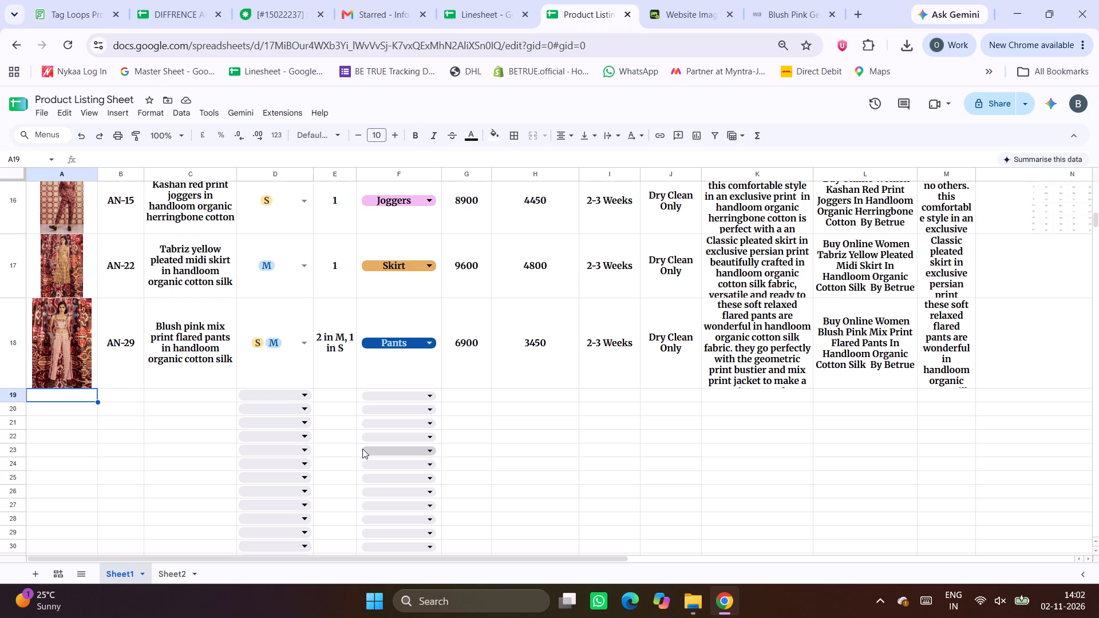
{"action": "left_click", "coordinate": [515, 0]}
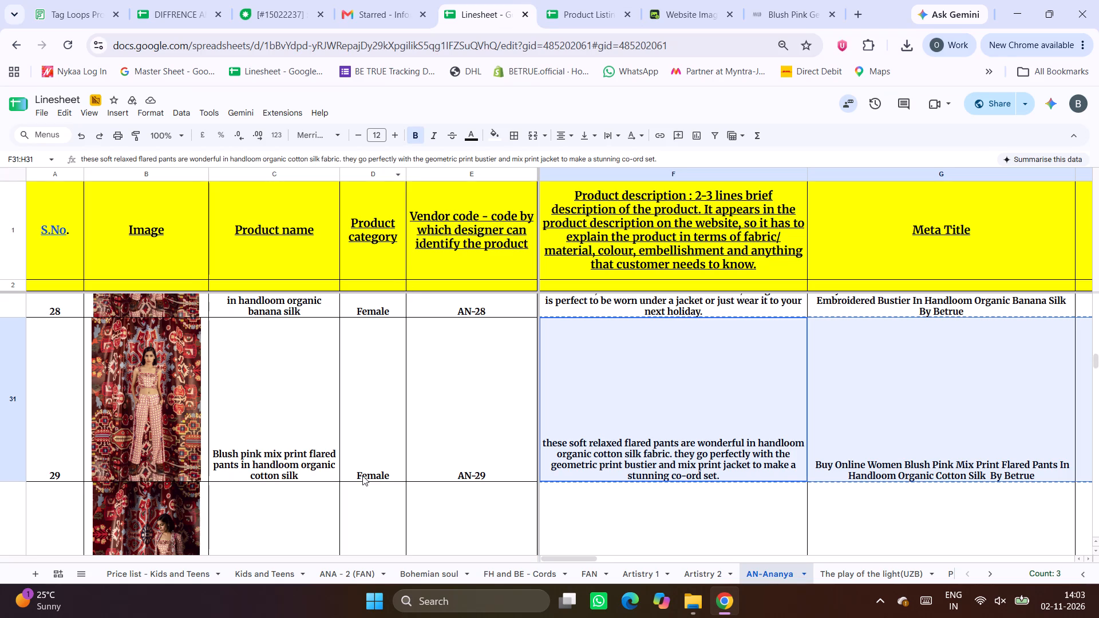
{"action": "scroll", "coordinate": [362, 476], "scroll_direction": "down", "scroll_amount": 5}
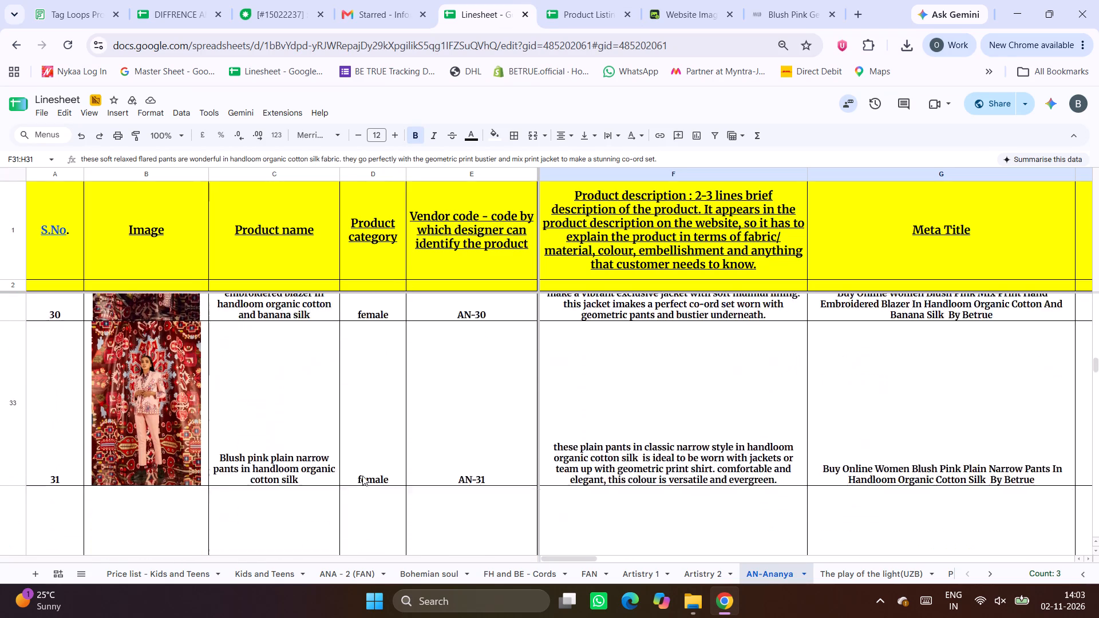
{"action": "scroll", "coordinate": [362, 476], "scroll_direction": "down", "scroll_amount": 2}
{"action": "left_click", "coordinate": [263, 384]}
{"action": "key", "text": "ctrl+c"}
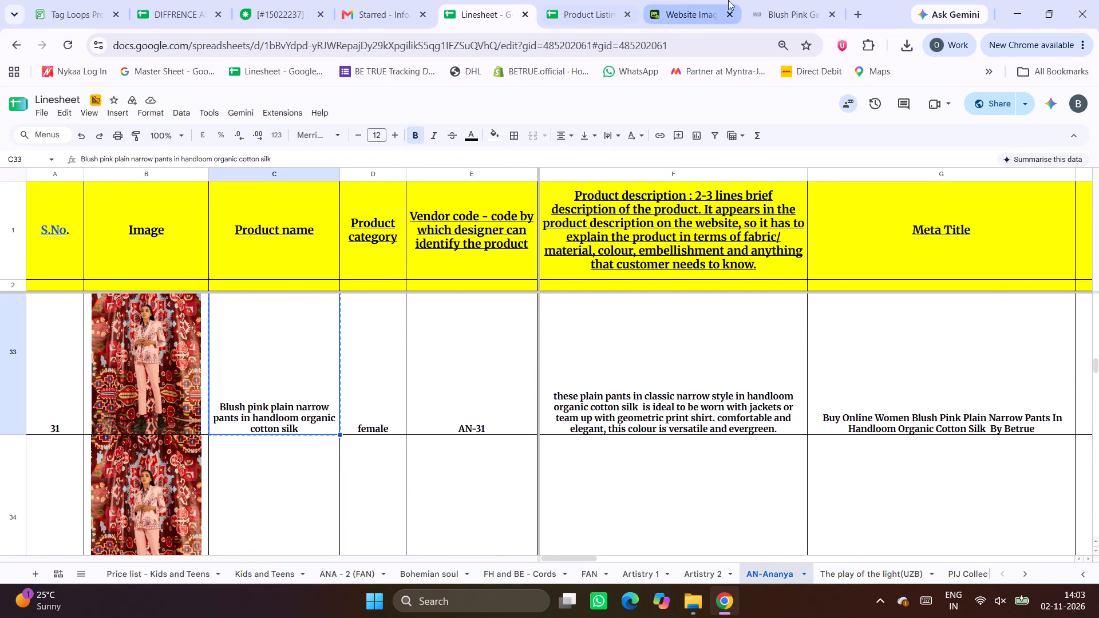
Search the AVLD store for "Blush pink plain narrow pants in handloom organic cotton silk" and look through the matching products.
{"action": "left_click", "coordinate": [747, 0]}
{"action": "left_click", "coordinate": [1023, 116]}
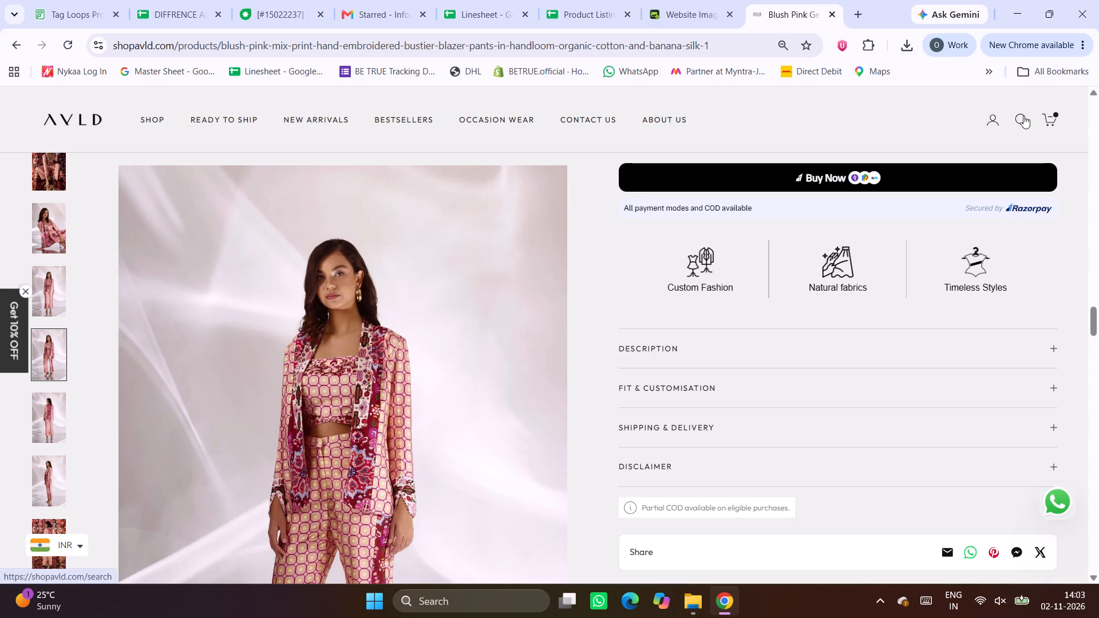
{"action": "key", "text": "ctrl+v"}
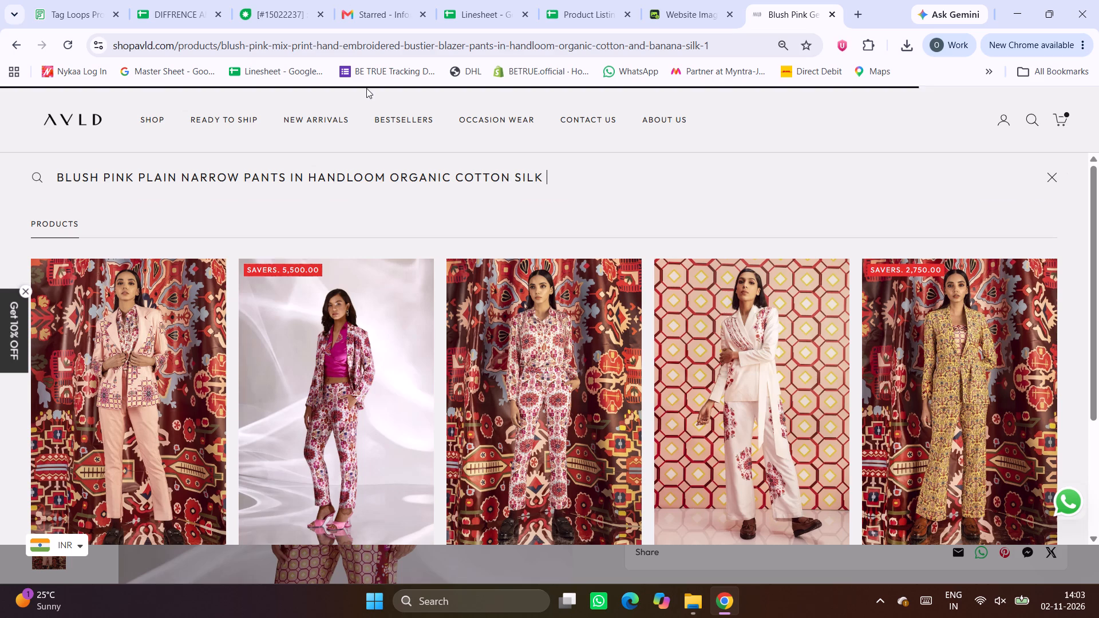
{"action": "scroll", "coordinate": [118, 427], "scroll_direction": "down", "scroll_amount": 1}
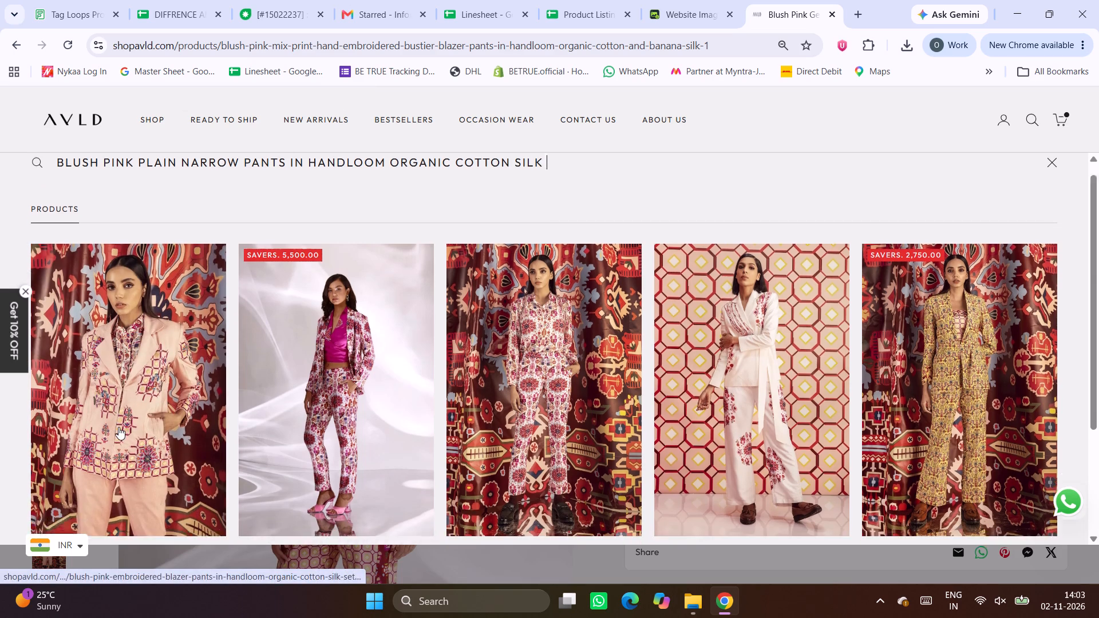
{"action": "scroll", "coordinate": [118, 427], "scroll_direction": "down", "scroll_amount": 2}
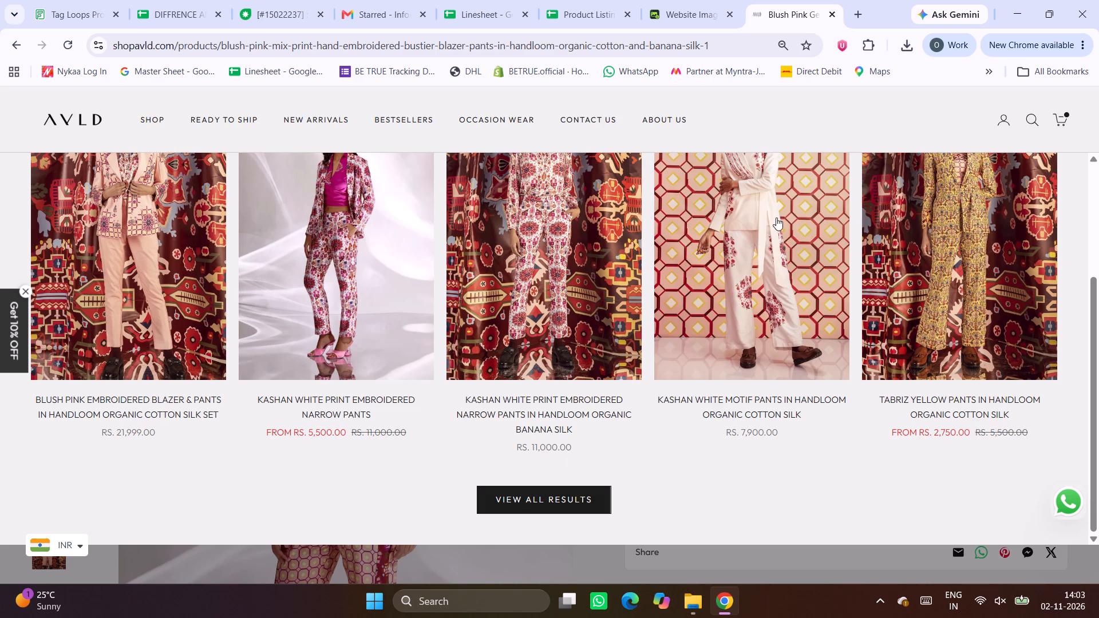
Search Google in a new browser tab for "Blush pink plain narrow pants in handloom organic cotton silk".
{"action": "left_click", "coordinate": [860, 11]}
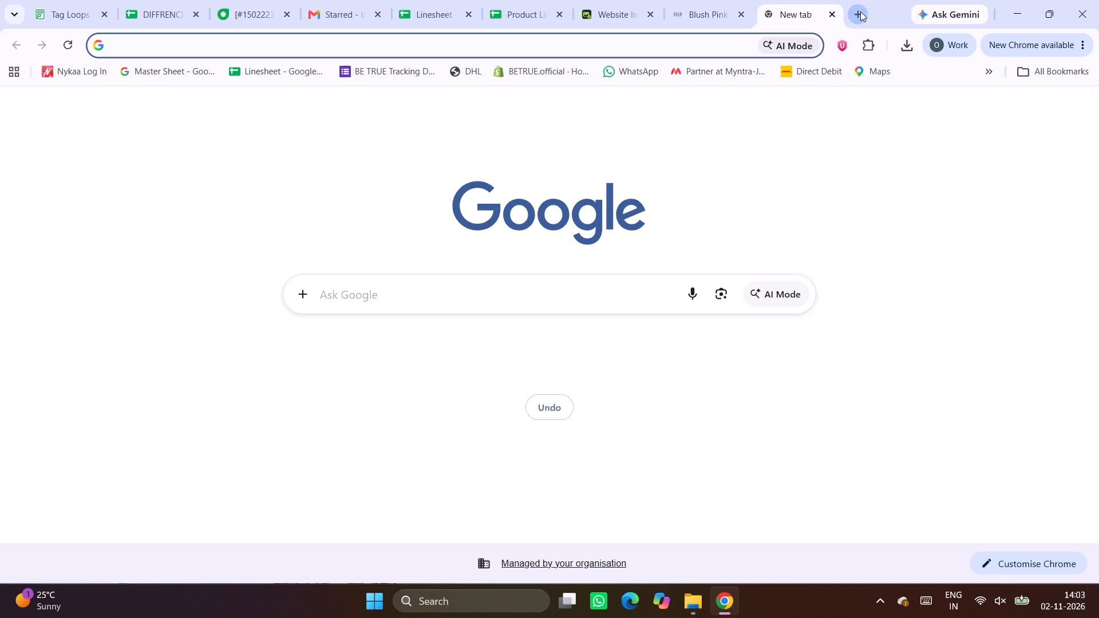
{"action": "key", "text": "ctrl+v"}
{"action": "key", "text": "Return"}
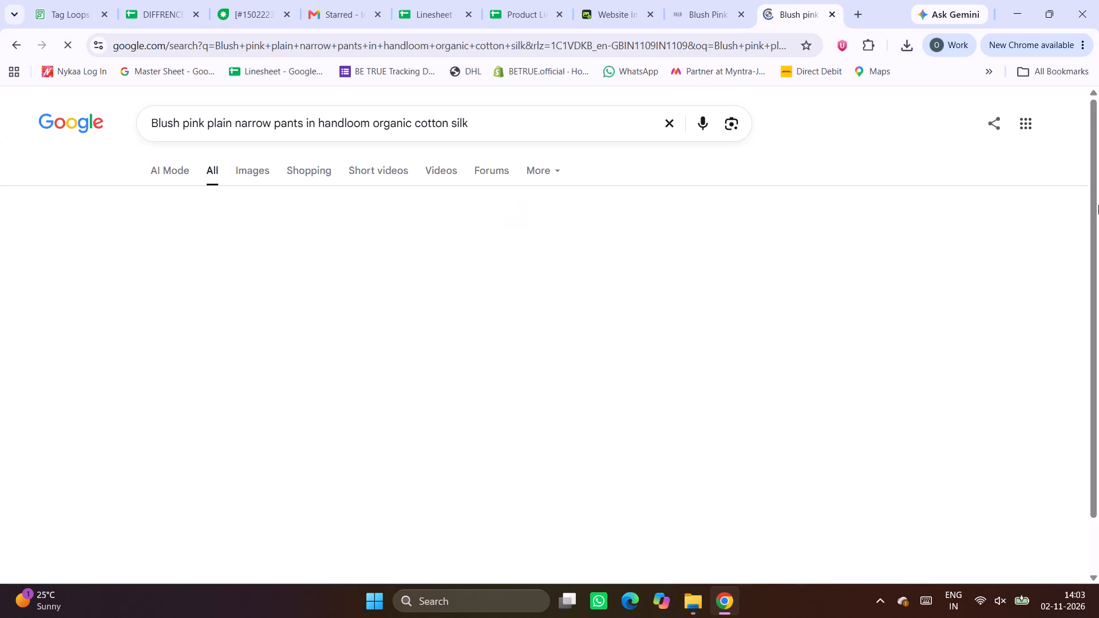
{"action": "left_click", "coordinate": [1085, 53]}
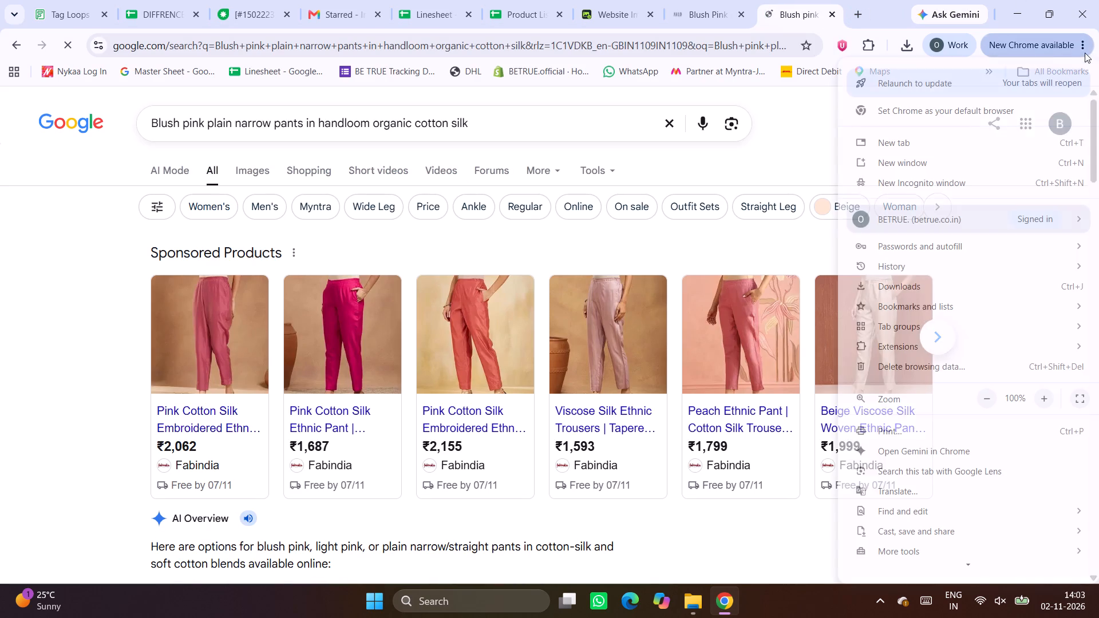
Open the Myntra partner portal in a new incognito window and bring up its email-and-password login form.
{"action": "left_click", "coordinate": [927, 189]}
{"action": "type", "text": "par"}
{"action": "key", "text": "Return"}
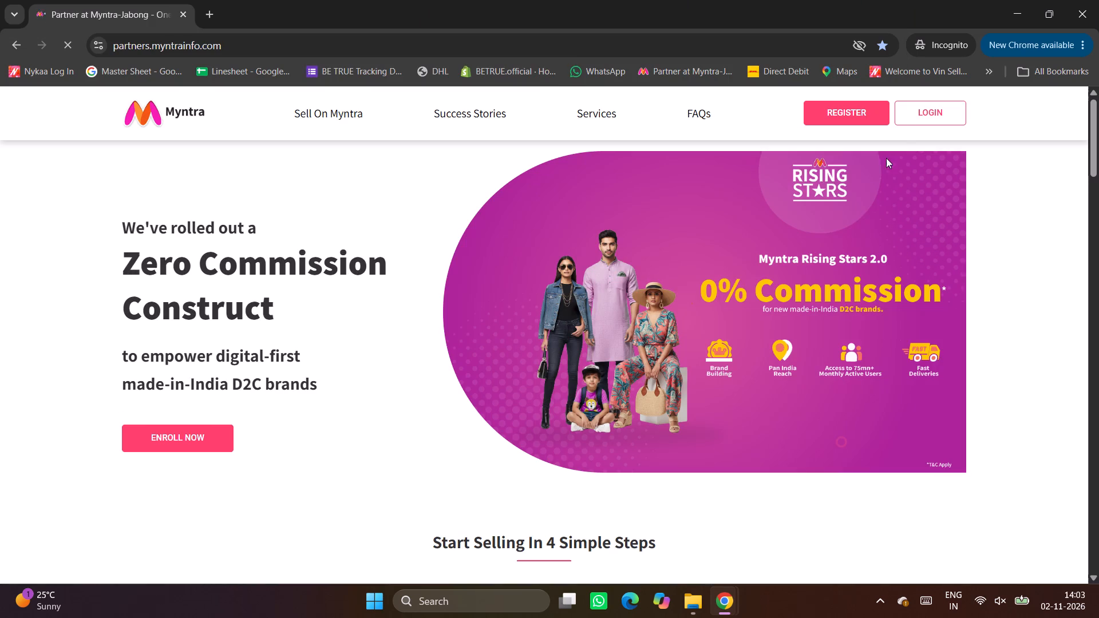
{"action": "left_click", "coordinate": [907, 105]}
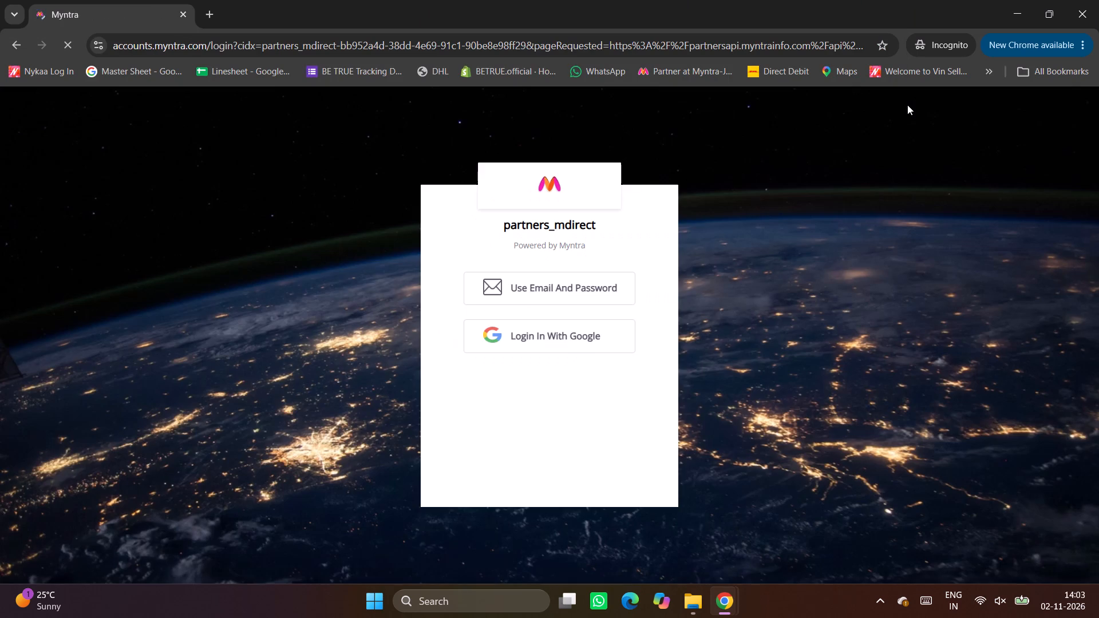
{"action": "left_click", "coordinate": [607, 279]}
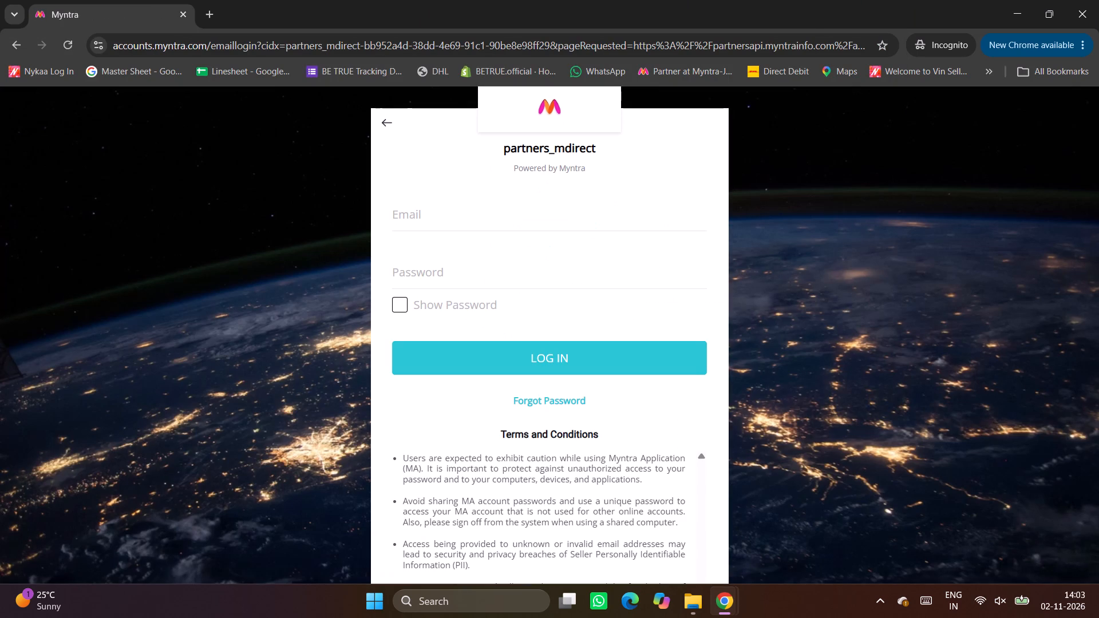
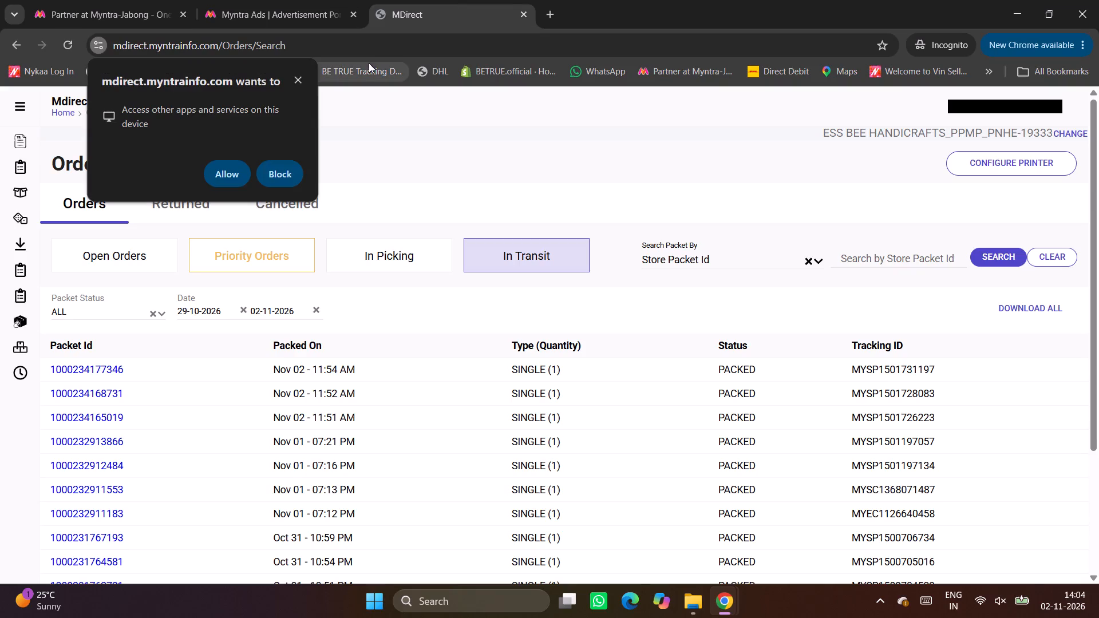
Replace the MDirect orders page with a Google search for the social media username and look through the first results.
{"action": "left_click", "coordinate": [394, 49]}
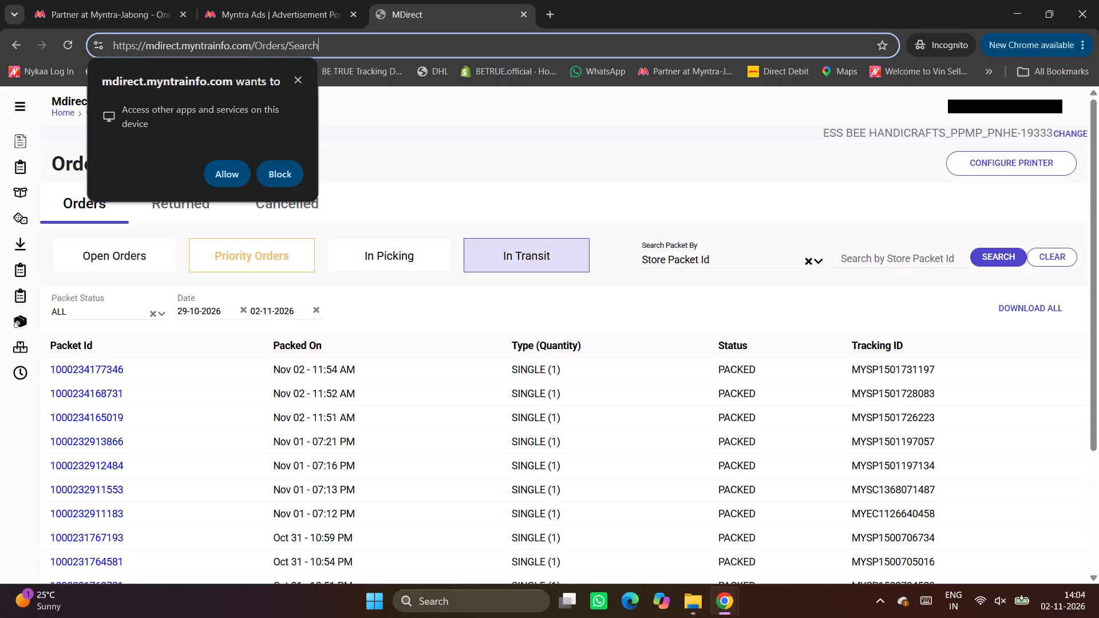
{"action": "key", "text": "ctrl+a"}
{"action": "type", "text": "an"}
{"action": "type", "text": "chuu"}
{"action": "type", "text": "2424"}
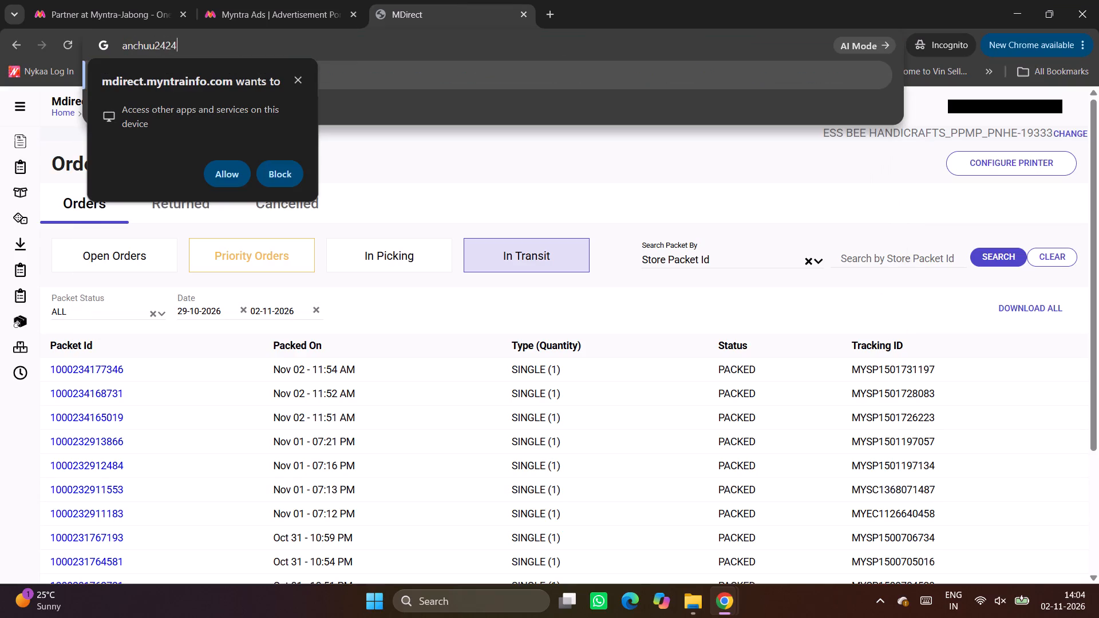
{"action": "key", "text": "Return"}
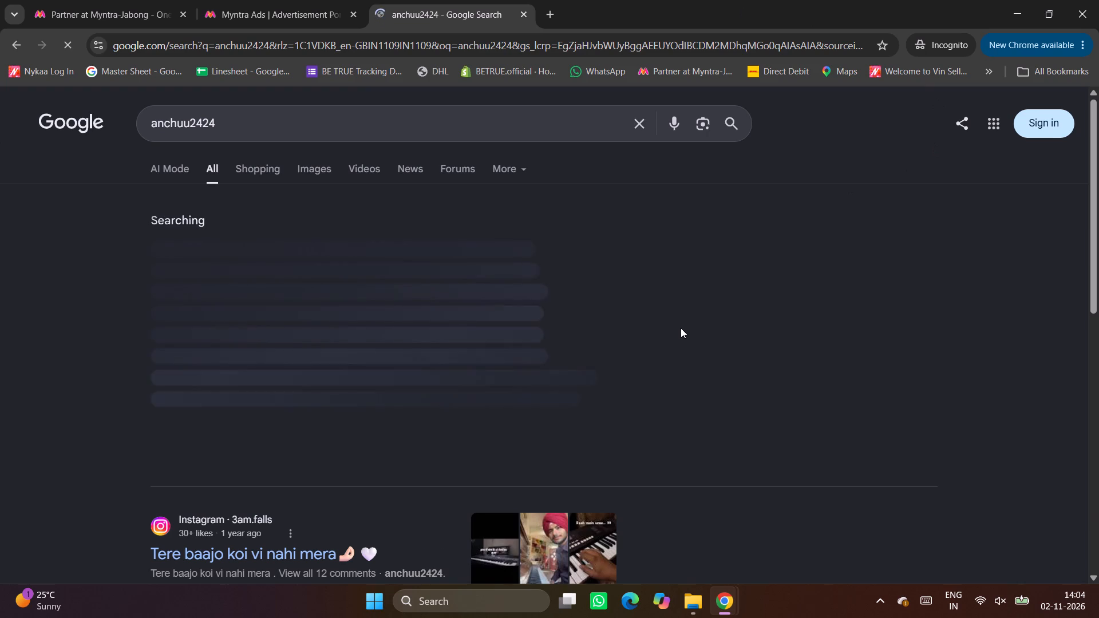
{"action": "scroll", "coordinate": [681, 328], "scroll_direction": "down", "scroll_amount": 2}
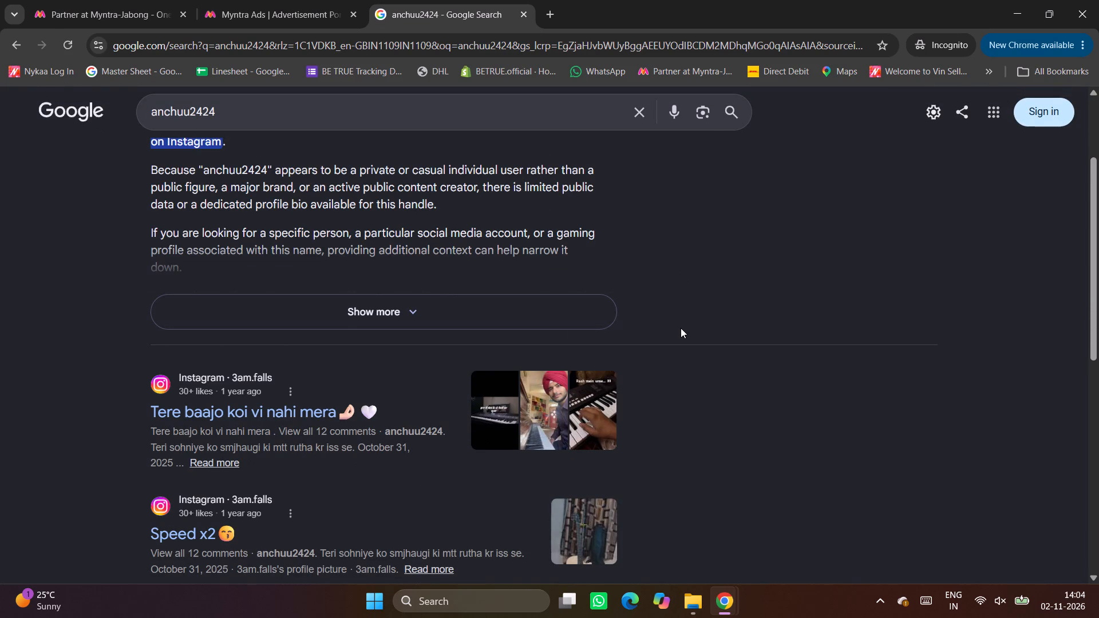
{"action": "scroll", "coordinate": [681, 328], "scroll_direction": "down", "scroll_amount": 1}
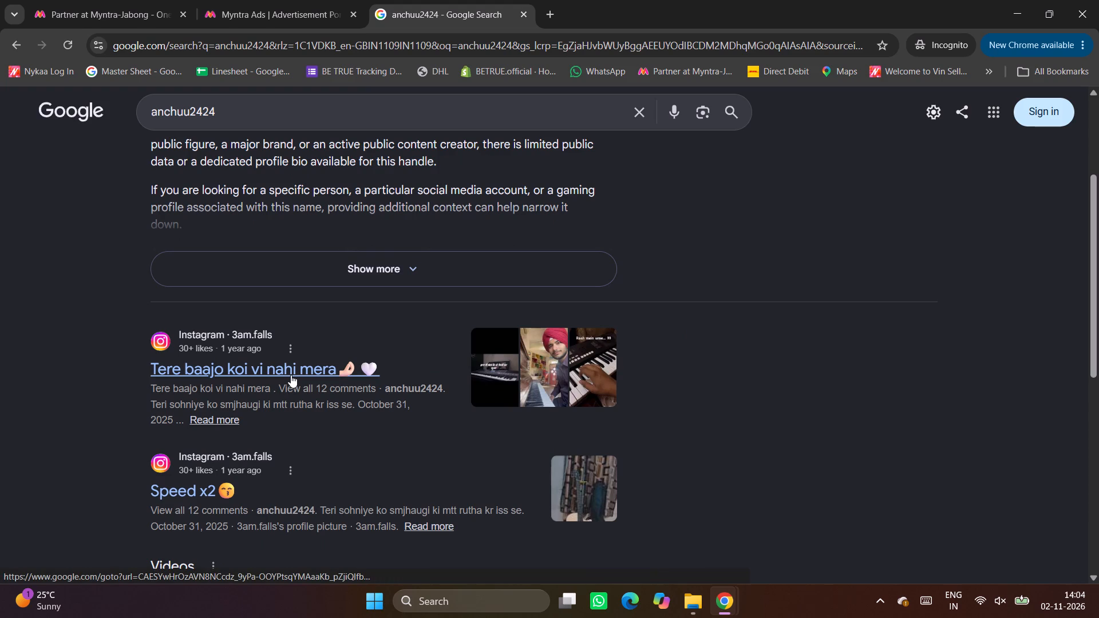
Open the "Tere baajo koi vi nahi mera" Instagram result, dismiss the sign-up prompt and read through the post's comments.
{"action": "left_click", "coordinate": [254, 376]}
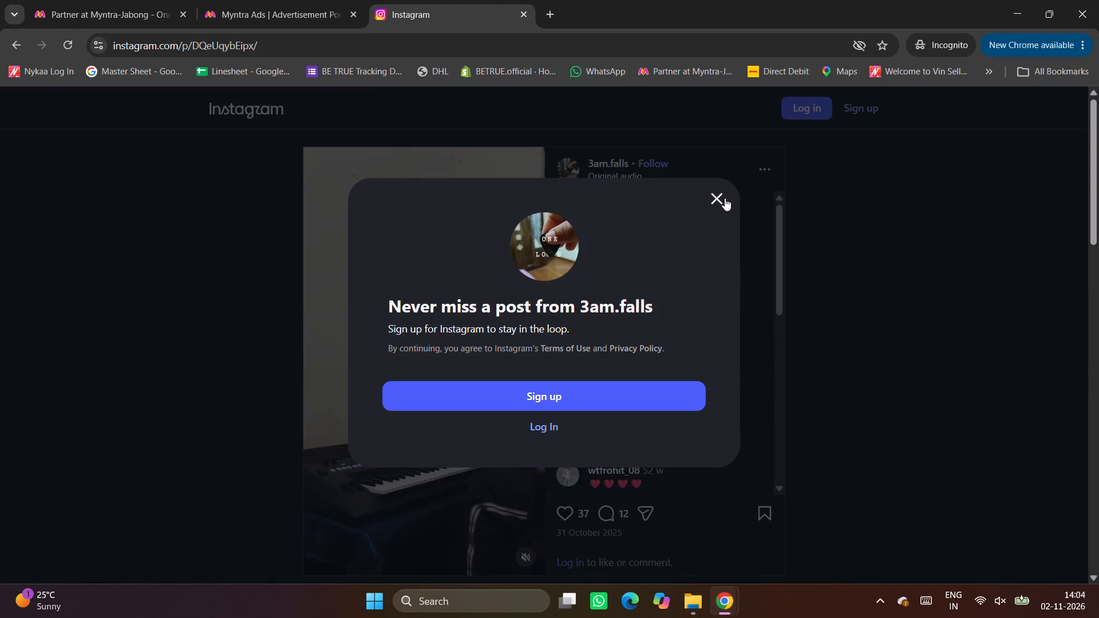
{"action": "left_click", "coordinate": [725, 199]}
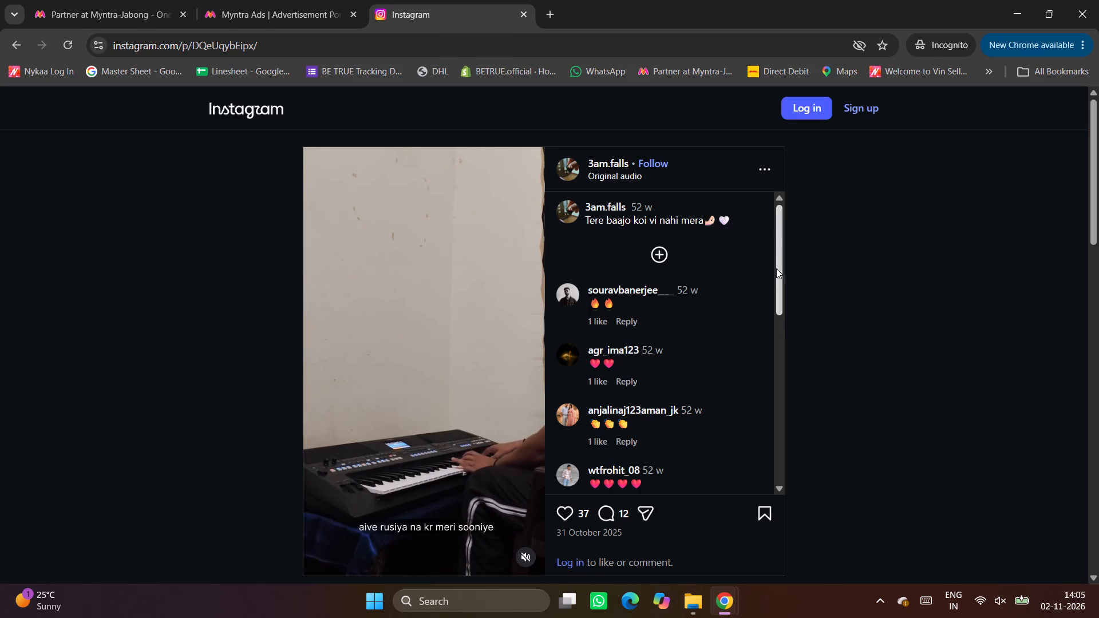
{"action": "left_click_drag", "start_coordinate": [781, 264], "coordinate": [782, 396]}
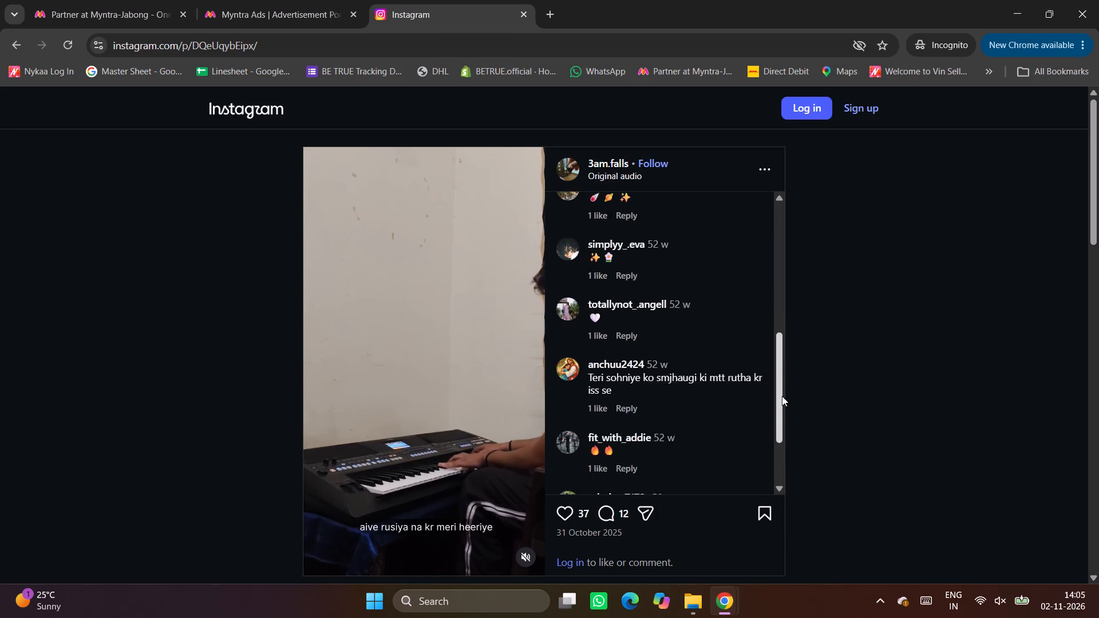
{"action": "left_click_drag", "start_coordinate": [782, 396], "coordinate": [778, 472]}
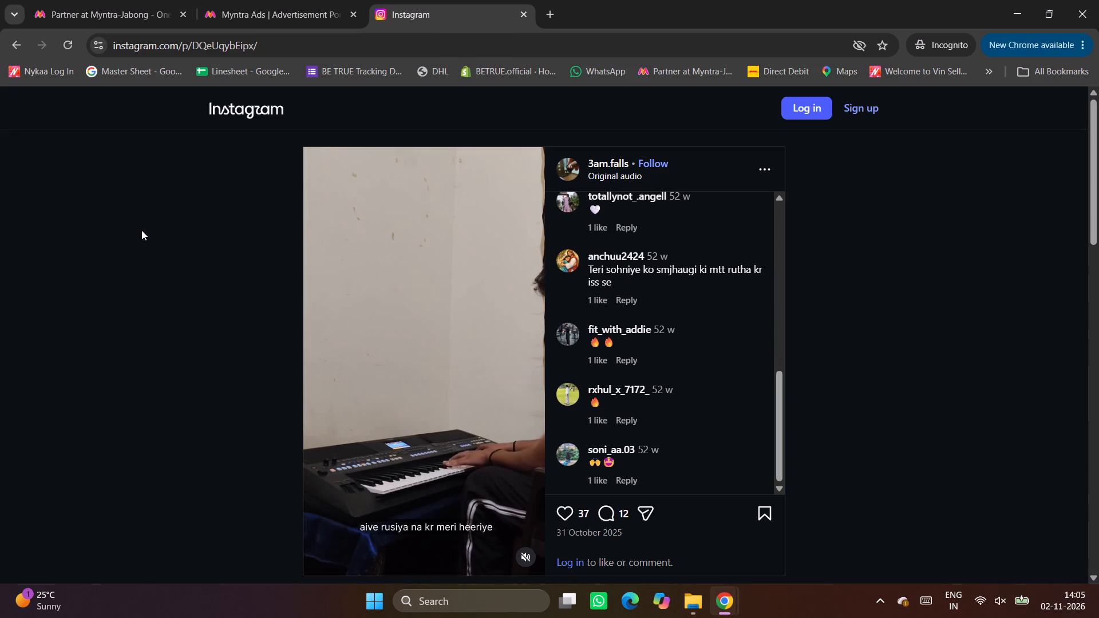
Return to the search results, open the "POV: pookie senior saying 'I'm serious" Instagram reel, dismiss the sign-up prompt and look through its comments.
{"action": "left_click", "coordinate": [19, 47]}
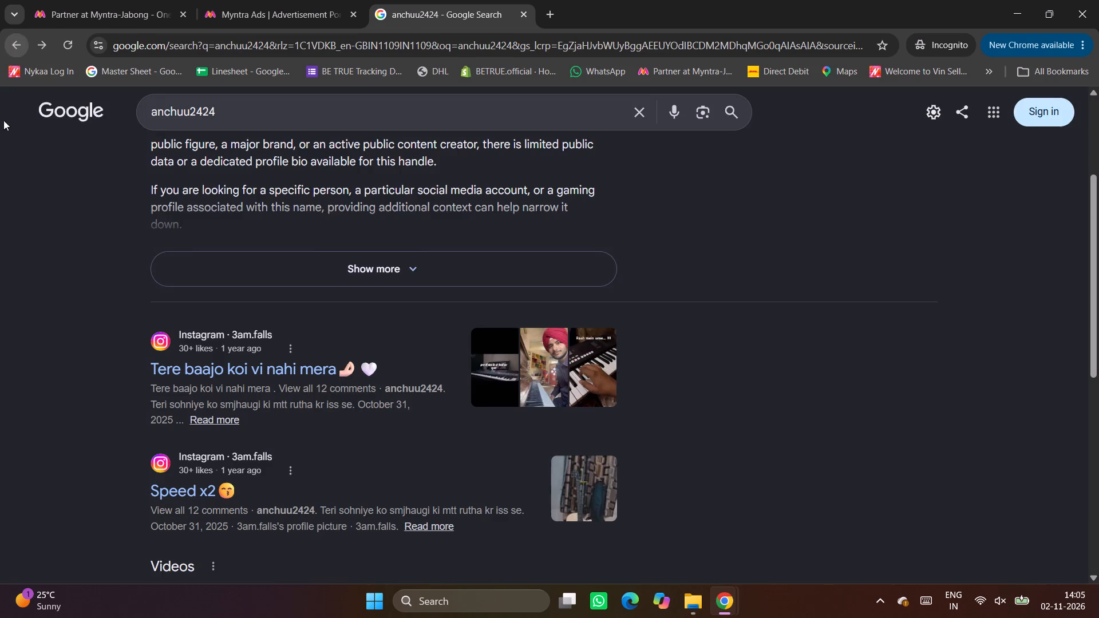
{"action": "scroll", "coordinate": [809, 412], "scroll_direction": "down", "scroll_amount": 1}
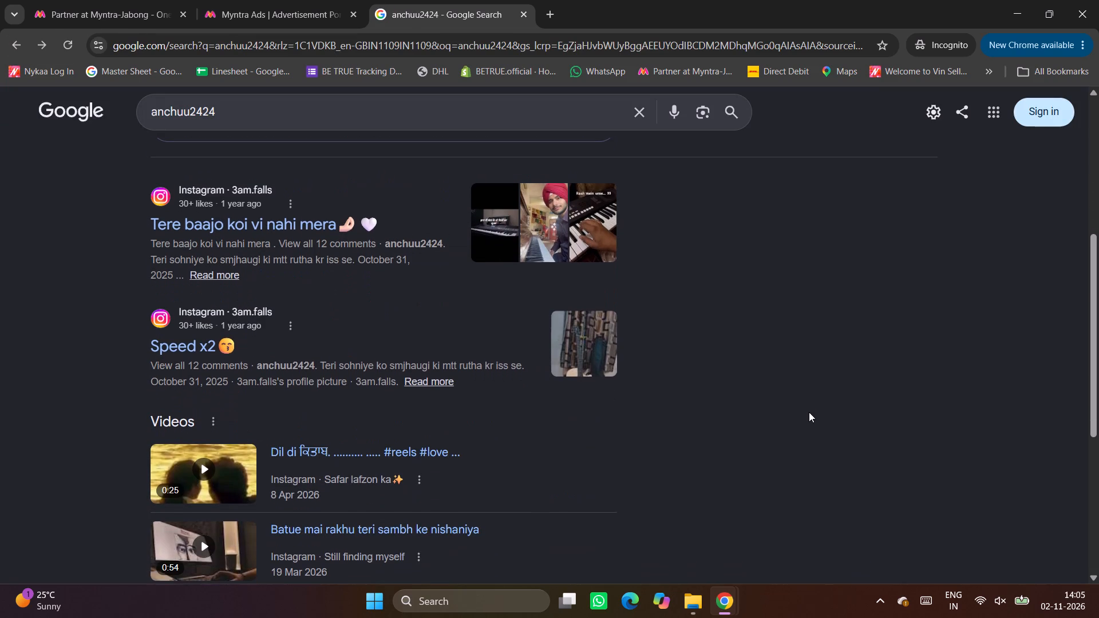
{"action": "scroll", "coordinate": [809, 412], "scroll_direction": "down", "scroll_amount": 2}
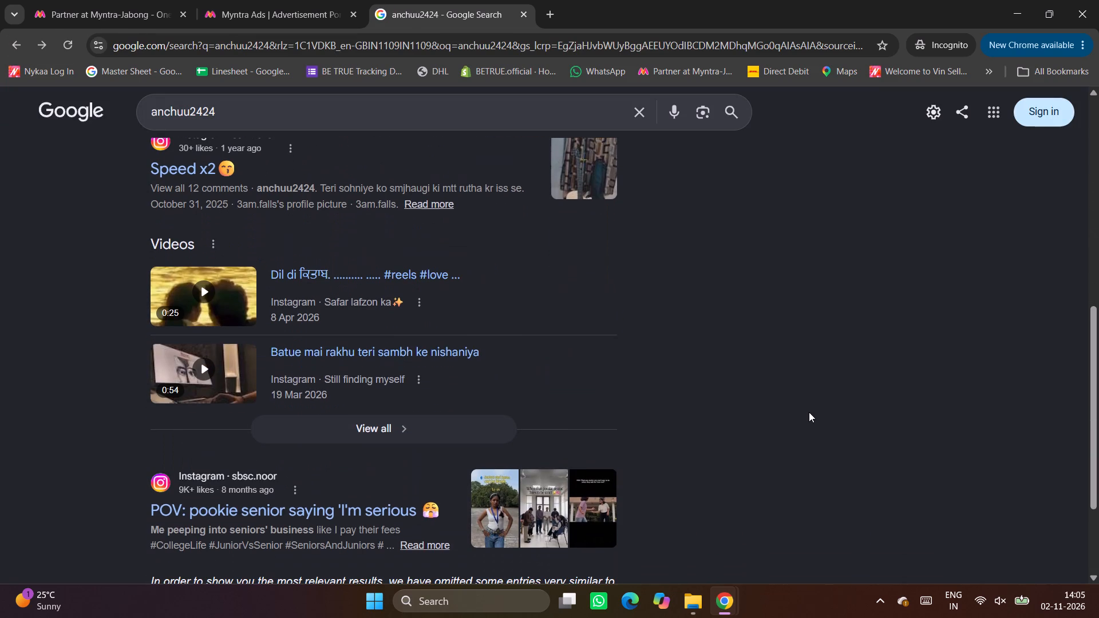
{"action": "scroll", "coordinate": [809, 412], "scroll_direction": "down", "scroll_amount": 4}
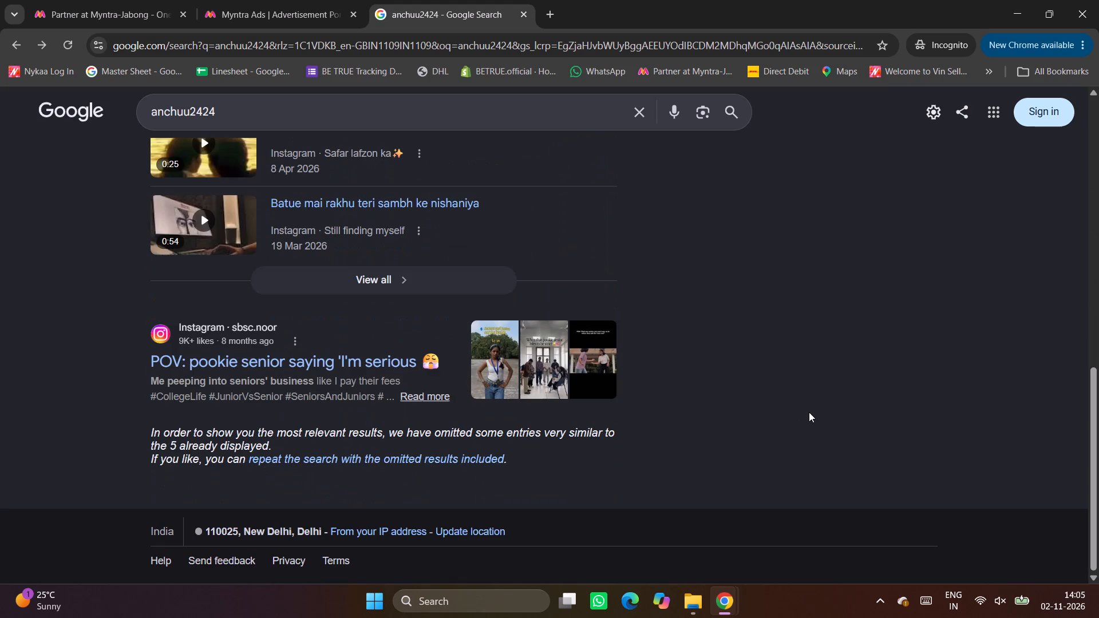
{"action": "left_click", "coordinate": [362, 367]}
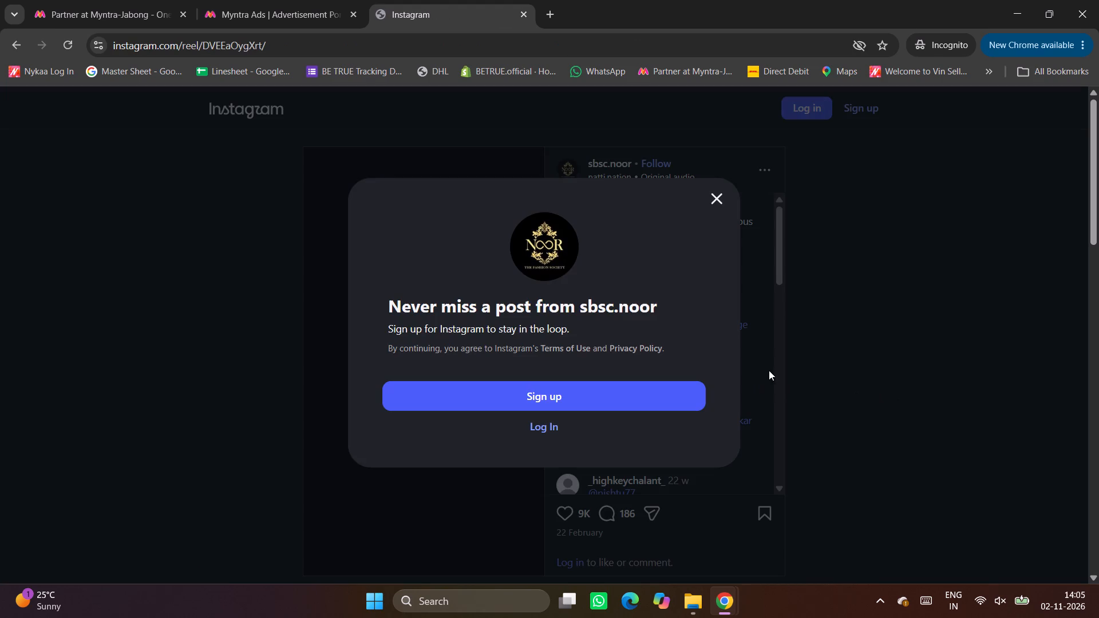
{"action": "left_click", "coordinate": [724, 200]}
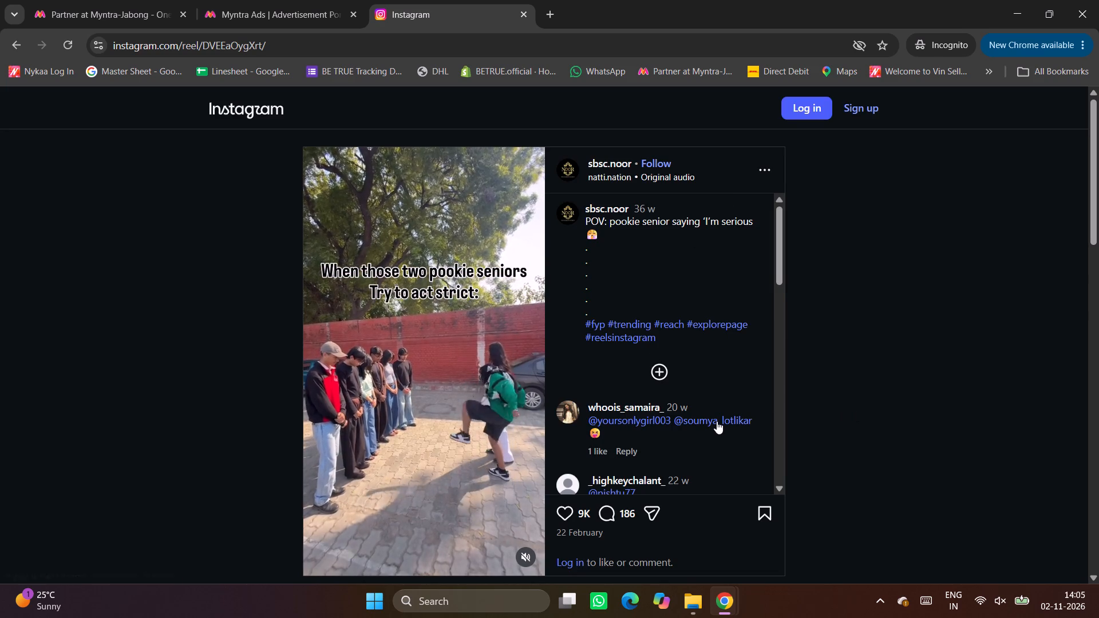
{"action": "scroll", "coordinate": [717, 421], "scroll_direction": "down", "scroll_amount": 11}
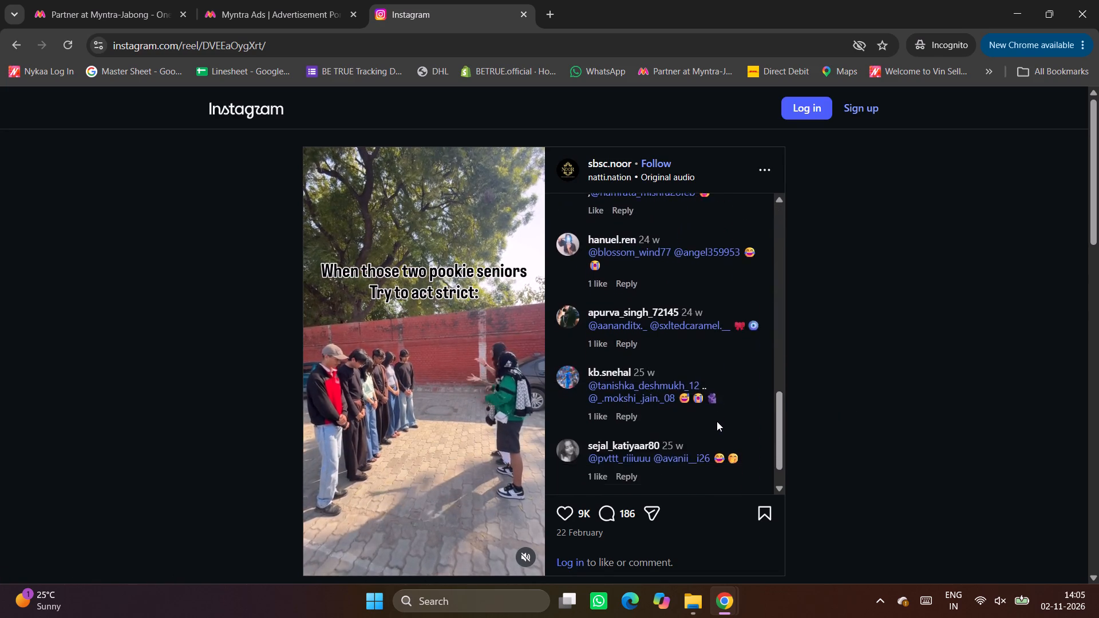
{"action": "scroll", "coordinate": [717, 421], "scroll_direction": "down", "scroll_amount": 2}
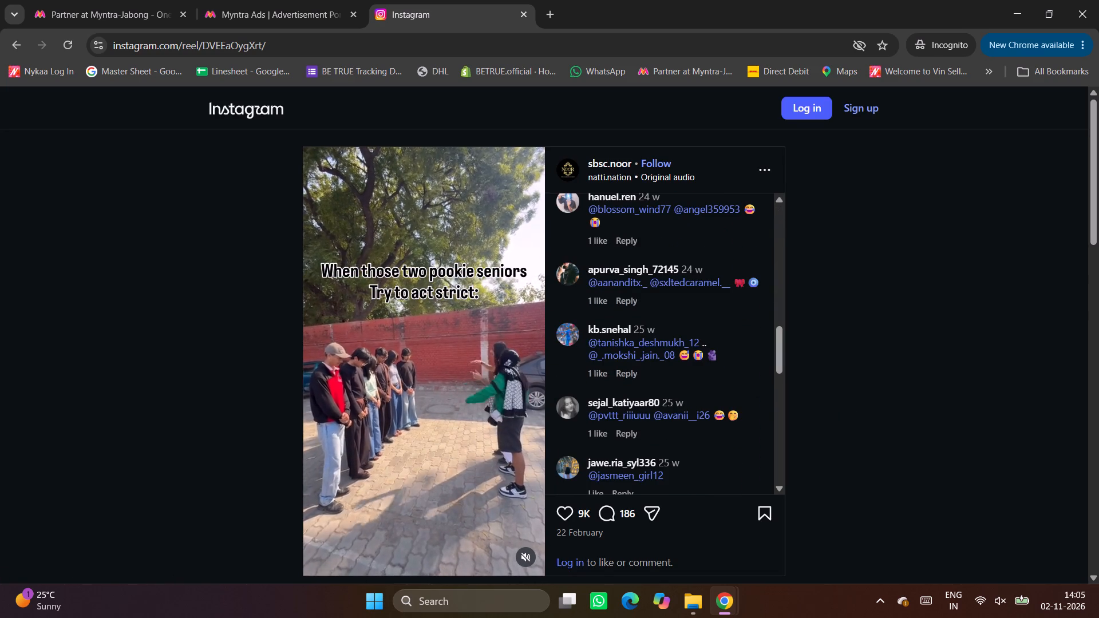